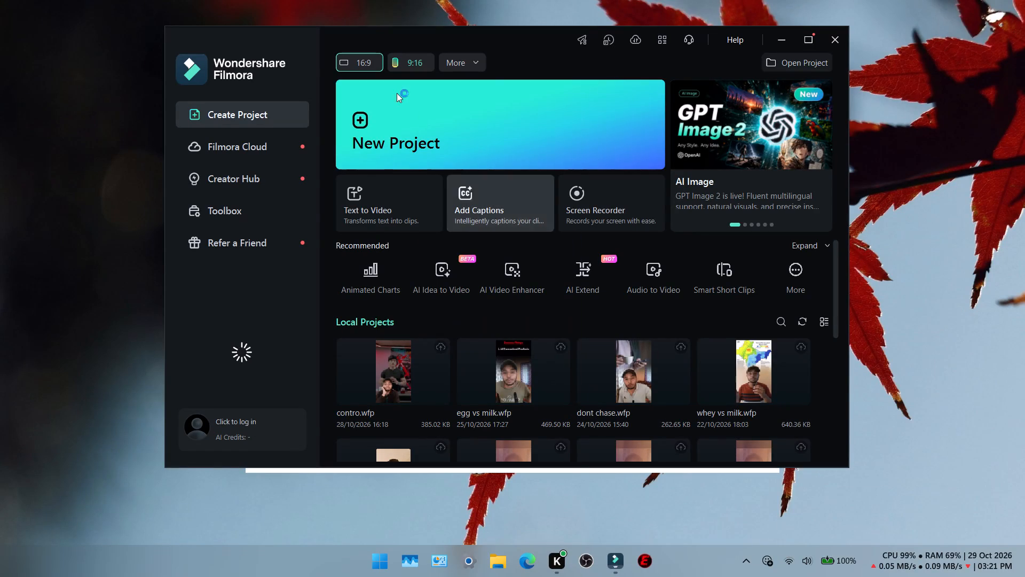
Set the aspect ratio for the new video project to 9:16.
left_click(406, 61)
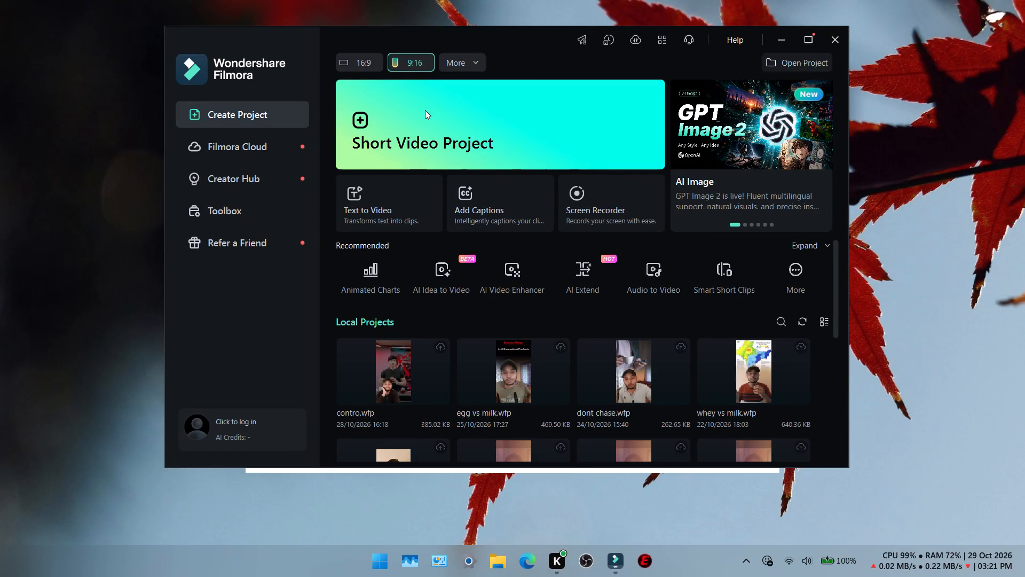
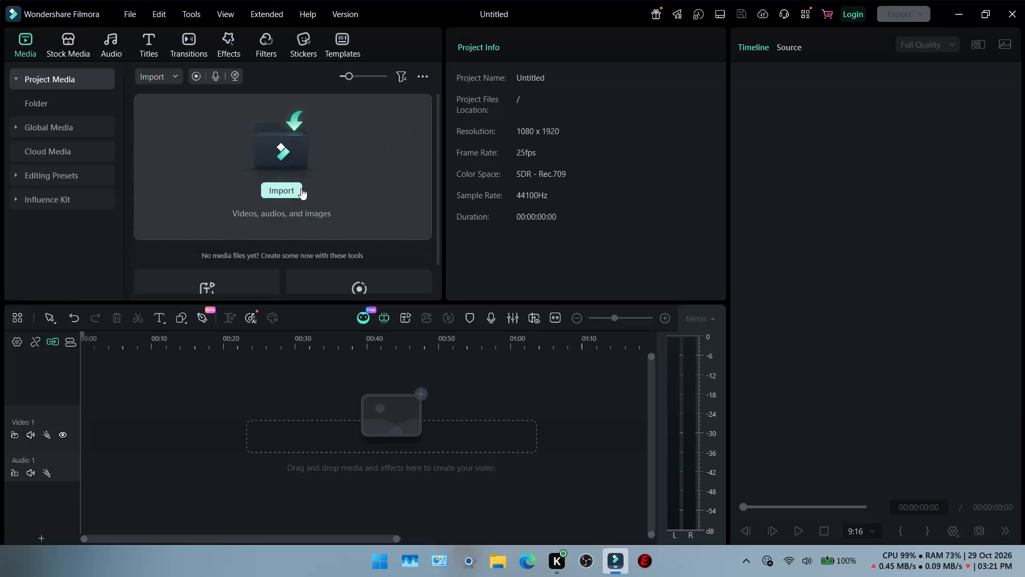
left_click(293, 189)
left_click(42, 260)
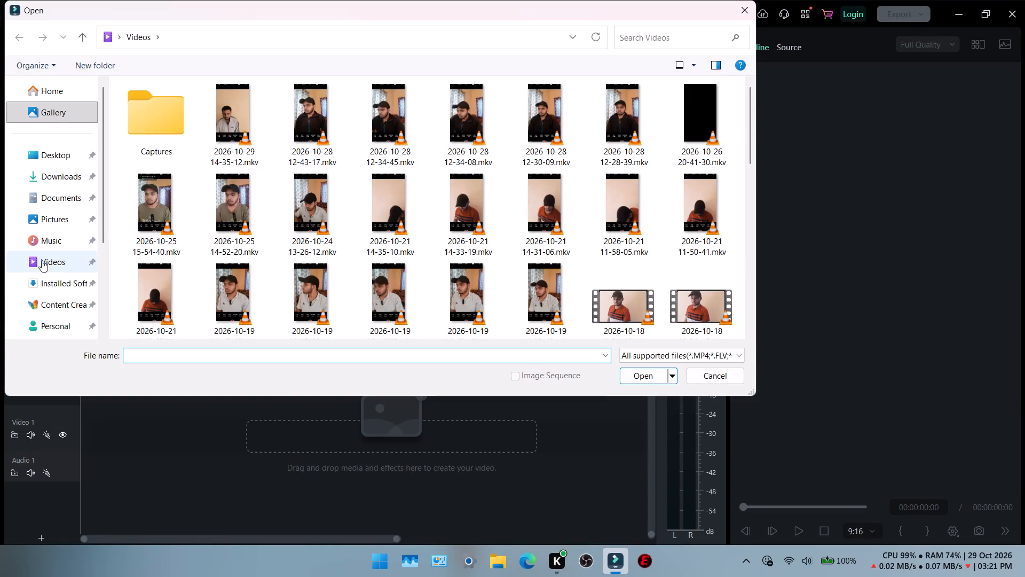
double_click(236, 111)
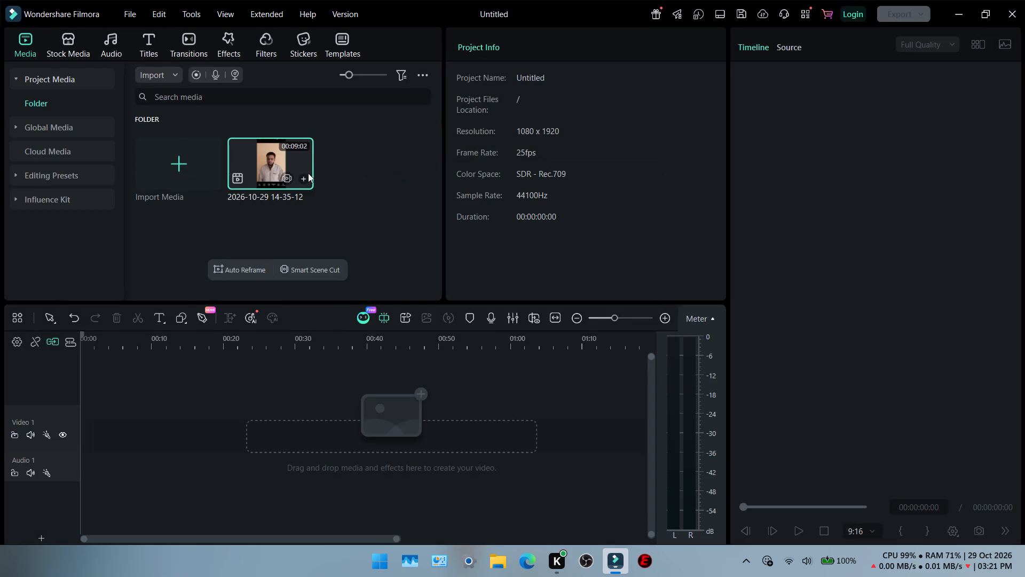
Add the imported recording to the timeline, matching the project settings to the media at 1080x1920 30fps.
left_click(301, 177)
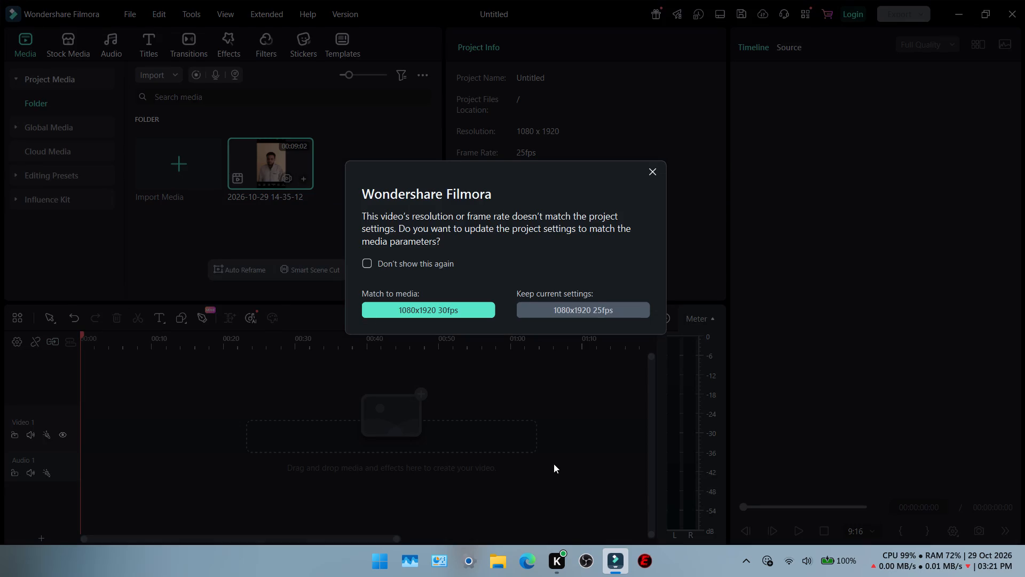
left_click(473, 303)
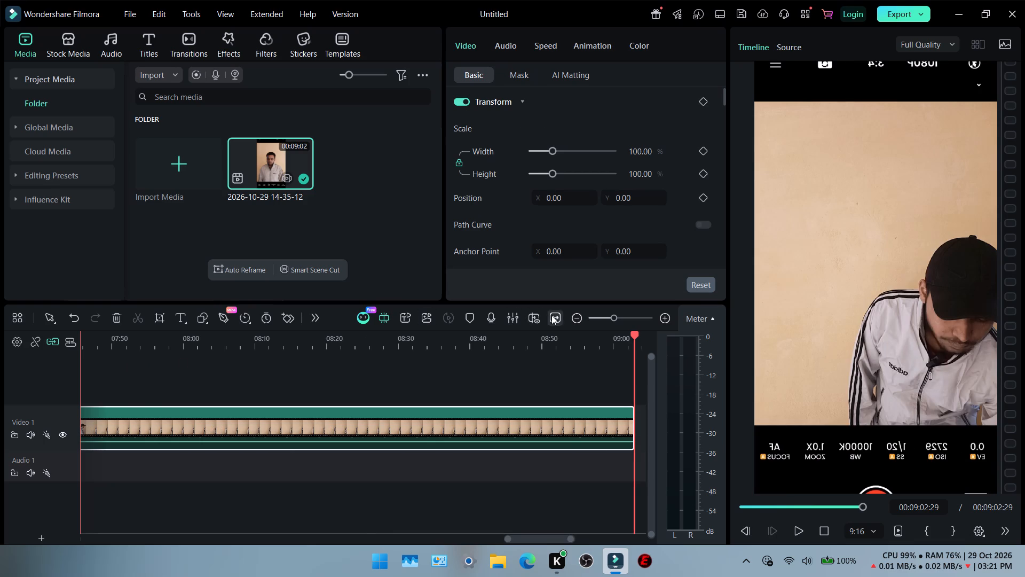
Crop the timeline clip to a 3:4 ratio, framing only the camera picture without the black phone-interface bars.
left_click(552, 315)
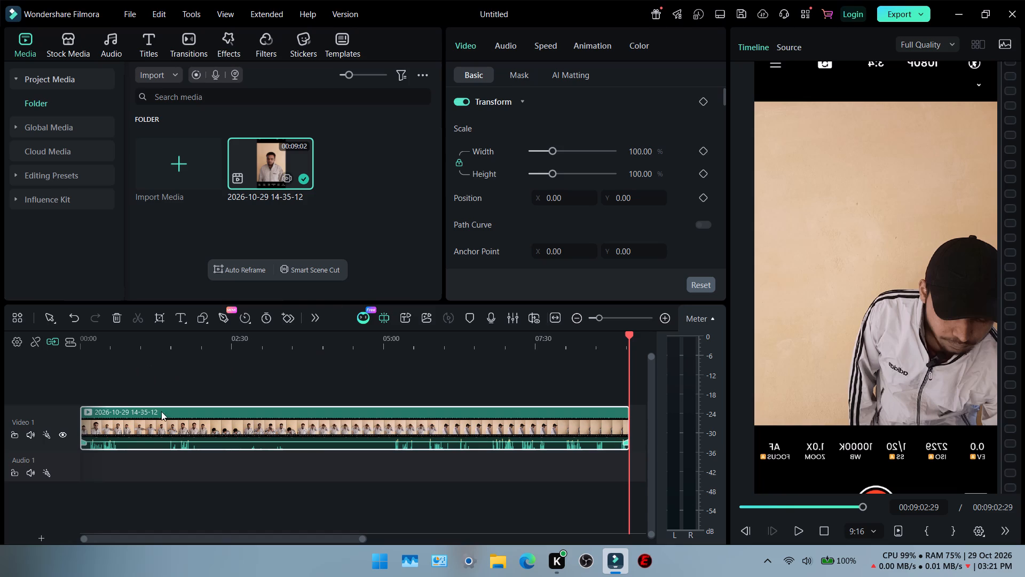
left_click(157, 324)
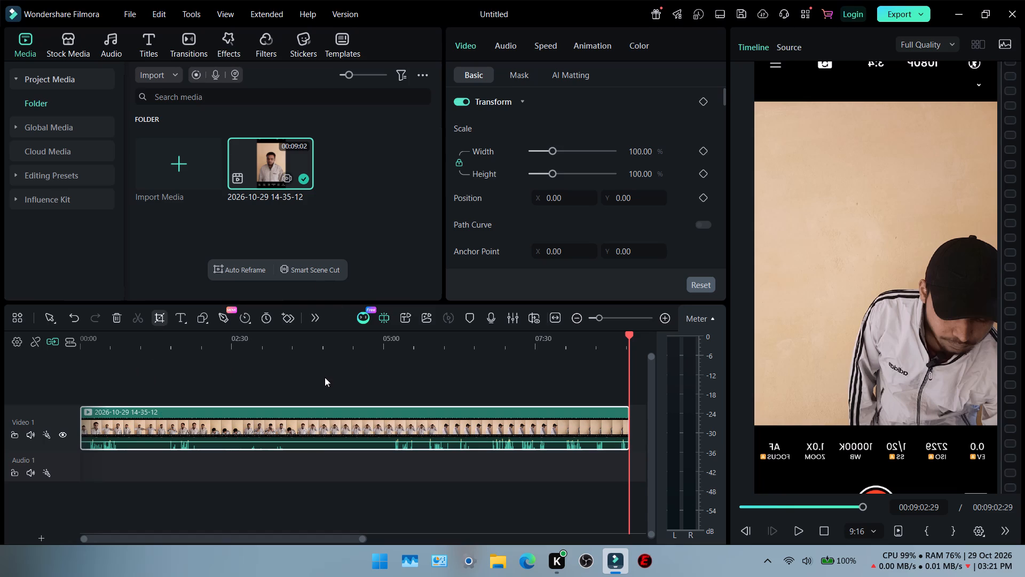
left_click(218, 428)
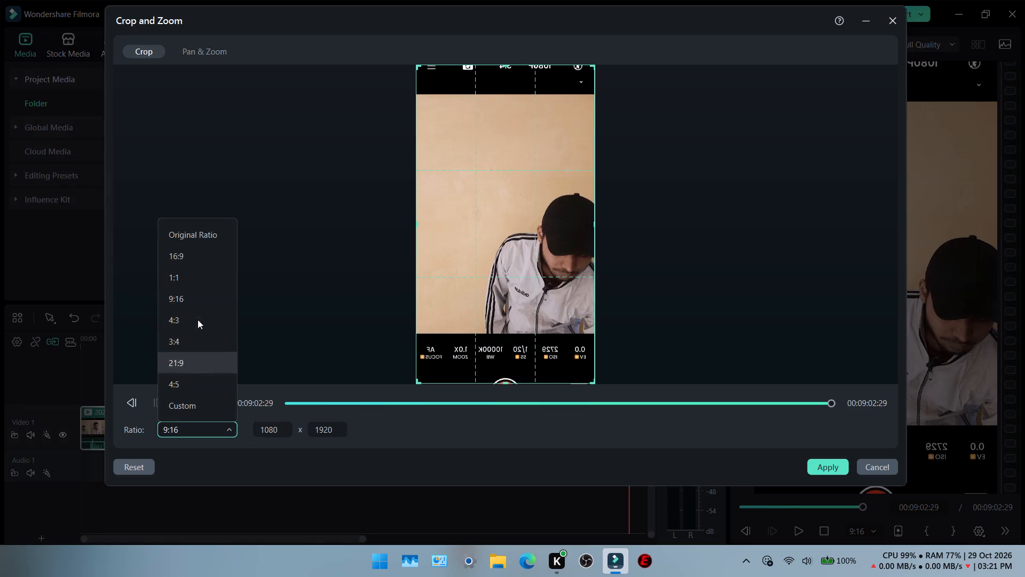
double_click(199, 337)
left_click_drag(537, 268, 538, 258)
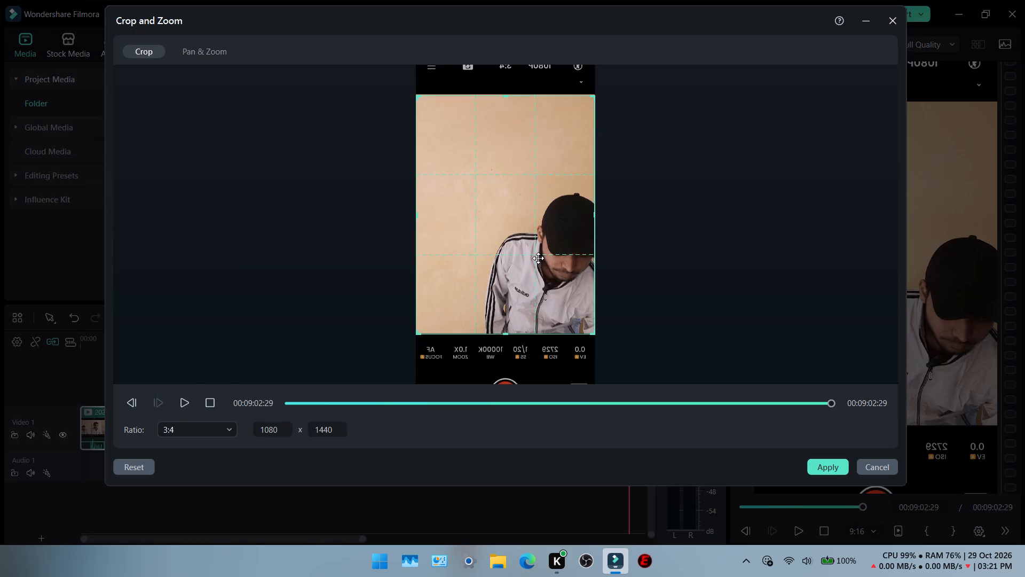
left_click_drag(538, 258, 538, 259)
left_click(559, 287)
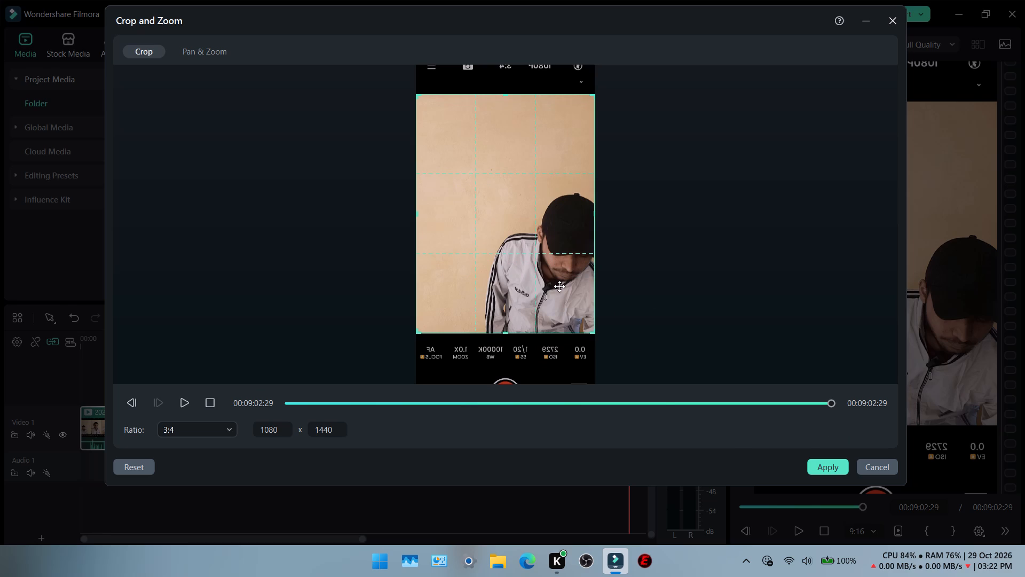
left_click(820, 462)
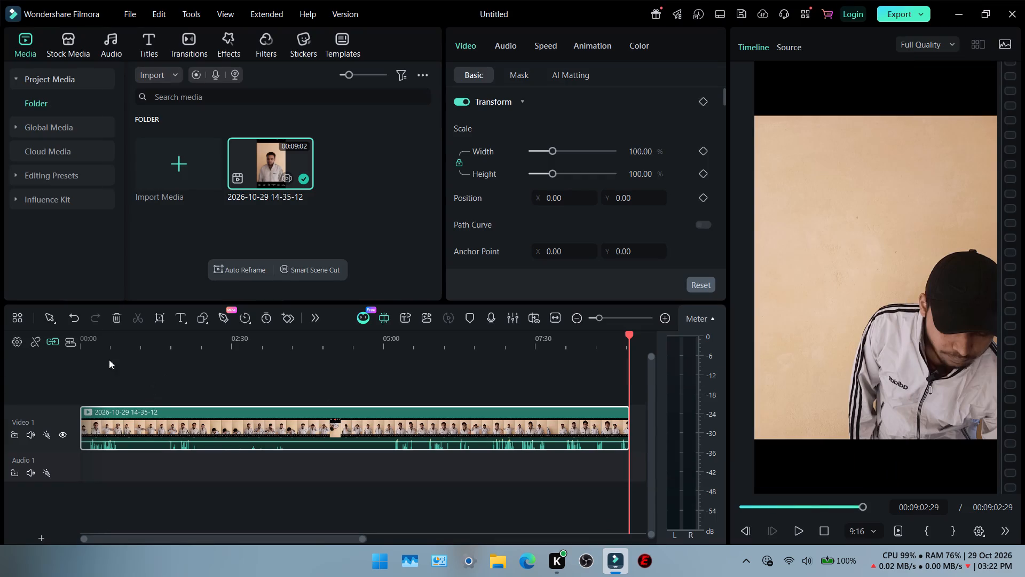
Split the clip at 00:05:07:10 and delete the part before the cut.
left_click(91, 349)
key("space")
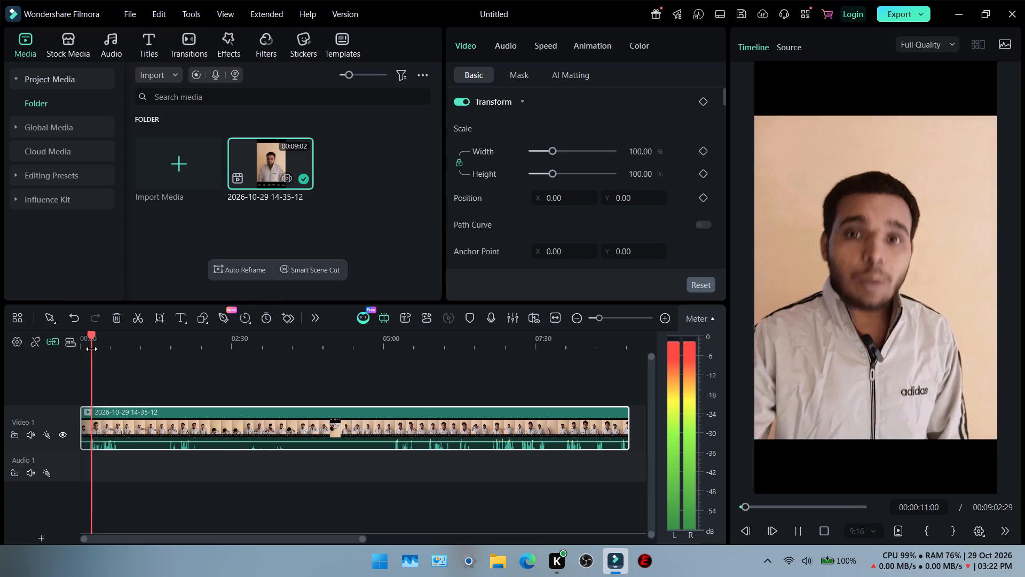
left_click(396, 344)
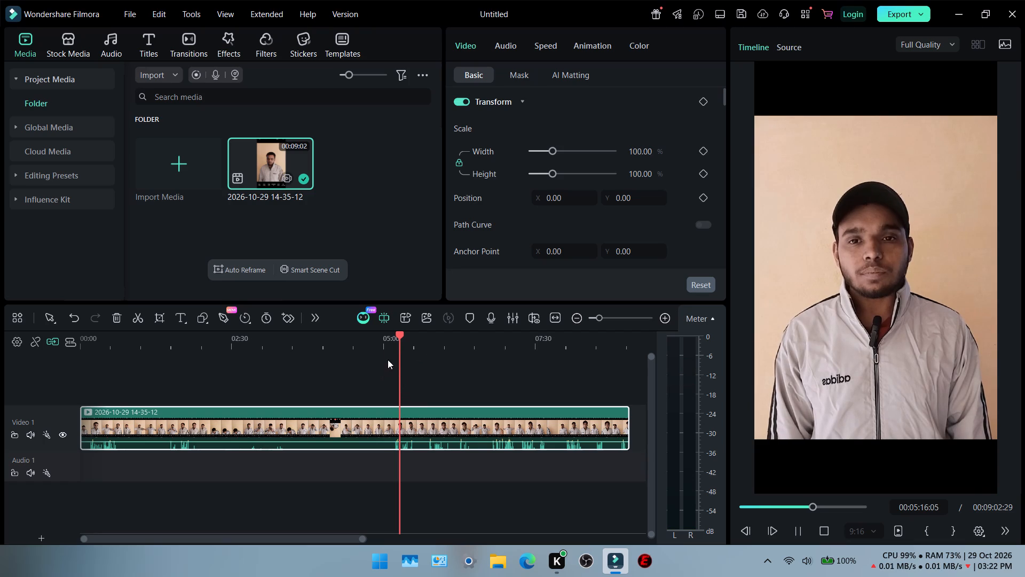
key("space")
left_click(397, 346)
left_click(391, 346)
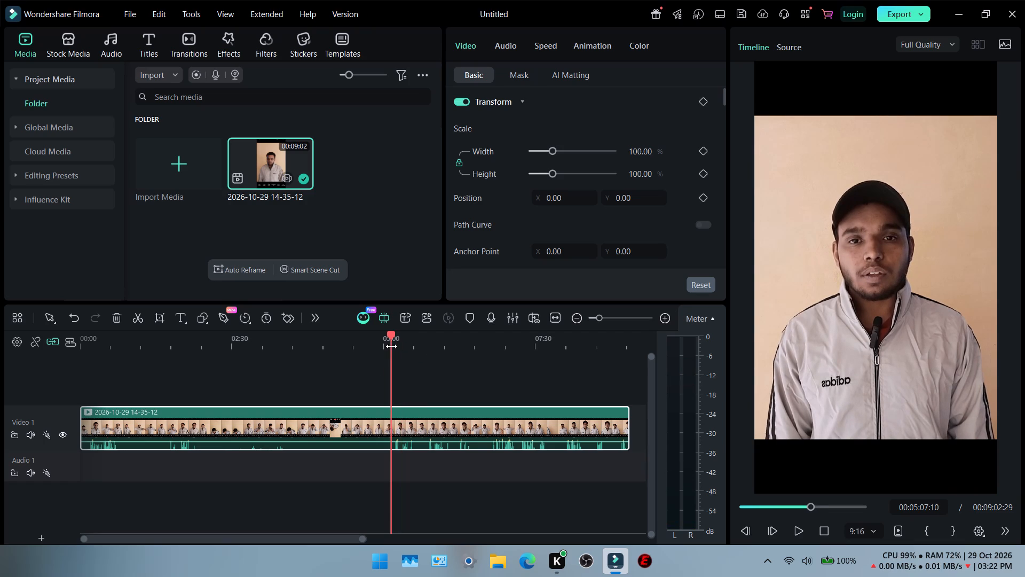
double_click(316, 433)
left_click(132, 318)
left_click(178, 415)
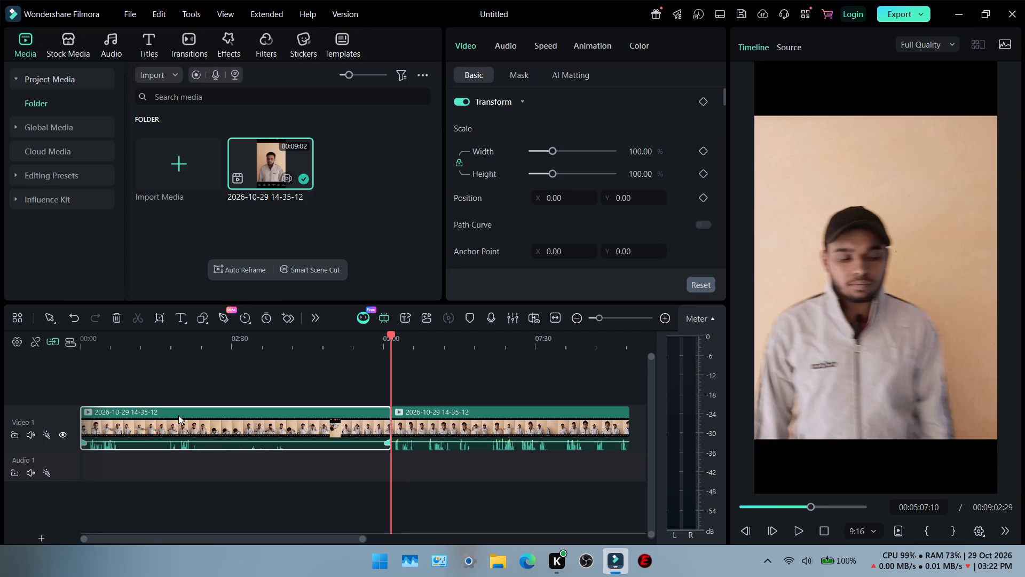
key("Delete")
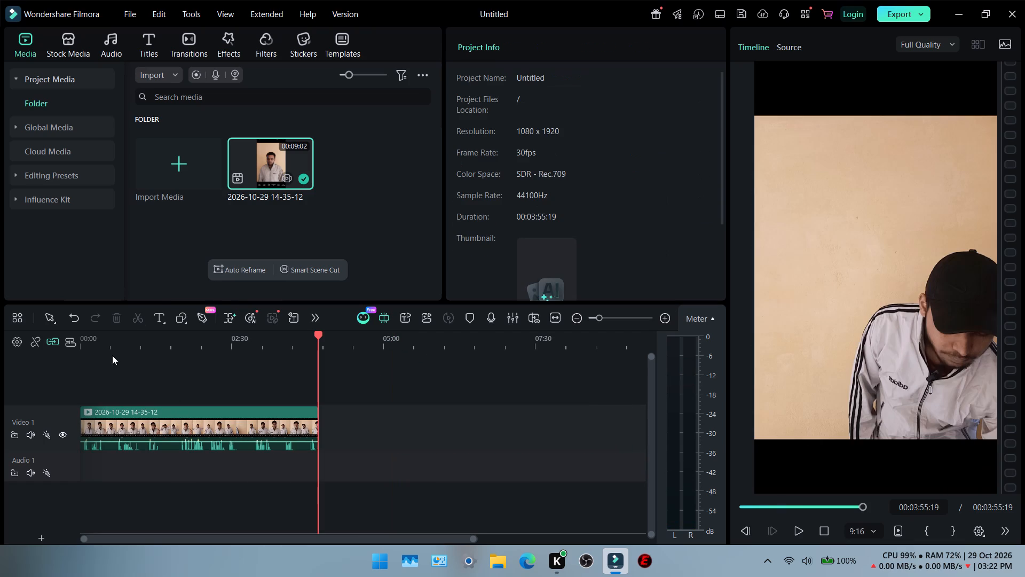
Play through the opening seconds of the remaining clip to examine where the usable speech starts.
left_click(106, 348)
left_click_drag(105, 335, 23, 352)
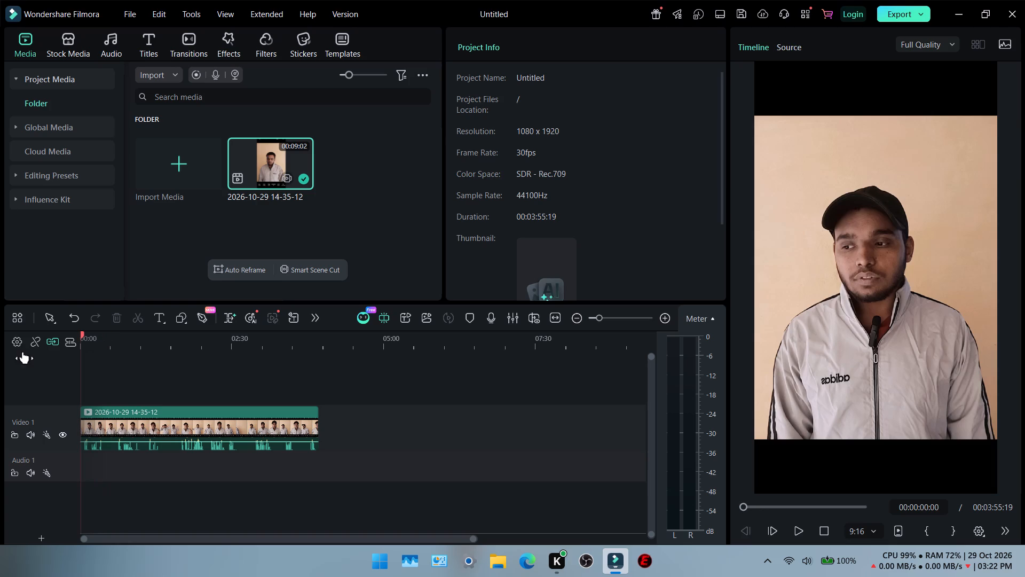
left_click_drag(23, 352, 22, 352)
scroll(97, 397, "up", 6, "ctrl")
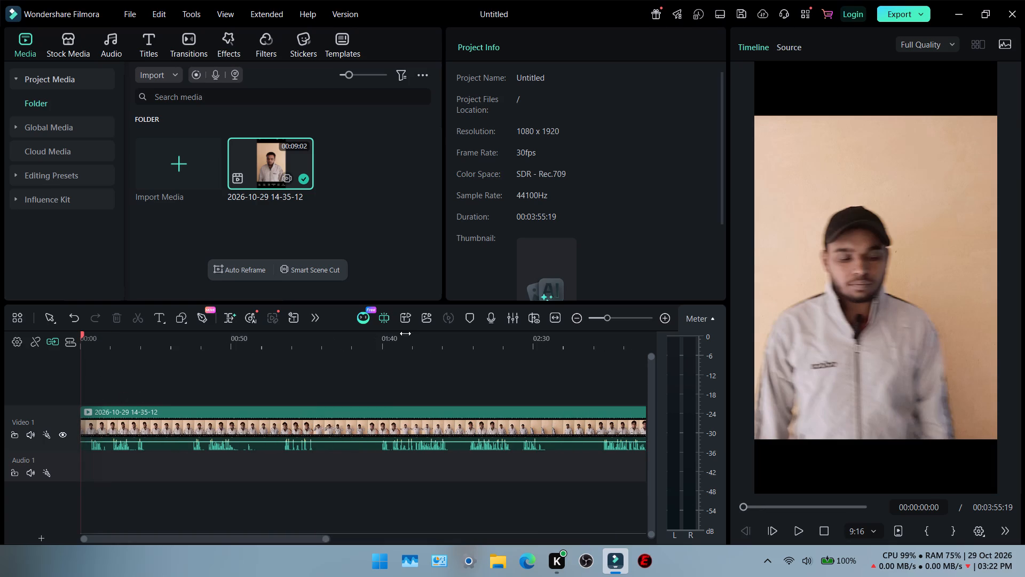
double_click(86, 345)
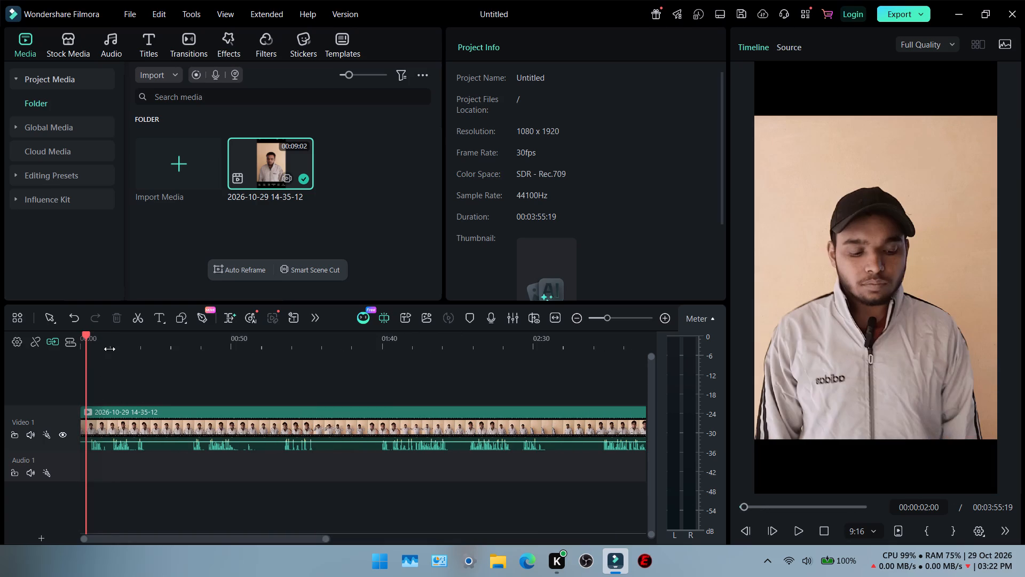
left_click(109, 349)
key("space")
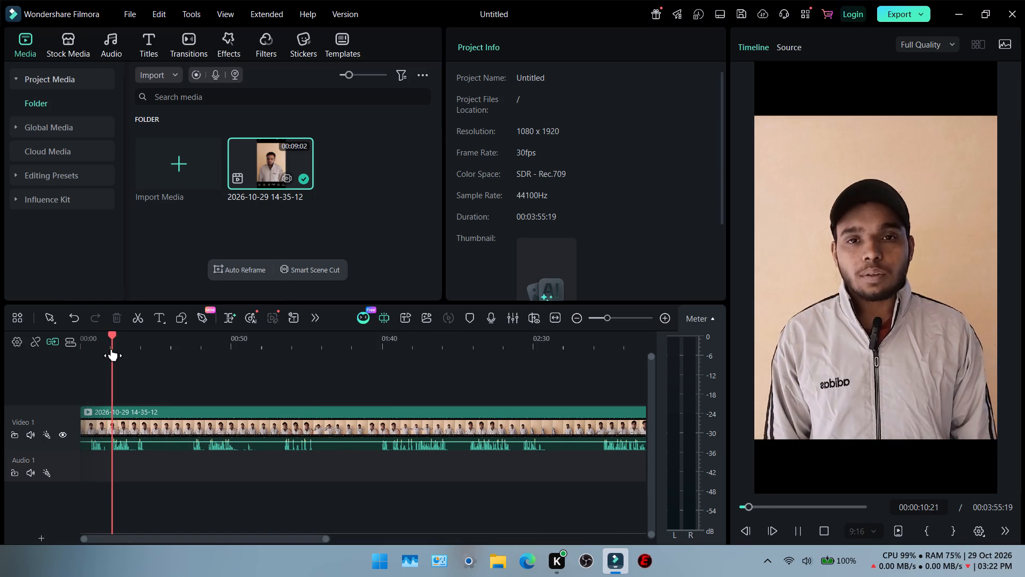
left_click(111, 348)
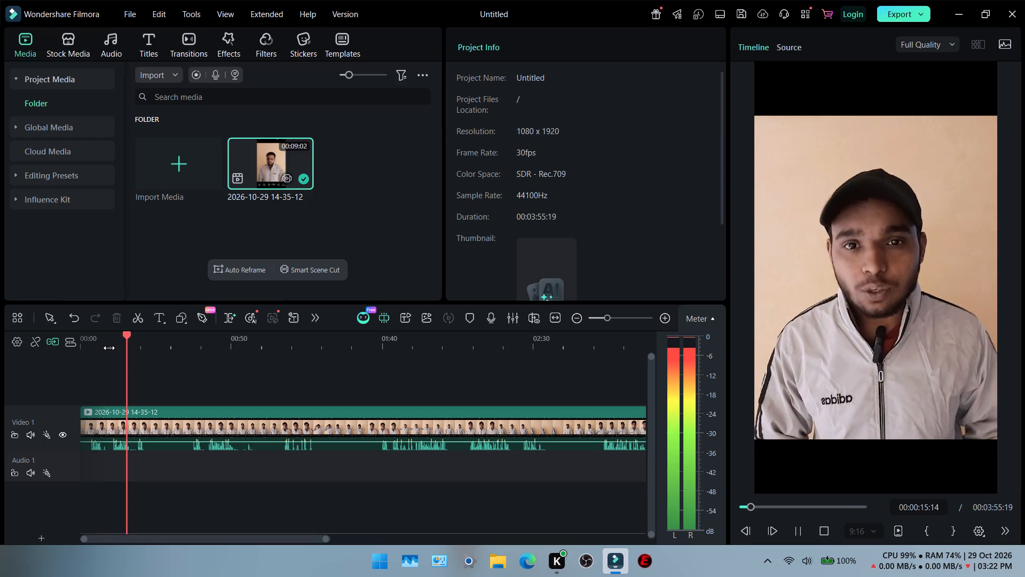
key("space")
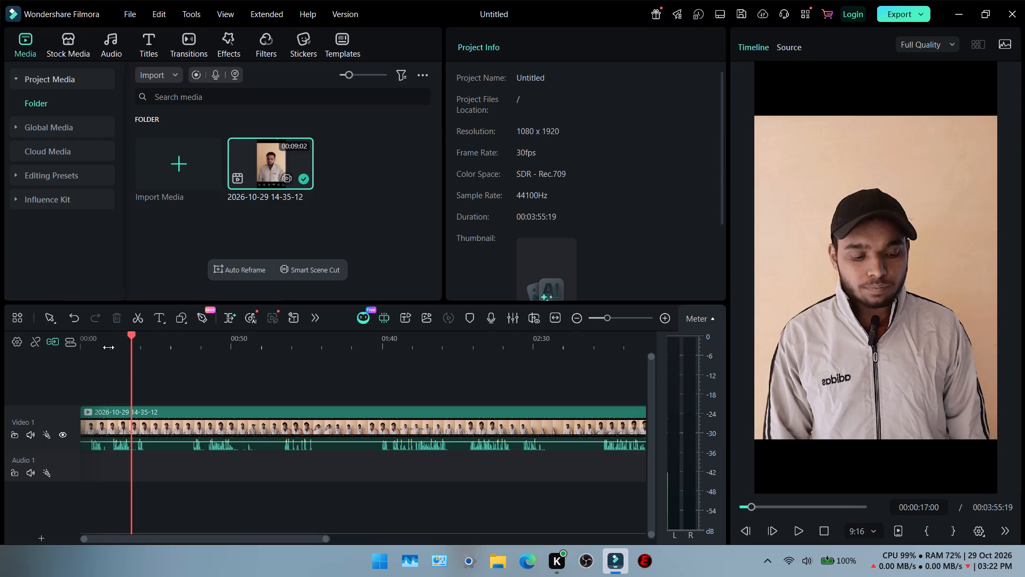
left_click(108, 347)
scroll(112, 362, "up", 10, "ctrl")
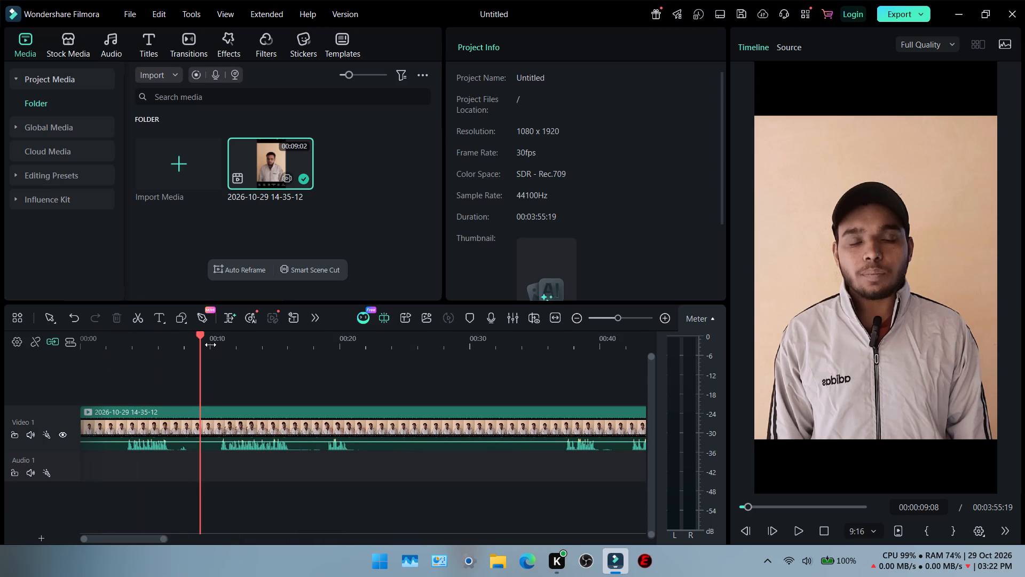
left_click(210, 345)
left_click(220, 346)
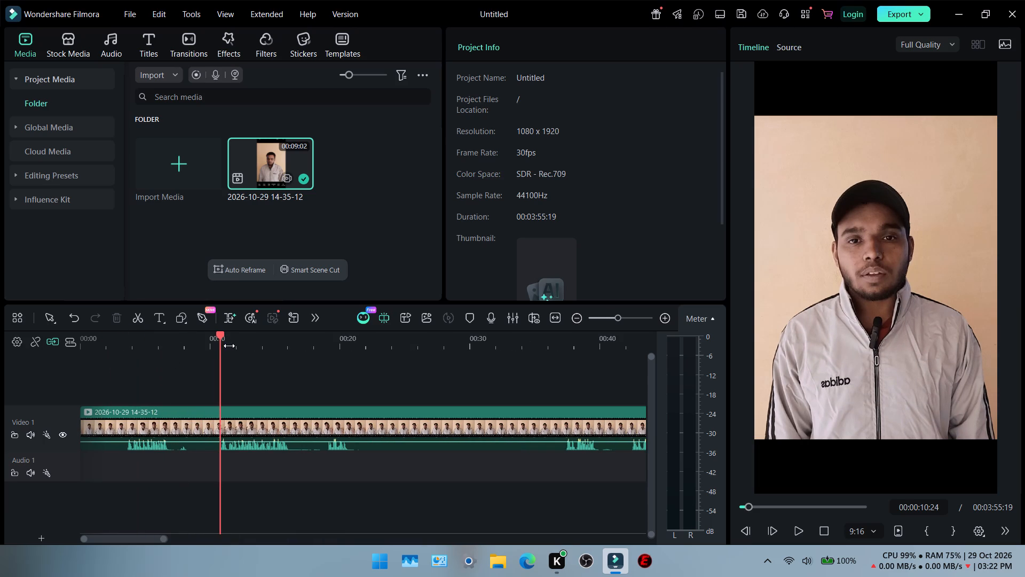
left_click(229, 346)
key("space")
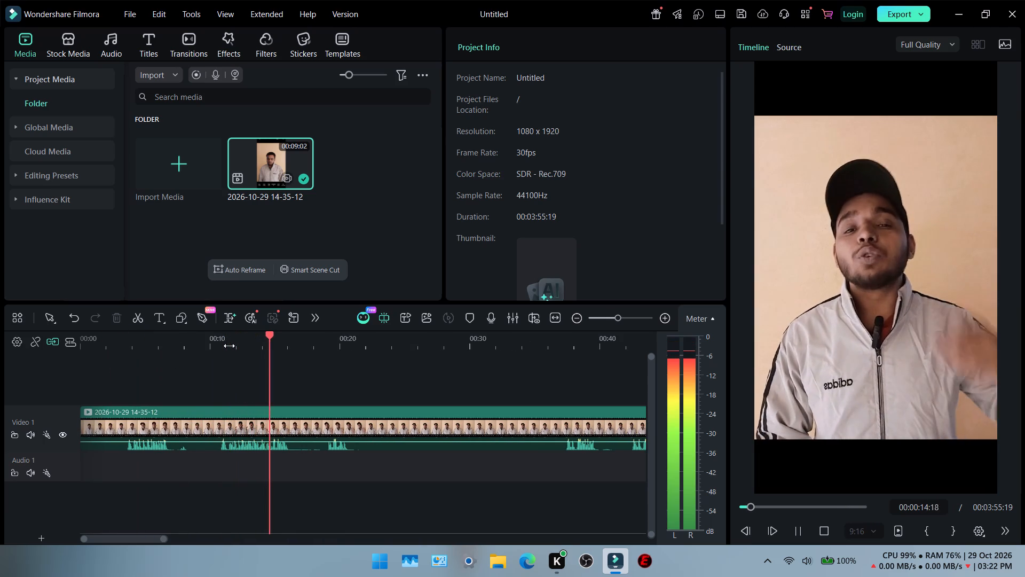
key("space")
left_click(229, 346)
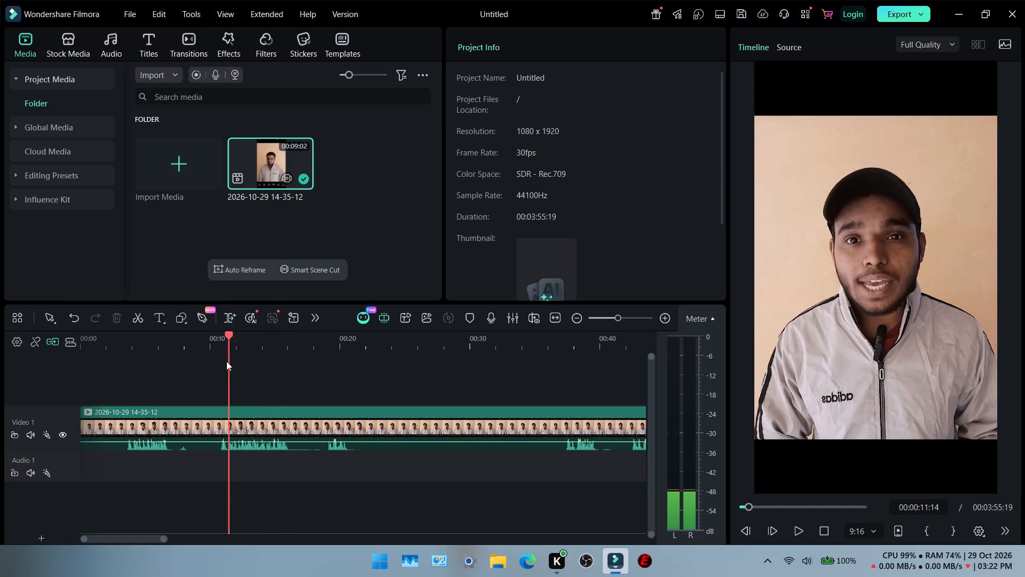
Split the clip at 00:00:11:10, just before the speech starts, and delete the part before the cut.
scroll(226, 377, "up", 6, "ctrl")
scroll(278, 378, "up", 3, "ctrl")
left_click(358, 344)
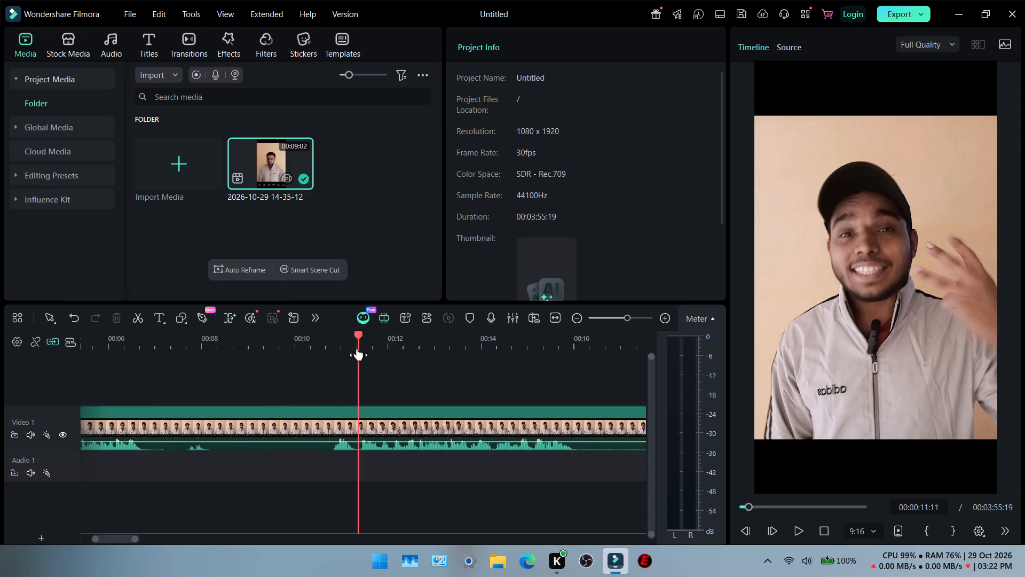
scroll(361, 389, "up", 8, "ctrl")
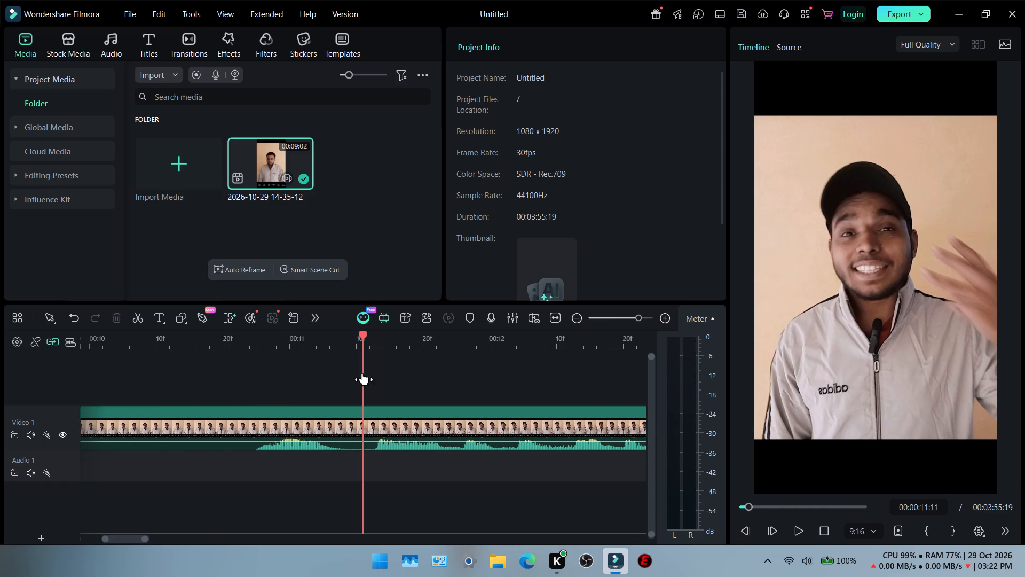
left_click(354, 424)
key("space")
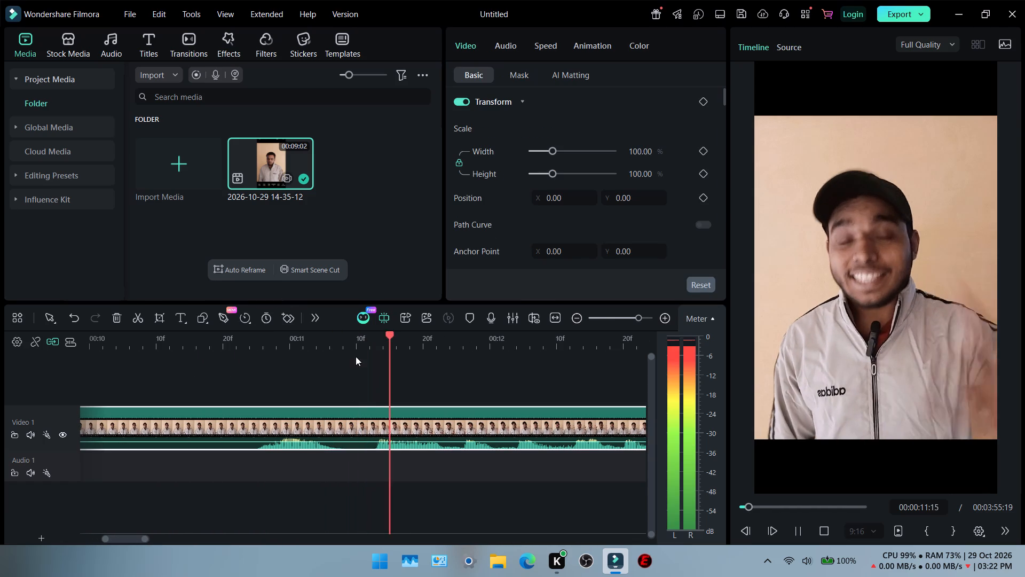
double_click(356, 346)
left_click(356, 346)
key("space")
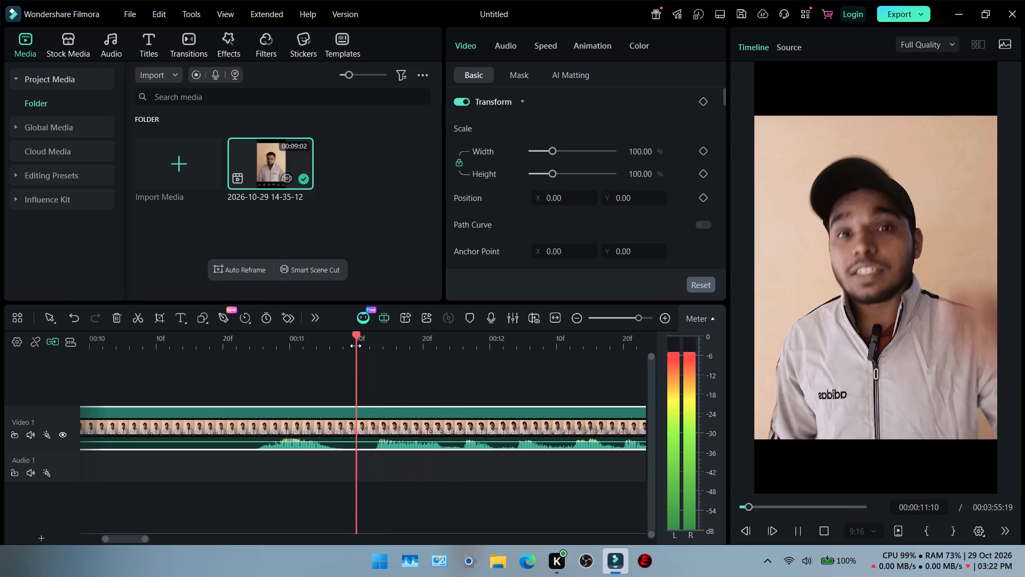
left_click(344, 424)
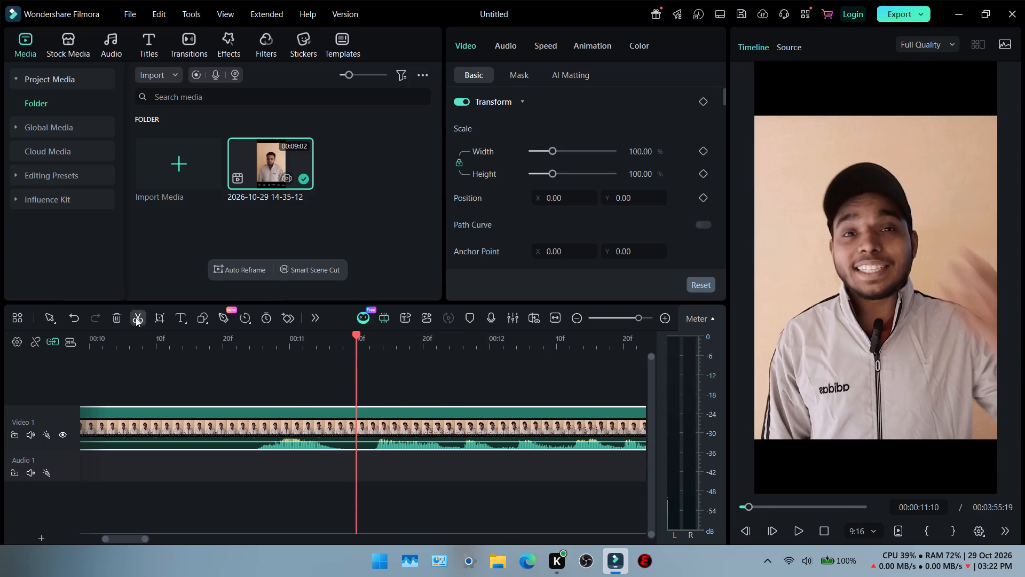
left_click(136, 317)
left_click(163, 421)
key("Delete")
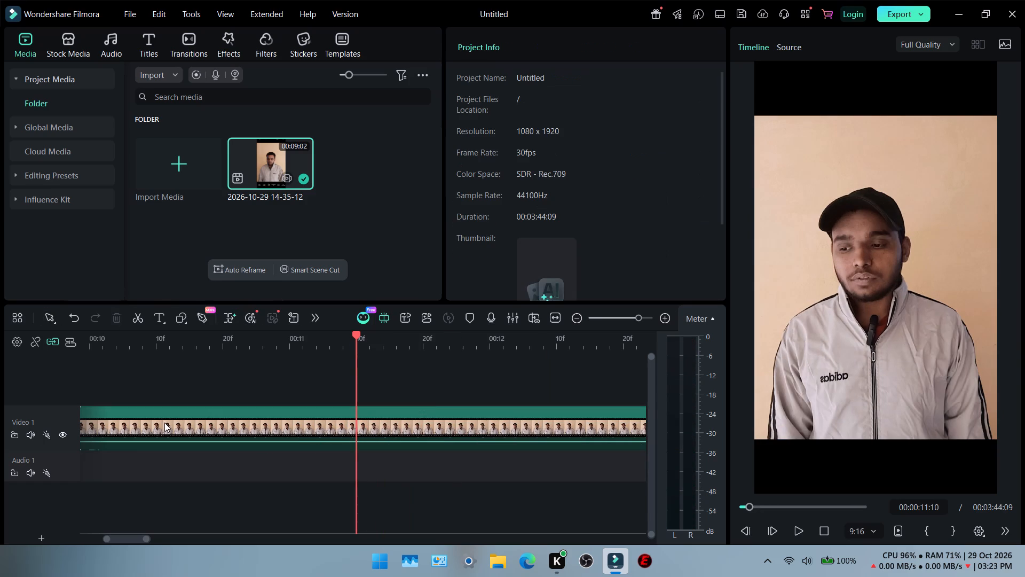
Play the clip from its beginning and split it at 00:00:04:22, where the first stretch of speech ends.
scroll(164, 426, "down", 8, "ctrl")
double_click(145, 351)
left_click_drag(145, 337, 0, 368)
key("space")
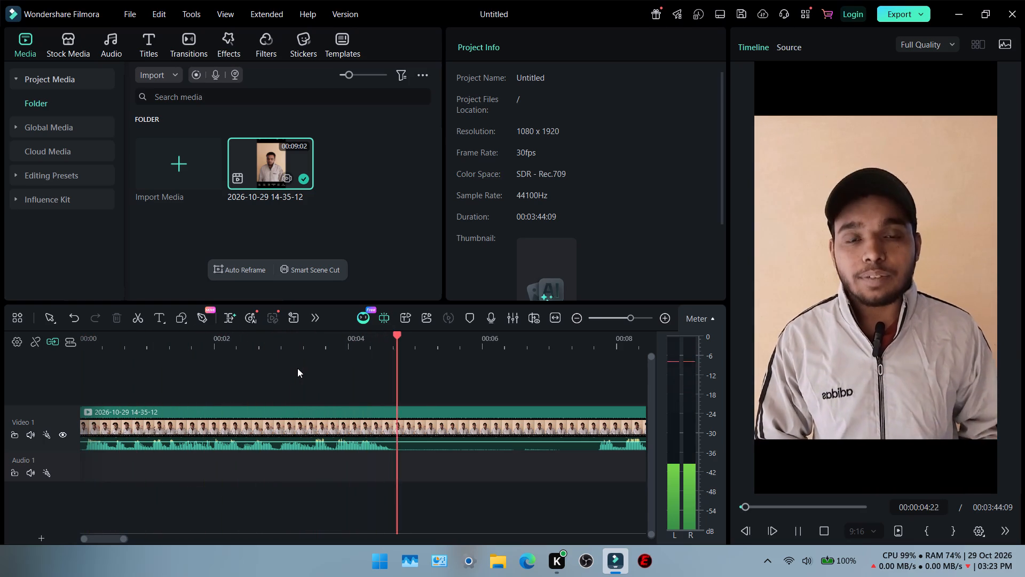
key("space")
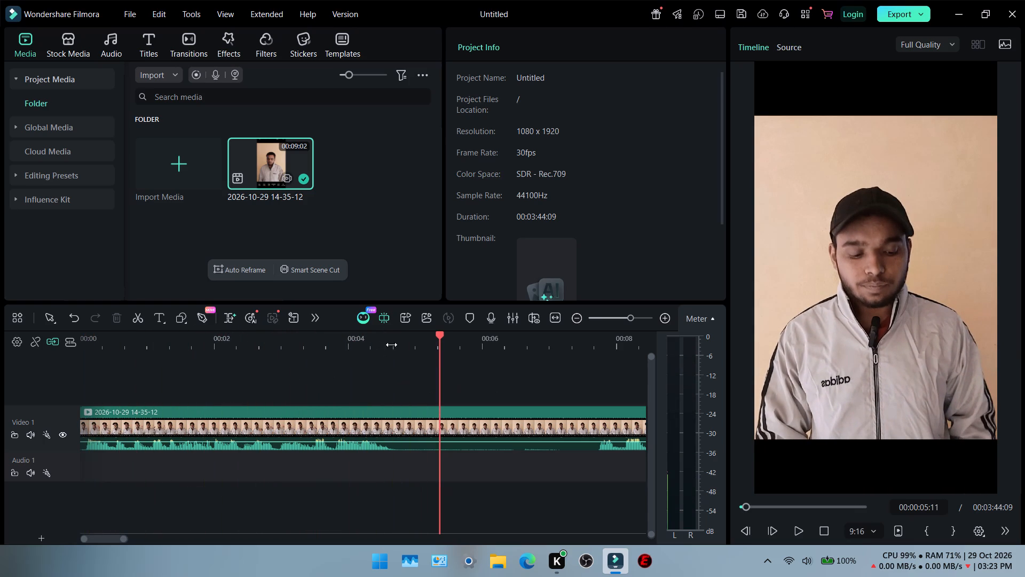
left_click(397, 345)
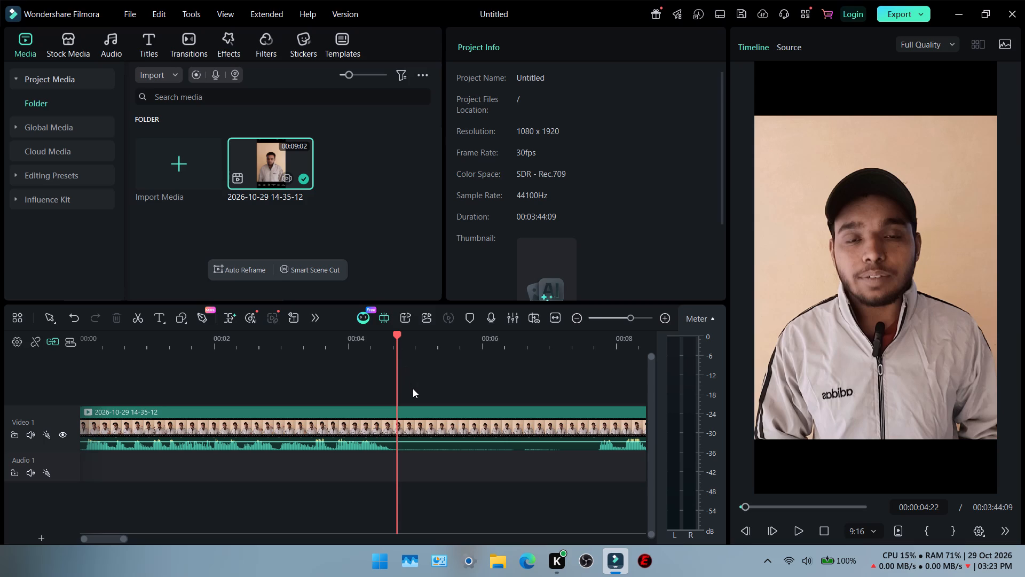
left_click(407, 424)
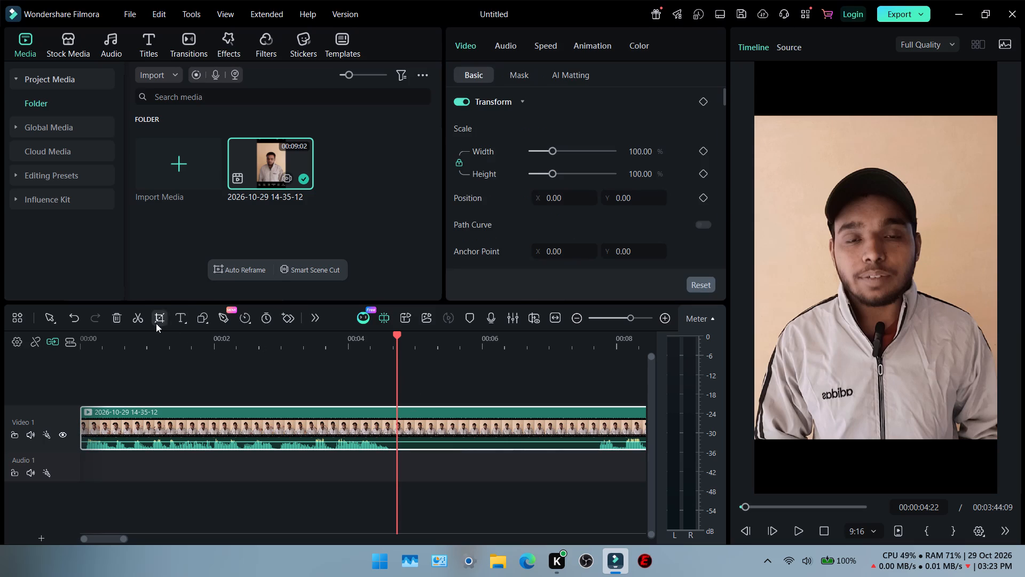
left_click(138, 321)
Play through the next stretches of speech after the cut to examine which take is usable and where it starts.
left_click(587, 344)
left_click(591, 344)
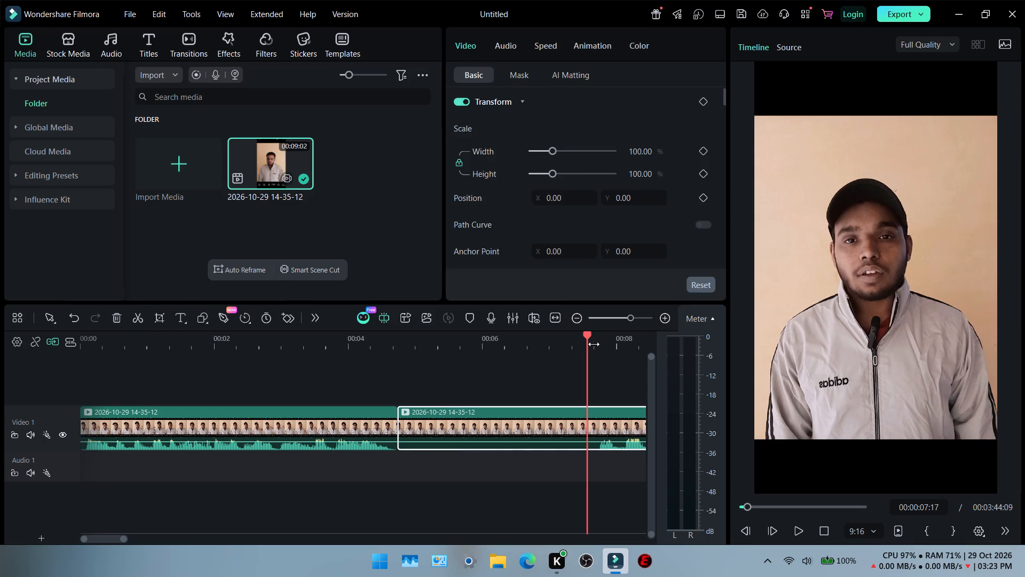
left_click(596, 345)
key("space")
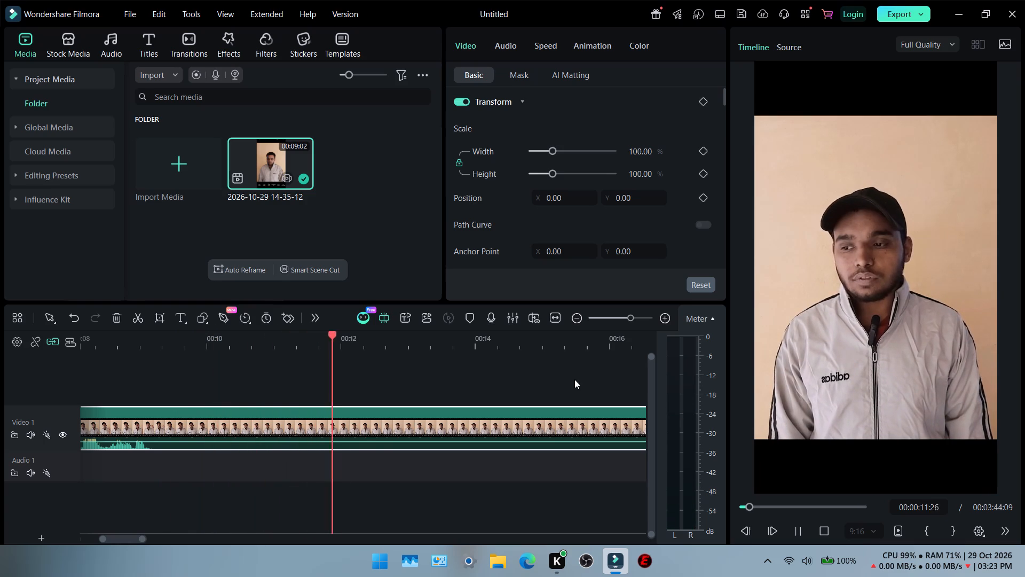
scroll(416, 416, "down", 2, "ctrl")
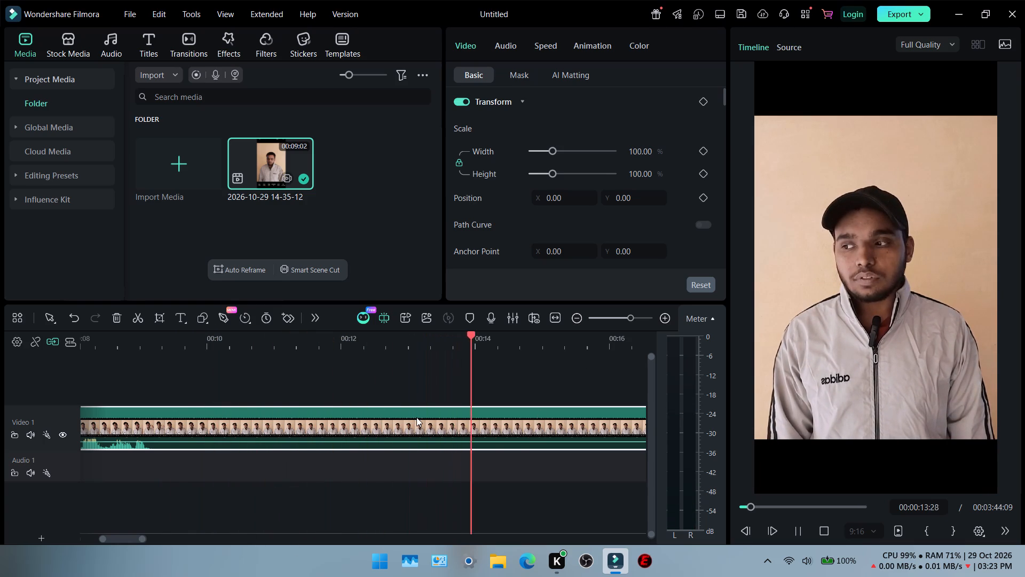
scroll(416, 417, "down", 7, "ctrl")
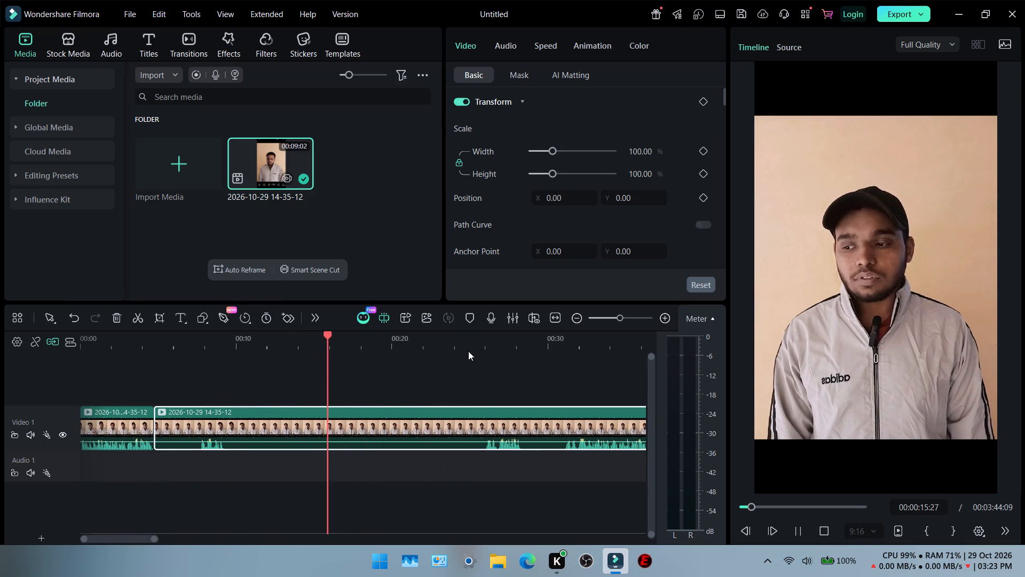
left_click(487, 347)
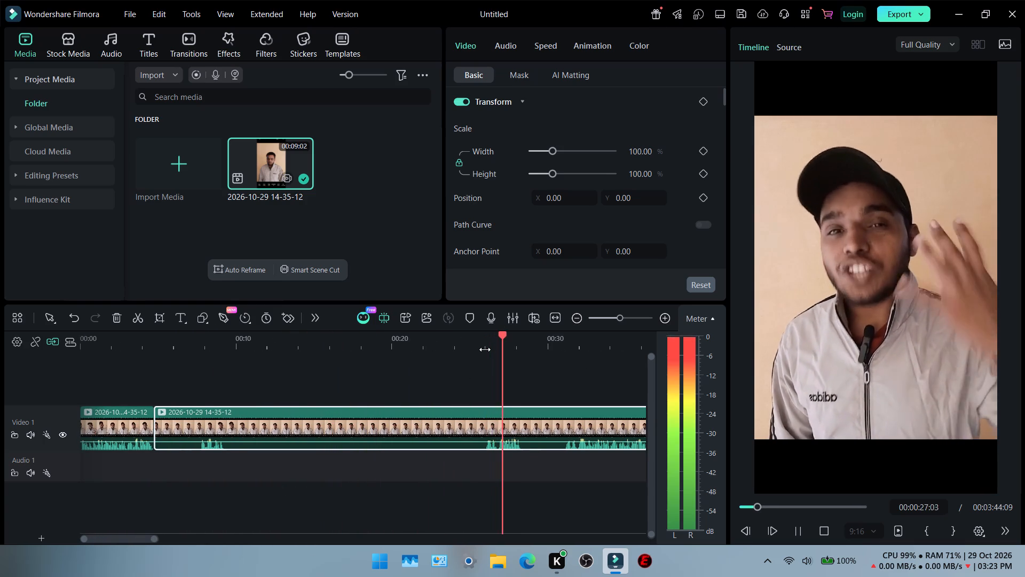
left_click(484, 348)
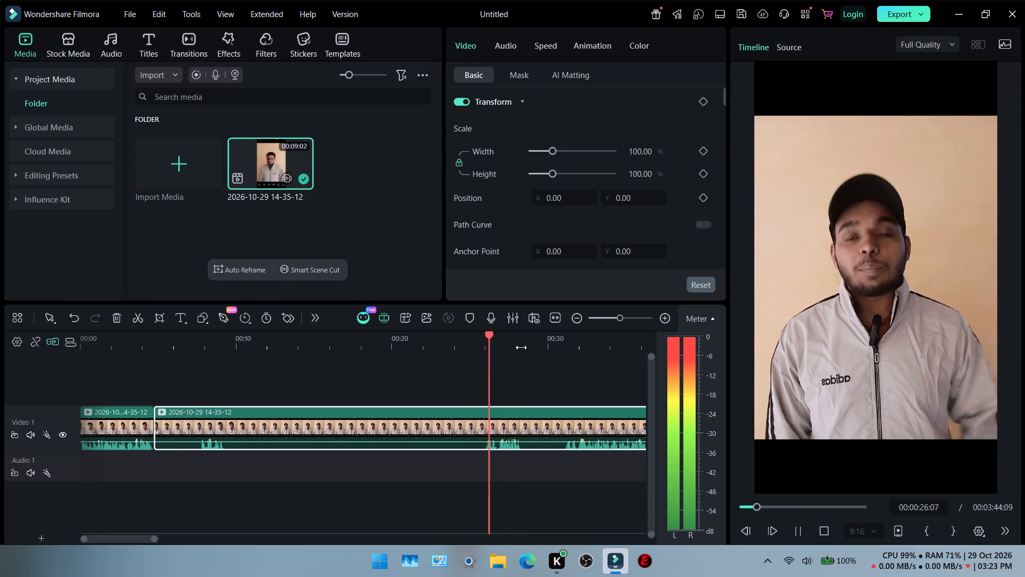
left_click(565, 346)
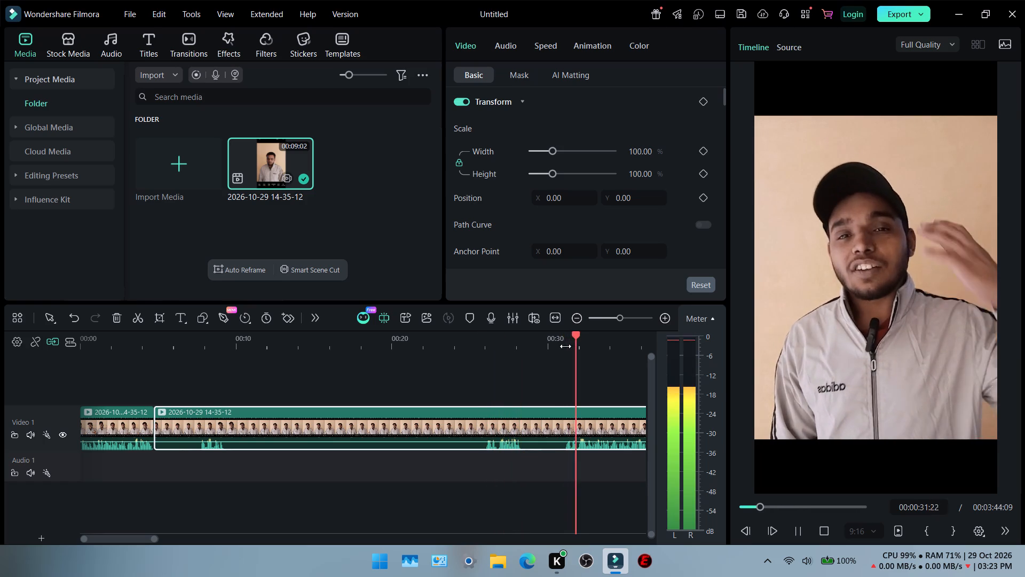
key("space")
Split the clip at 00:00:30:22, just before the next take's speech starts, and delete both parts before the cut.
left_click(565, 348)
left_click(529, 439)
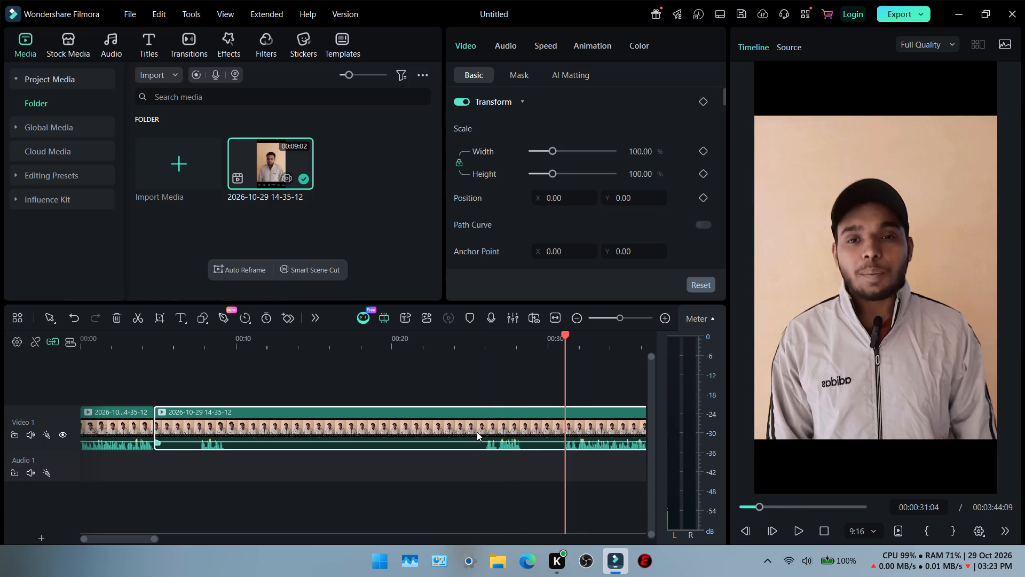
key("Left")
key("Left")
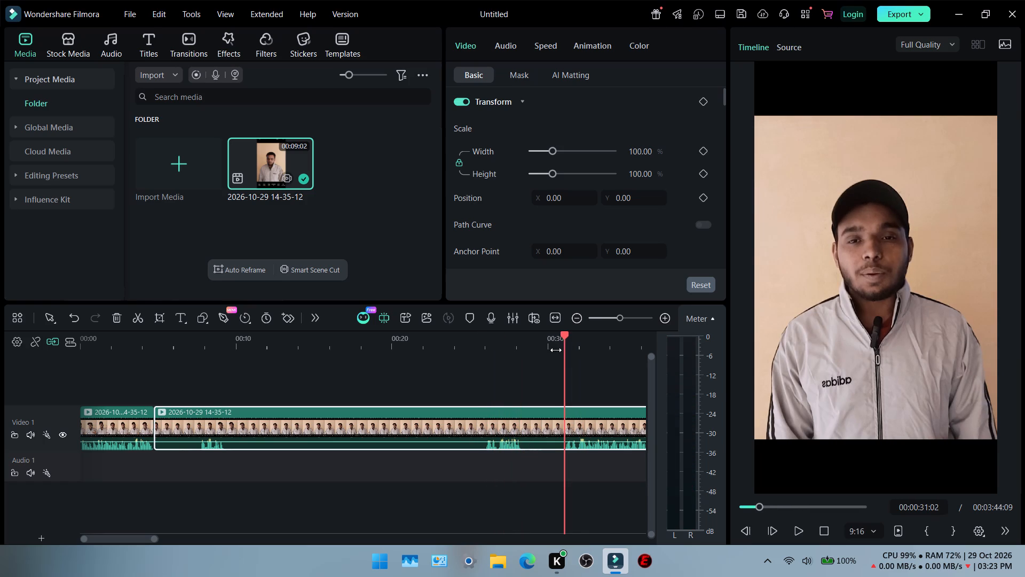
key("Left")
key("Left")
key("Left")
key("Left")
key("Left")
key("Left")
key("Left")
key("Left")
key("Left")
key("Left")
key("Left")
key("Left")
key("Left")
key("Left")
key("Left")
key("Left")
key("Left")
key("Left")
key("Left")
left_click(555, 414)
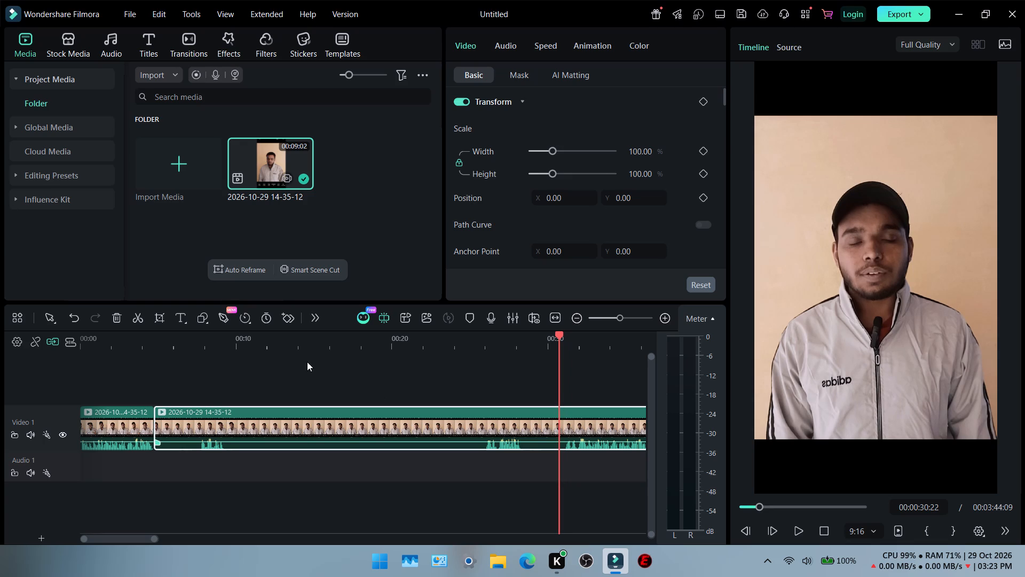
left_click(141, 318)
left_click(462, 440)
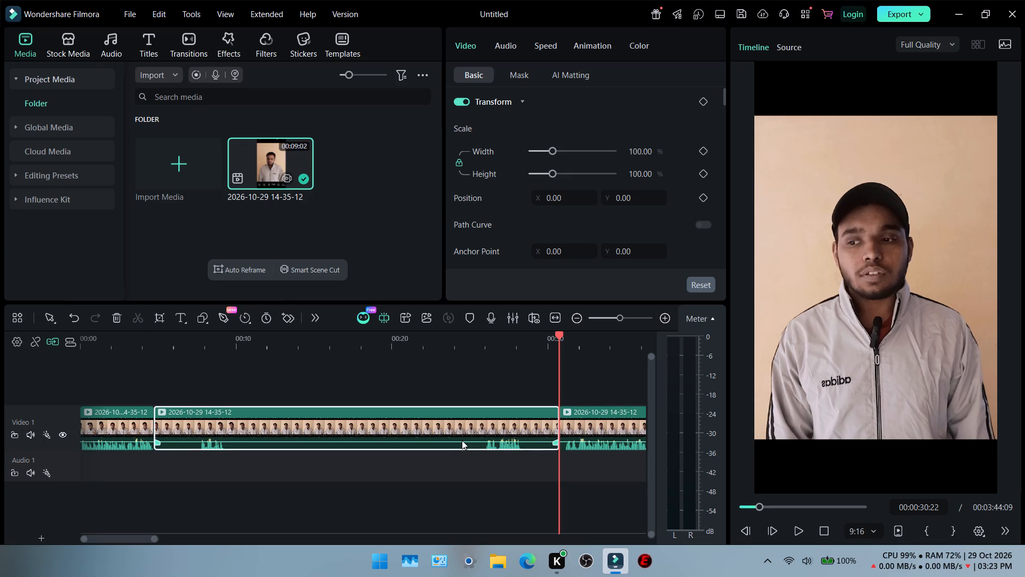
left_click(120, 423)
key("Delete")
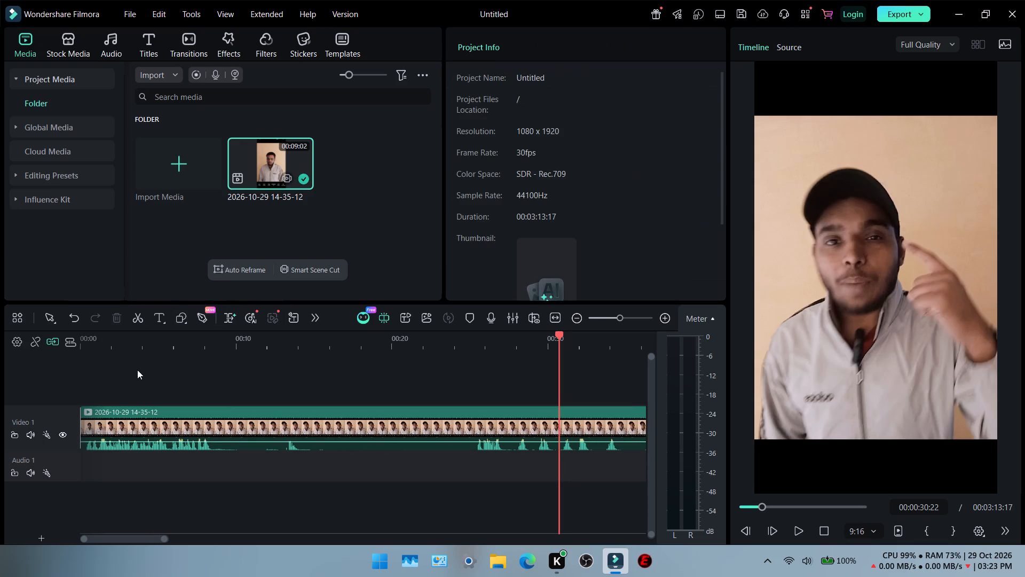
Play the opening seconds of the remaining clip to examine where its first words should be trimmed.
left_click(141, 342)
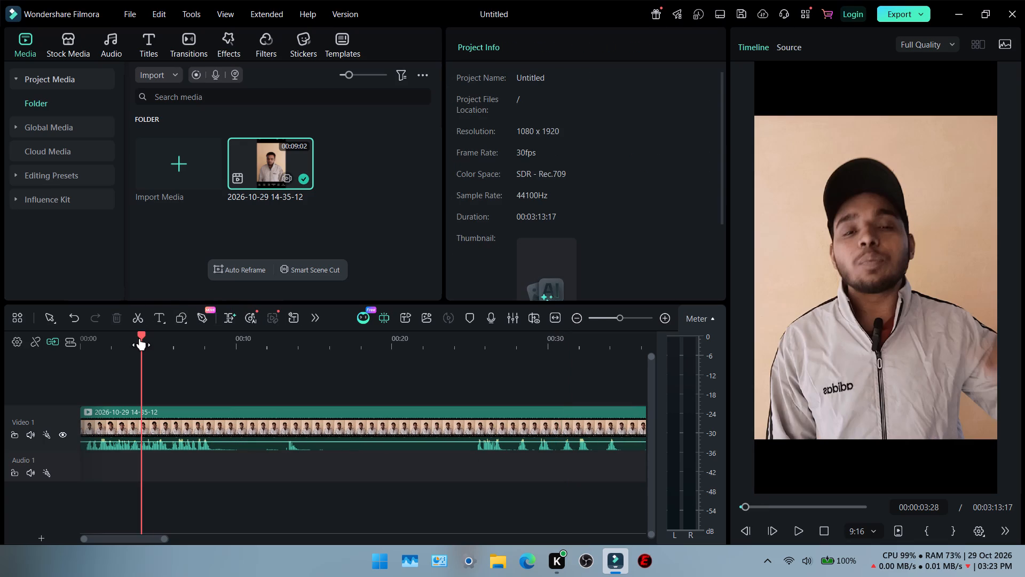
left_click_drag(140, 338, 31, 361)
scroll(109, 378, "up", 5, "ctrl")
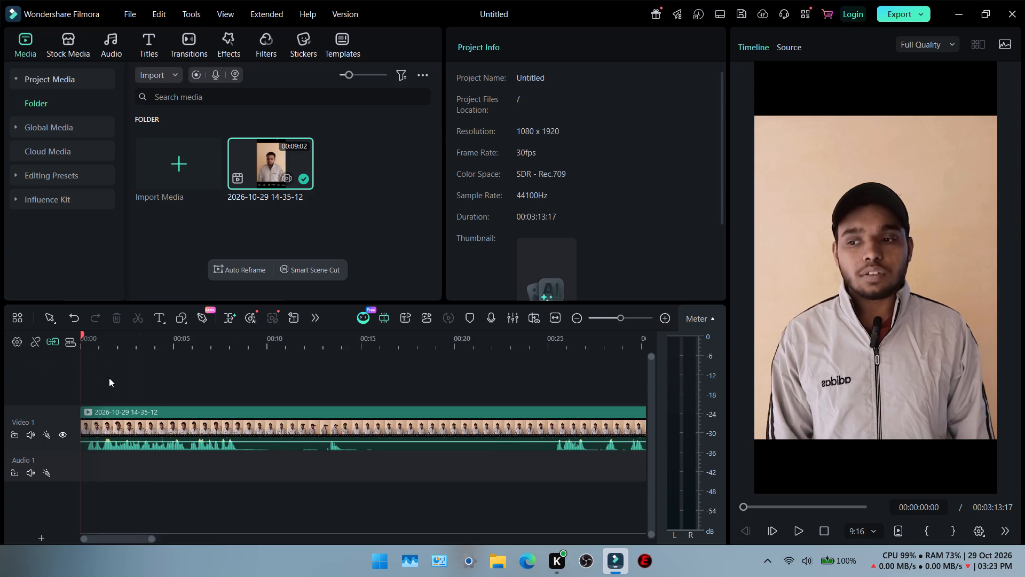
scroll(109, 378, "up", 2, "ctrl")
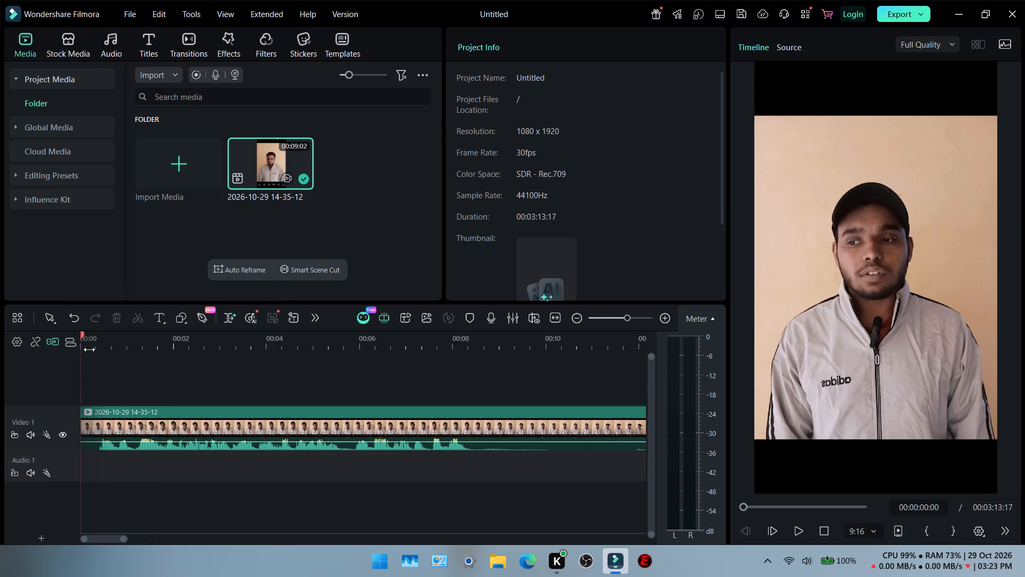
left_click(94, 346)
left_click(98, 346)
left_click(110, 348)
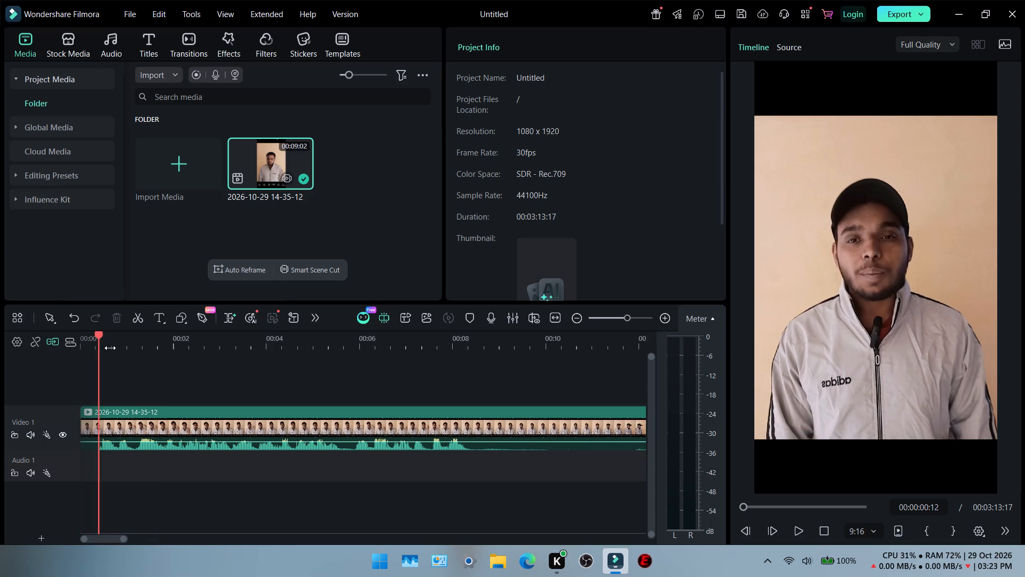
left_click(115, 348)
key("space")
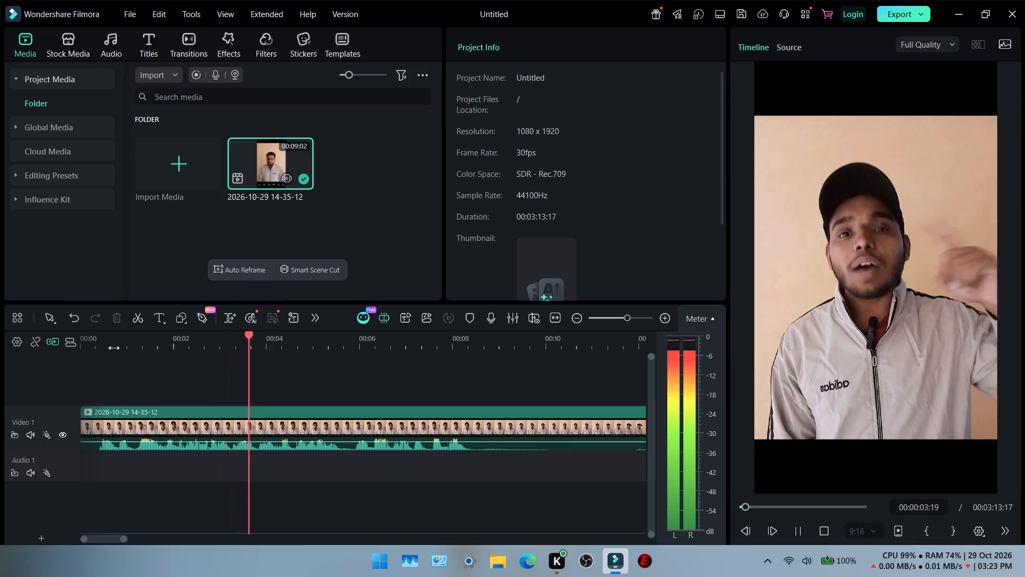
key("space")
Split the clip at 00:00:00:23, in the dip between the opening words, and delete the part before the cut.
left_click(114, 348, "ctrl")
scroll(113, 348, "up", 10, "ctrl")
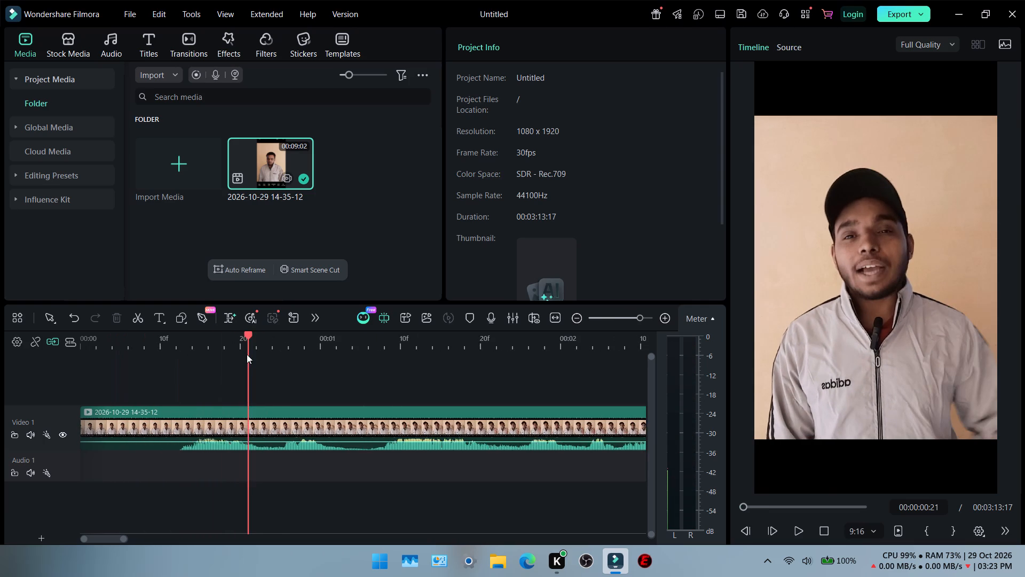
left_click(309, 346)
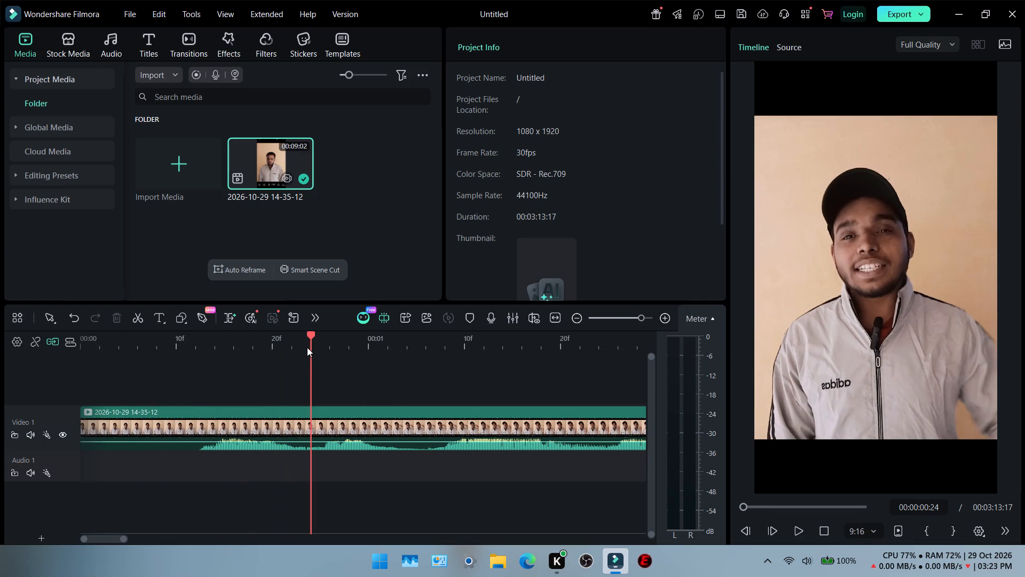
scroll(315, 373, "up", 7, "ctrl")
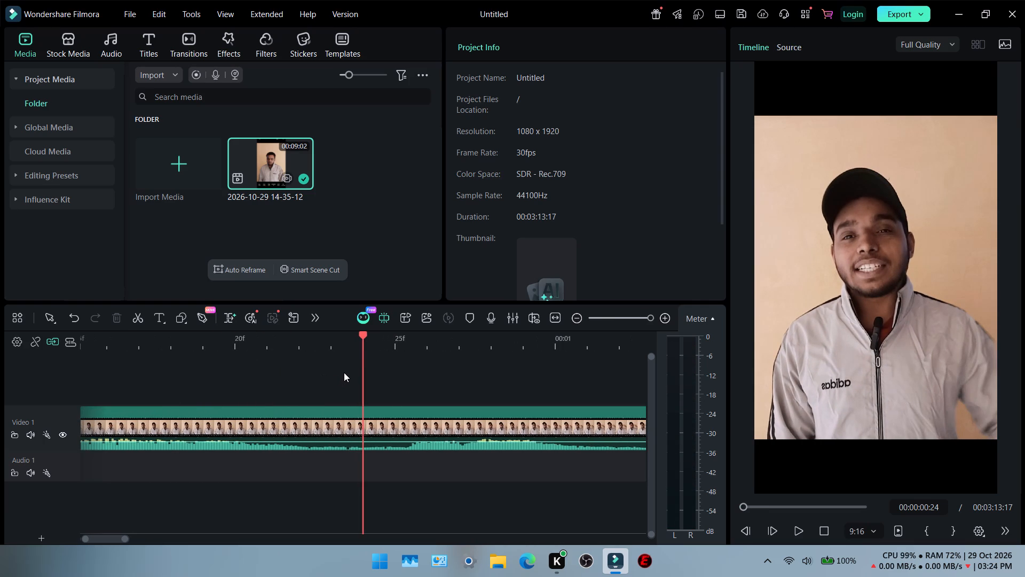
left_click_drag(362, 334, 348, 343)
left_click_drag(348, 343, 349, 346)
left_click(352, 424)
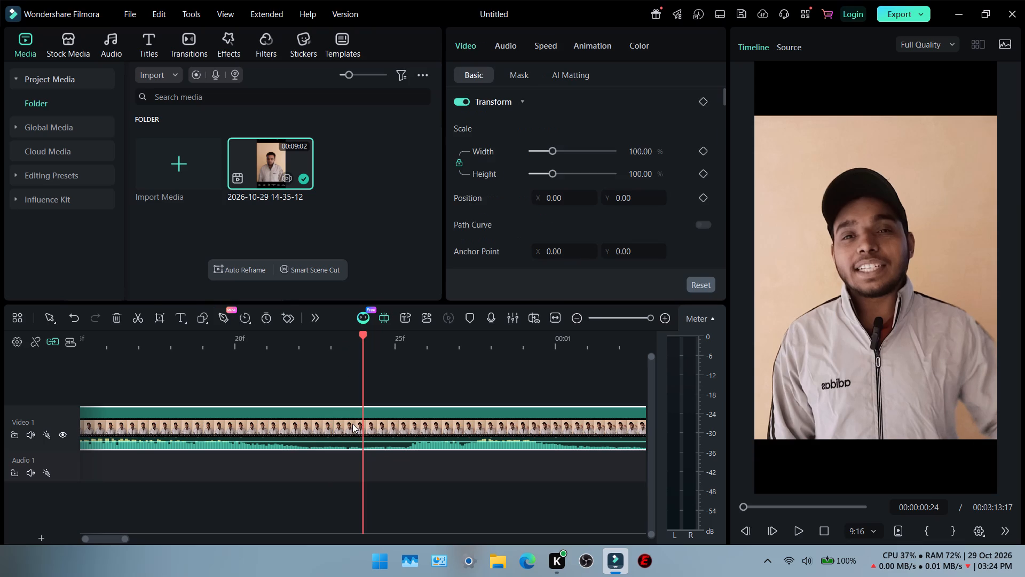
key("space")
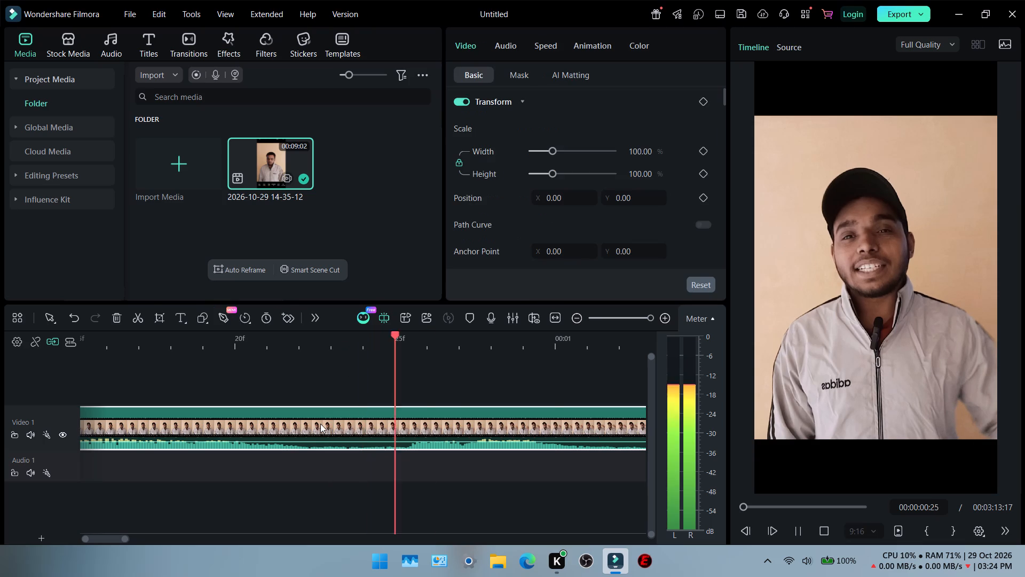
key("space")
scroll(321, 433, "down", 7, "ctrl")
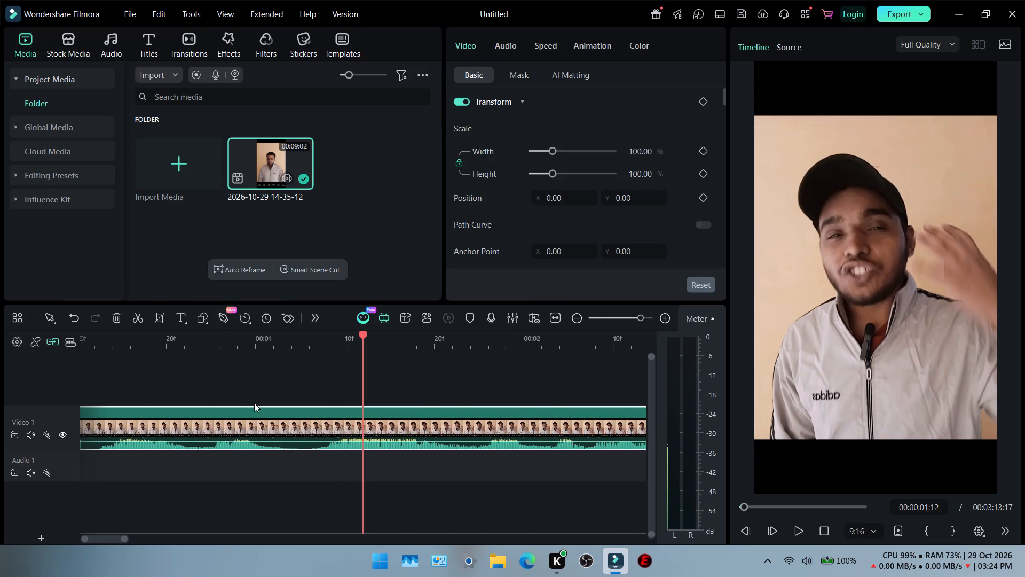
left_click(186, 350)
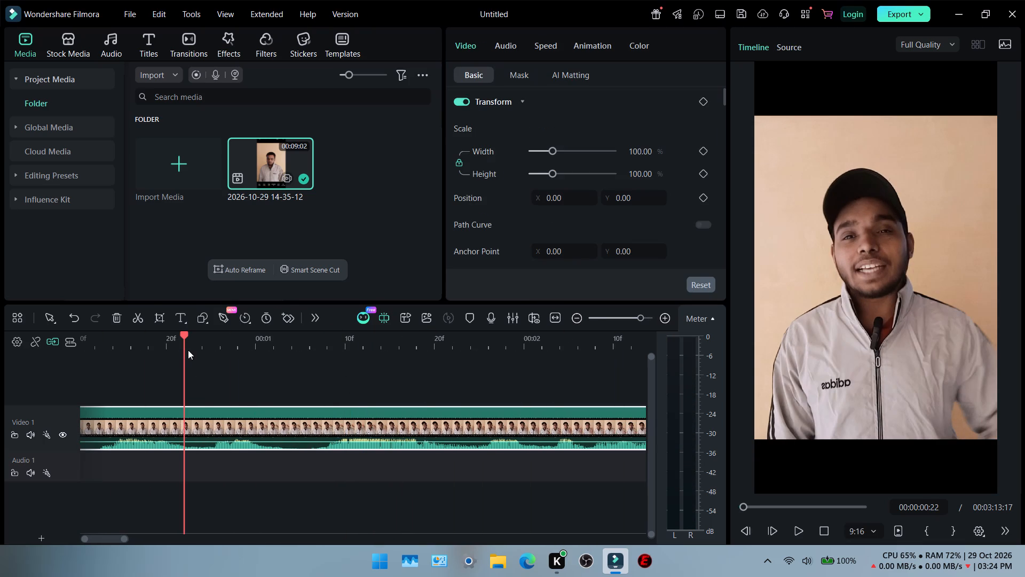
key("Right")
left_click(200, 425)
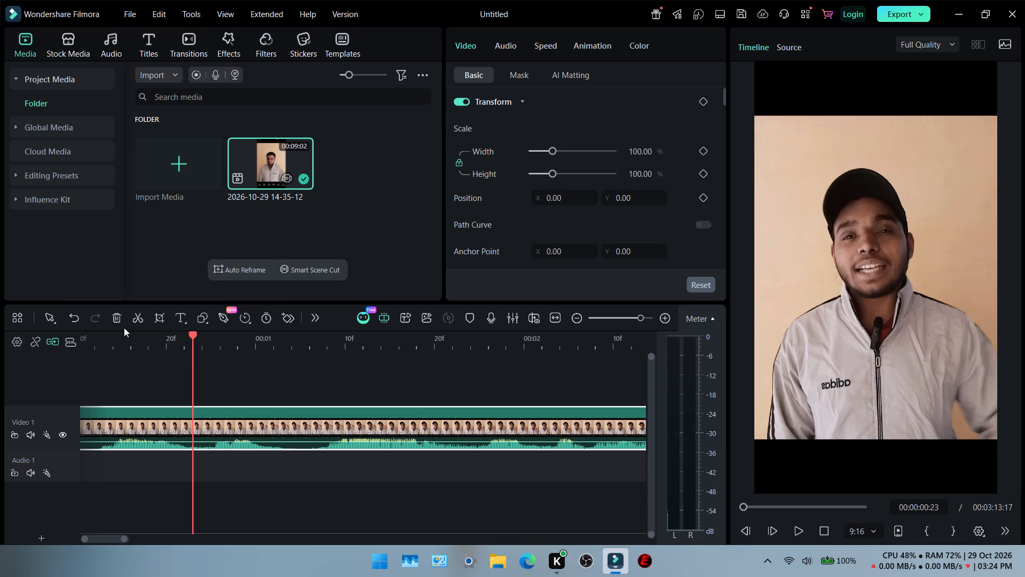
left_click(139, 322)
left_click(152, 439)
key("Delete")
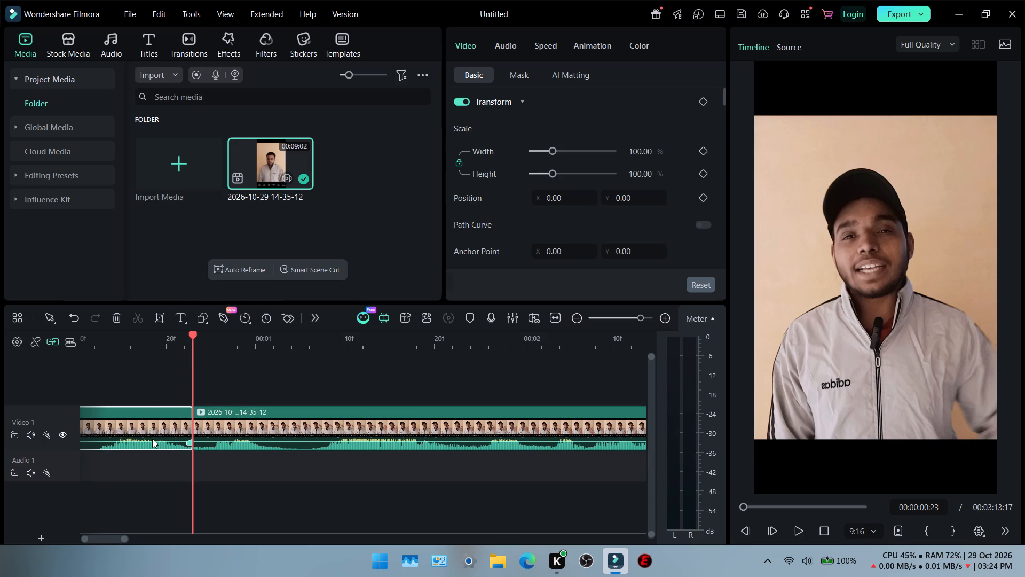
Play the trimmed opening take from the start to examine its delivery and where its speech ends.
scroll(163, 383, "down", 13, "ctrl")
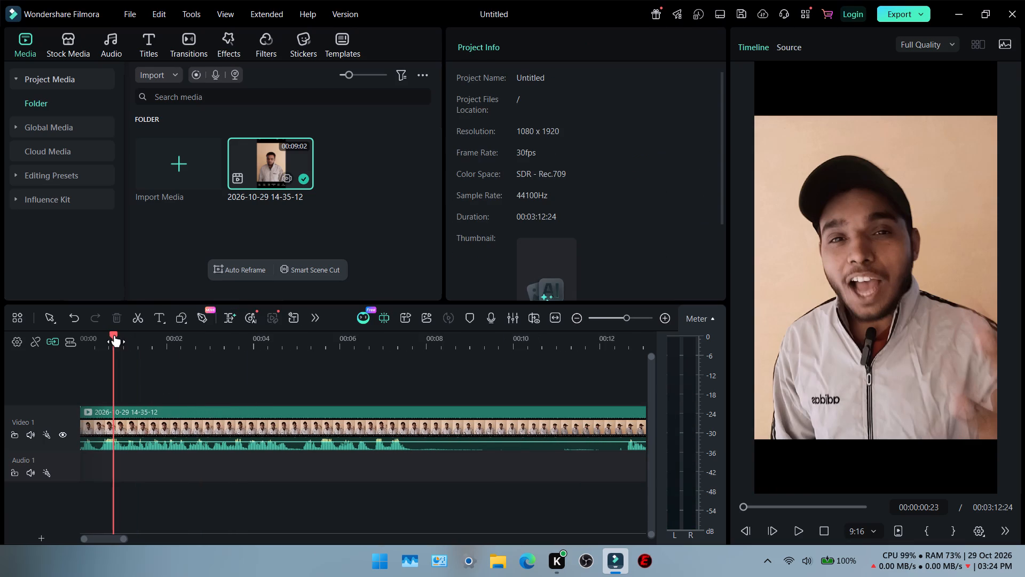
left_click_drag(115, 335, 0, 366)
key("space")
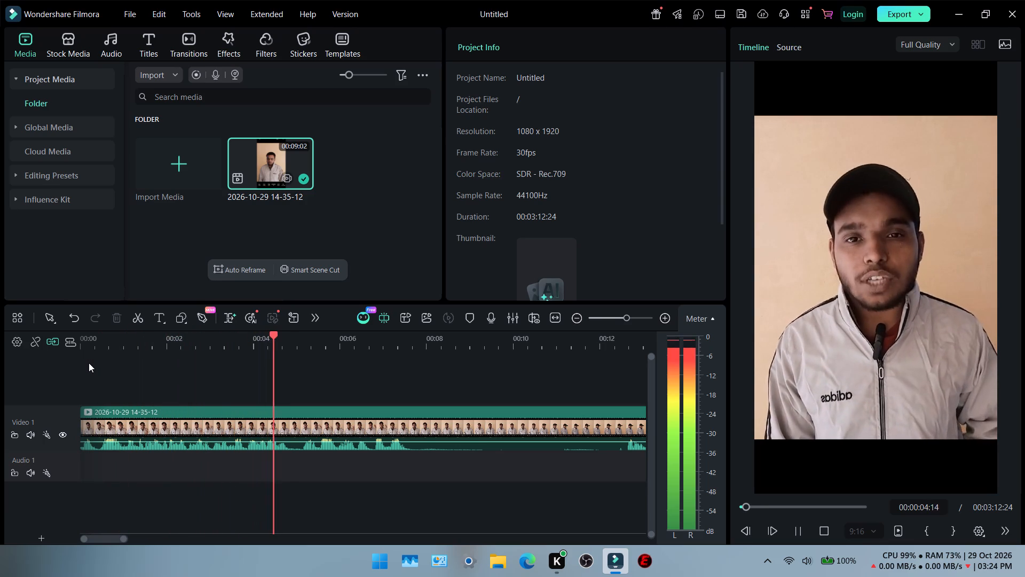
key("space")
key("space")
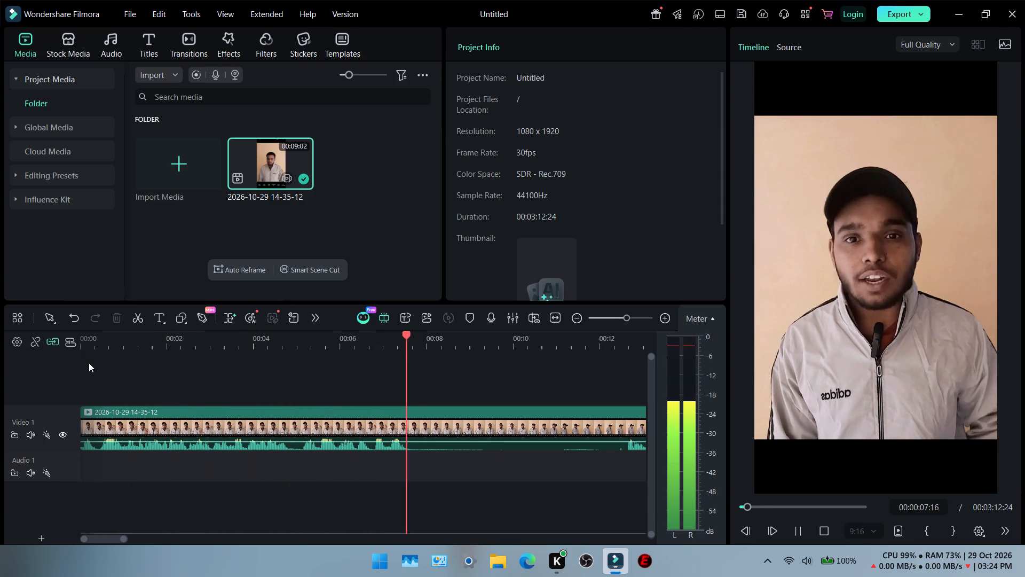
key("space")
left_click(225, 345)
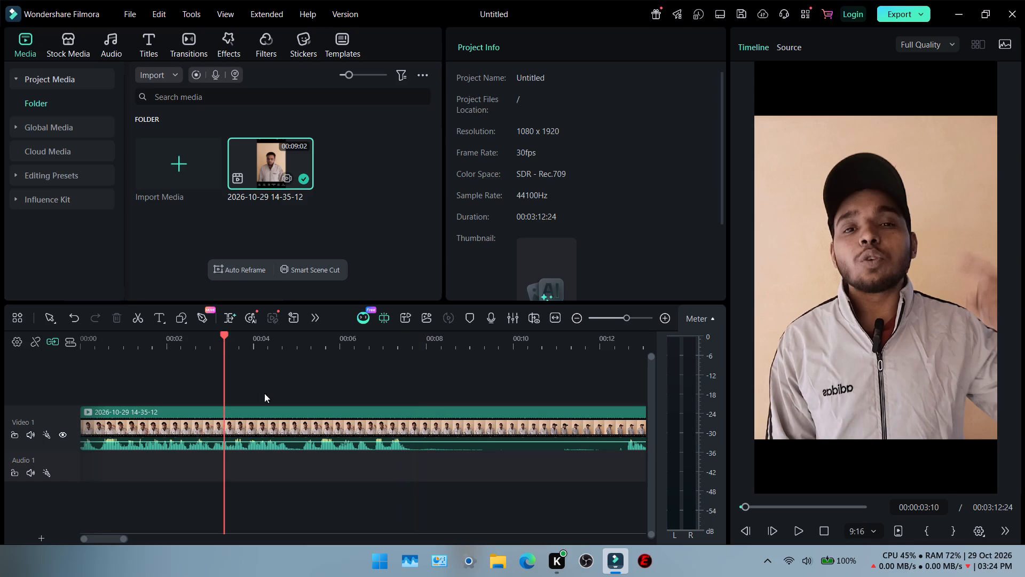
key("space")
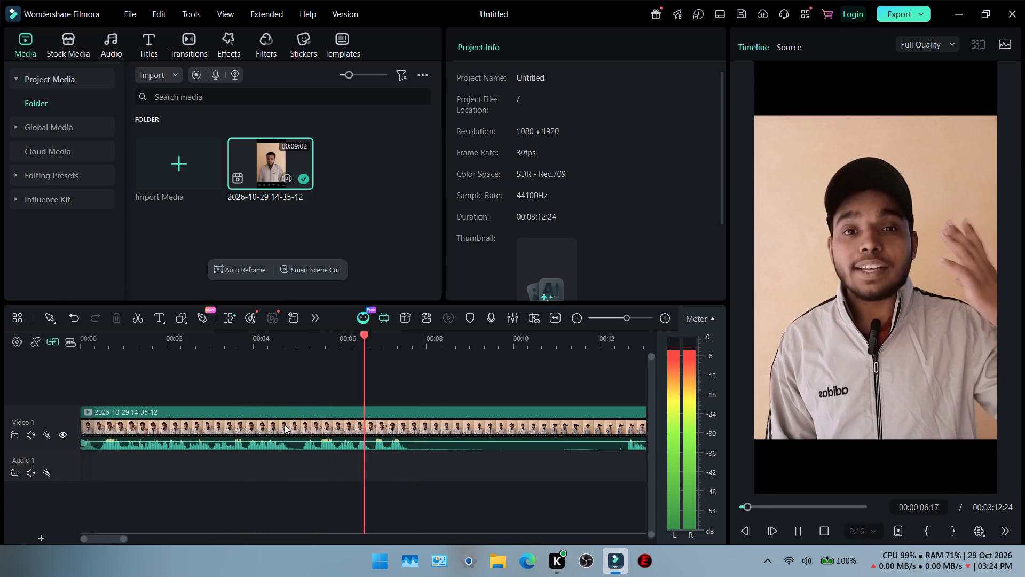
key("space")
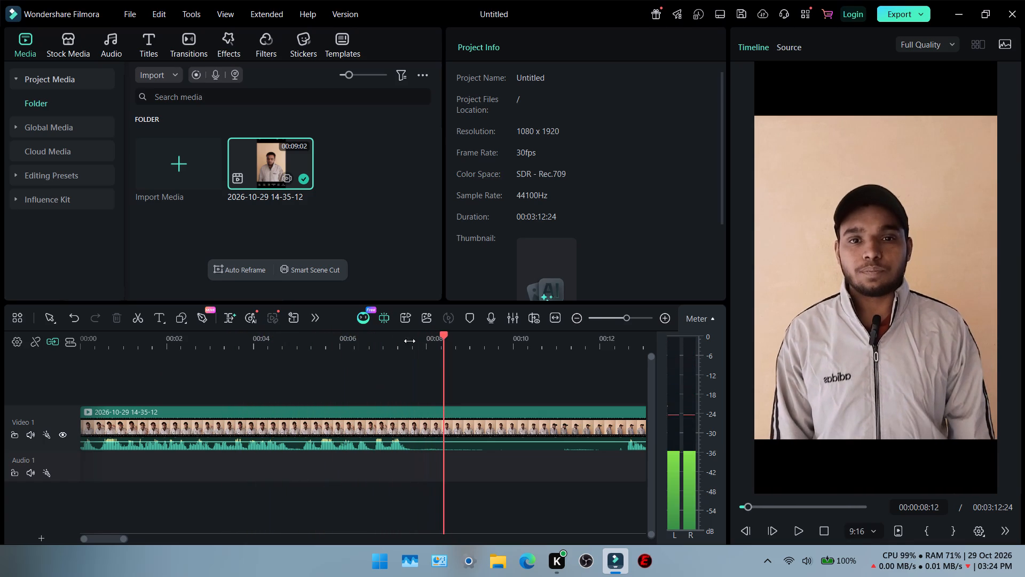
Split the clip at 00:00:07:22, just after the opening take's speech ends.
left_click(416, 343)
left_click(416, 431)
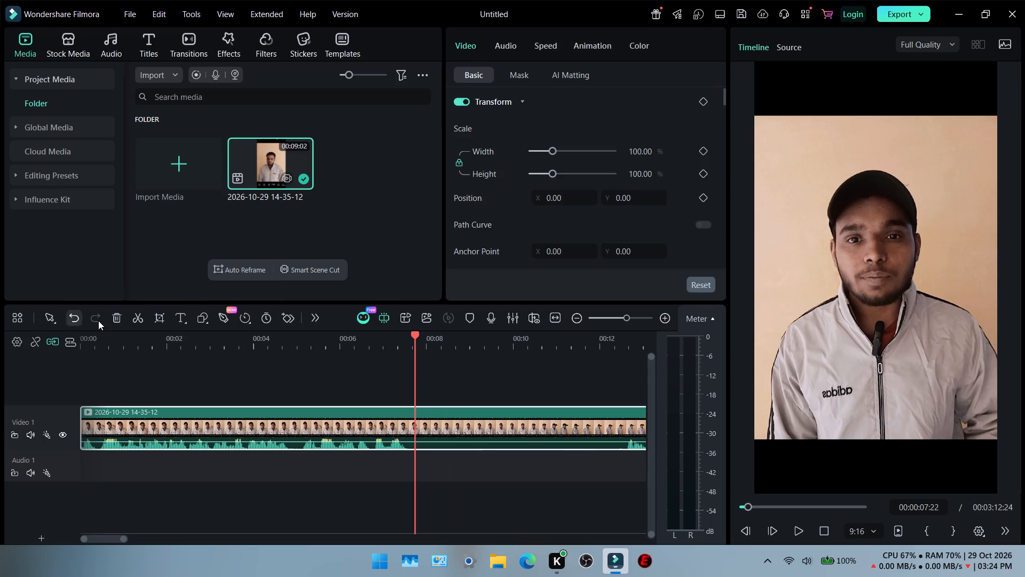
left_click(139, 315)
Play the isolated sounds and the scattered speech after the cut, up to about 00:00:34, to examine whether they are usable.
scroll(428, 414, "up", 1, "ctrl")
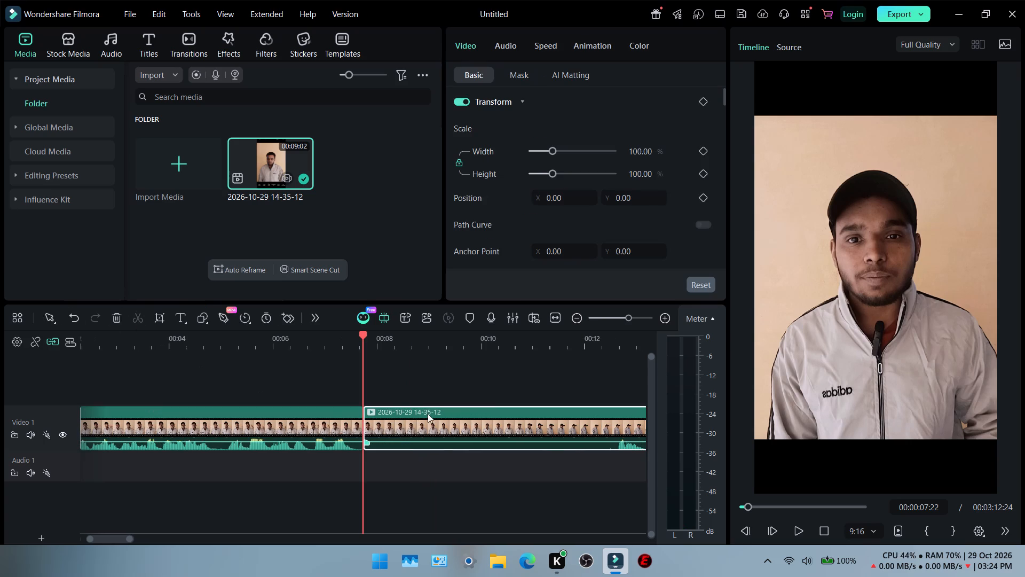
scroll(428, 414, "up", 1, "ctrl")
scroll(544, 355, "left", 3)
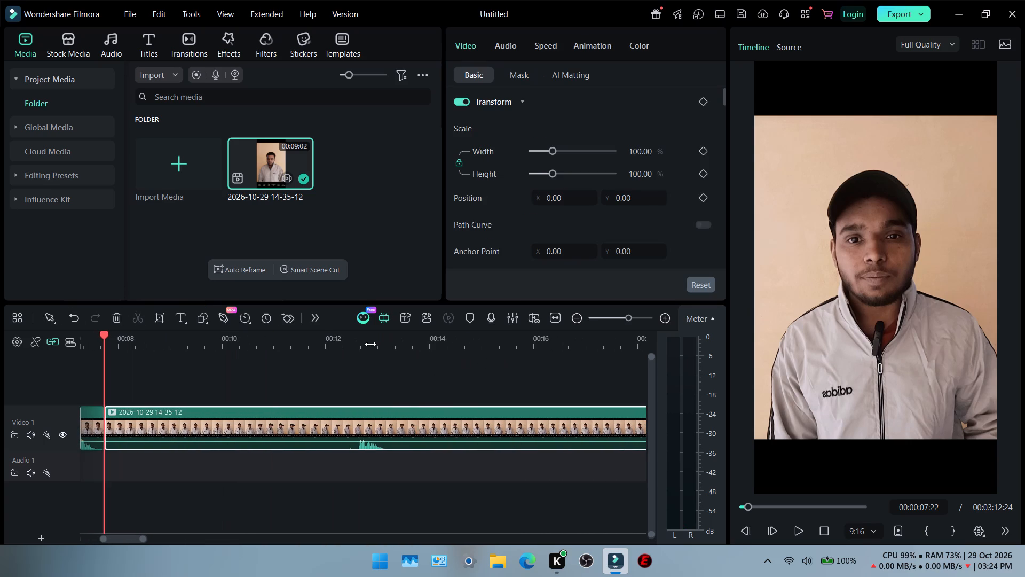
left_click(351, 345)
left_click(358, 345)
key("space")
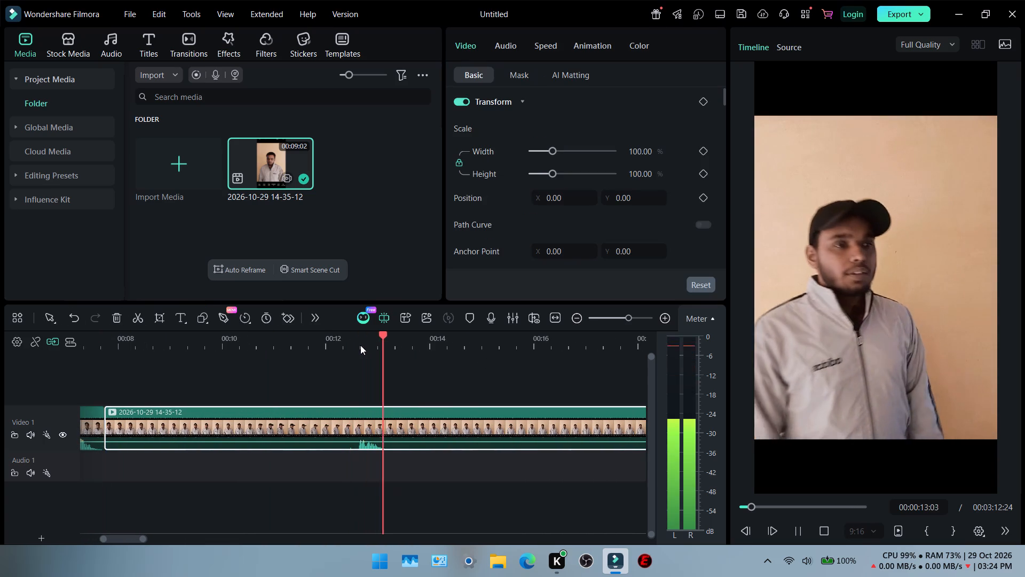
key("space")
scroll(398, 360, "left", 3)
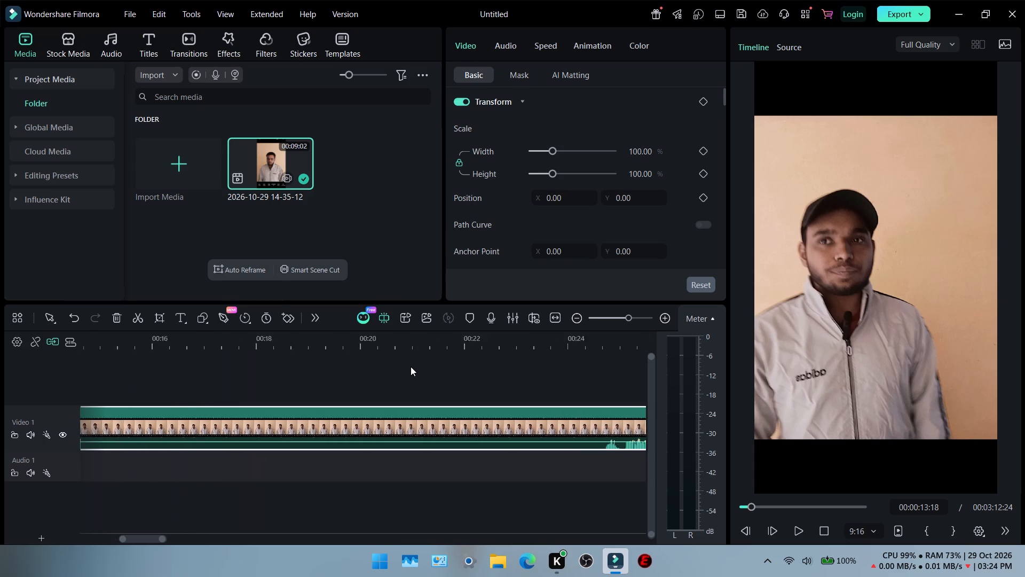
scroll(411, 367, "left", 2)
scroll(343, 353, "right", 3)
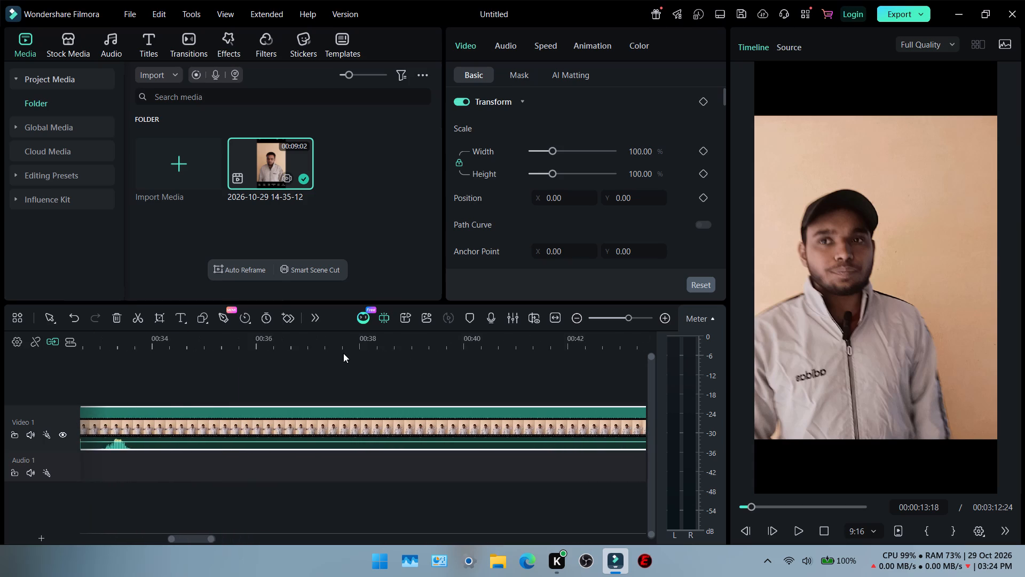
scroll(343, 353, "right", 4)
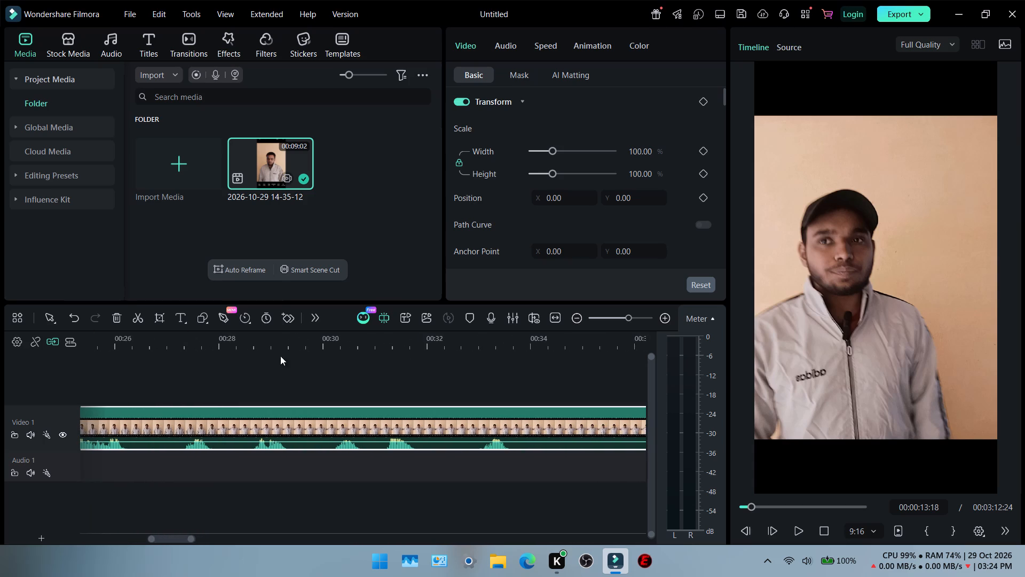
scroll(193, 349, "right", 2)
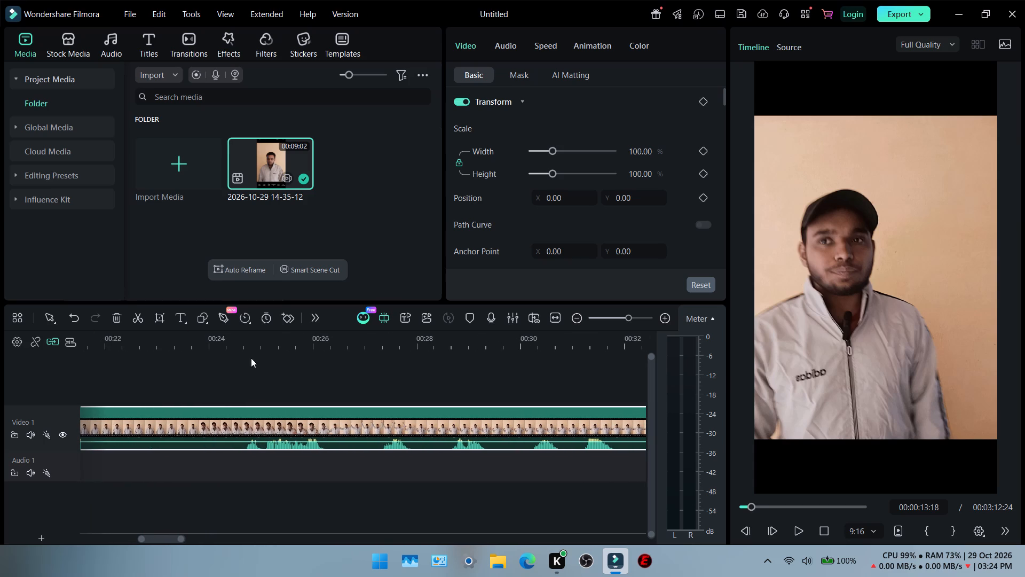
double_click(241, 346)
key("space")
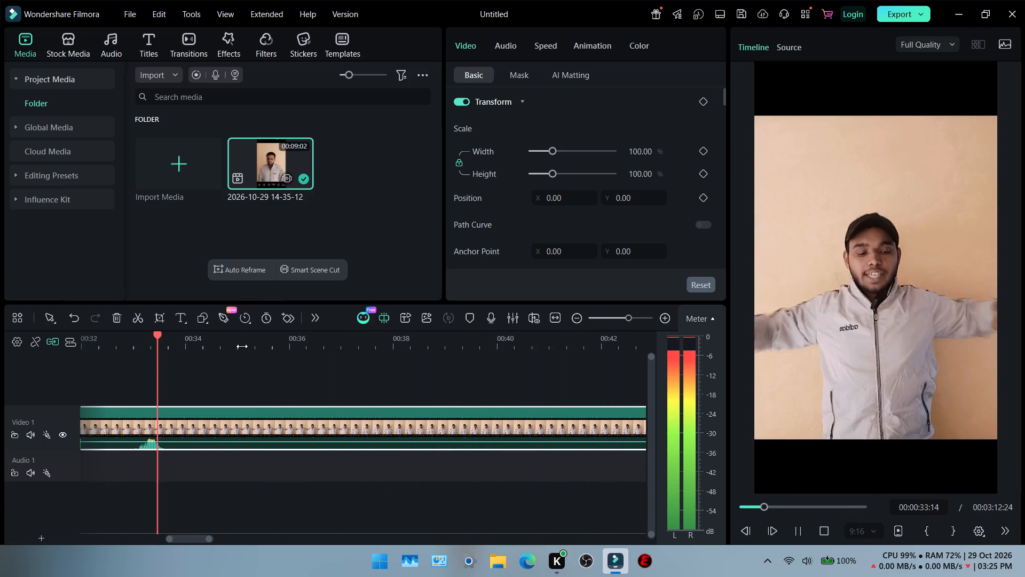
key("space")
Play the next block of speech, from about 00:00:56 to 00:01:15, to examine whether its take is usable.
scroll(466, 403, "down", 2, "ctrl")
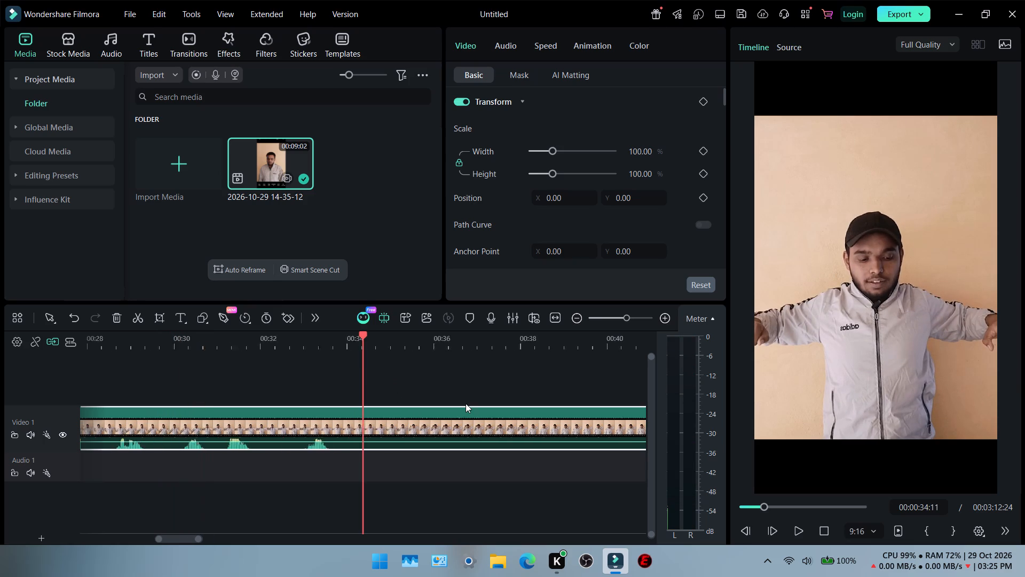
scroll(466, 403, "down", 10, "ctrl")
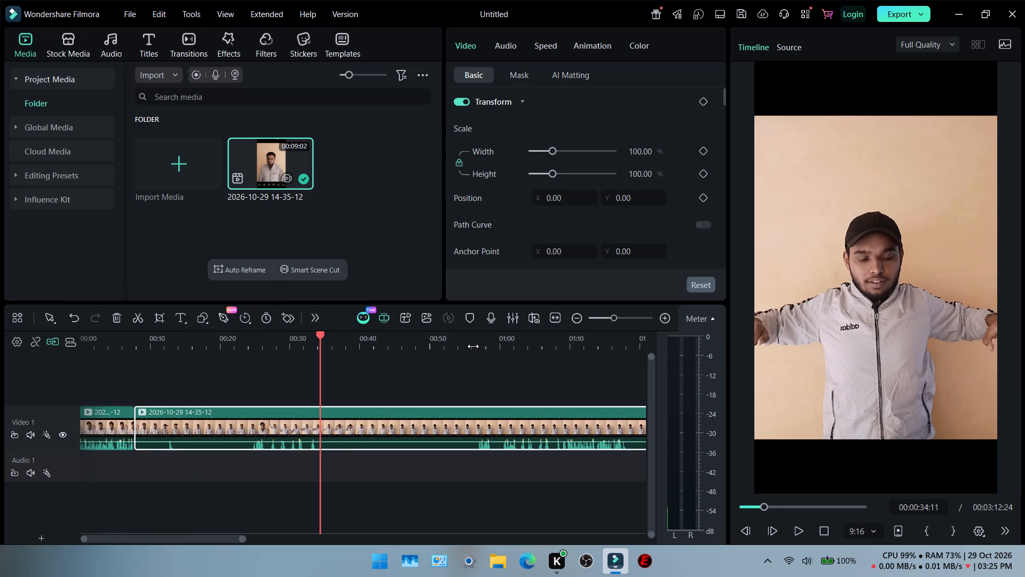
left_click(473, 346)
left_click(478, 347)
key("space")
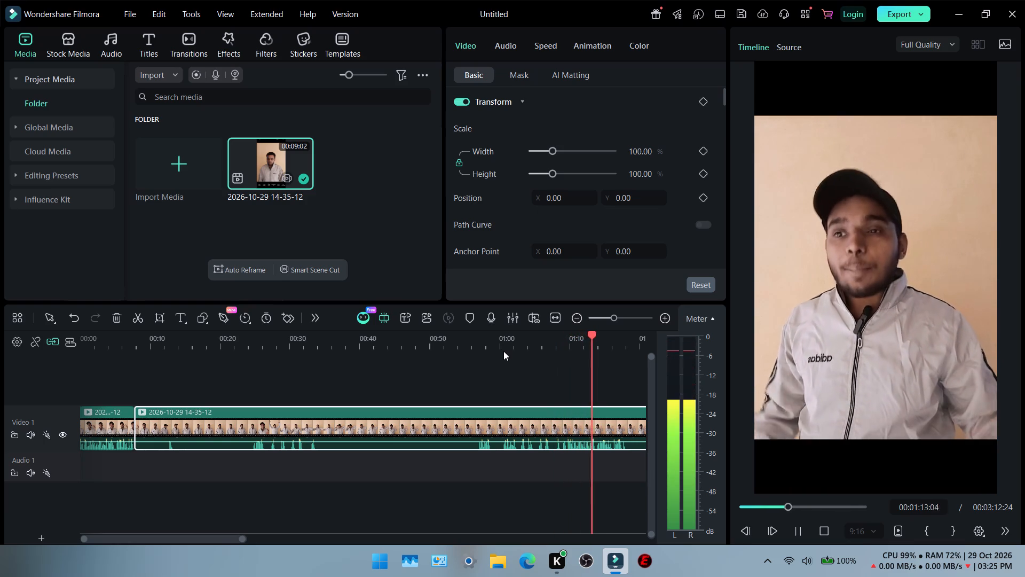
key("space")
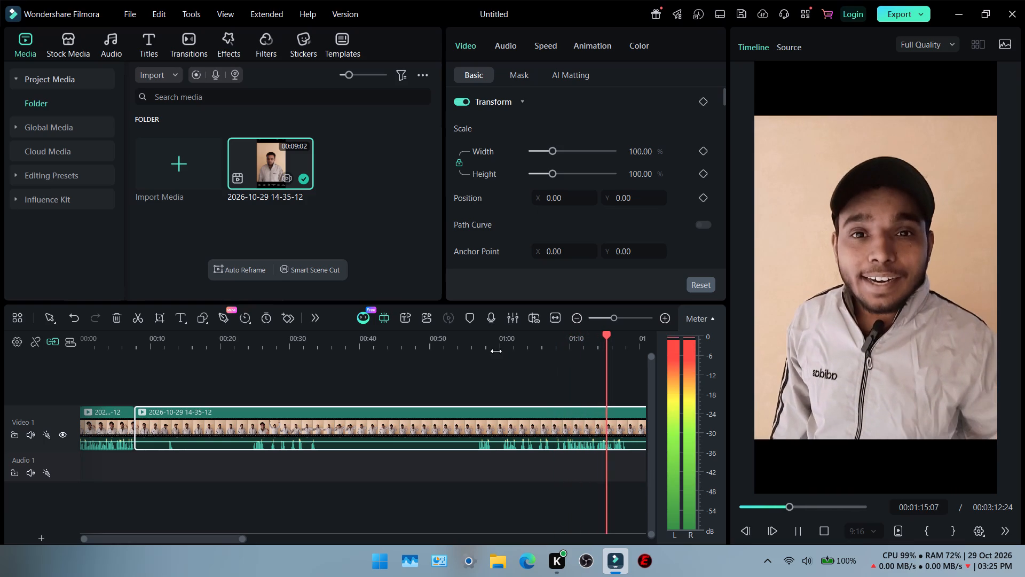
Split the clip at 00:00:56:23, where the next block of speech starts, and delete the part between the two cuts.
left_click(477, 345)
double_click(476, 424)
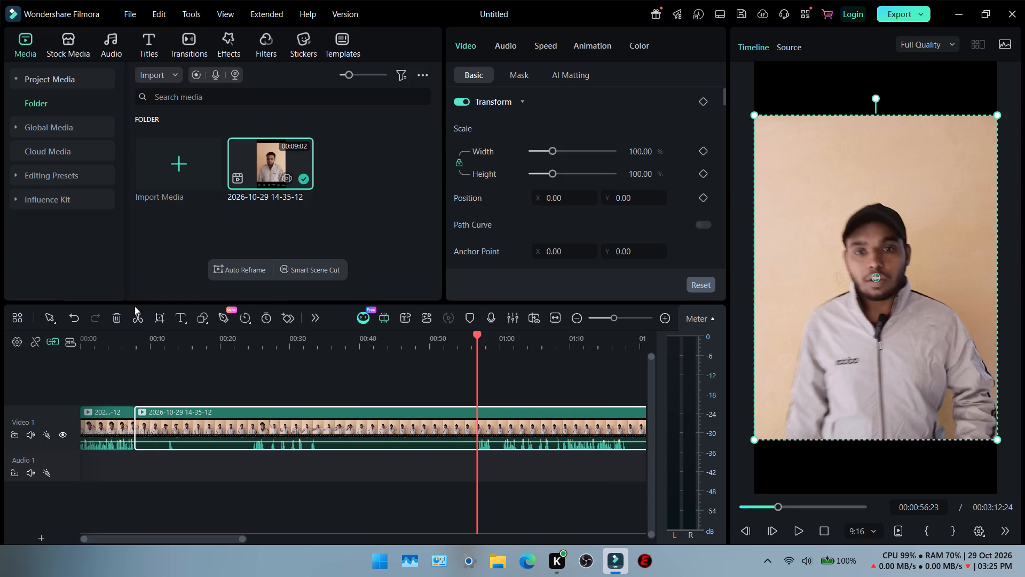
double_click(134, 315)
left_click(429, 443)
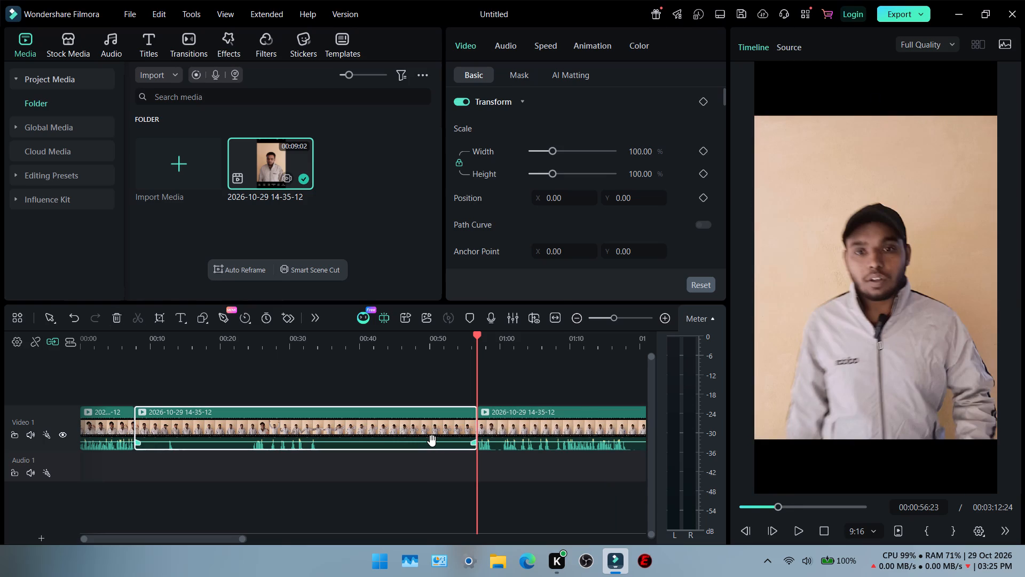
key("Delete")
Play the end of the second clip's first speech block and the dip near 00:00:24 to examine where to cut.
left_click(262, 345)
key("space")
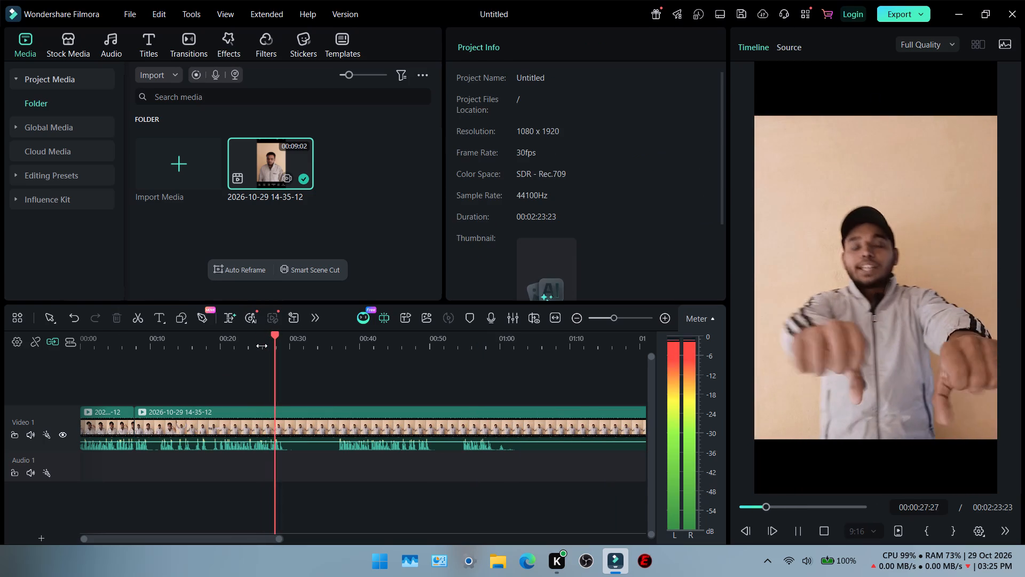
key("space")
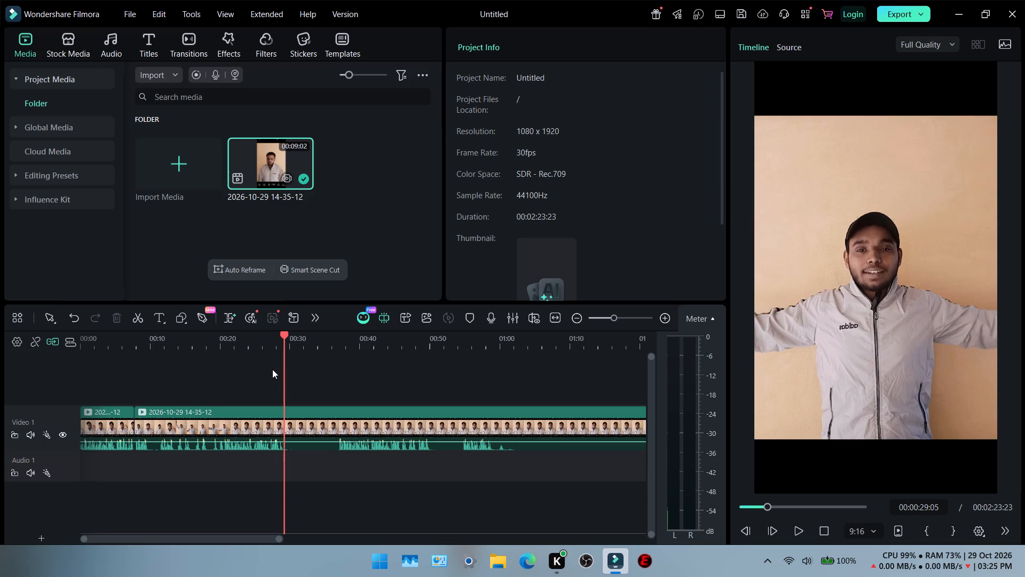
scroll(271, 372, "up", 10, "ctrl")
left_click(188, 347)
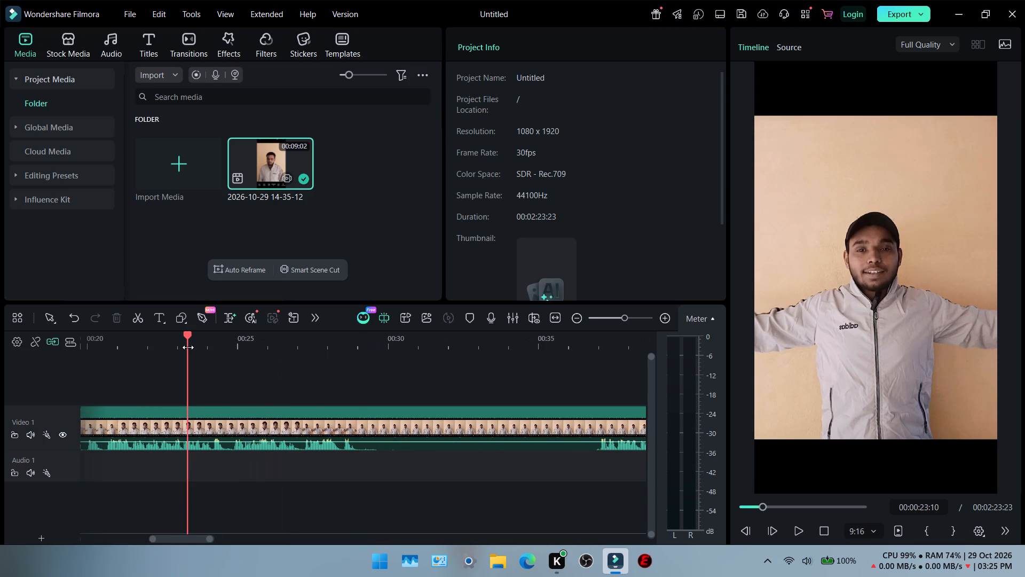
key("space")
key("space")
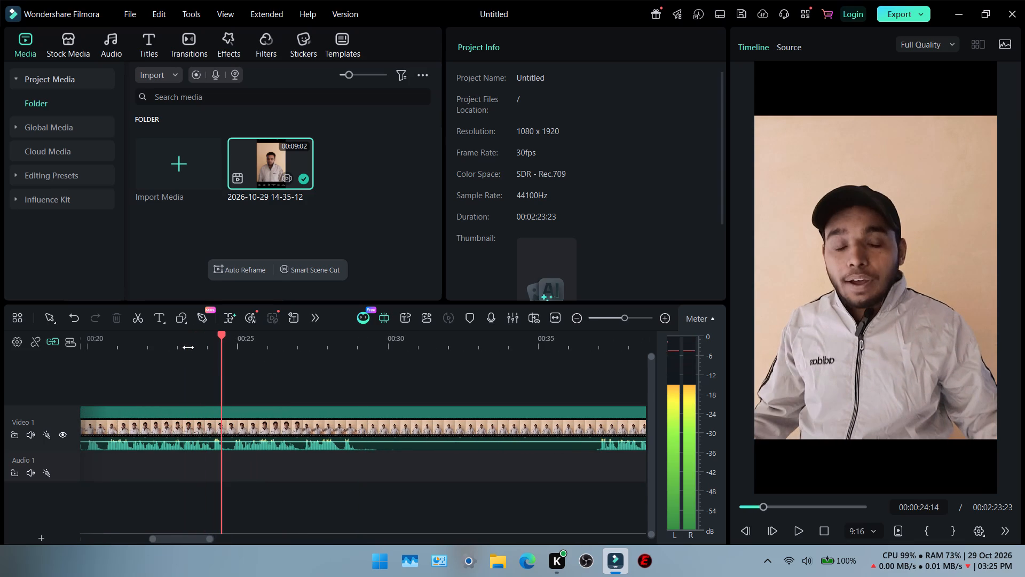
scroll(214, 365, "up", 6, "ctrl")
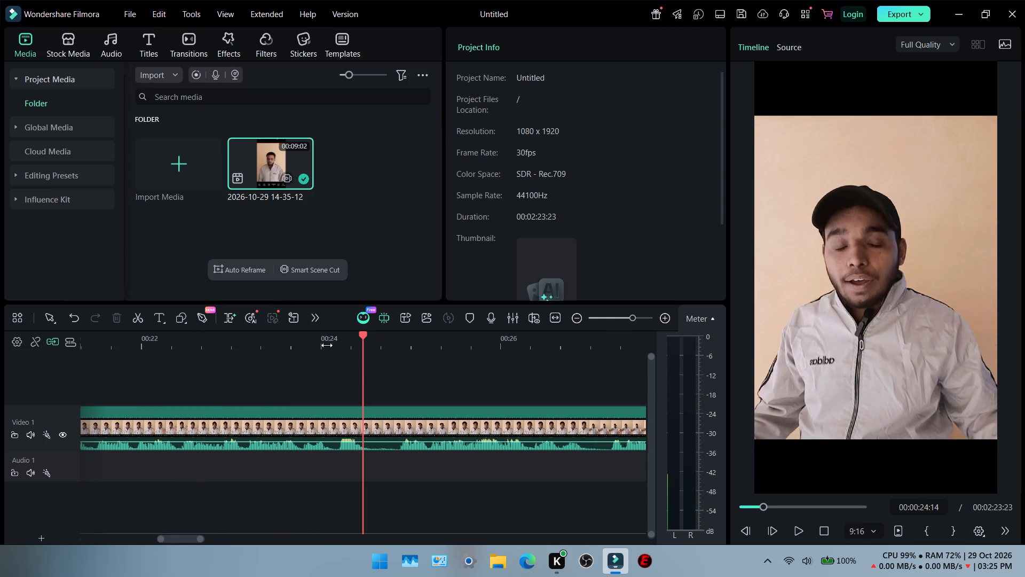
left_click(327, 345)
left_click(333, 342)
key("space")
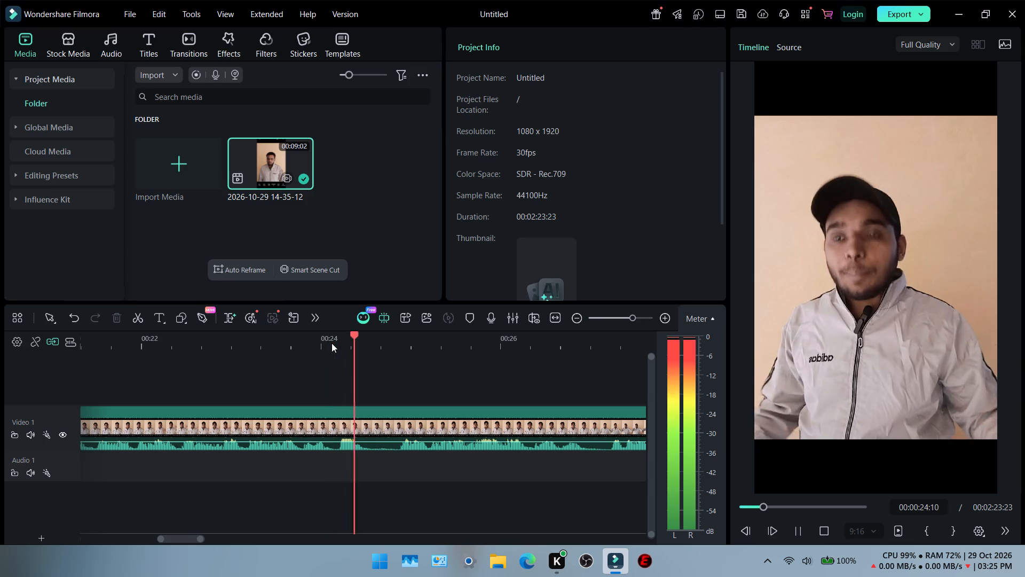
key("space")
Split the second clip at 00:00:24:20, in the quiet dip between two phrases.
left_click(381, 345)
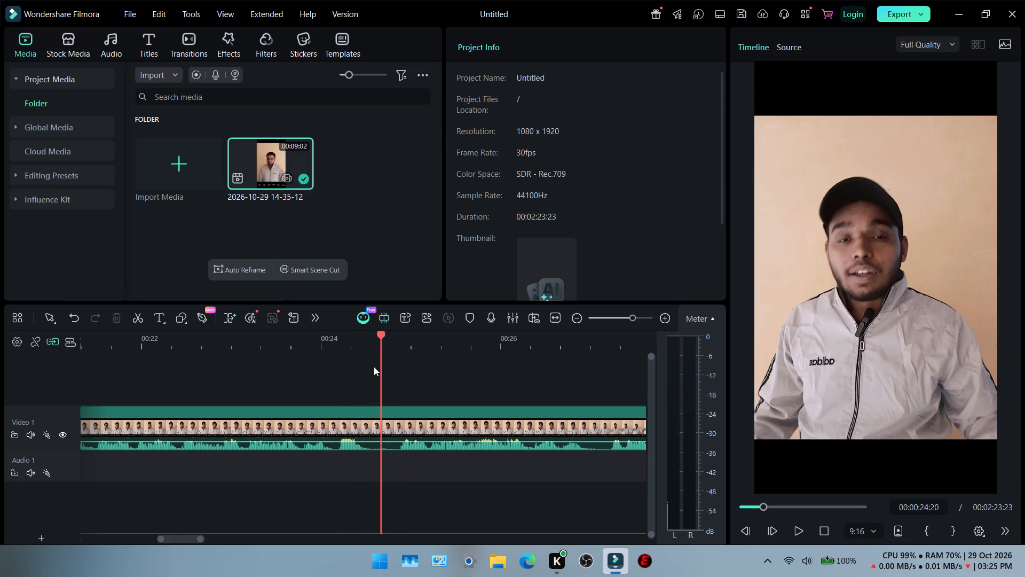
left_click(381, 432)
left_click(139, 318)
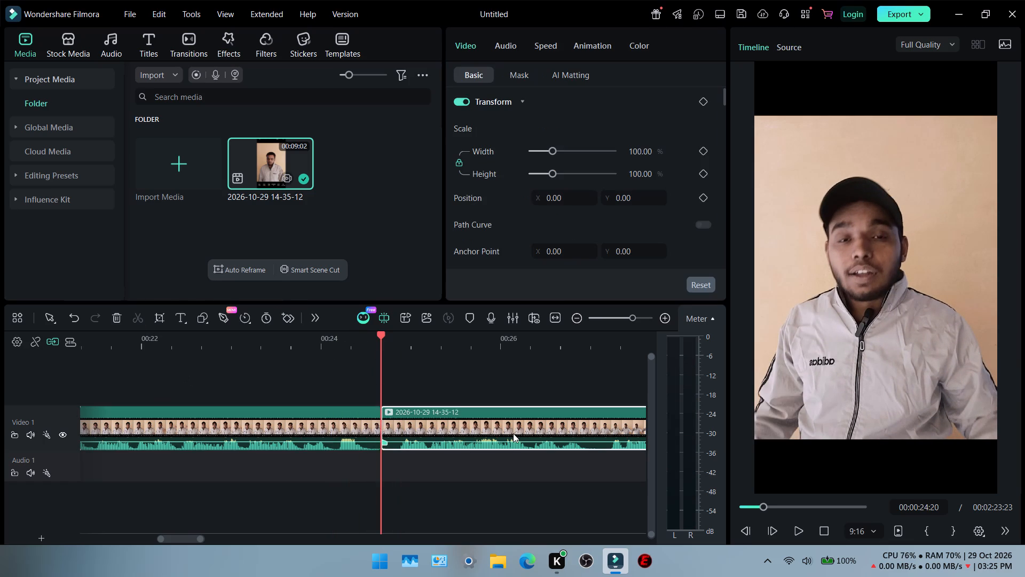
Play the start of the speech block near 00:00:37 and the phrases around 00:00:20 to examine where to cut.
scroll(513, 439, "down", 6, "ctrl")
scroll(514, 441, "up", 1, "ctrl")
scroll(514, 440, "down", 5, "ctrl")
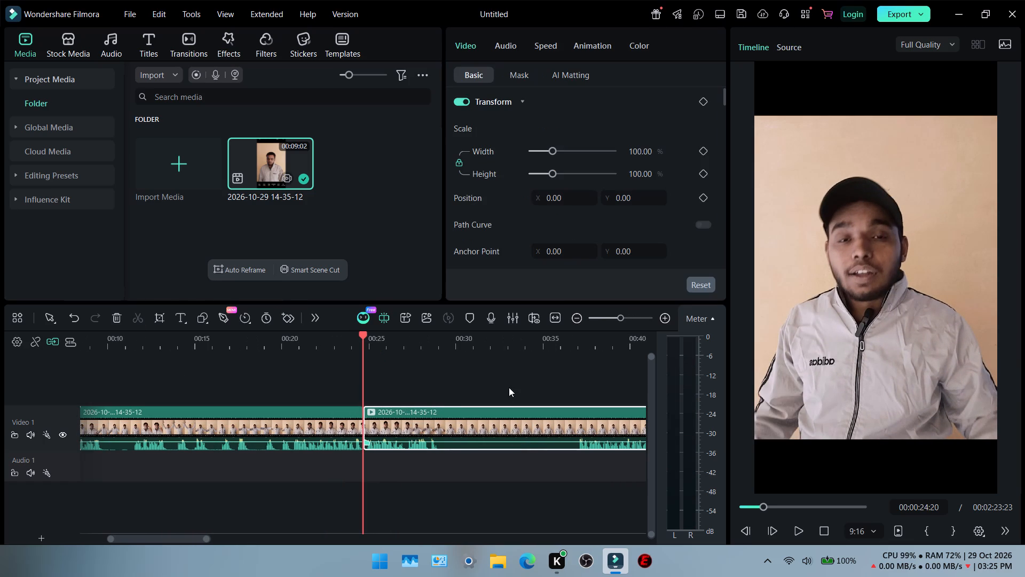
scroll(540, 386, "left", 1)
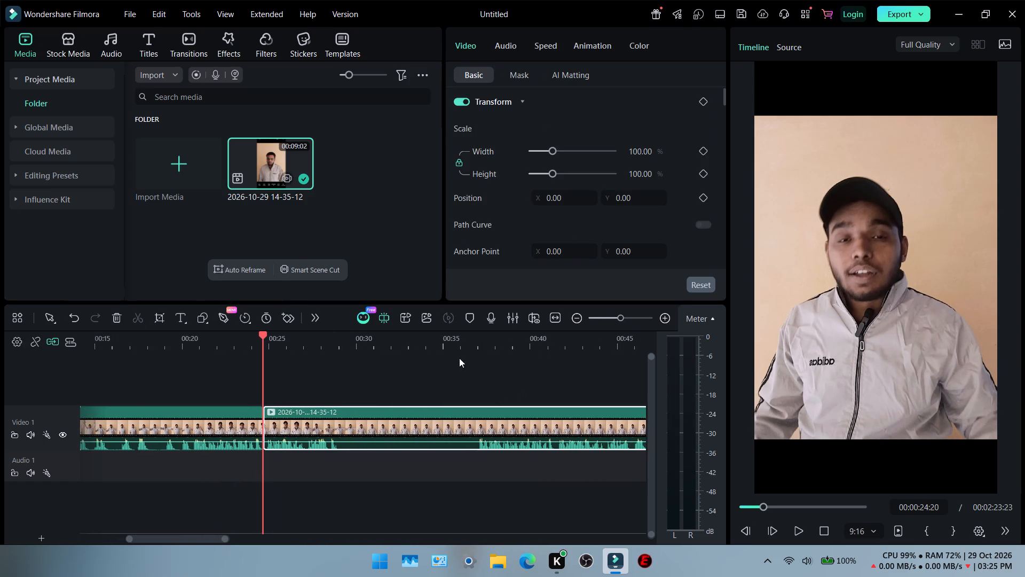
left_click(472, 344)
key("space")
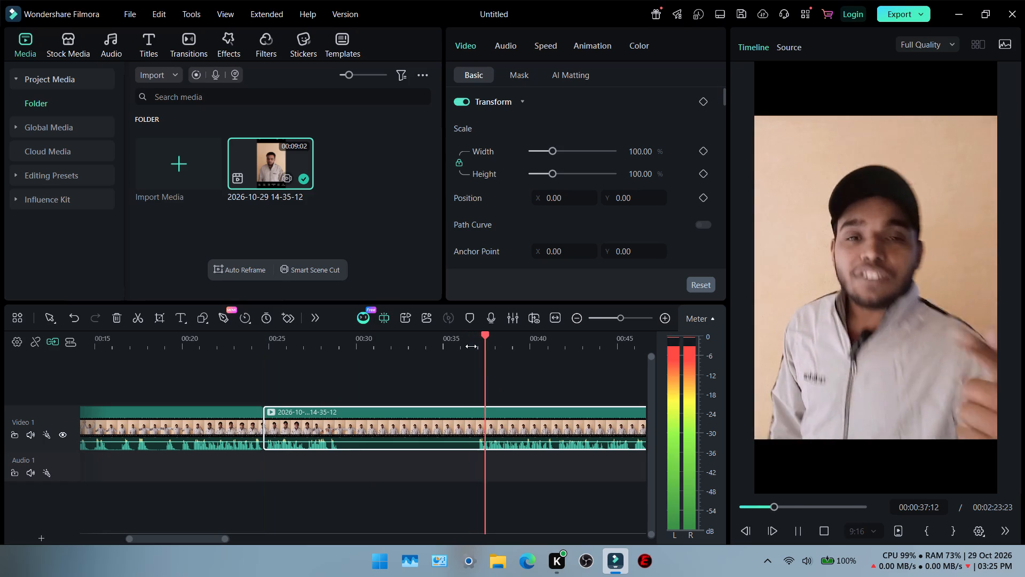
key("space")
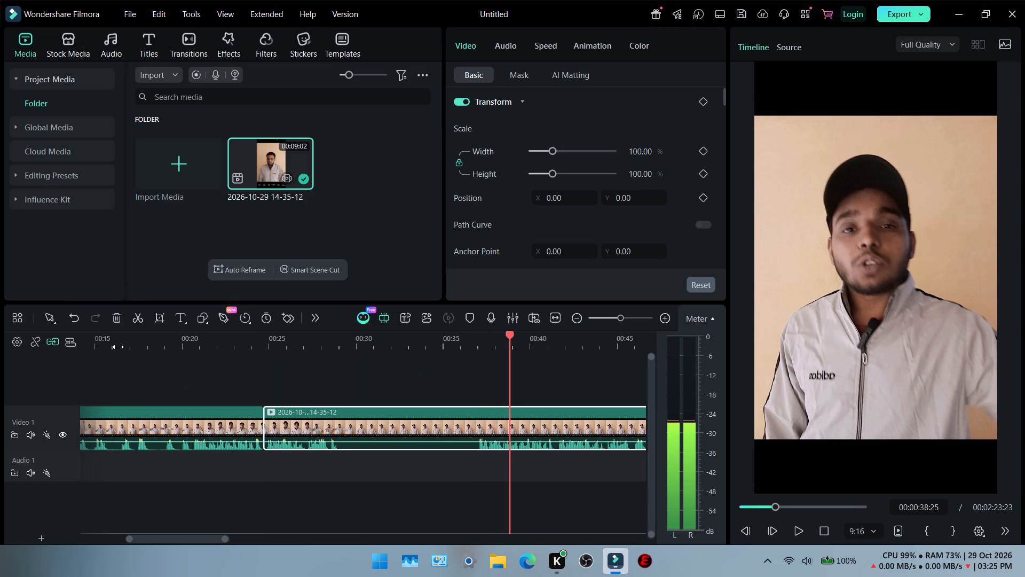
left_click(118, 347)
key("space")
left_click(175, 342)
key("space")
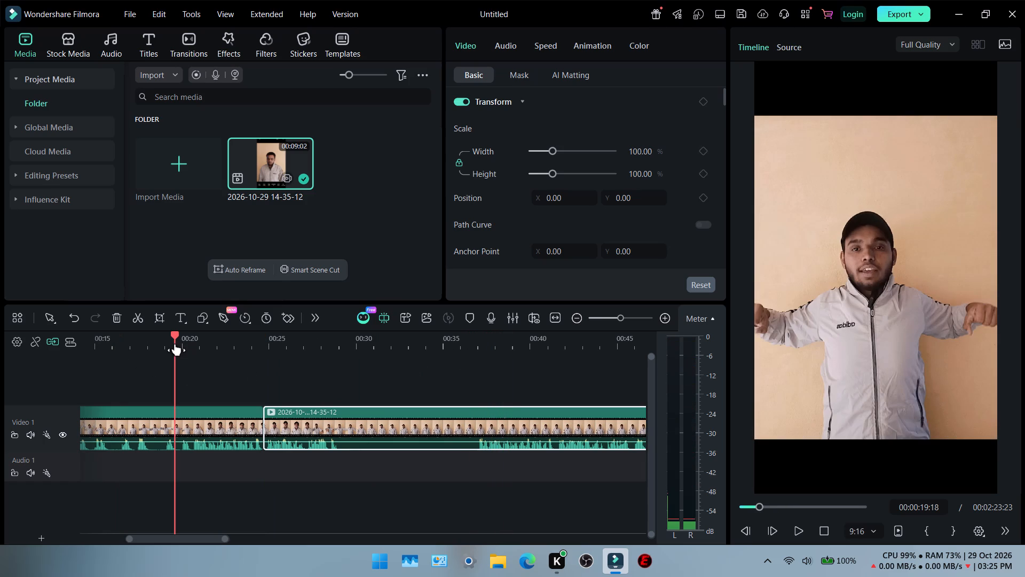
left_click(188, 345)
key("space")
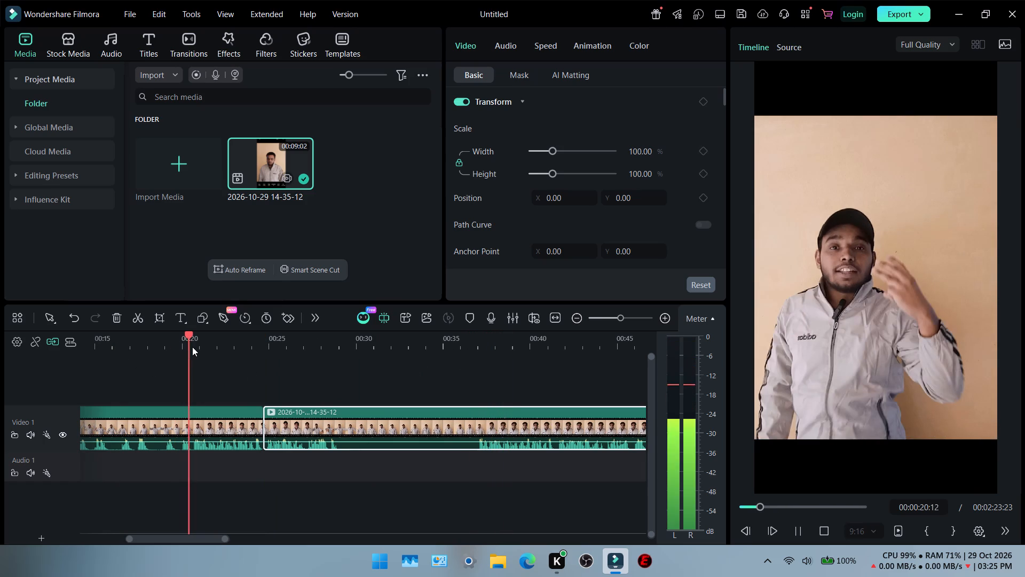
left_click(177, 350)
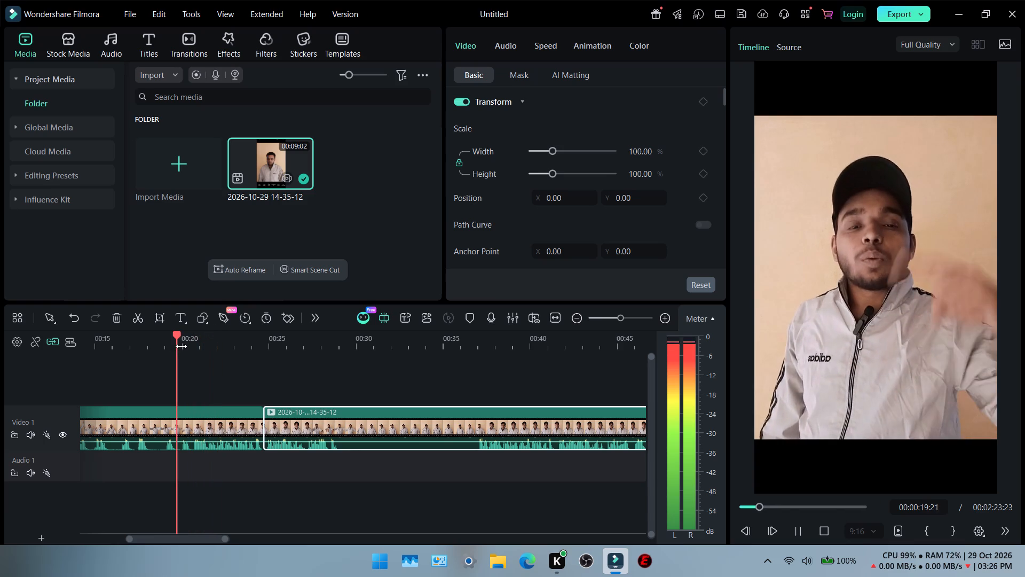
key("space")
left_click(181, 346)
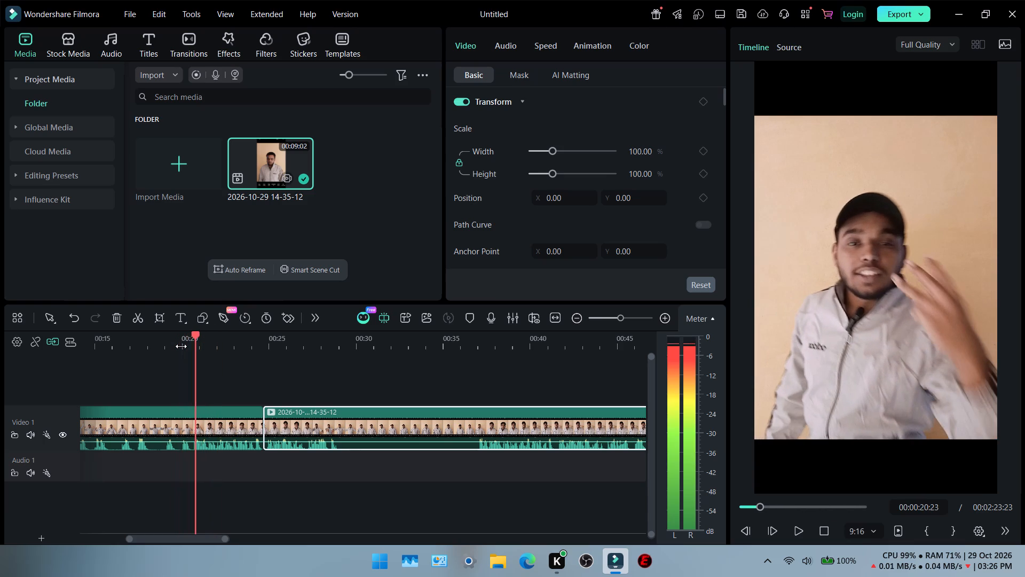
Split the second clip at 00:00:19:28 and delete the part between this cut and the one at 00:00:24:20.
left_click(178, 414)
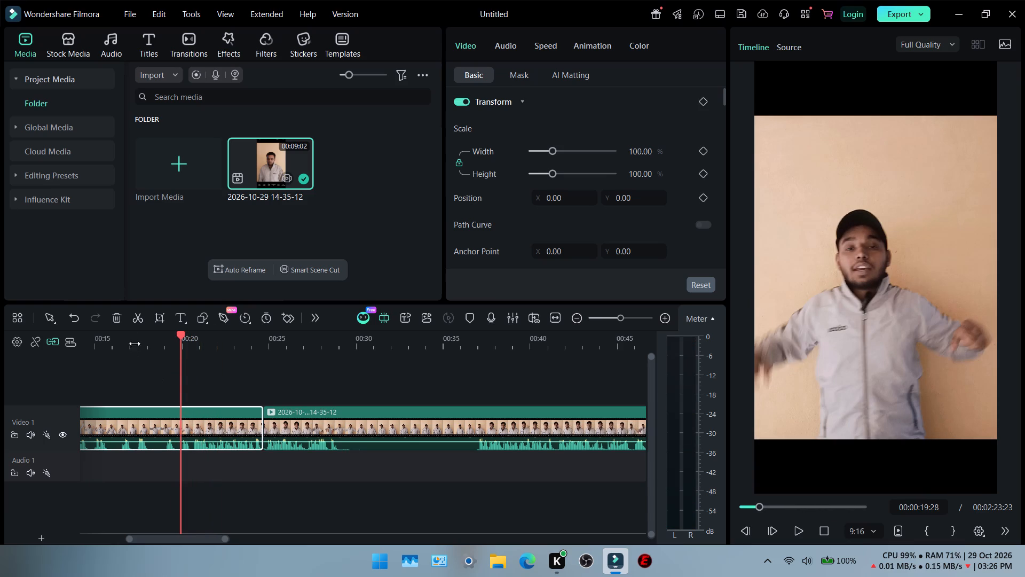
left_click(138, 317)
left_click(226, 431)
key("Delete")
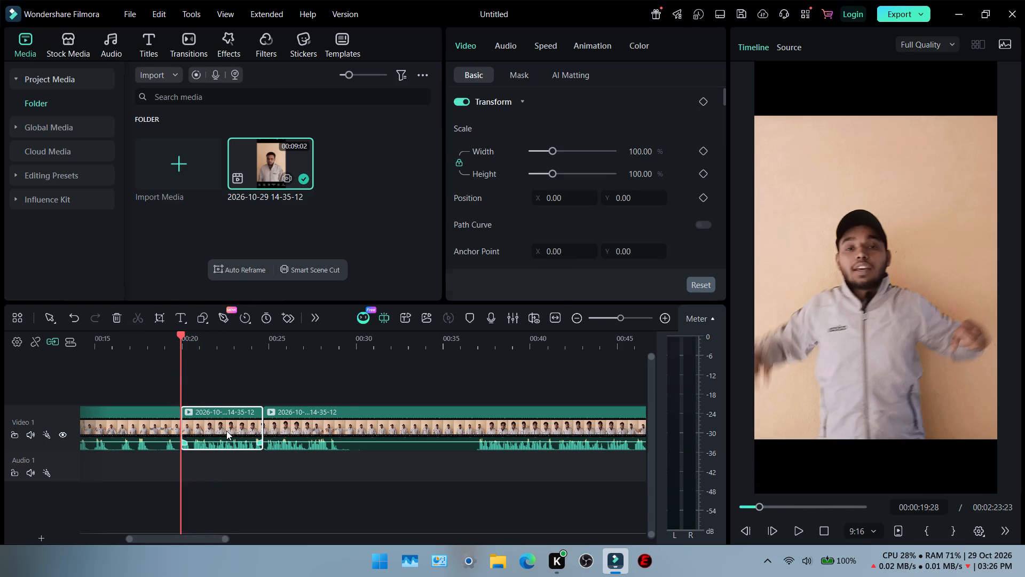
Split the following clip at 00:00:31:29, just before its next speech block, and delete the part between 00:00:19:28 and that cut.
left_click(389, 349)
key("space")
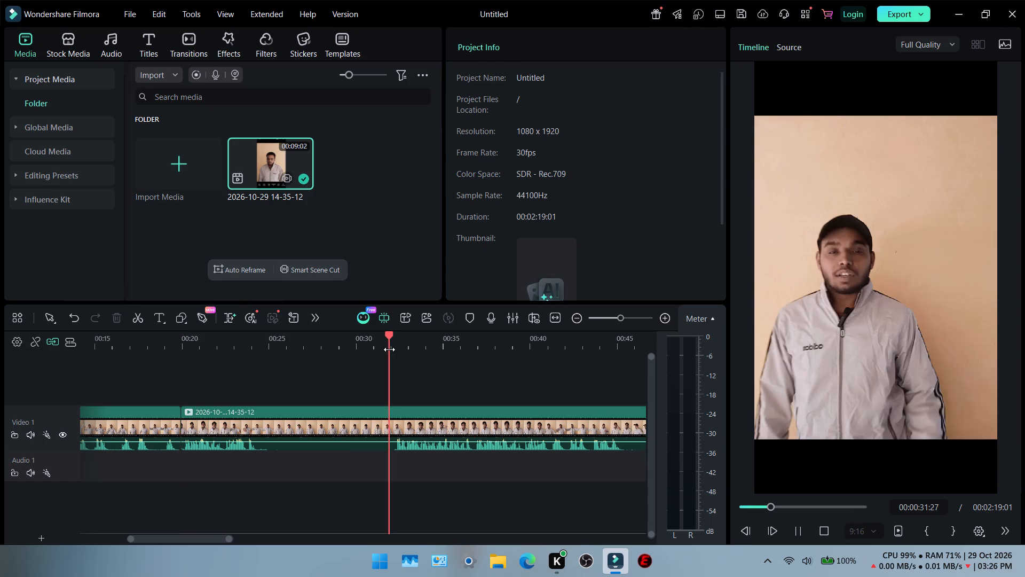
left_click(391, 348)
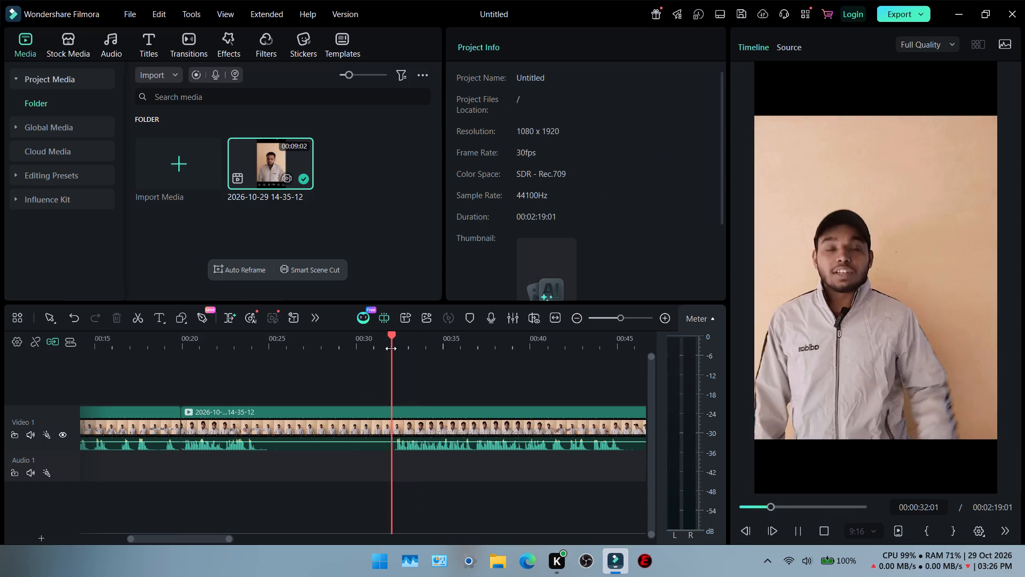
key("space")
left_click(391, 348)
left_click(370, 428)
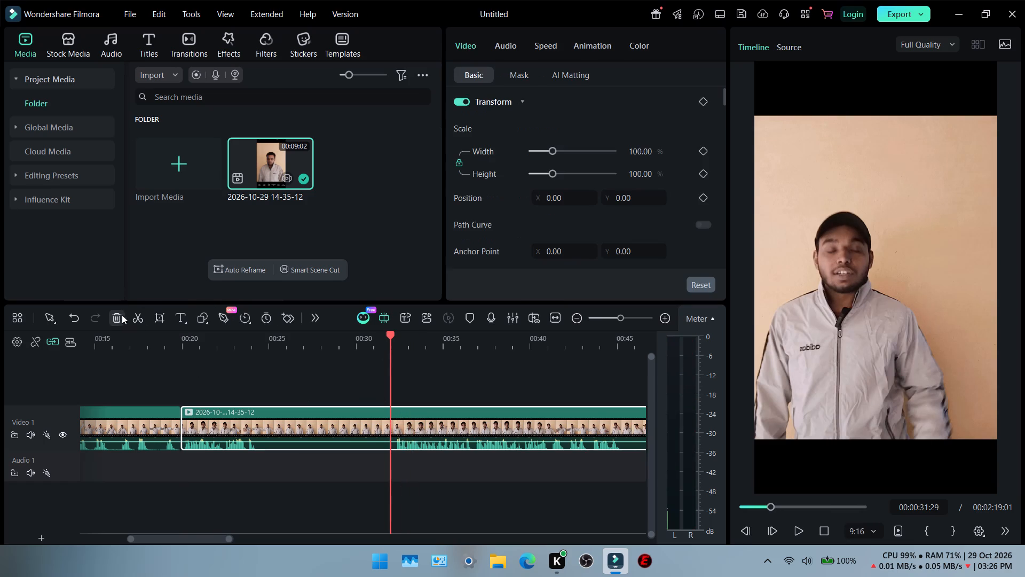
left_click(135, 313)
left_click(281, 439)
key("Delete")
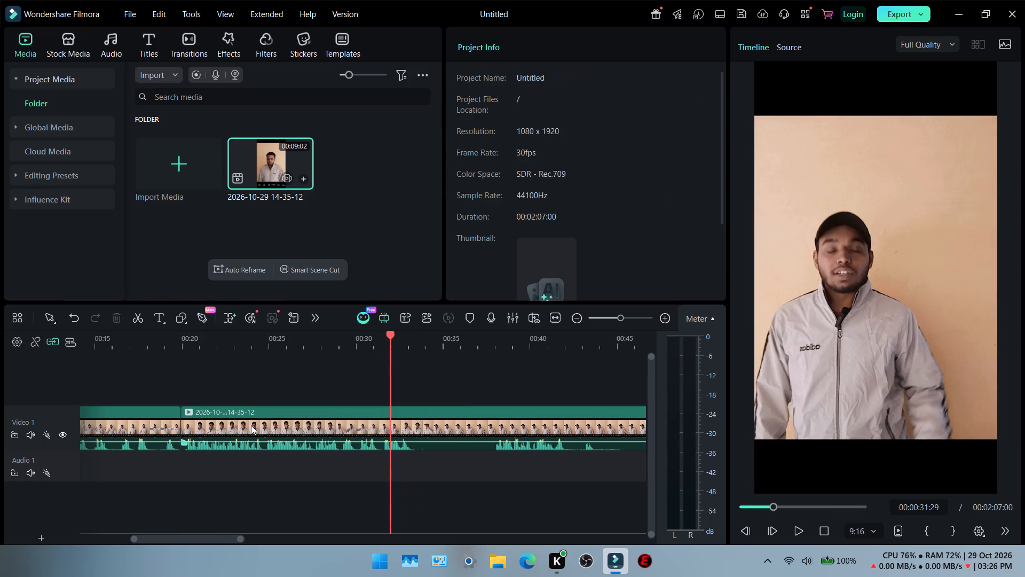
Play the speech block from 00:00:20 and split its clip at 00:00:31:09, in the short pause between two phrases.
left_click(182, 338)
key("space")
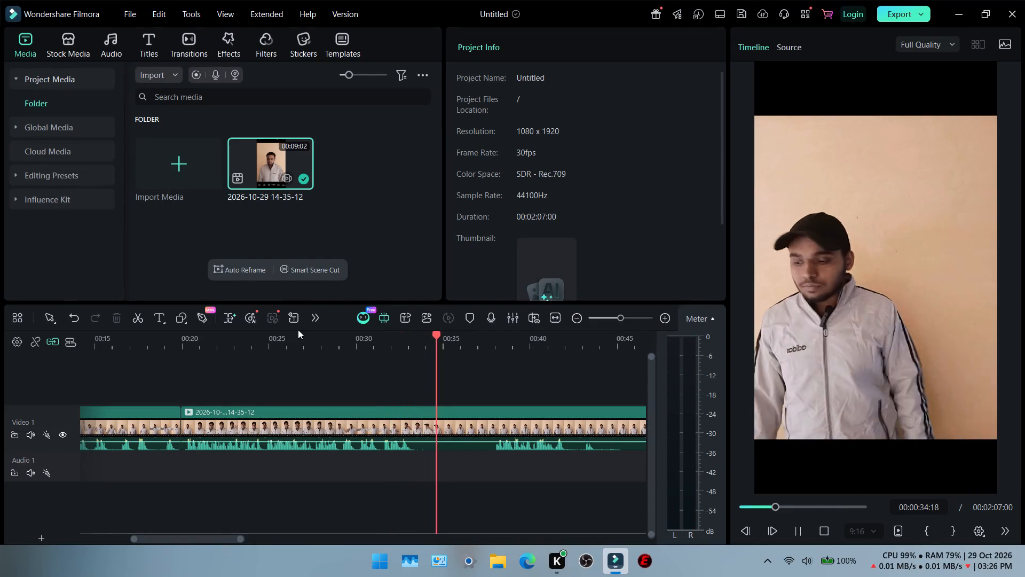
left_click(340, 344)
key("space")
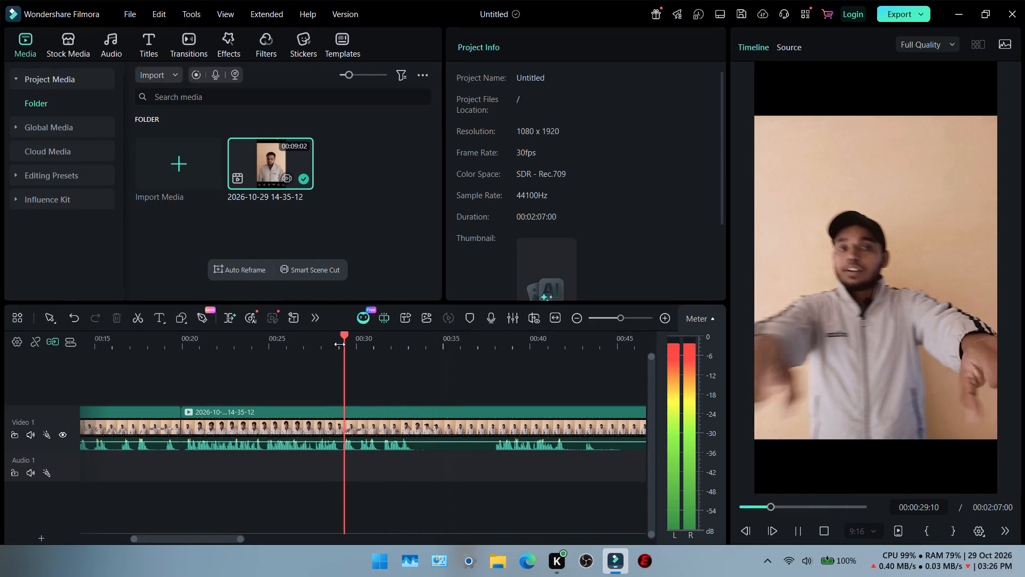
key("space")
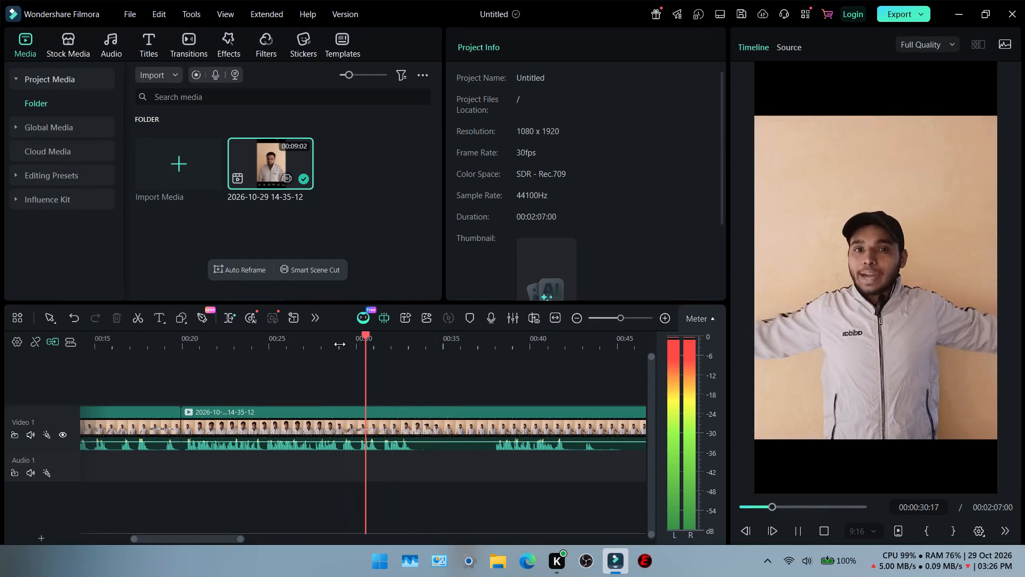
key("space")
scroll(375, 393, "up", 5, "ctrl")
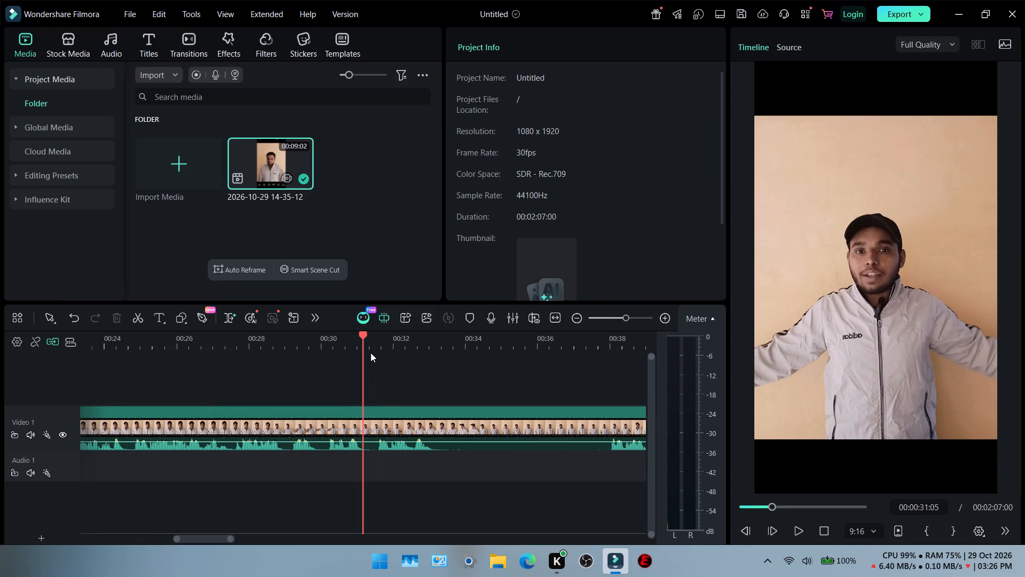
left_click(369, 348)
left_click(379, 432)
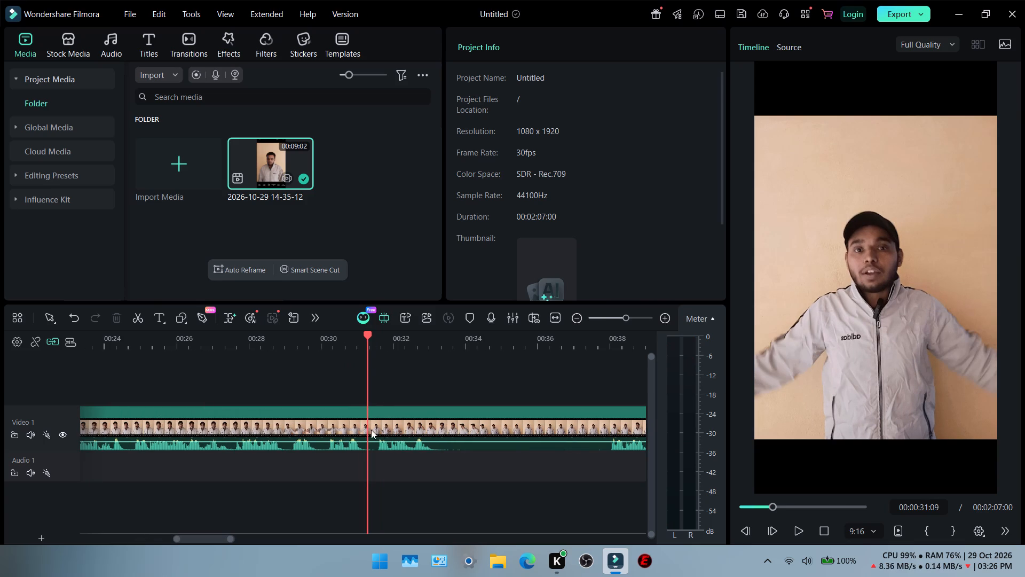
left_click(138, 317)
left_click(404, 432)
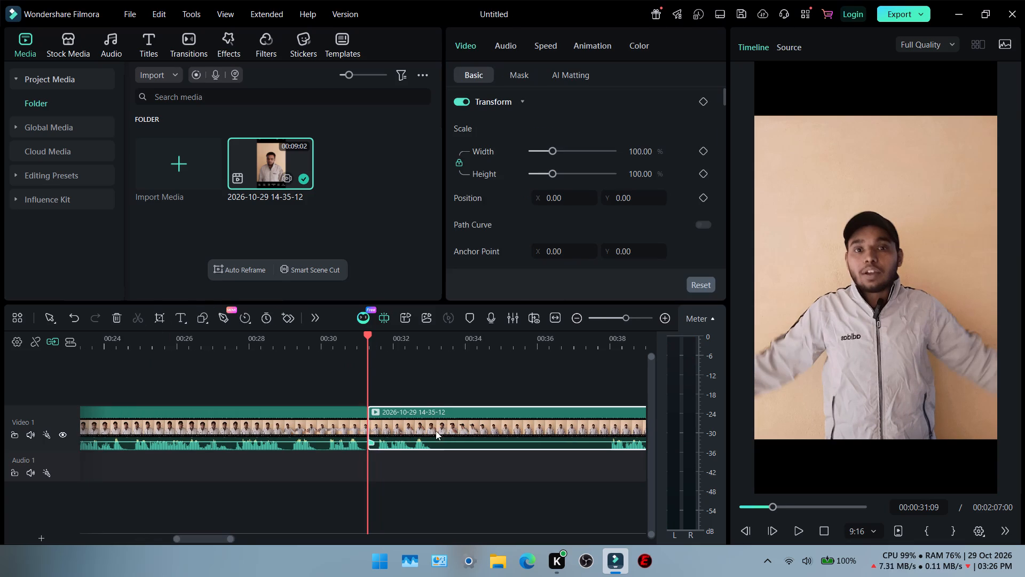
Play the next speech block, split the clip at its start at 00:00:38:01, and delete the part between the two cuts.
scroll(443, 431, "down", 5, "ctrl")
left_click(462, 347)
key("space")
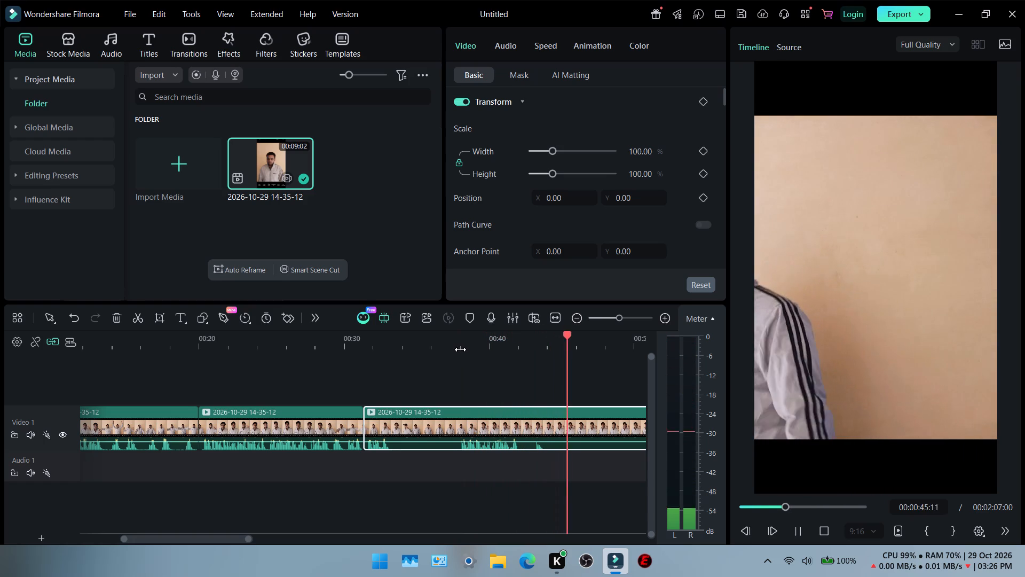
left_click(461, 345)
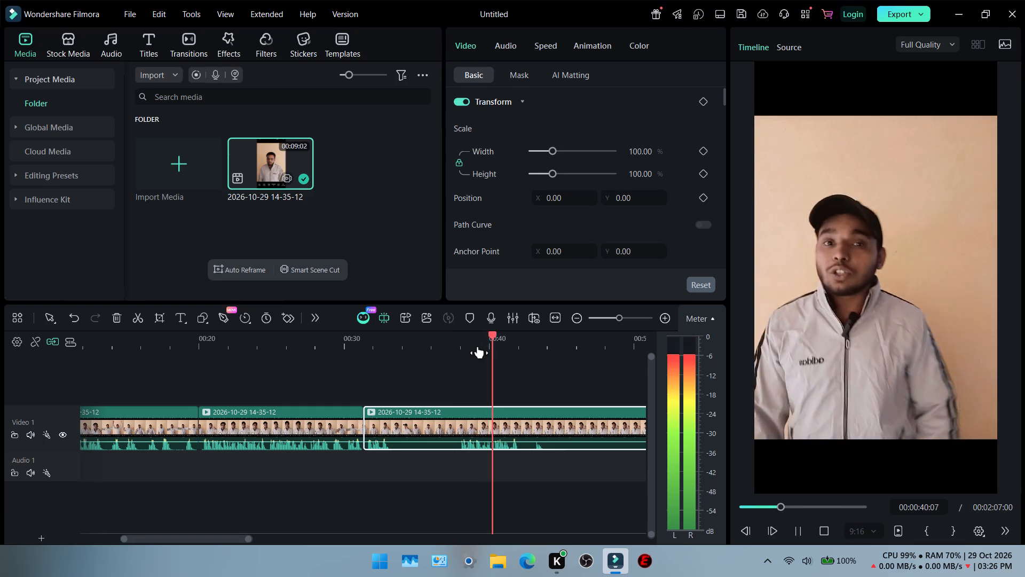
key("space")
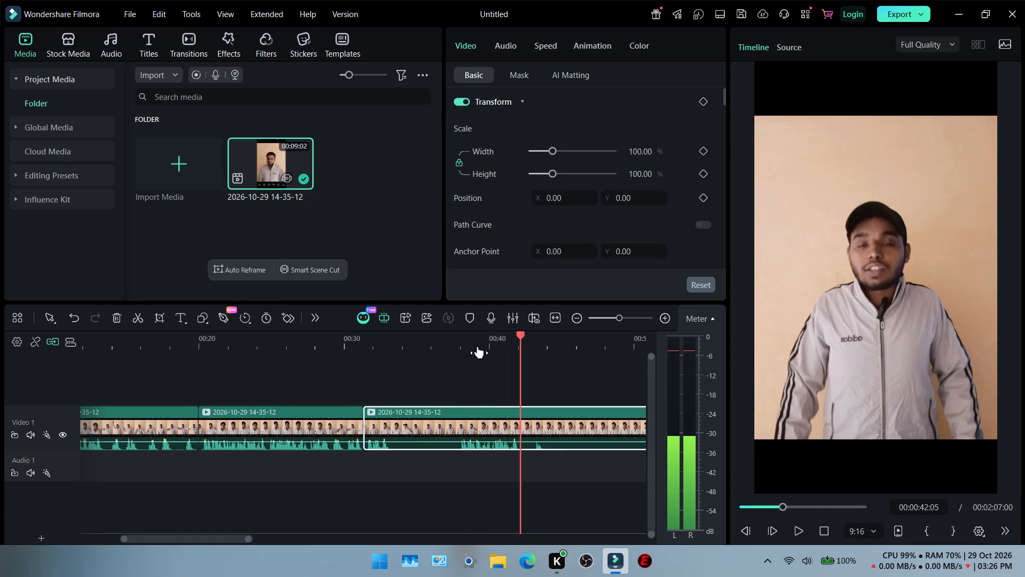
left_click(461, 343)
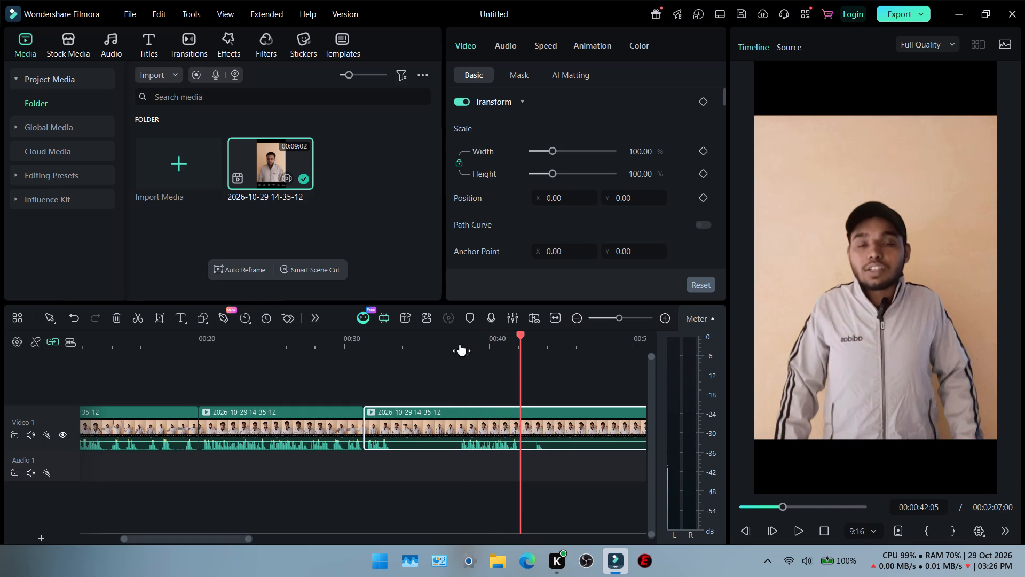
left_click(459, 412)
scroll(455, 414, "up", 7, "ctrl")
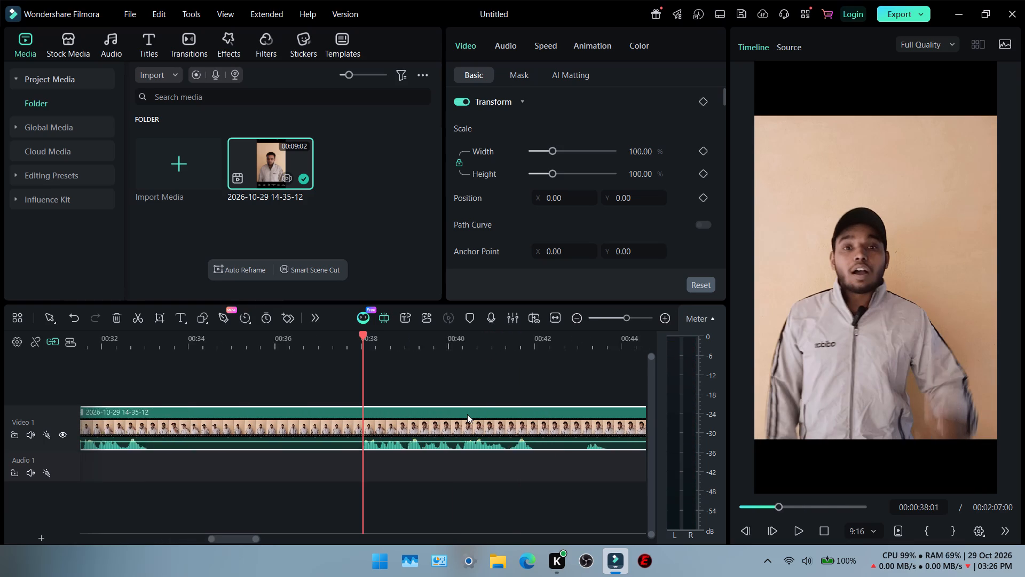
scroll(467, 414, "up", 1, "ctrl")
left_click(383, 422)
double_click(138, 317)
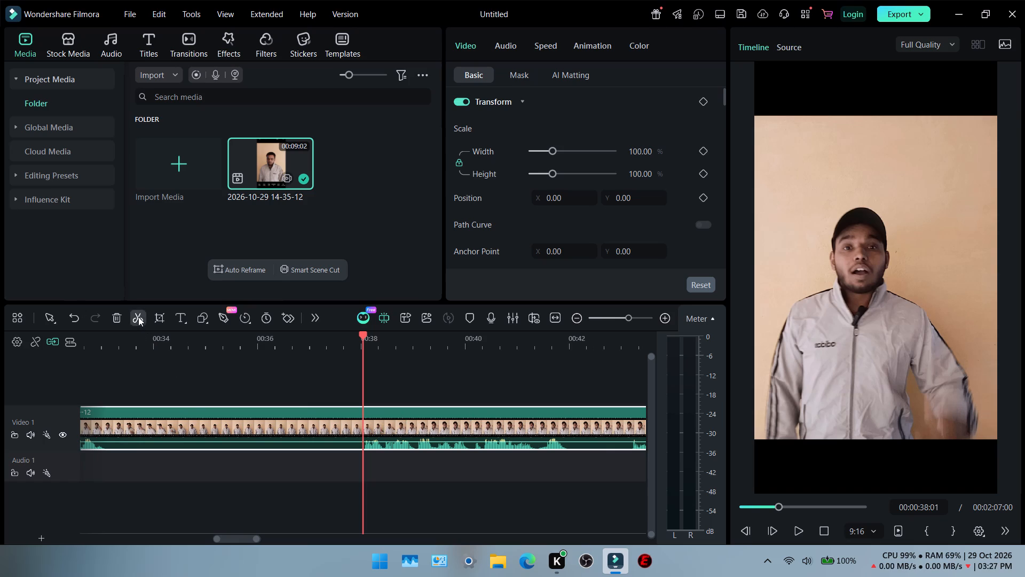
left_click(264, 439)
scroll(274, 439, "down", 6, "ctrl")
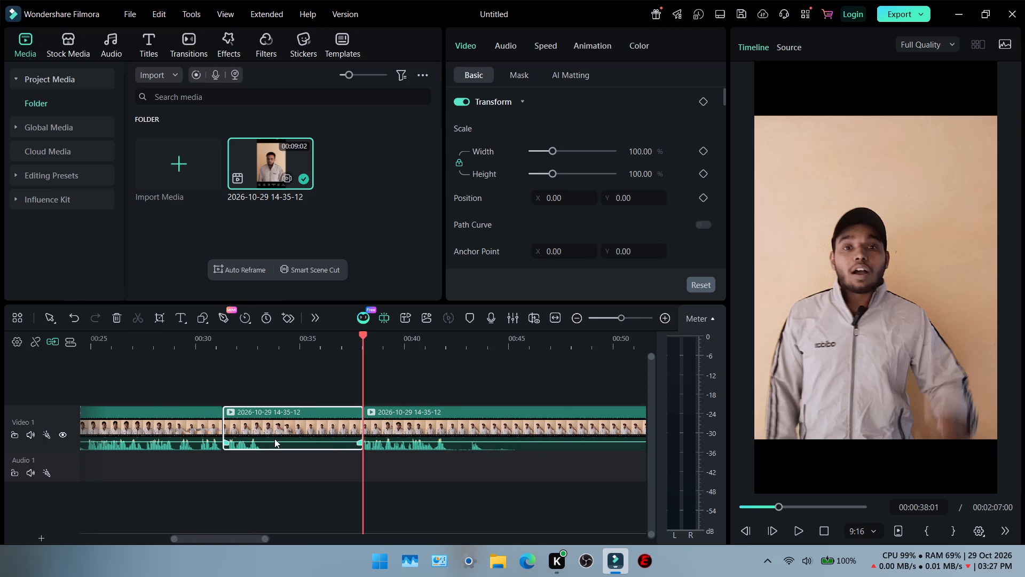
key("Delete")
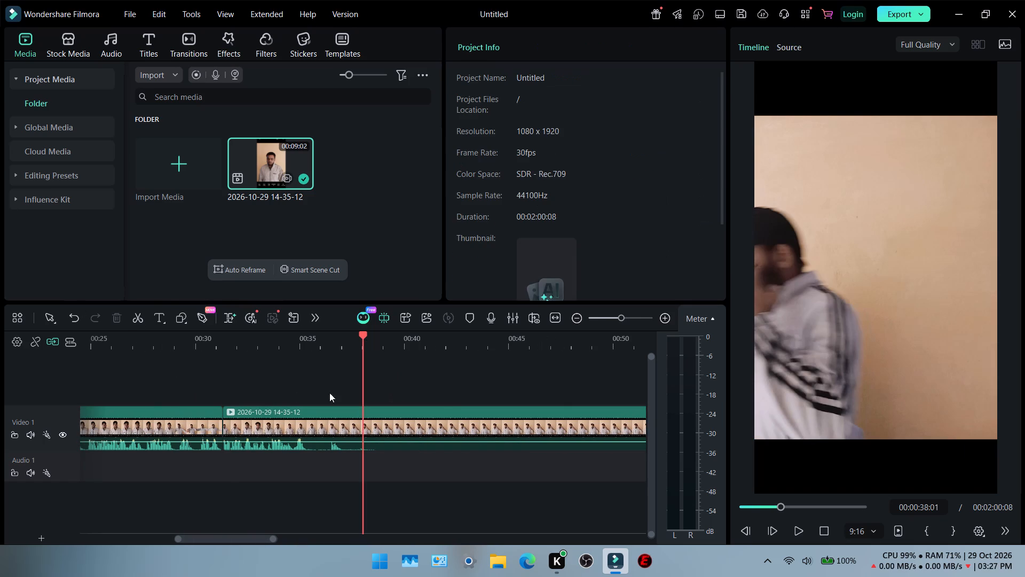
Split the clip at 00:00:35:13, right where the short speech block ends.
left_click(304, 351)
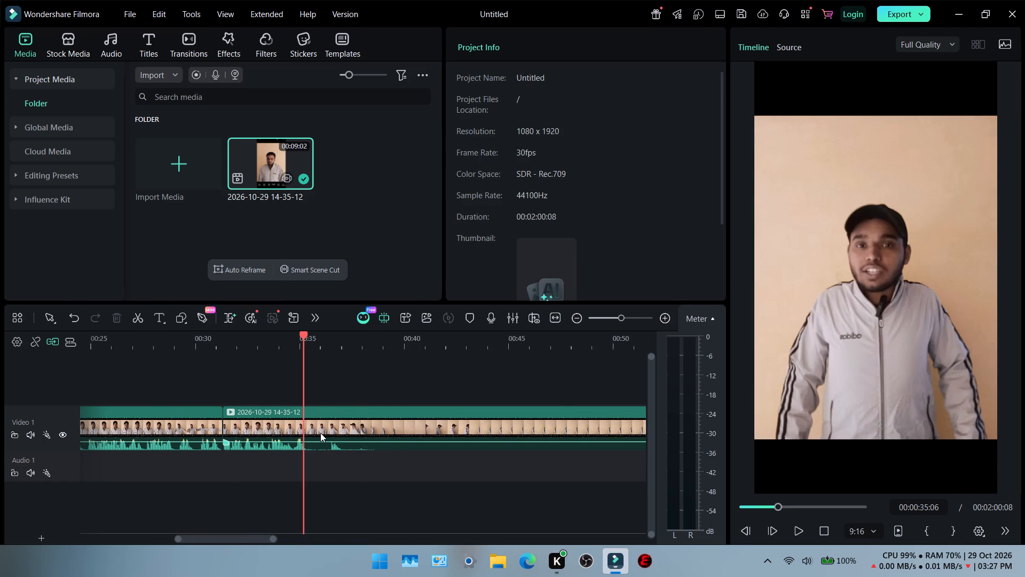
key("Right")
key("Right")
key("Right")
key("Right")
key("Right")
key("Right")
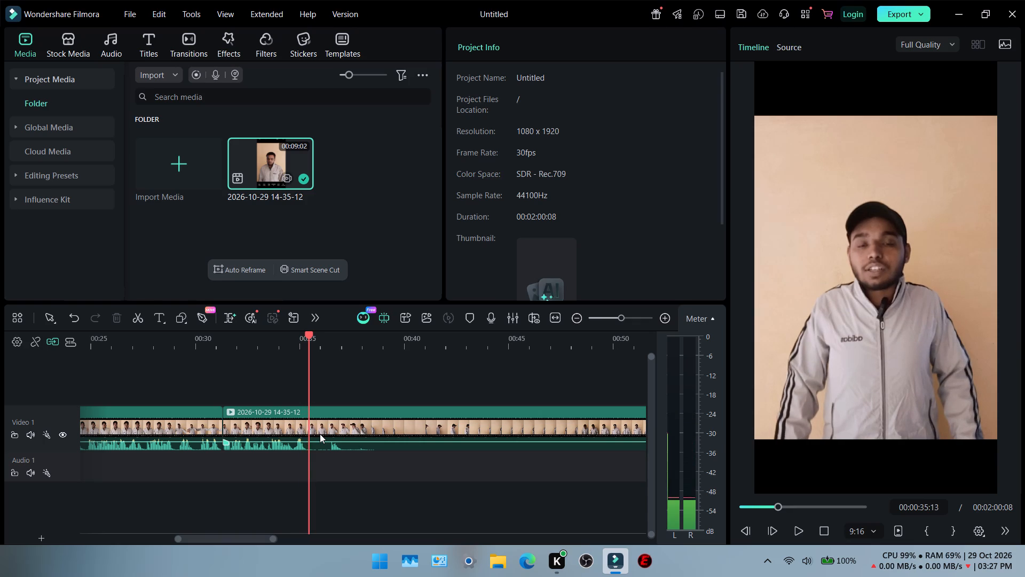
left_click(320, 434)
left_click(135, 317)
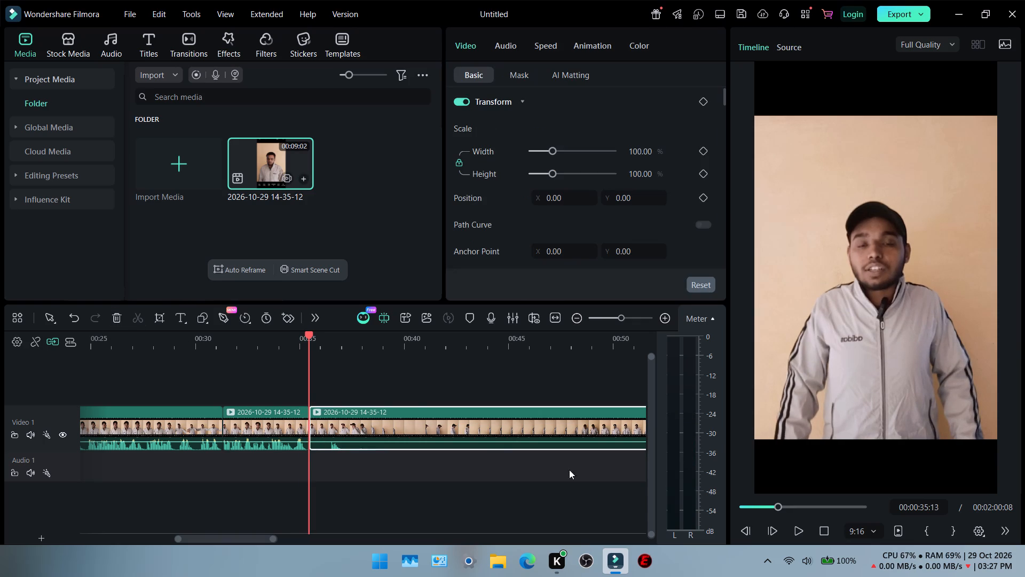
Play the speech block that starts at about 00:00:58 through to its end to review the take.
left_click(494, 440)
scroll(493, 439, "down", 8, "ctrl")
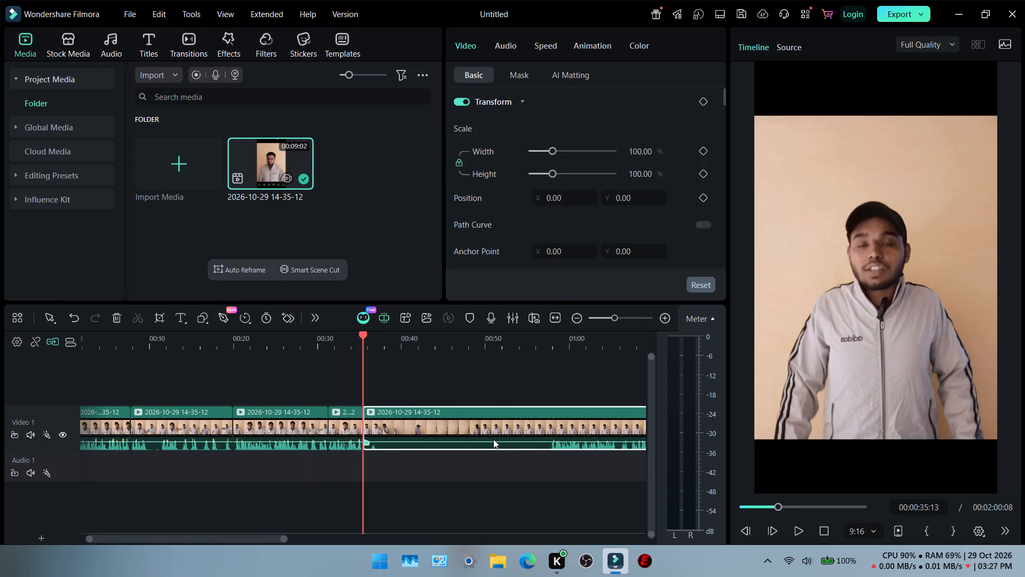
left_click(554, 346)
left_click(550, 348)
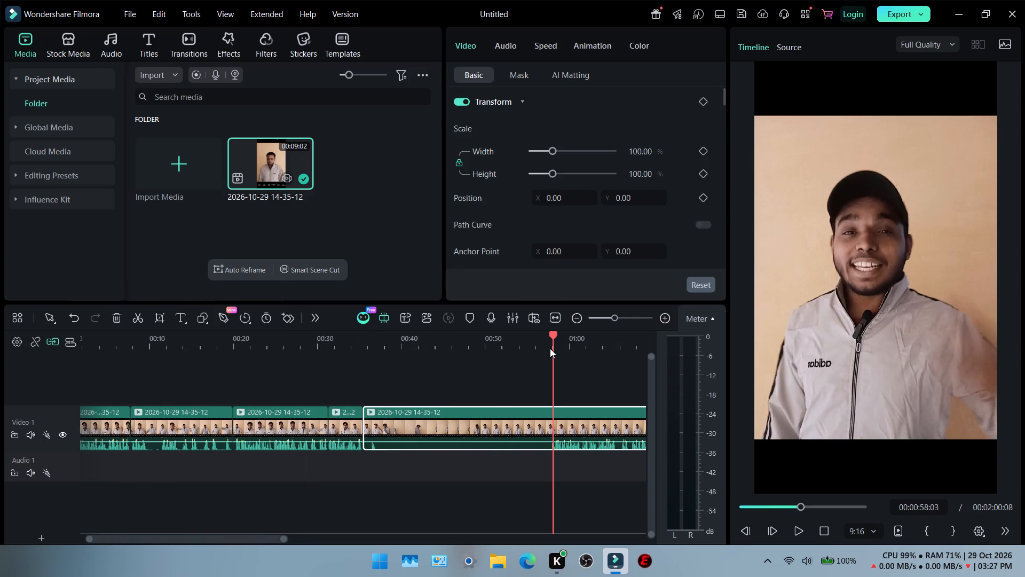
key("space")
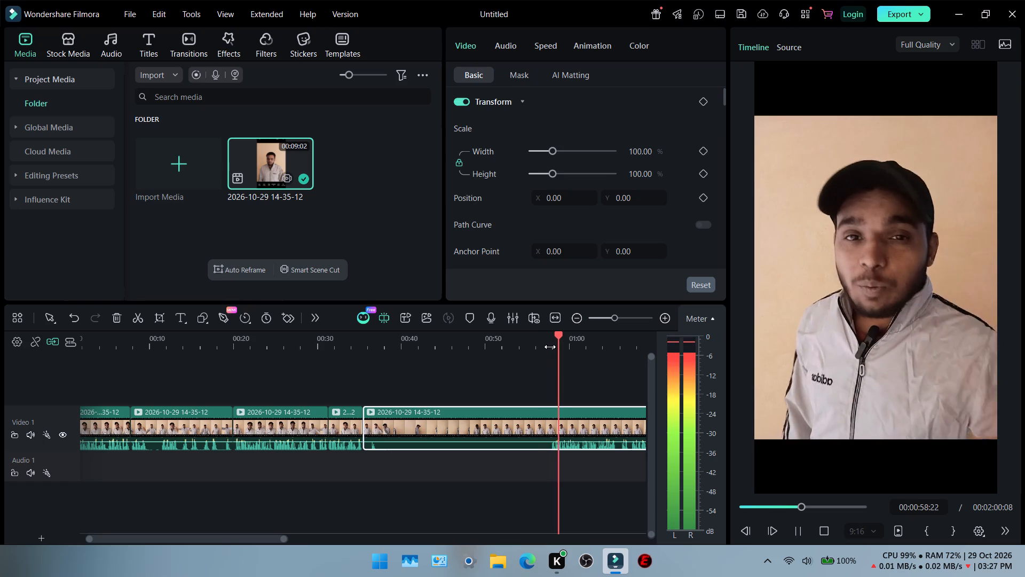
left_click(545, 345)
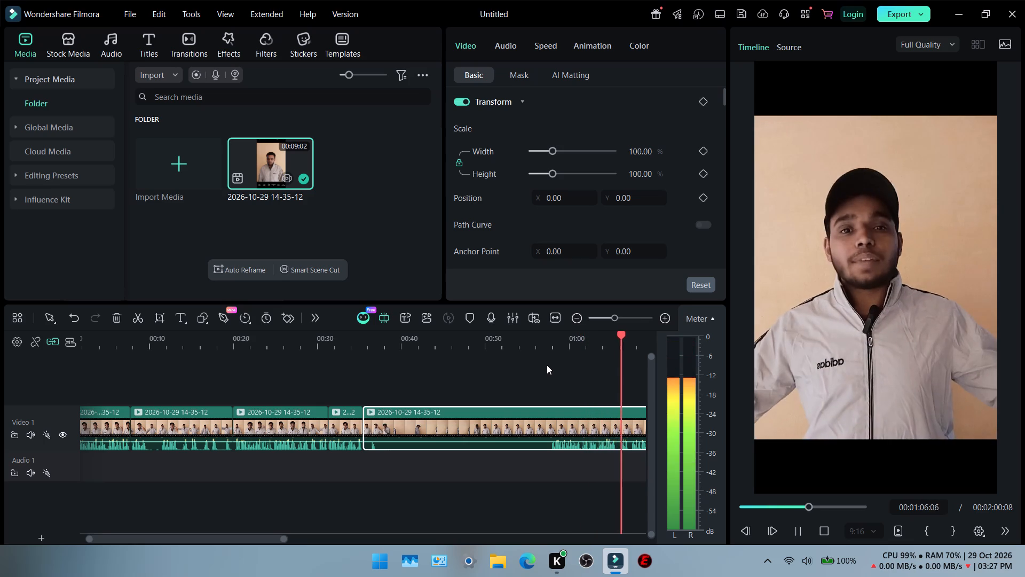
key("space")
scroll(566, 389, "left", 1)
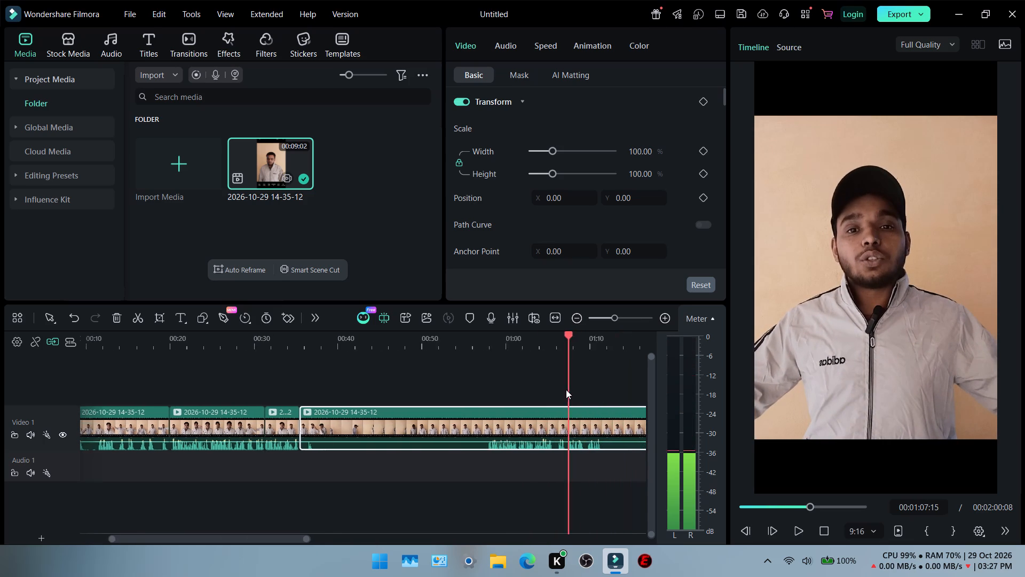
scroll(566, 389, "left", 1)
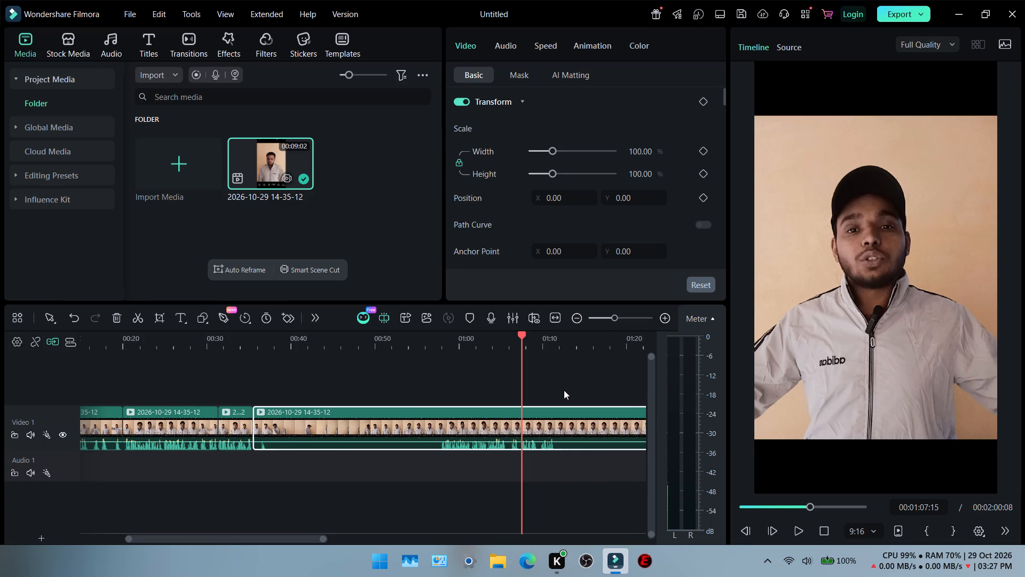
key("space")
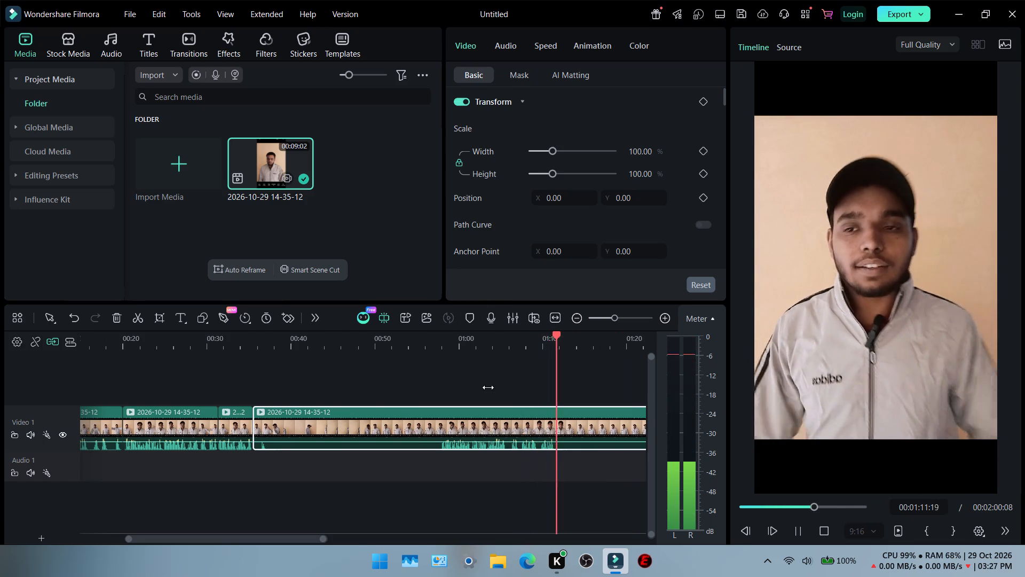
Play the speech block near 00:01:28 and compare its opening with that of the block at about 00:00:58.
scroll(488, 387, "left", 1)
left_click(591, 343)
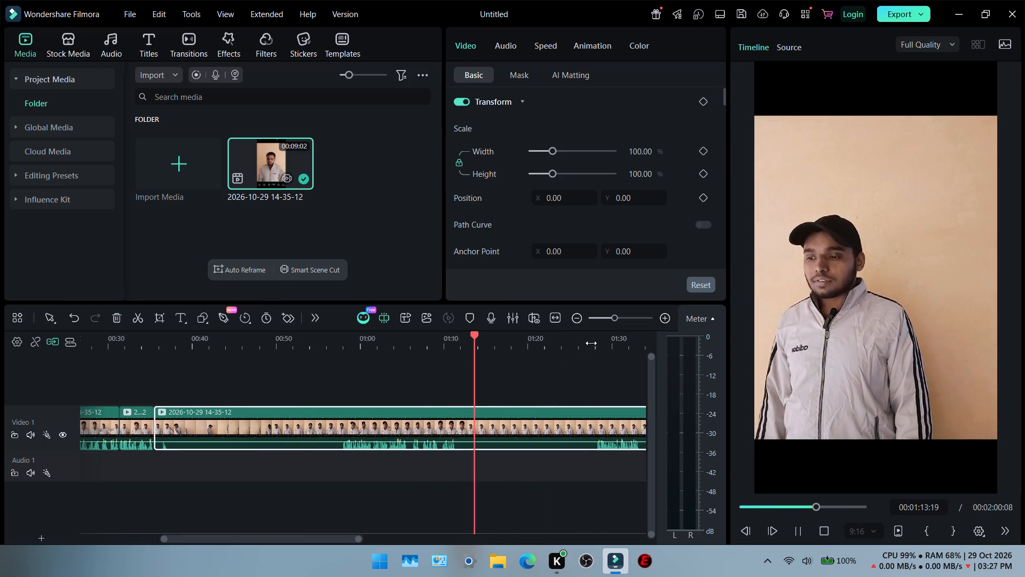
key("space")
key("space")
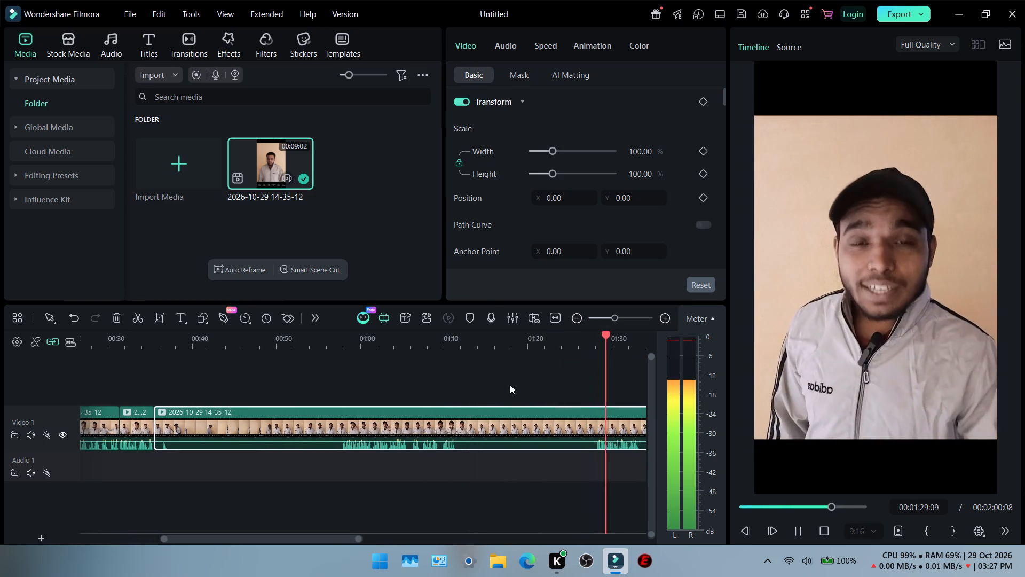
scroll(510, 393, "left", 2)
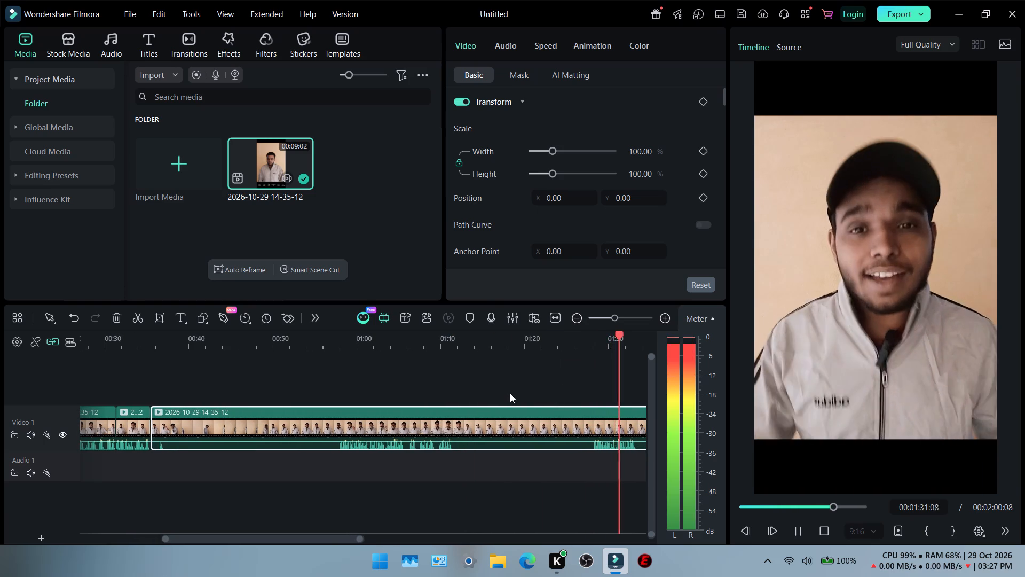
scroll(510, 393, "left", 1)
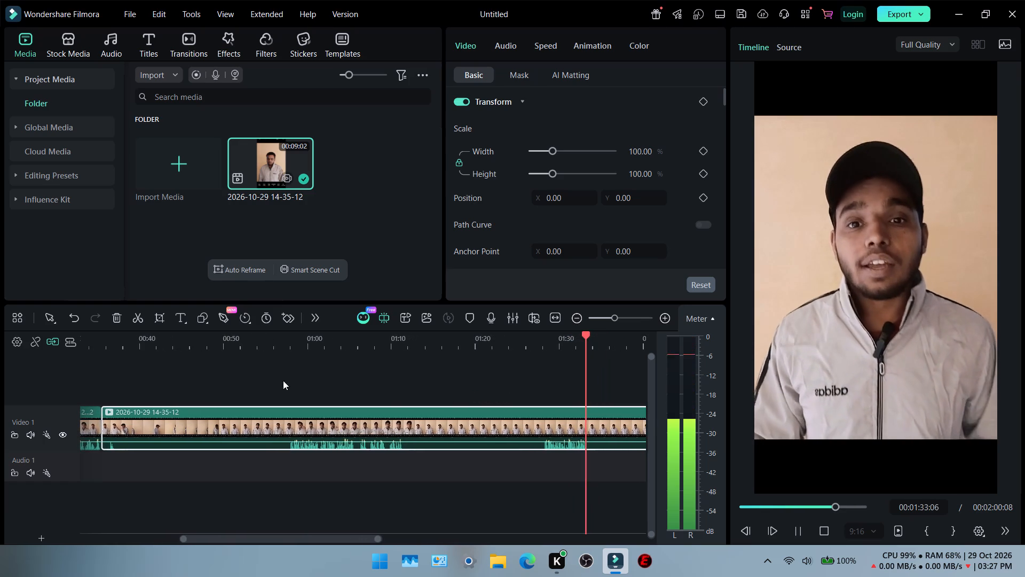
left_click(285, 344)
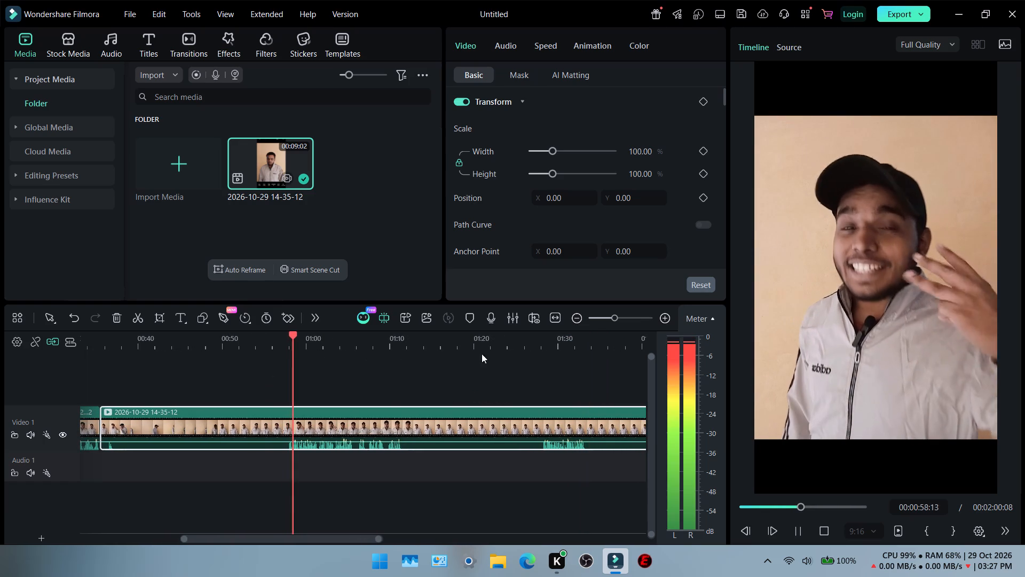
key("space")
left_click(548, 347)
key("space")
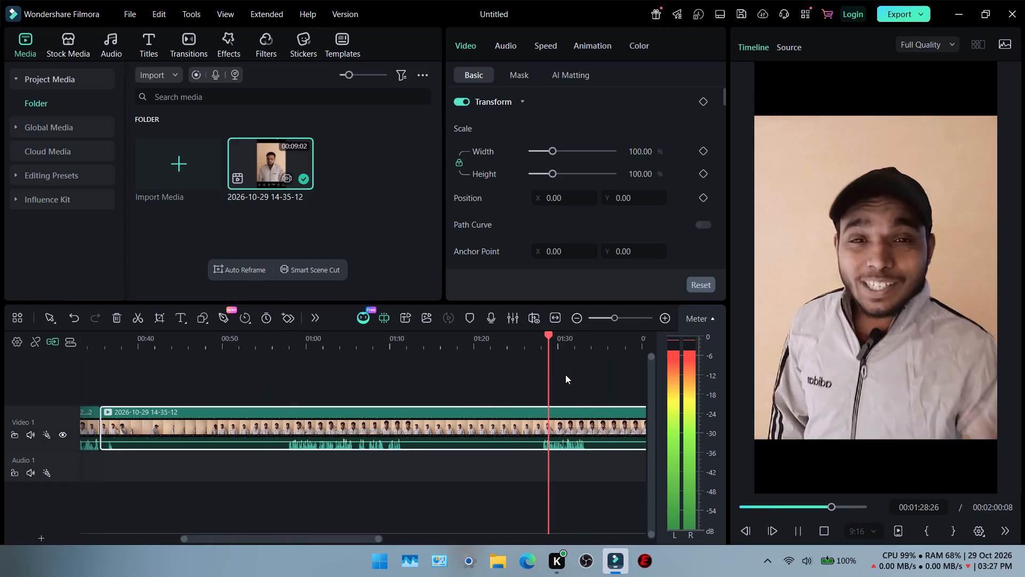
Split the long clip at 00:01:27:29, just before the second speech block begins.
scroll(565, 375, "left", 2)
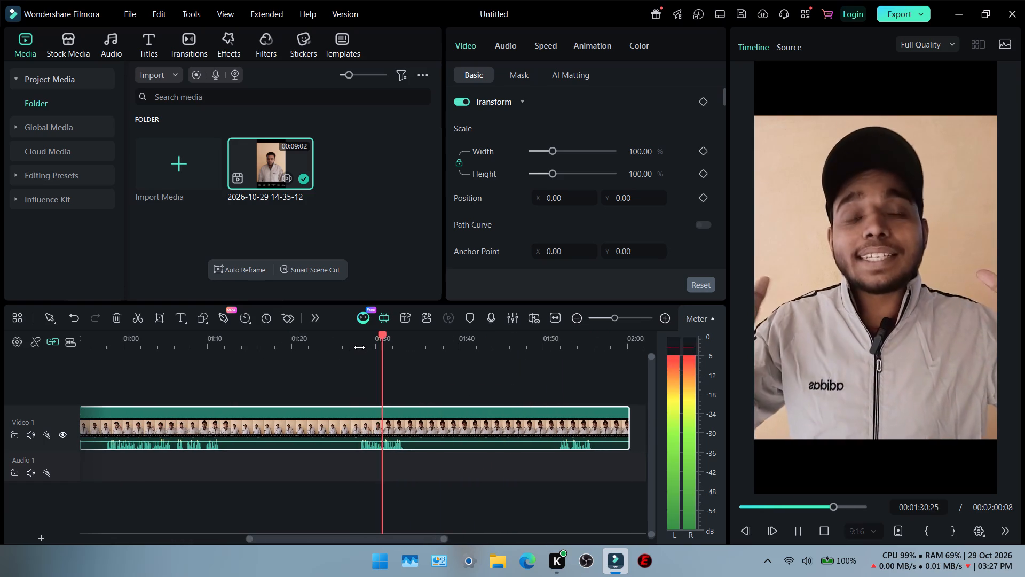
left_click(359, 347)
key("space")
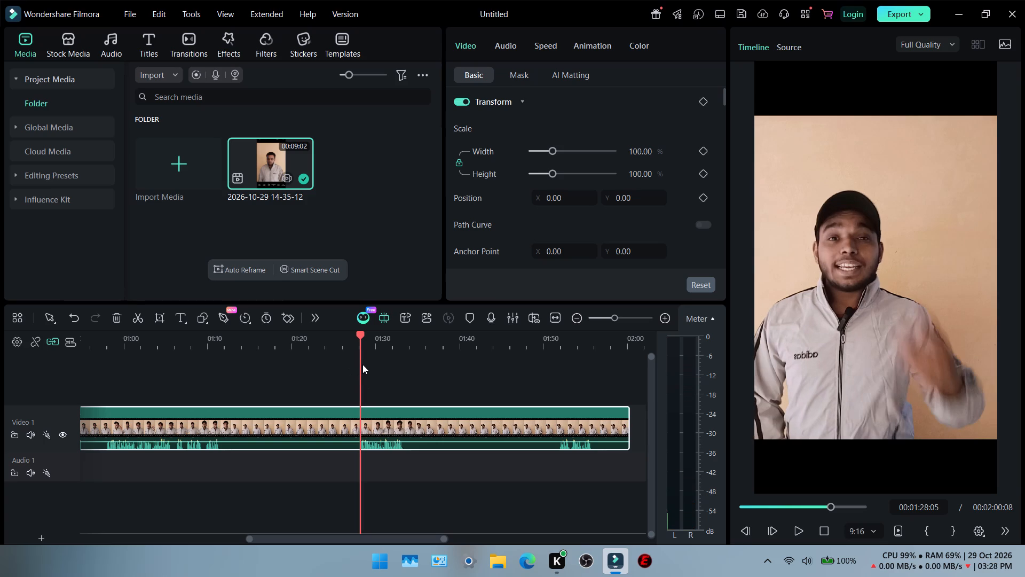
key("Left")
key("Left")
key("Left")
key("Left")
key("Left")
key("Left")
left_click(236, 440)
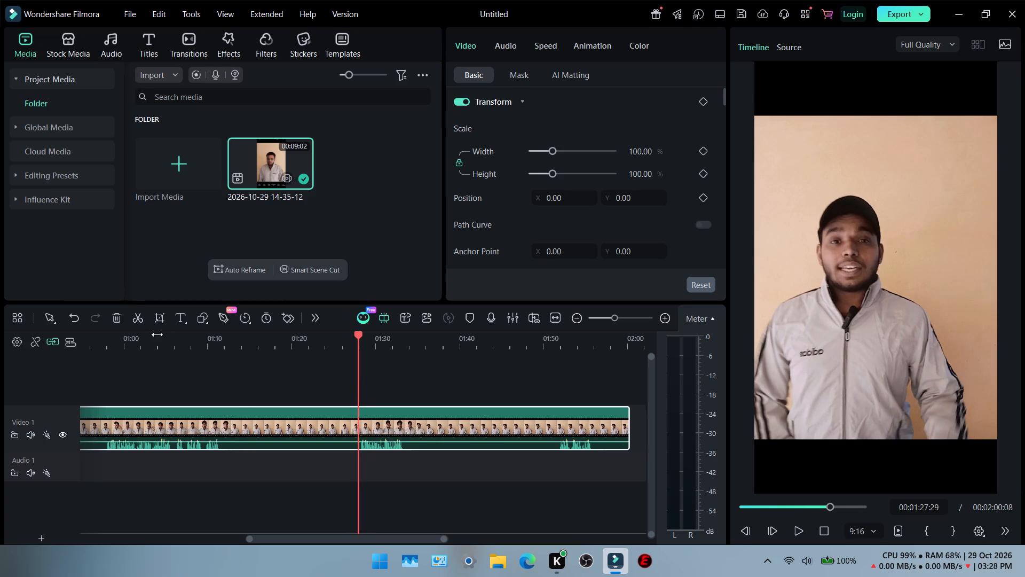
left_click(136, 322)
Split the clip at 00:01:33:15, right after that speech block ends.
left_click(417, 347)
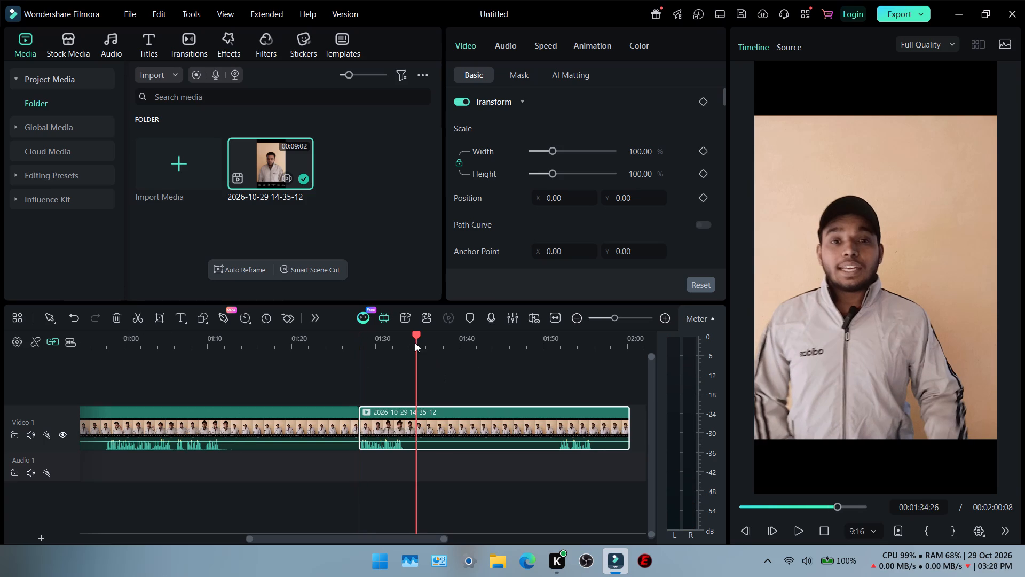
left_click_drag(417, 336, 405, 338)
left_click(405, 338)
right_click(405, 338)
left_click(406, 338)
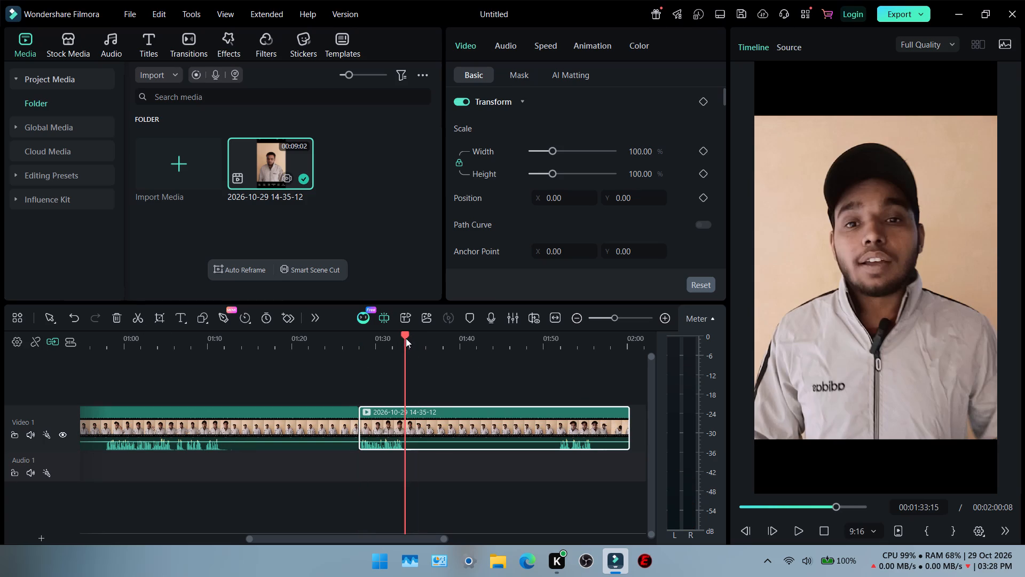
left_click(416, 436)
left_click(134, 317)
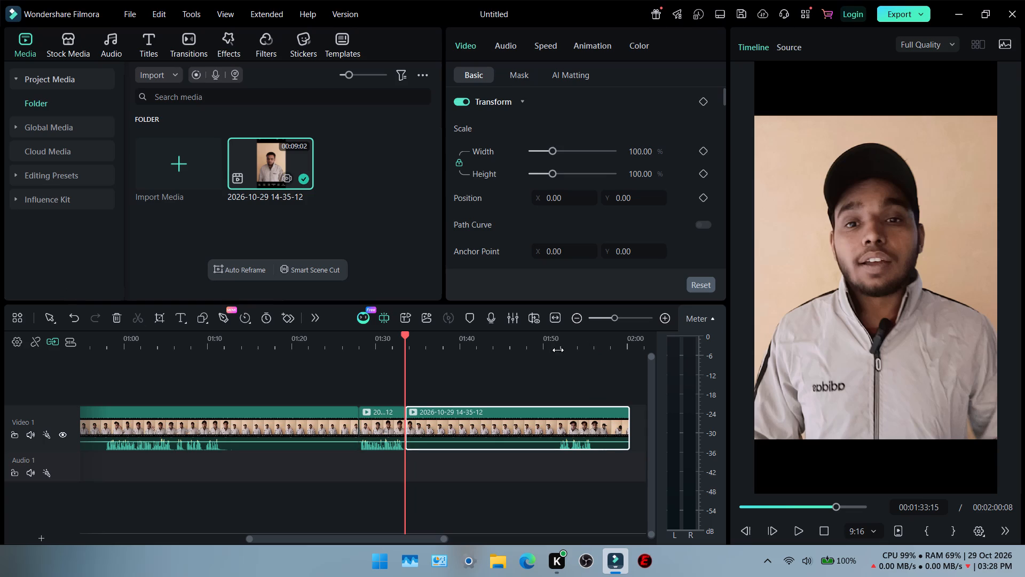
Split the clip at 00:01:51:21, just before the last speech block, and delete the part between 00:01:33:15 and that cut.
left_click(558, 348)
left_click(539, 434)
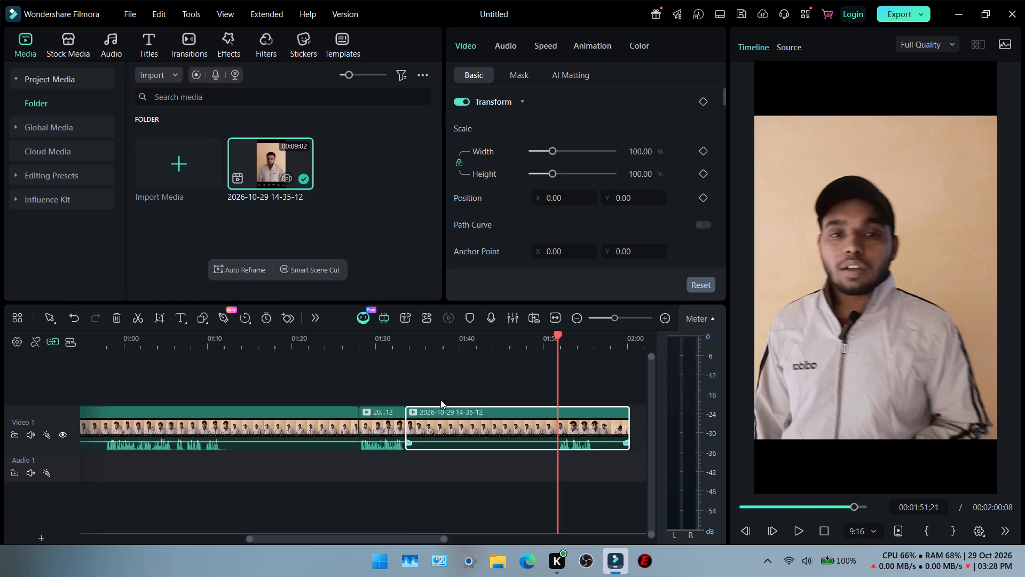
left_click(138, 313)
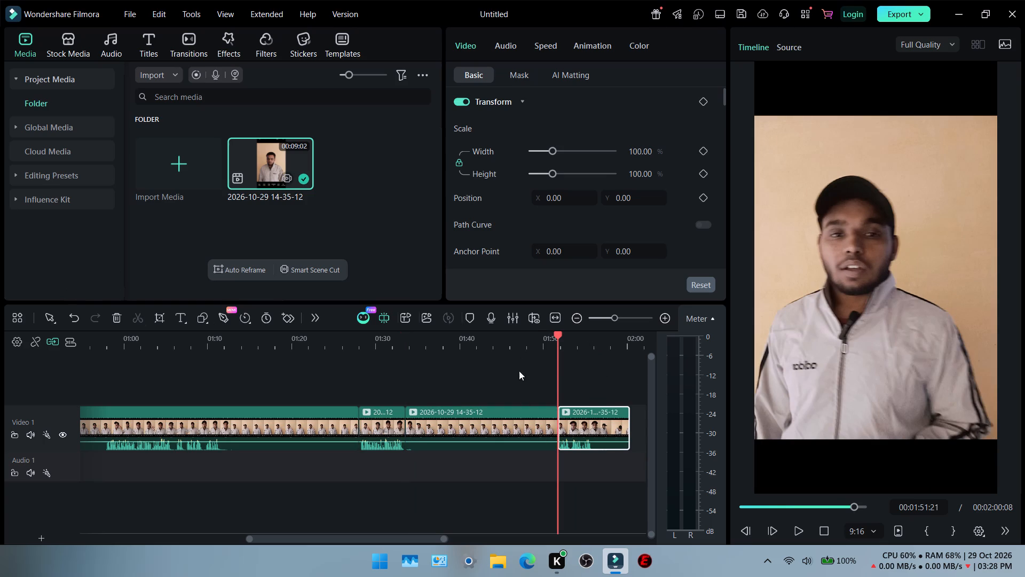
left_click(504, 426)
key("Delete")
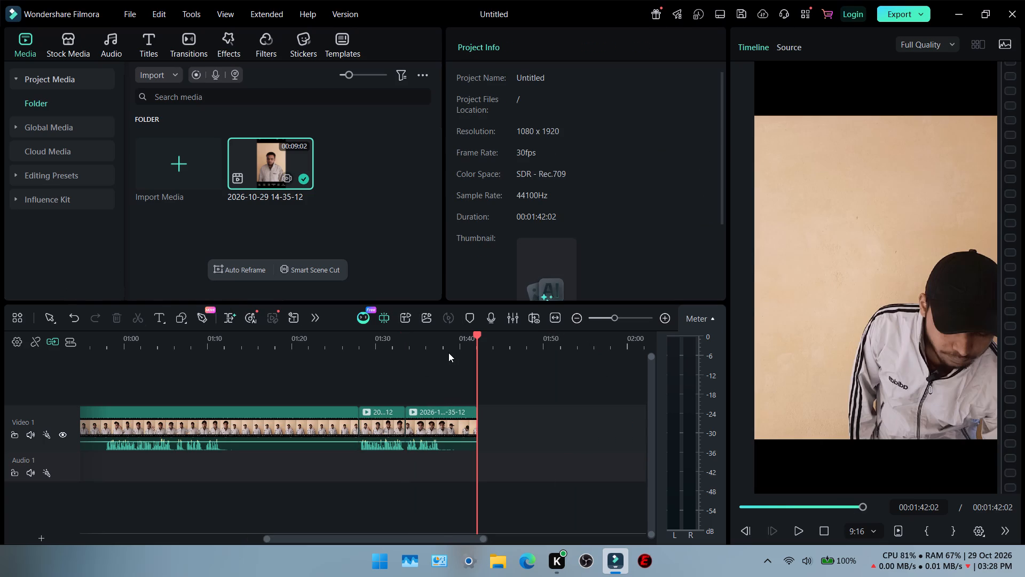
Play the last speech block, split its clip at 00:01:37:27 where the speech ends, and delete the remainder.
left_click(445, 340)
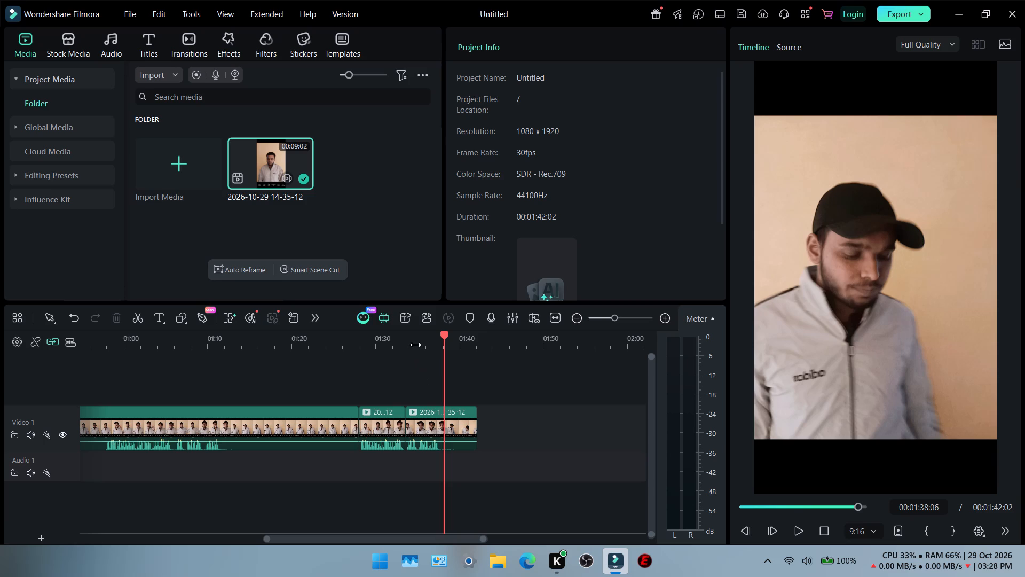
left_click(413, 345)
key("space")
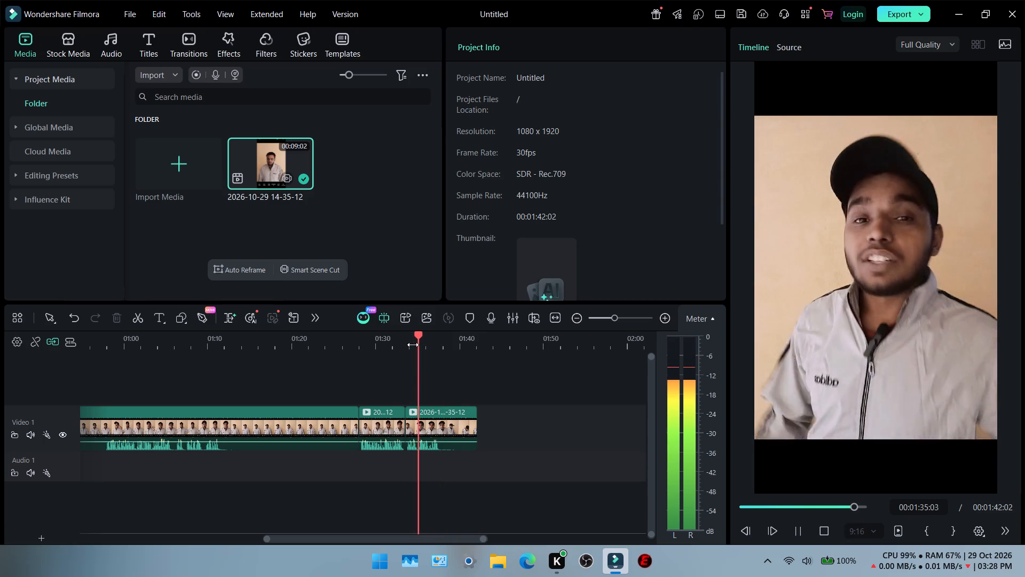
left_click(403, 345)
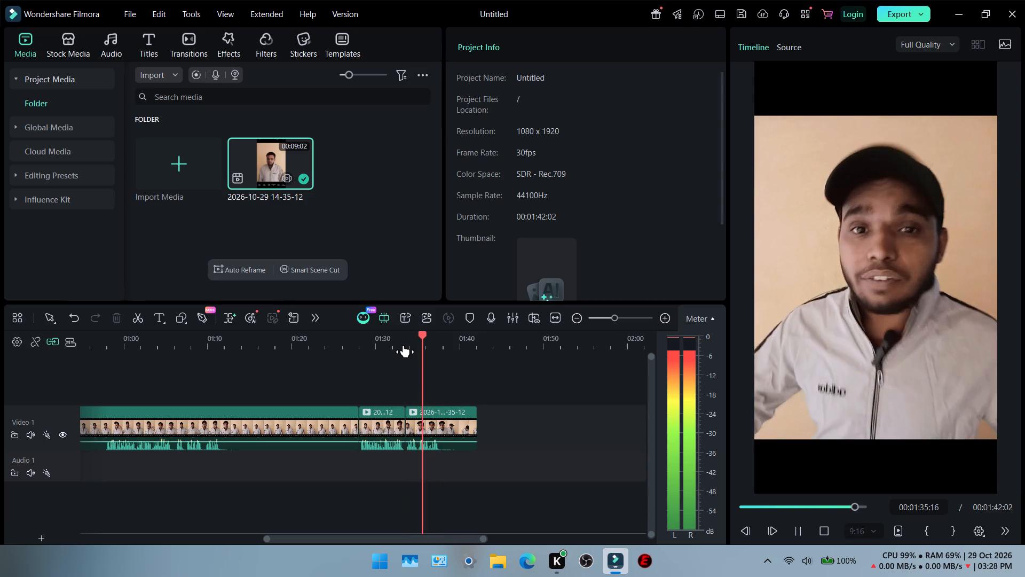
key("space")
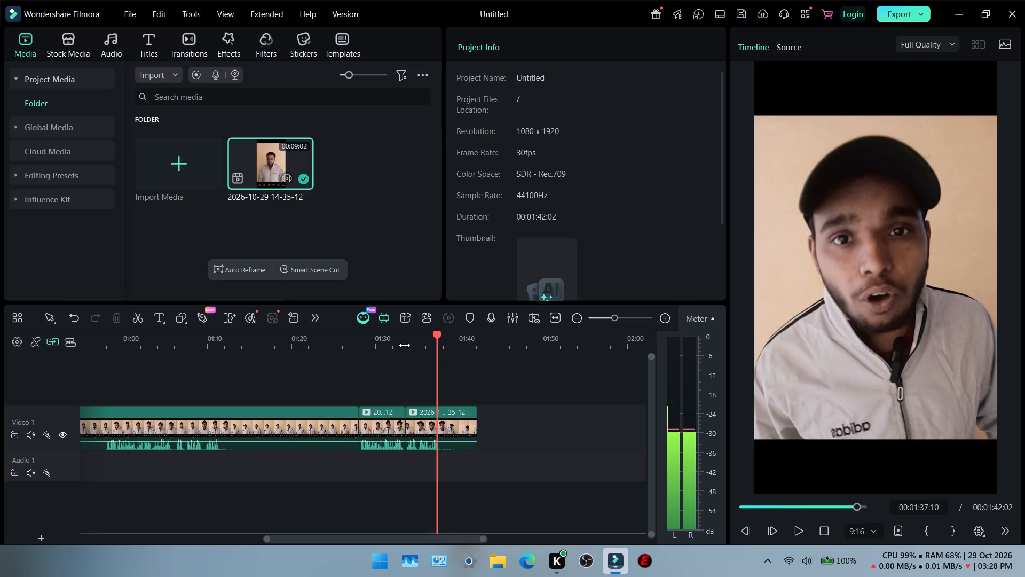
key("space")
key("space")
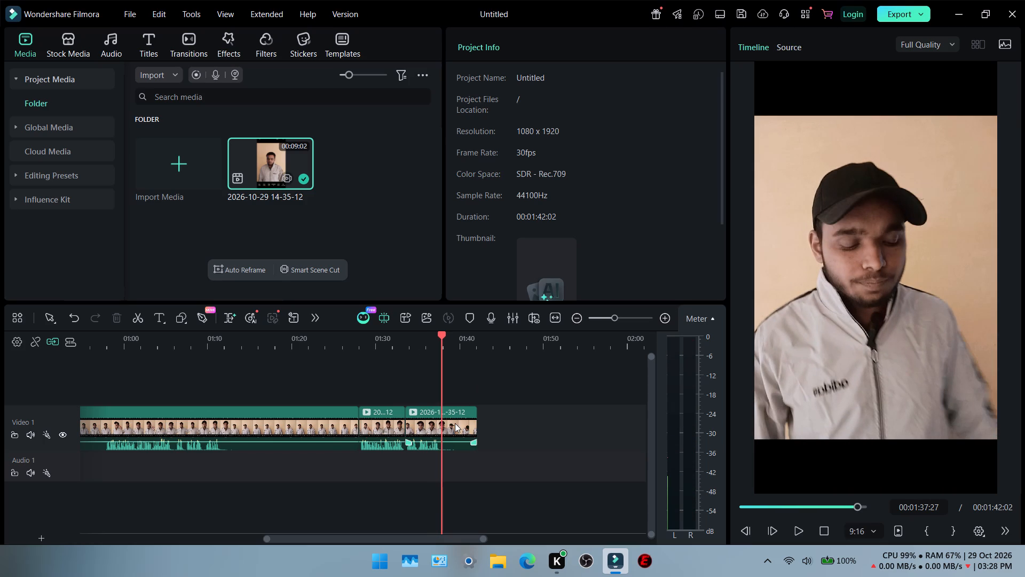
left_click(455, 423)
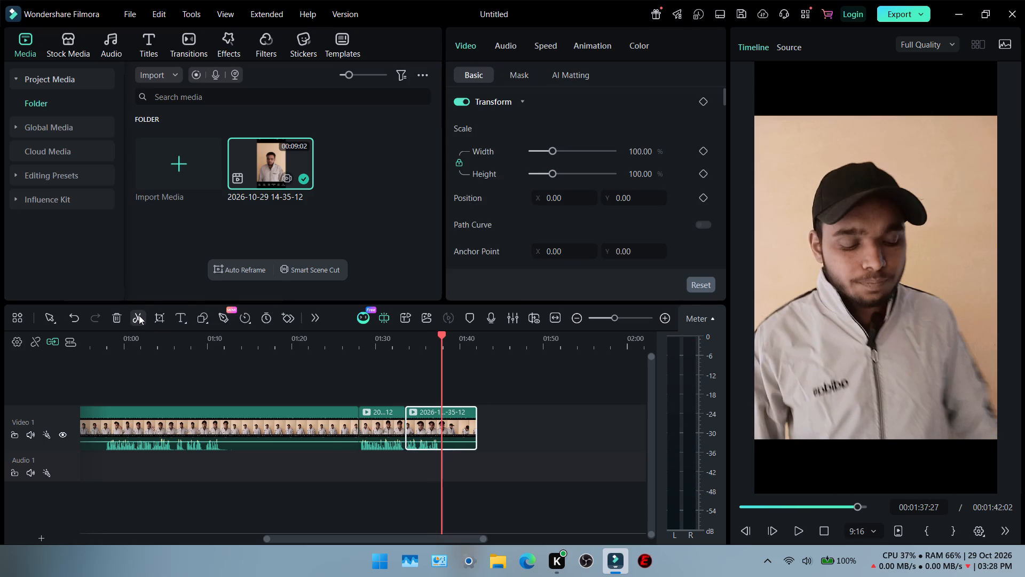
left_click(139, 315)
left_click(453, 426)
key("Delete")
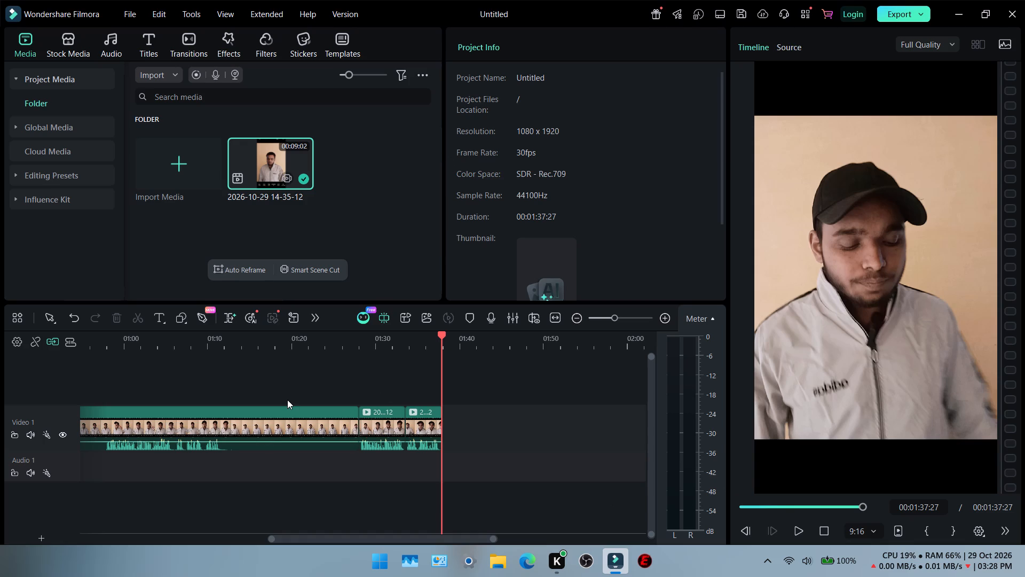
Play the long clip from its start at about 00:00:36 and its later speech block from about 00:00:58 to judge which takes are usable.
scroll(287, 400, "right", 3)
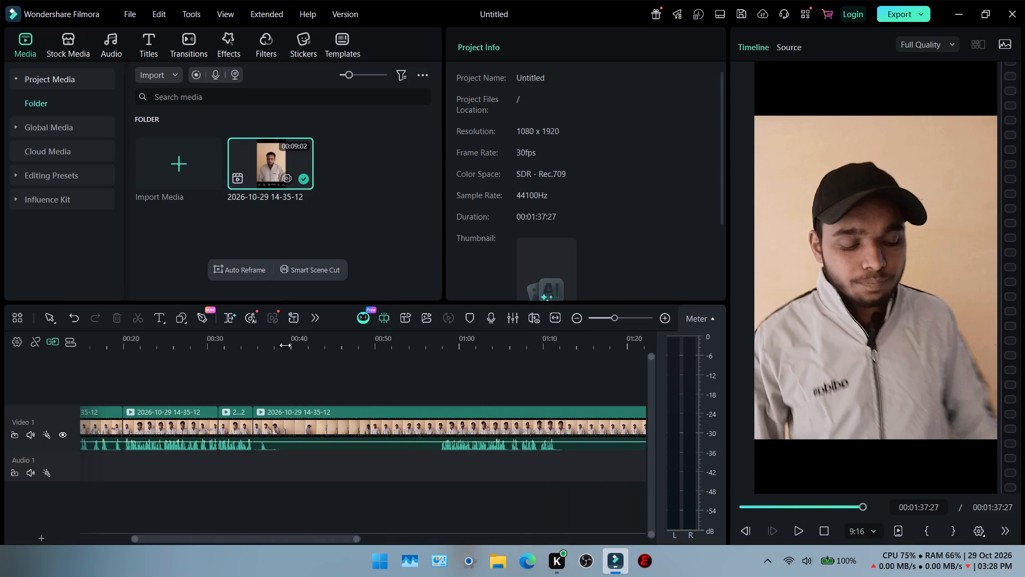
left_click(279, 350)
key("space")
left_click(259, 351)
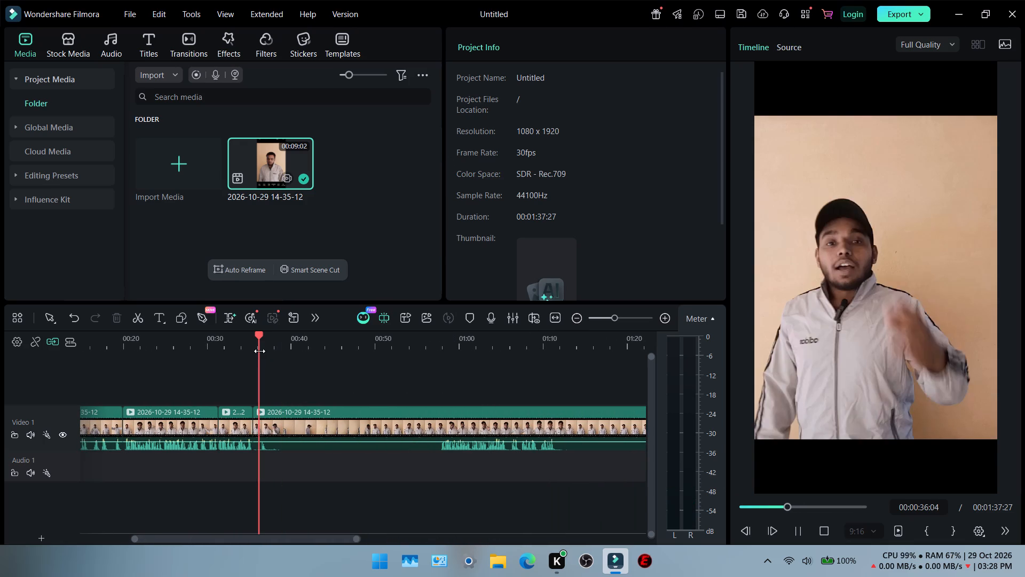
key("space")
key("space")
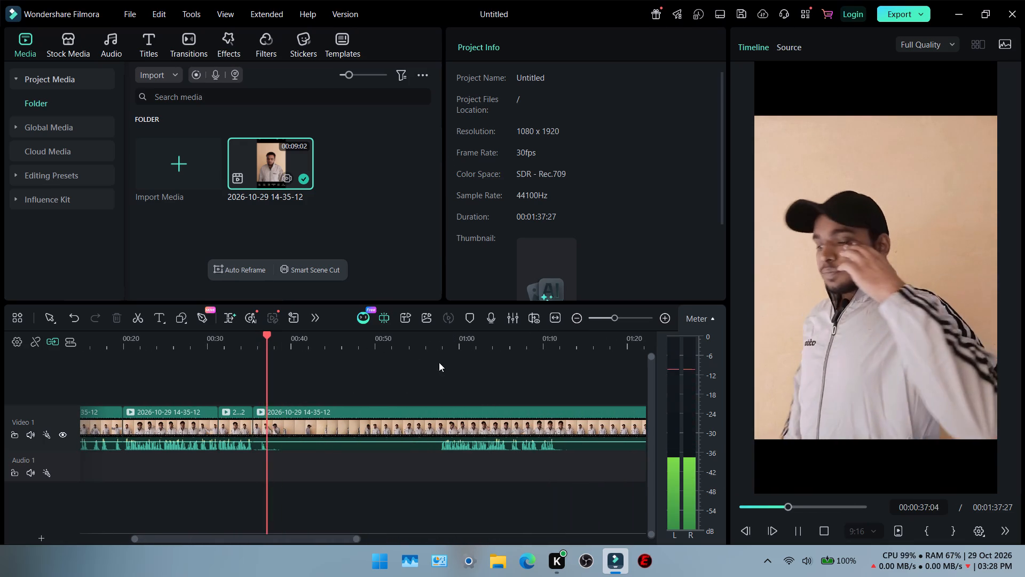
left_click(444, 346)
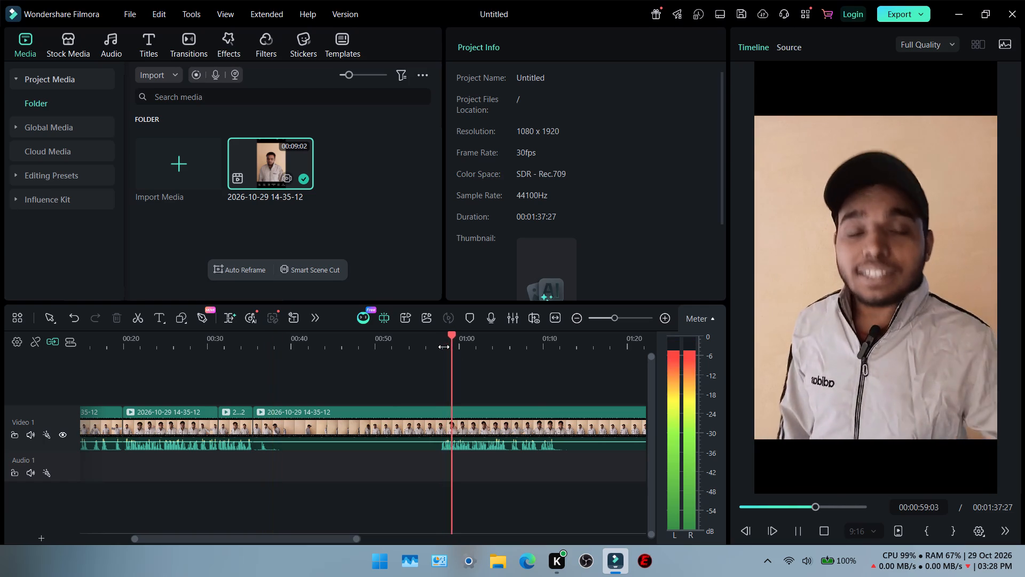
scroll(540, 412, "left", 2)
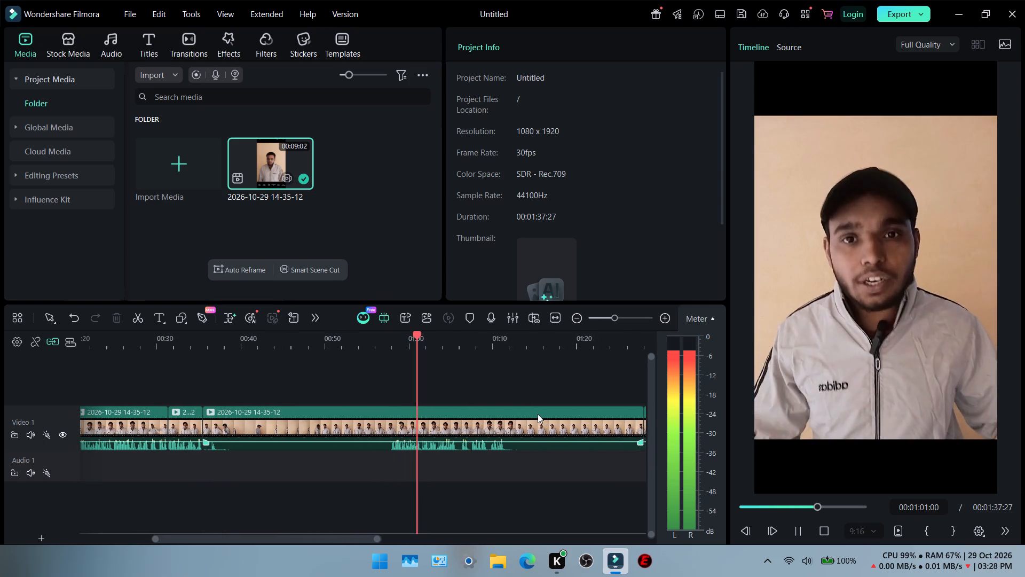
scroll(538, 414, "left", 2)
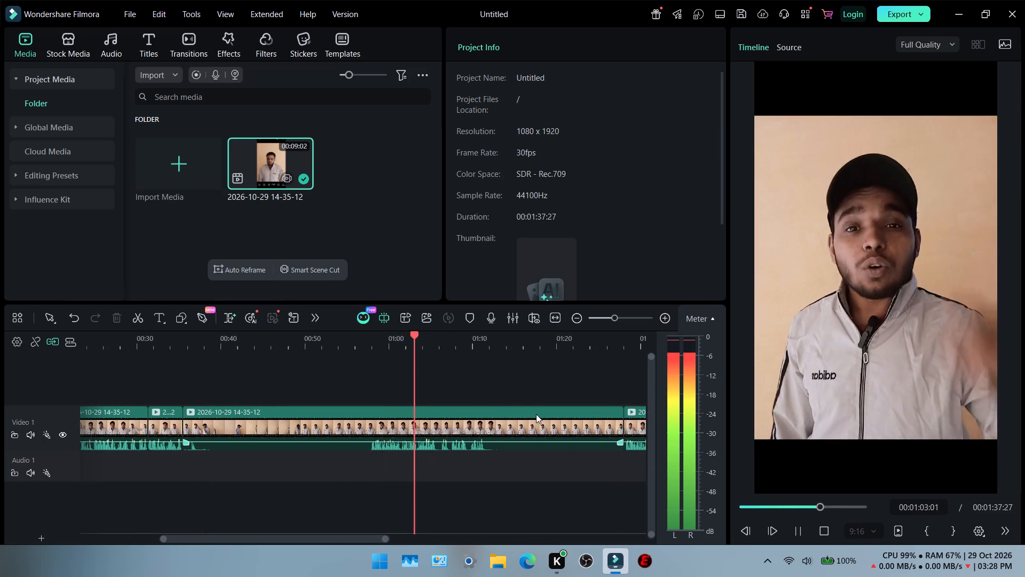
scroll(536, 414, "left", 2)
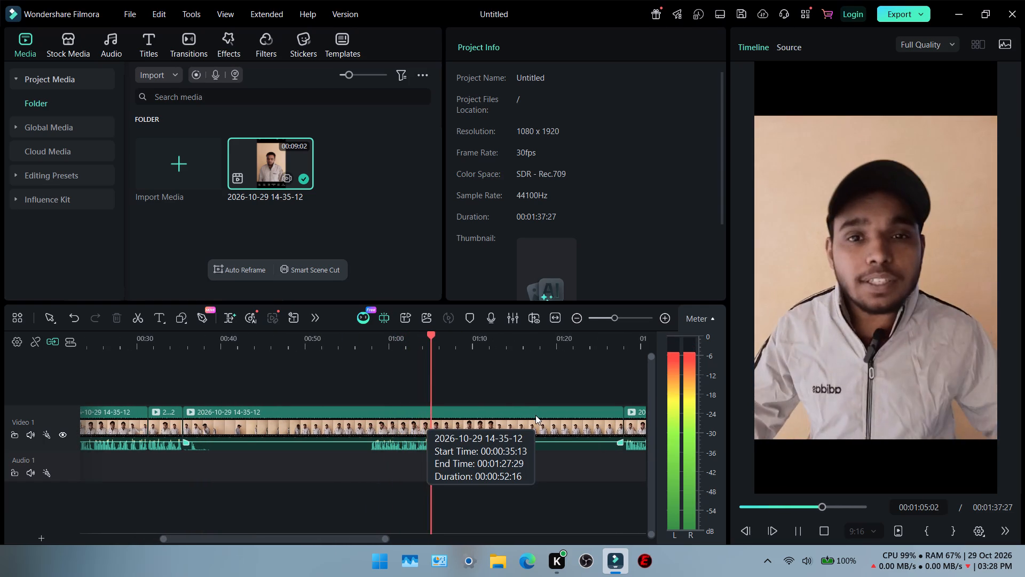
scroll(535, 415, "left", 1)
key("space")
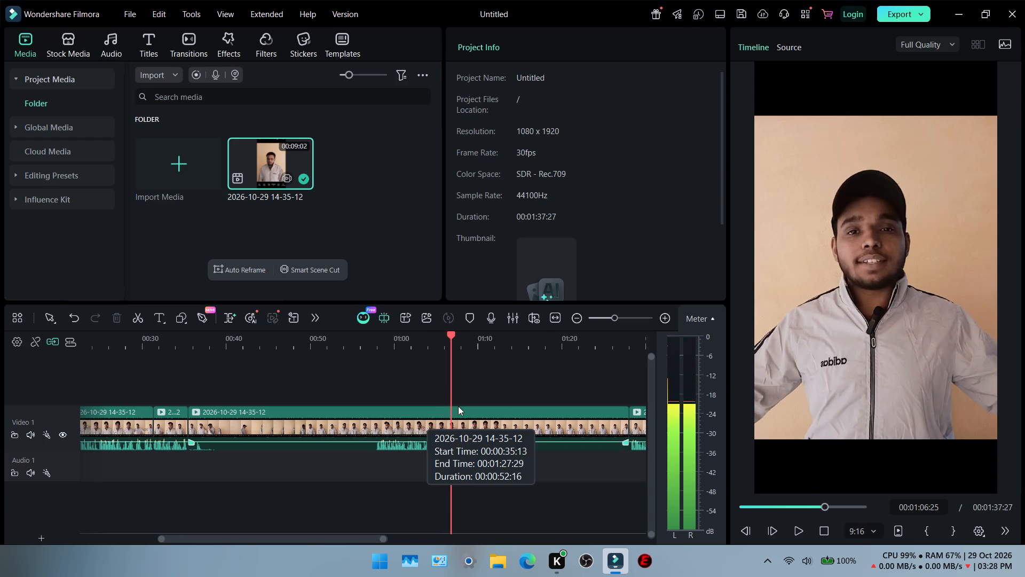
Replay the speech from about 00:01:05 and split the long clip at 00:01:05:18, in the short pause between phrases.
left_click(398, 494)
scroll(442, 404, "up", 7, "ctrl")
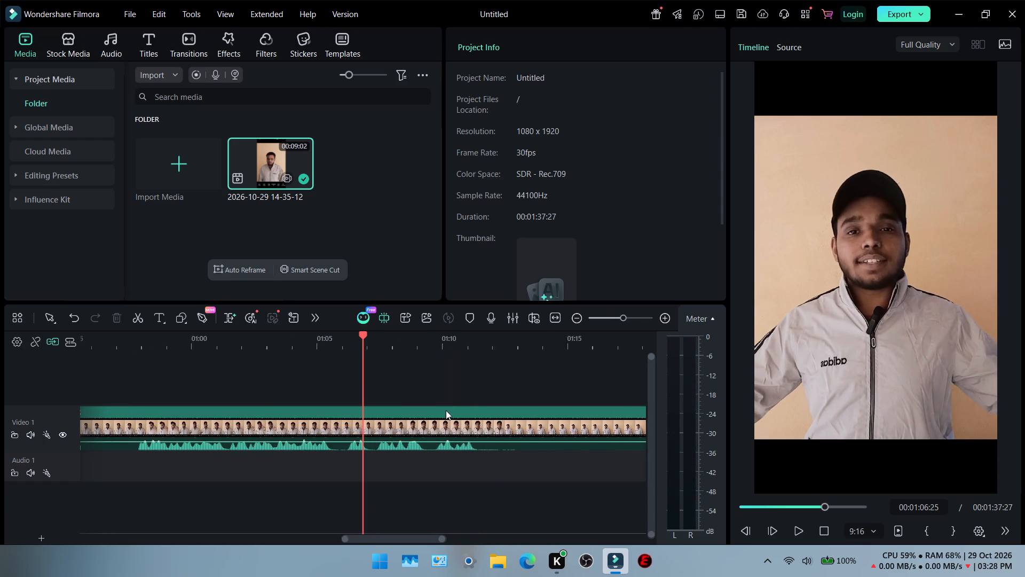
left_click(306, 345)
key("space")
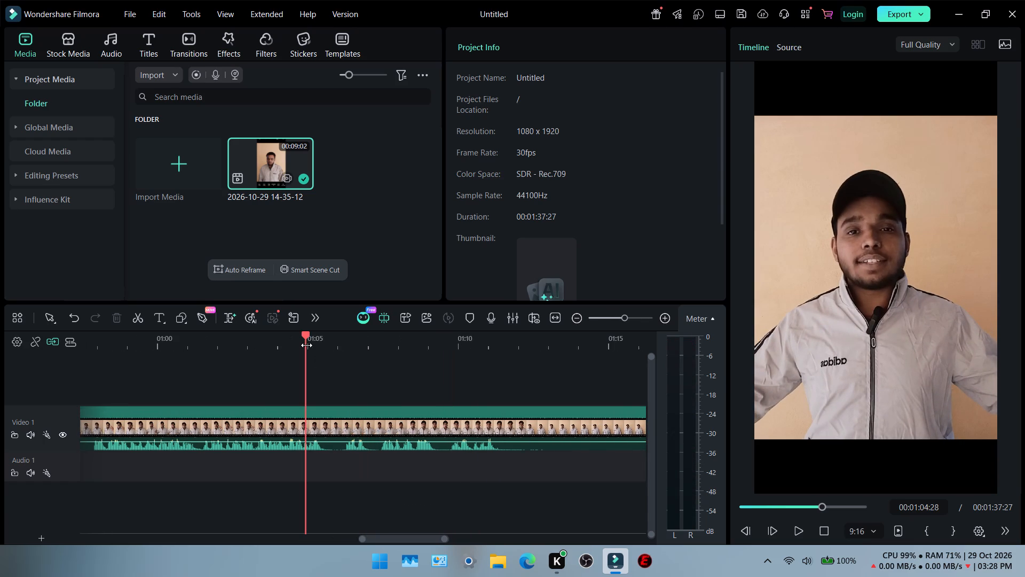
key("space")
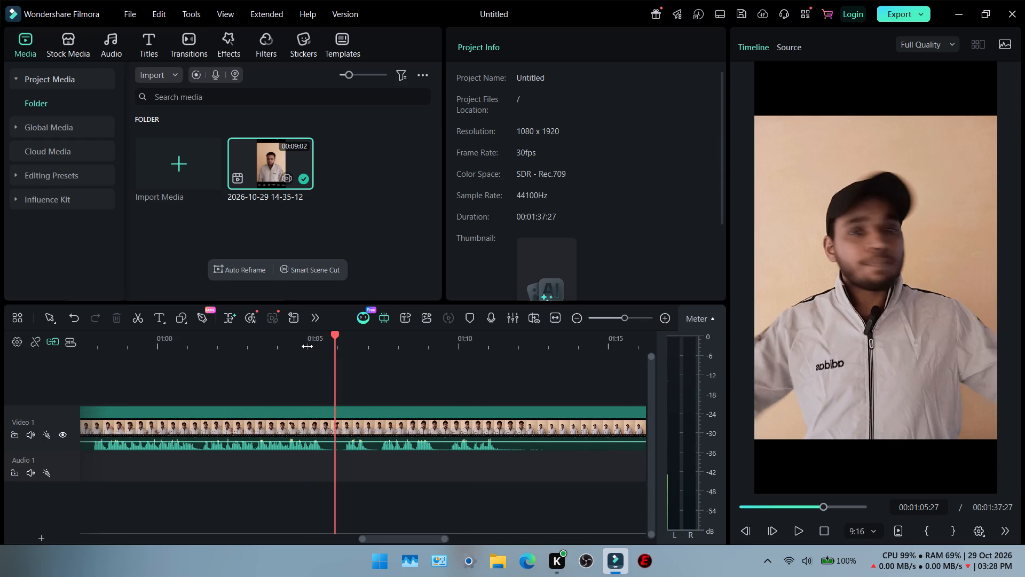
left_click_drag(335, 338, 326, 345)
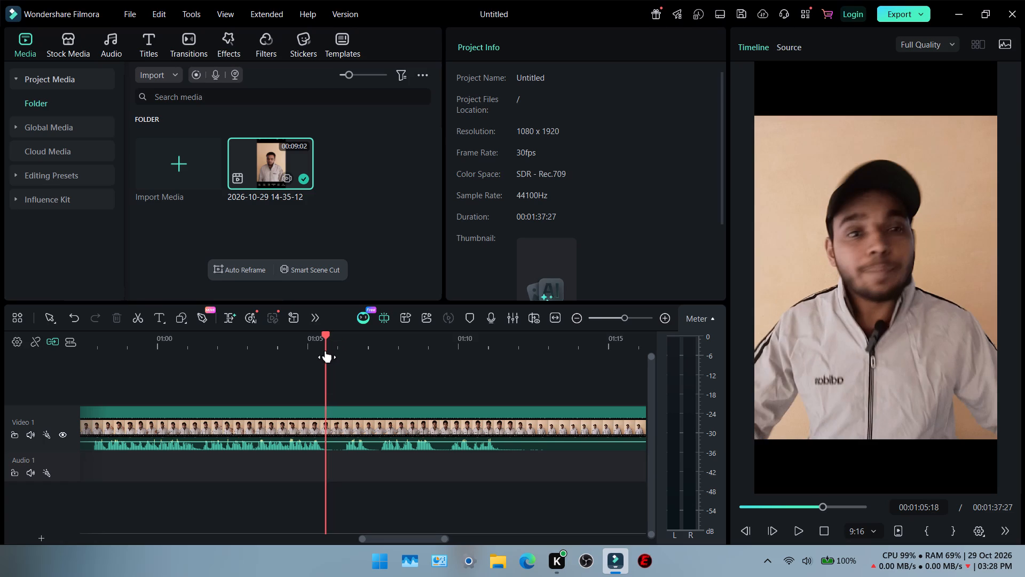
left_click(328, 407)
double_click(140, 321)
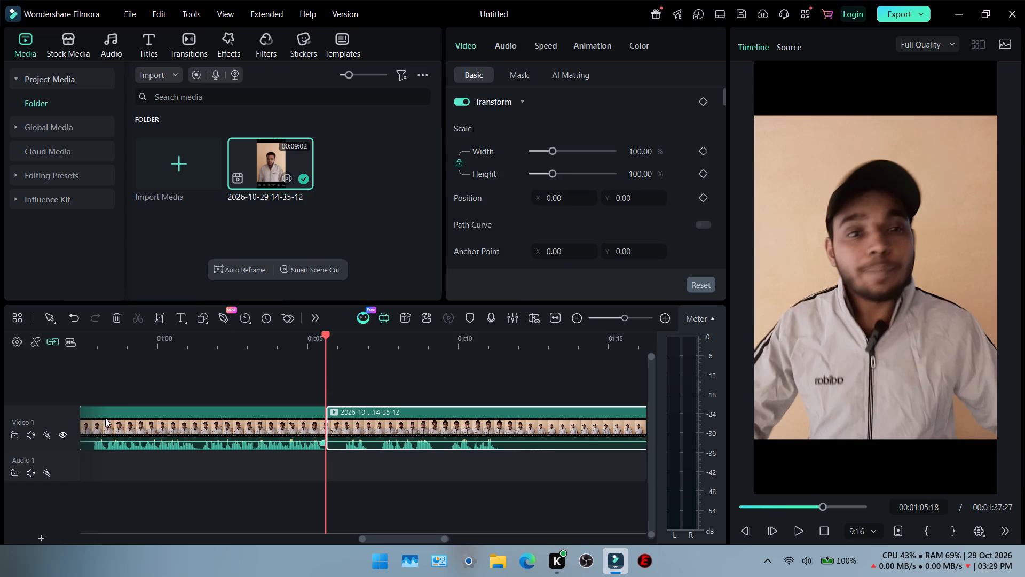
Split the clip at 00:00:57:25, just before the speech block begins, and delete the part from 00:00:35:13 to that cut.
left_click(93, 345)
left_click(97, 418)
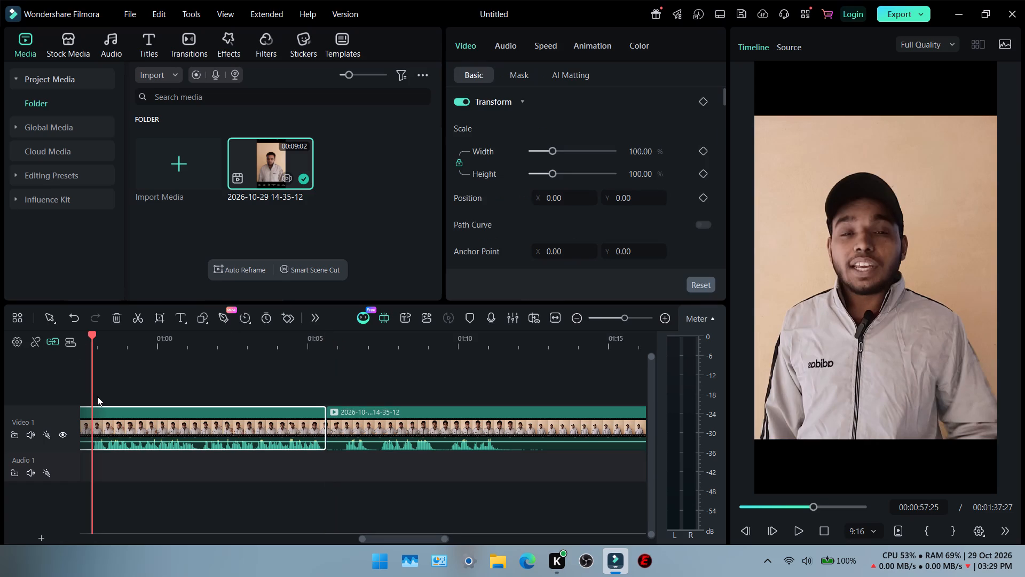
scroll(99, 396, "right", 1)
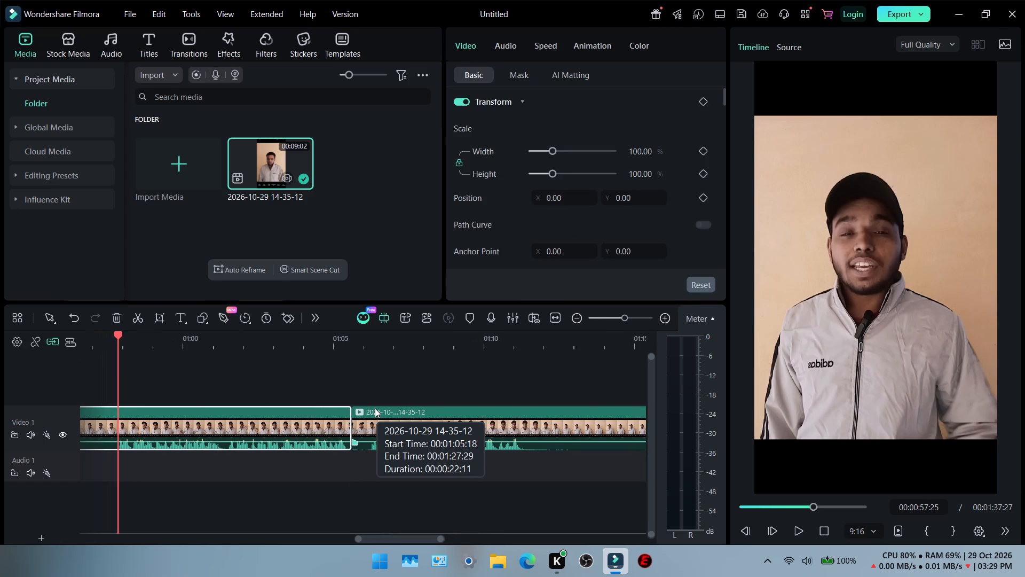
left_click(132, 316)
left_click(104, 430)
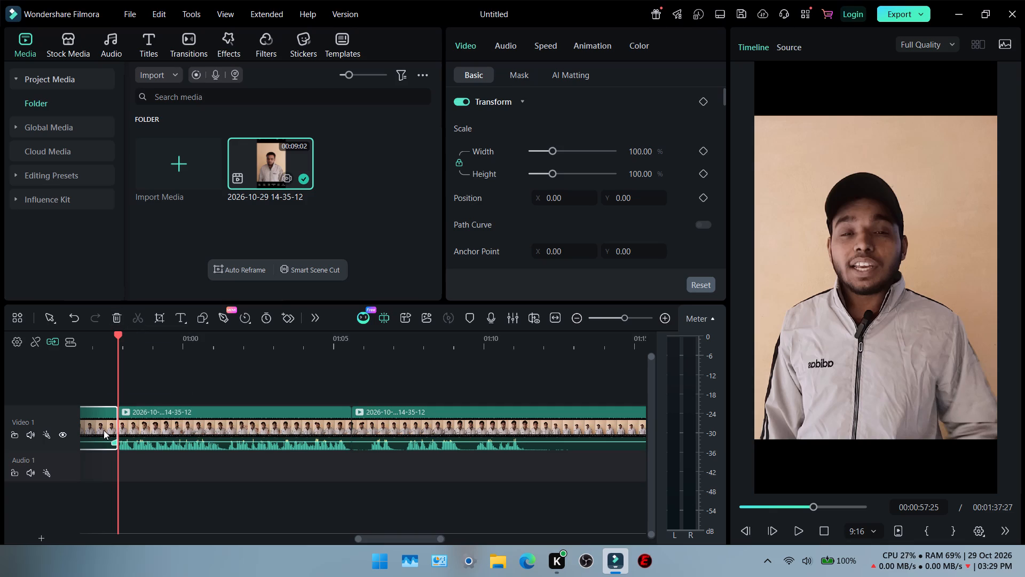
key("Delete")
Play the long clip starting at about 00:00:43, right after the kept speech block, and delete that whole clip.
scroll(109, 434, "down", 4, "ctrl")
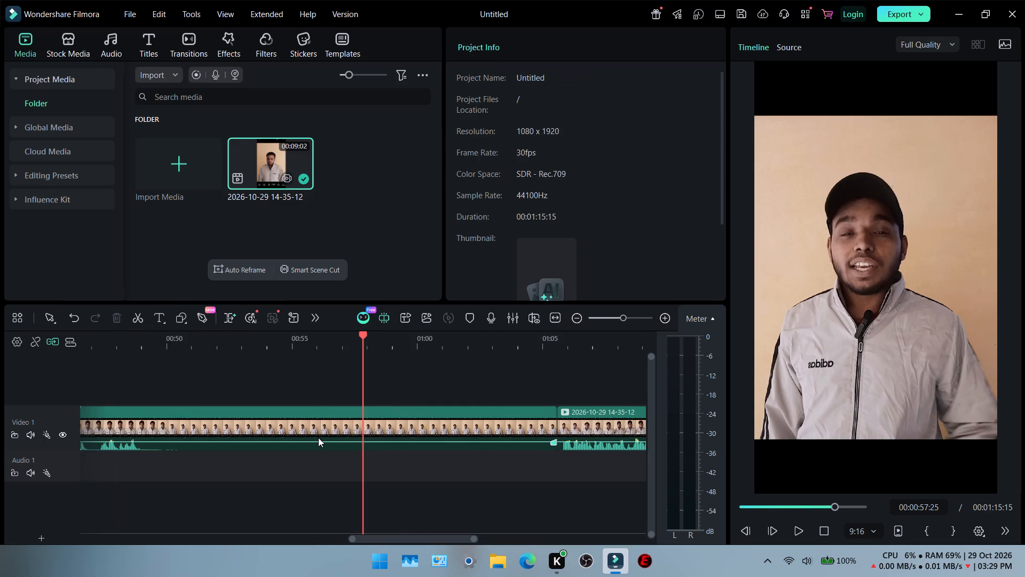
scroll(319, 438, "down", 5, "ctrl")
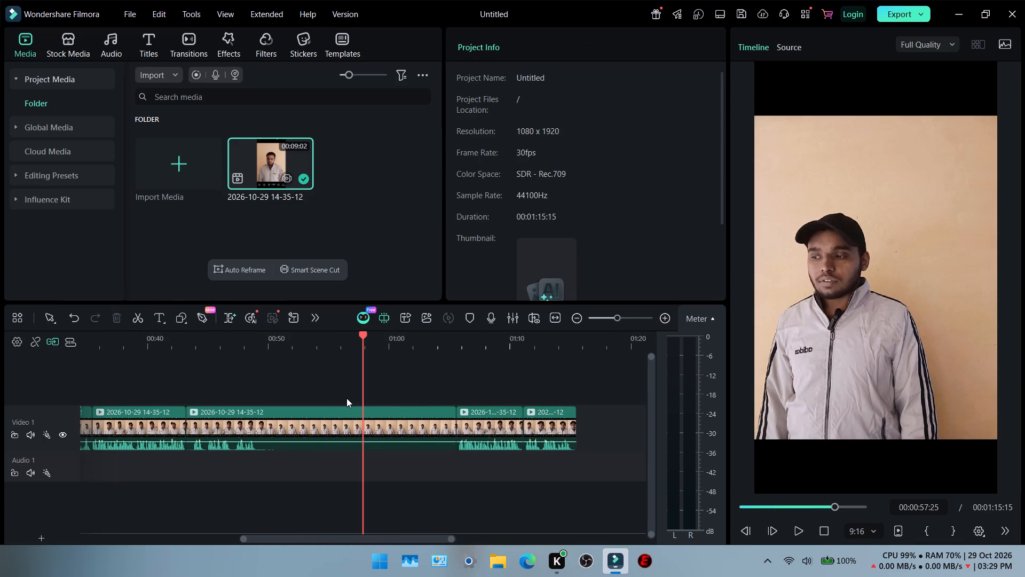
left_click(185, 346)
key("space")
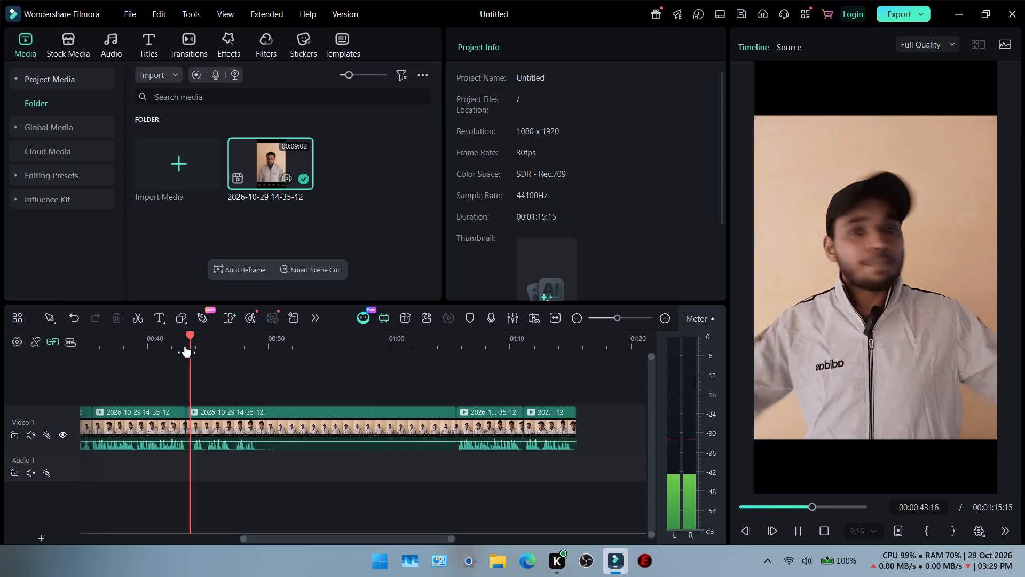
left_click(278, 439)
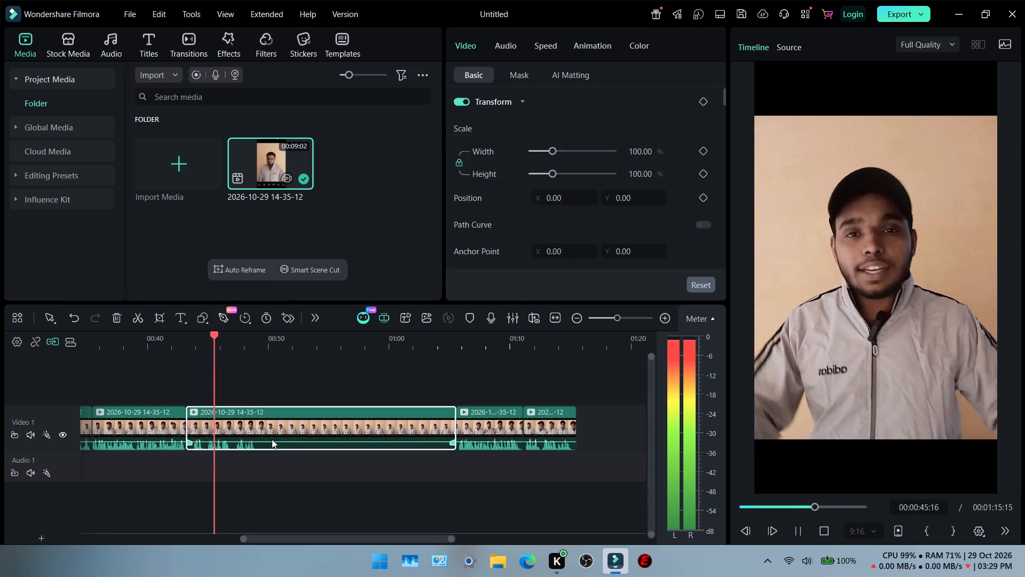
key("Delete")
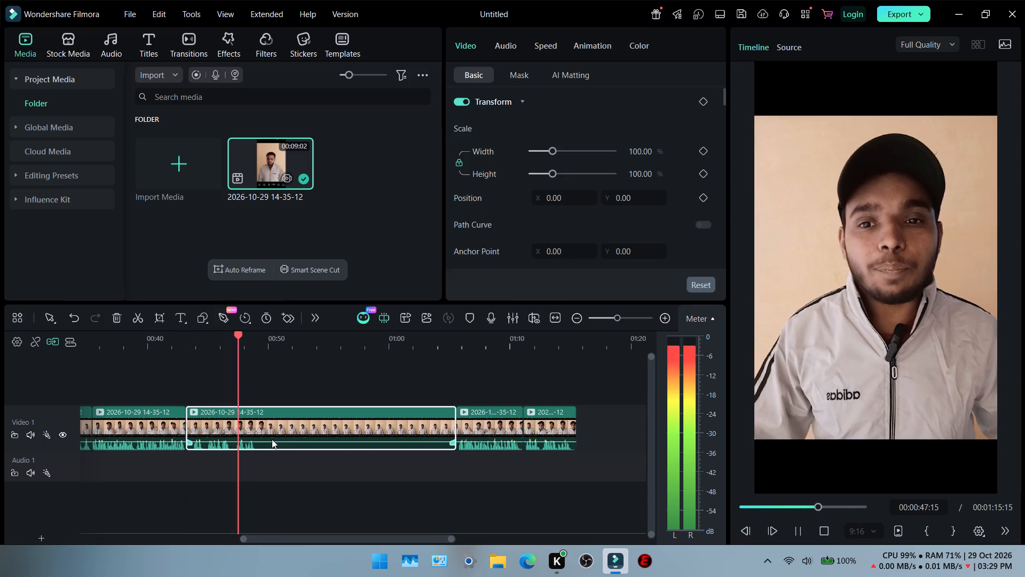
Return to the start of the timeline and play the assembled cut through to about 00:00:21 to check for repeated takes.
double_click(191, 340)
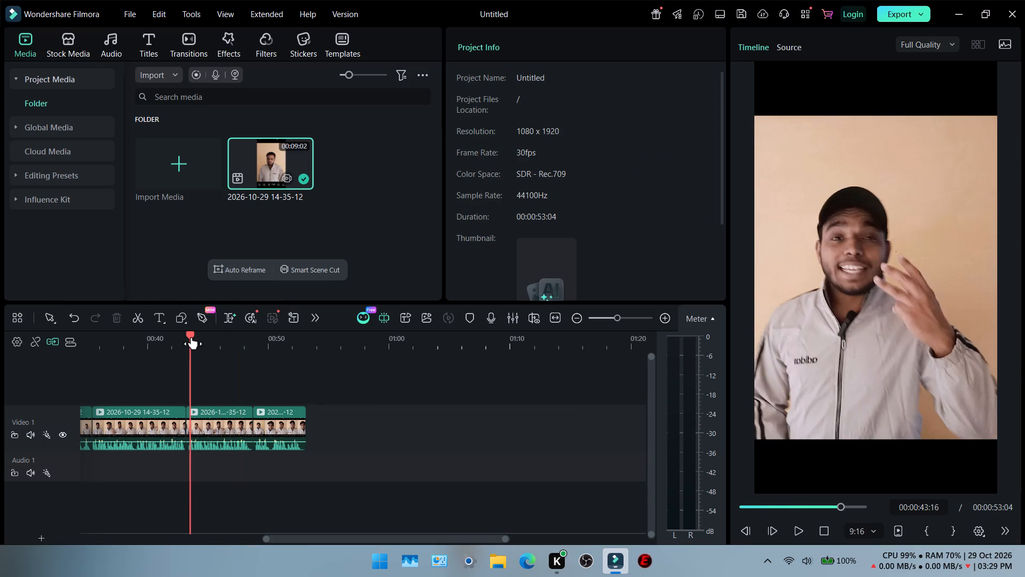
left_click(192, 336)
left_click_drag(192, 336, 18, 393)
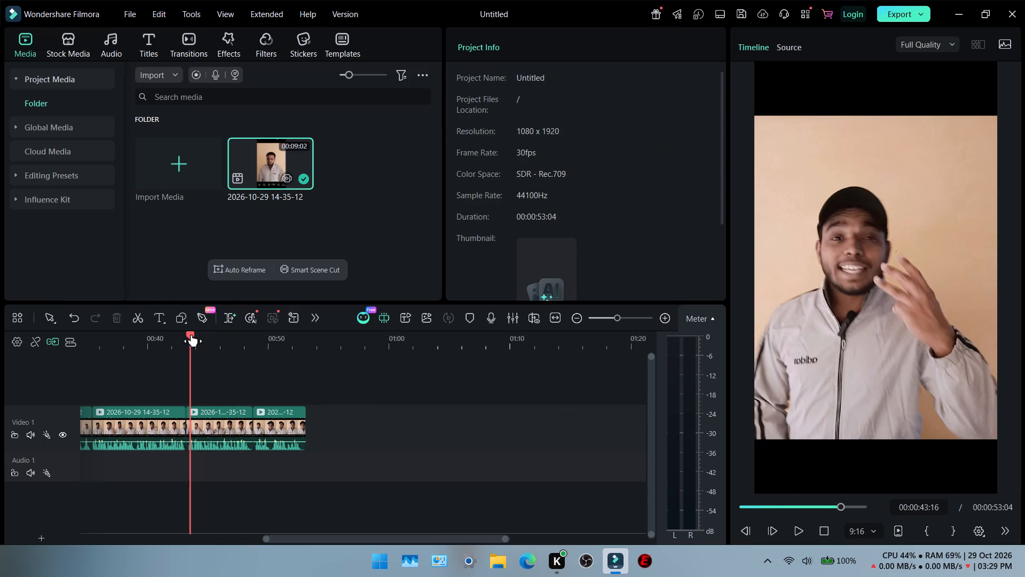
left_click(192, 334)
left_click_drag(191, 337, 22, 365)
left_click(93, 345)
left_click_drag(93, 334, 74, 340)
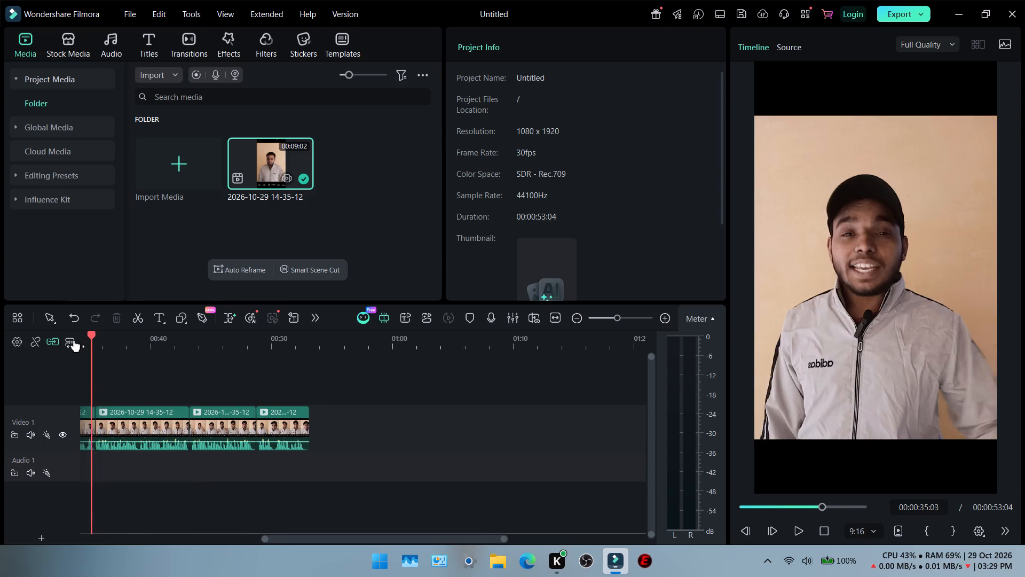
left_click_drag(74, 340, 0, 354)
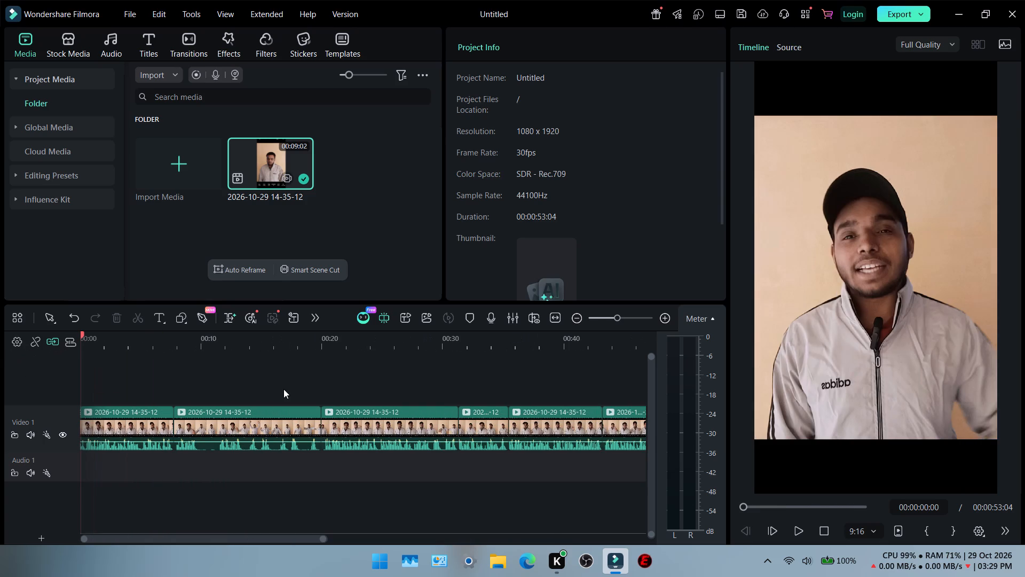
key("space")
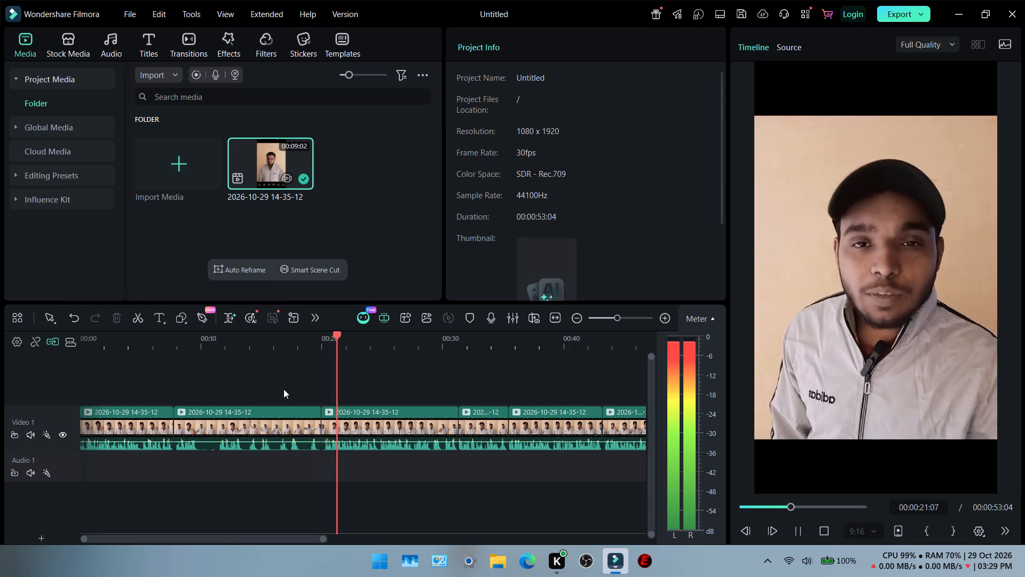
key("space")
Split the second clip at 00:00:11:13, just before speech resumes after the pause, and delete the part of that clip before the cut.
left_click(218, 345)
key("space")
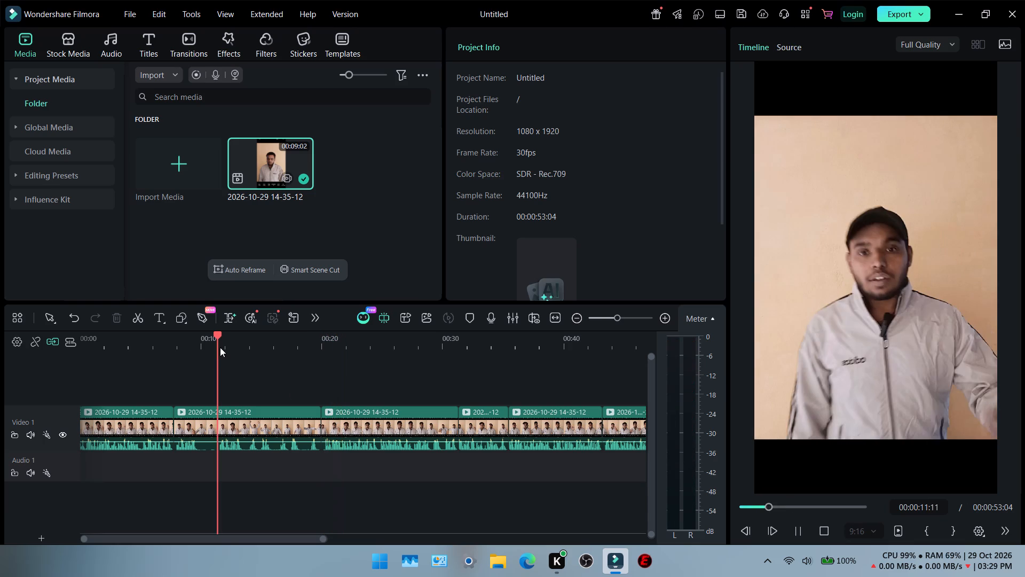
left_click(219, 341)
key("space")
left_click(219, 341)
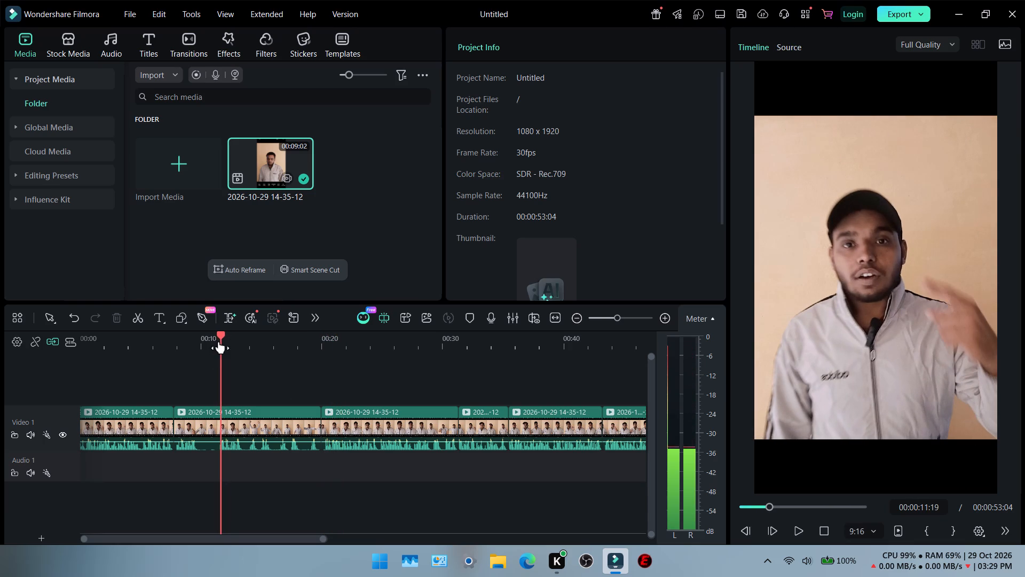
double_click(216, 344)
scroll(219, 406, "up", 7, "ctrl")
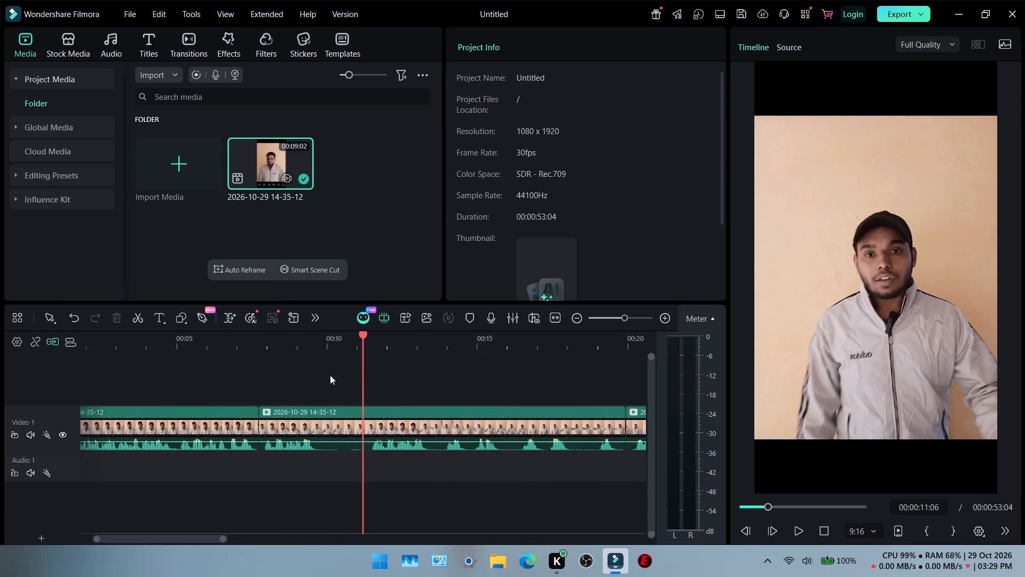
scroll(389, 372, "up", 2, "ctrl")
left_click(377, 347)
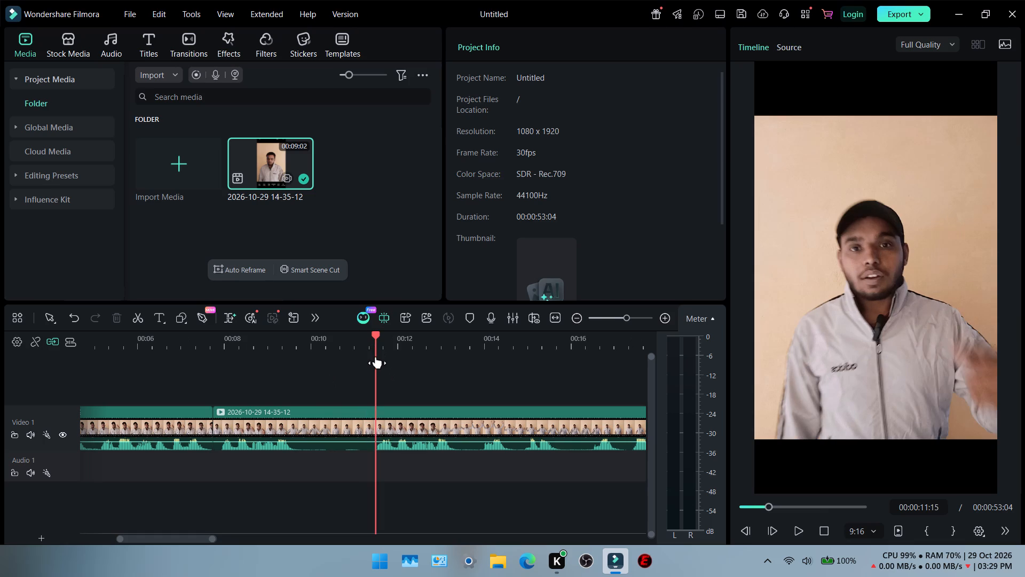
key("Left")
key("Left")
left_click(369, 425)
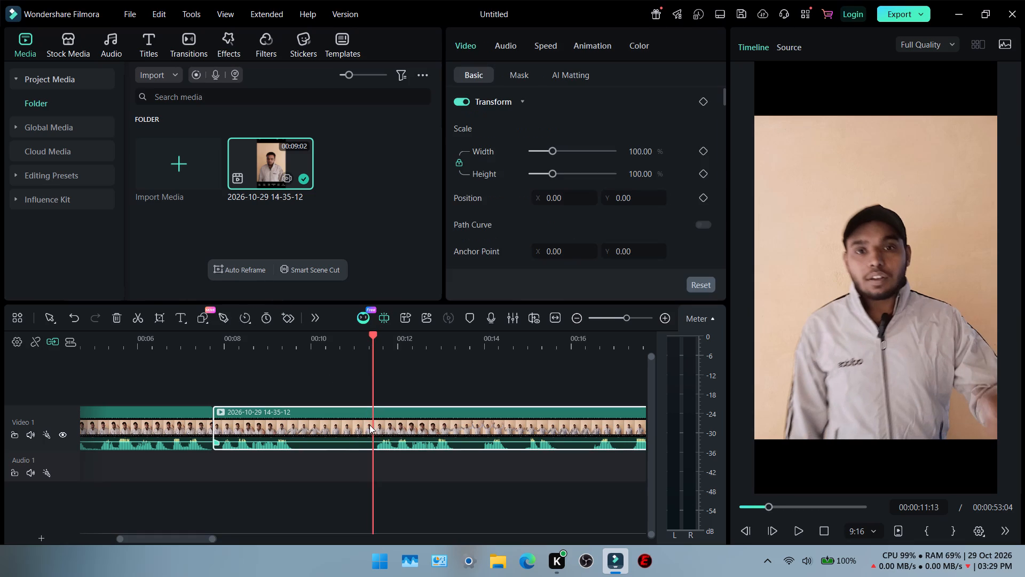
left_click(141, 319)
left_click(309, 419)
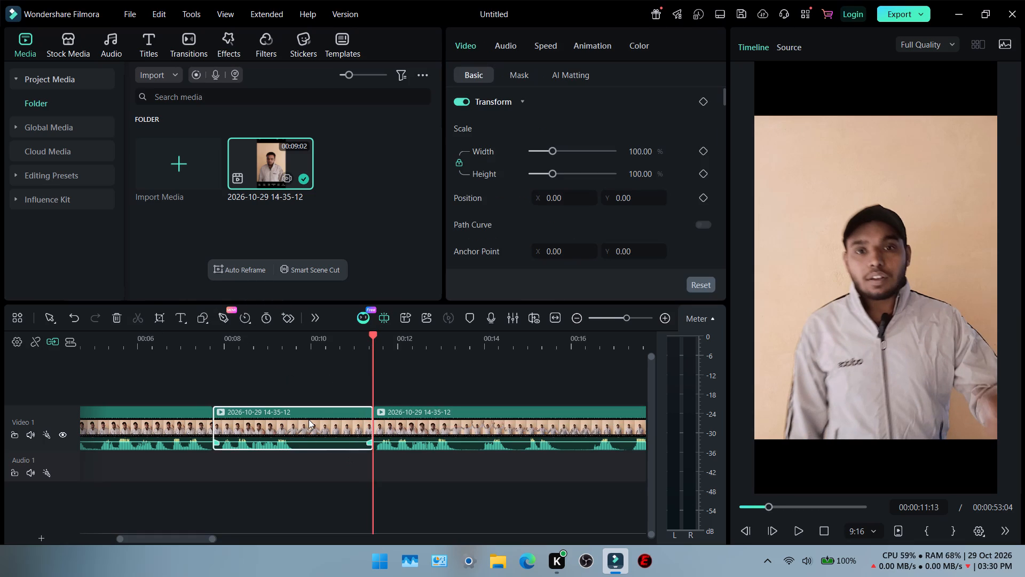
key("Delete")
Play the sequence from the start of the third clip, at about 00:00:16, to review the remaining takes.
scroll(174, 385, "down", 6, "ctrl")
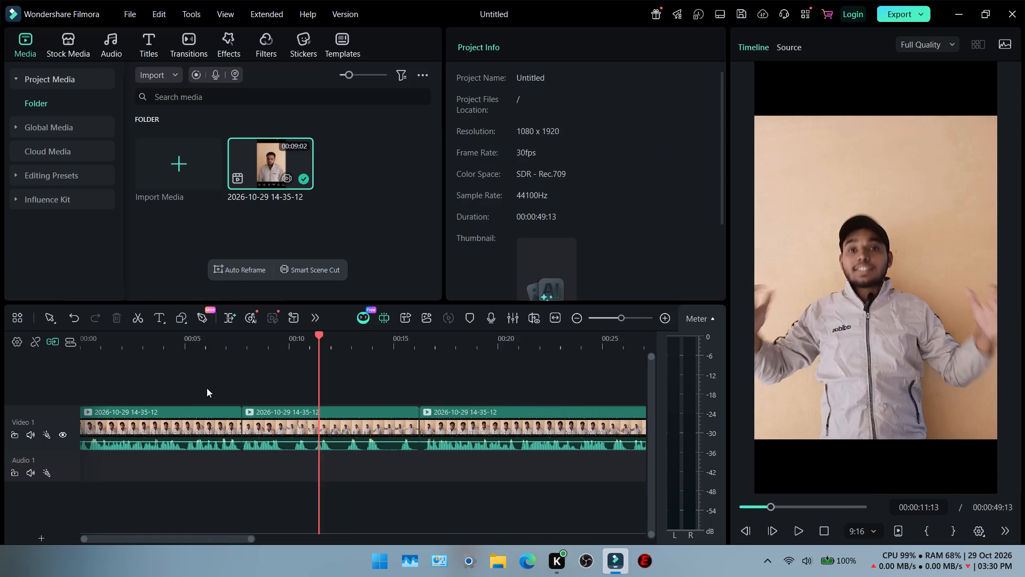
scroll(200, 362, "down", 2, "ctrl")
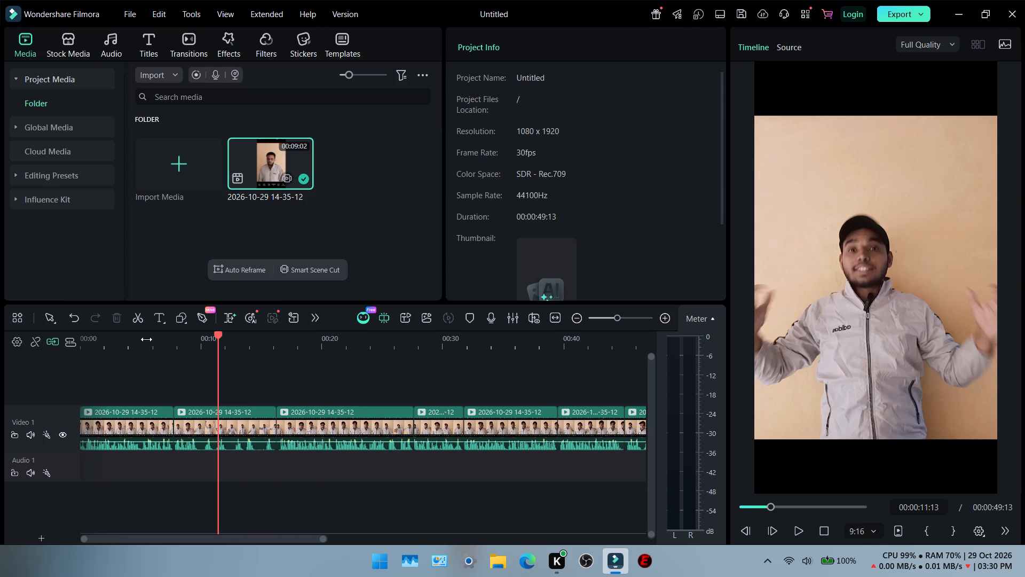
left_click(219, 336)
left_click_drag(219, 336, 274, 345)
left_click_drag(219, 331, 253, 340)
left_click_drag(255, 341, 281, 352)
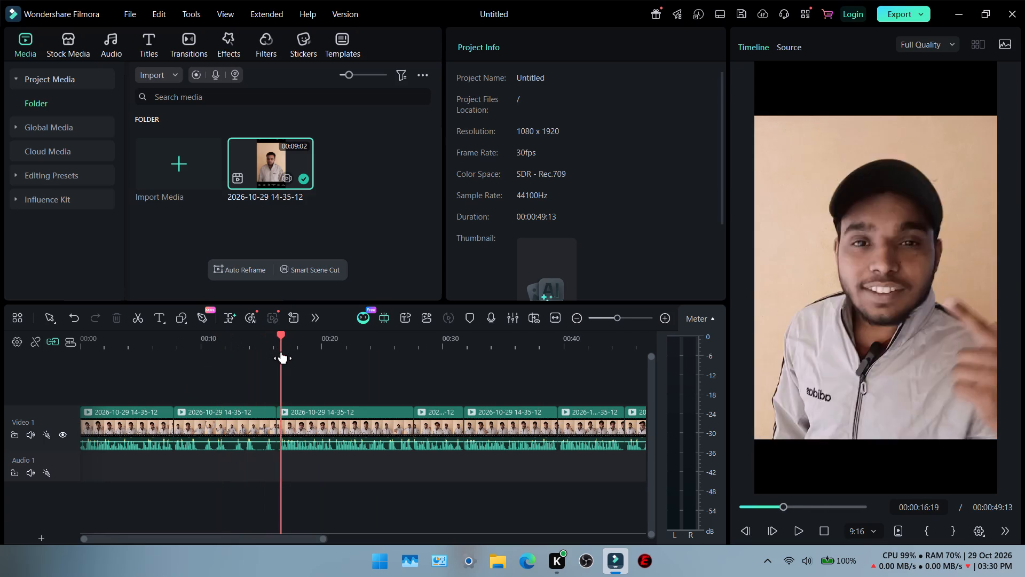
left_click_drag(281, 352, 279, 352)
key("space")
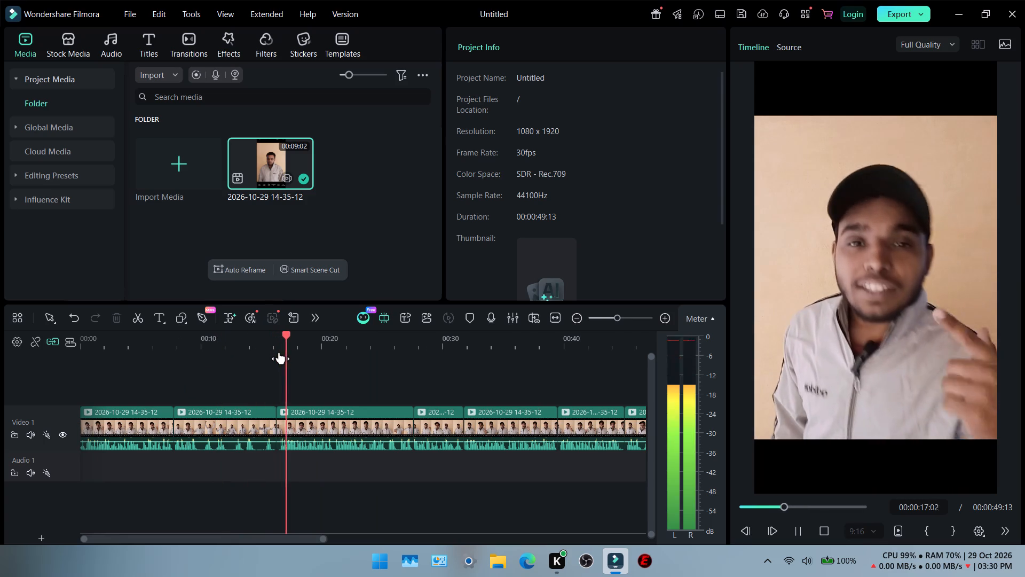
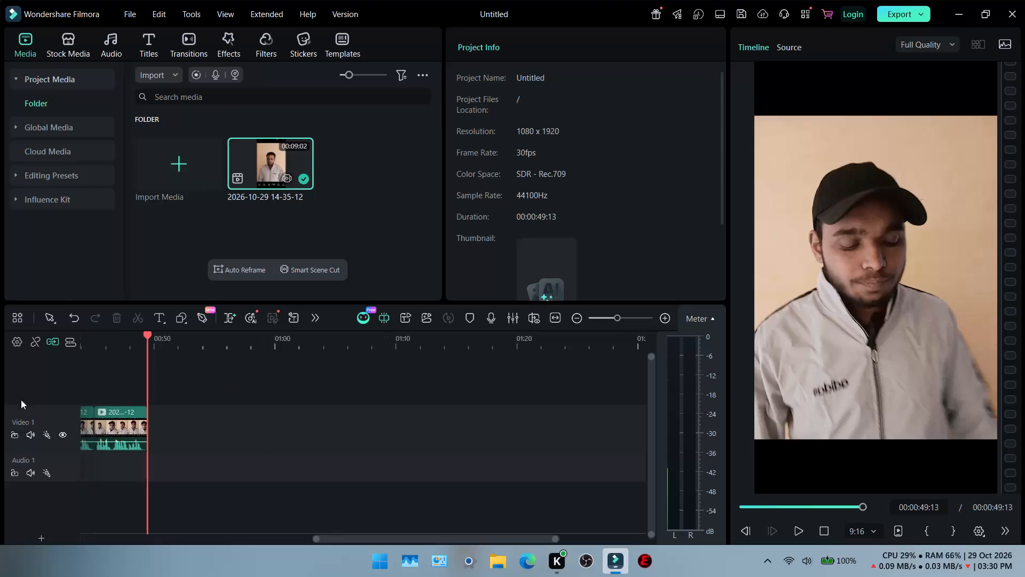
Return to the start of the timeline and play the assembled cut through to about 00:00:44 to review it.
scroll(325, 443, "right", 2)
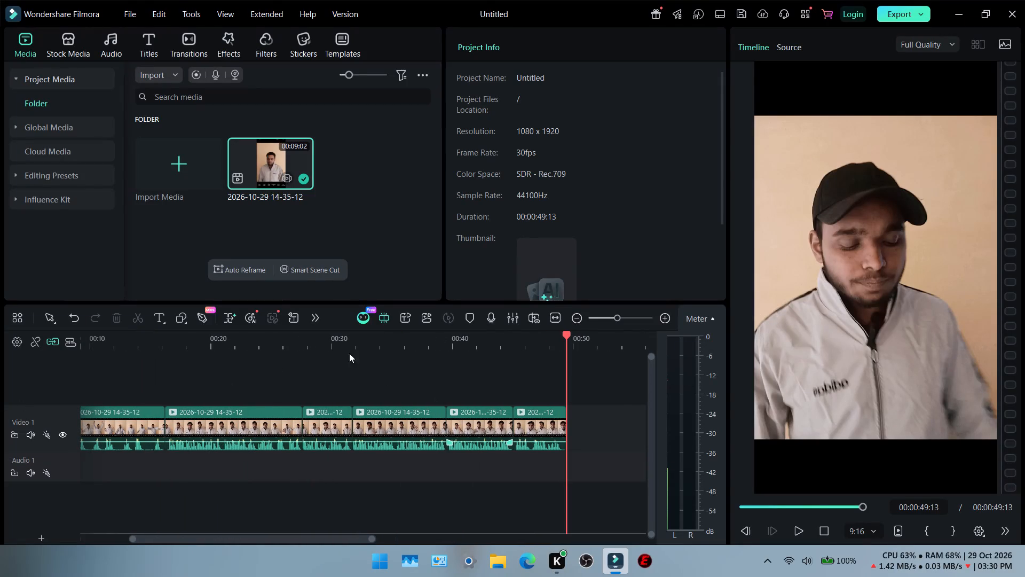
scroll(189, 381, "right", 2)
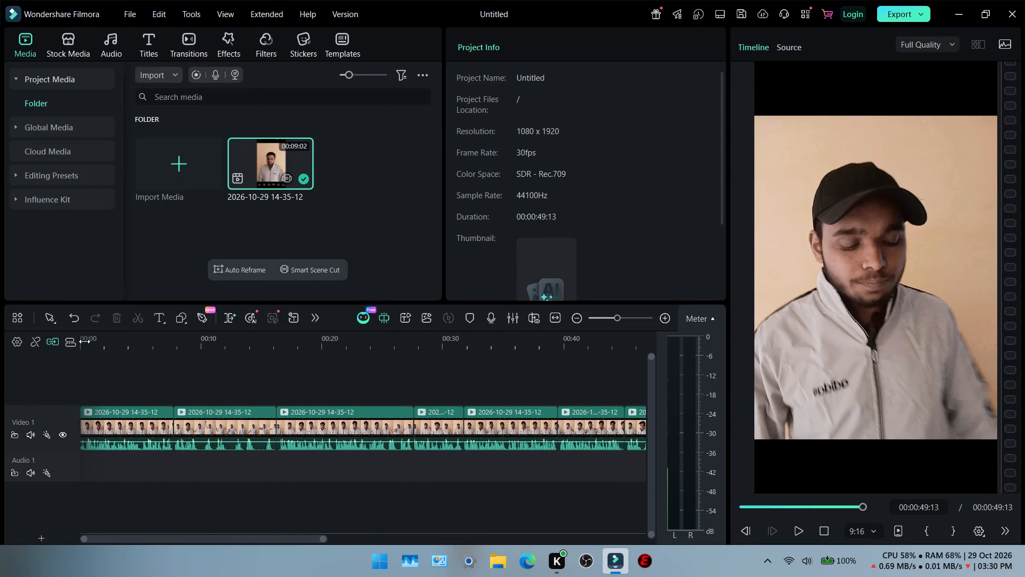
left_click(84, 341)
left_click(84, 334)
left_click_drag(84, 334, 12, 347)
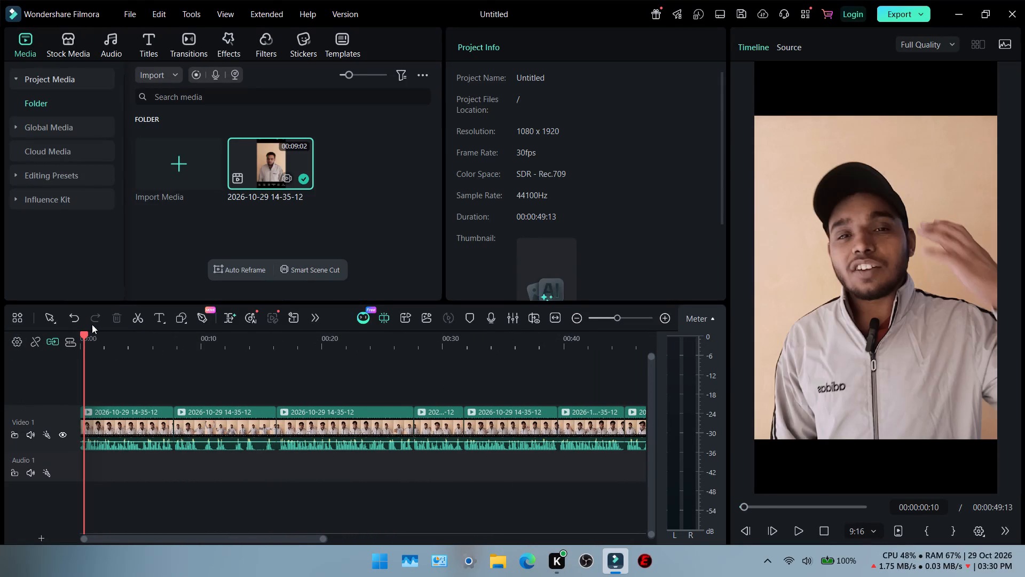
left_click(83, 333)
left_click_drag(80, 336, 45, 344)
left_click(45, 344)
key("space")
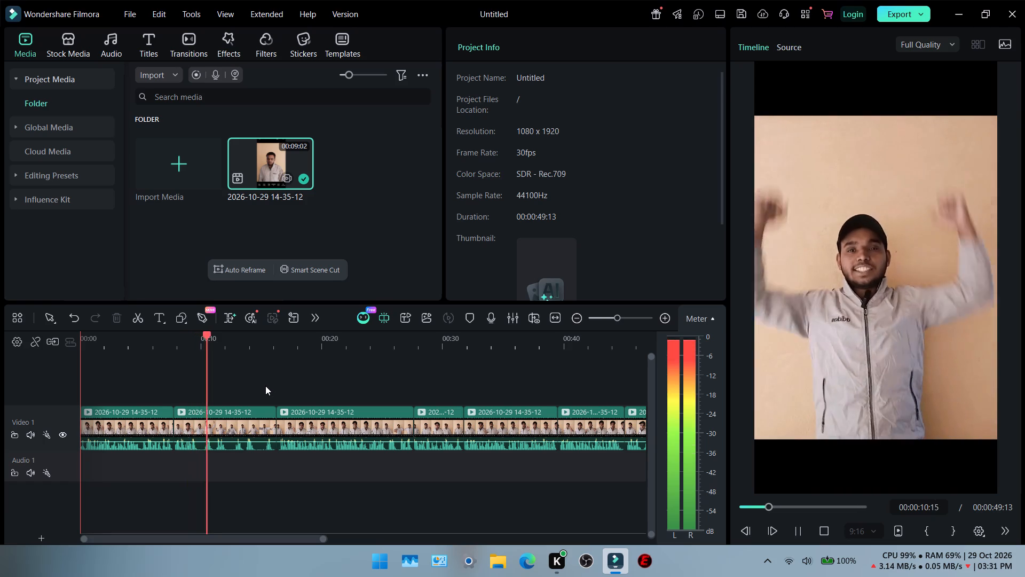
key("space")
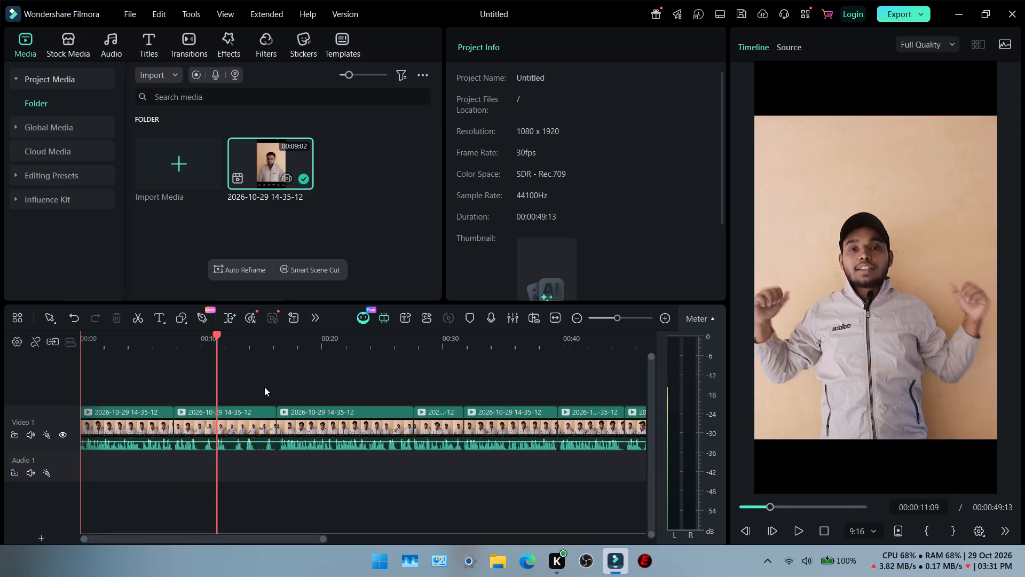
key("space")
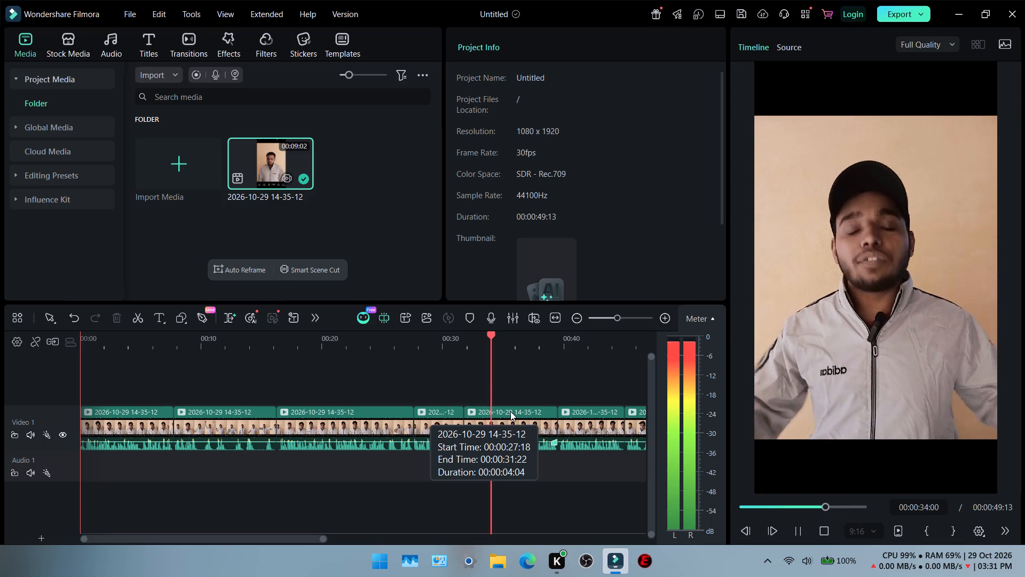
scroll(392, 453, "left", 1)
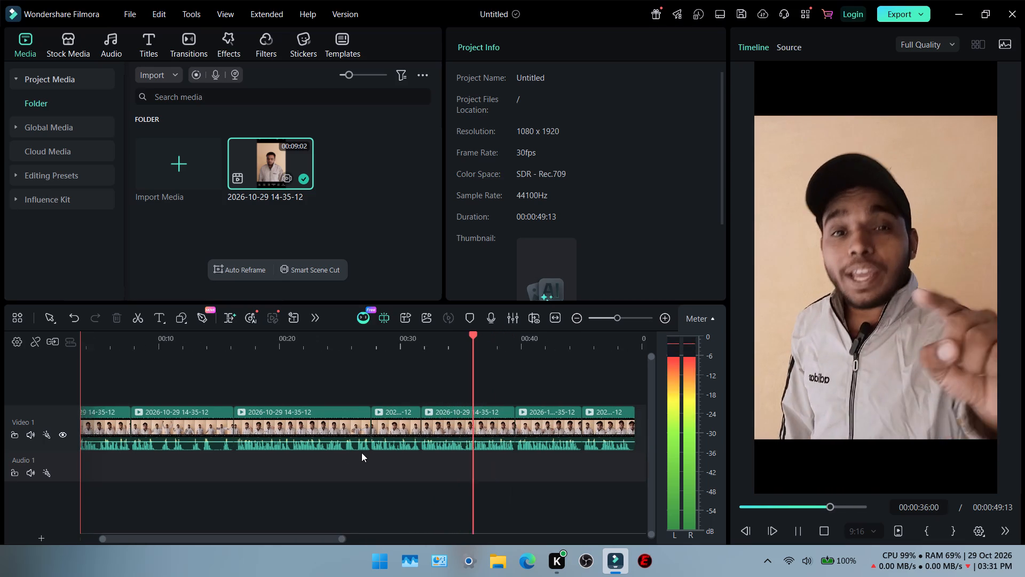
scroll(361, 453, "left", 2)
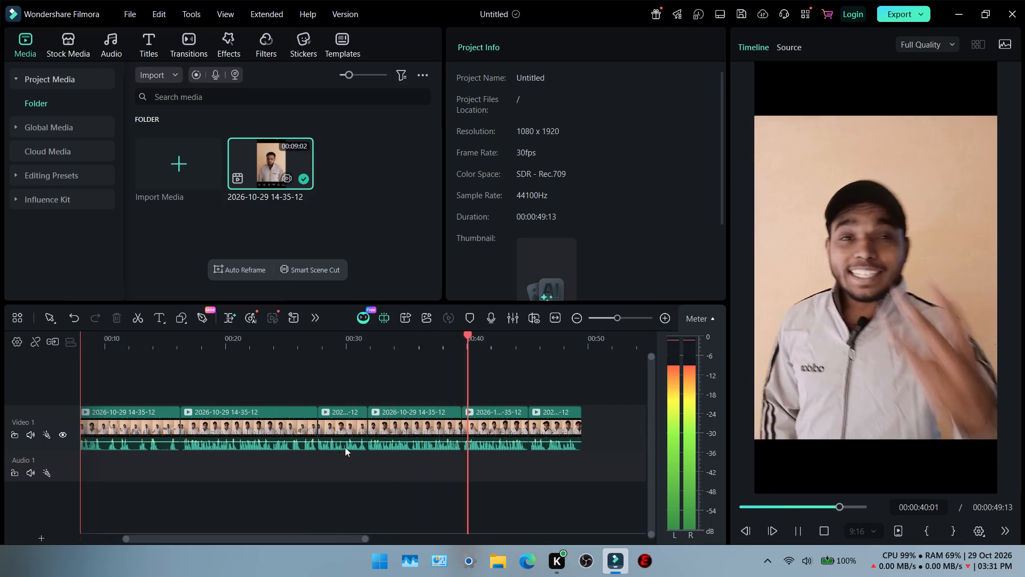
scroll(387, 425, "left", 1)
Delete the second-to-last clip, which starts at about 00:00:39, and close the gap it leaves before the last clip.
left_click(423, 408)
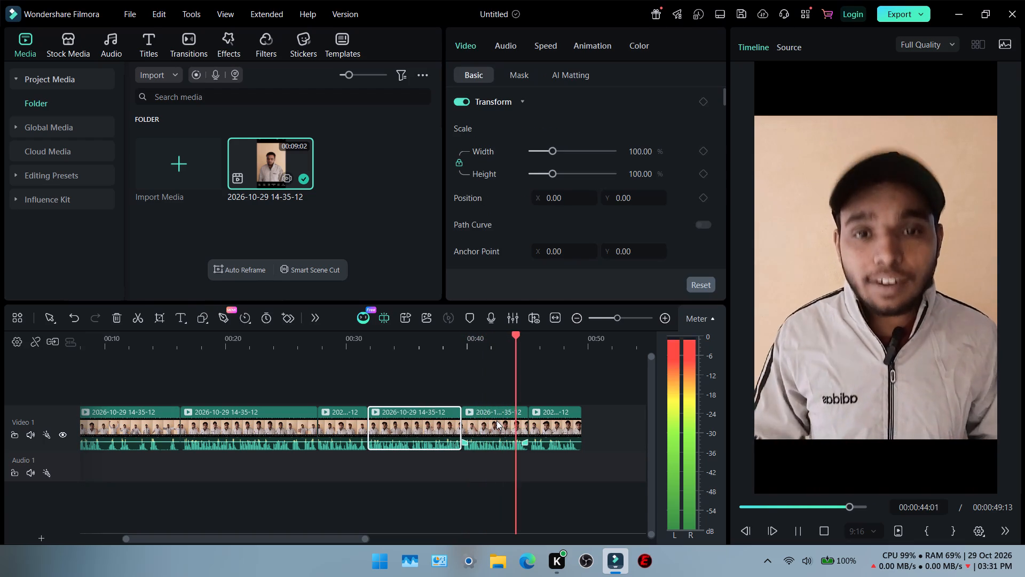
left_click(496, 420)
key("Delete")
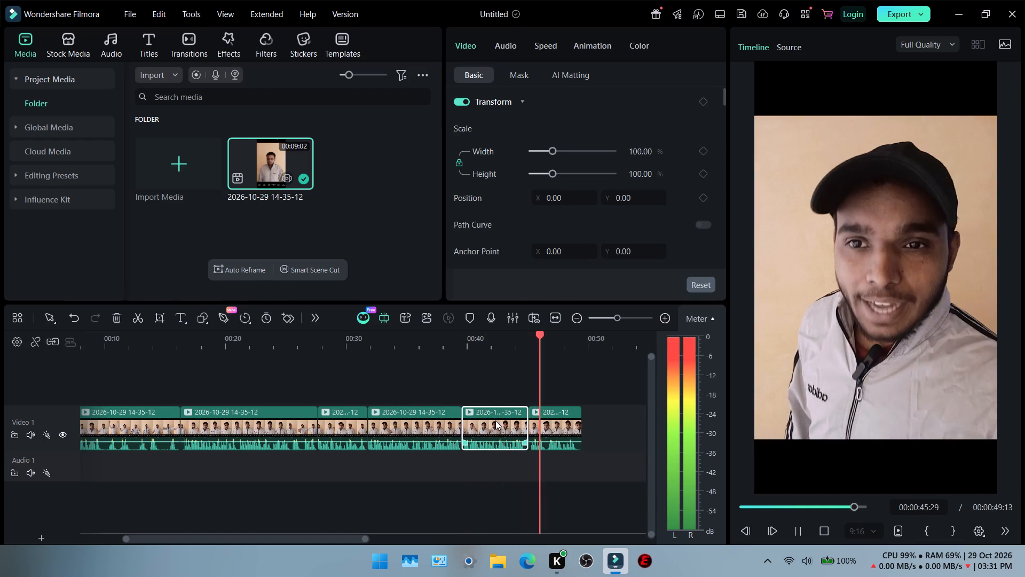
left_click(494, 361)
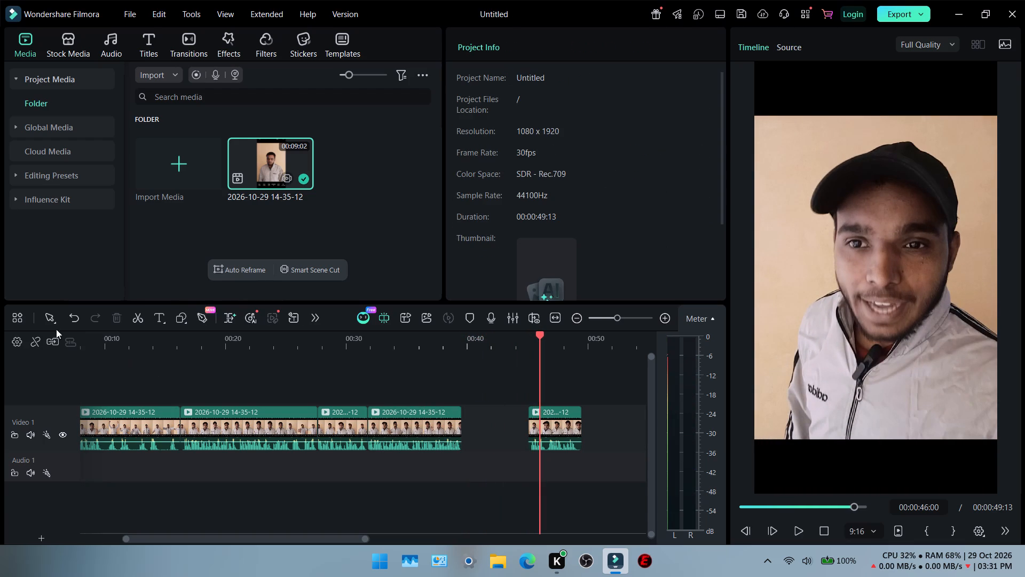
left_click(49, 344)
double_click(374, 382)
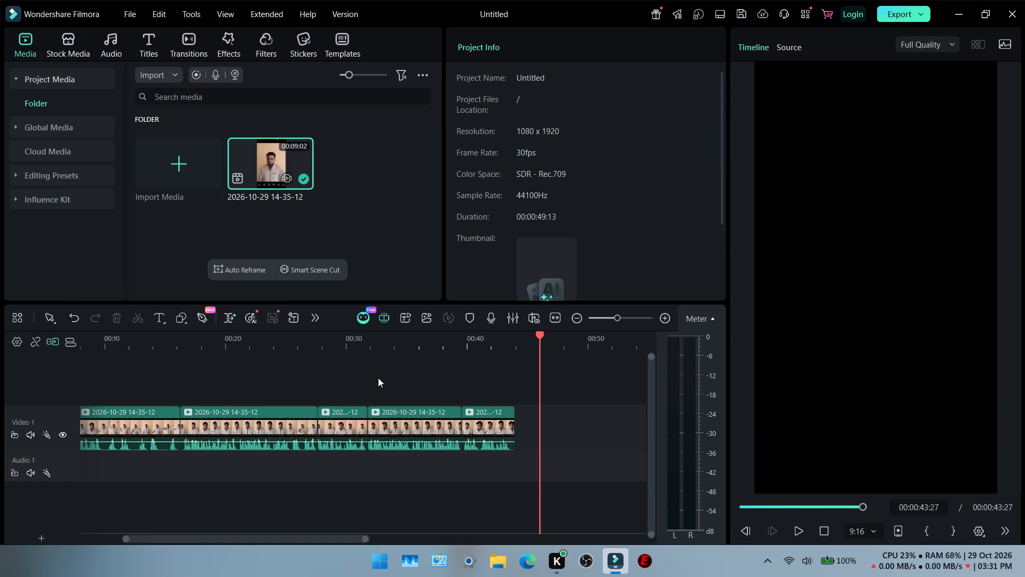
Return to the start of the timeline and play the shortened cut through to about 00:00:28.
left_click(451, 344)
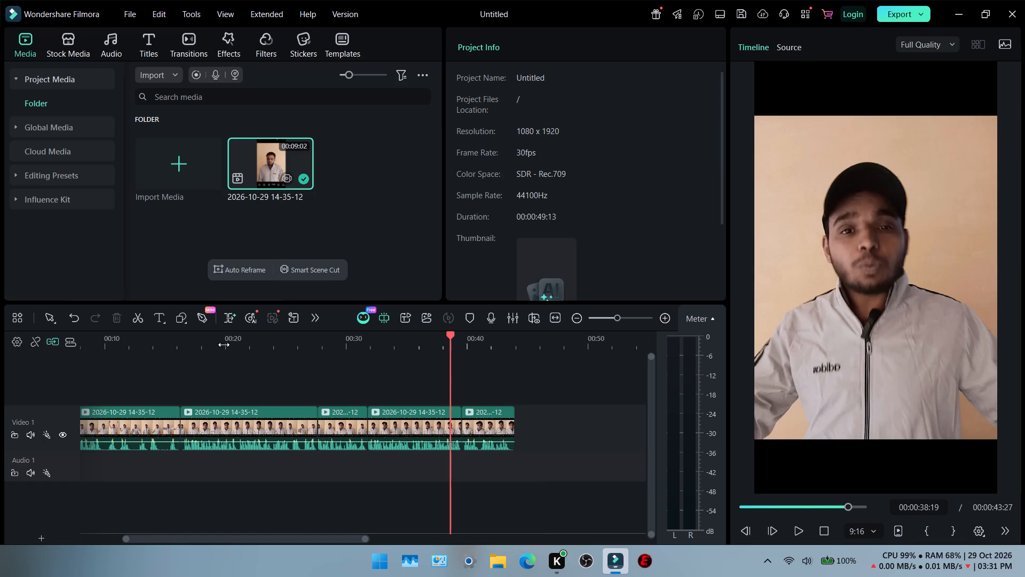
left_click(224, 345)
left_click(225, 338)
left_click_drag(218, 339, 163, 353)
right_click_drag(213, 340, 192, 346)
left_click_drag(106, 362, 89, 365)
left_click_drag(0, 384, 0, 392)
left_click(0, 392)
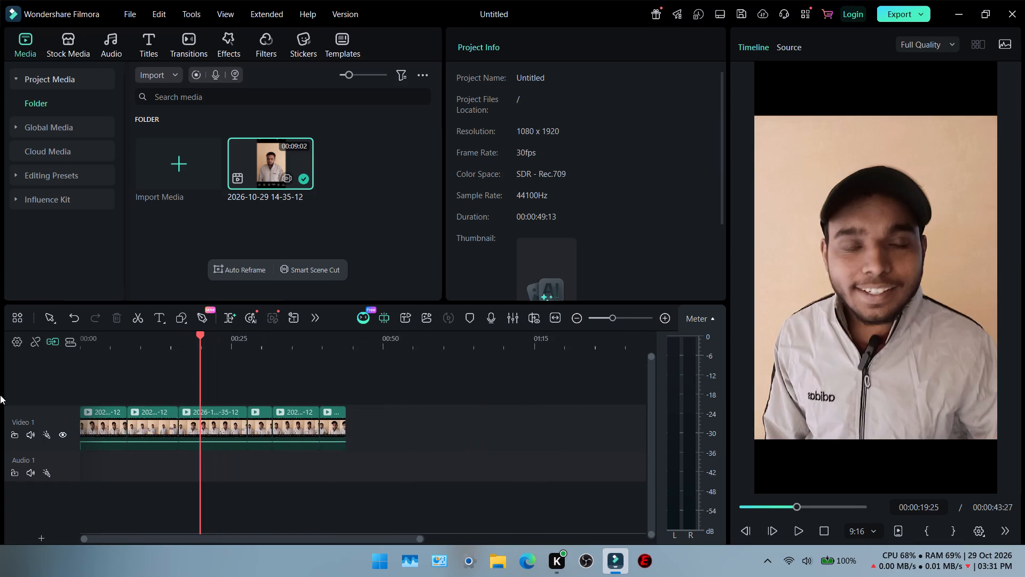
left_click_drag(189, 336, 5, 357)
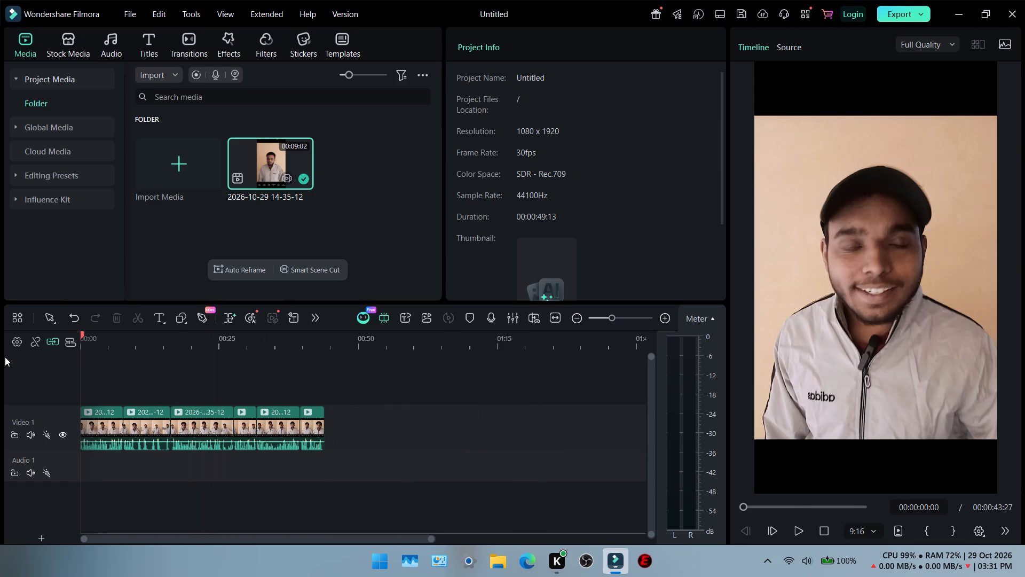
left_click_drag(5, 357, 0, 357)
key("space")
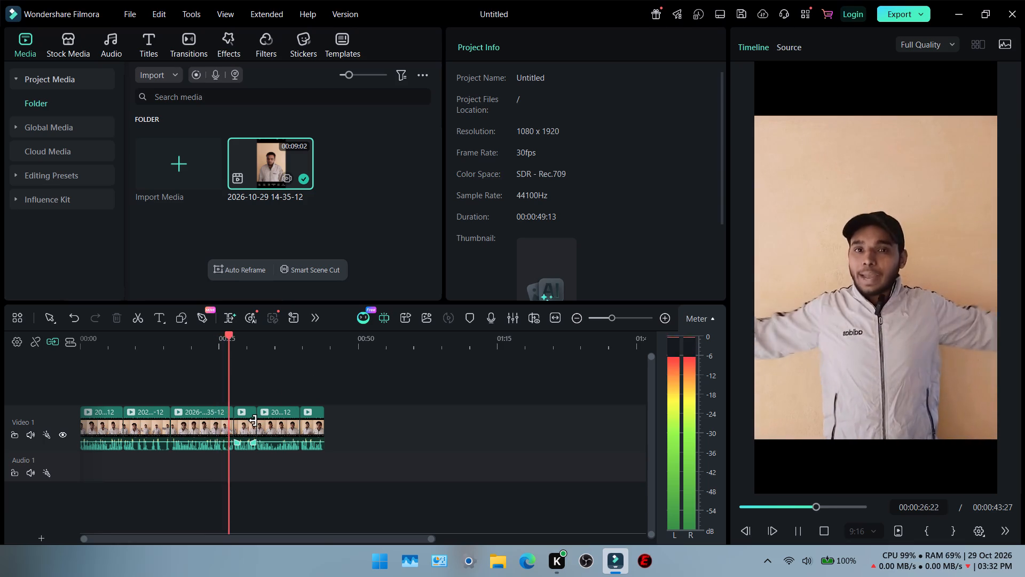
key("space")
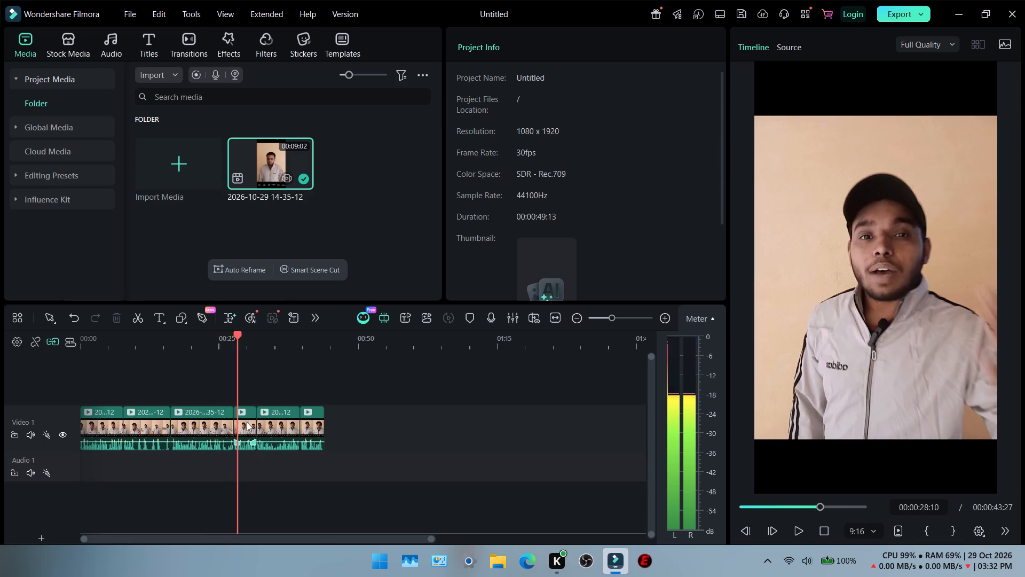
Play parts of the third, fourth and fifth clips, starting at about 00:00:21, to check the order of the takes.
scroll(247, 422, "up", 2, "ctrl")
scroll(307, 423, "up", 1, "ctrl")
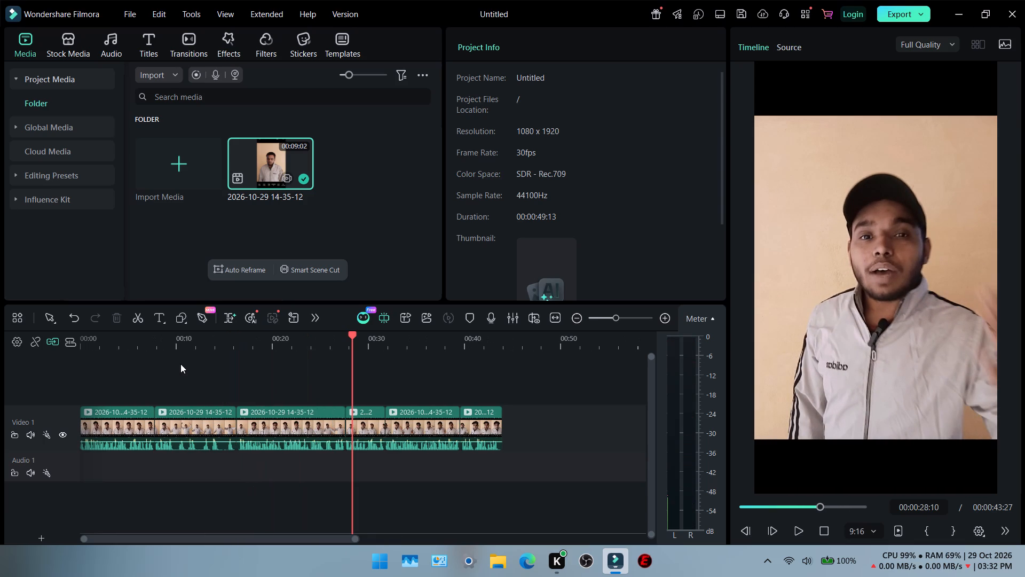
left_click(207, 346)
double_click(282, 340)
key("space")
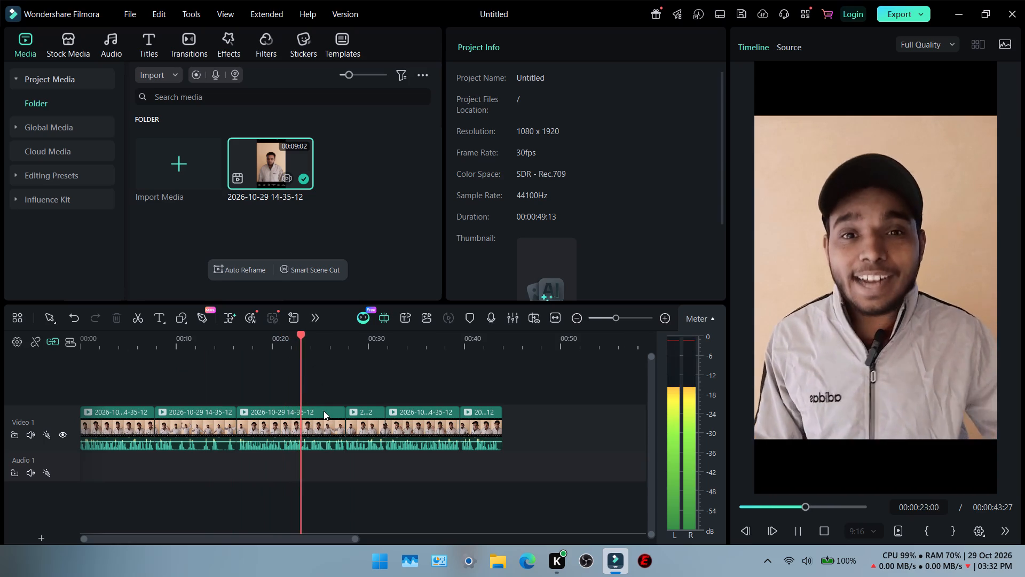
left_click(348, 348)
key("space")
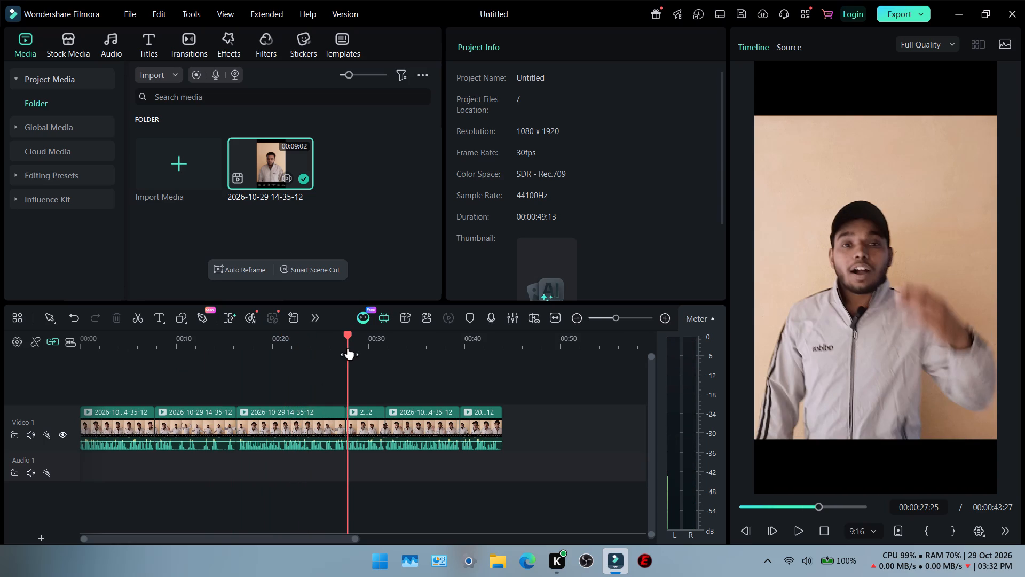
key("space")
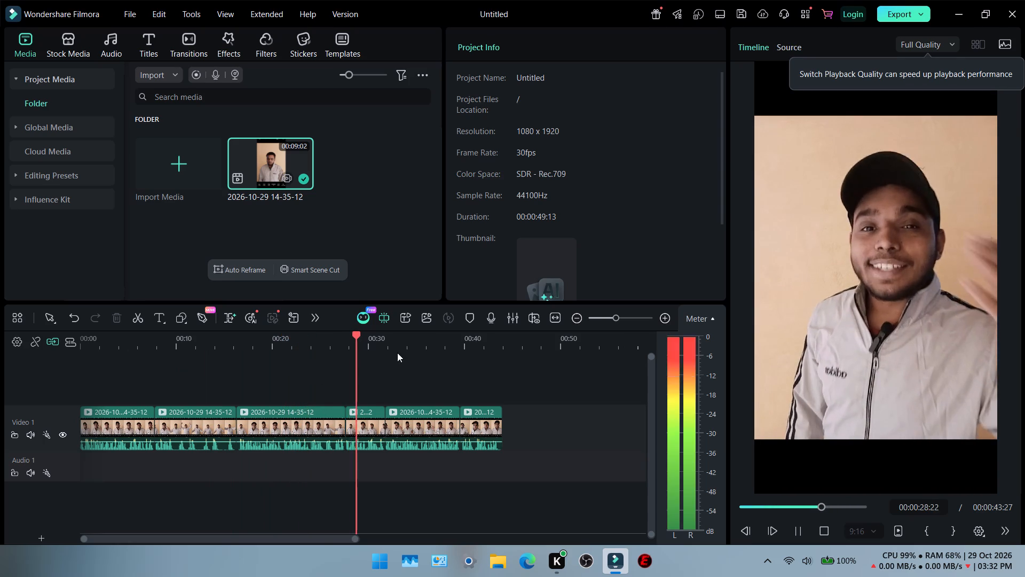
left_click(397, 341)
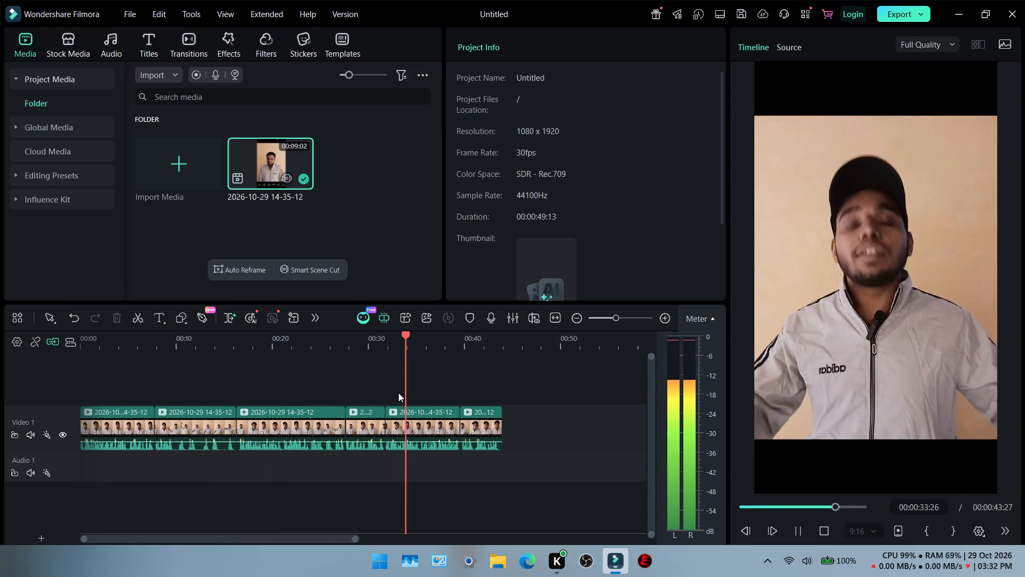
double_click(433, 425)
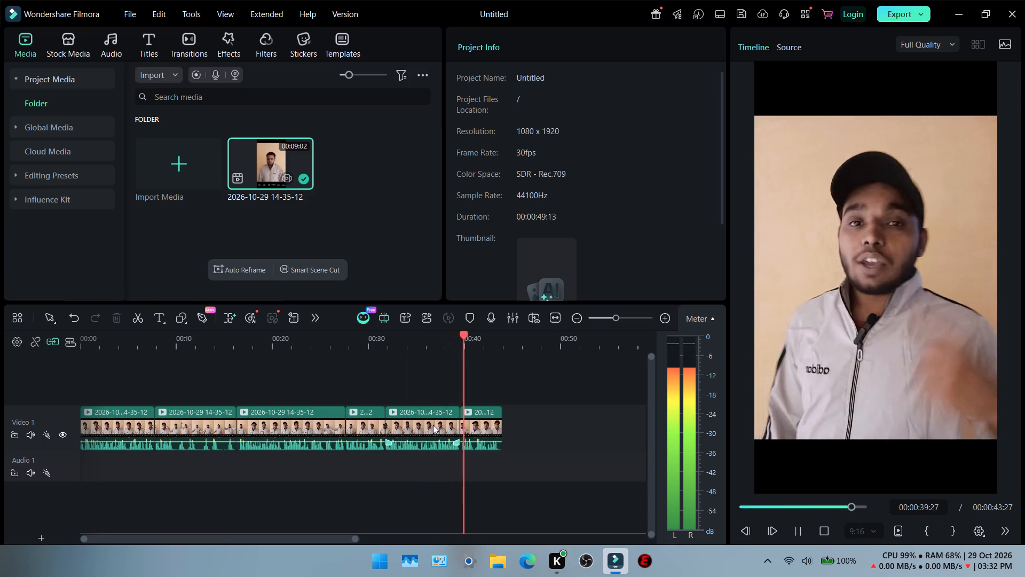
key("space")
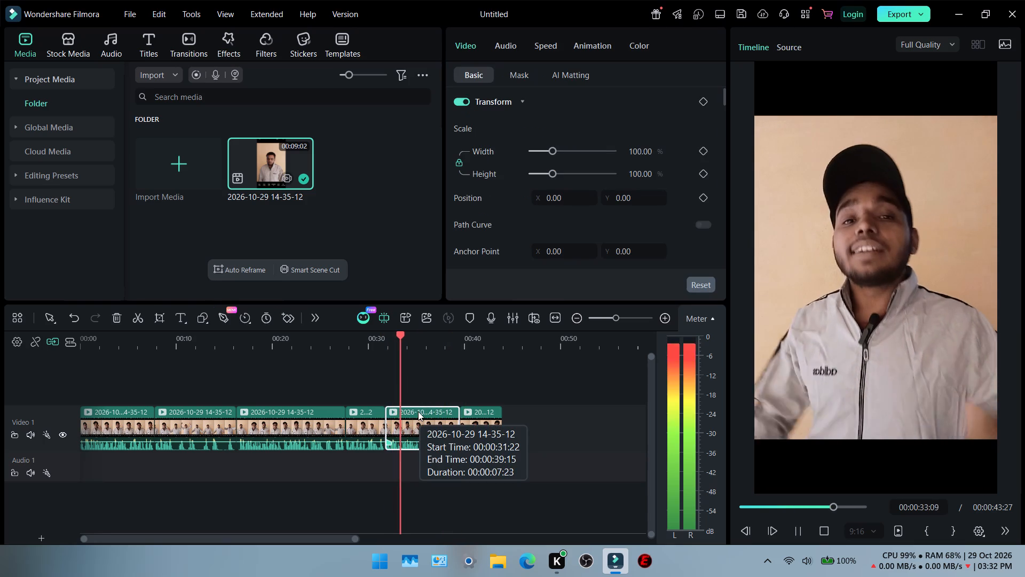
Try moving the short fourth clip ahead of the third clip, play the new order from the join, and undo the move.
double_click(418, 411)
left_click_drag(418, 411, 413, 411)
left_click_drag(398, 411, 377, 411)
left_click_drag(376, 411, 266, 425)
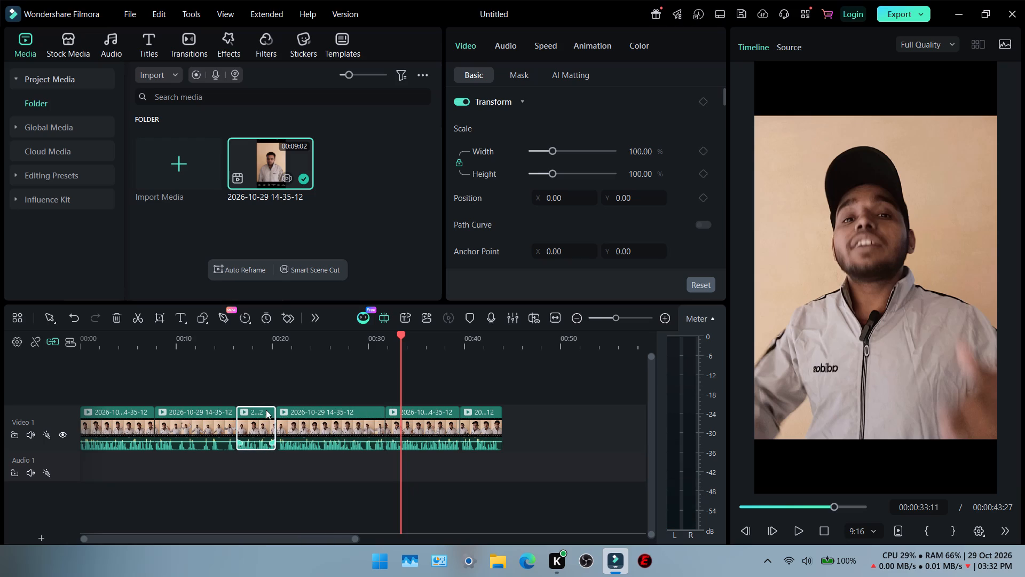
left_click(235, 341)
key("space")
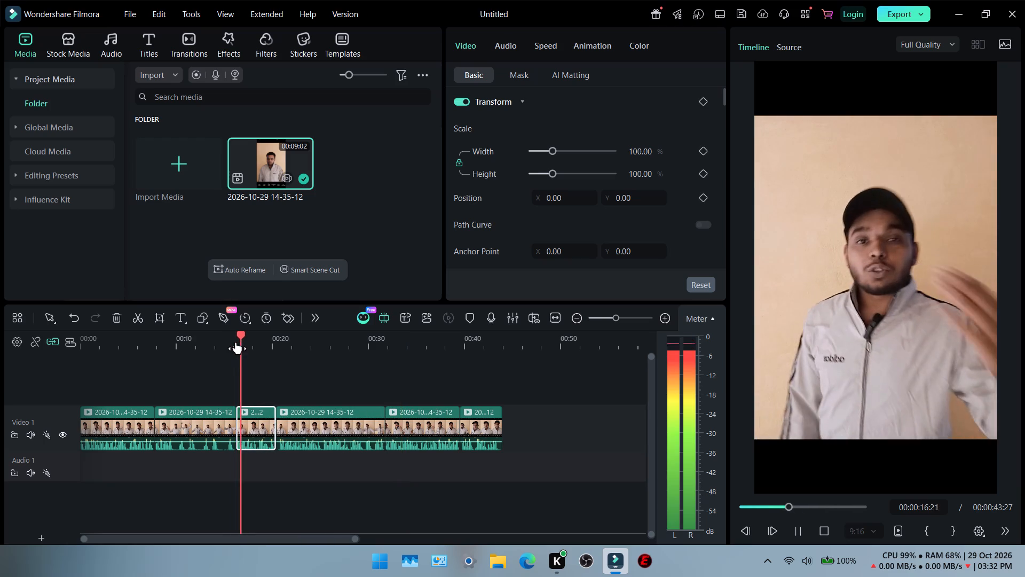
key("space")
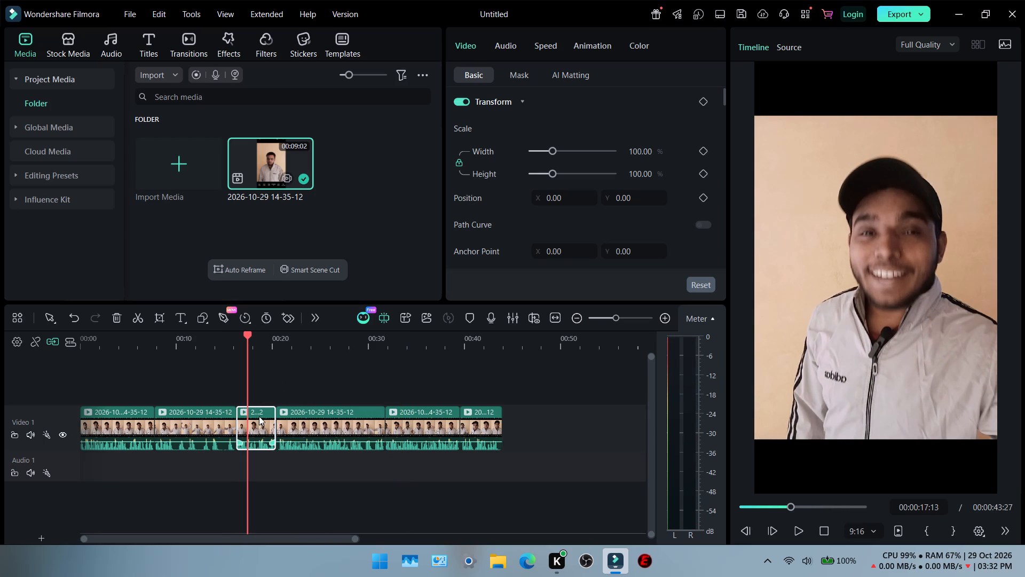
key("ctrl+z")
Move the fifth clip, which starts at about 00:00:31, to directly after the second clip, ahead of the long third clip.
left_click(411, 412)
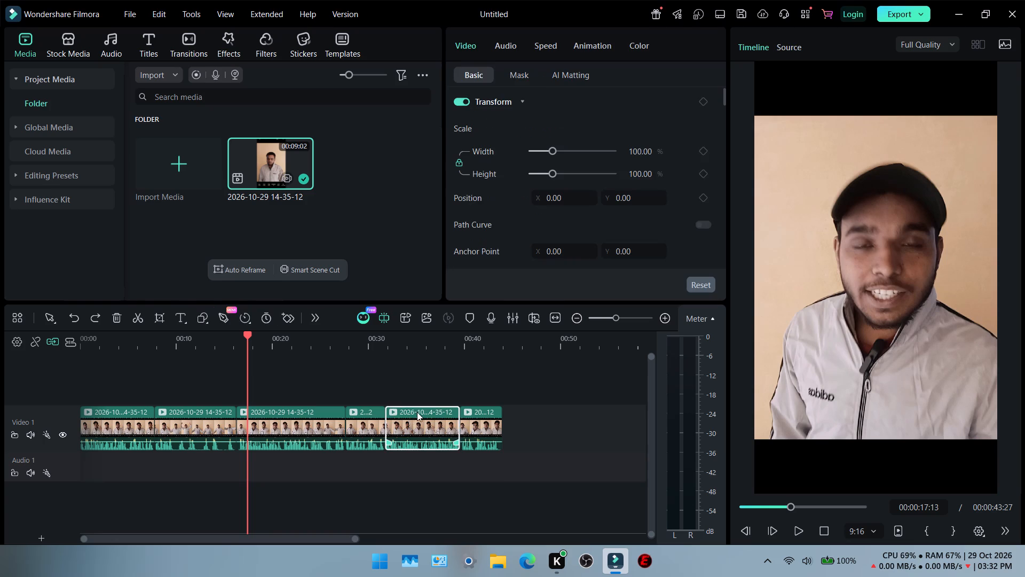
left_click_drag(418, 412, 271, 419)
left_click(226, 355)
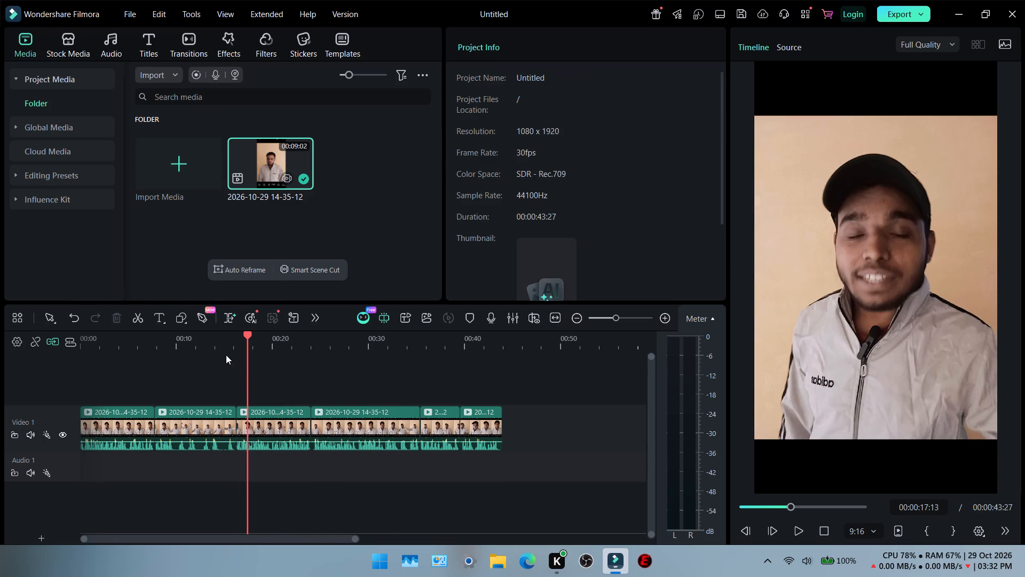
left_click(225, 339)
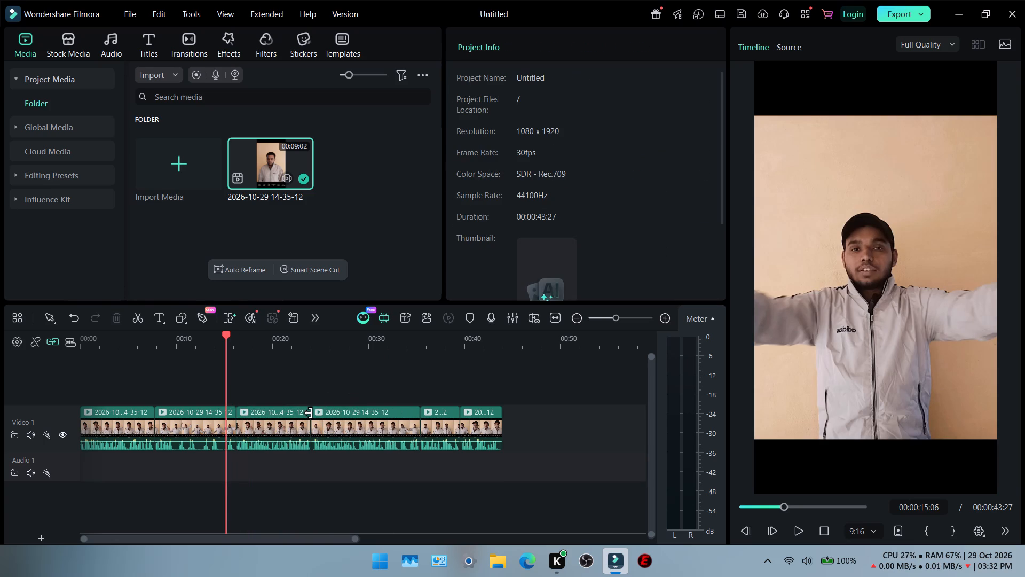
Play the last clip from about 00:00:40 and delete that whole clip.
left_click(468, 342)
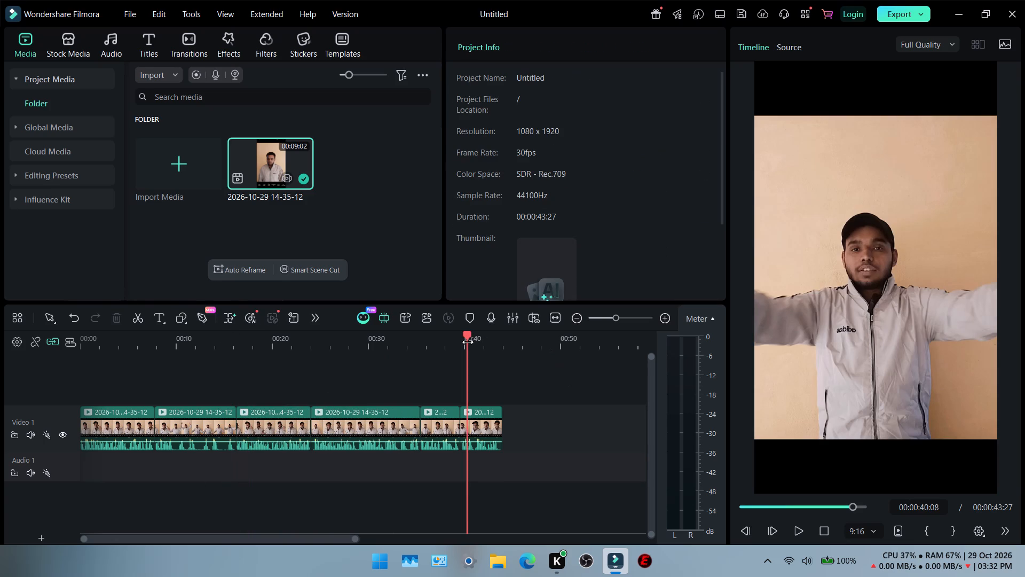
key("space")
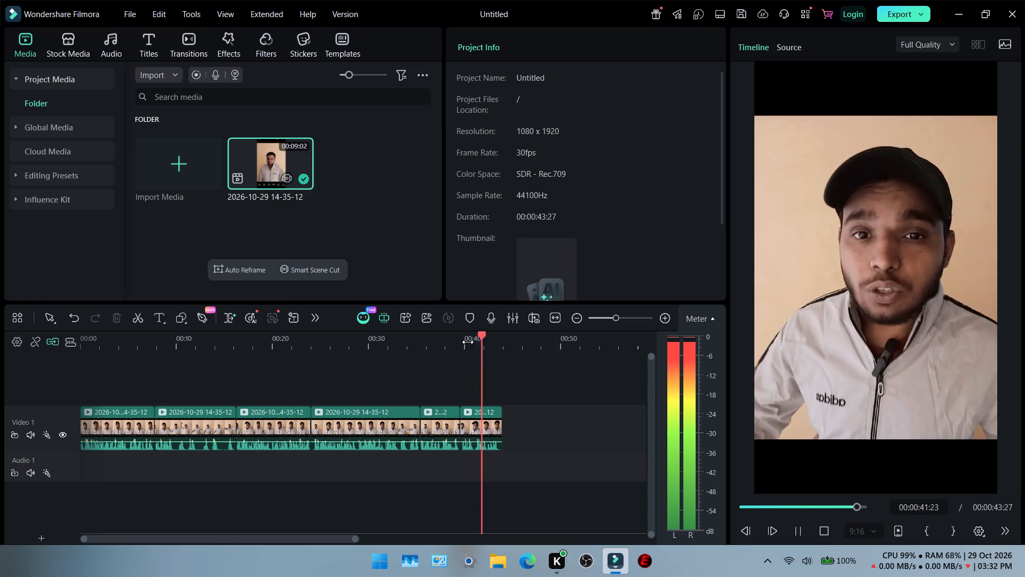
left_click(483, 424)
key("Delete")
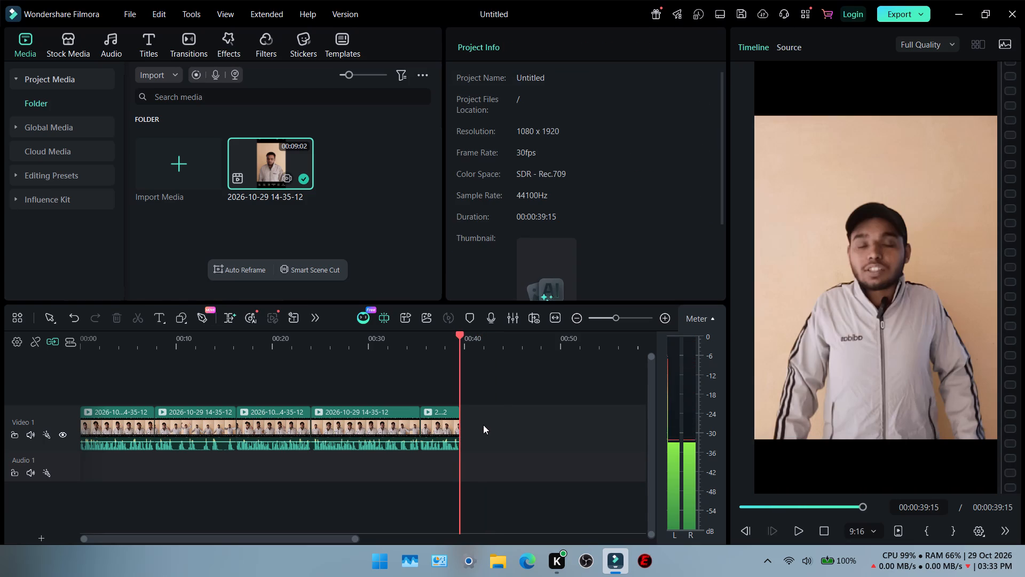
Play the end of the fourth clip from about 00:00:33 to check the new ending.
left_click(404, 341)
key("space")
key("space")
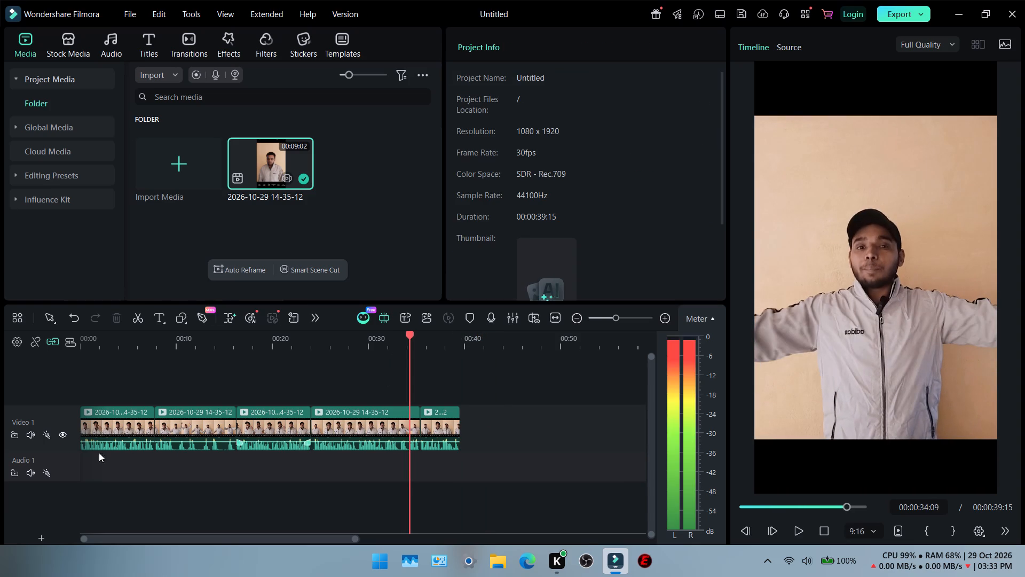
Undo the deletion of the last clip so it is back at the end of the timeline.
left_click(101, 464)
left_click_drag(101, 464, 453, 413)
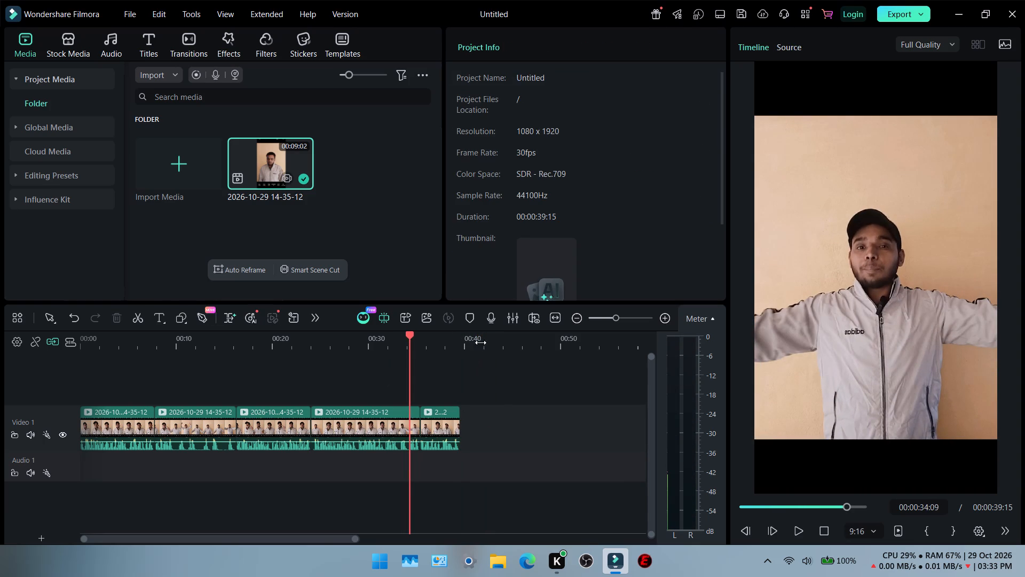
left_click(480, 336)
key("ctrl+z")
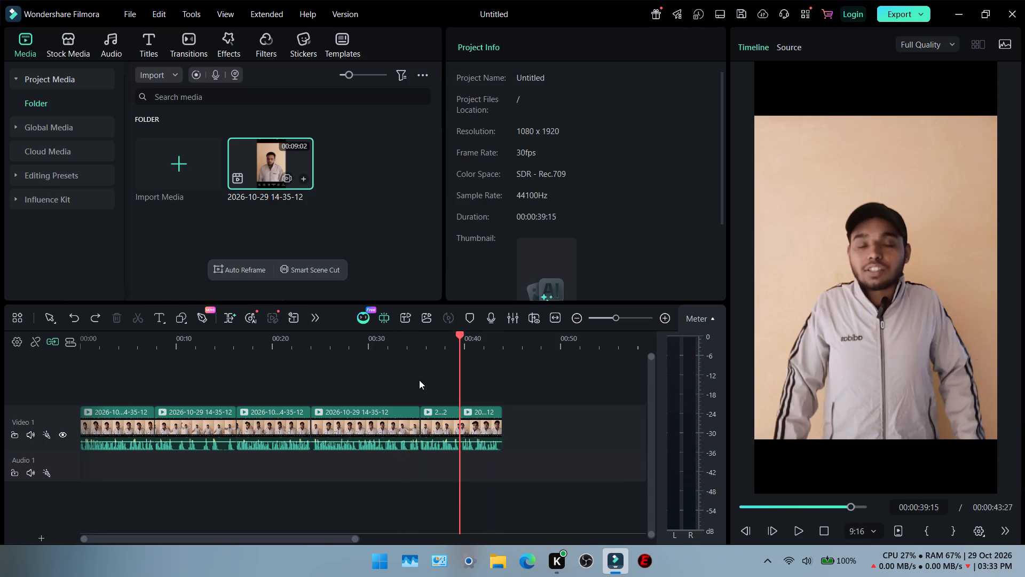
Play the restored last clip from its start at about 00:00:39 through to its end to review it.
left_click(484, 350)
key("space")
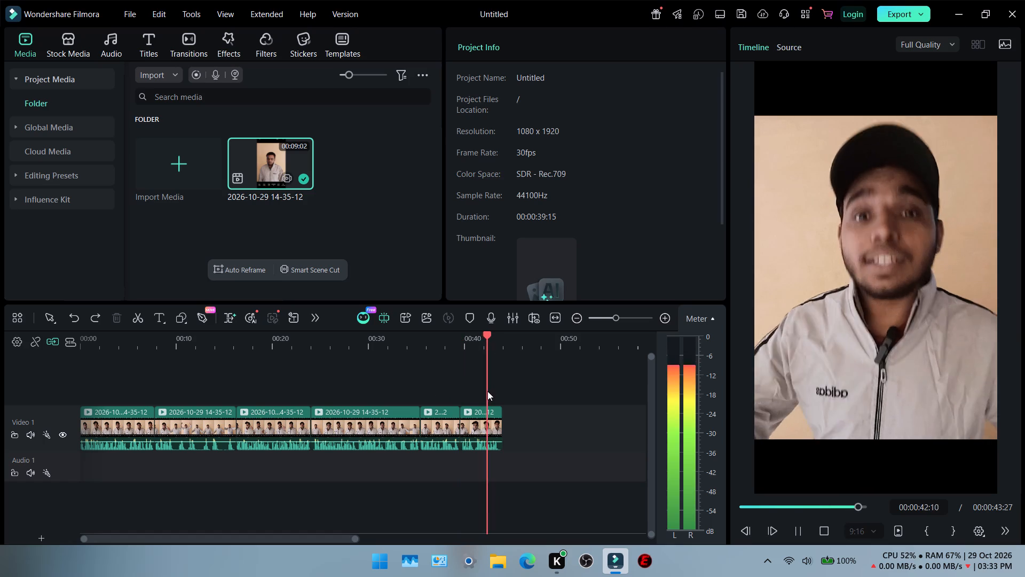
key("space")
scroll(487, 394, "up", 11, "ctrl")
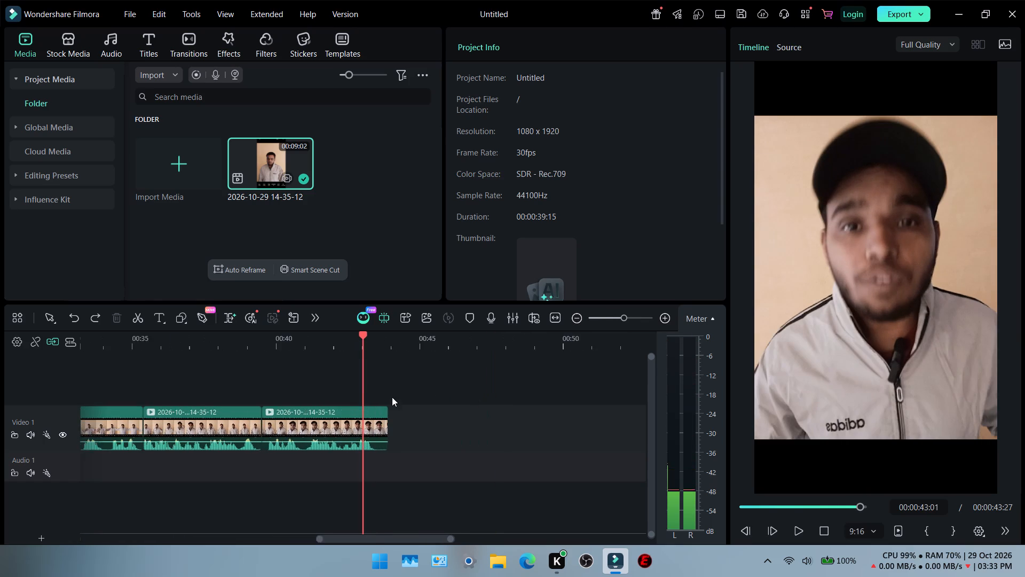
left_click(318, 417)
left_click(219, 347)
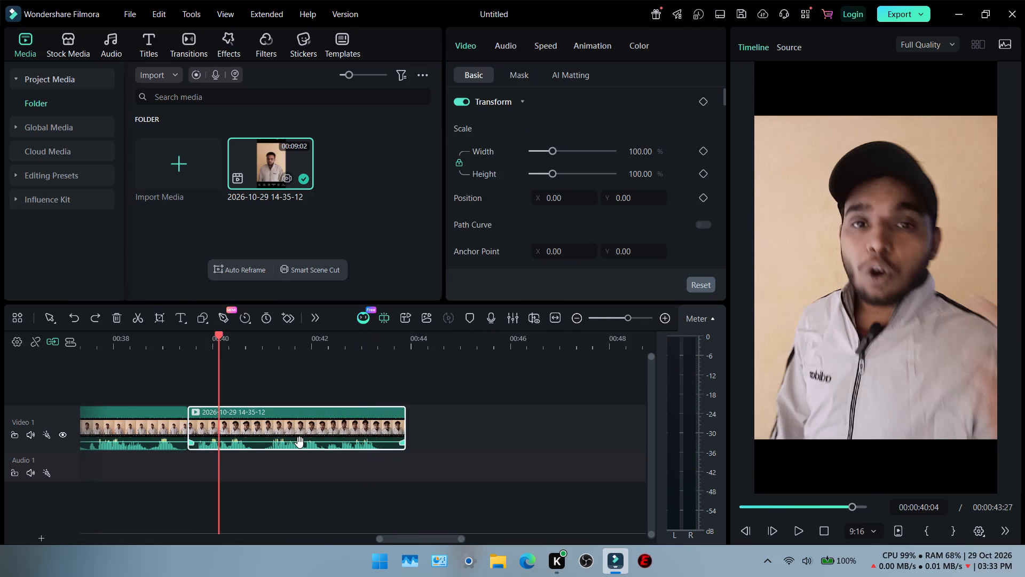
left_click(187, 342)
key("space")
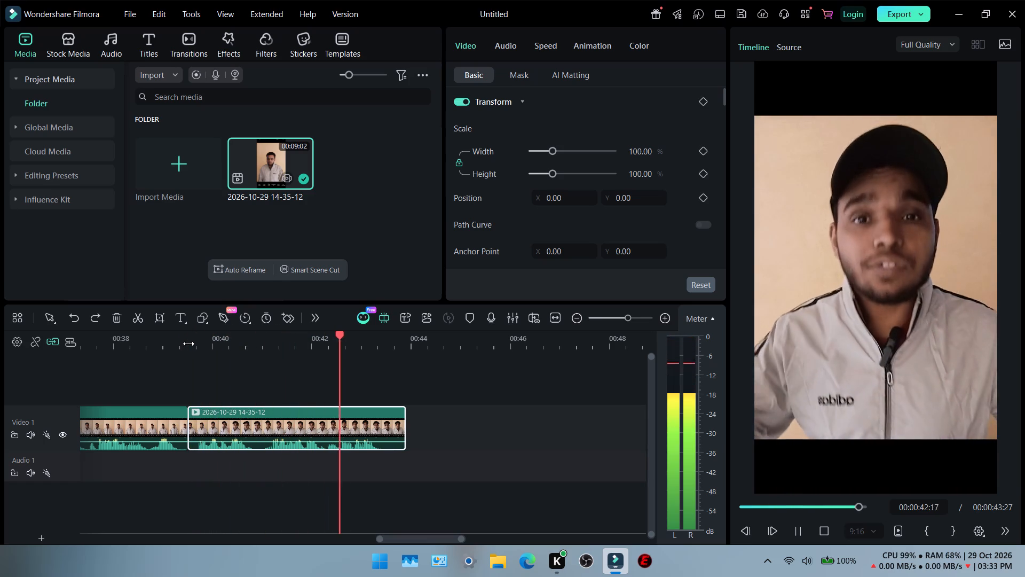
key("space")
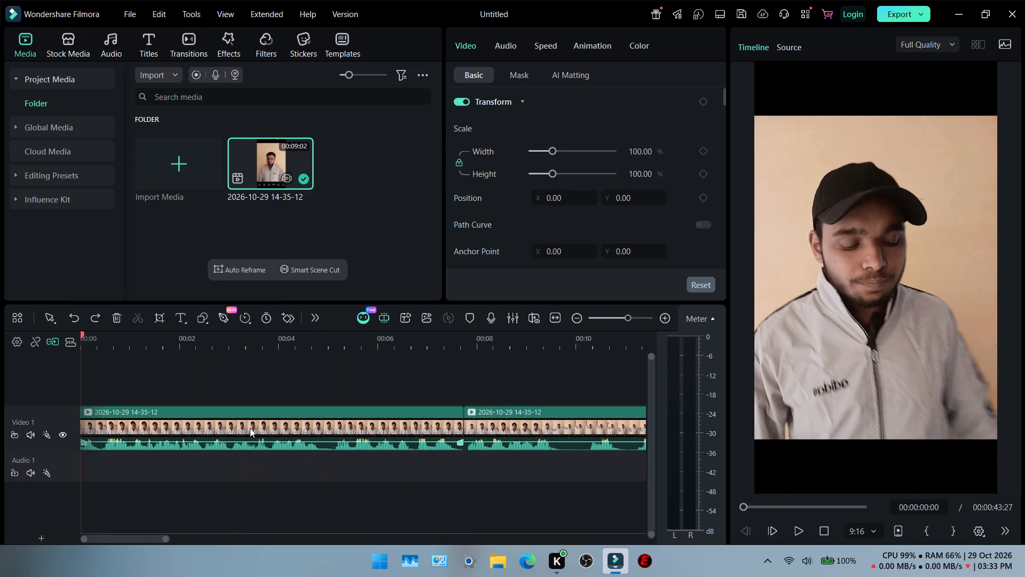
key("space")
Set the first clip's uniform speed to 1.25.
scroll(262, 431, "down", 11, "ctrl")
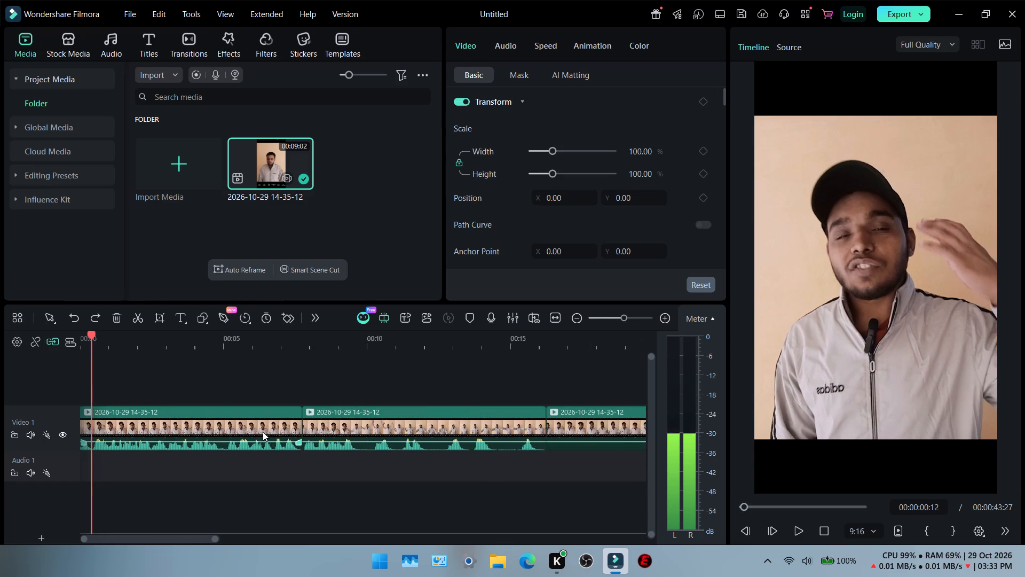
scroll(263, 432, "down", 5, "ctrl")
left_click(126, 462)
left_click(108, 413)
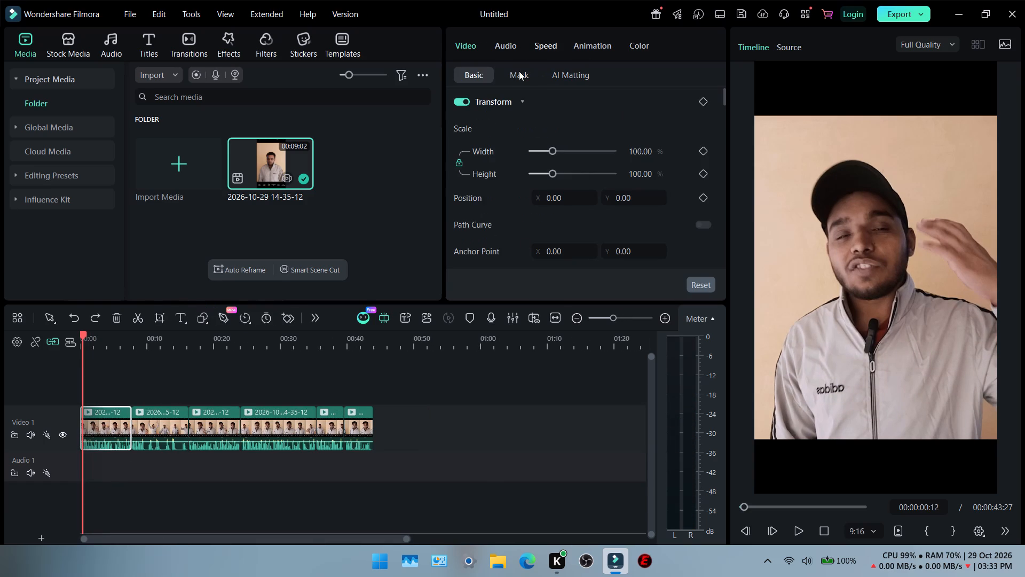
left_click(547, 44)
left_click(660, 106)
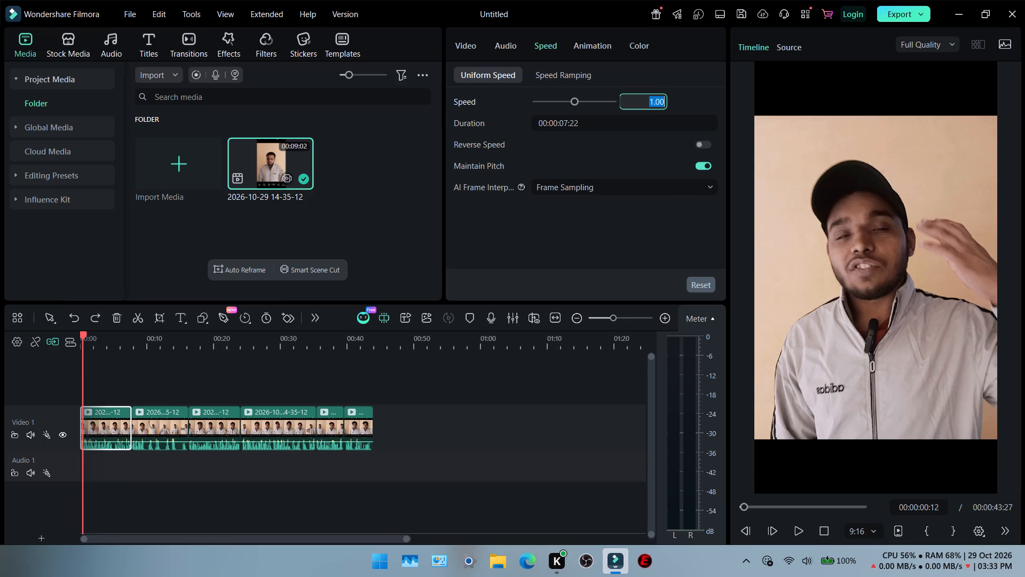
type("1.25")
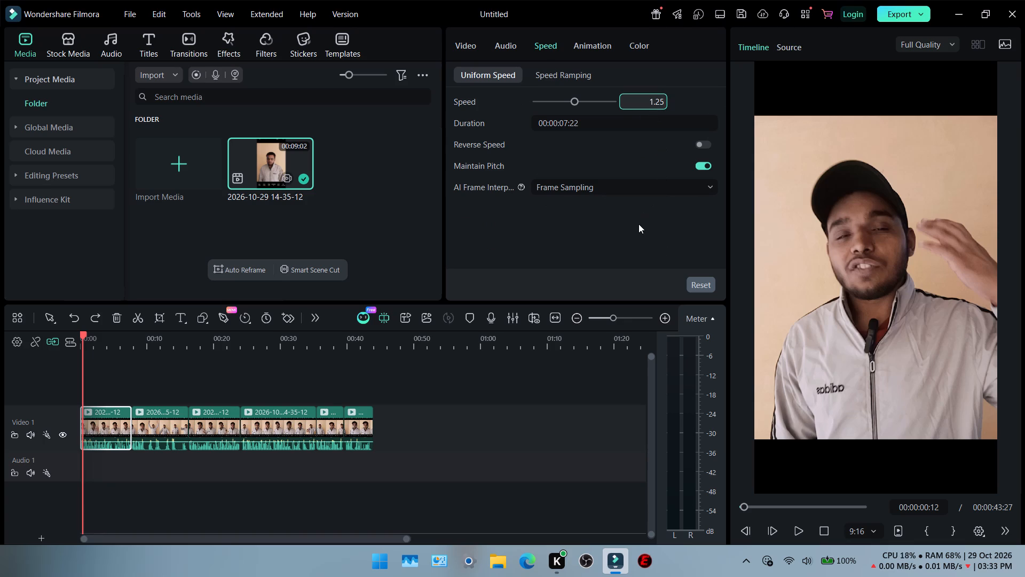
left_click(638, 224)
Set the second clip's uniform speed to 1.25.
left_click(145, 419)
left_click(652, 97)
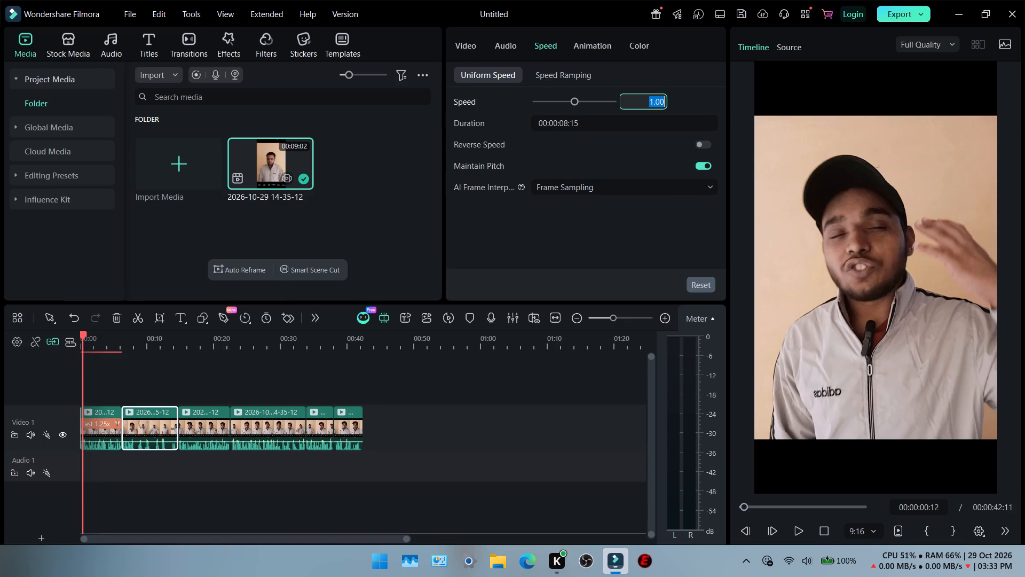
type("1.25")
left_click(610, 217)
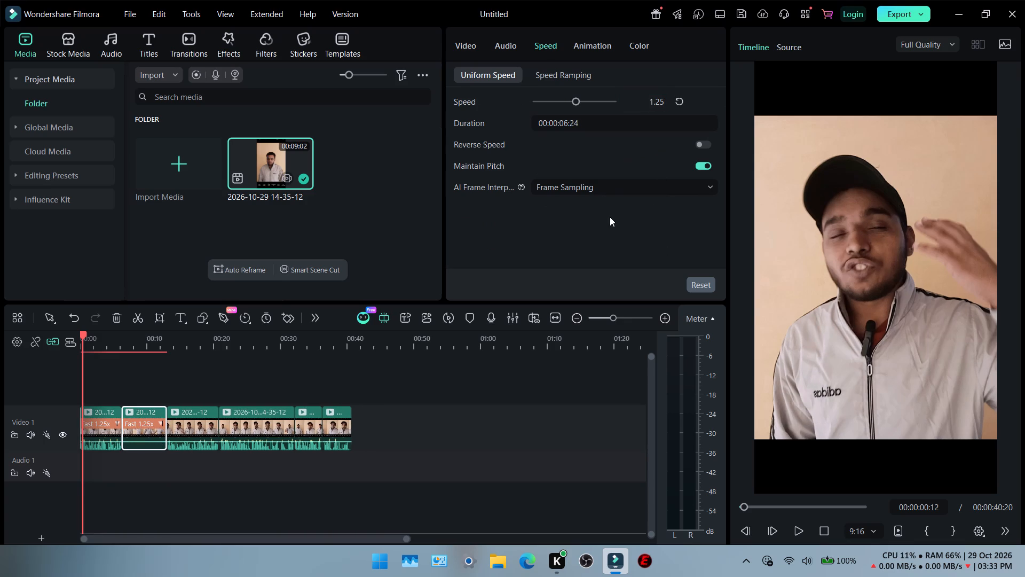
Set the third clip's uniform speed to 1.12.
left_click(191, 333)
left_click(188, 411)
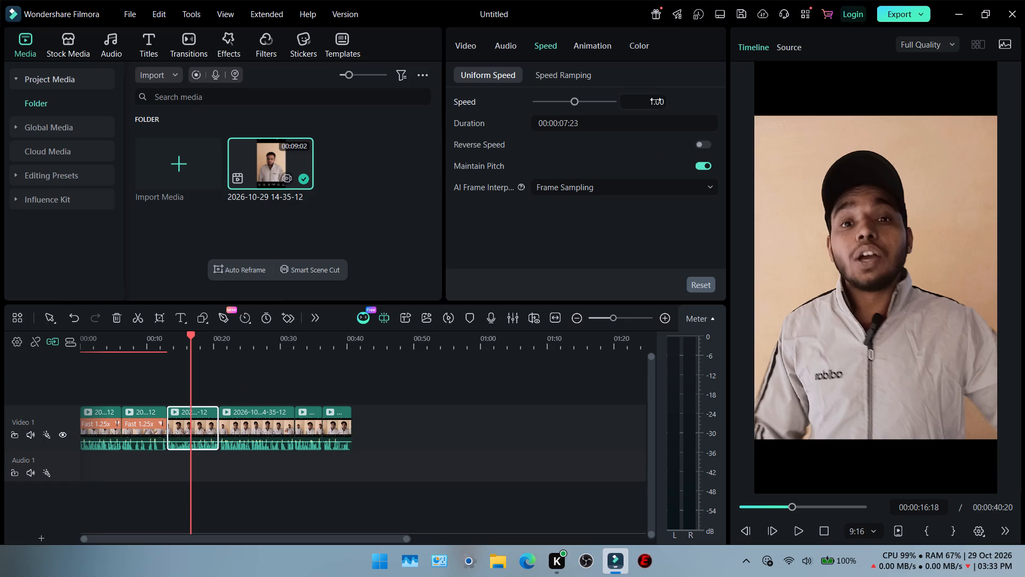
double_click(656, 99)
type("1.25")
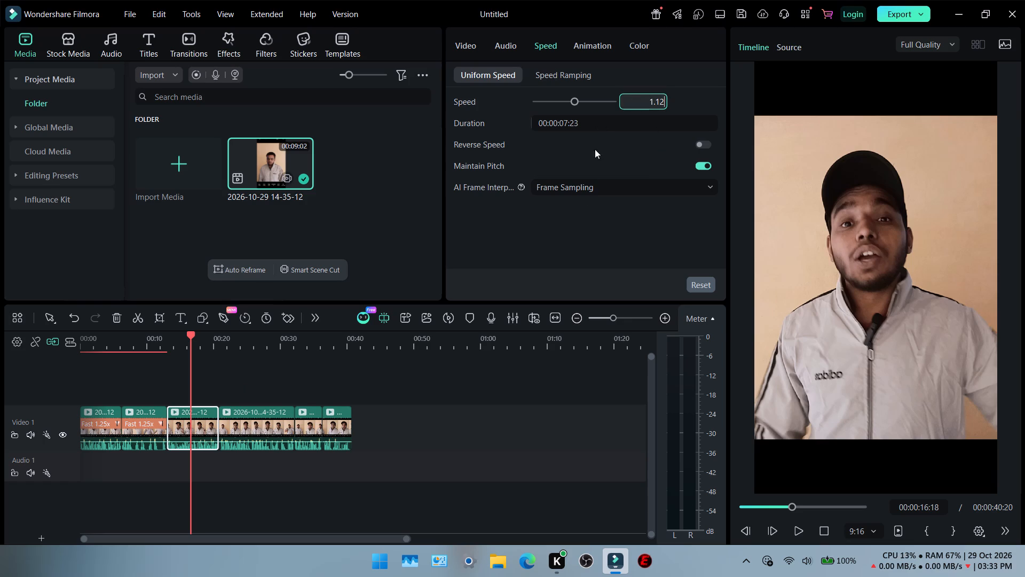
left_click(573, 230)
Set the uniform speed of the long fourth clip to 1.25.
left_click(240, 346)
left_click(255, 415)
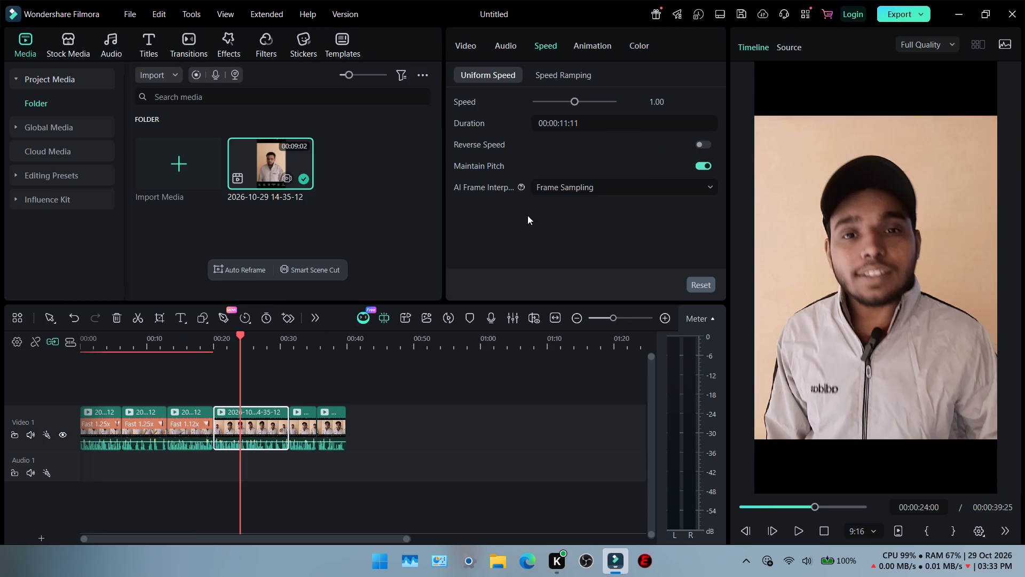
left_click(662, 99)
type("1.25")
left_click(542, 237)
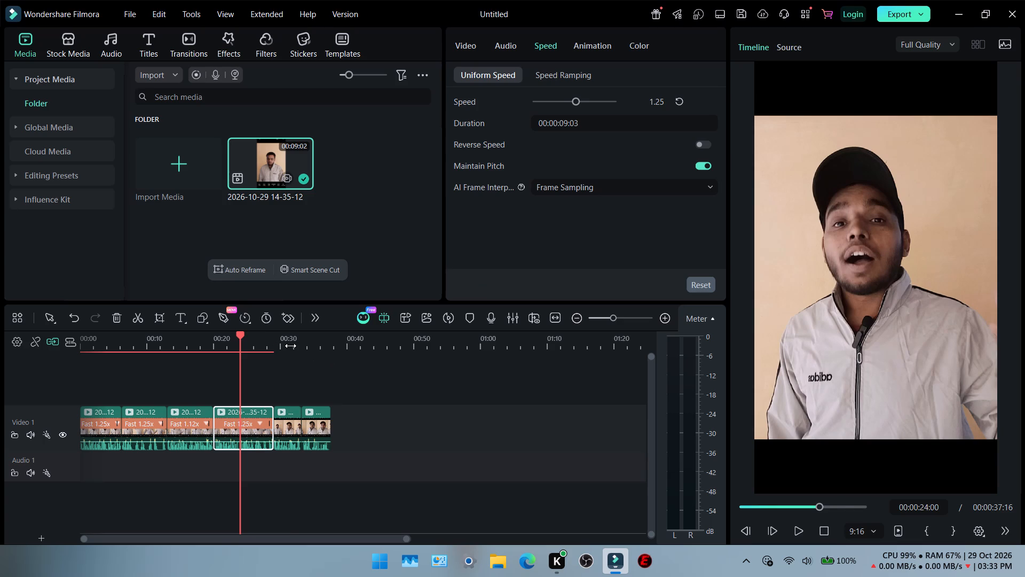
Set the uniform speed of the short fifth clip to 1.25.
left_click(290, 346)
left_click(289, 408)
left_click(658, 100)
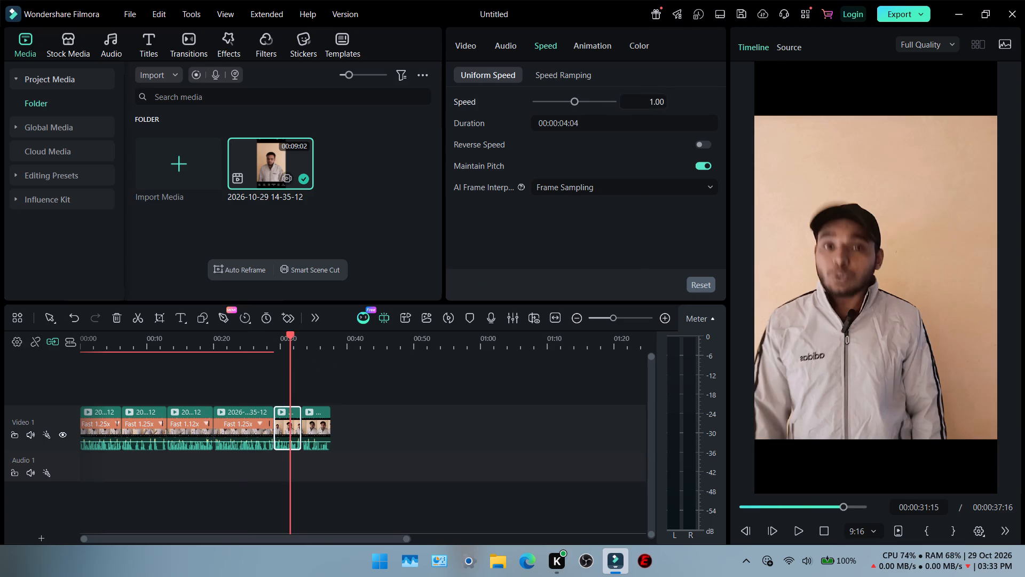
type("1.25")
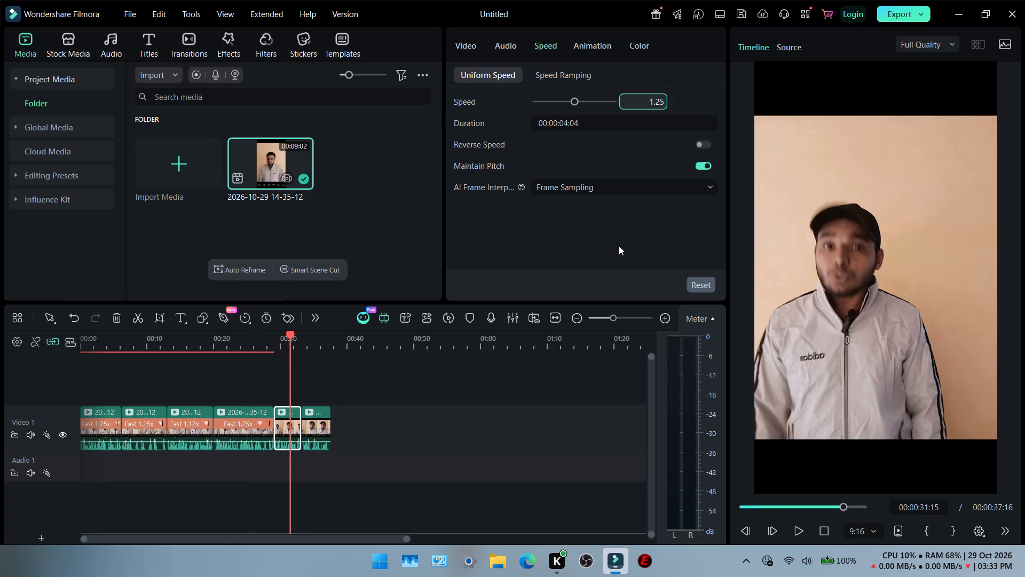
left_click(619, 246)
Set the uniform speed of the sixth and last clip to 1.25.
left_click(313, 349)
left_click(314, 419)
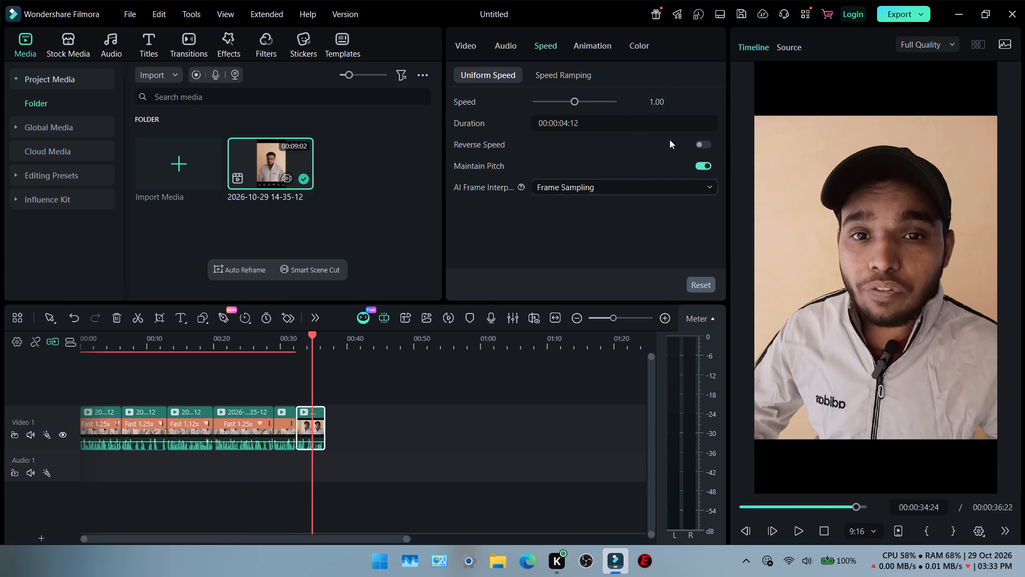
left_click(655, 103)
type("1.25")
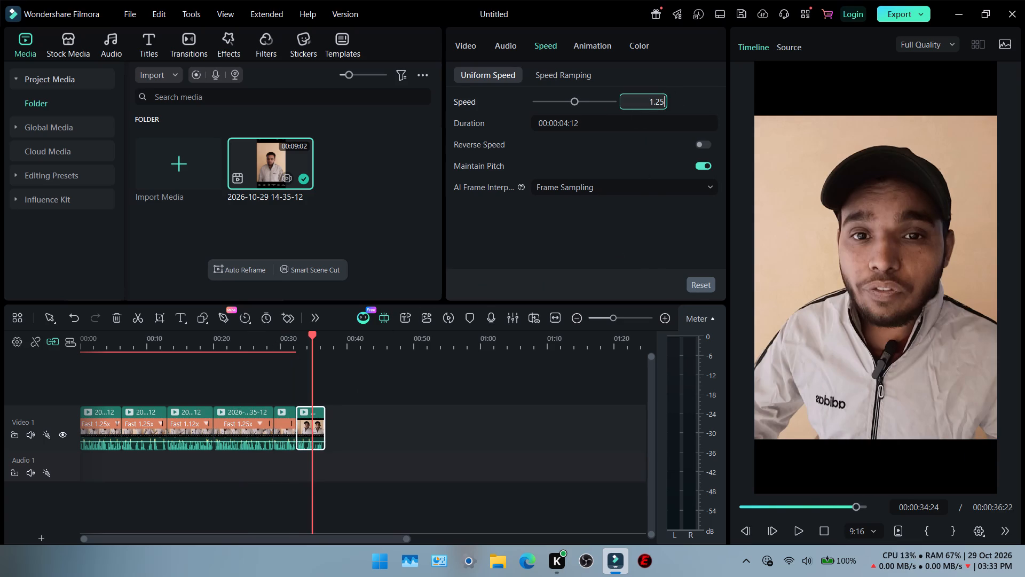
left_click(584, 242)
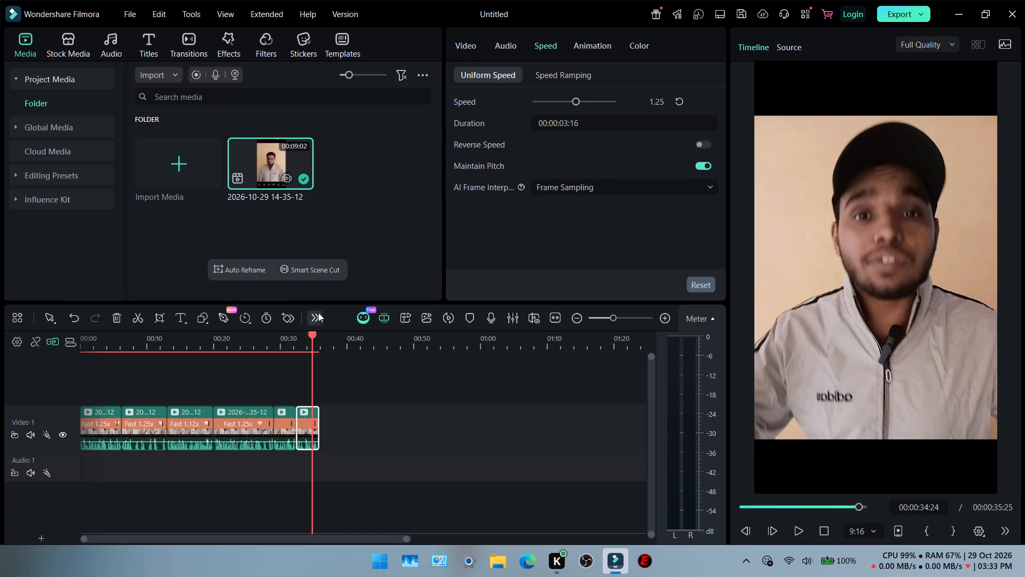
Play the sped-up cut from the beginning of the timeline to review its pacing.
left_click_drag(313, 334, 0, 357)
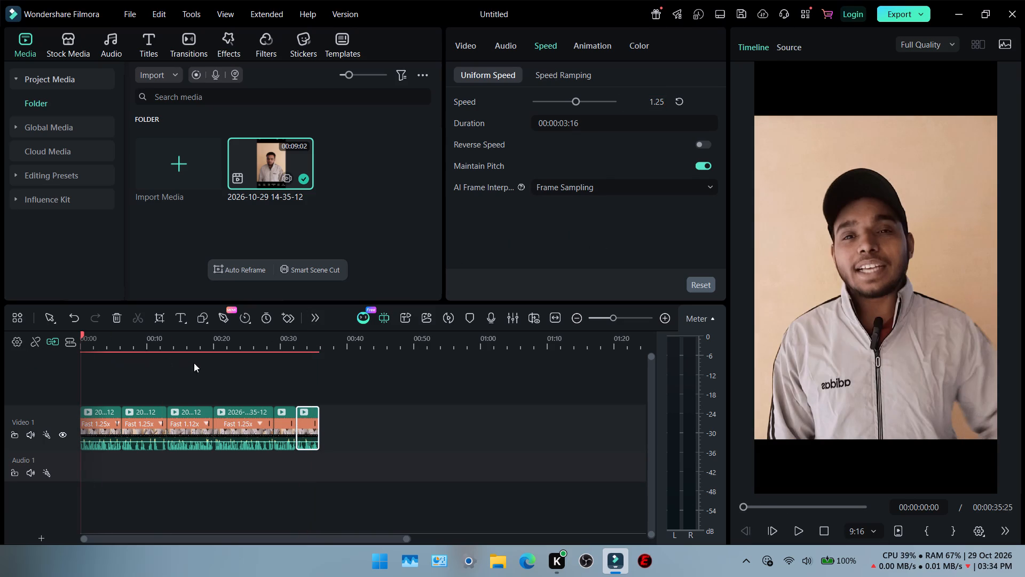
key("space")
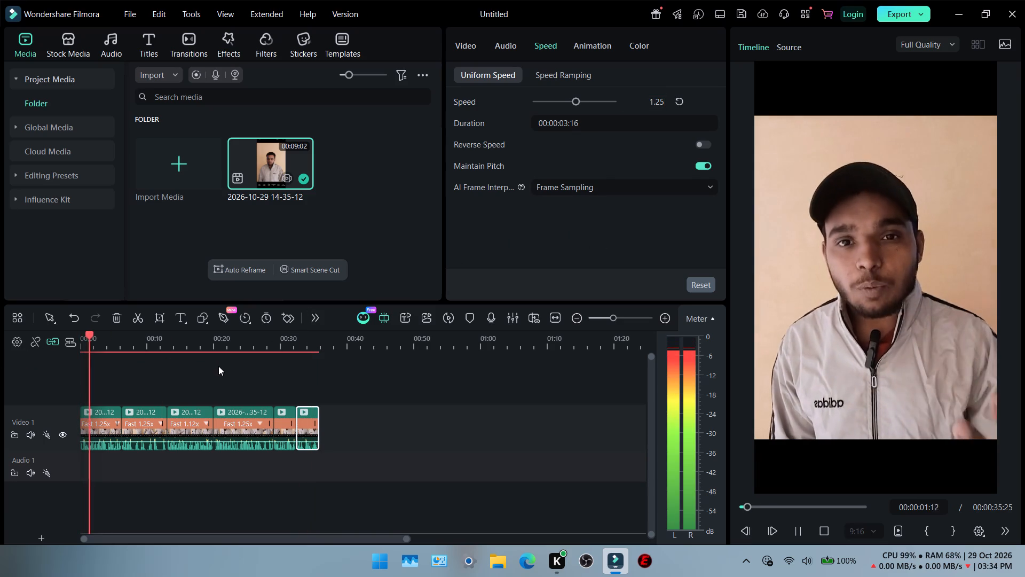
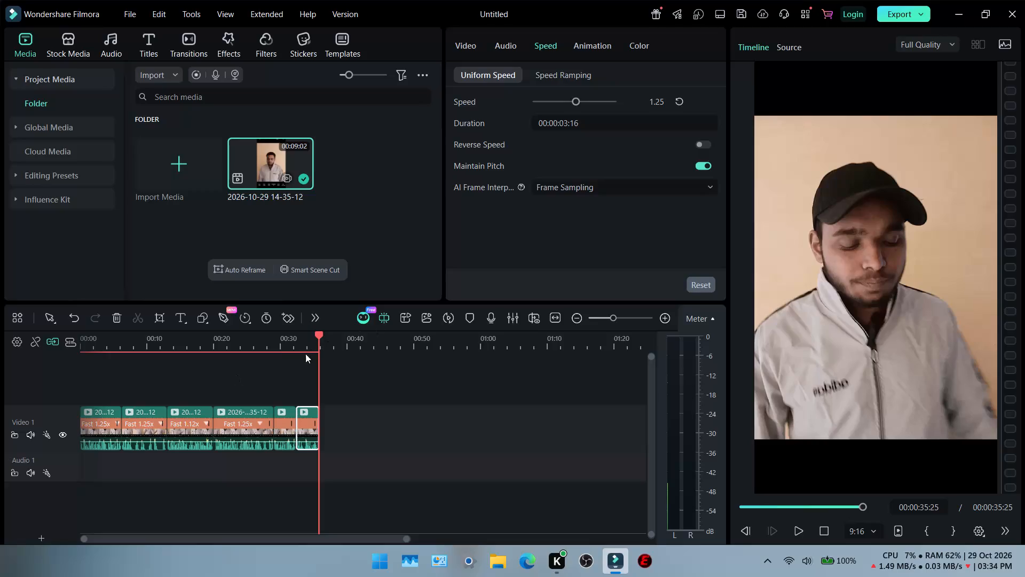
Replay the sped-up cut from the beginning, and recheck the second and third clips.
left_click_drag(317, 336, 0, 387)
key("space")
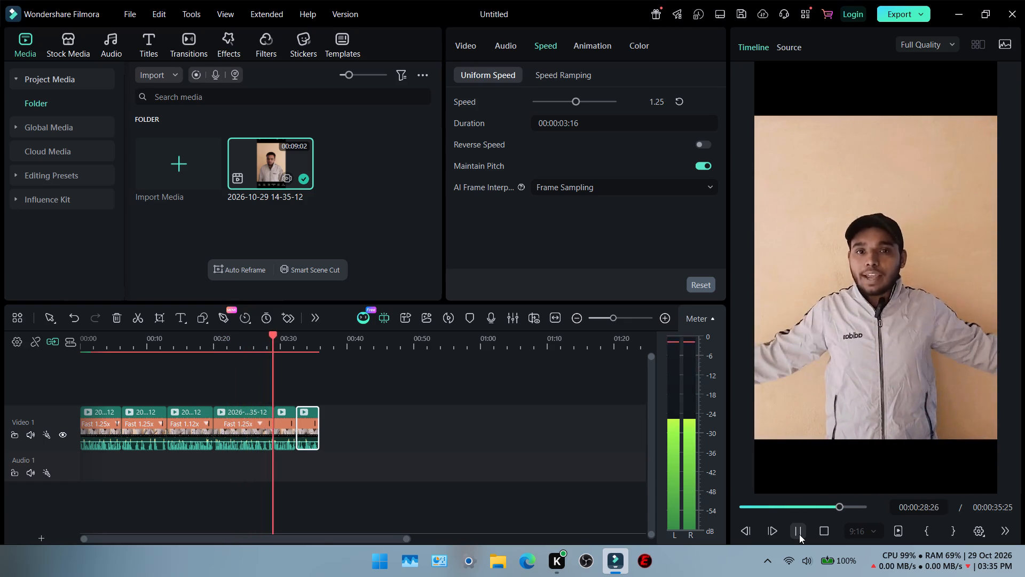
left_click(172, 346)
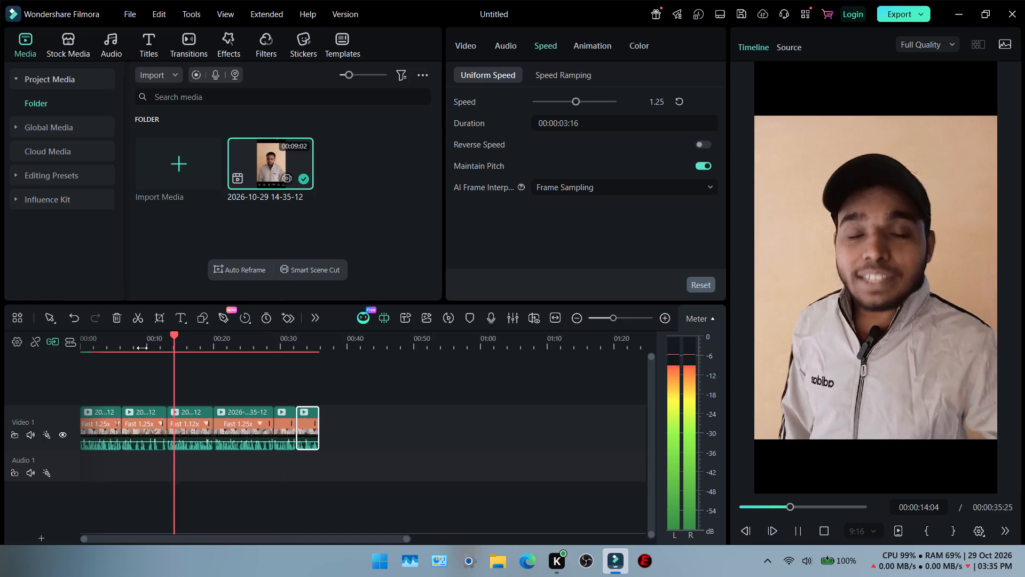
left_click(142, 348)
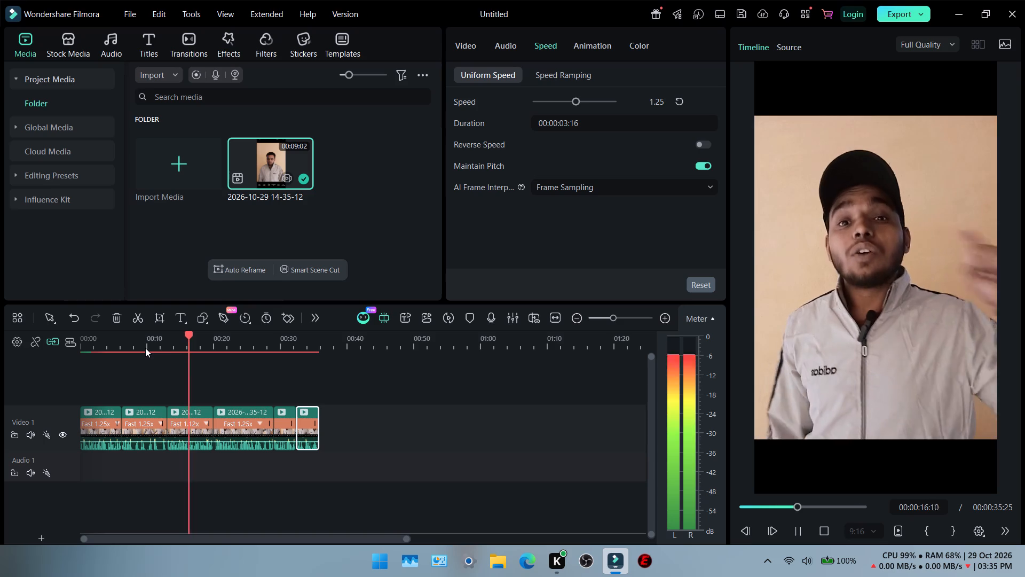
key("space")
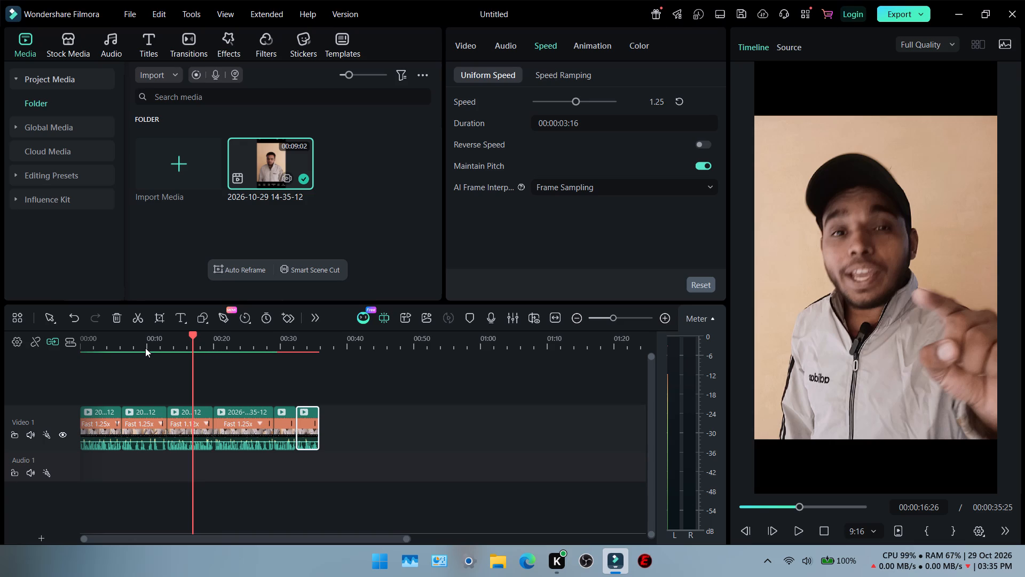
Replay the long fourth clip from about 23 seconds and listen through to the end of the timeline.
left_click(232, 342)
scroll(256, 430, "up", 5, "ctrl")
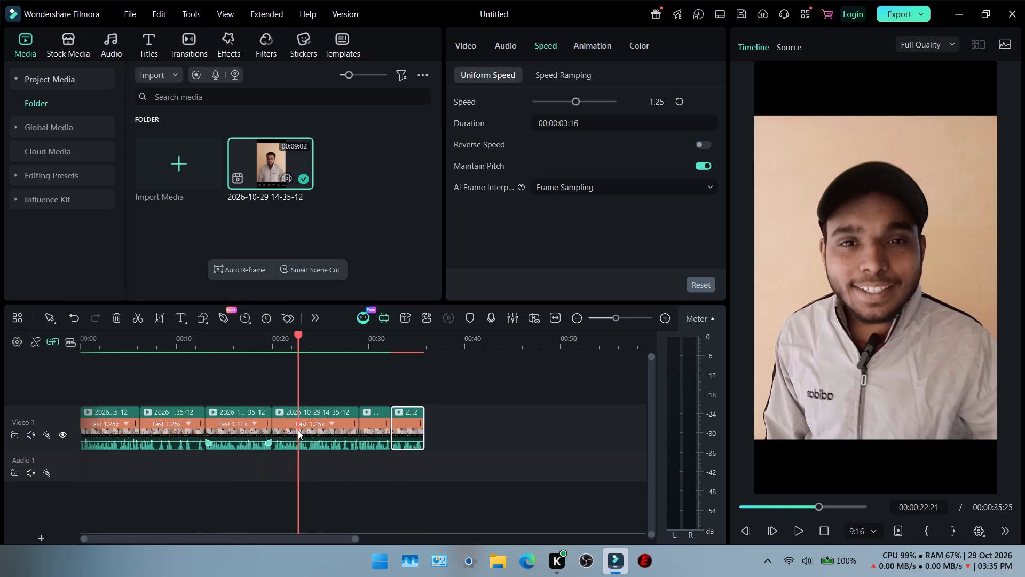
scroll(298, 430, "up", 2, "ctrl")
scroll(365, 404, "up", 1, "ctrl")
left_click(397, 345)
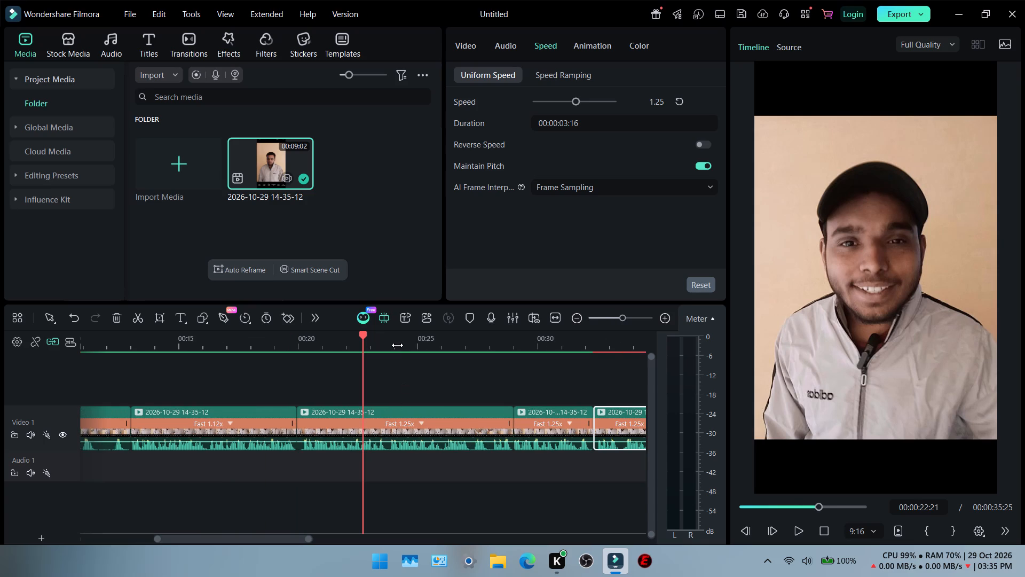
left_click(387, 344)
key("space")
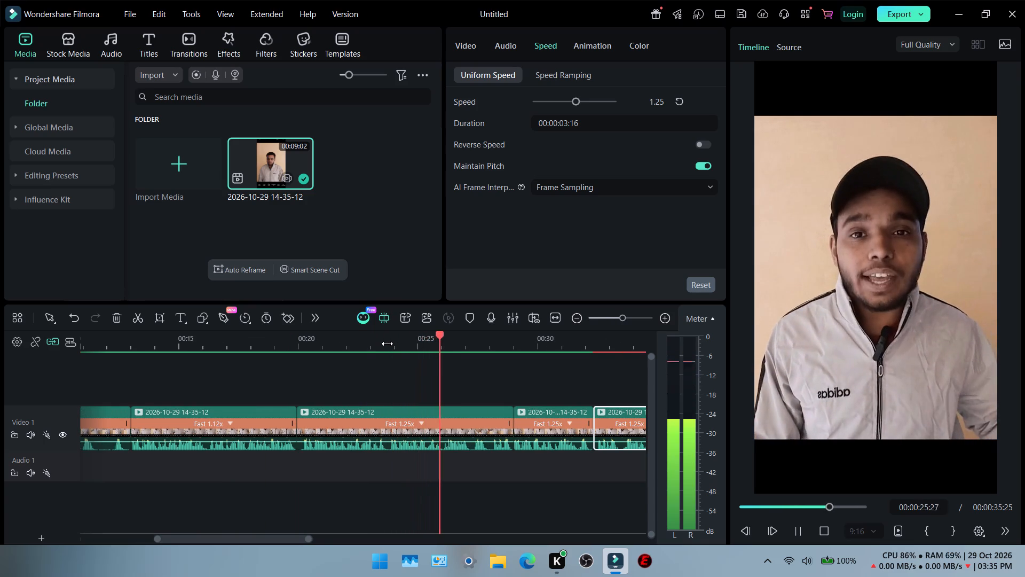
left_click(382, 345)
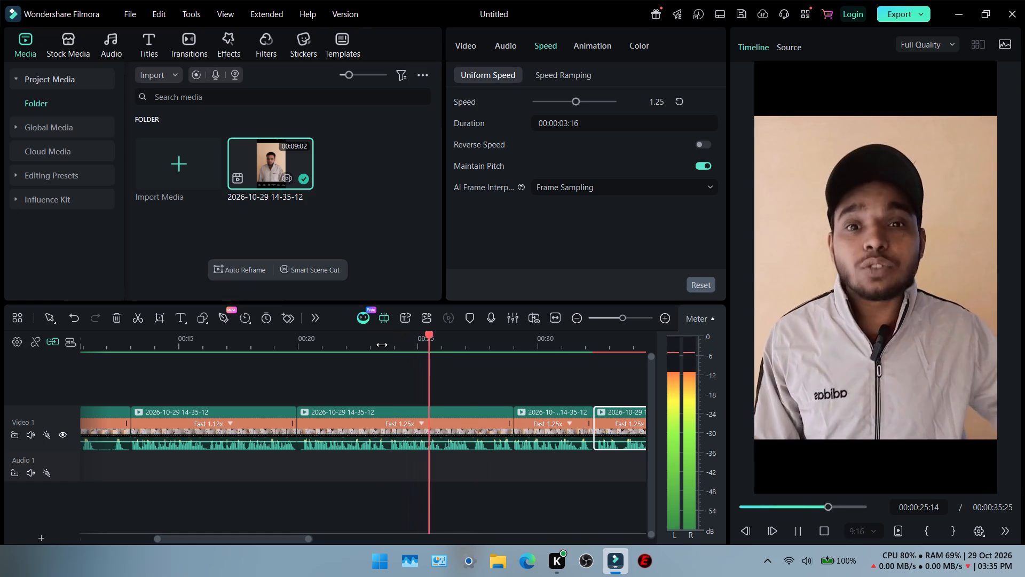
left_click(364, 346)
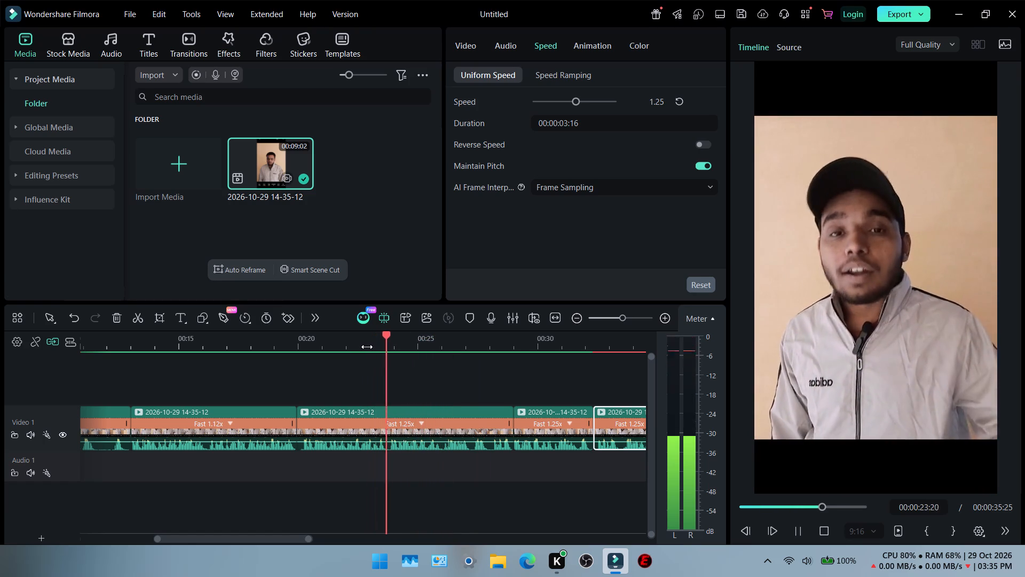
left_click(376, 347)
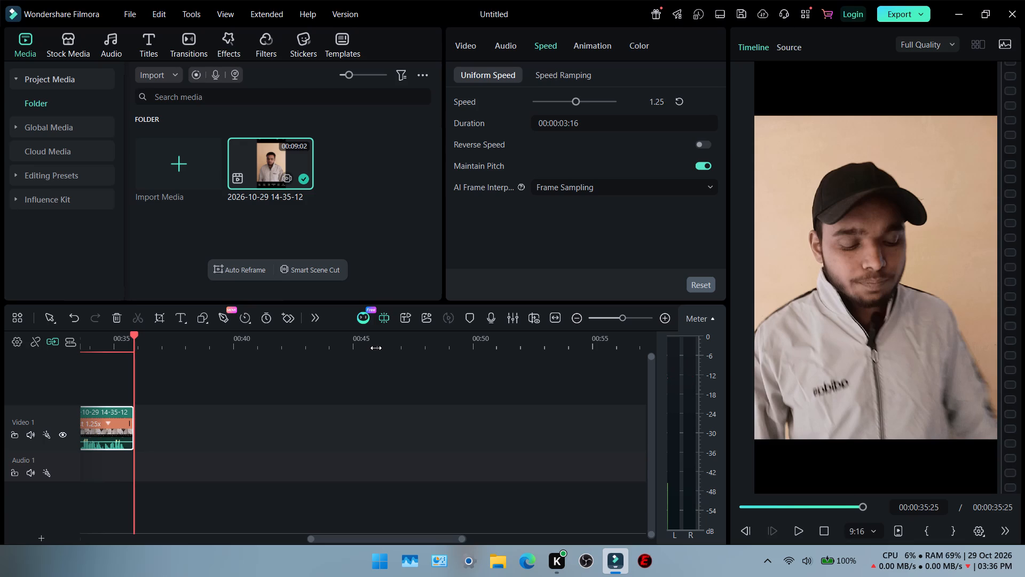
Play the cut from the beginning once more, and recheck the fourth clip at about 24 seconds.
scroll(262, 428, "right", 7)
left_click(113, 342)
left_click_drag(112, 335, 24, 361)
key("space")
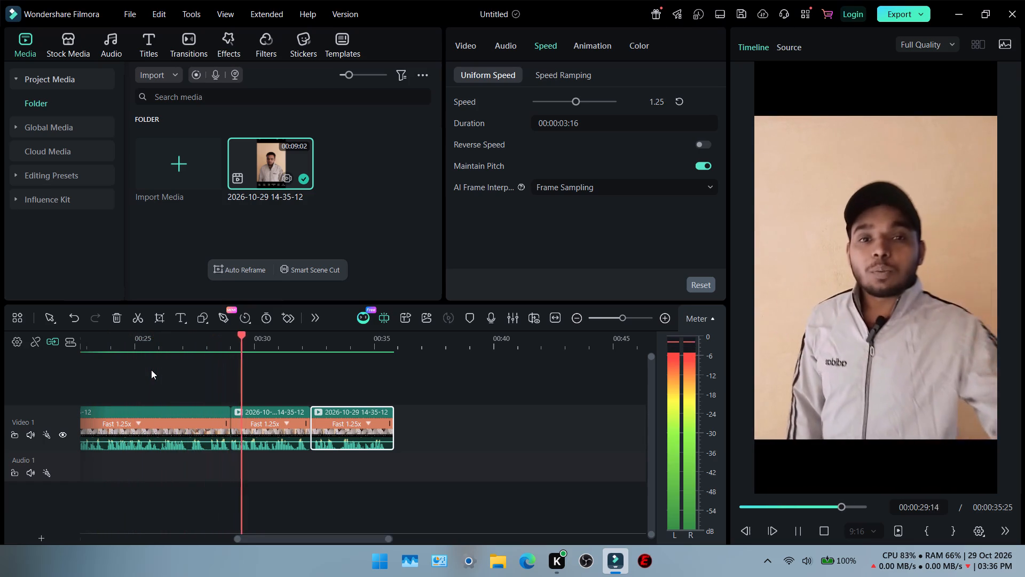
double_click(113, 338)
scroll(105, 350, "right", 1)
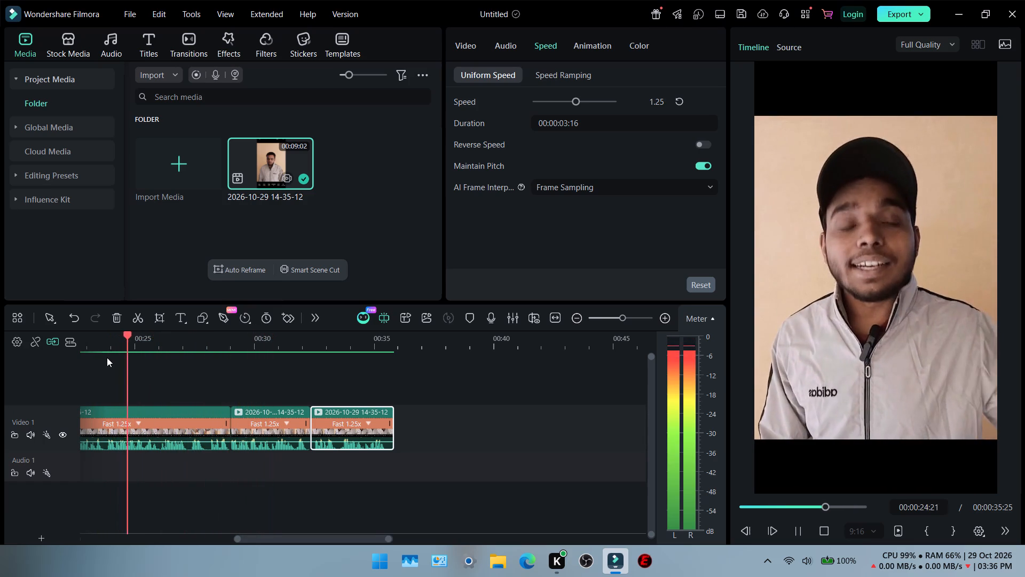
scroll(107, 357, "right", 2)
key("space")
Replay the fourth clip's passage from about 21 to 25 seconds several times to judge its speech and pacing.
left_click(250, 344)
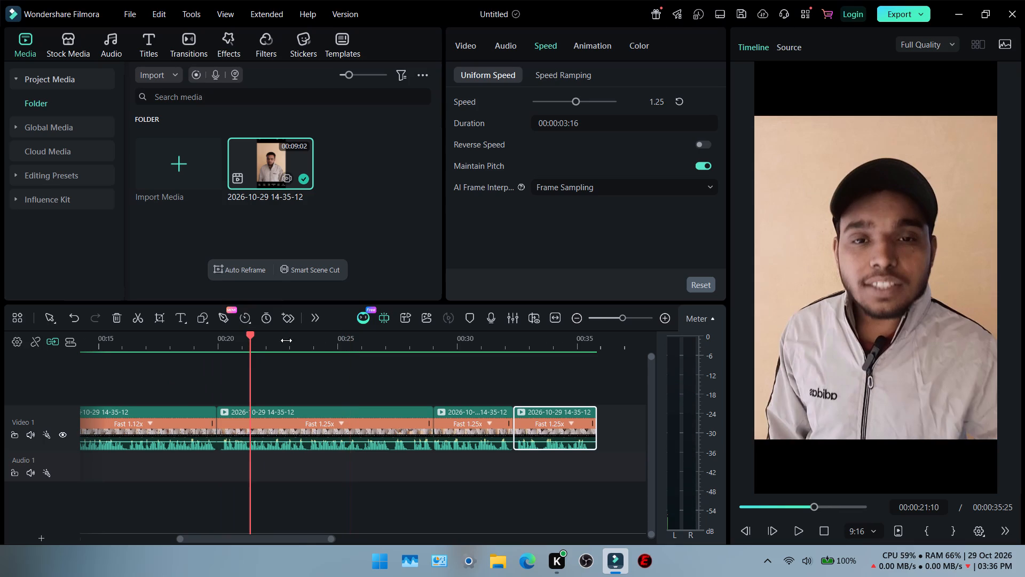
left_click_drag(288, 340, 303, 343)
left_click(325, 343)
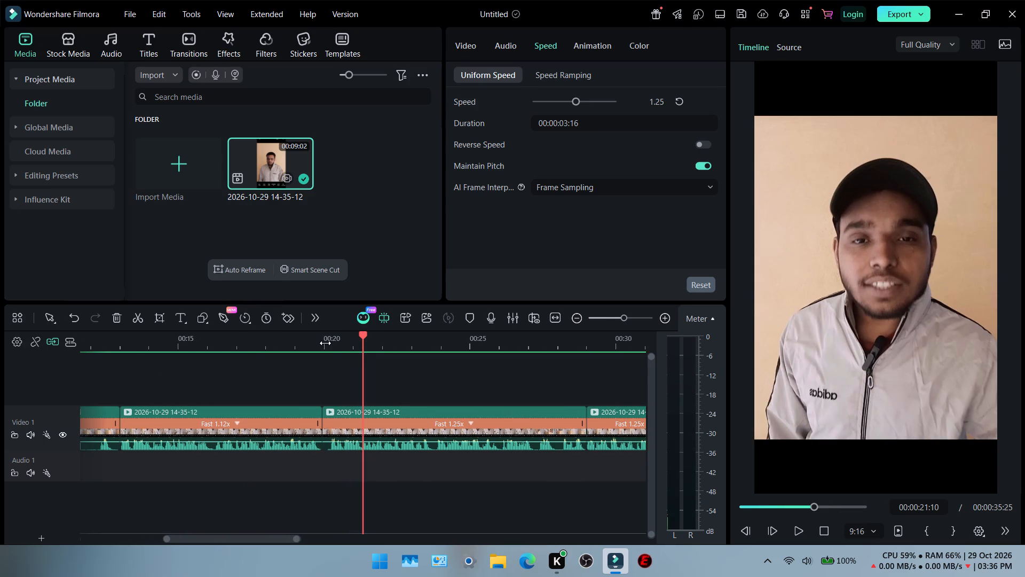
key("space")
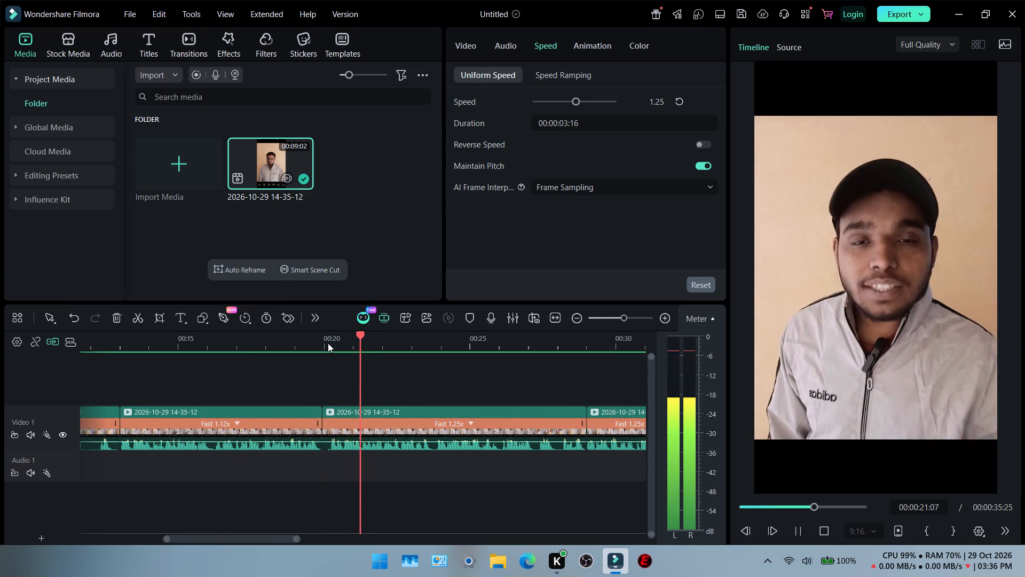
left_click(116, 346)
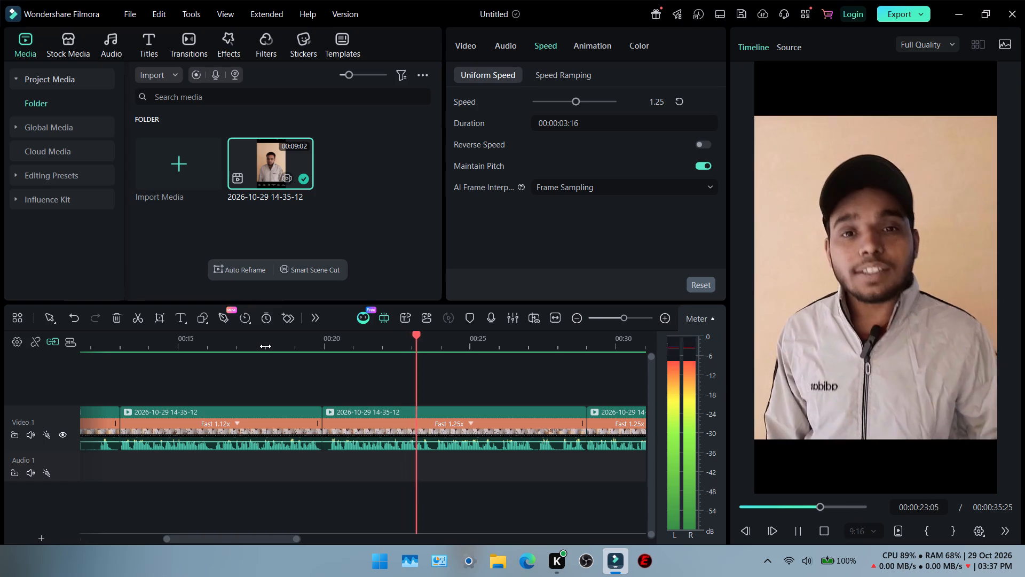
key("space")
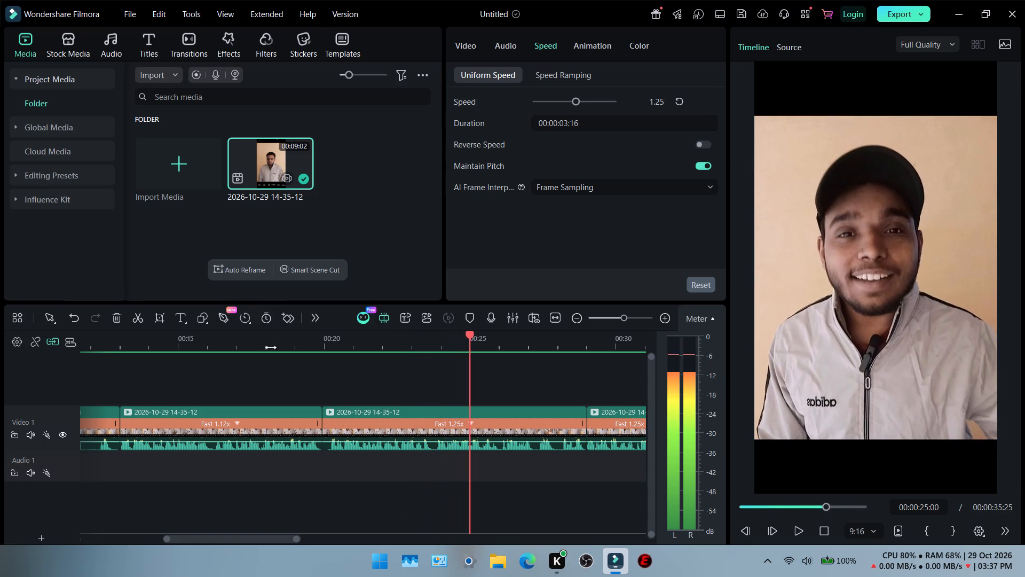
left_click(352, 347)
key("space")
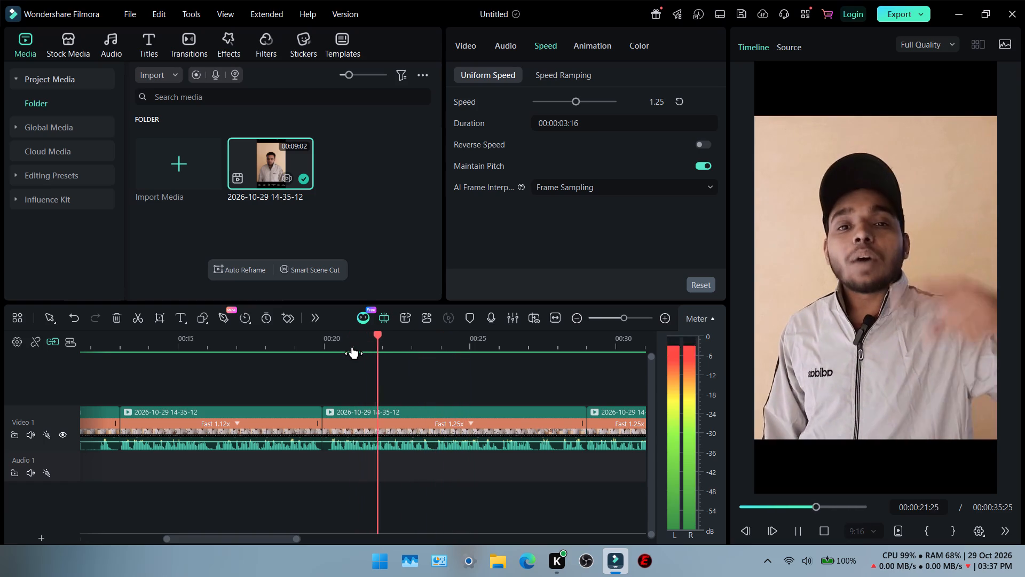
left_click(359, 347)
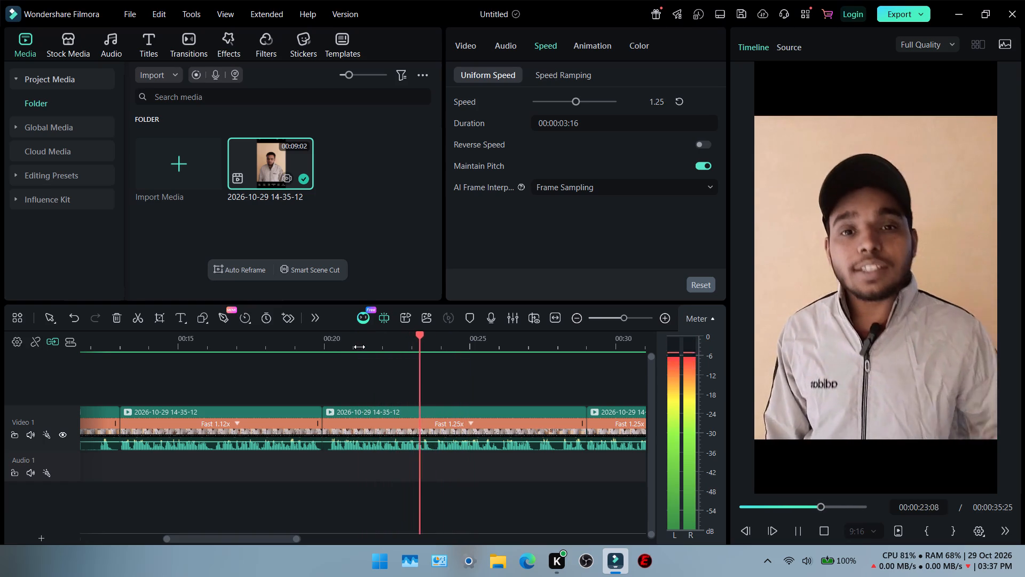
left_click(359, 347)
left_click(359, 347)
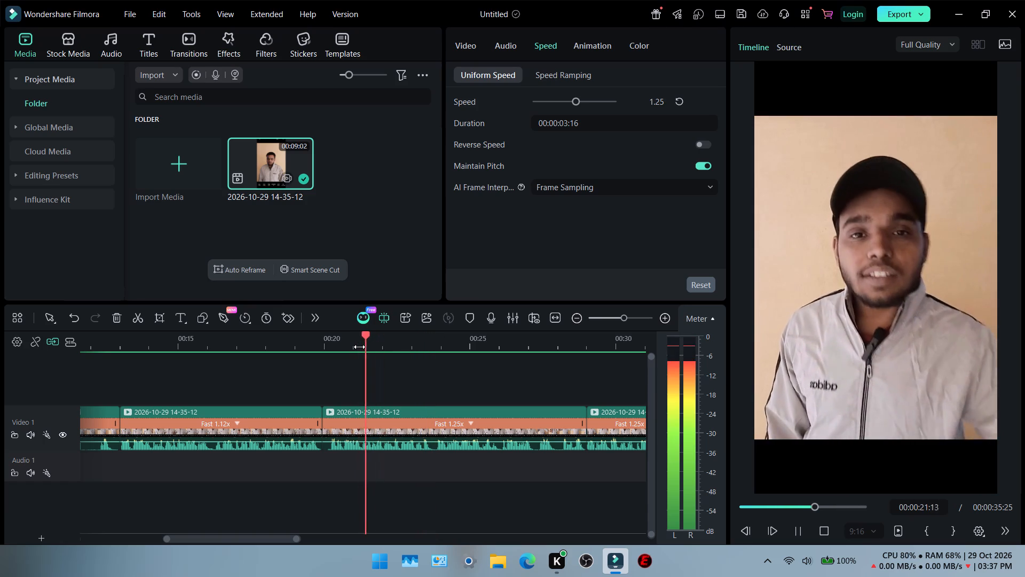
left_click(359, 347)
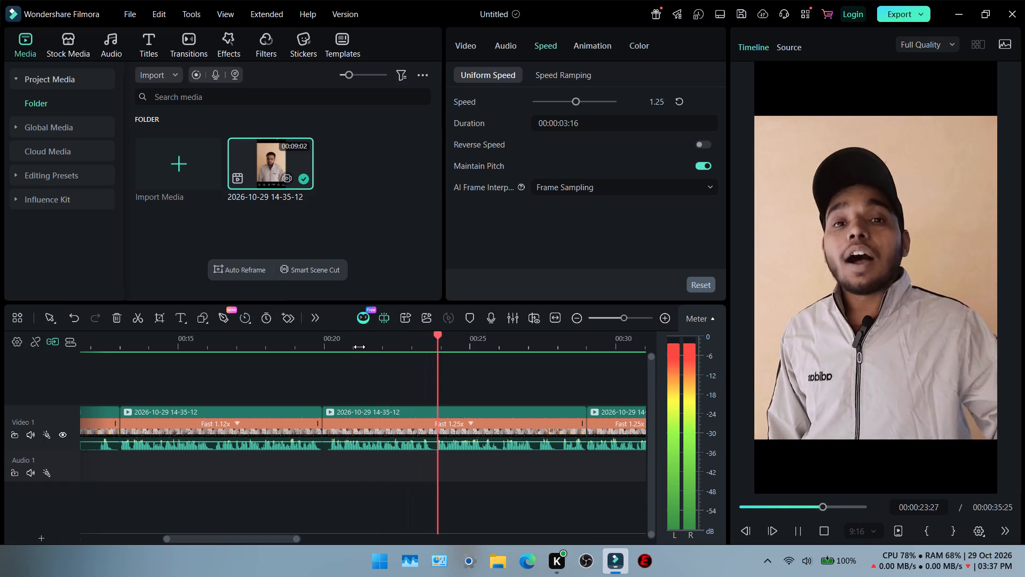
left_click(359, 347)
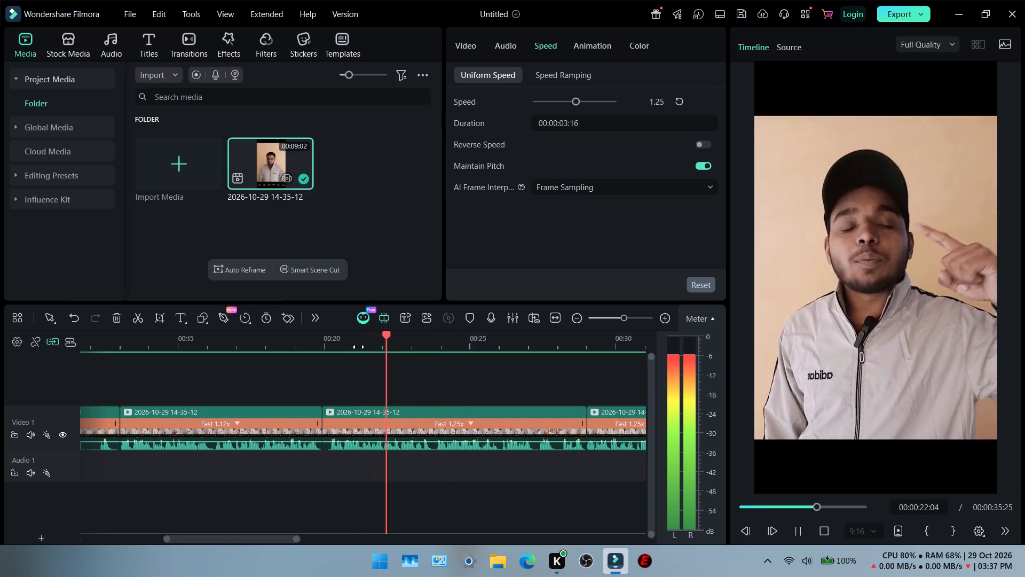
left_click(358, 347)
left_click(356, 347)
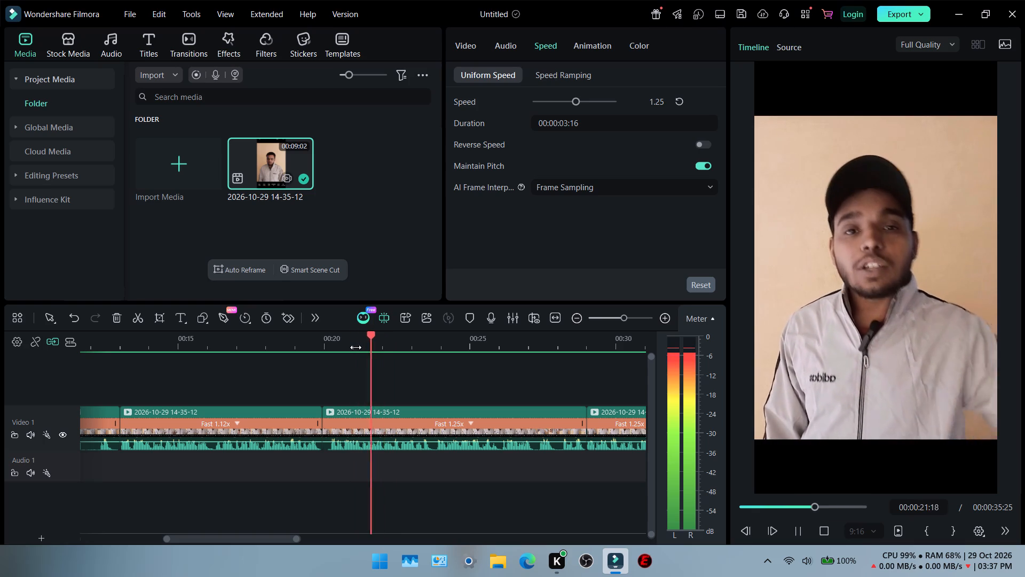
left_click(357, 348)
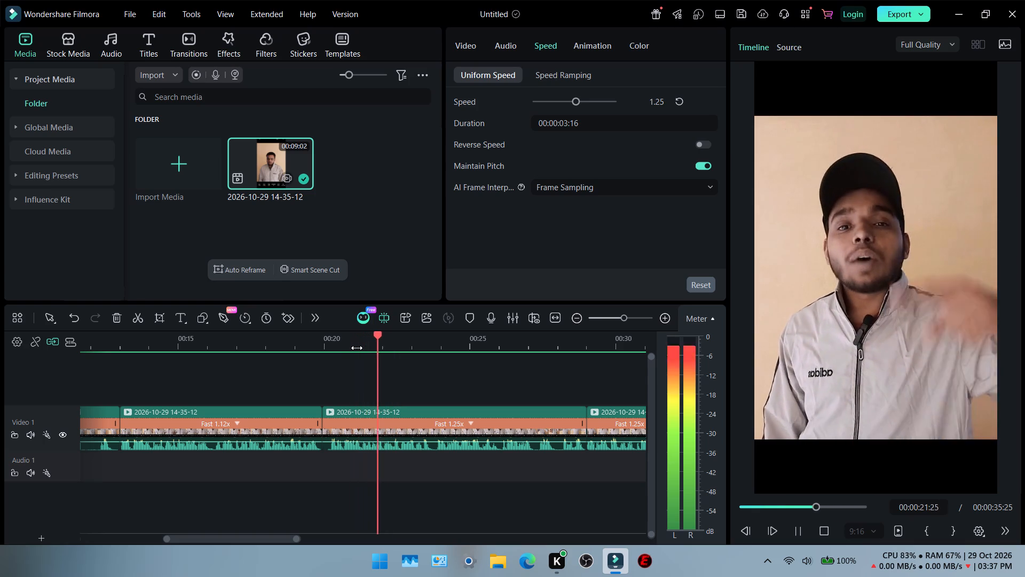
left_click(357, 348)
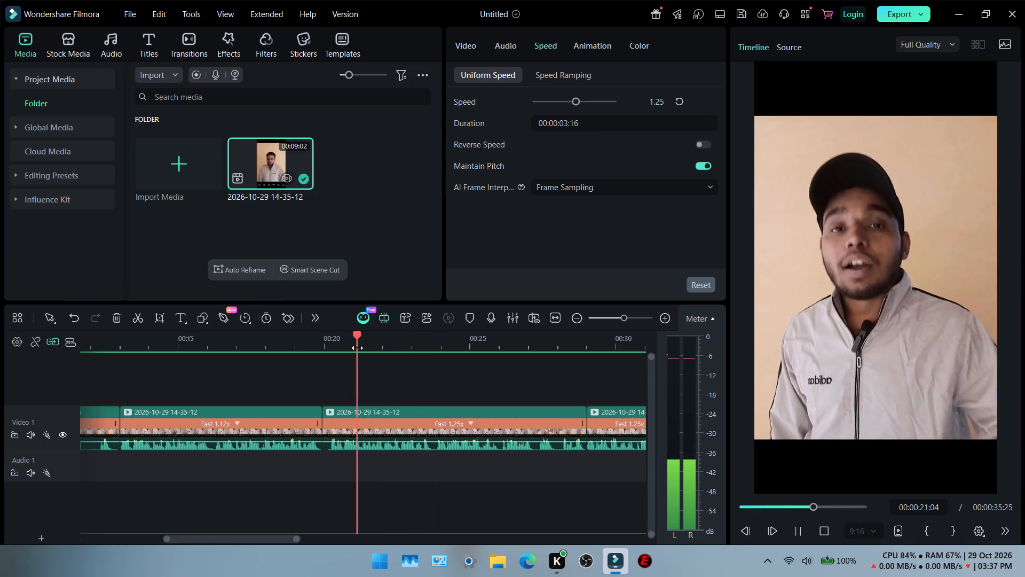
left_click(357, 348)
key("space")
left_click(357, 348)
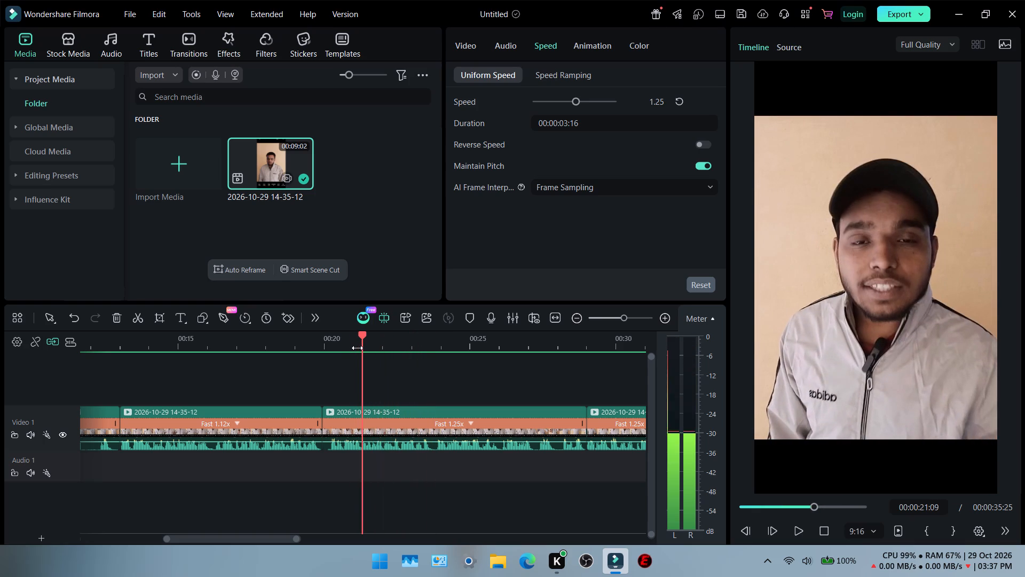
key("space")
Replay the fourth clip's passage from about 21 to 25 seconds, rechecking its speech from several points.
scroll(357, 348, "up", 1, "ctrl")
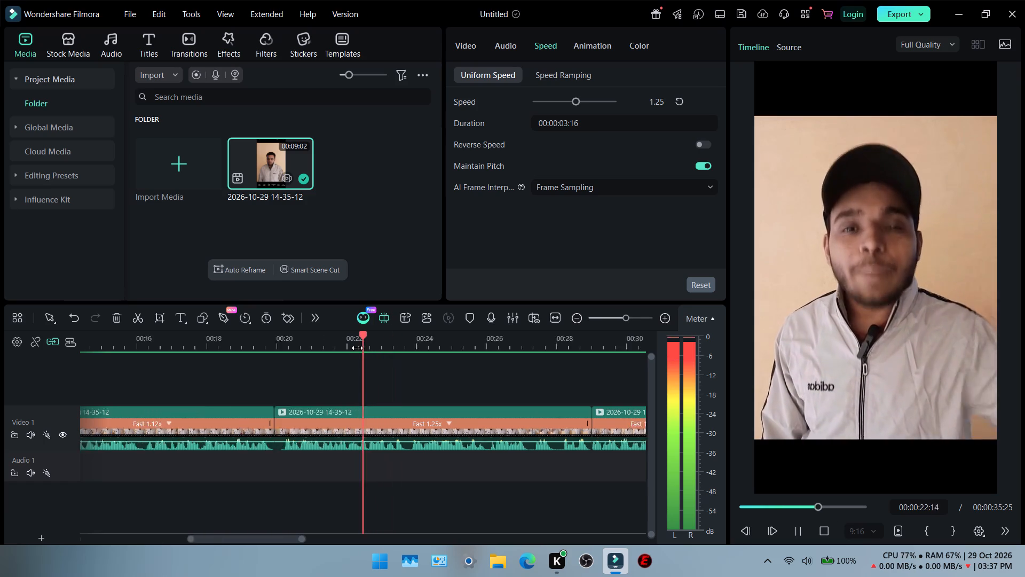
scroll(357, 348, "up", 11, "ctrl")
left_click(357, 348)
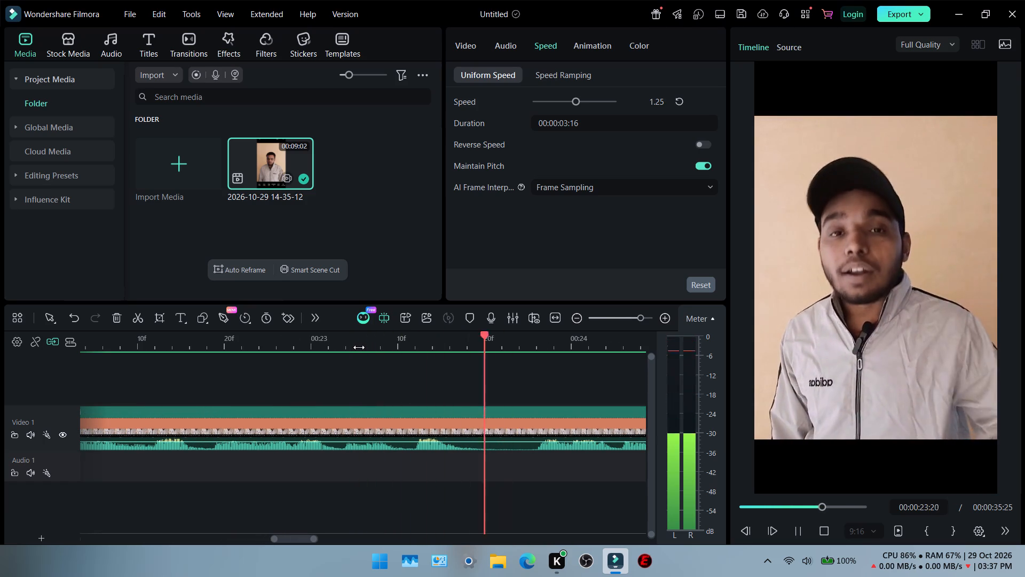
key("space")
scroll(302, 352, "right", 1)
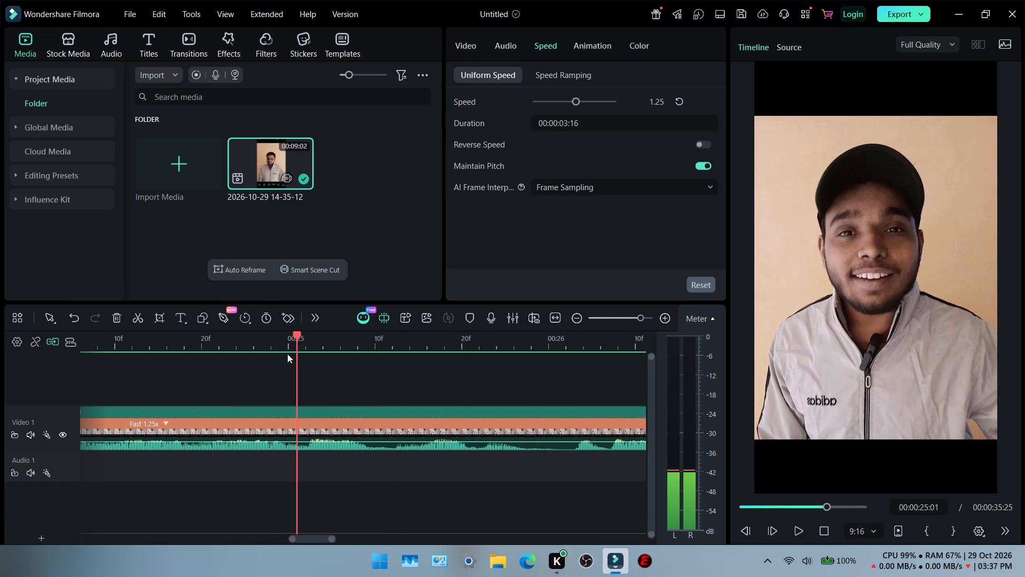
scroll(287, 354, "right", 2)
left_click(230, 345)
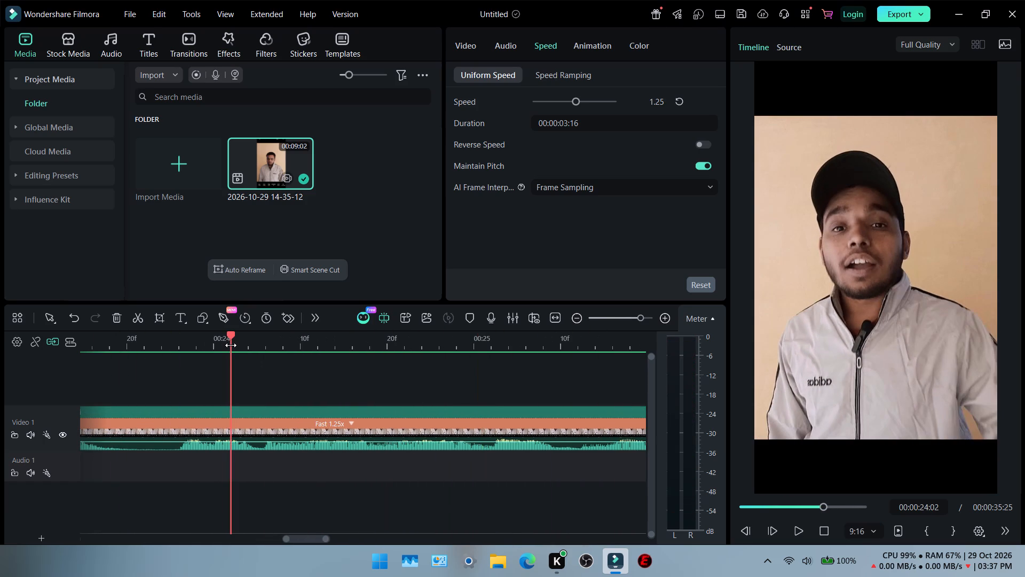
key("space")
double_click(180, 341)
key("space")
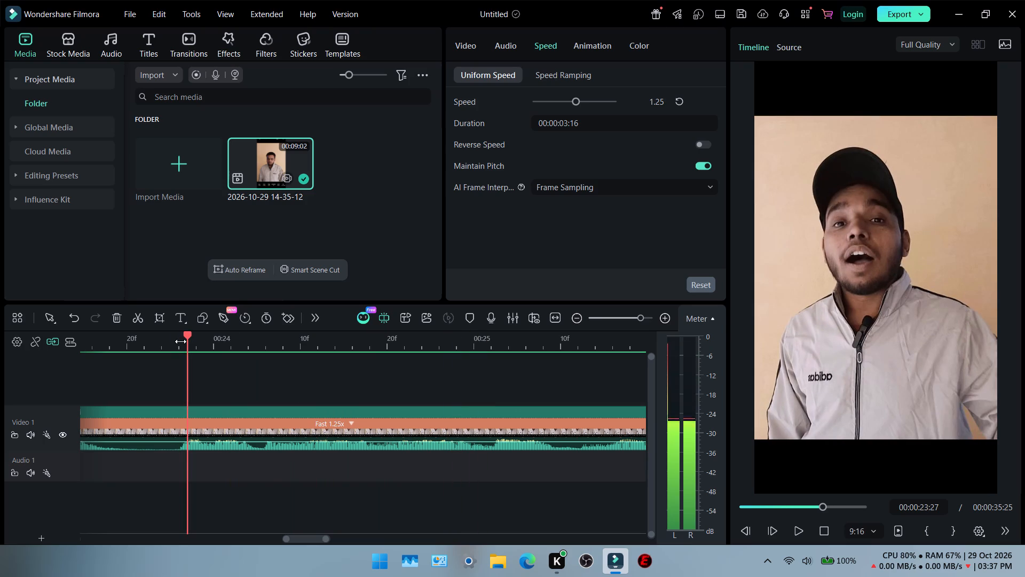
scroll(180, 341, "right", 3)
double_click(153, 343)
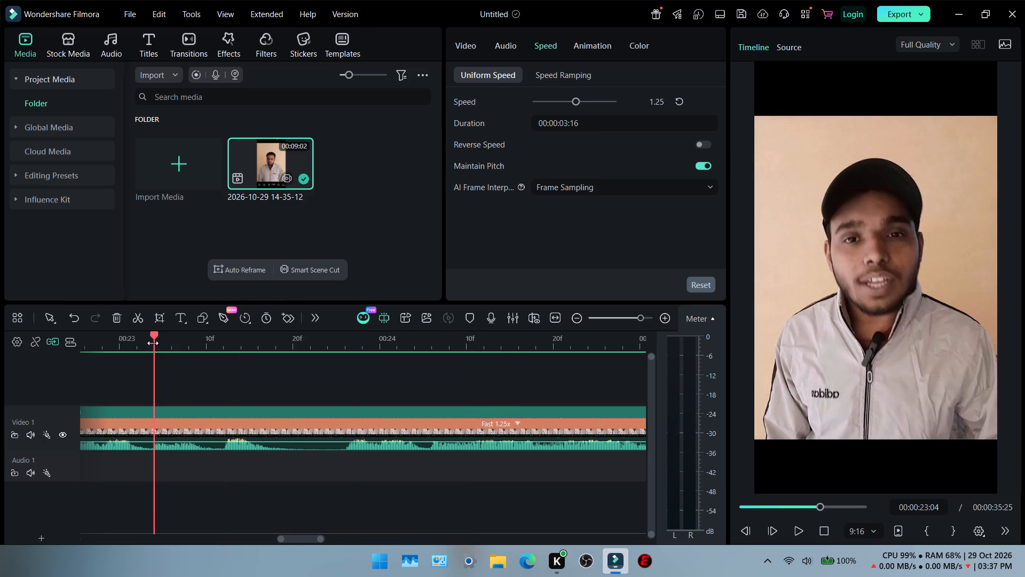
key("space")
key("space")
scroll(153, 343, "right", 4)
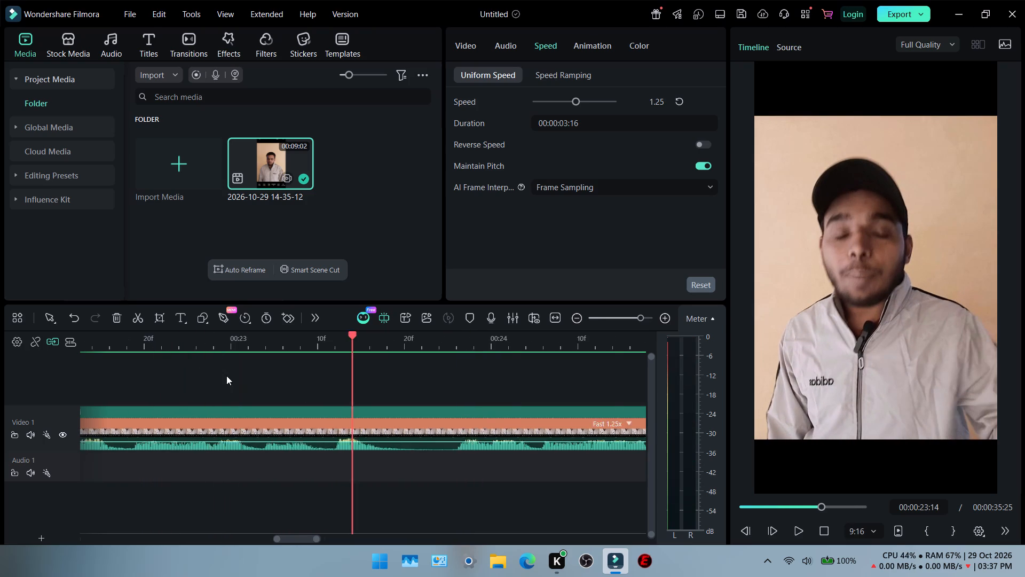
scroll(226, 376, "right", 2)
double_click(287, 347)
key("space")
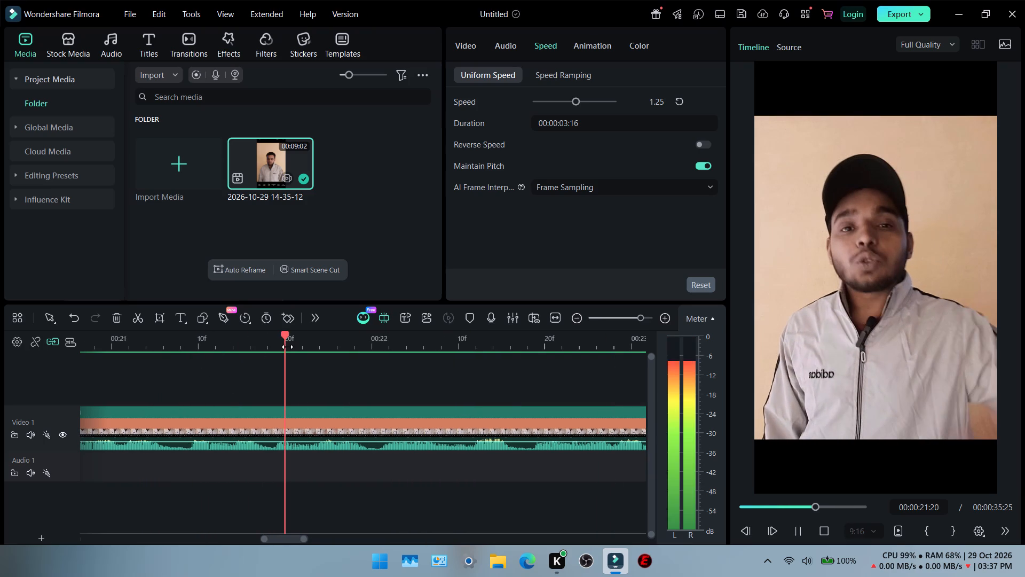
key("space")
Replay the fourth clip's passage at about 21 seconds repeatedly to find a cut point between the spoken phrases.
left_click(199, 348)
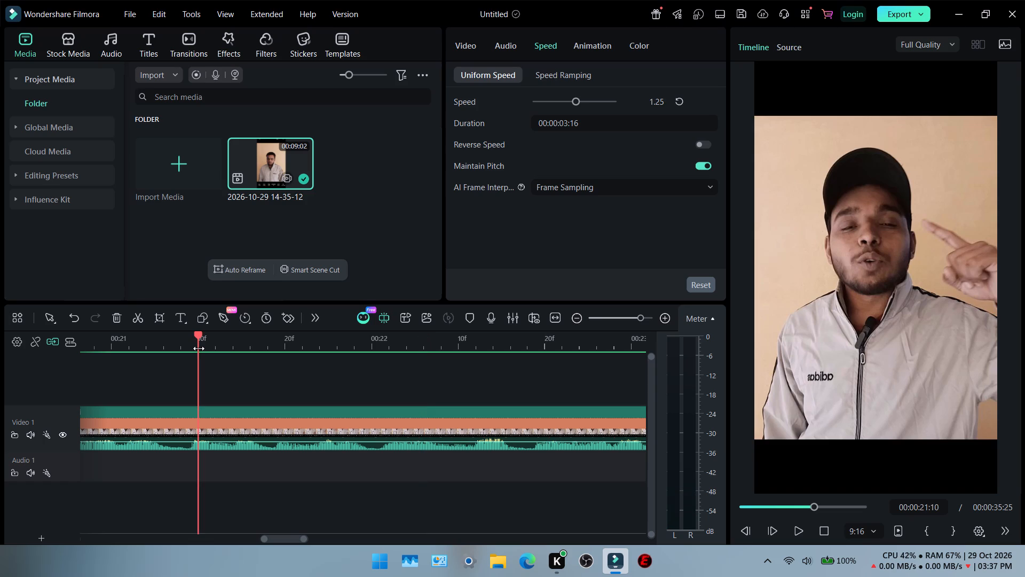
key("space")
left_click(168, 350)
key("space")
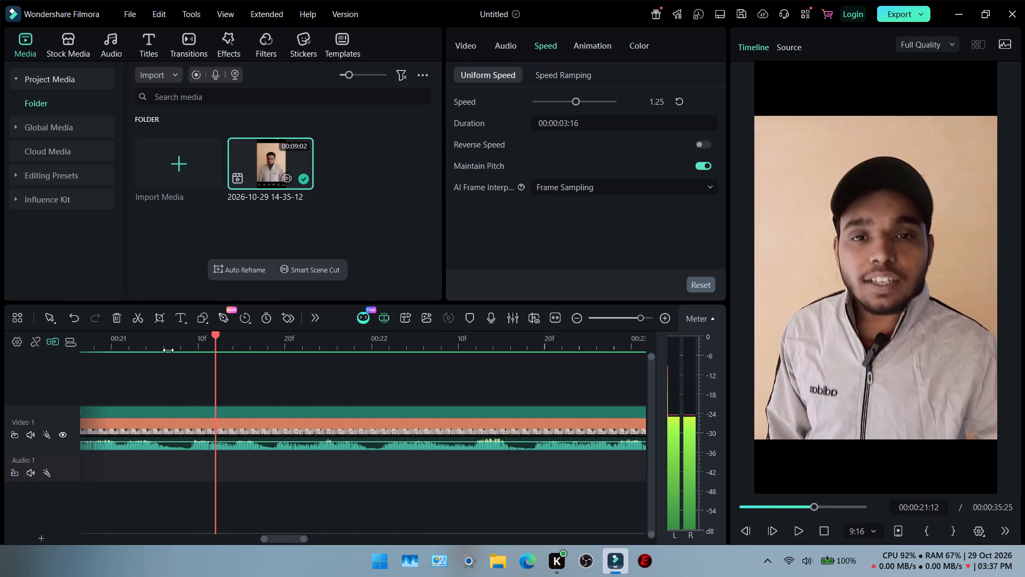
left_click(168, 350)
key("space")
key("space")
left_click(168, 350)
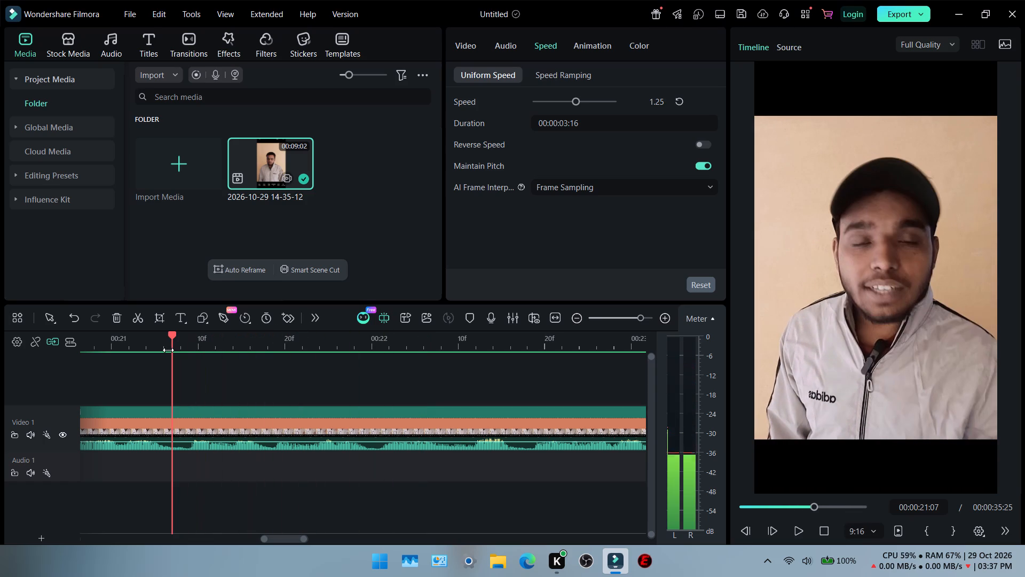
left_click(147, 349)
key("space")
left_click(147, 349)
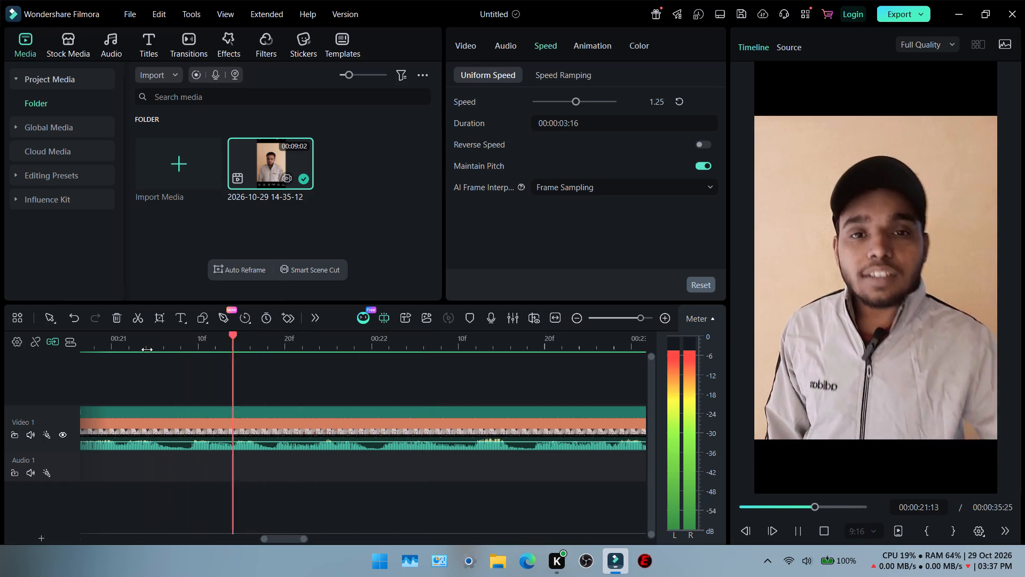
key("space")
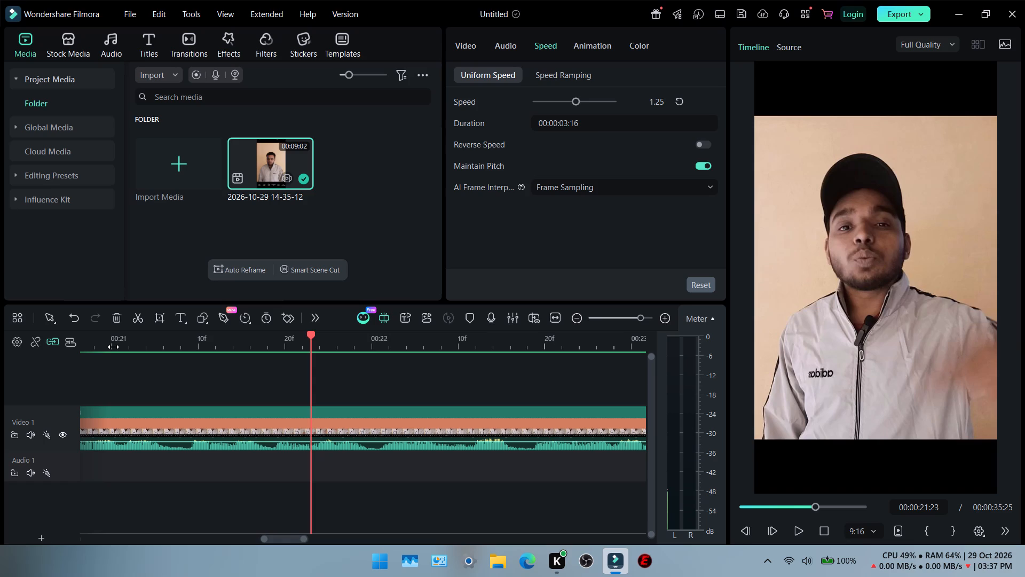
left_click(113, 347)
key("space")
key("space")
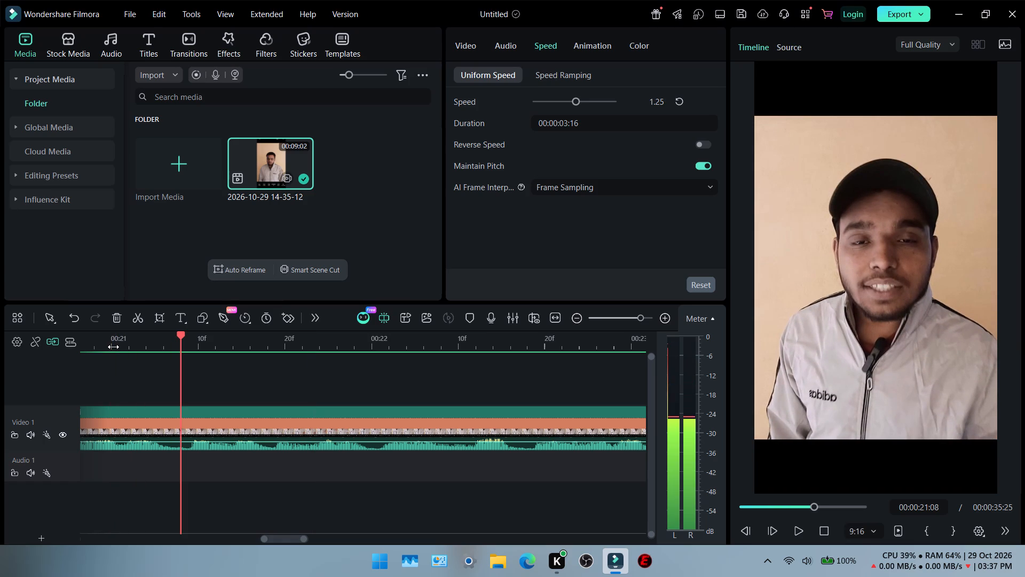
left_click(147, 345)
key("space")
key("space")
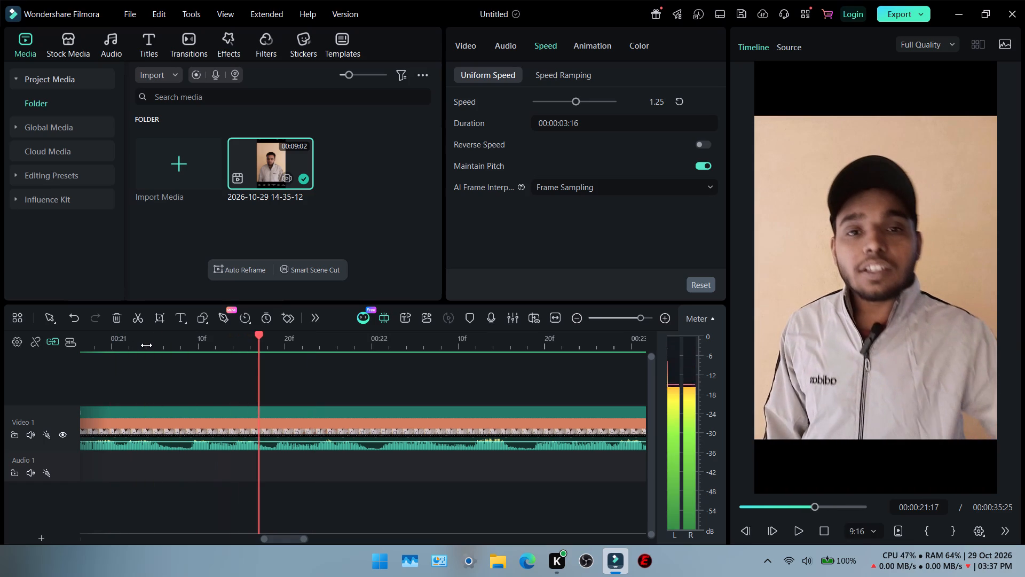
left_click(146, 345)
key("space")
key("space")
Split the fourth clip at 00:00:21:04 and delete both of its pieces, closing the gap.
left_click(146, 345)
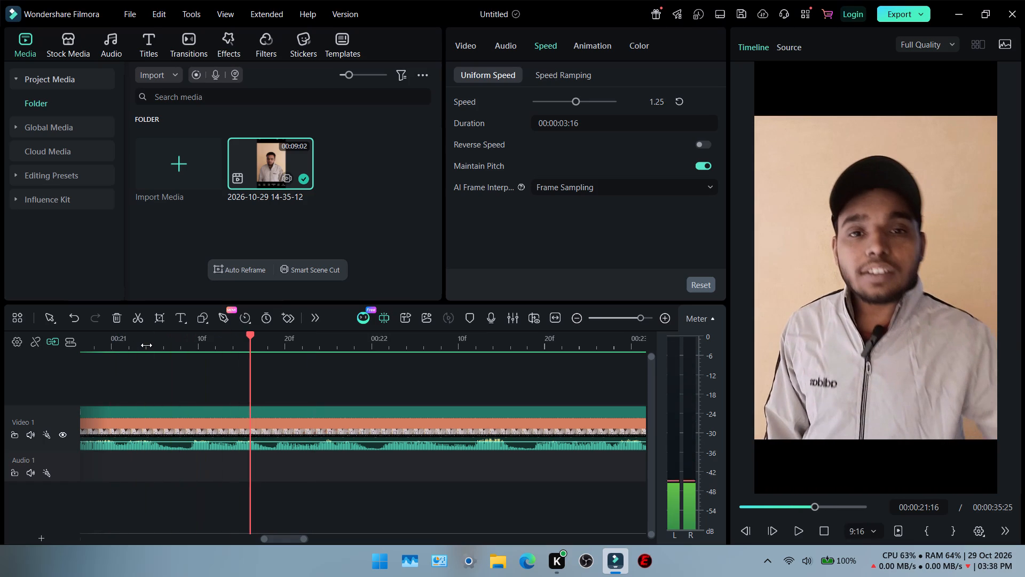
left_click(151, 417)
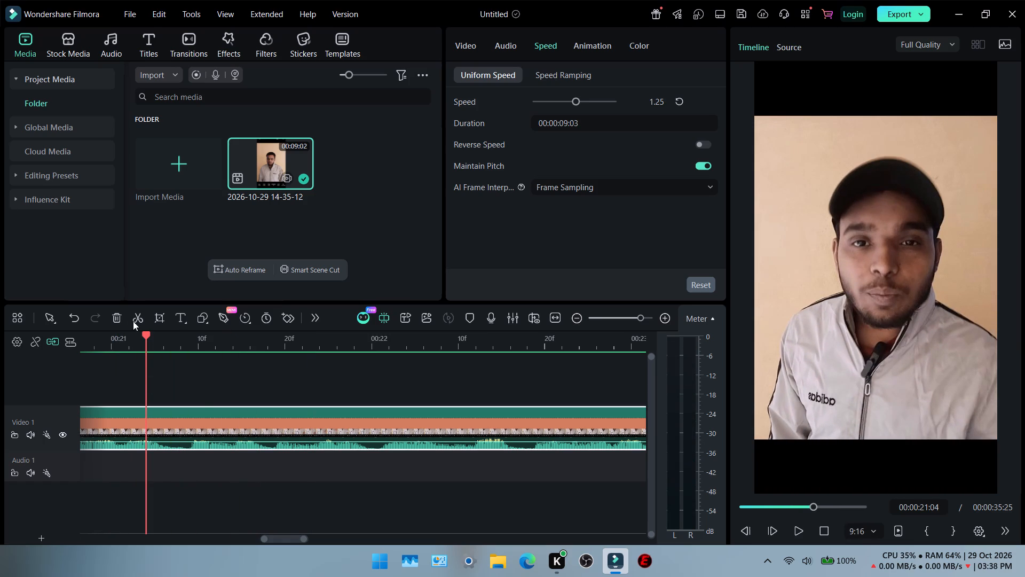
left_click(133, 321)
scroll(206, 440, "down", 7, "ctrl")
left_click(278, 441, "ctrl")
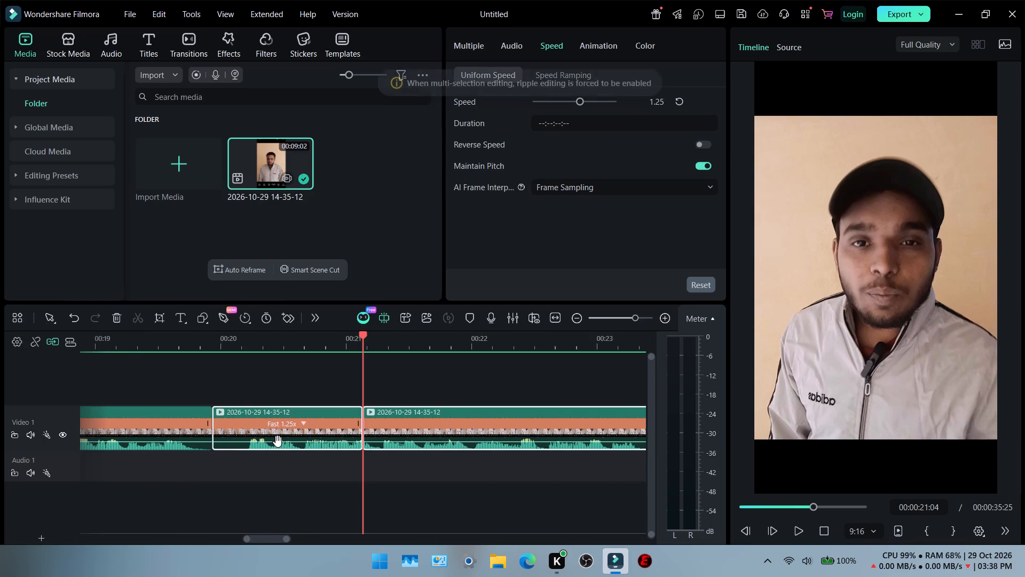
key("Delete")
scroll(278, 441, "down", 20, "ctrl")
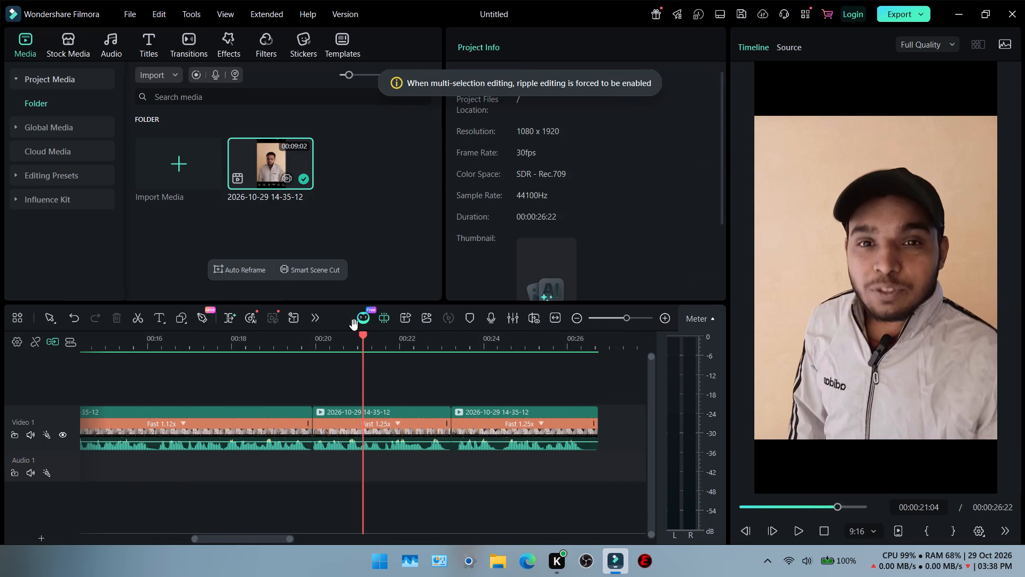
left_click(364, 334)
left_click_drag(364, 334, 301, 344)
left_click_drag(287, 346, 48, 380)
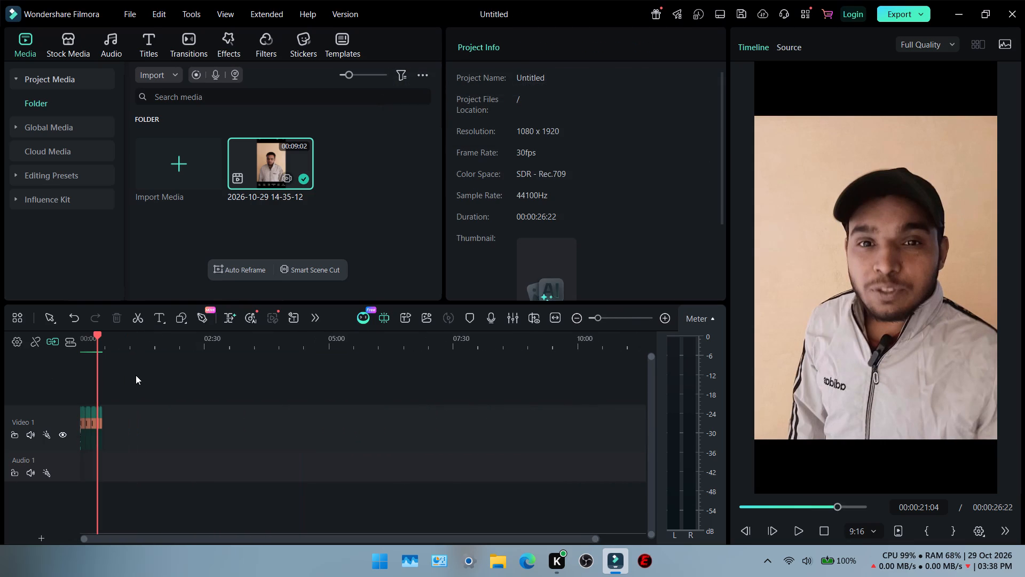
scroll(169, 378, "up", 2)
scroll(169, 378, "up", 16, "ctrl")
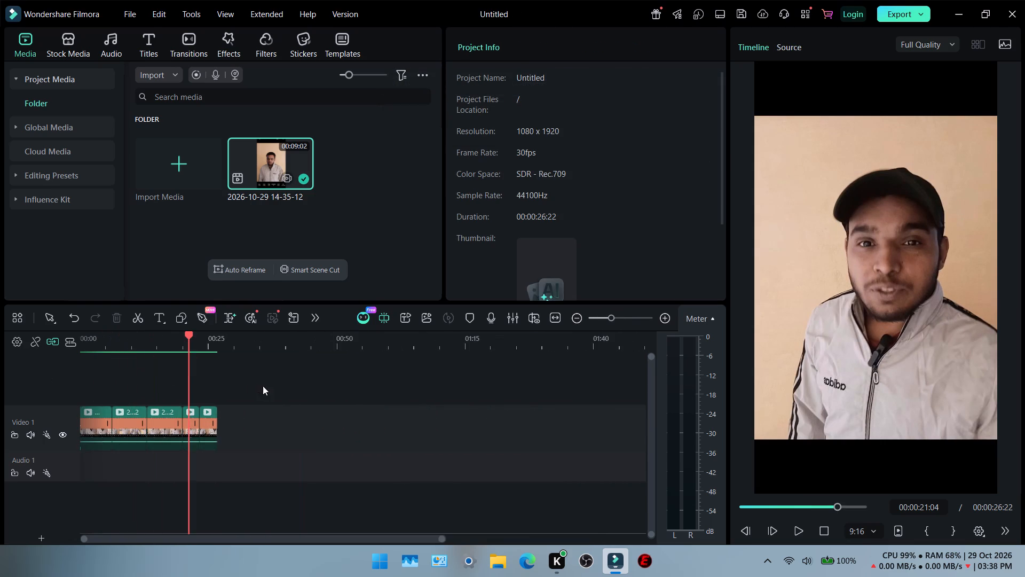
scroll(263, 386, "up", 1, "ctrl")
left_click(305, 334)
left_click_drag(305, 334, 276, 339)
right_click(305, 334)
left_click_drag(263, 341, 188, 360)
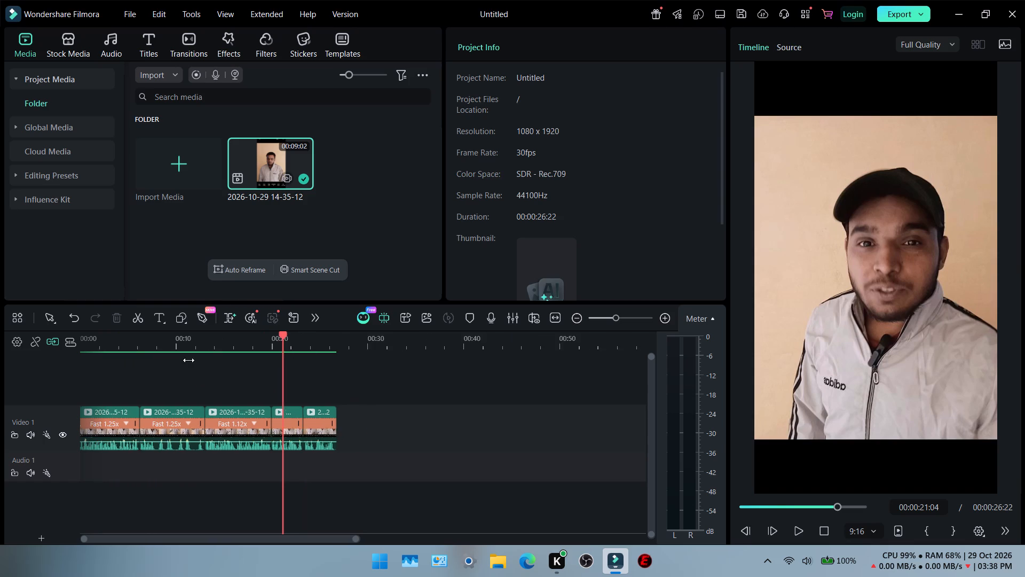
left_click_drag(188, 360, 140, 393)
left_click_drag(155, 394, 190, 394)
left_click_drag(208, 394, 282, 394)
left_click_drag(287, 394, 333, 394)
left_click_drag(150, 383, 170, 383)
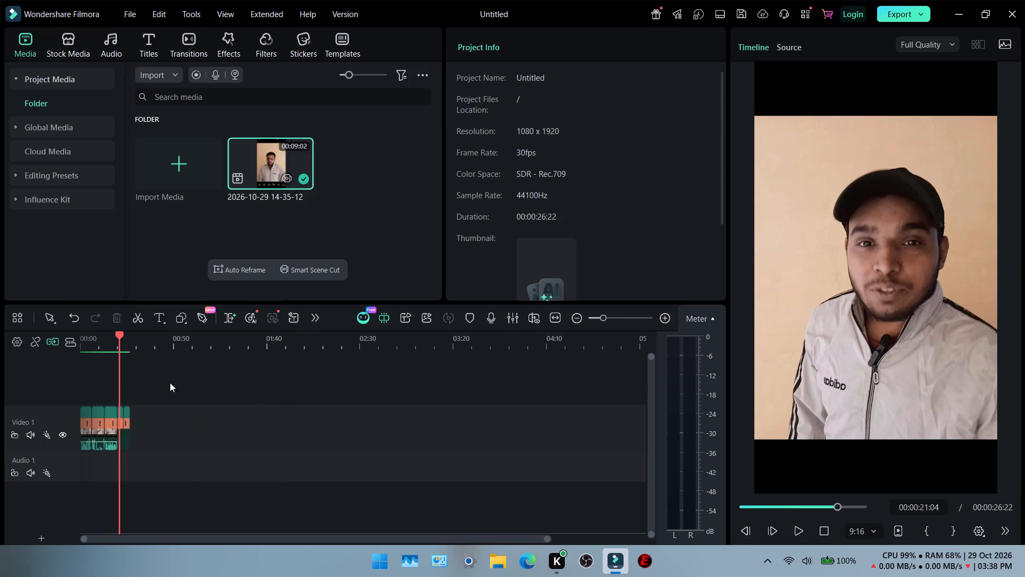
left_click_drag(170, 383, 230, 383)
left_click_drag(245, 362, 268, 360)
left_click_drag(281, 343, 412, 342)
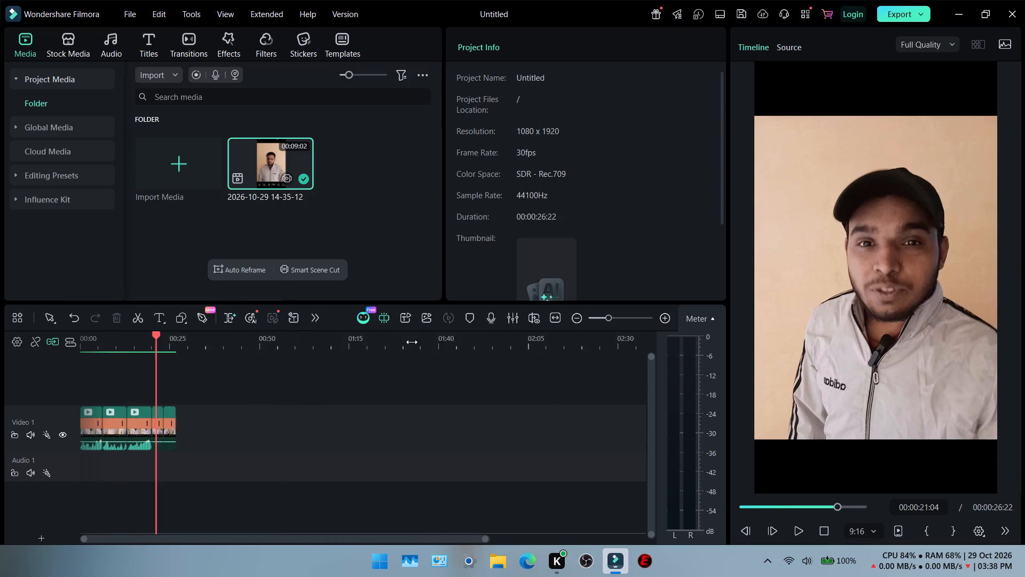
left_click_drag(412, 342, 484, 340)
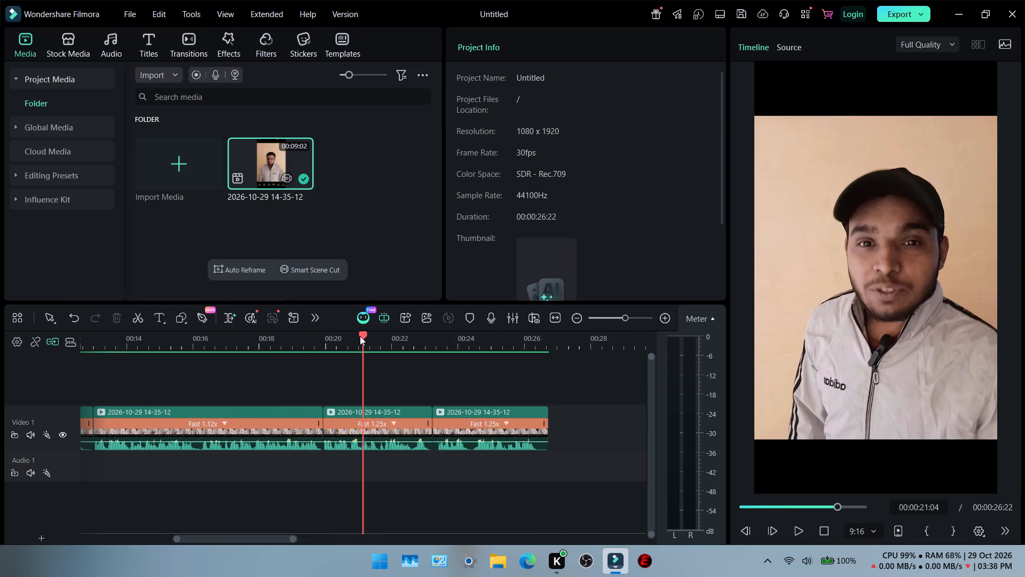
Return the playhead to the start of the timeline and play the shortened cut to about 14 seconds.
left_click_drag(360, 336, 154, 345)
left_click_drag(50, 348, 0, 369)
right_click_drag(50, 348, 0, 363)
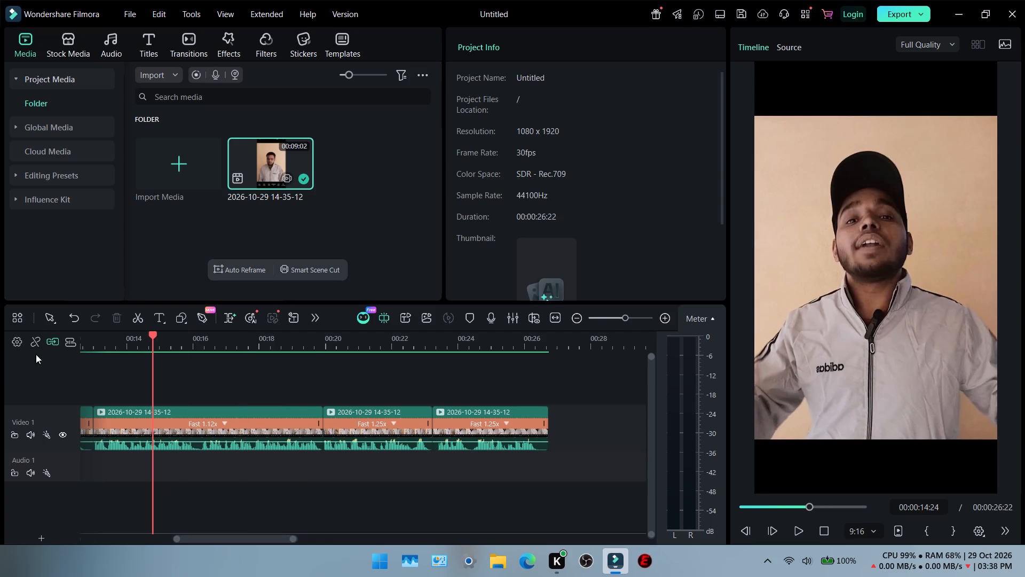
left_click_drag(153, 336, 96, 340)
left_click(94, 340)
left_click_drag(90, 340, 511, 324)
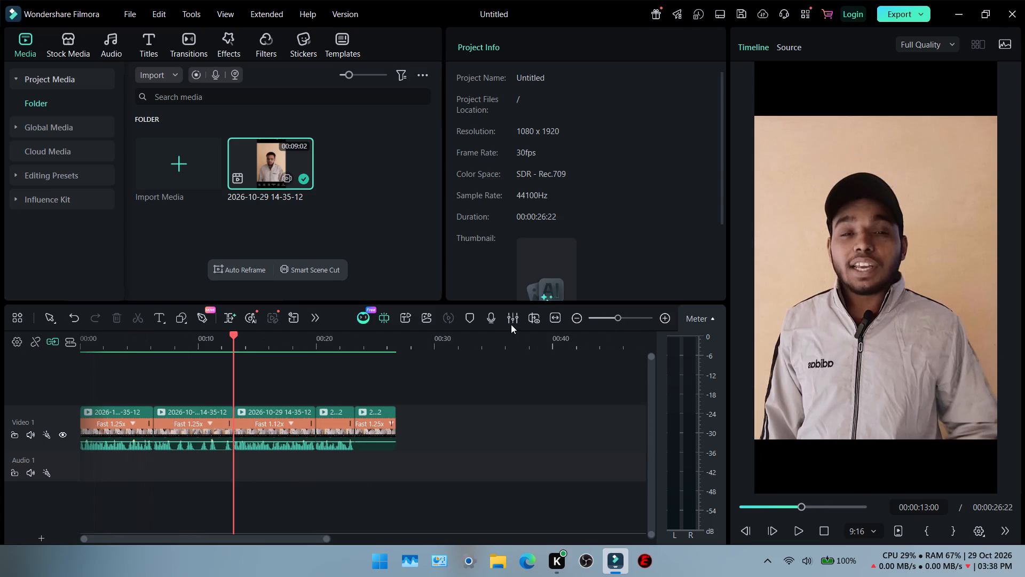
left_click_drag(511, 324, 17, 346)
left_click(554, 316)
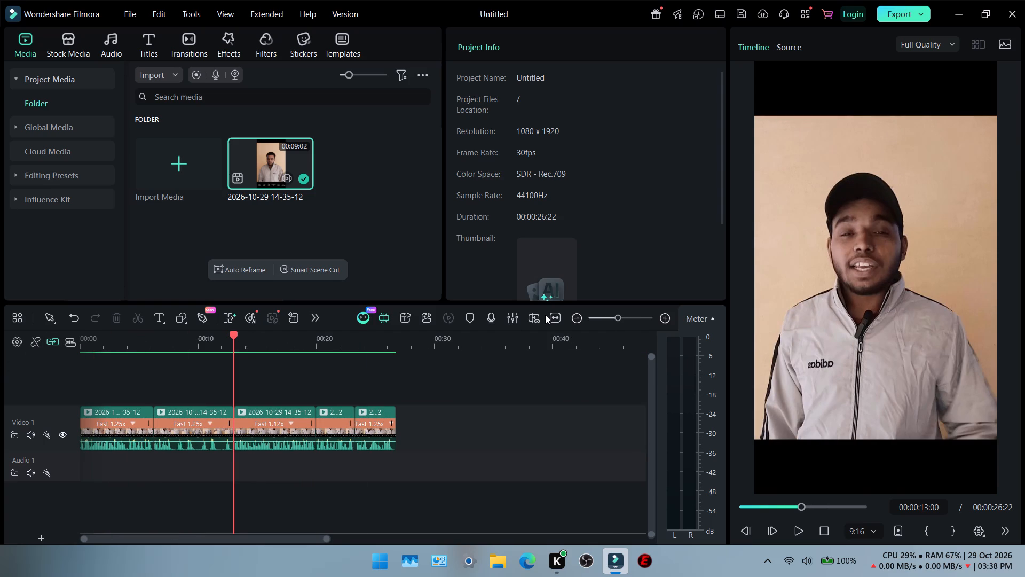
left_click_drag(346, 336, 270, 339)
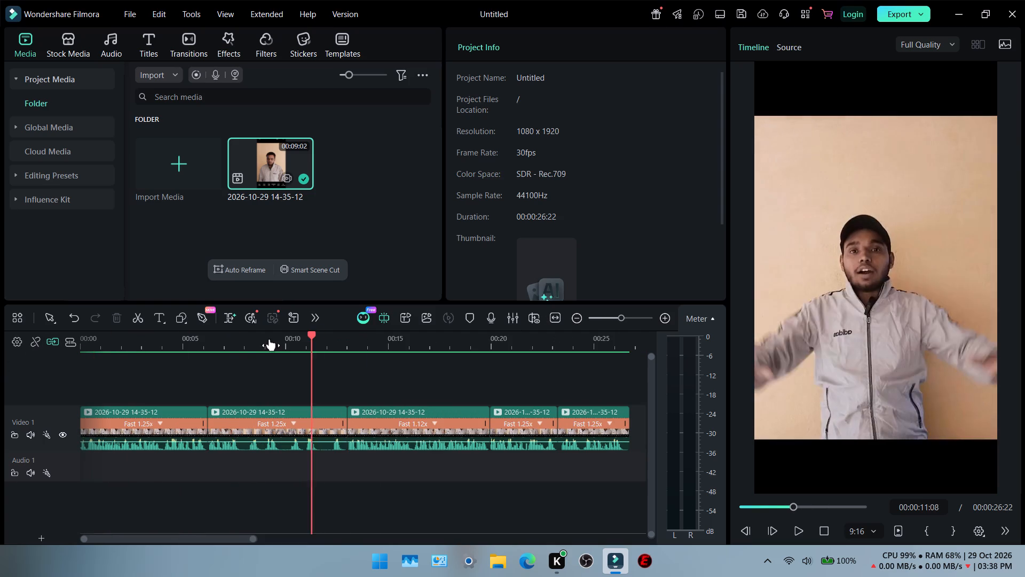
left_click_drag(270, 339, 9, 348)
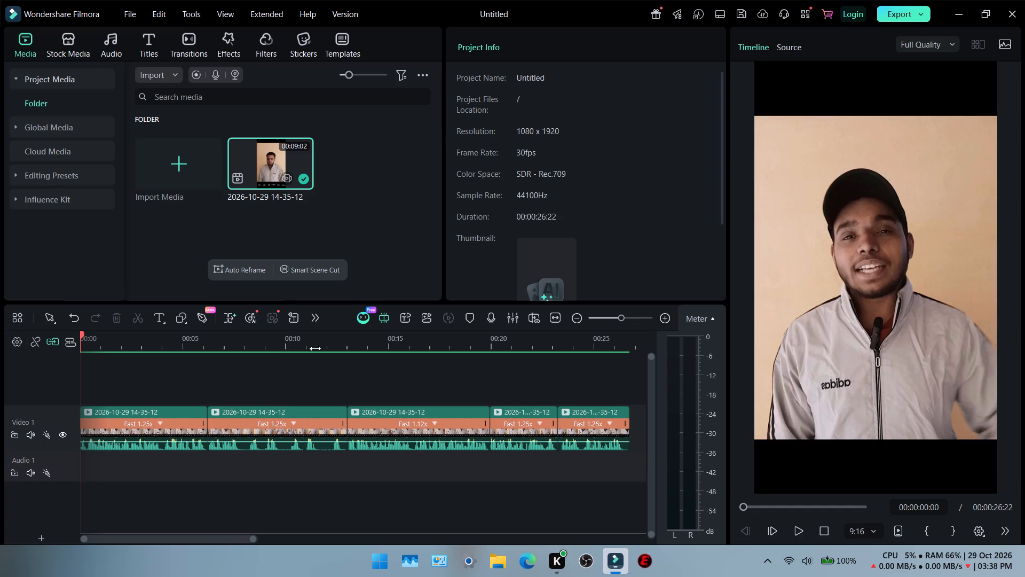
key("space")
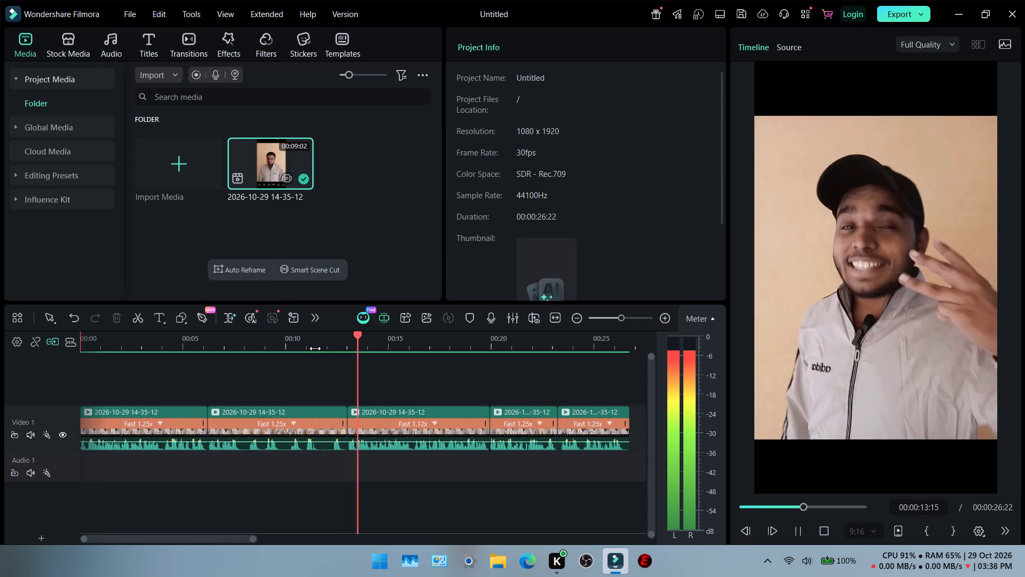
key("space")
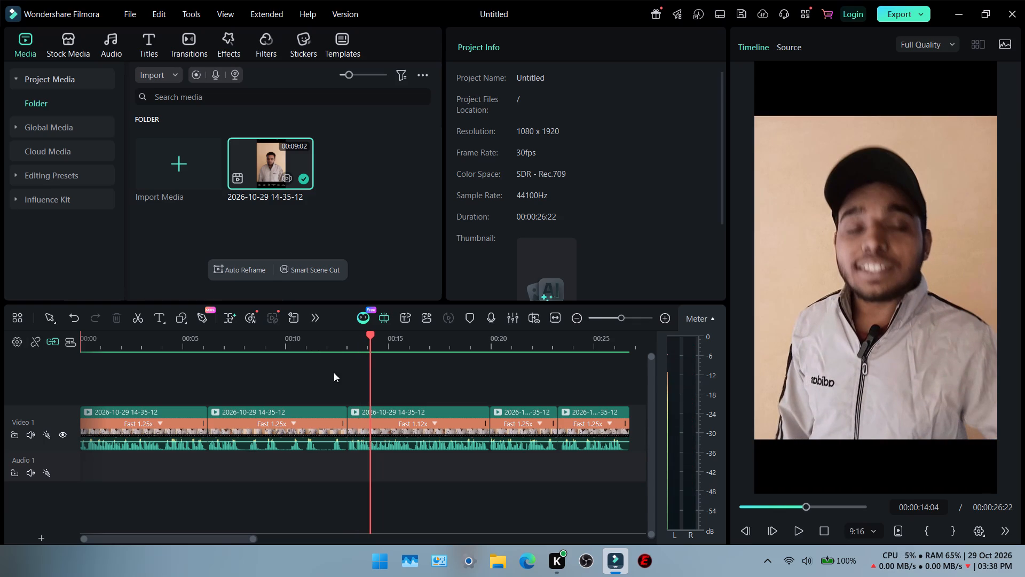
Move the playhead back near the start of the timeline and briefly play the opening.
scroll(319, 434, "right", 4)
left_click(89, 340)
left_click_drag(87, 335, 75, 338)
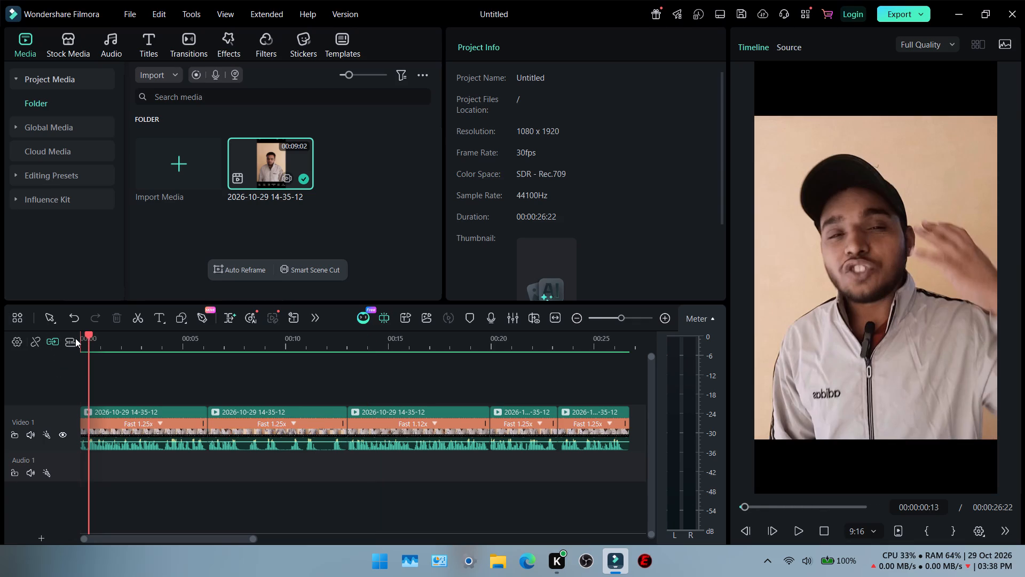
left_click_drag(75, 338, 40, 345)
key("space")
key("space")
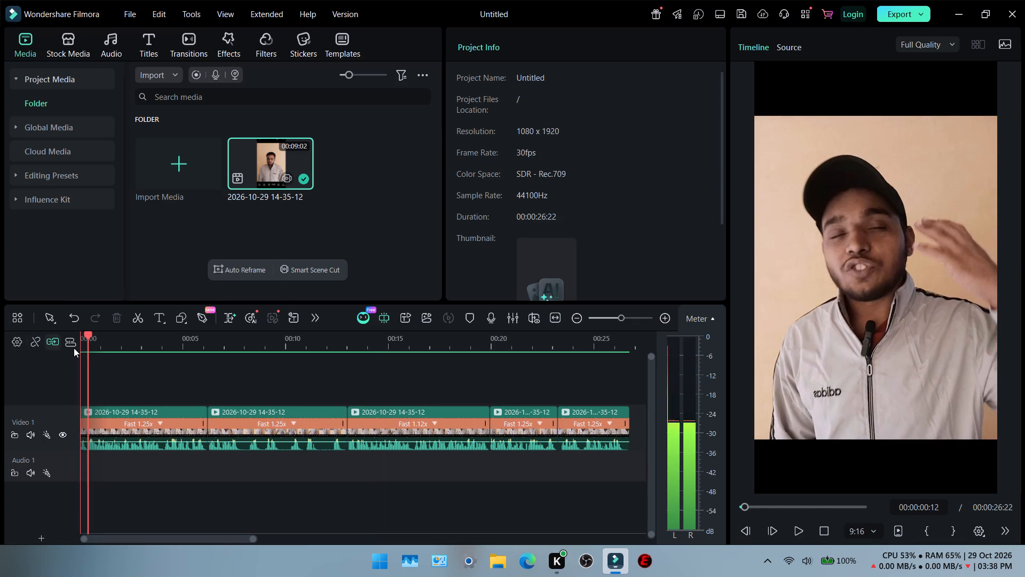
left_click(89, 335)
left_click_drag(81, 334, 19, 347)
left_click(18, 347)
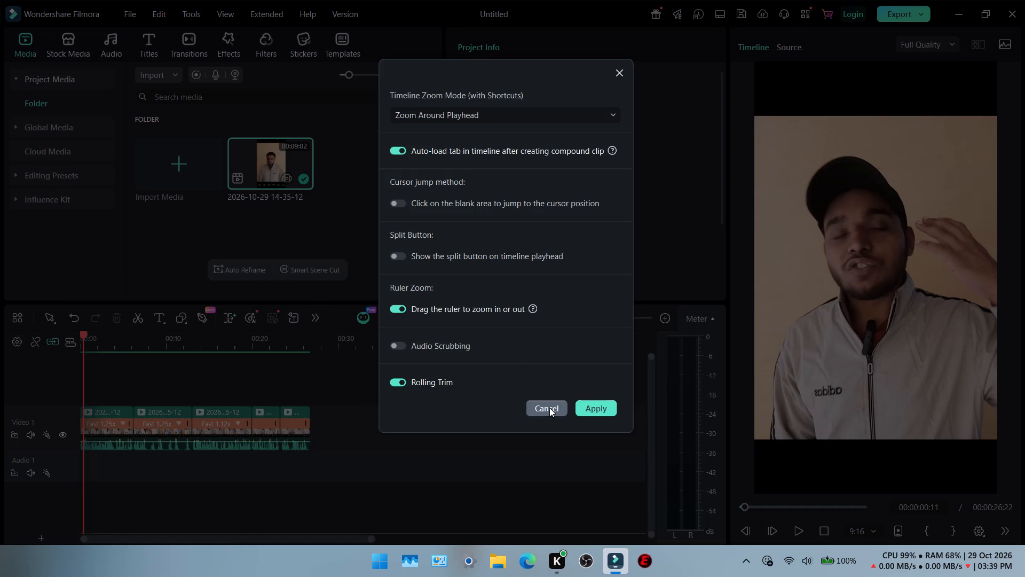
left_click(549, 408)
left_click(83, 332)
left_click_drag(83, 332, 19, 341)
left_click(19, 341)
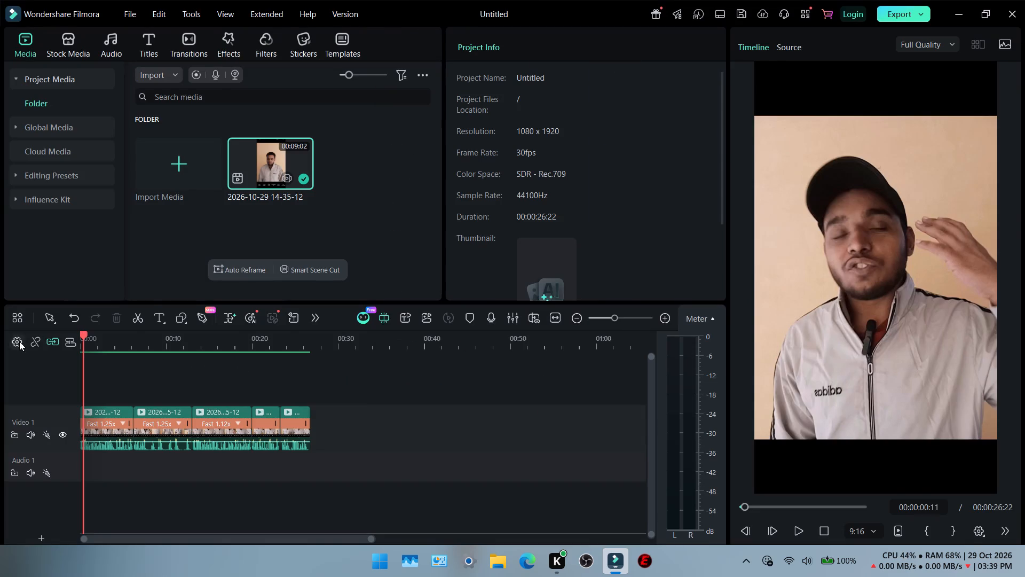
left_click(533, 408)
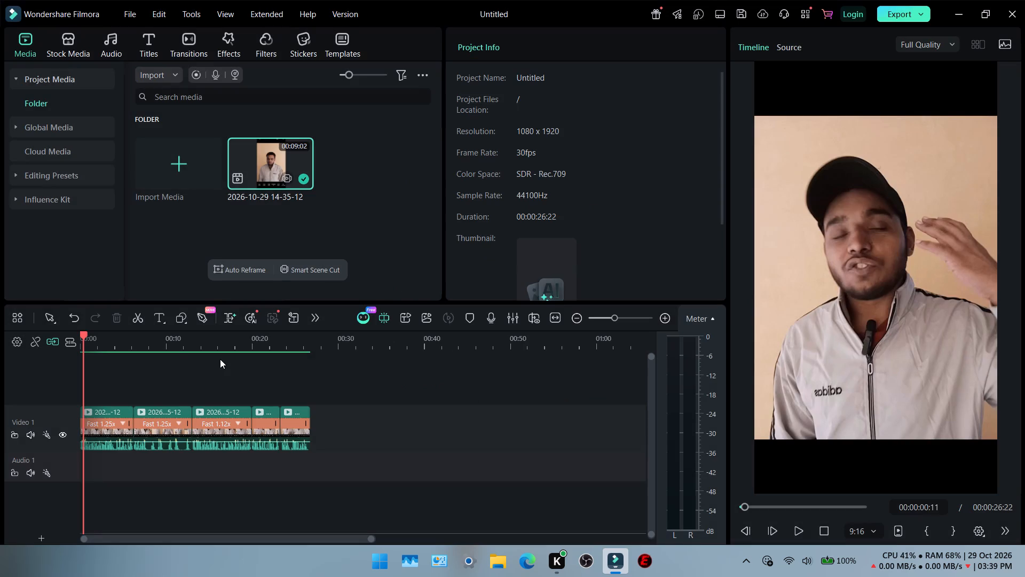
Return the playhead to 00:00:00:00 at the start of the first clip.
left_click(220, 359)
scroll(104, 341, "up", 12, "ctrl")
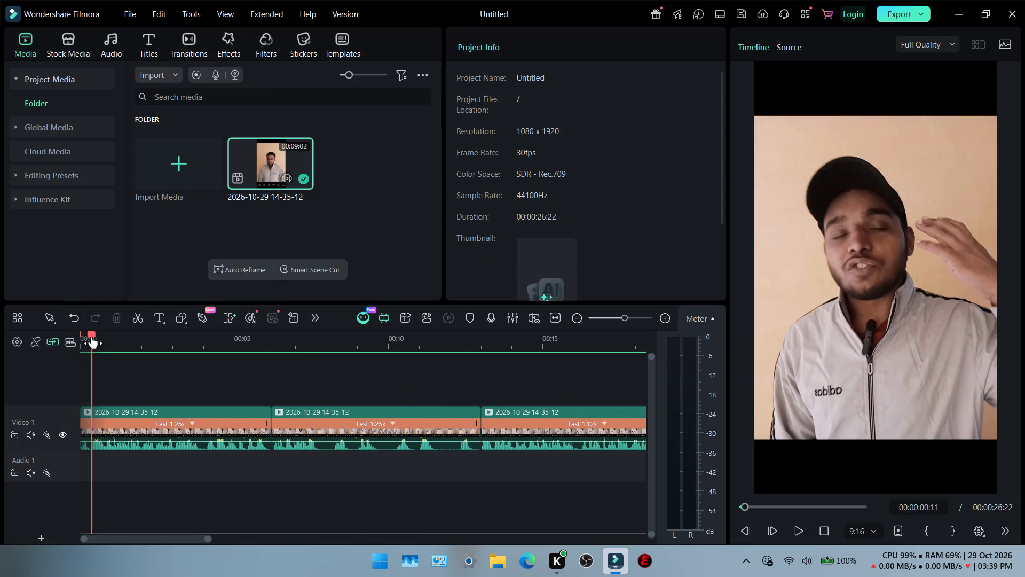
left_click(92, 334)
left_click_drag(92, 334, 81, 336)
left_click_drag(91, 334, 52, 342)
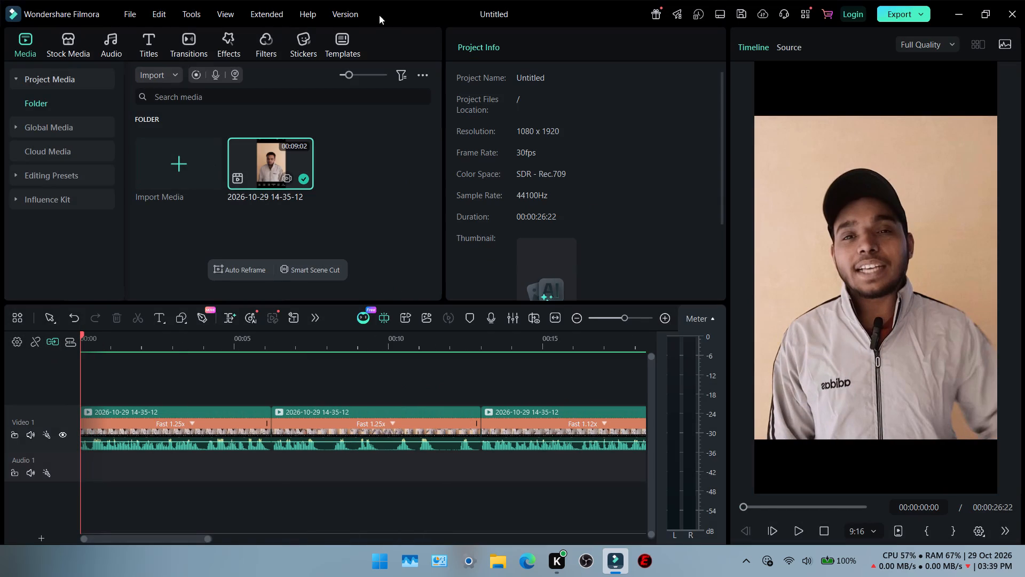
Browse the trending transitions and video effects for something to use on the opening clip.
left_click(188, 36)
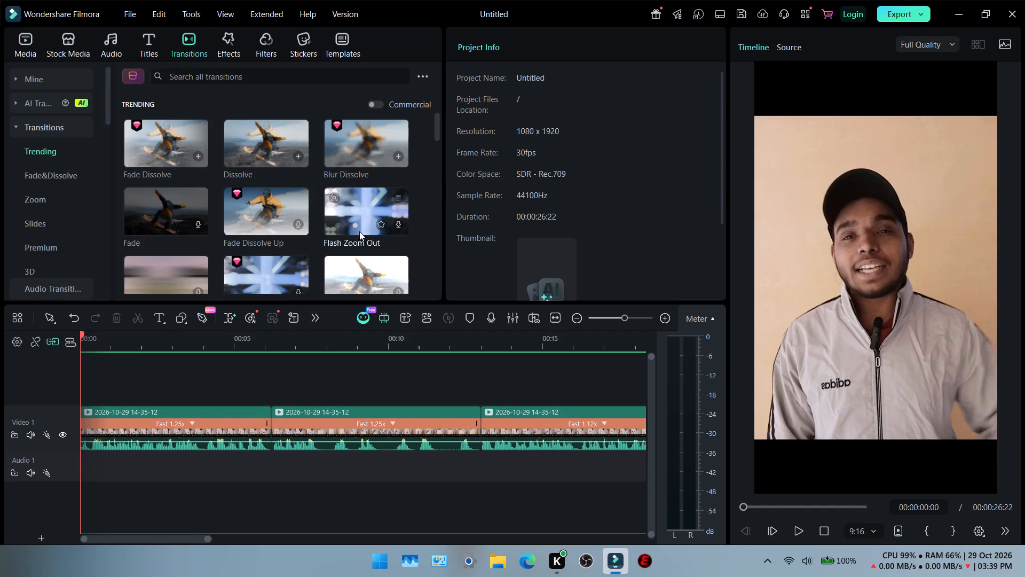
left_click(233, 41)
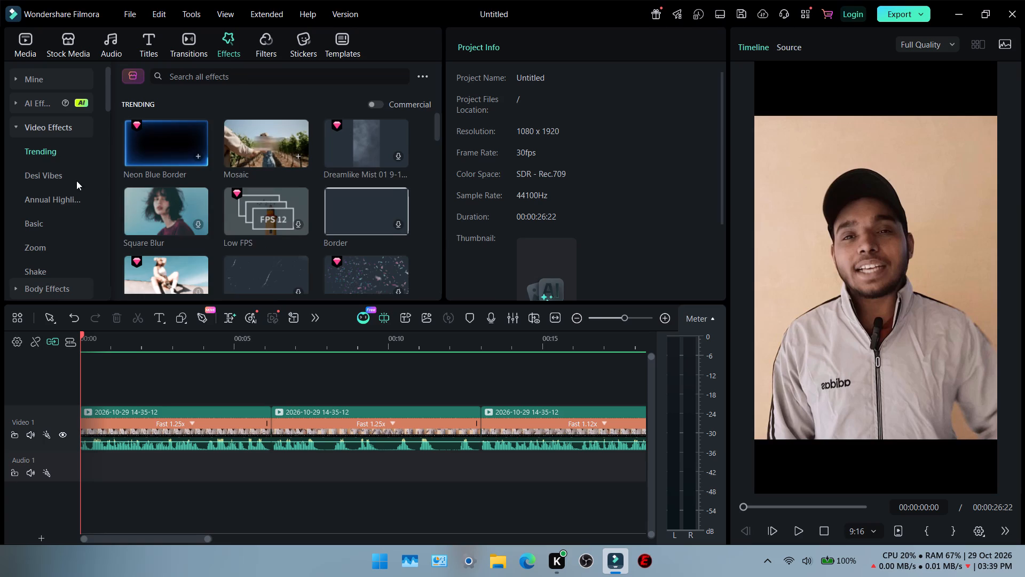
left_click(223, 76)
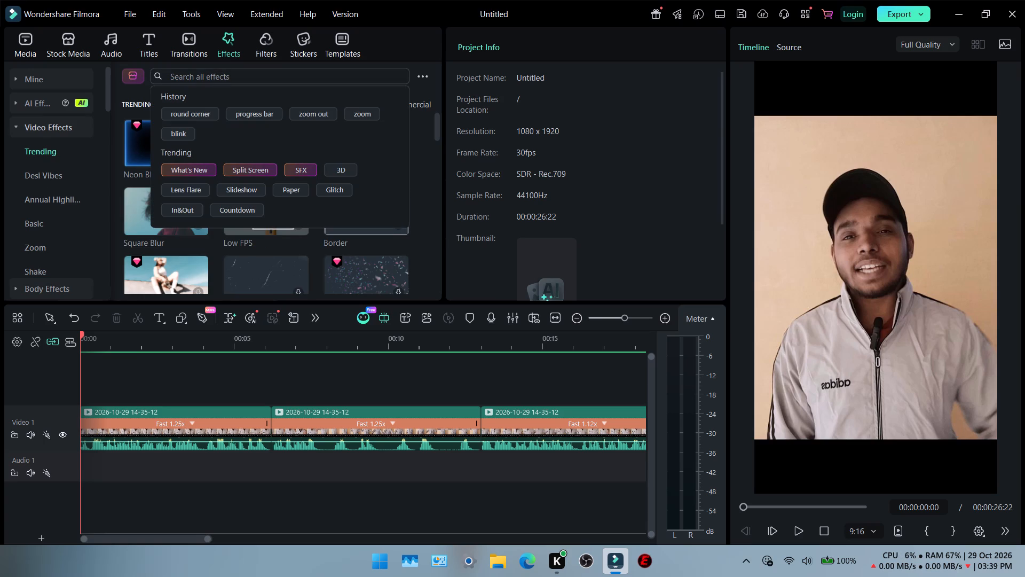
left_click(0, 206)
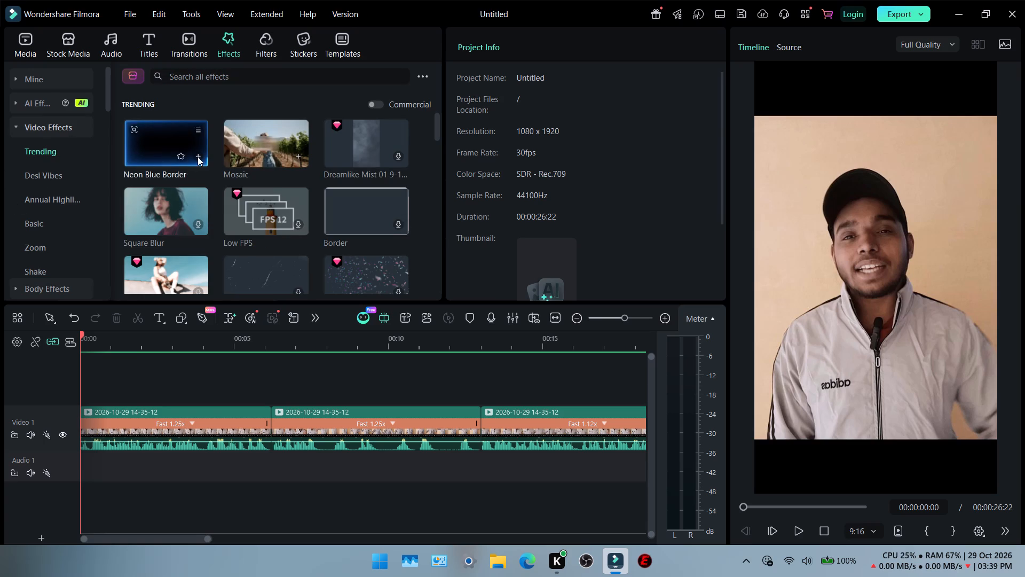
left_click(428, 75)
left_click(428, 75)
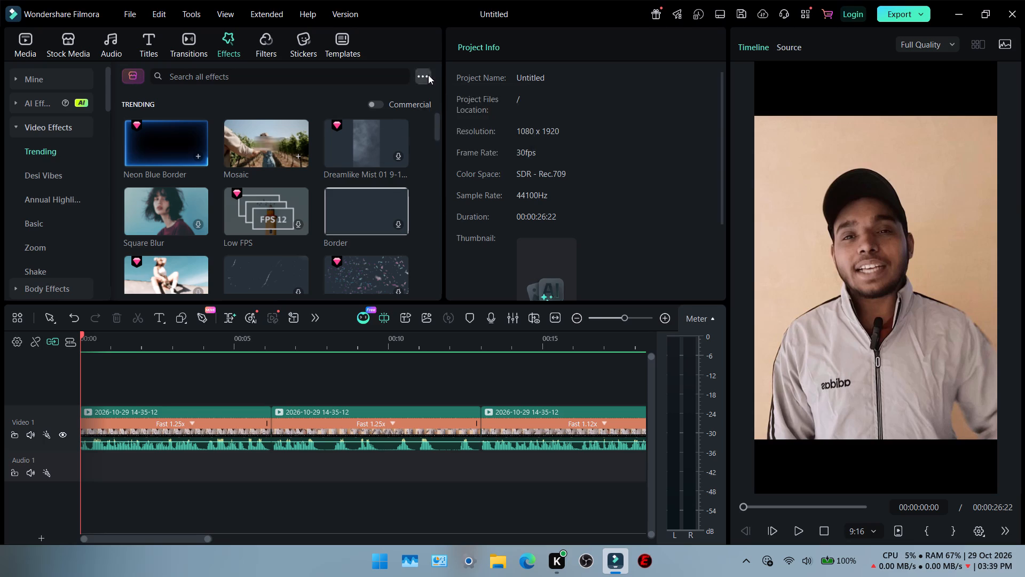
scroll(321, 151, "down", 2)
left_click(636, 197)
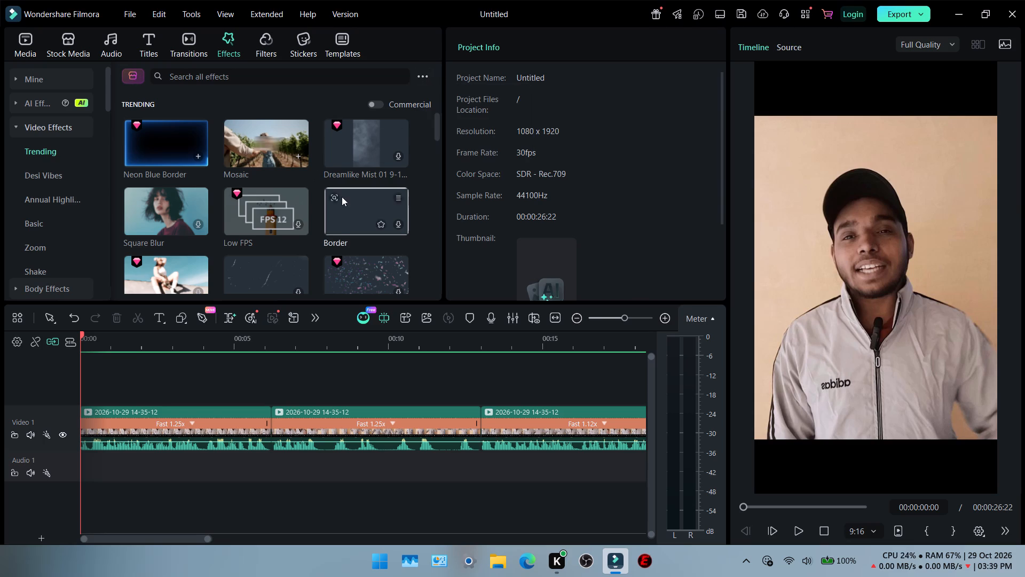
scroll(293, 197, "down", 2)
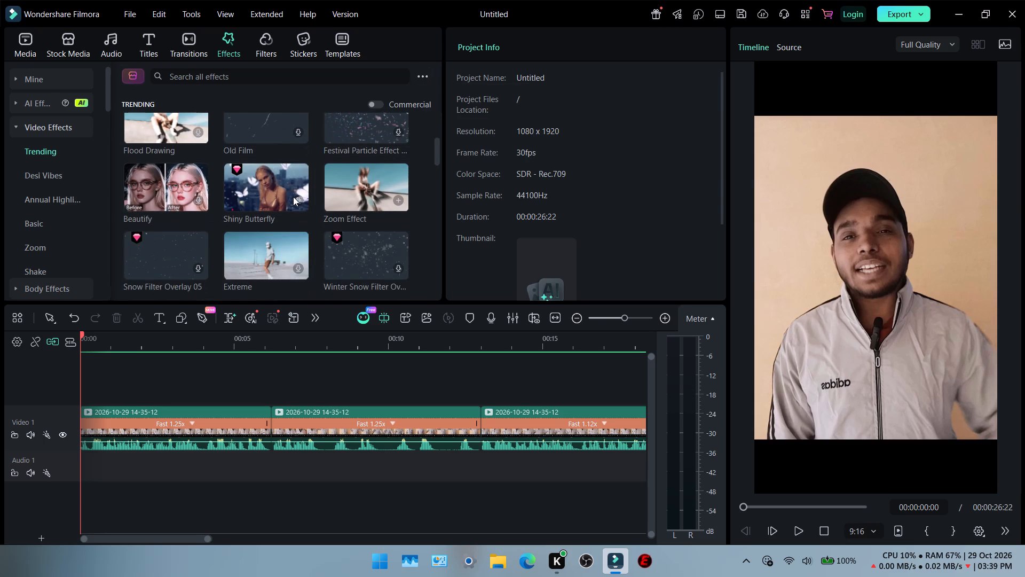
scroll(293, 197, "down", 4)
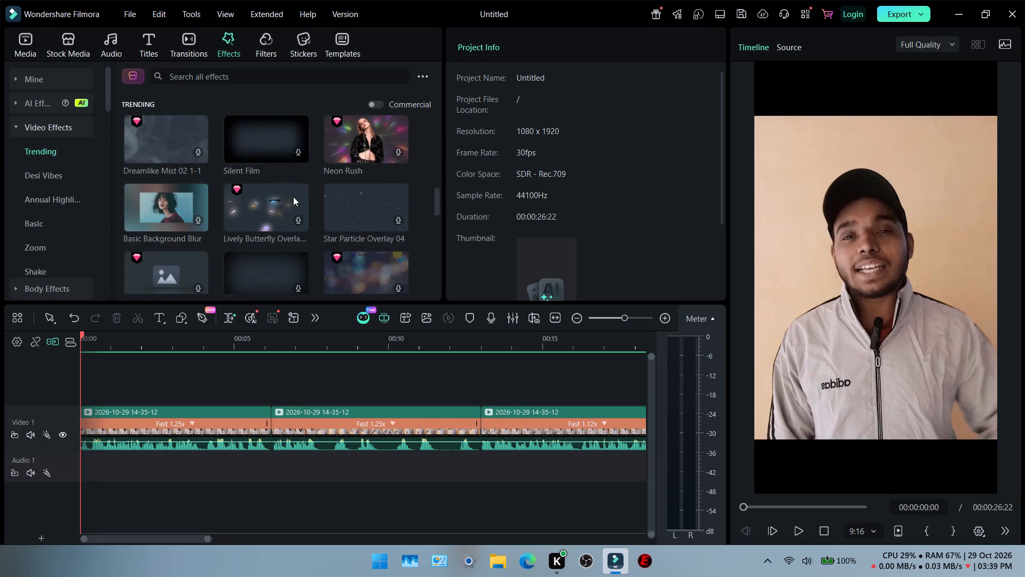
scroll(293, 197, "down", 9)
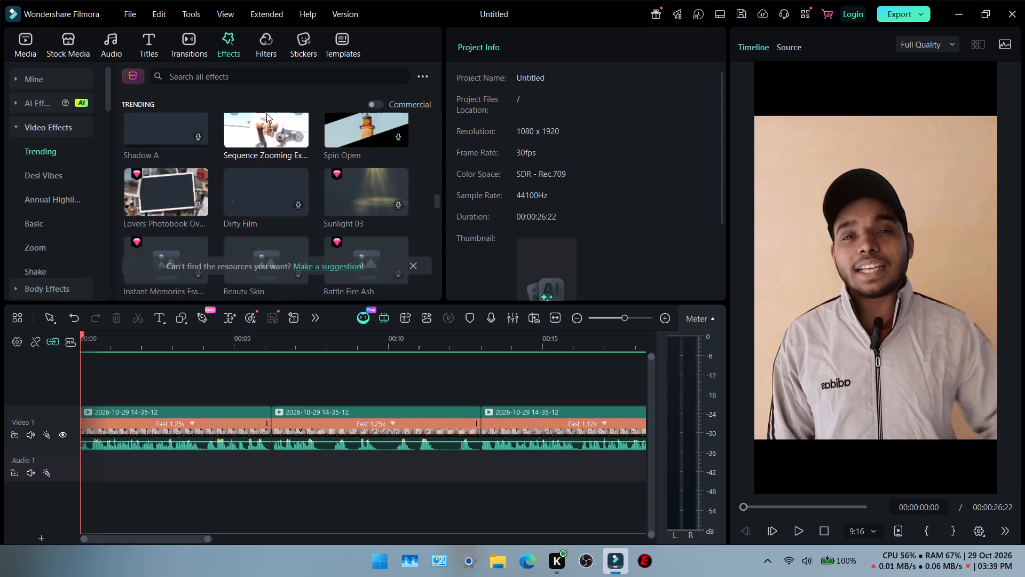
left_click(187, 77)
key("z")
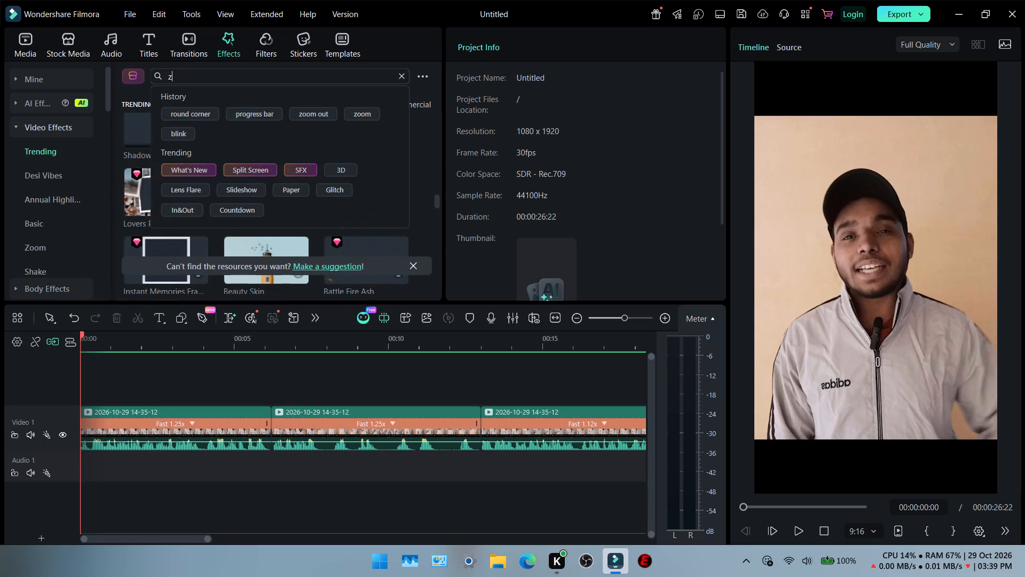
key("BackSpace")
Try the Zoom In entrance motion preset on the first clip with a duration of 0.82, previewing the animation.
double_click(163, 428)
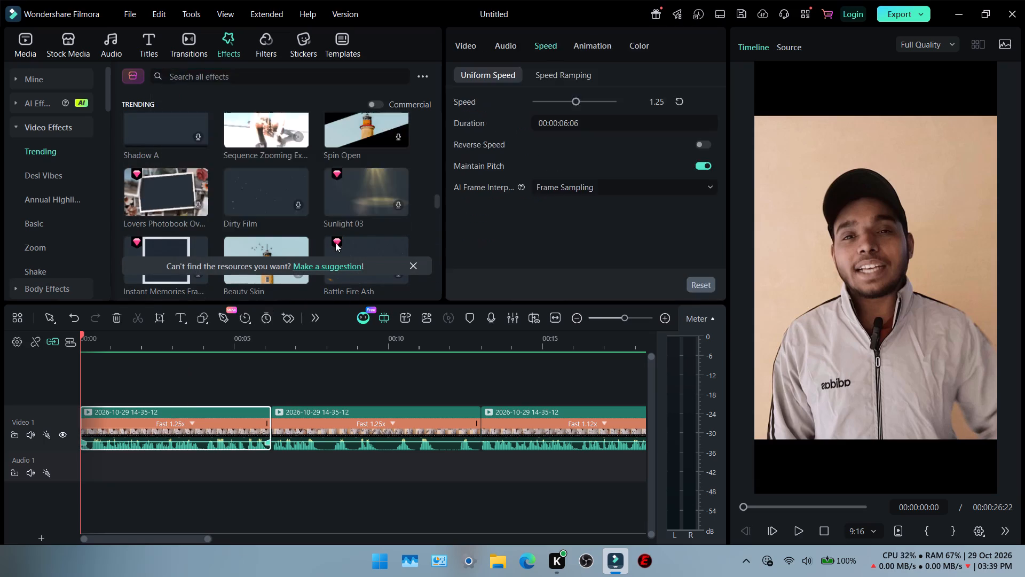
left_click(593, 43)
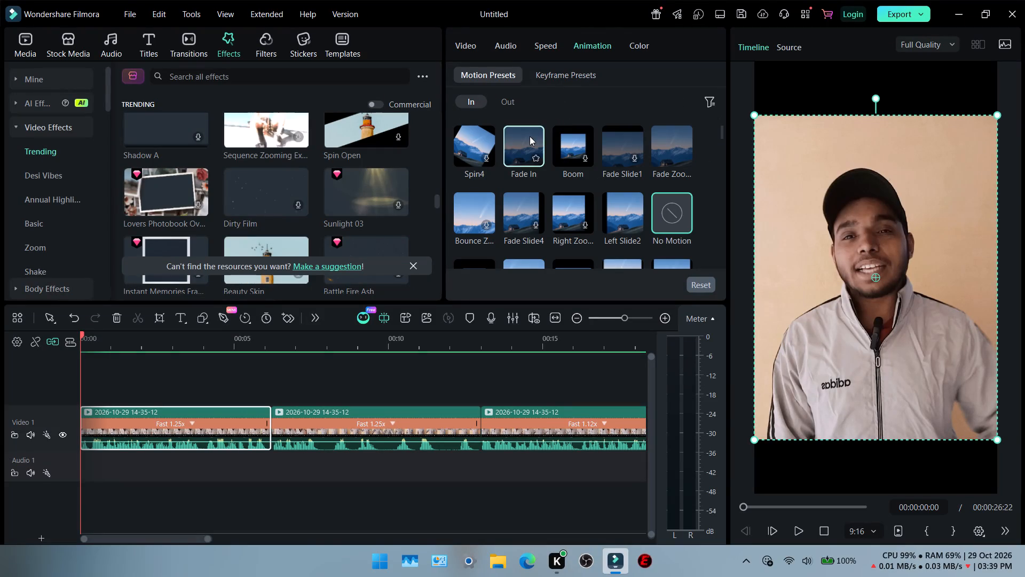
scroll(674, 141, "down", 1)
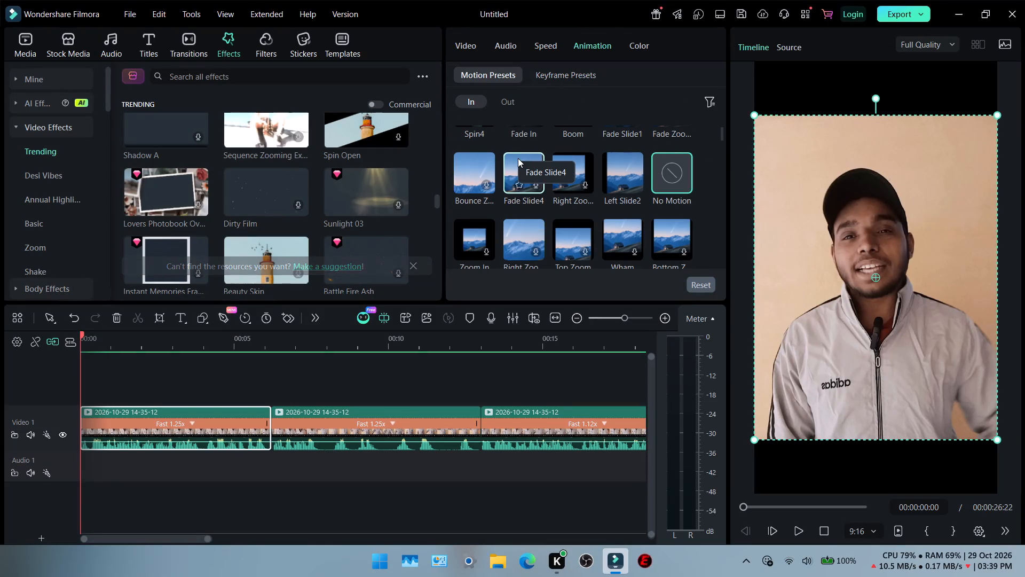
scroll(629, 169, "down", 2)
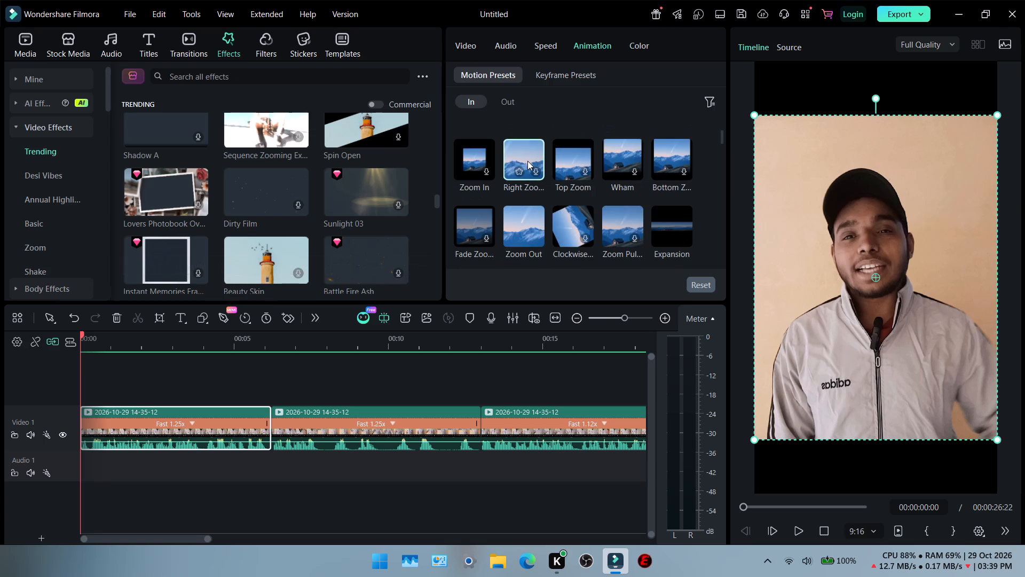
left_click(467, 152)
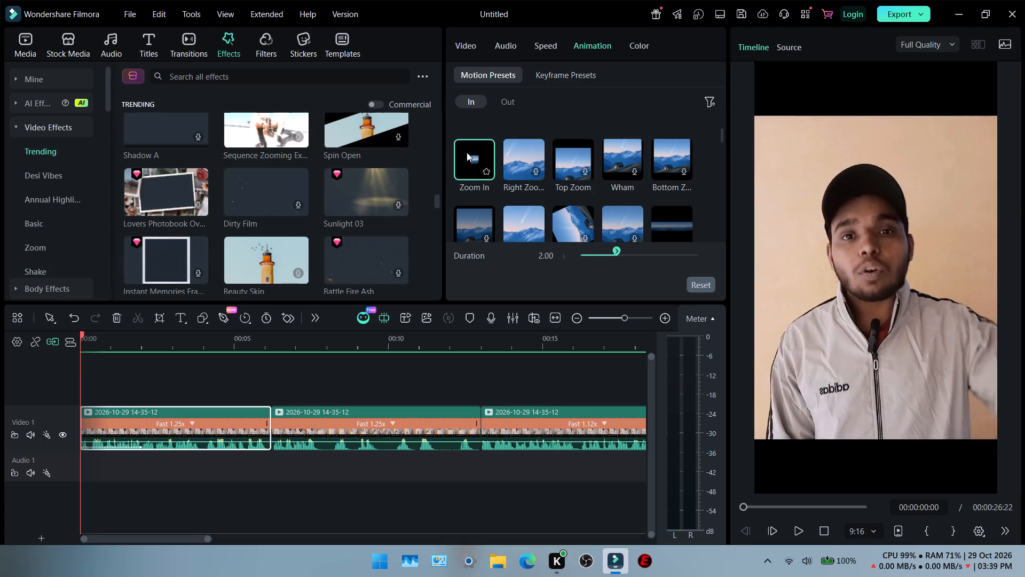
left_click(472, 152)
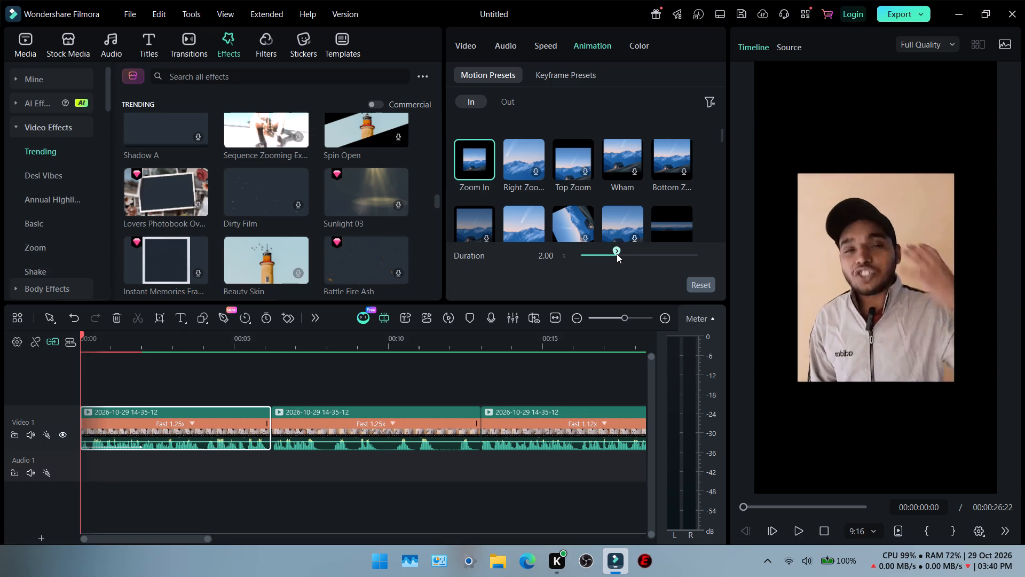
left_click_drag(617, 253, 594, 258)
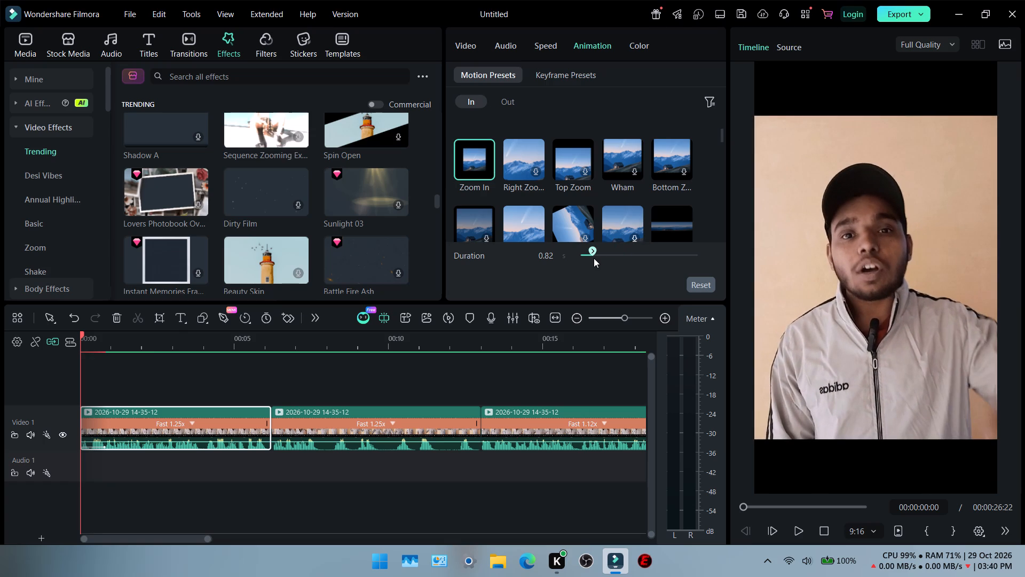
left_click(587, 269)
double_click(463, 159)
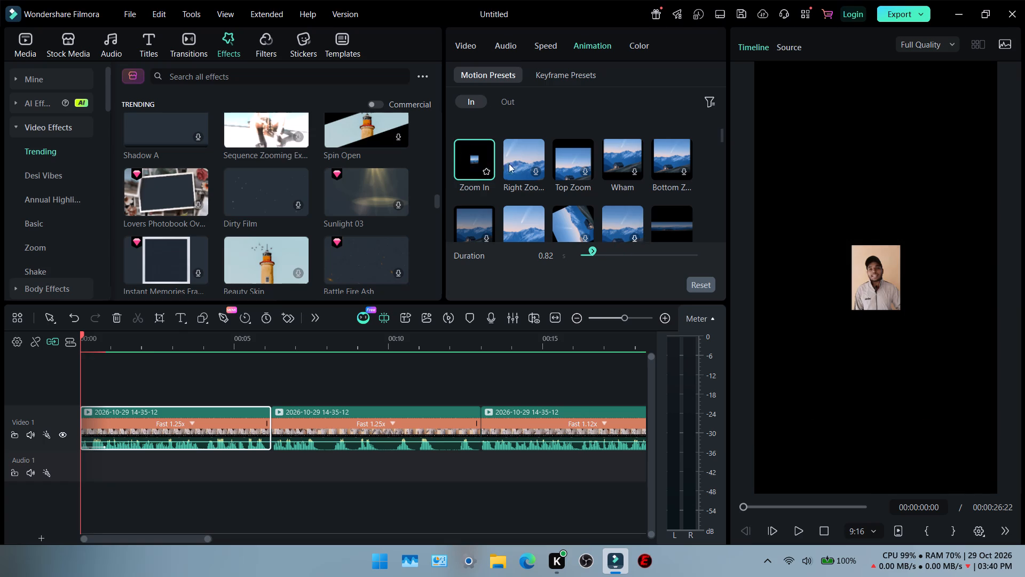
Apply the Grow Shrink entrance motion preset to the first clip and preview it.
scroll(609, 180, "down", 2)
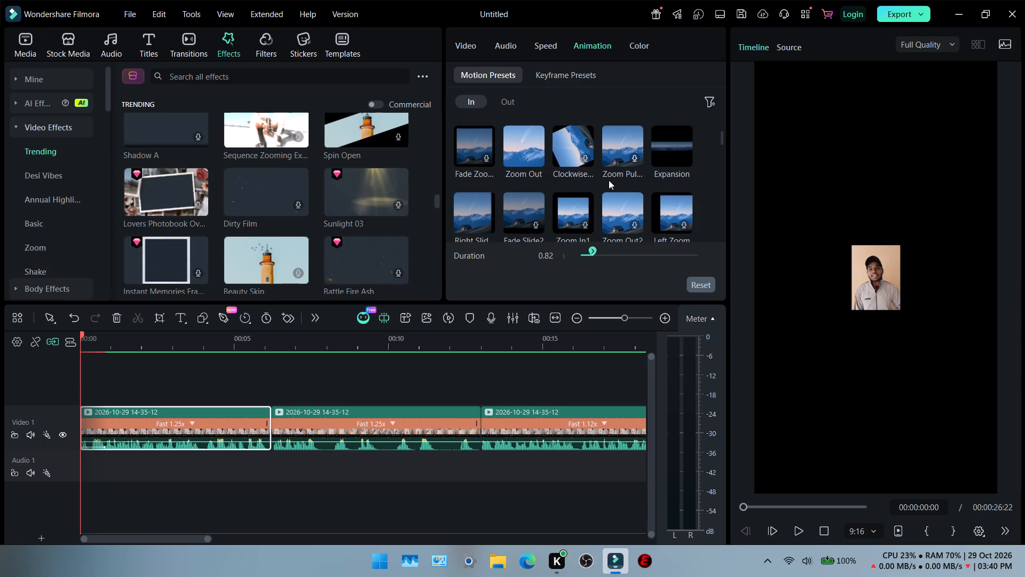
scroll(609, 180, "down", 1)
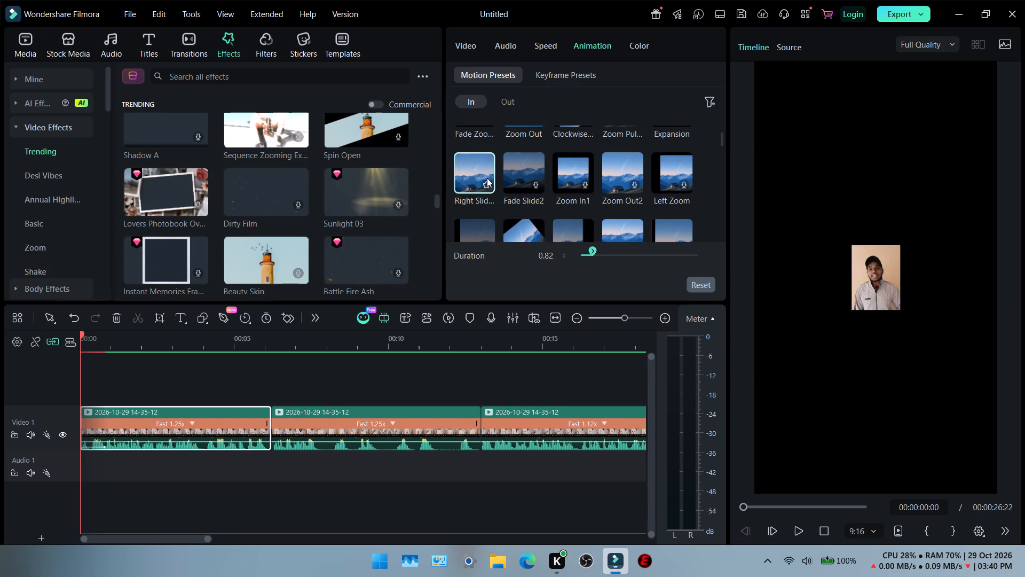
scroll(600, 175, "down", 1)
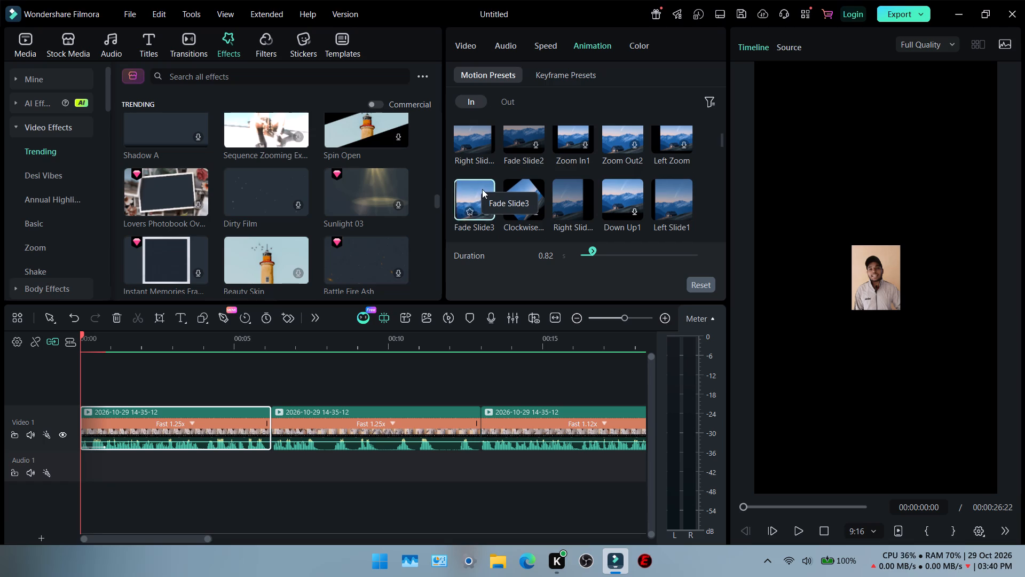
scroll(566, 189, "down", 2)
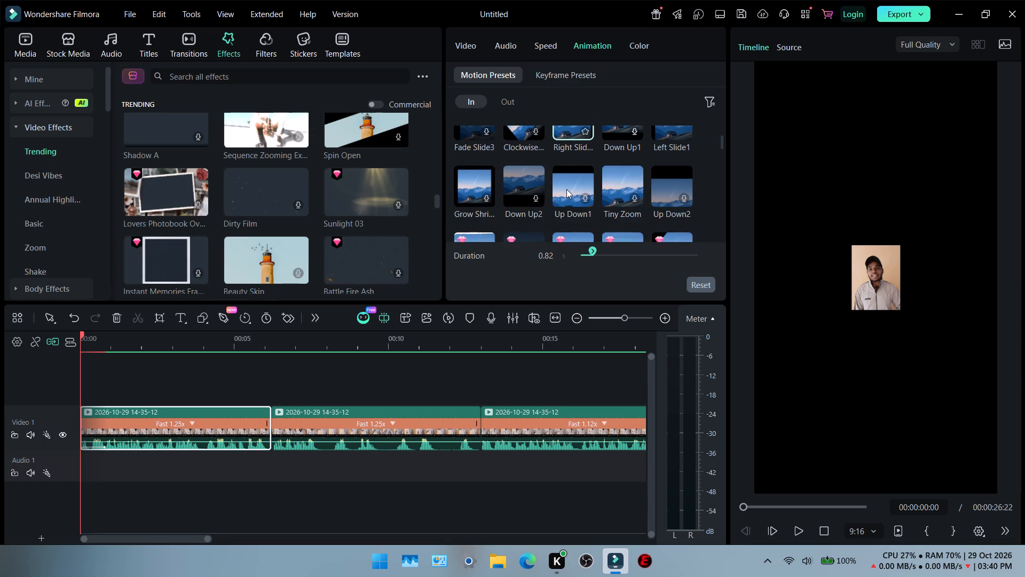
scroll(566, 189, "down", 1)
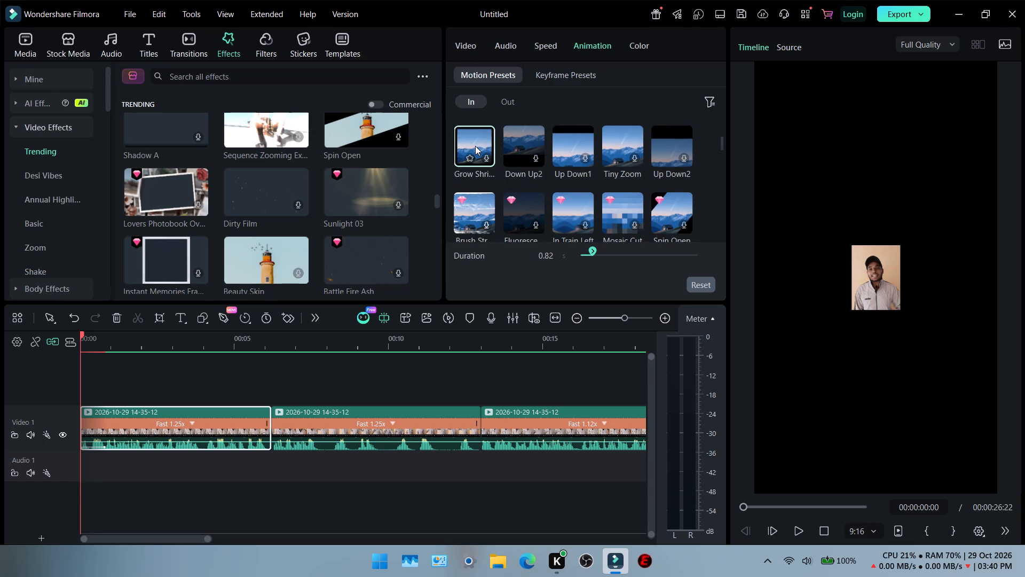
left_click(473, 145)
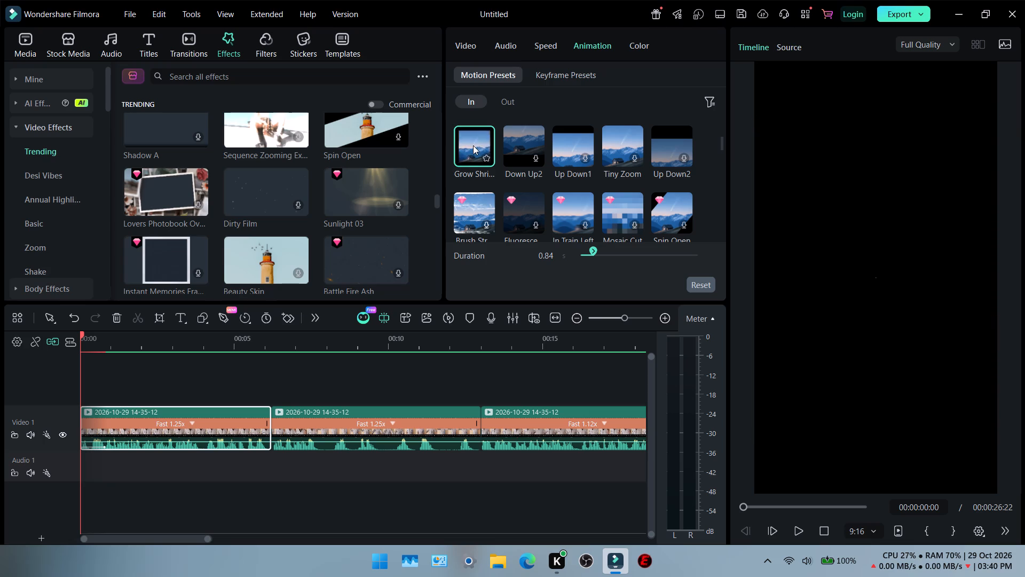
left_click(473, 145)
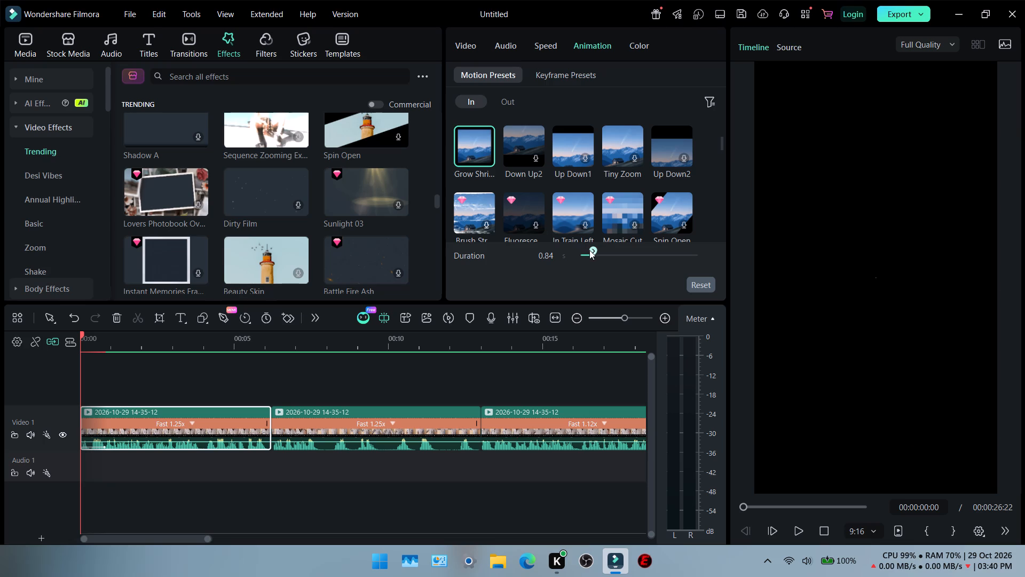
Set the first clip's entrance animation duration to 0.30.
left_click(593, 251)
left_click(548, 253)
type("0.30")
left_click(483, 278)
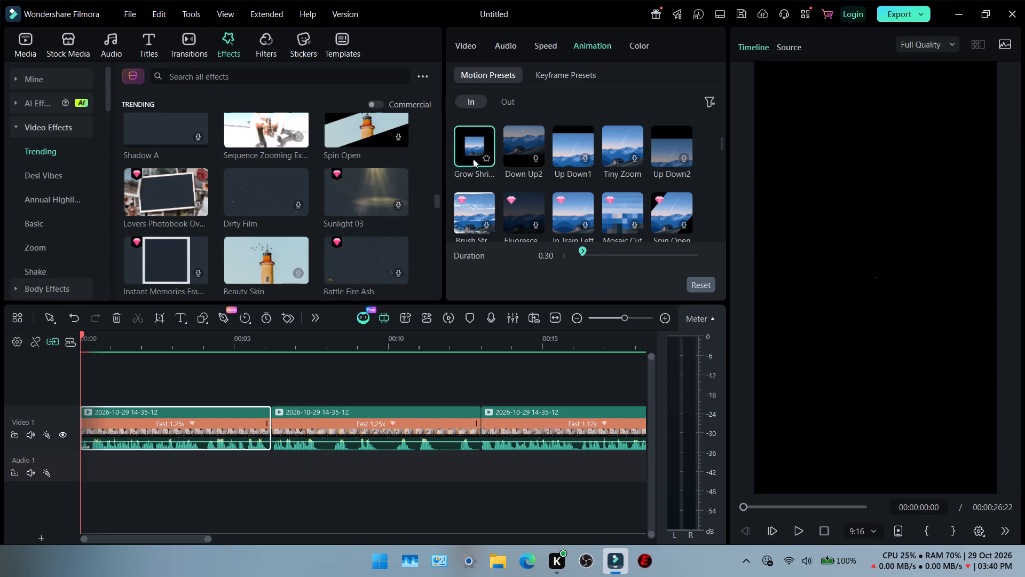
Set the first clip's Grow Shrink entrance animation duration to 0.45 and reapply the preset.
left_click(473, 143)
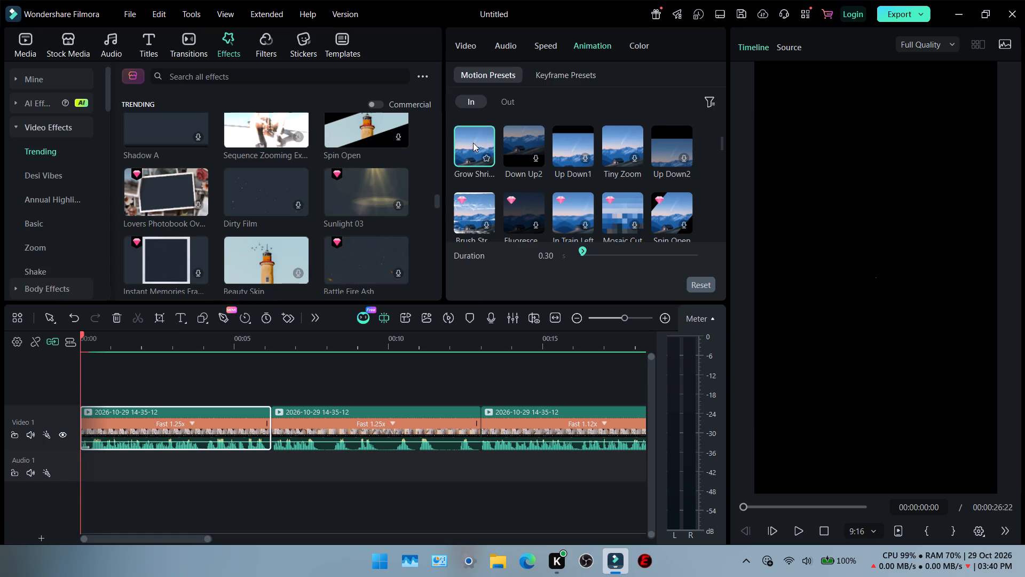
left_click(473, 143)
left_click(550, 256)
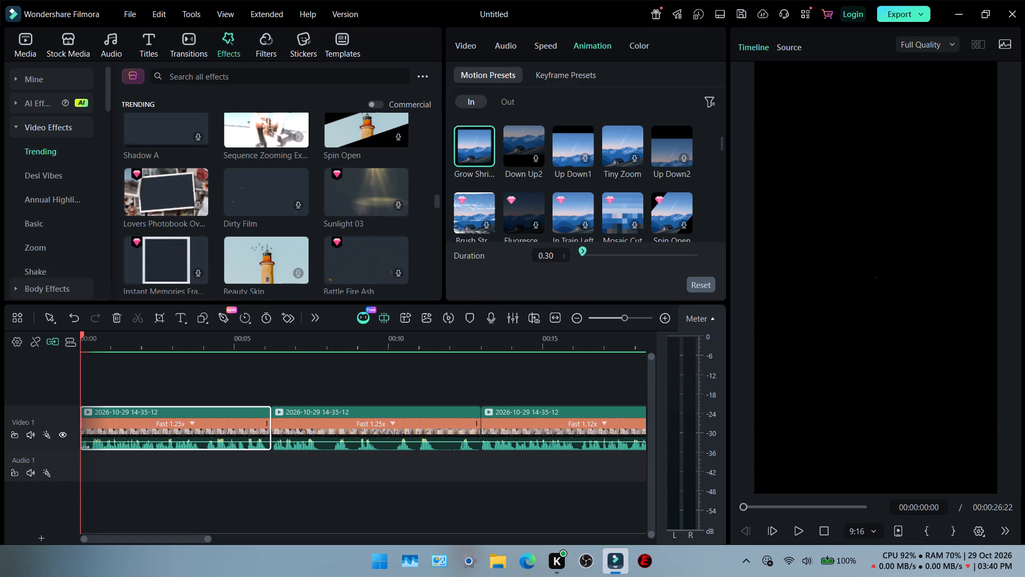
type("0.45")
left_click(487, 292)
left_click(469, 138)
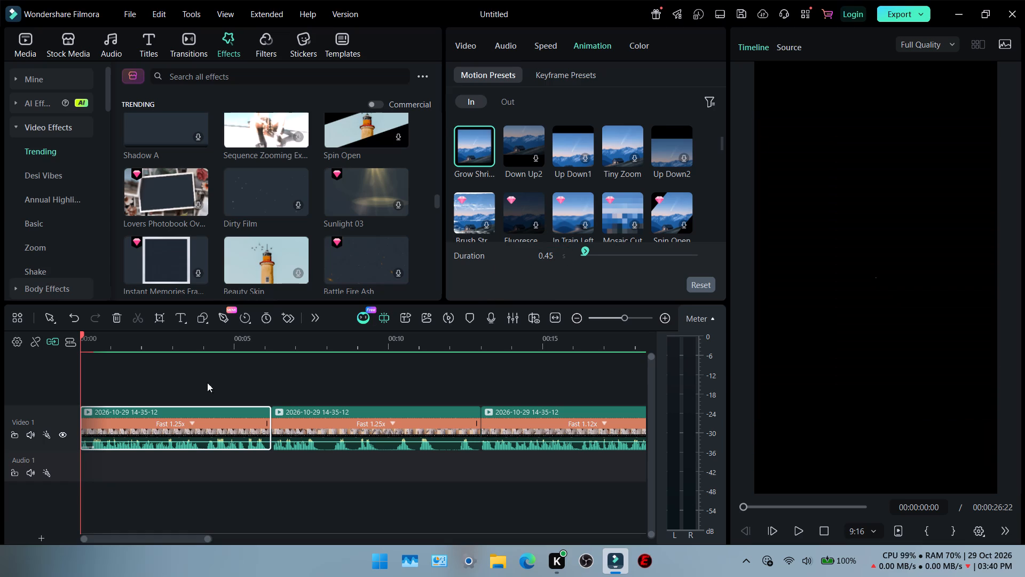
Set the first clip's entrance animation duration to 1.00 and reapply the Grow Shrink preset.
left_click(547, 254)
type("0.1")
key("1")
key("BackSpace")
key("BackSpace")
key("BackSpace")
key("BackSpace")
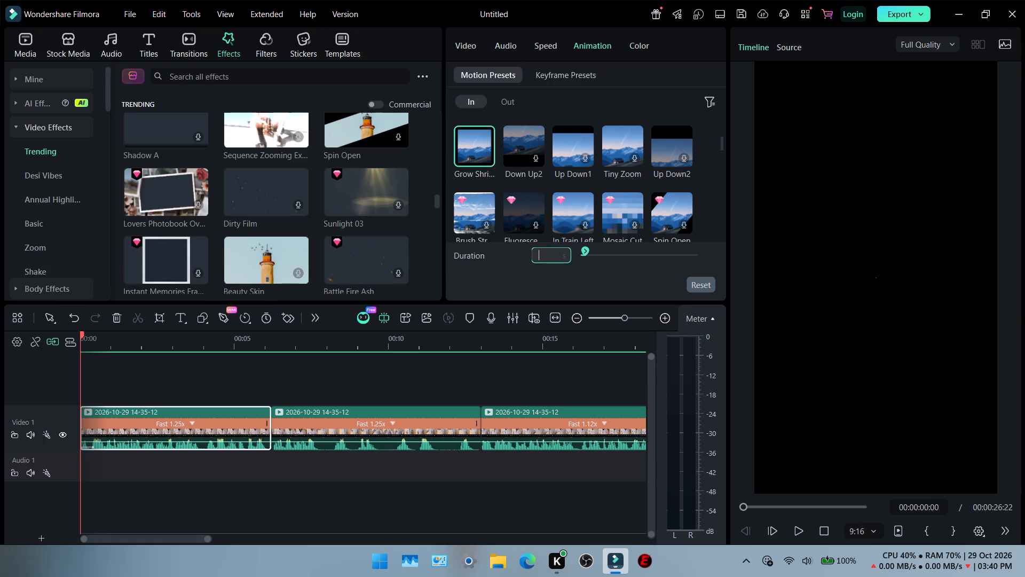
key("1")
left_click(508, 283)
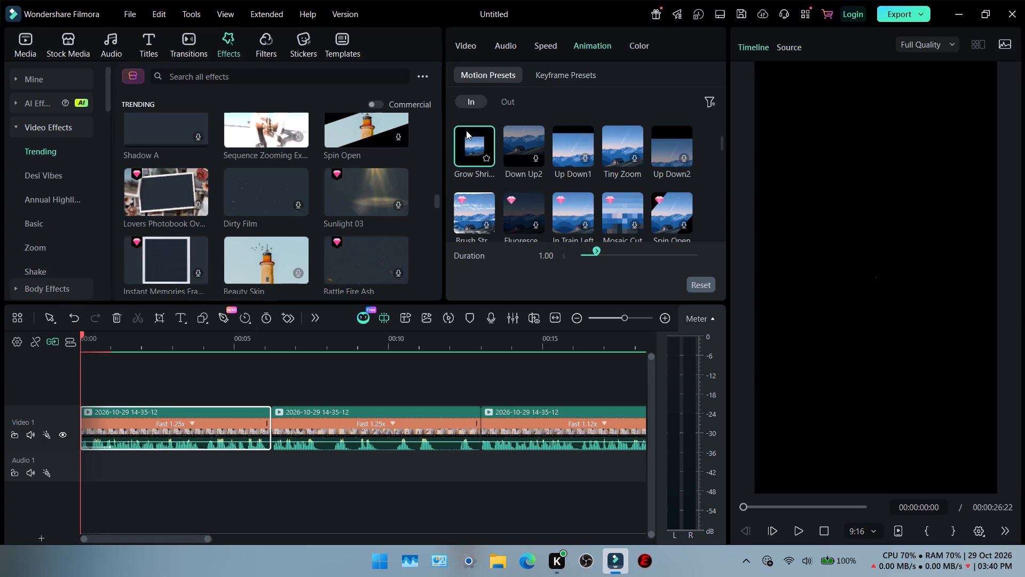
left_click(466, 130)
Browse the entrance motion presets for alternatives to the first clip's animation.
scroll(605, 158, "down", 1)
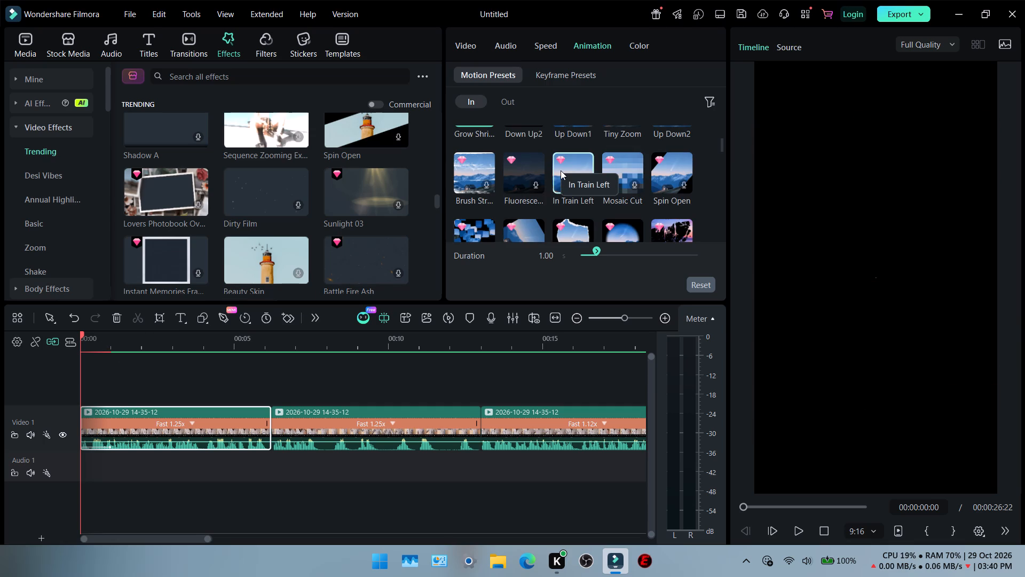
scroll(561, 170, "down", 1)
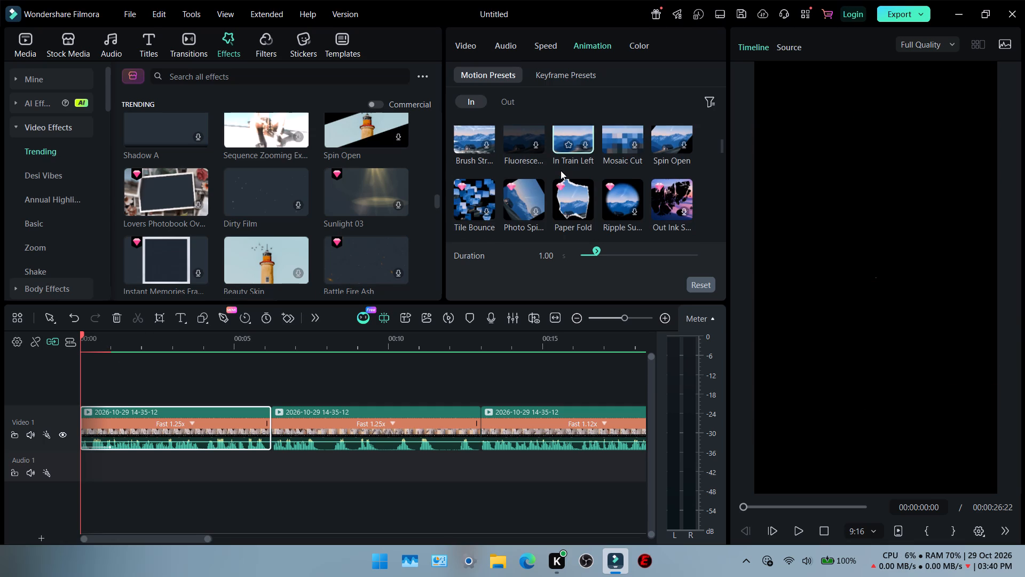
scroll(561, 170, "down", 3)
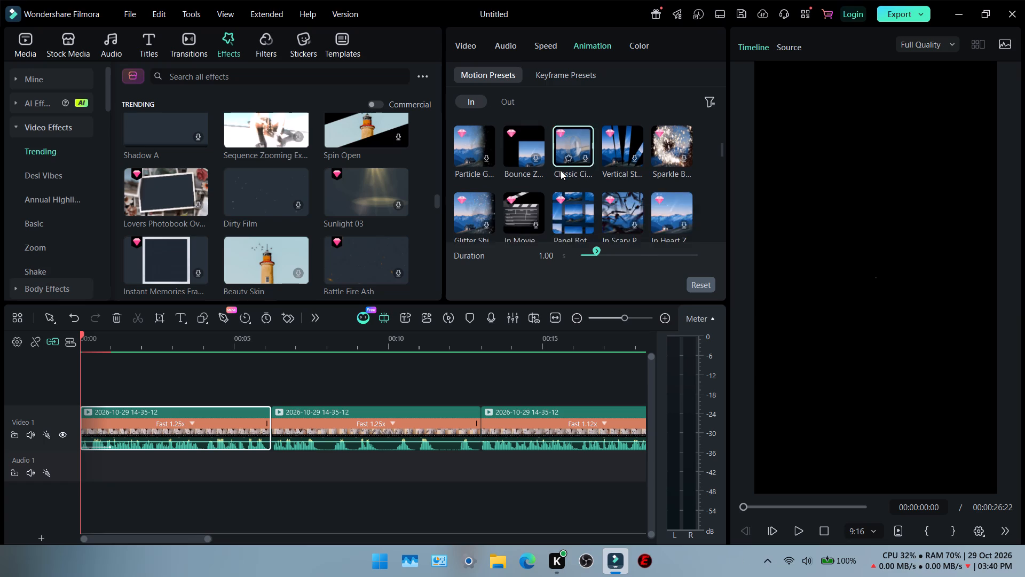
scroll(561, 170, "down", 3)
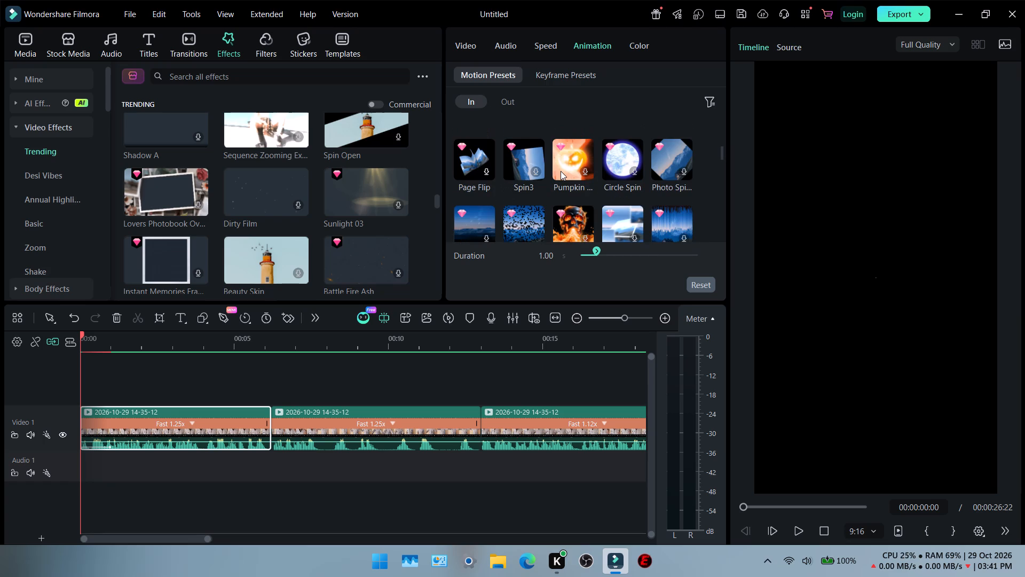
scroll(561, 171, "down", 4)
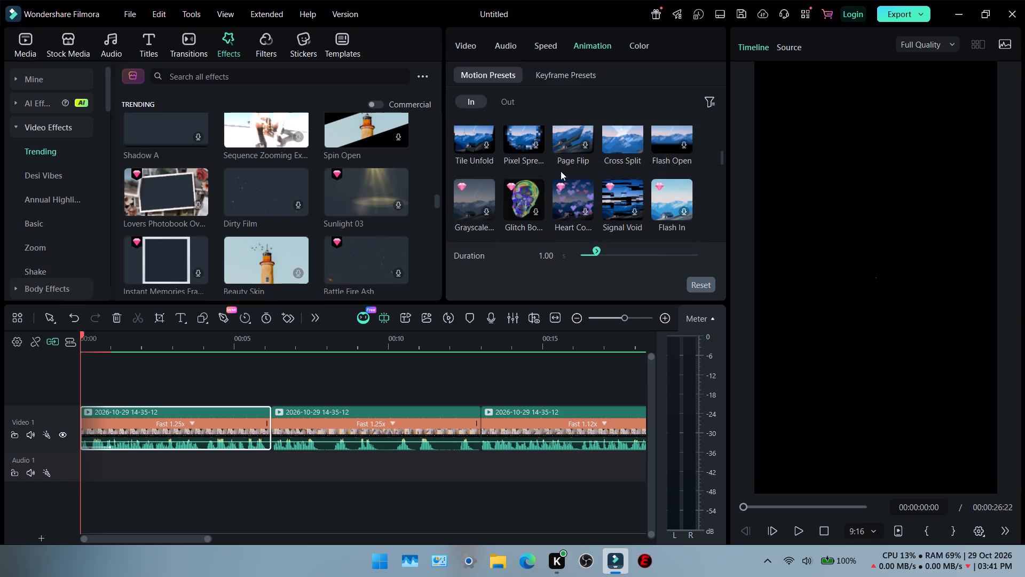
scroll(561, 171, "down", 4)
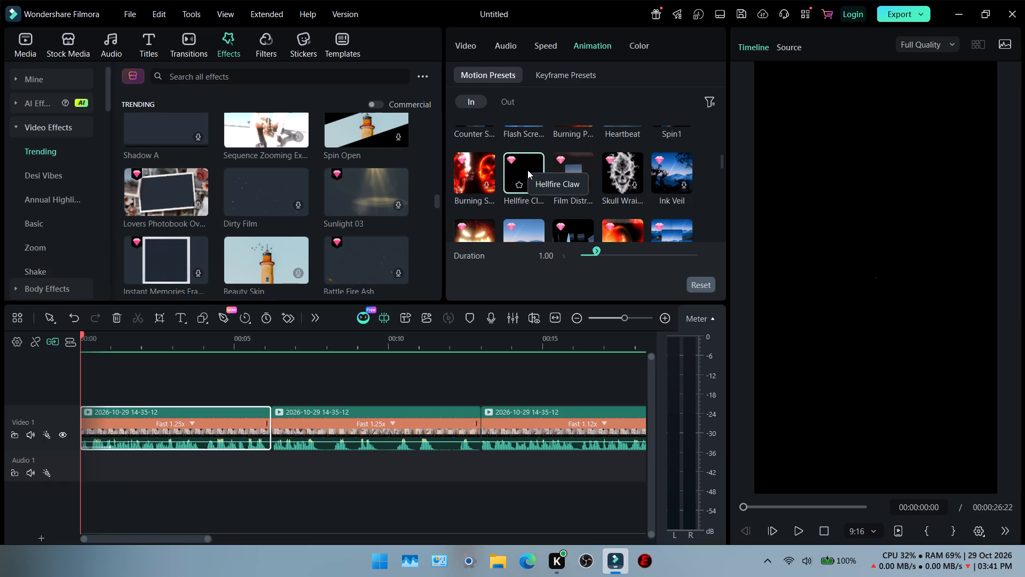
scroll(573, 200, "down", 2)
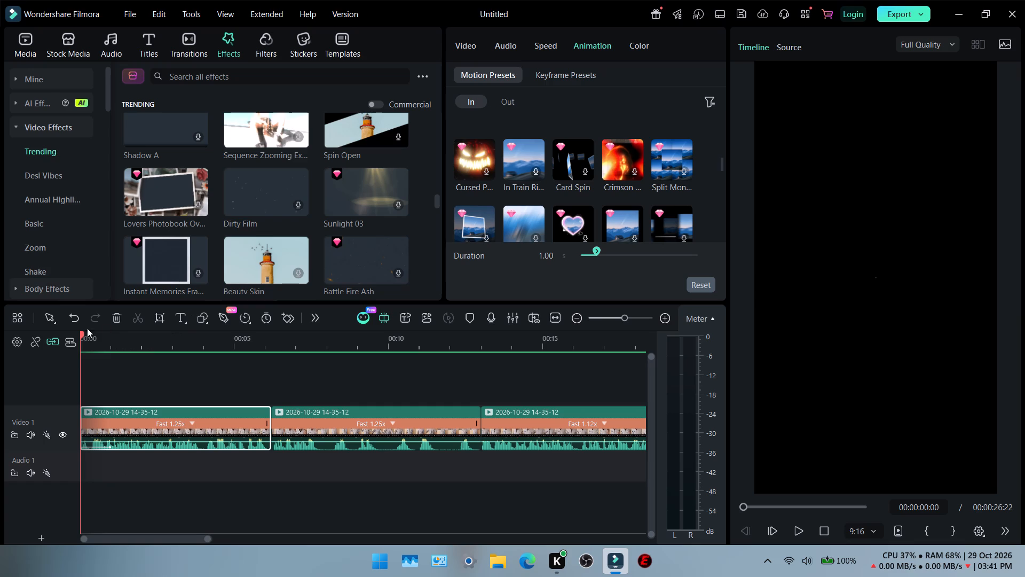
Play the opening of the first clip to check its entrance animation, and return the playhead to the start.
left_click(111, 379)
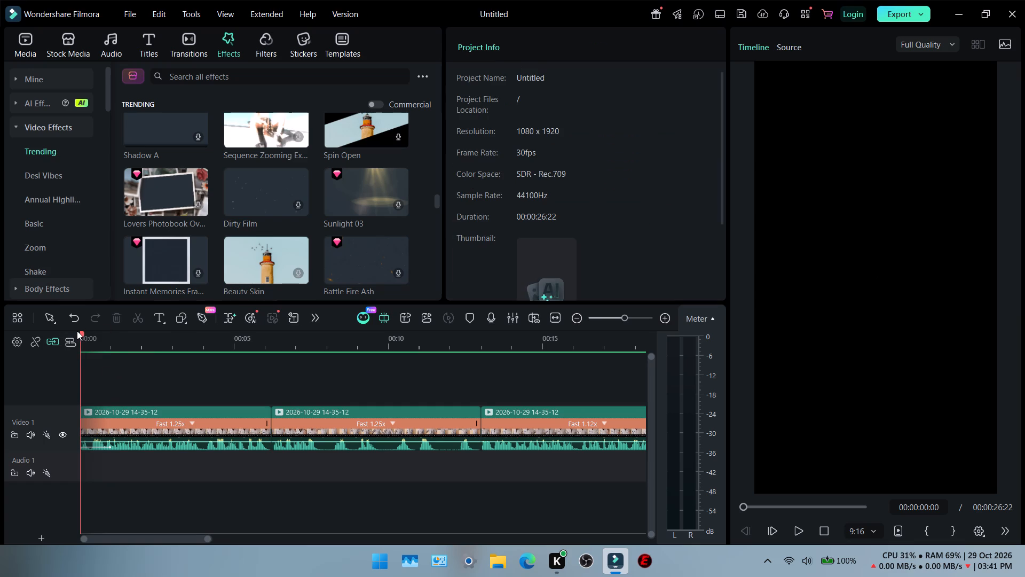
key("space")
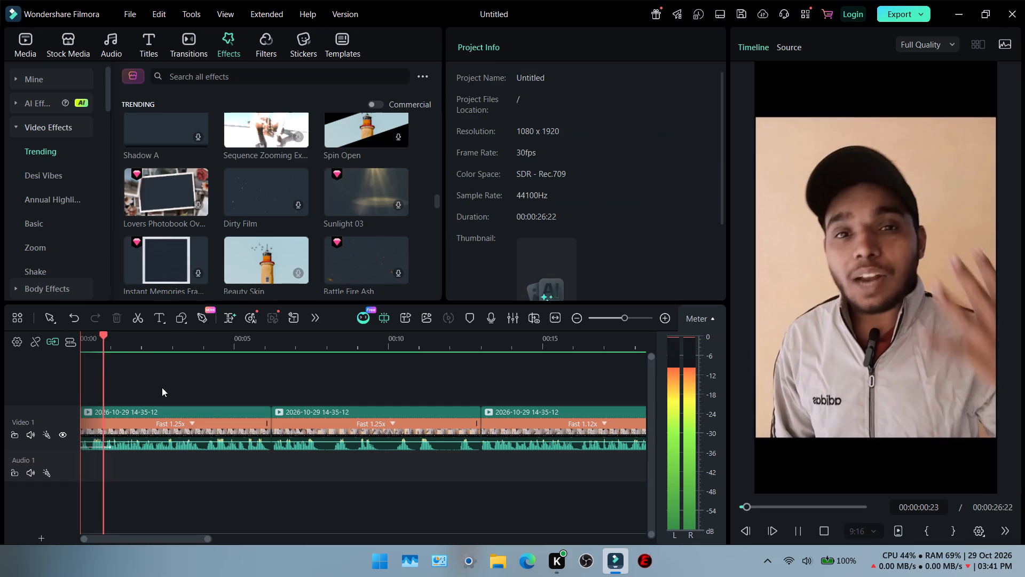
key("space")
left_click_drag(108, 336, 13, 350)
Search the effects for round corner and place Cinematic Border 05 above the first clip at the start of the timeline.
left_click(135, 426)
left_click(235, 31)
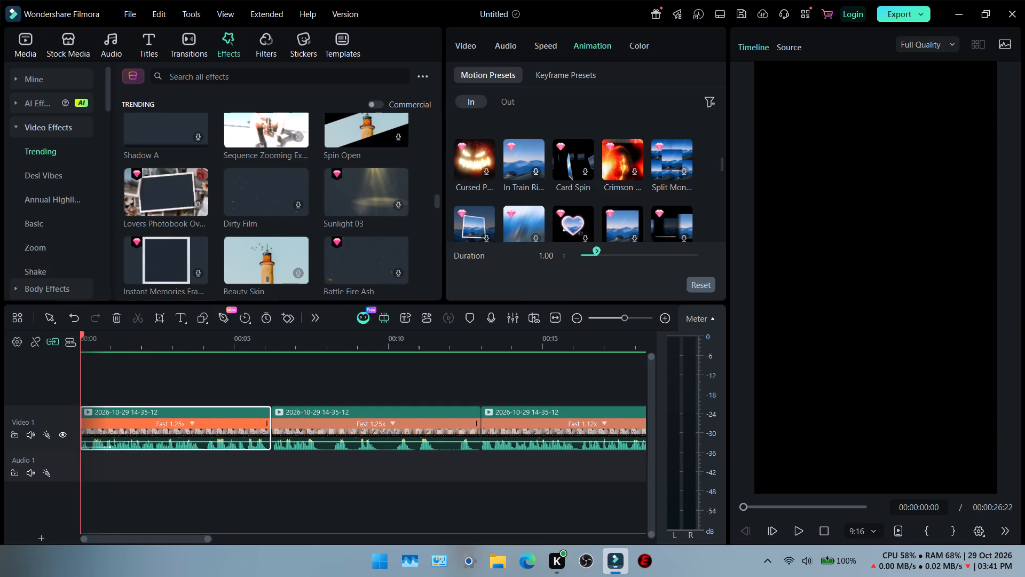
left_click(202, 77)
left_click(190, 112)
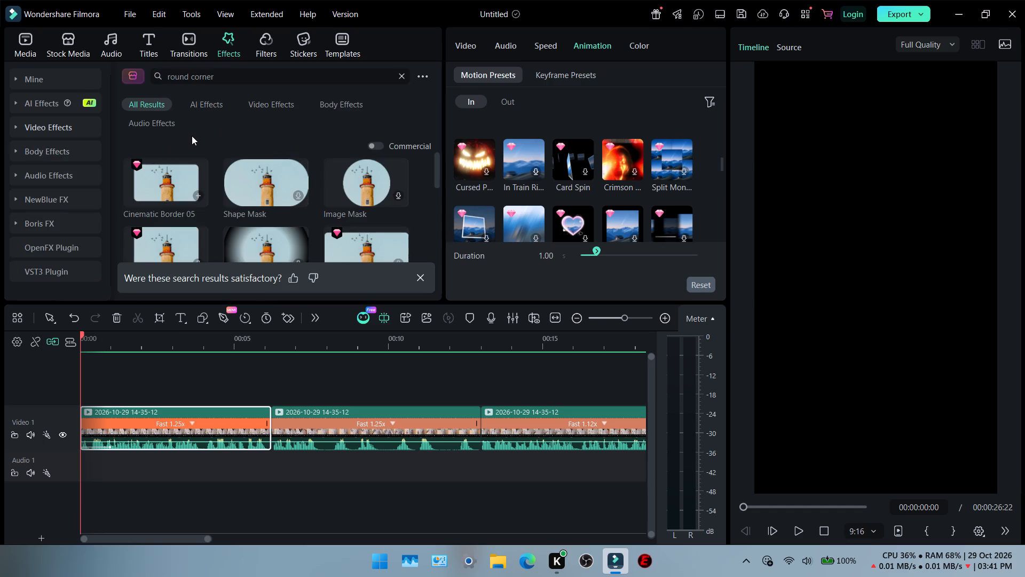
left_click_drag(151, 197, 136, 359)
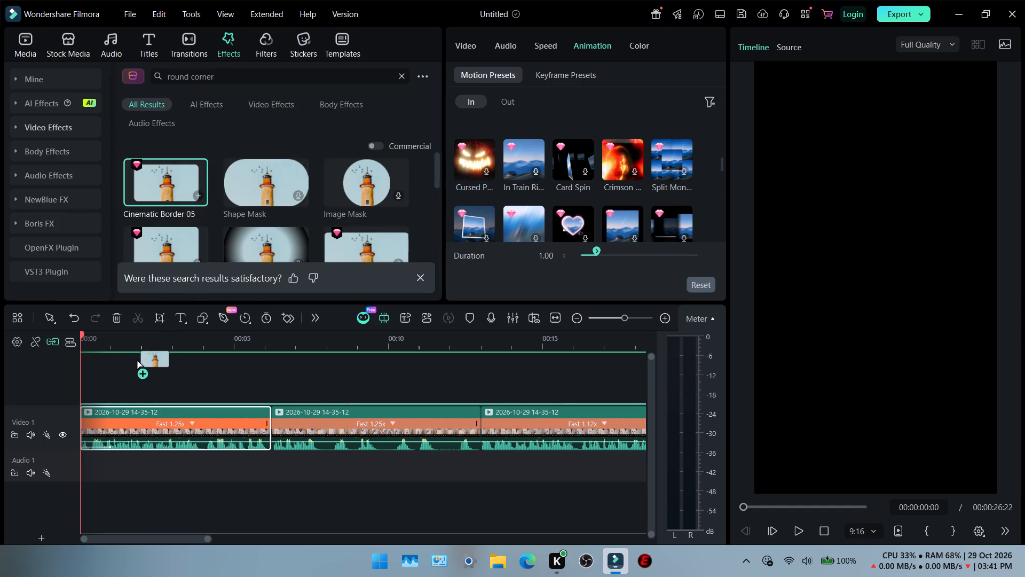
left_click_drag(136, 359, 88, 371)
left_click(88, 371)
left_click(138, 404)
left_click_drag(121, 403, 96, 402)
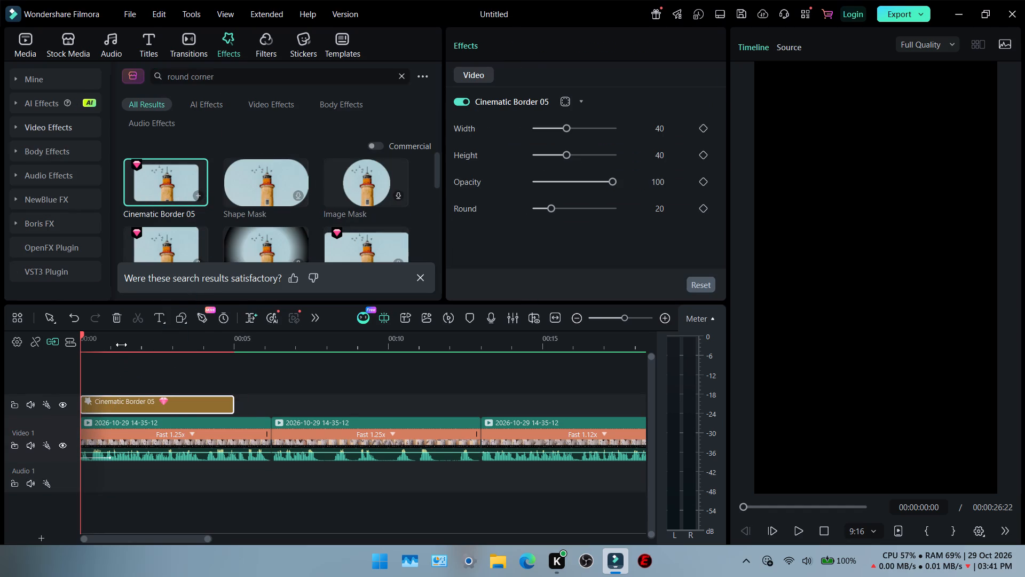
Set the Cinematic Border 05 width to 10, with a frame of the first clip in view.
left_click(121, 342)
left_click(136, 407)
left_click(657, 130)
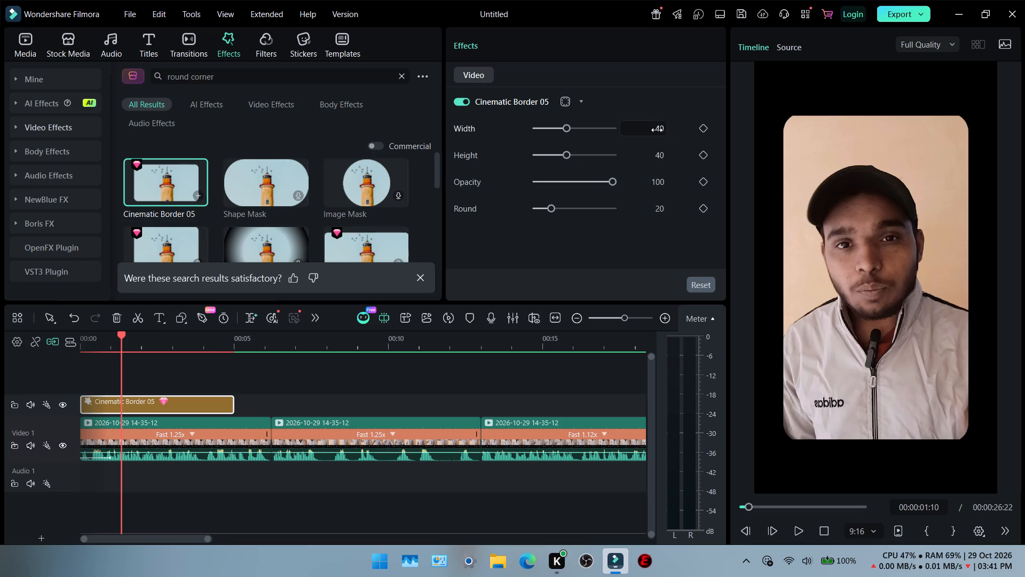
type("10")
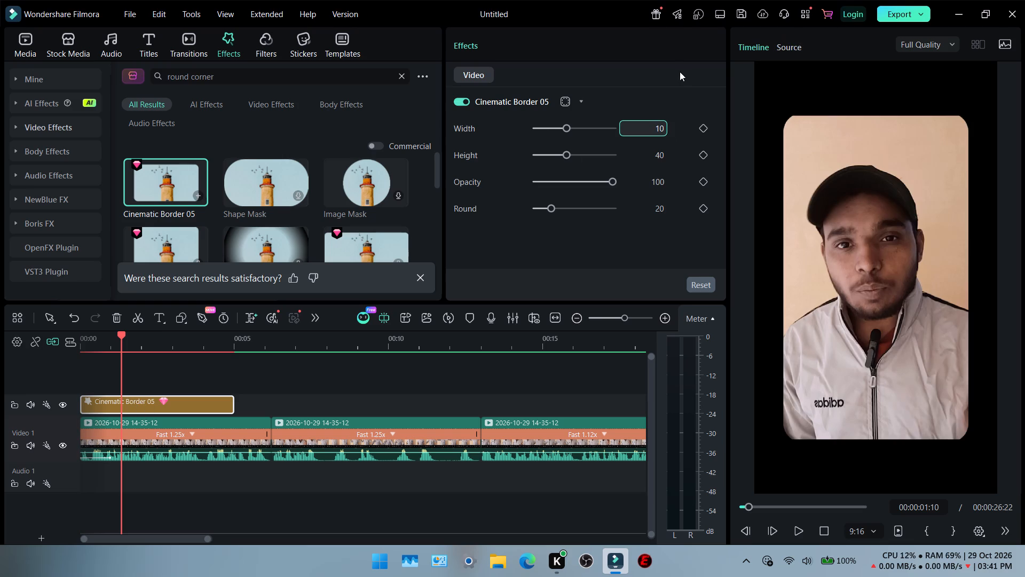
left_click(680, 72)
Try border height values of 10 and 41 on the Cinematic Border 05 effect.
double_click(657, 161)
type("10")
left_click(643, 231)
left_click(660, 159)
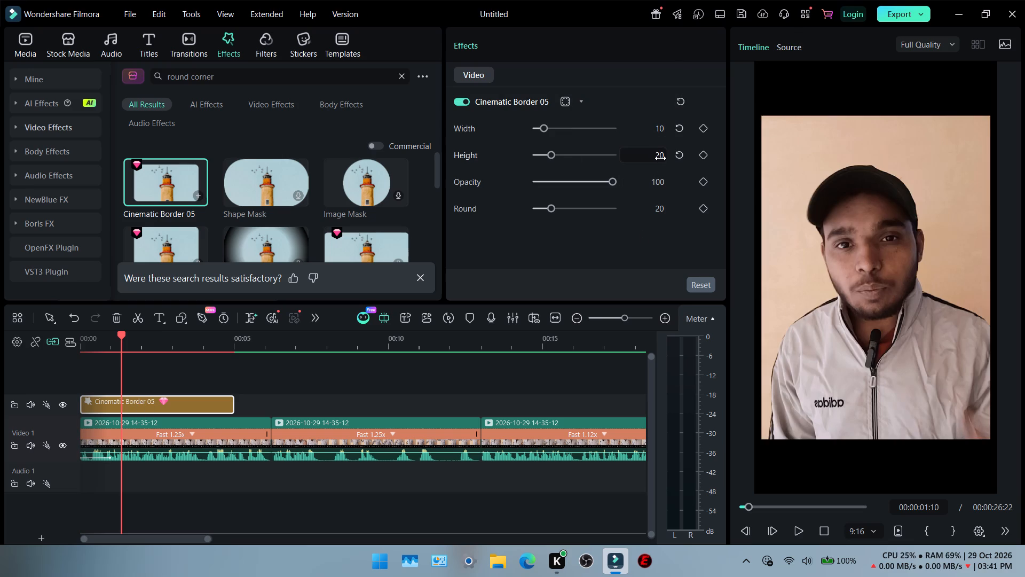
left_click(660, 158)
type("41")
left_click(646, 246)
Set the Cinematic Border 05 roundness to 10 and its height to 44.
left_click(661, 216)
double_click(660, 209)
type("10")
double_click(653, 260)
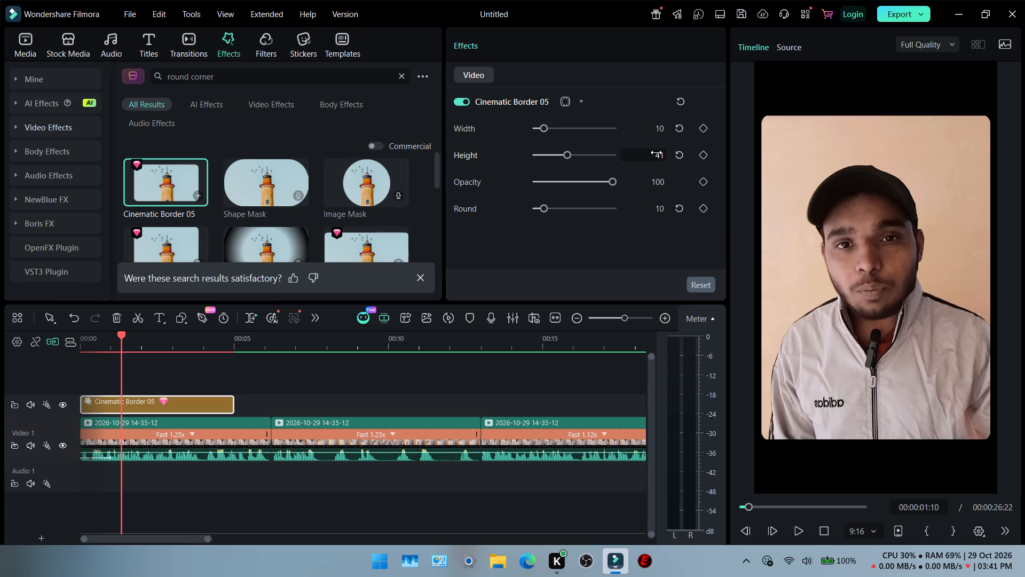
left_click(656, 152)
type("44")
double_click(648, 238)
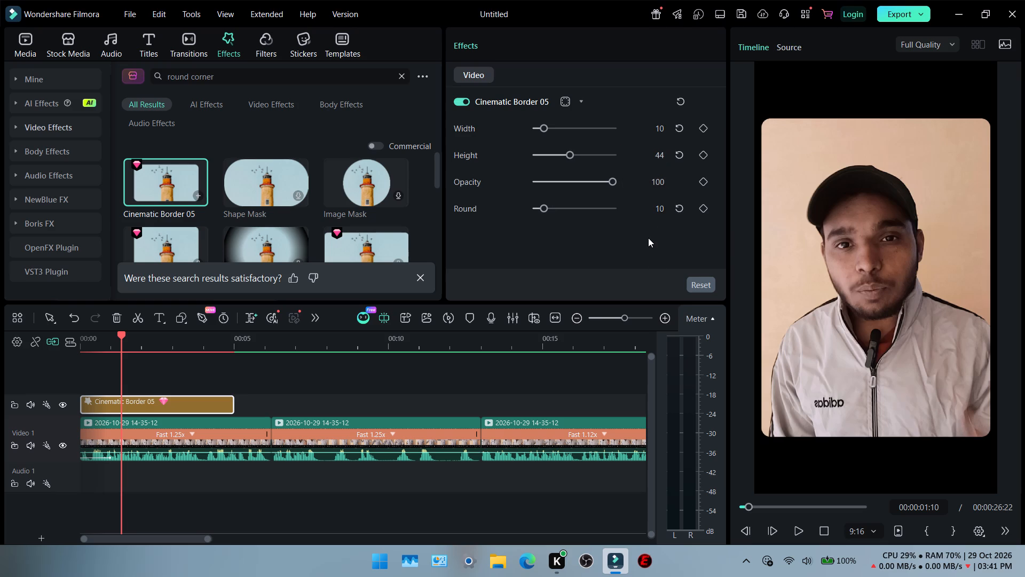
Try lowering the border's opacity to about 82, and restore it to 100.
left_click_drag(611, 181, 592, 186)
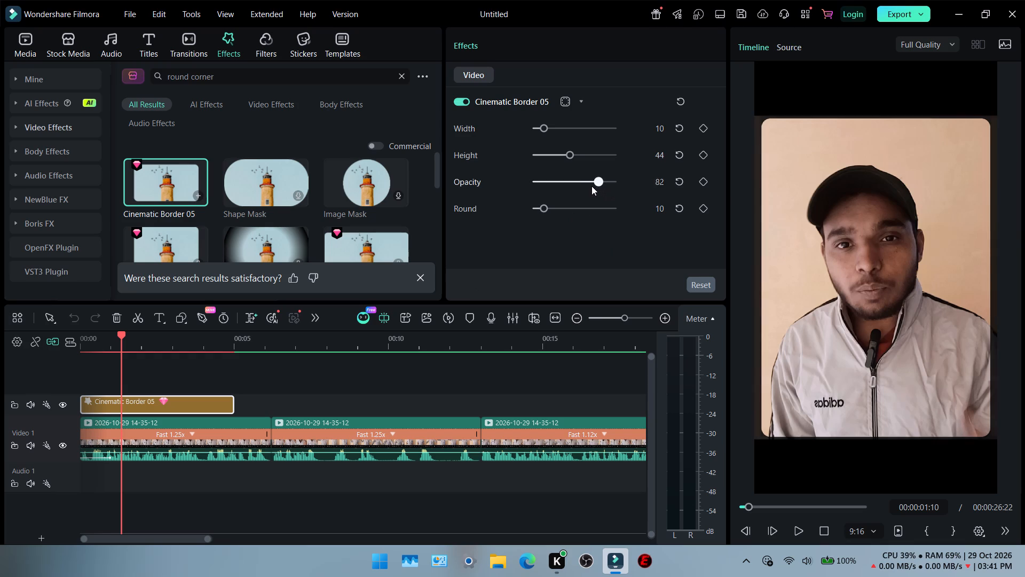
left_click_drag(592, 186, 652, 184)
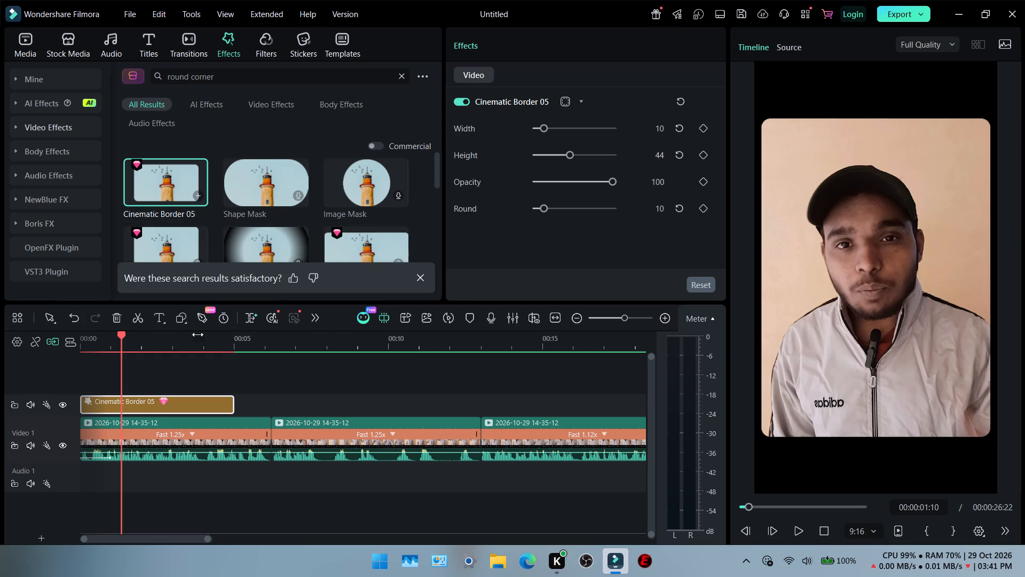
Play the video from the start to check the rounded border together with the entrance animation.
left_click(122, 334)
left_click_drag(122, 334, 36, 336)
left_click_drag(36, 336, 23, 336)
left_click_drag(122, 333, 90, 336)
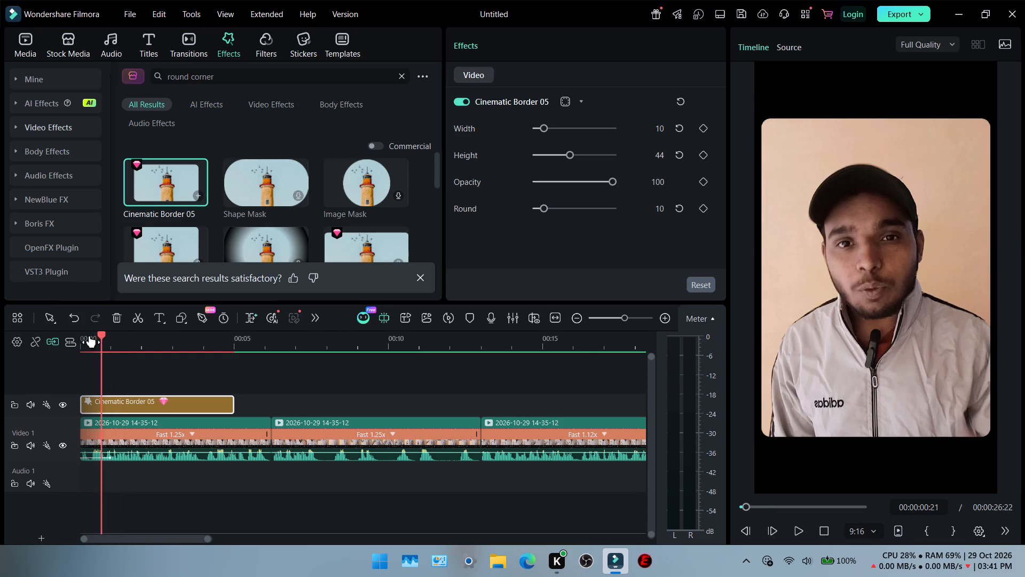
left_click_drag(90, 336, 52, 336)
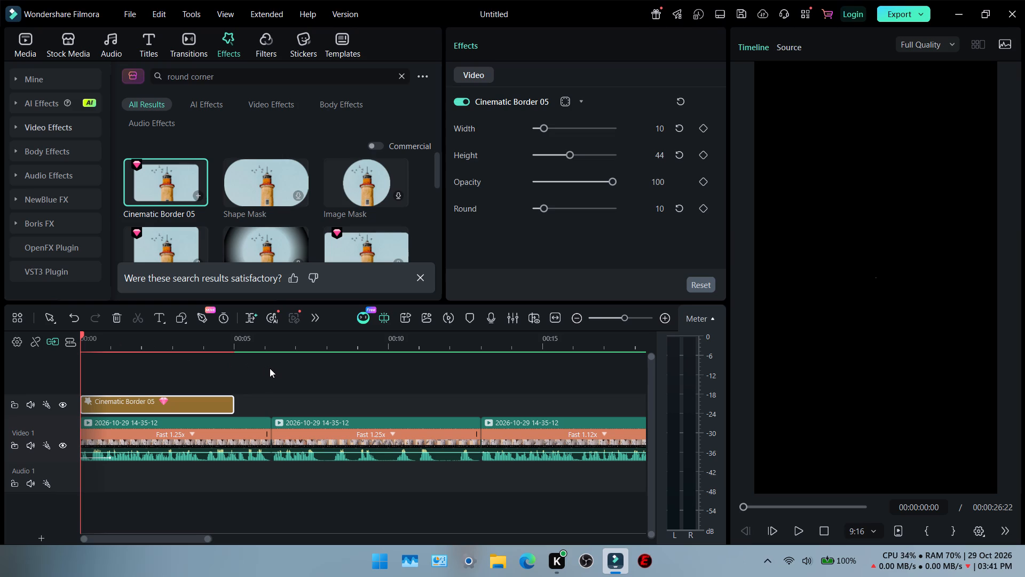
key("space")
key("space")
key("space")
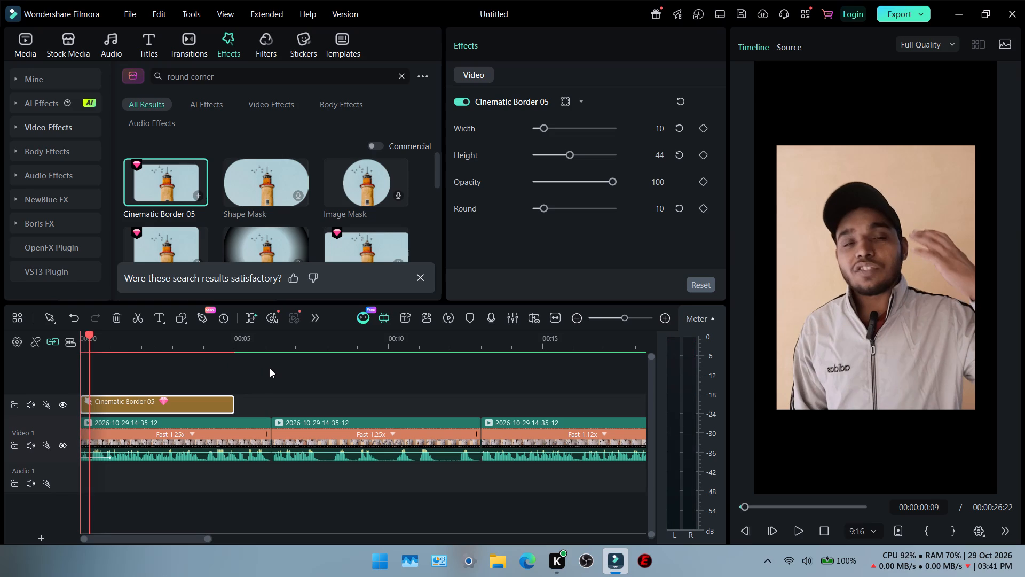
Stop playback and delete the Cinematic Border 05 effect from the track above the video.
key("space")
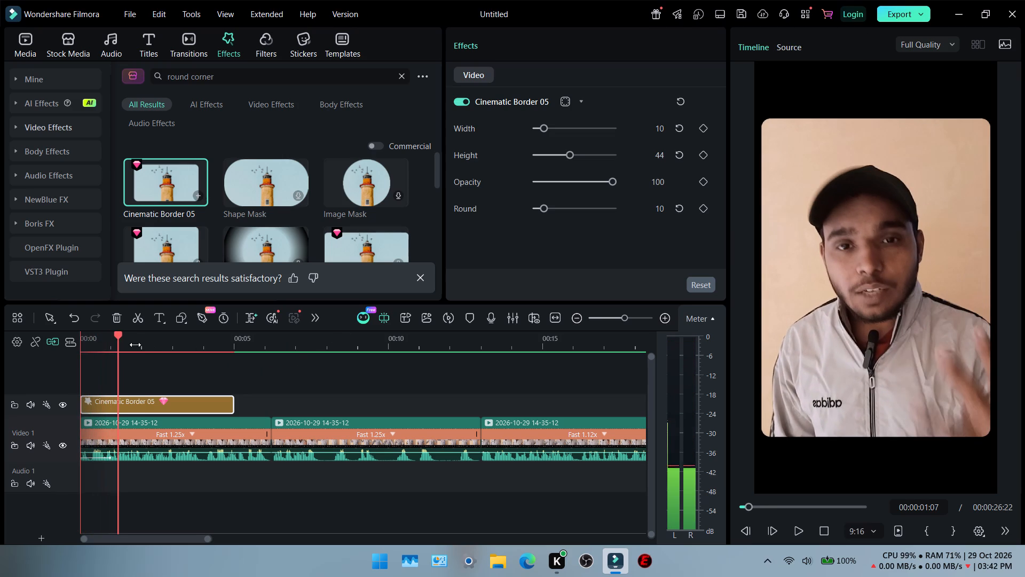
left_click(131, 406)
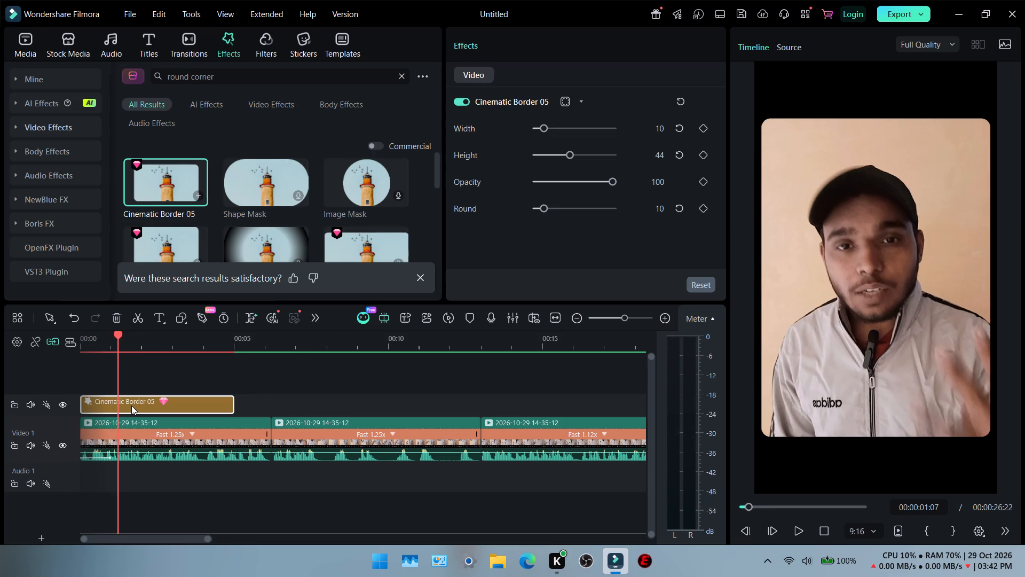
key("Delete")
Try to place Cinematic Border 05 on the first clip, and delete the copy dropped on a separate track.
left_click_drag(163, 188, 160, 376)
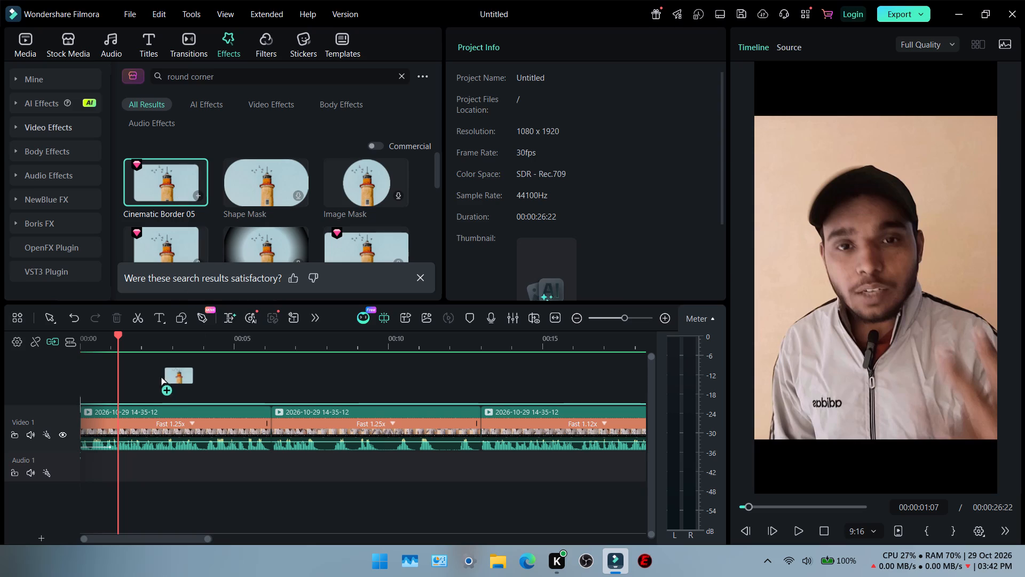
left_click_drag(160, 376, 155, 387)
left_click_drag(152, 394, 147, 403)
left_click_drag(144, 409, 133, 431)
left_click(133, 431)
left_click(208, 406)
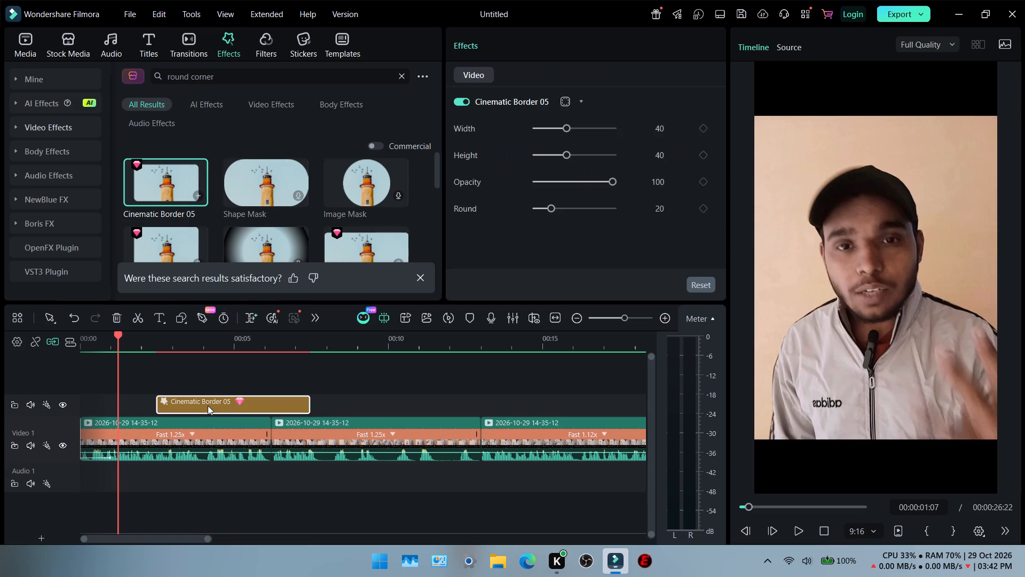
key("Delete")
Apply the Cinematic Border 05 effect directly to the first clip.
left_click_drag(155, 183, 125, 425)
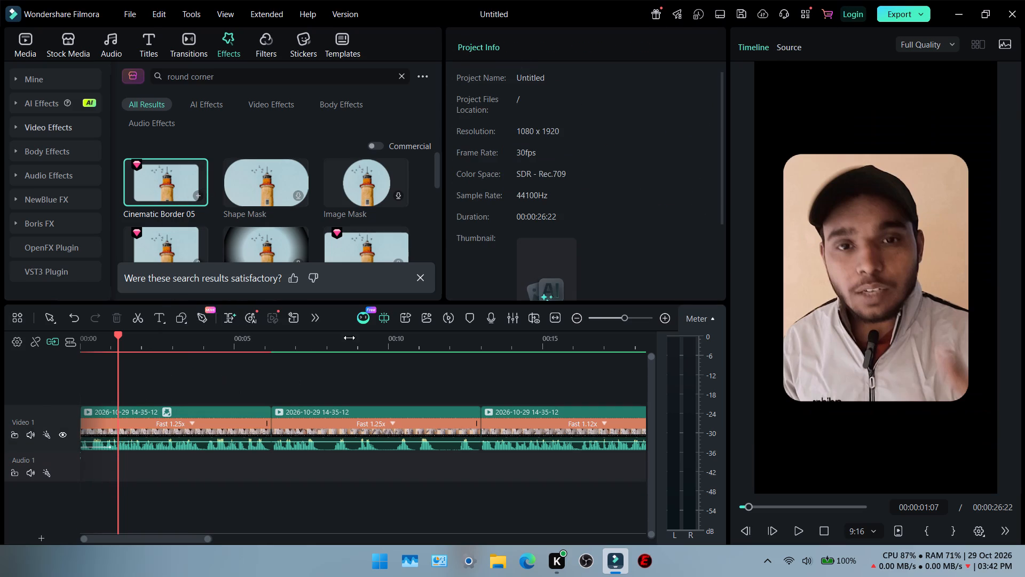
scroll(372, 386, "down", 1)
scroll(510, 197, "down", 6)
Set the first clip's Cinematic Border 05 width, height and roundness to 10 each.
left_click(138, 433)
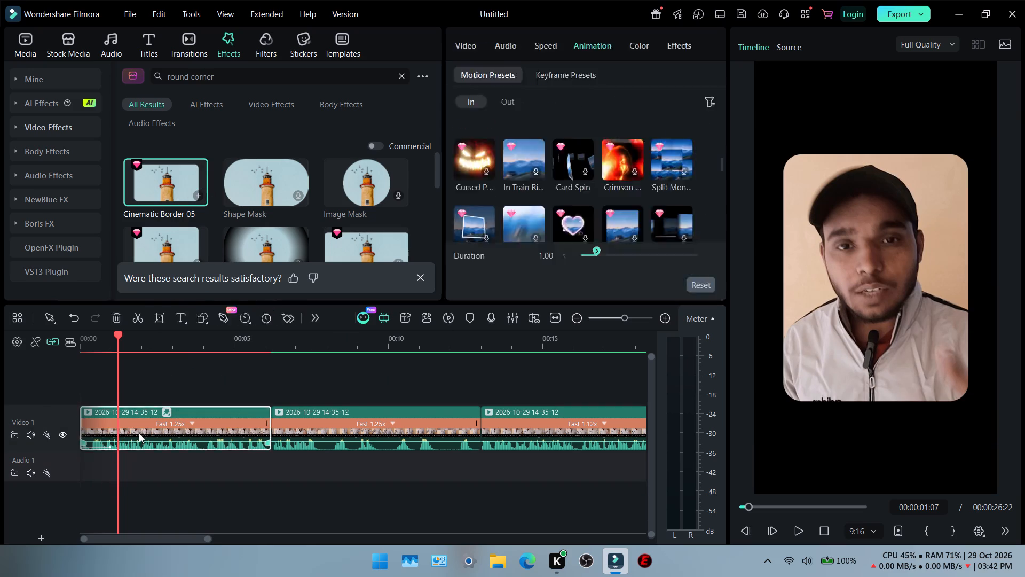
left_click(685, 50)
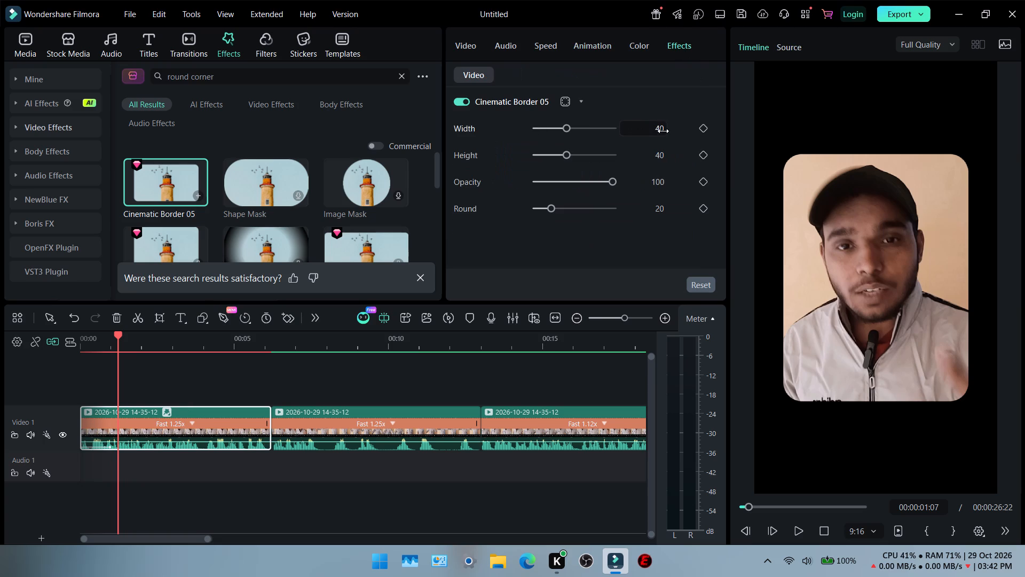
left_click(660, 129)
type("10")
left_click(659, 158)
key("1")
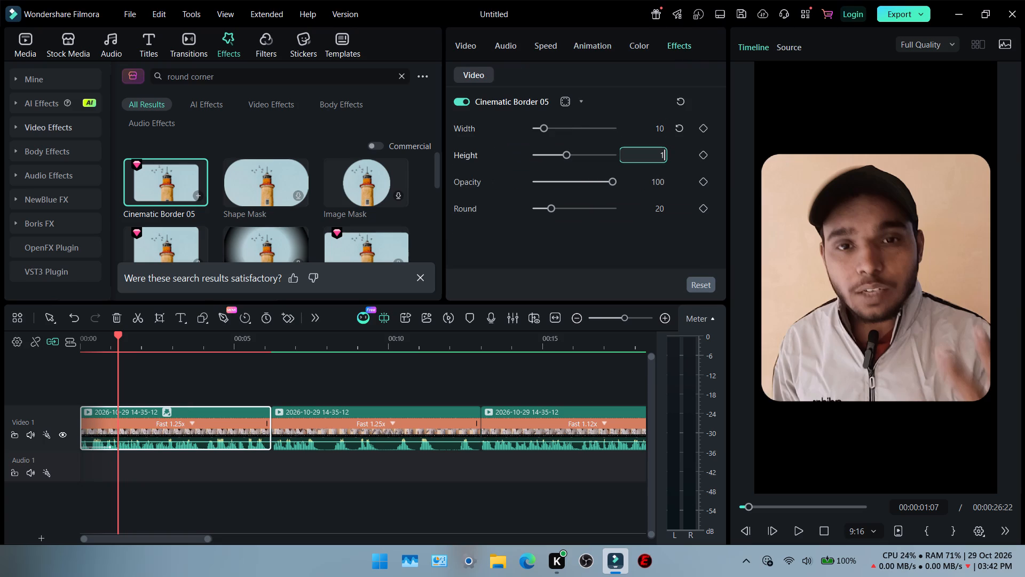
key("0")
left_click(658, 207)
key("1")
key("0")
left_click(655, 240)
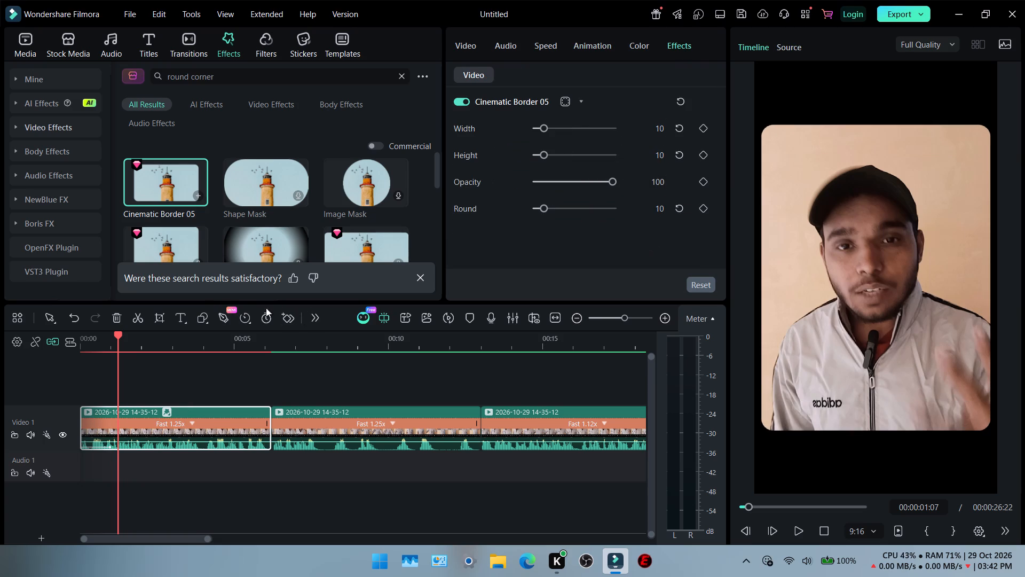
Render the timeline preview and play from the start to check the rounded border on the first clip.
left_click_drag(118, 334, 29, 347)
key("Return")
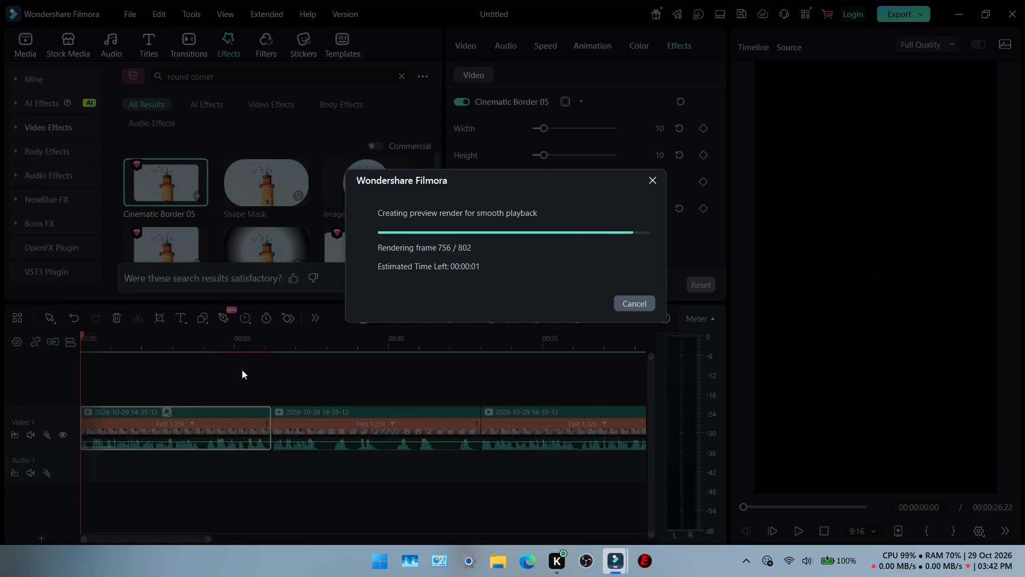
key("space")
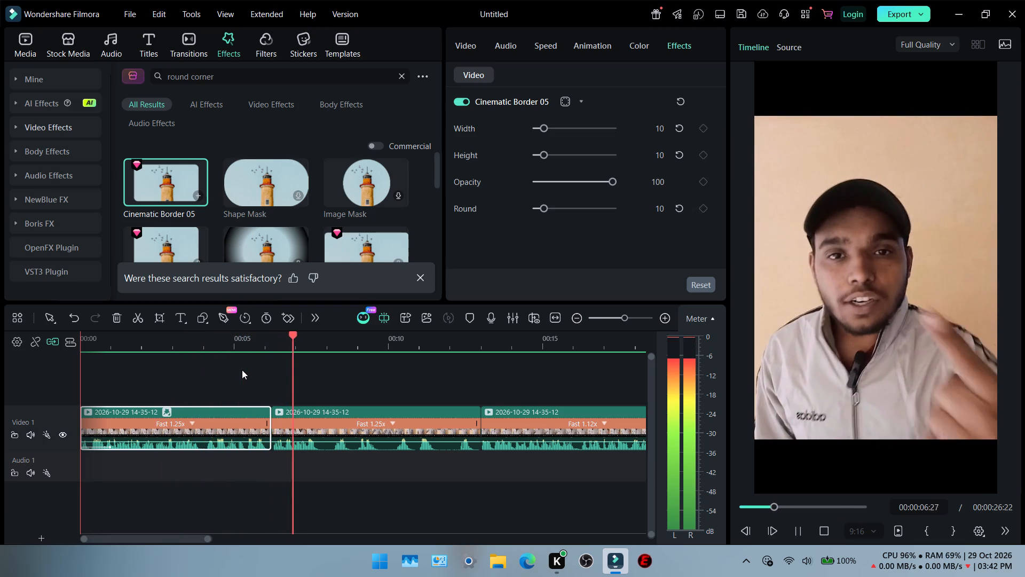
key("space")
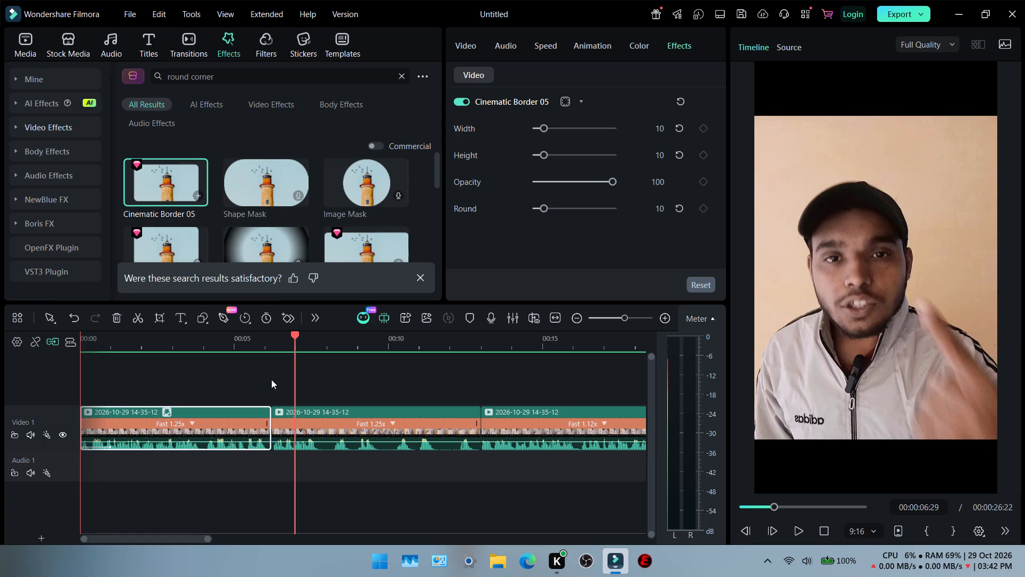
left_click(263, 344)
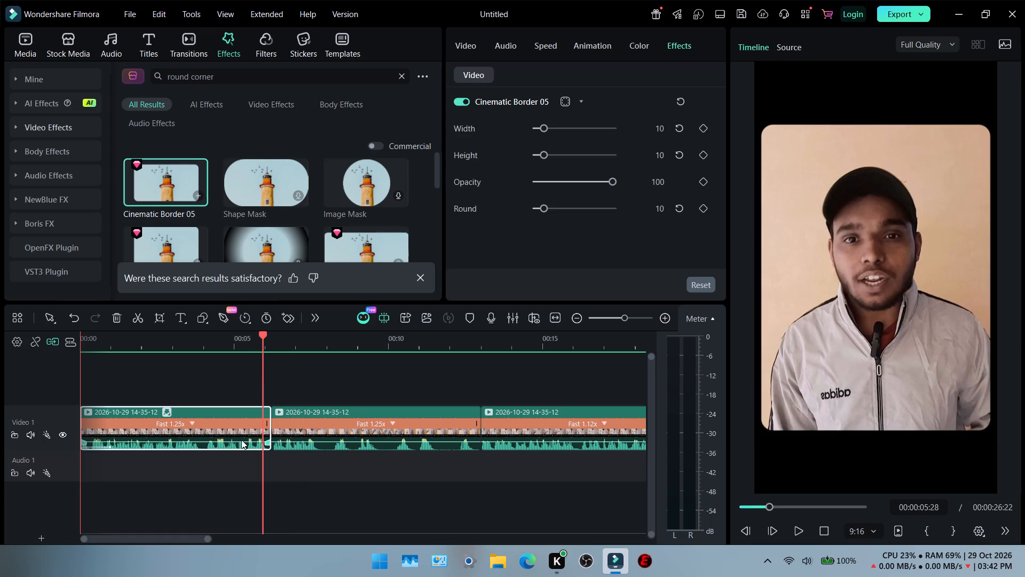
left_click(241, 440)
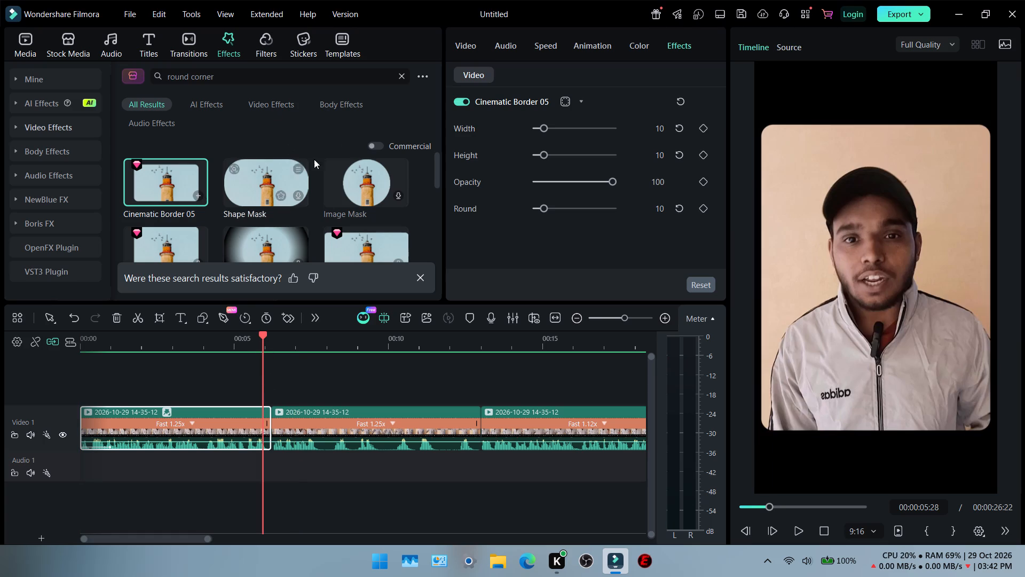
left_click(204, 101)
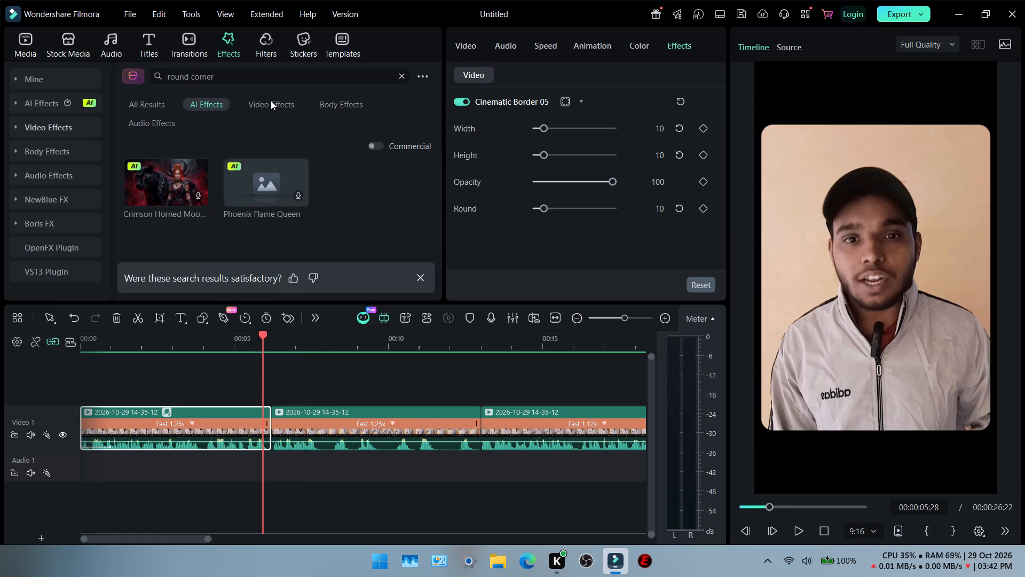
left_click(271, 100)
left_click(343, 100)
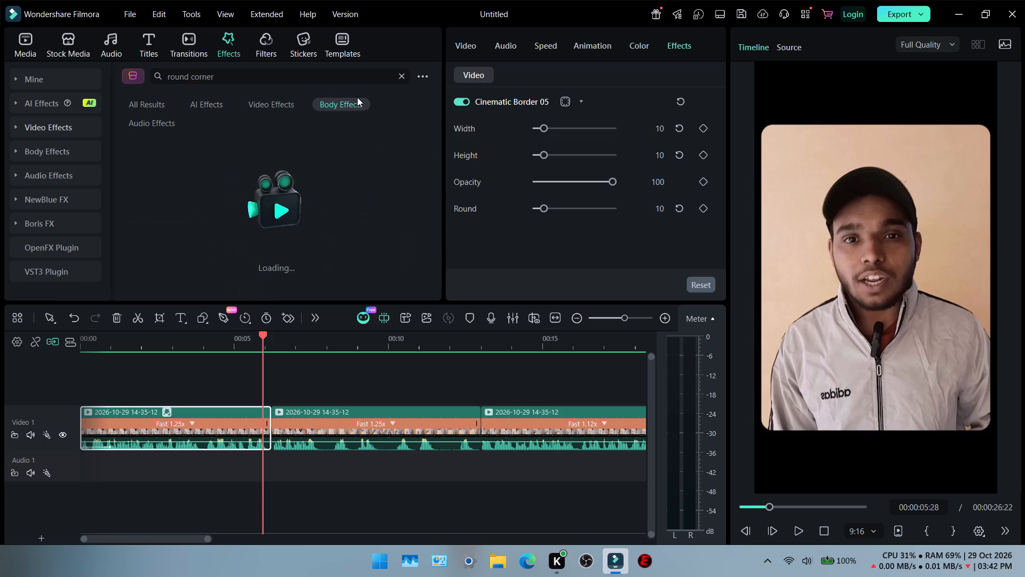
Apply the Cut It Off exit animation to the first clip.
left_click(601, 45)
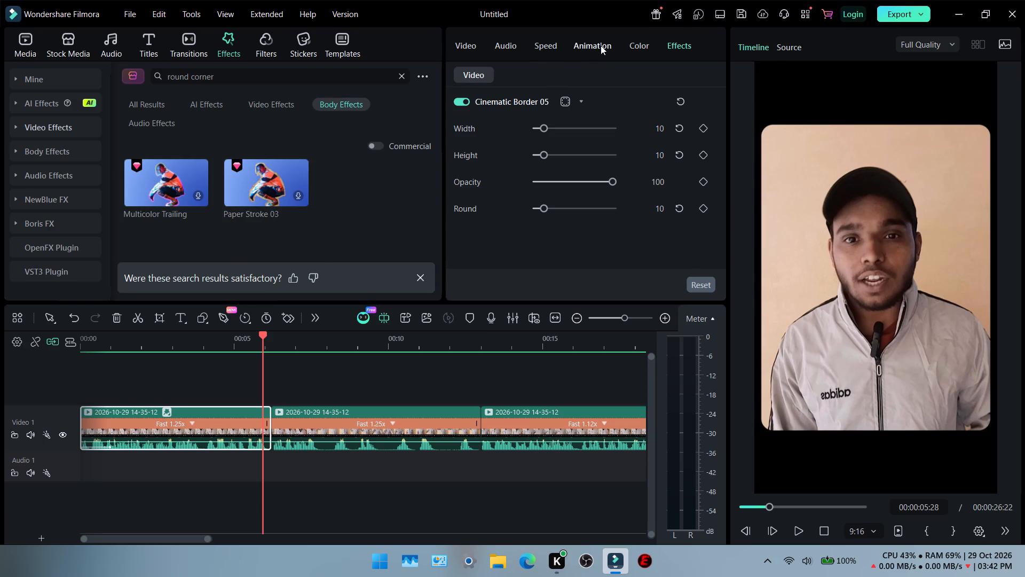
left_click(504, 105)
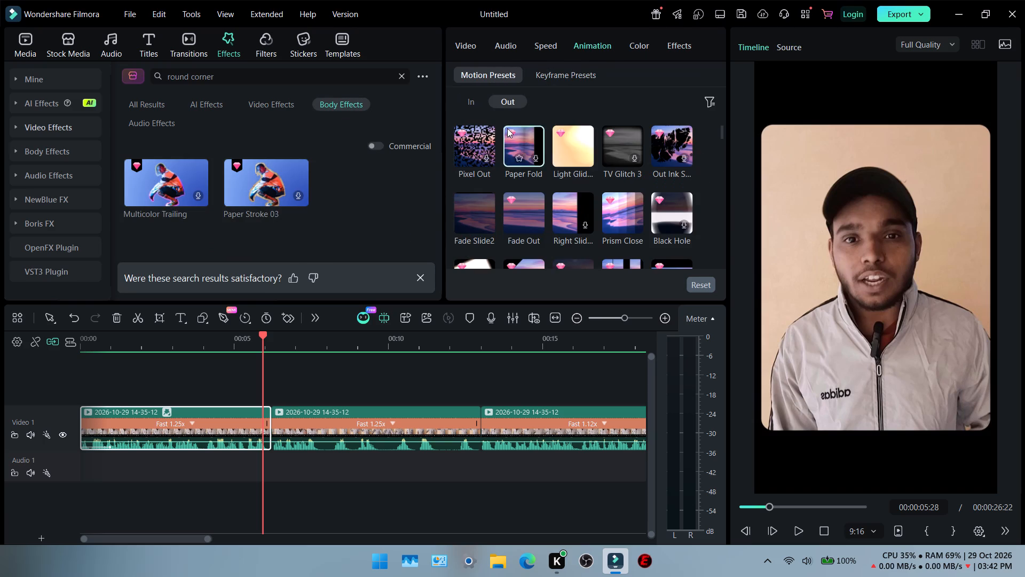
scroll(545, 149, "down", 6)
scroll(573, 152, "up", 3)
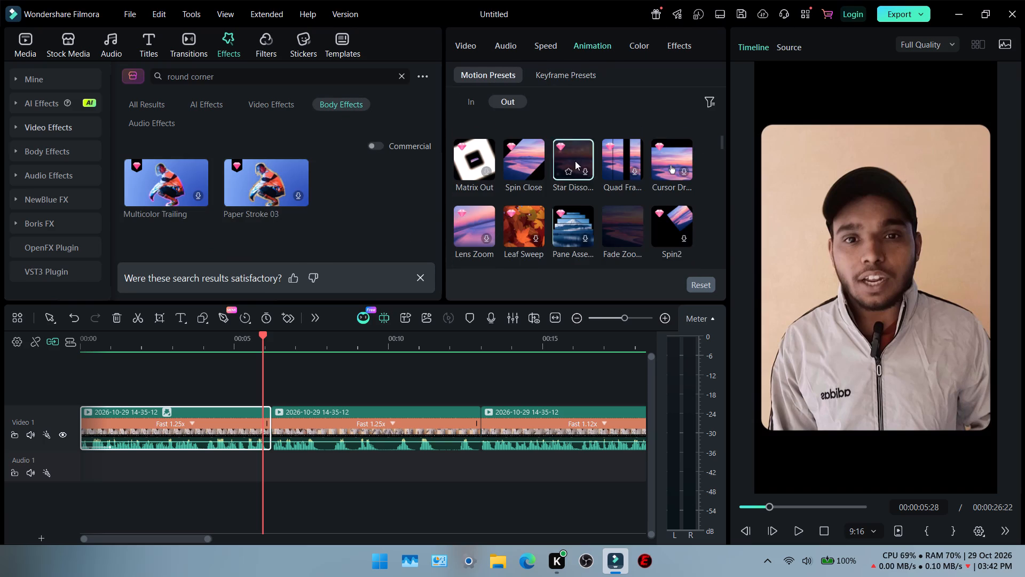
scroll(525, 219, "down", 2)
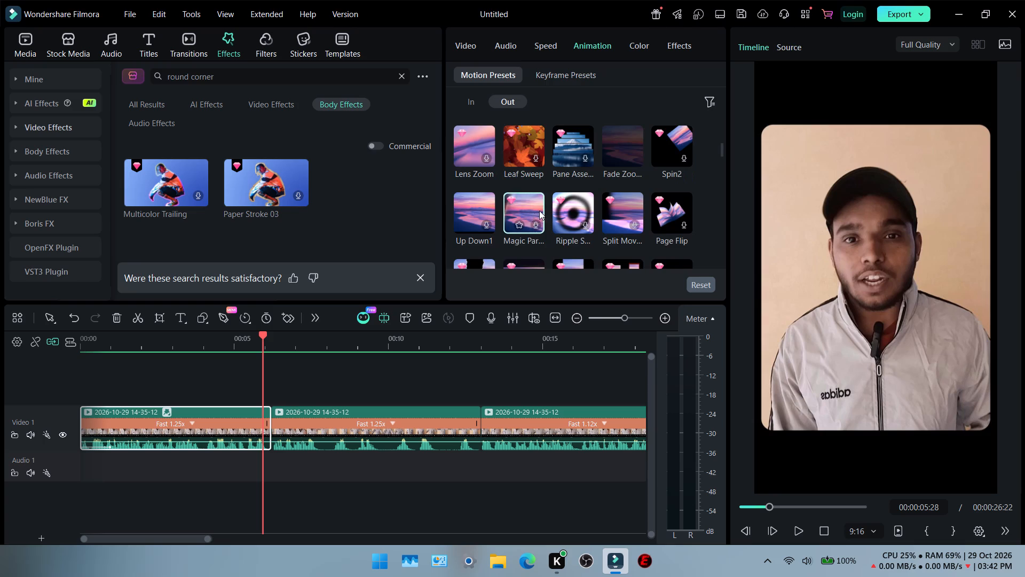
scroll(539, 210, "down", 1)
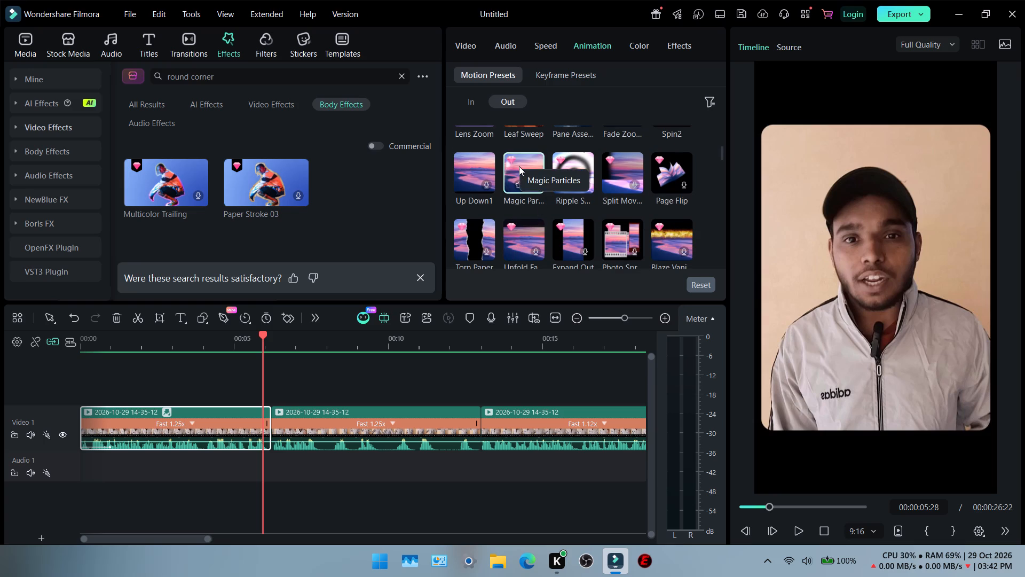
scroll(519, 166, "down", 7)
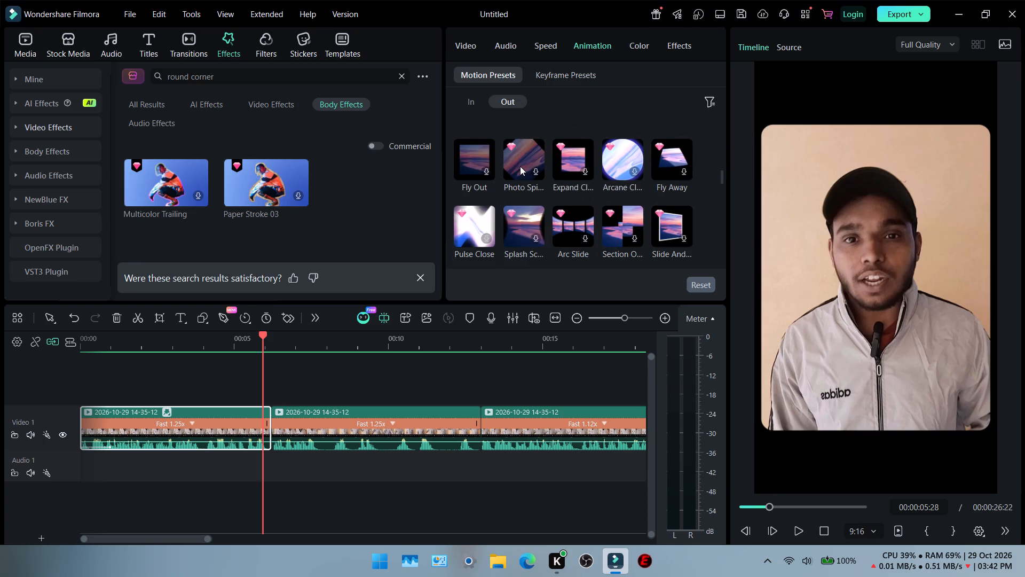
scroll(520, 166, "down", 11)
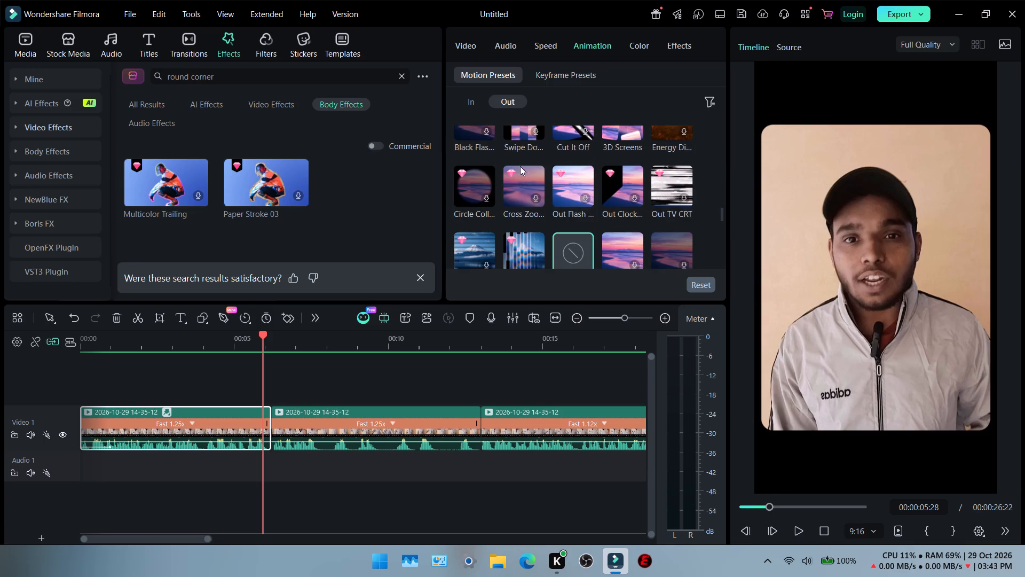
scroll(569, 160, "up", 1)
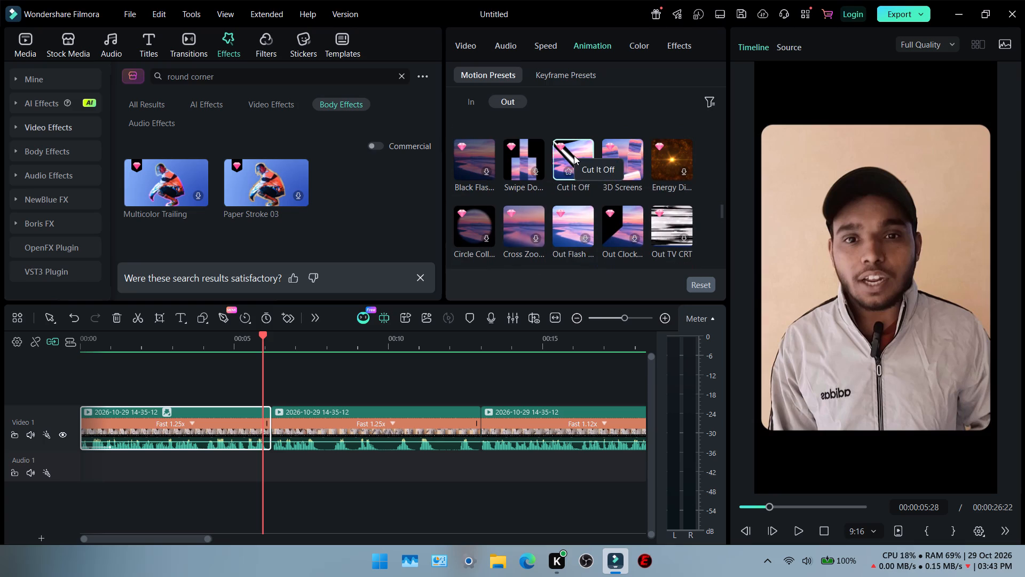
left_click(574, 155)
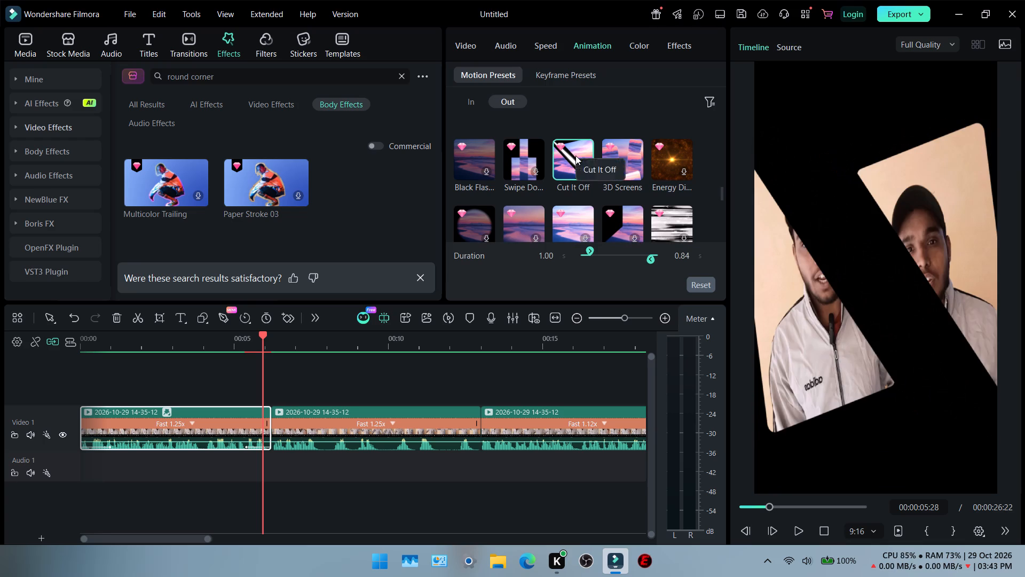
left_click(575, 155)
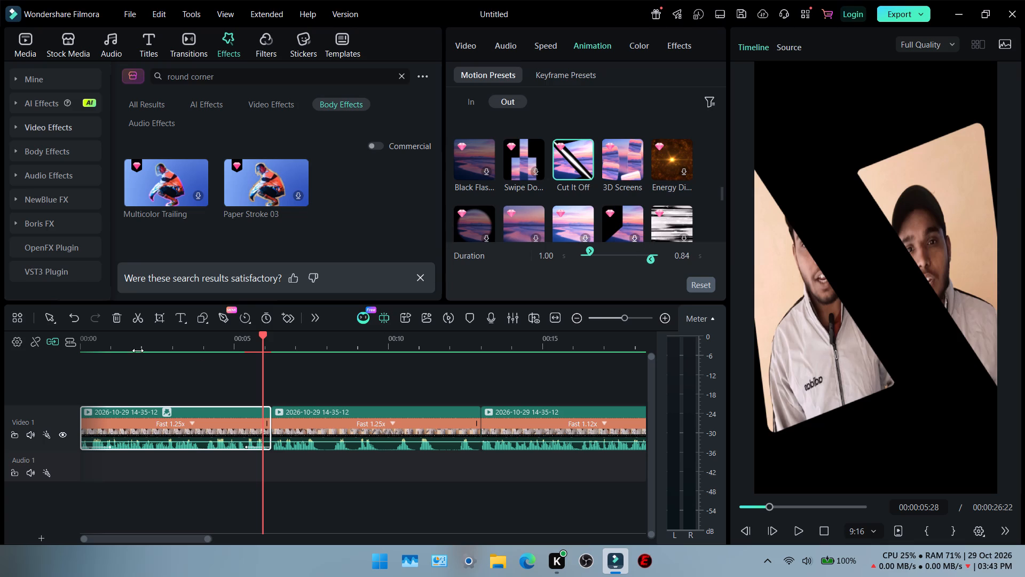
Render the preview and play from the start to check the first clip's exit animation and the cut after it.
left_click(195, 352)
key("Return")
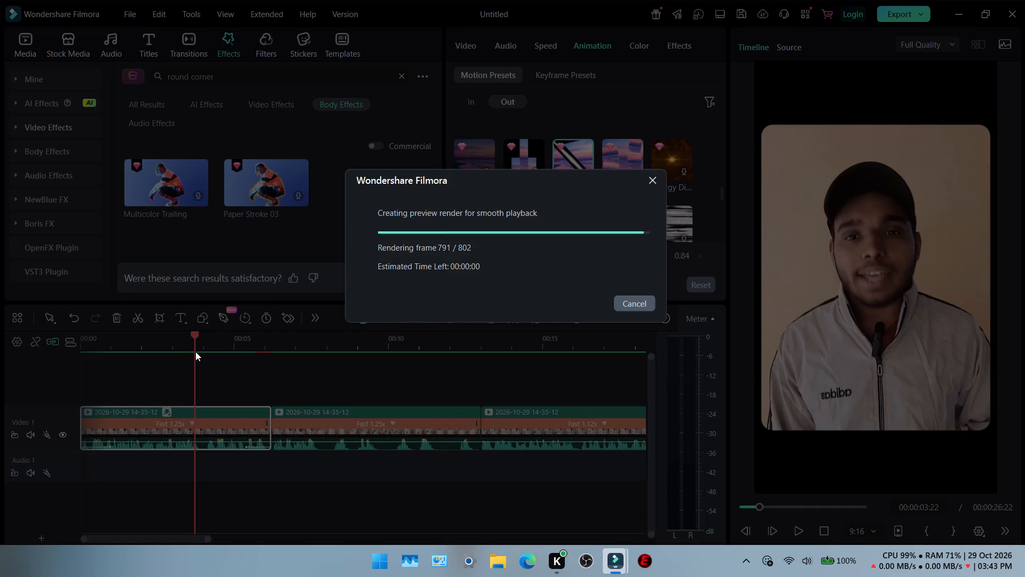
left_click_drag(193, 333, 17, 357)
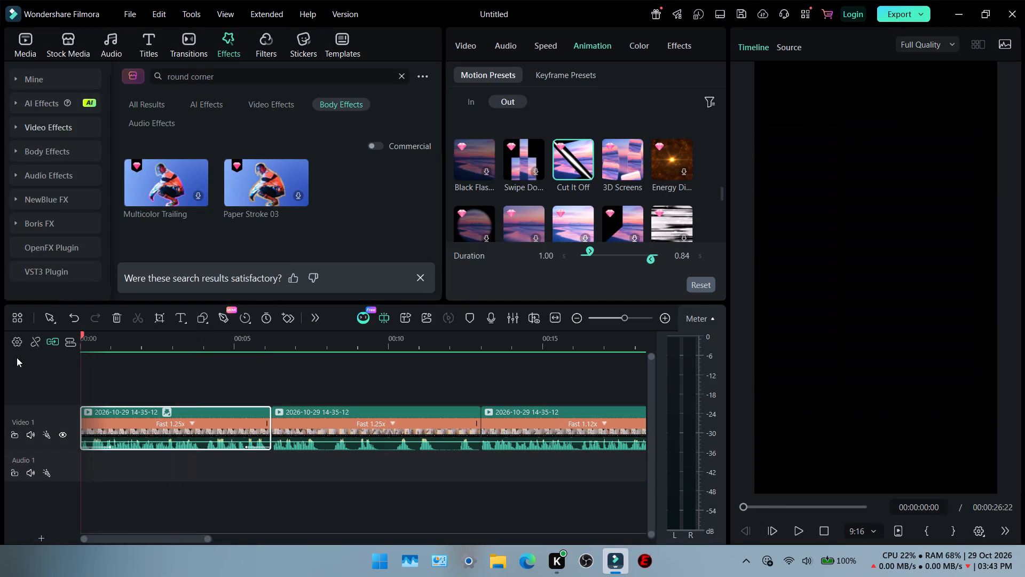
left_click_drag(17, 357, 6, 359)
key("space")
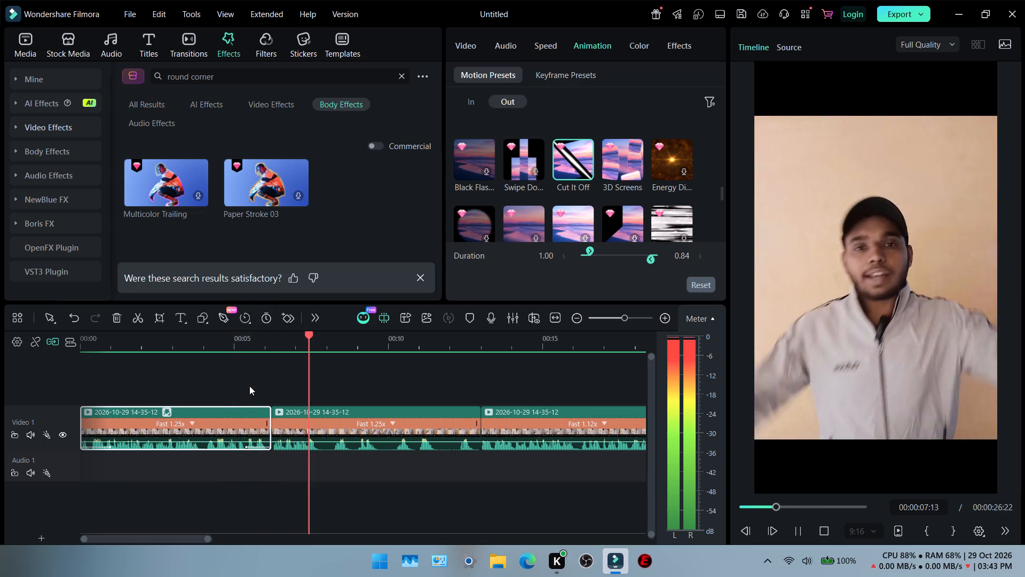
key("space")
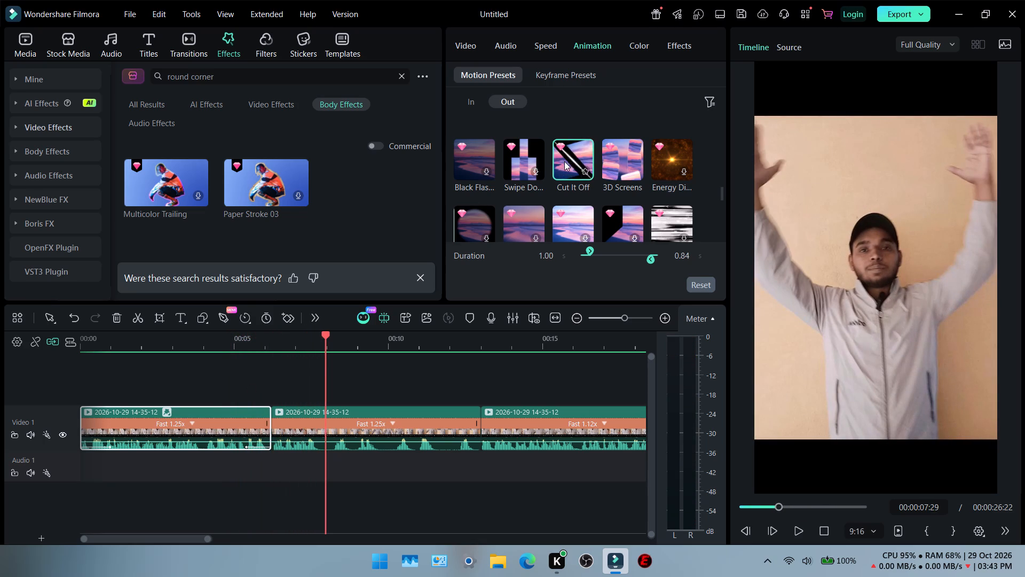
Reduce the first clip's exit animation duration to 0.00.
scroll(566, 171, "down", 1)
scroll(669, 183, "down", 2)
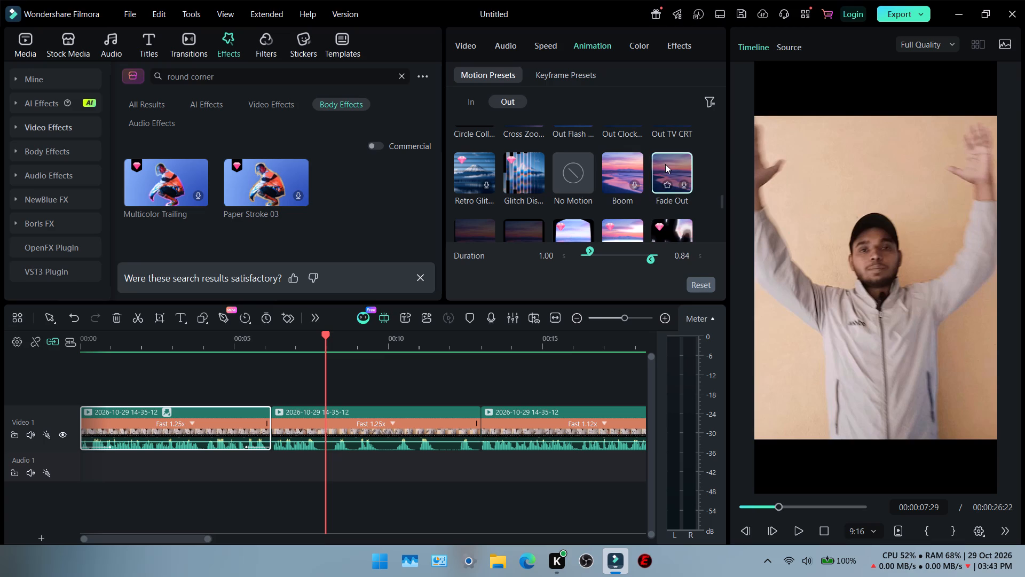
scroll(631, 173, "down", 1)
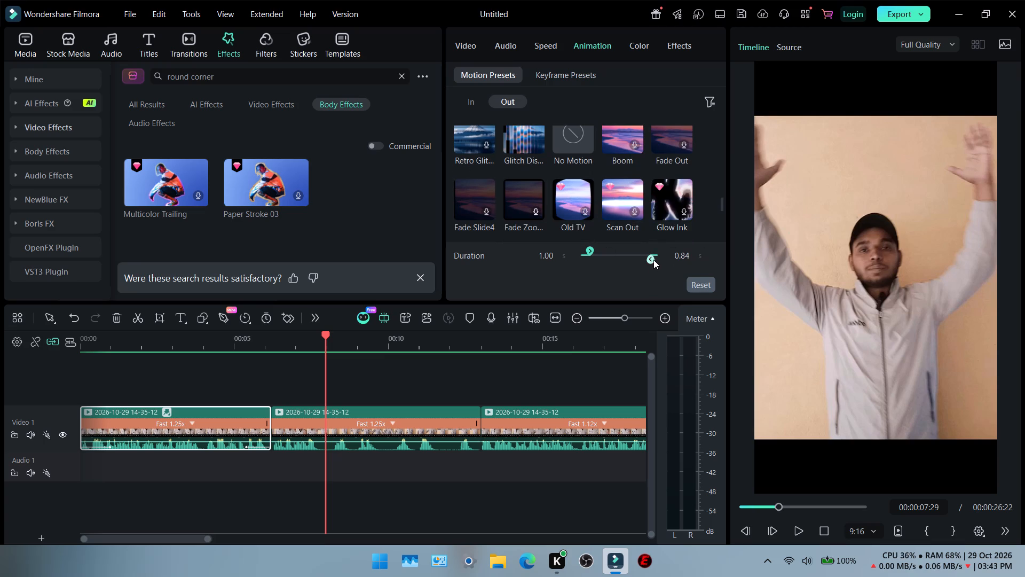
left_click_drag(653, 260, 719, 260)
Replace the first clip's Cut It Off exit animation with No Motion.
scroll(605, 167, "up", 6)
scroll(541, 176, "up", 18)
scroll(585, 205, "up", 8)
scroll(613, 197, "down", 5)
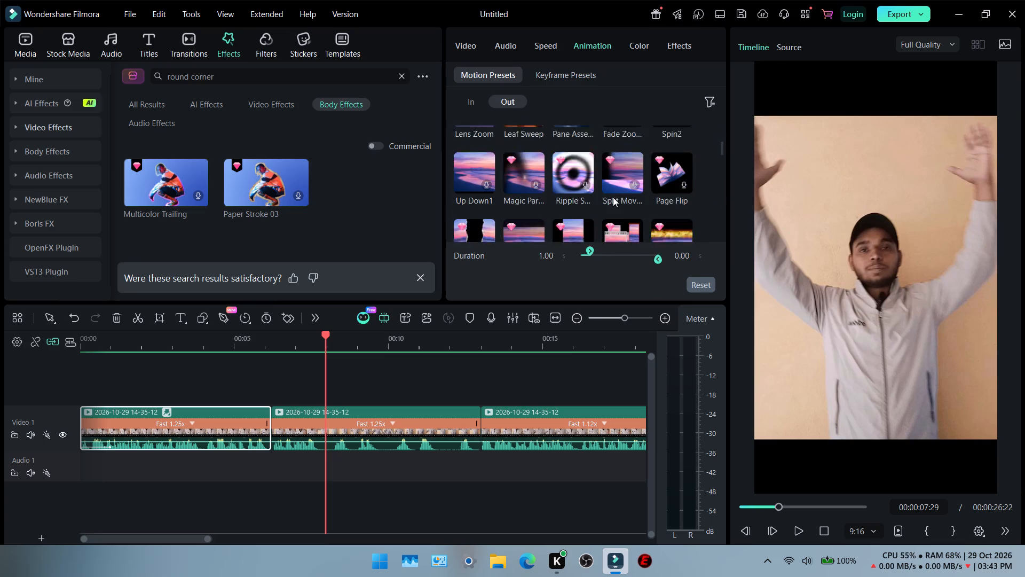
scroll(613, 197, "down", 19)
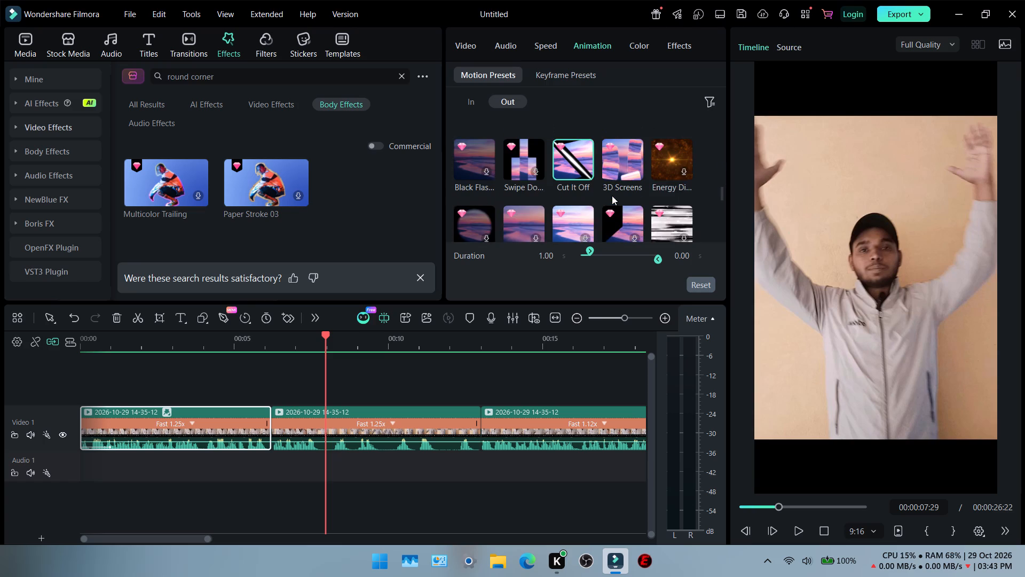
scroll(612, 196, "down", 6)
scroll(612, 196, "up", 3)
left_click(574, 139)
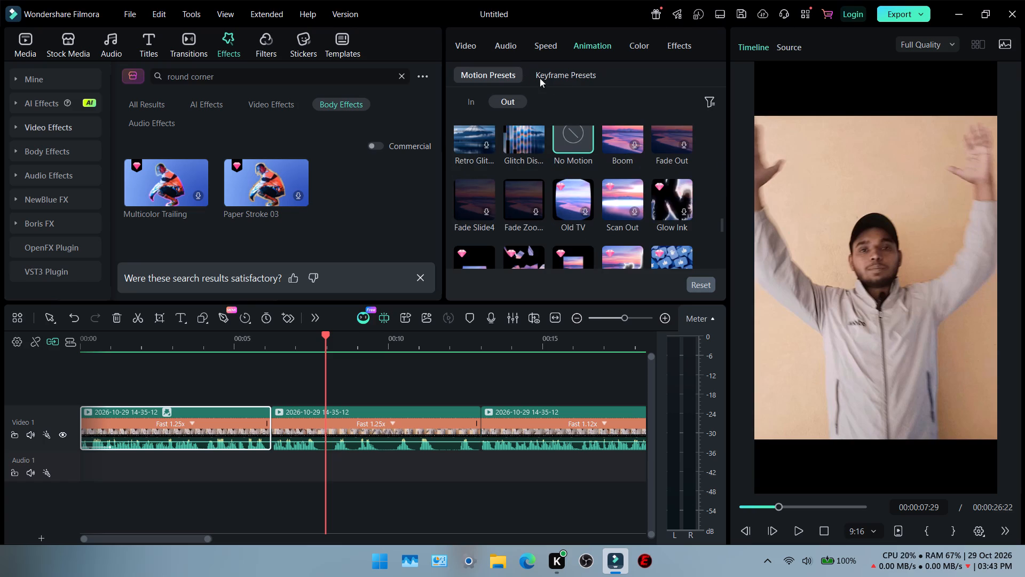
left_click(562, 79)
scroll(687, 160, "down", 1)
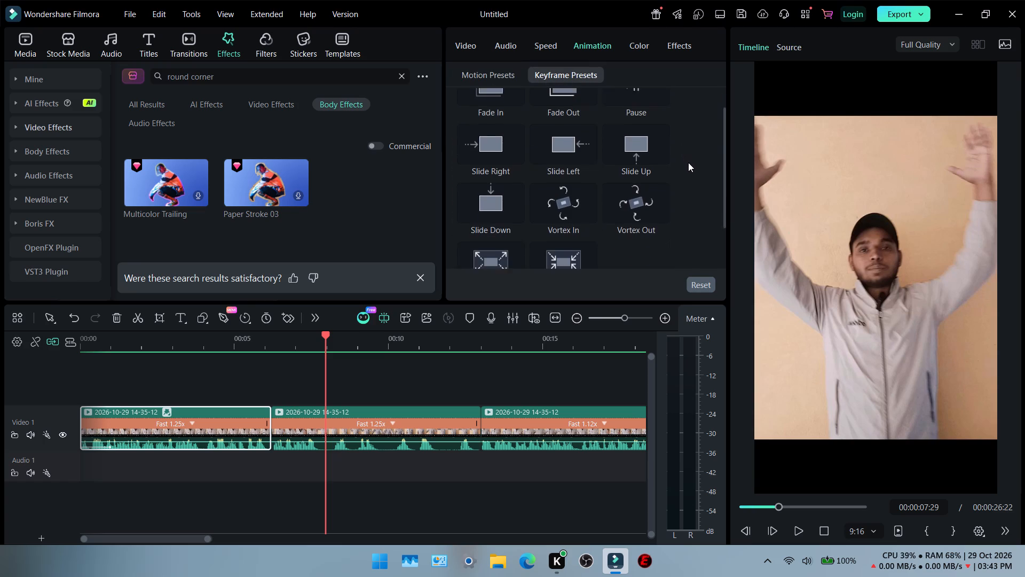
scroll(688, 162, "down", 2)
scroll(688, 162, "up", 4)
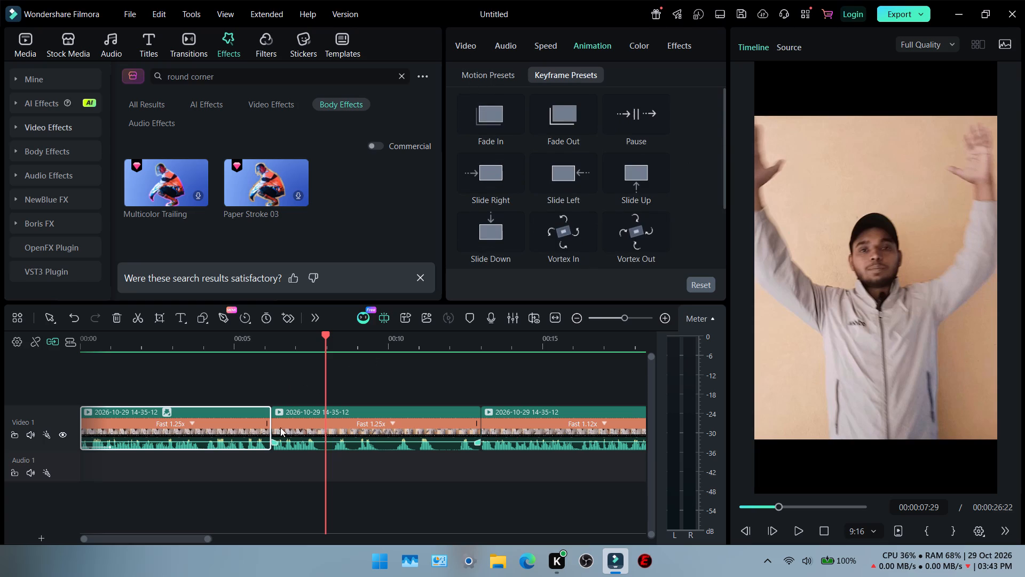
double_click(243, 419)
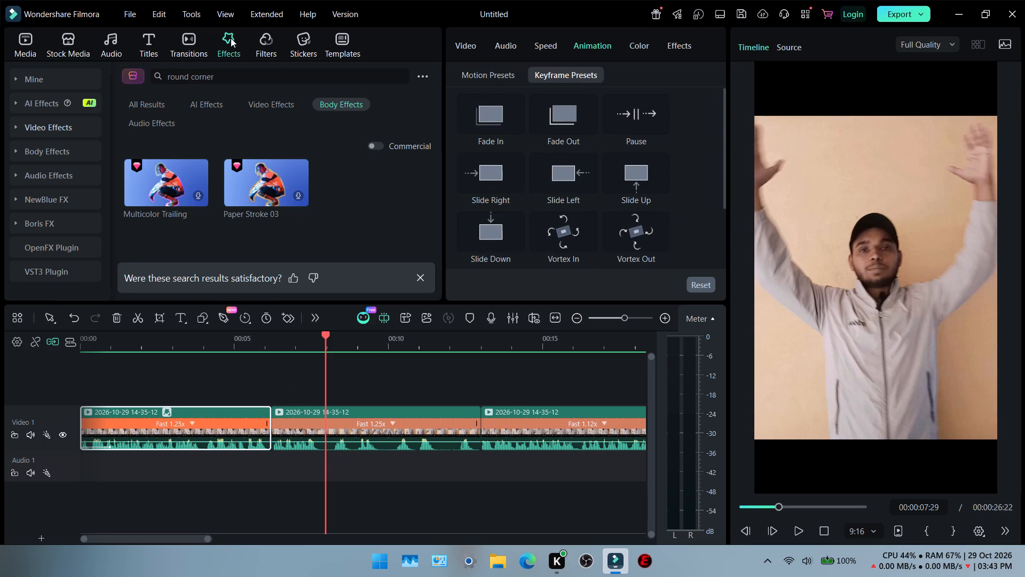
Add the Fast Wipe SFX transition from the SFX Transitions category at the cut between the first and second clips.
left_click(183, 36)
scroll(34, 248, "down", 2)
left_click(36, 246)
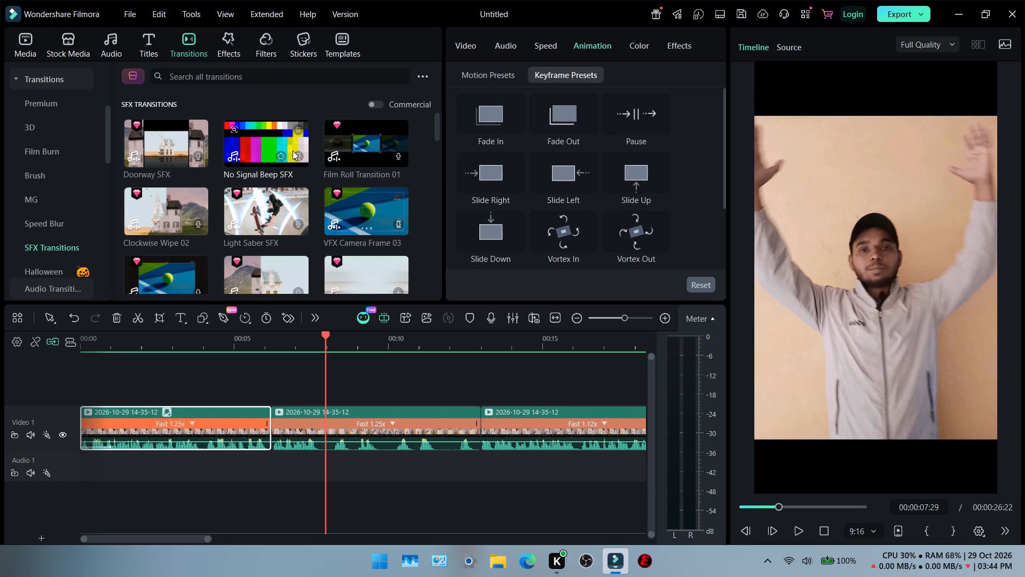
scroll(258, 148, "down", 2)
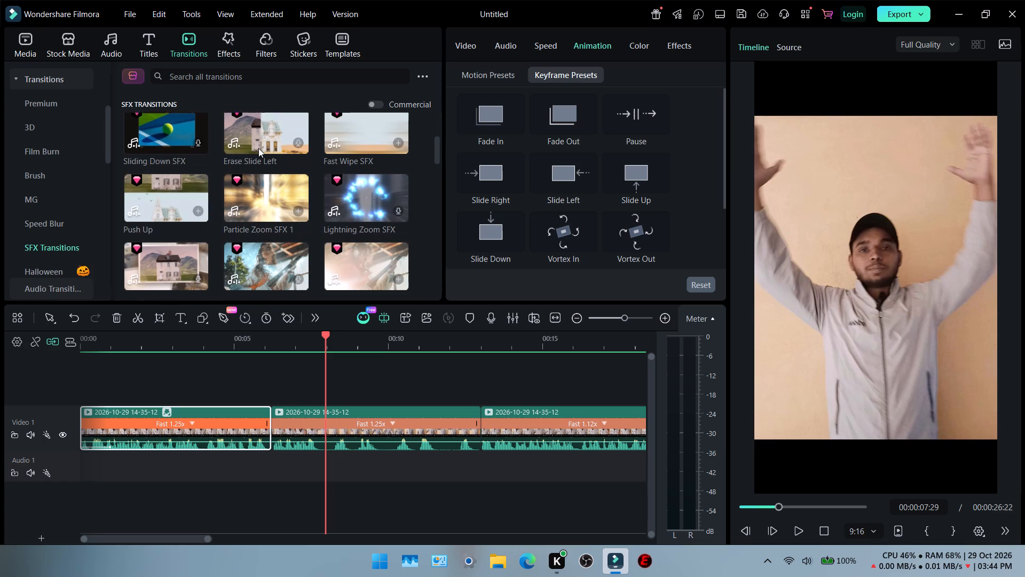
scroll(366, 141, "up", 1)
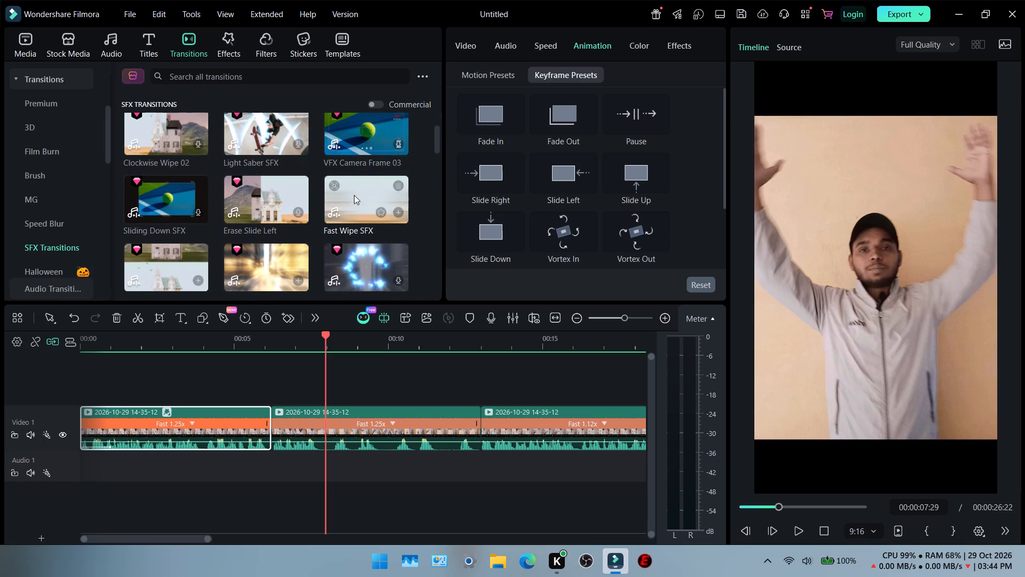
double_click(356, 196)
left_click_drag(356, 196, 310, 344)
left_click_drag(297, 364, 263, 434)
left_click(289, 356)
left_click_drag(354, 199, 366, 199)
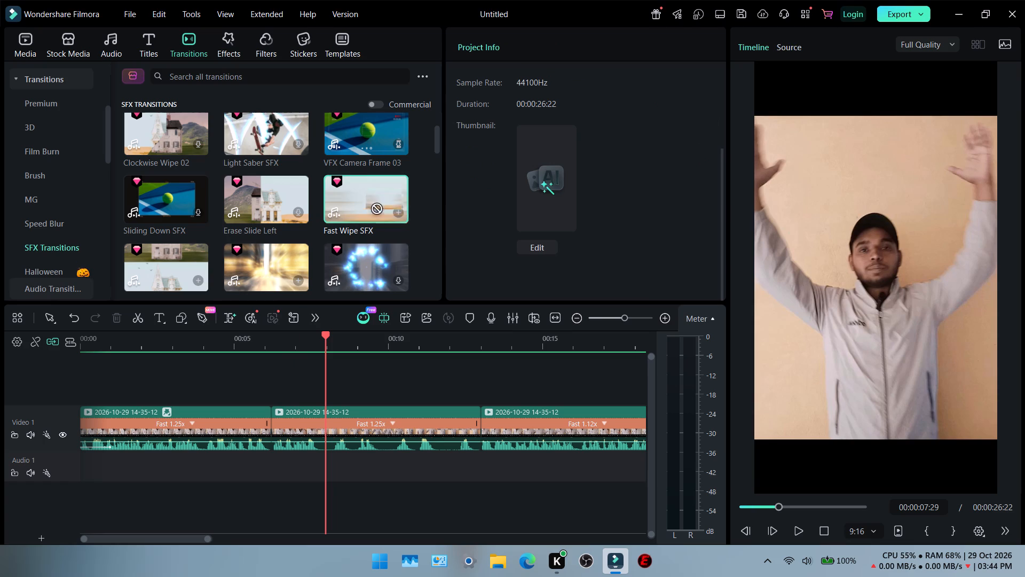
left_click_drag(366, 199, 258, 420)
left_click(259, 427)
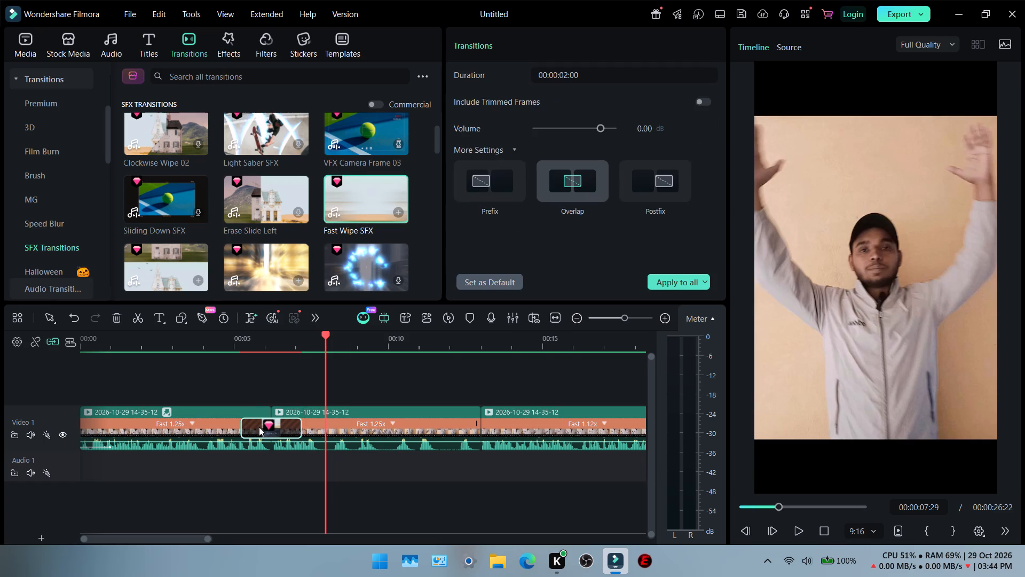
Shorten the Fast Wipe SFX transition's duration to 00:00:00:29.
left_click(568, 71)
left_click(569, 84)
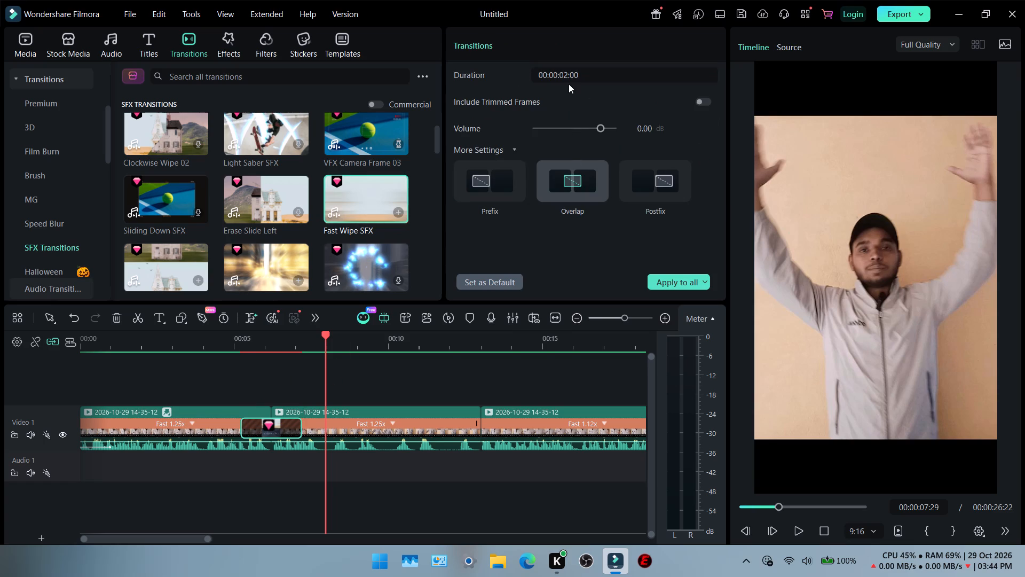
left_click(571, 74)
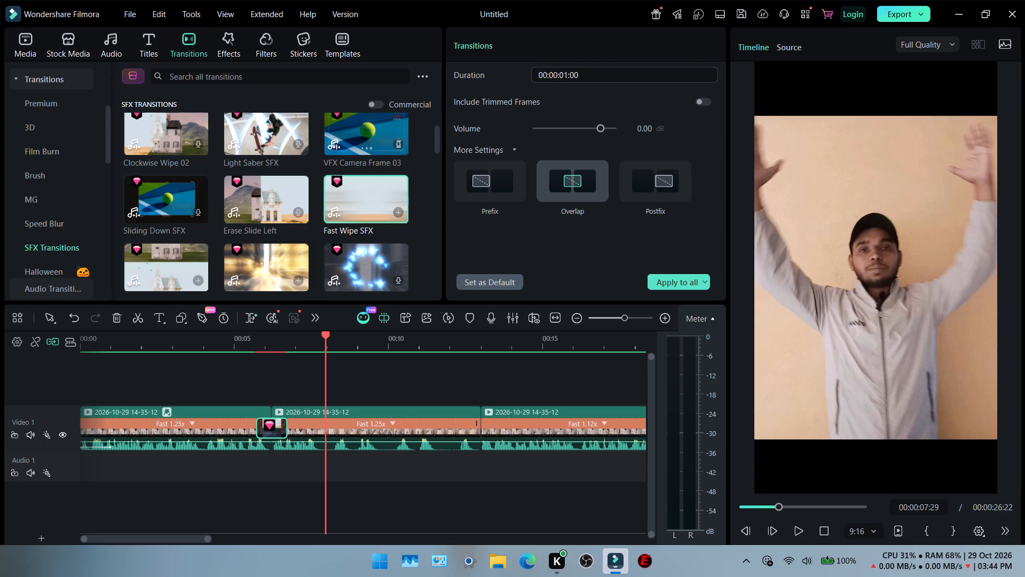
Set the Fast Wipe SFX transition's volume to -12 dB.
double_click(640, 129)
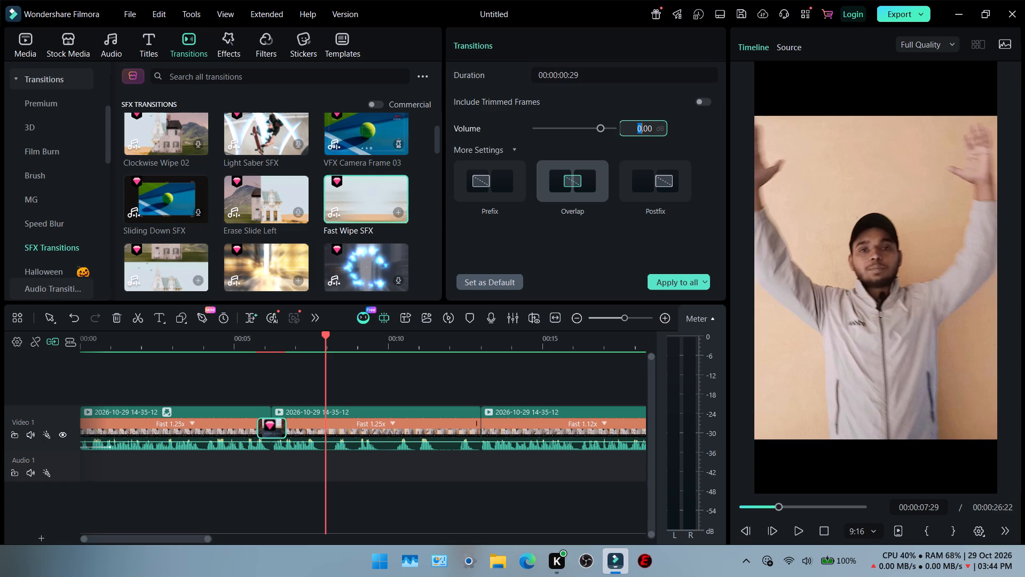
left_click(646, 128)
left_click(697, 128)
left_click(640, 127)
key("minus")
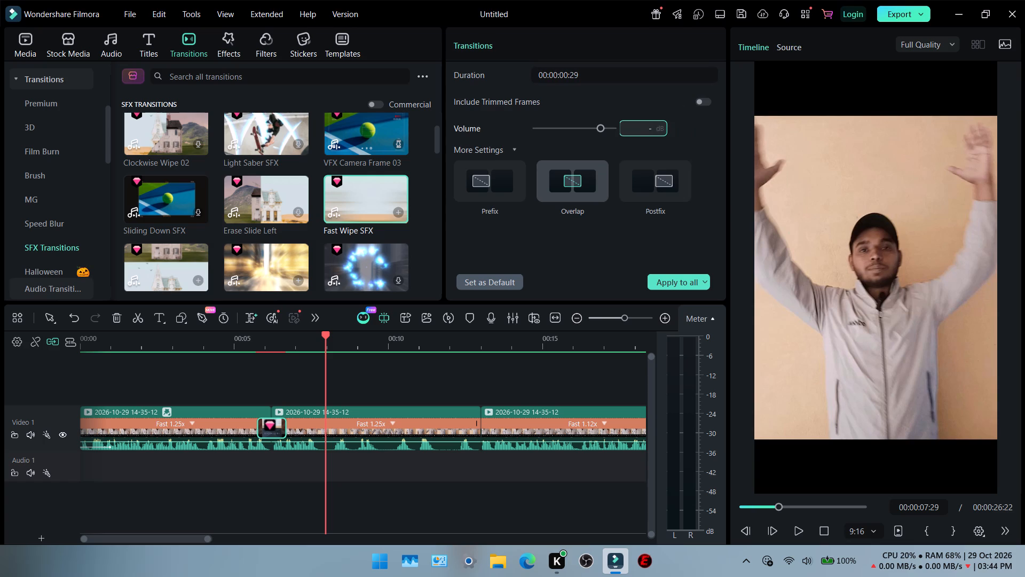
type("12")
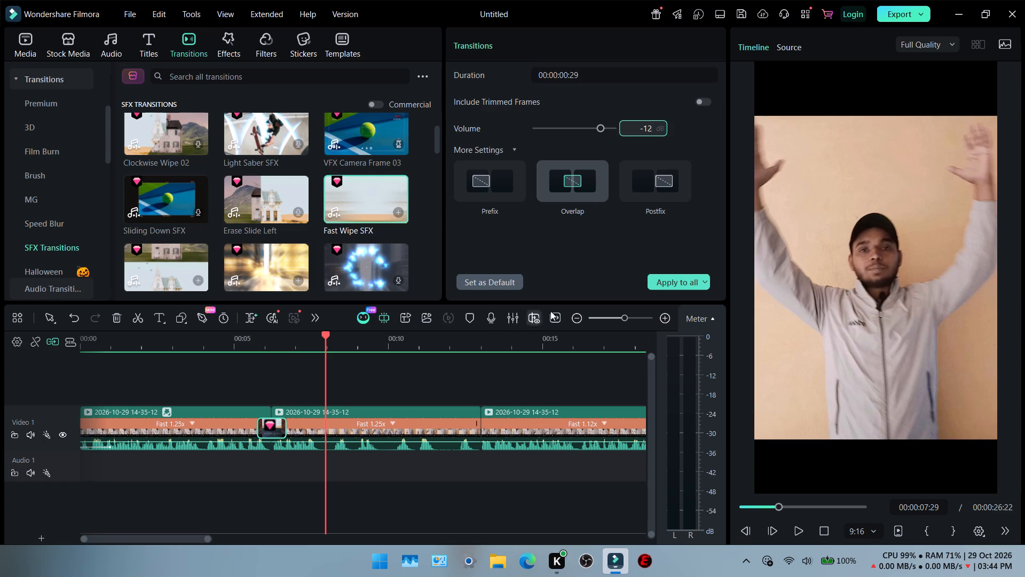
left_click(603, 263)
Render the preview and play across the first cut to check the Fast Wipe SFX transition.
left_click(245, 348)
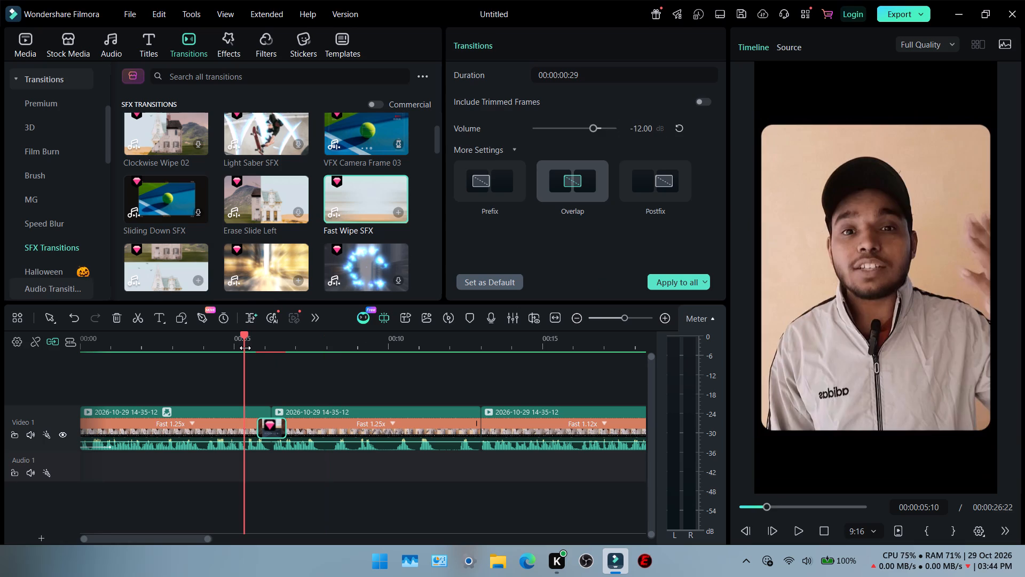
key("Return")
key("space")
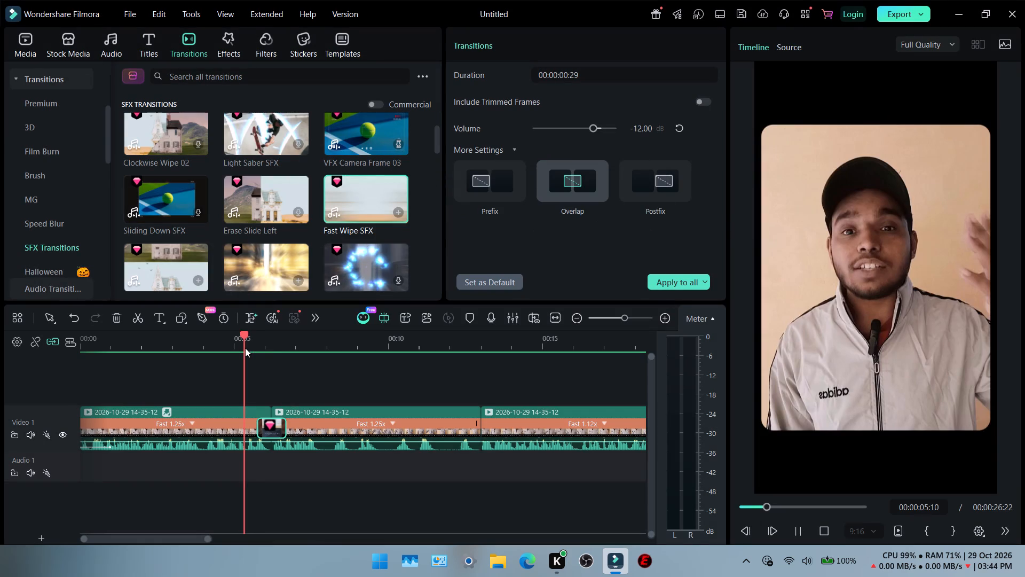
key("space")
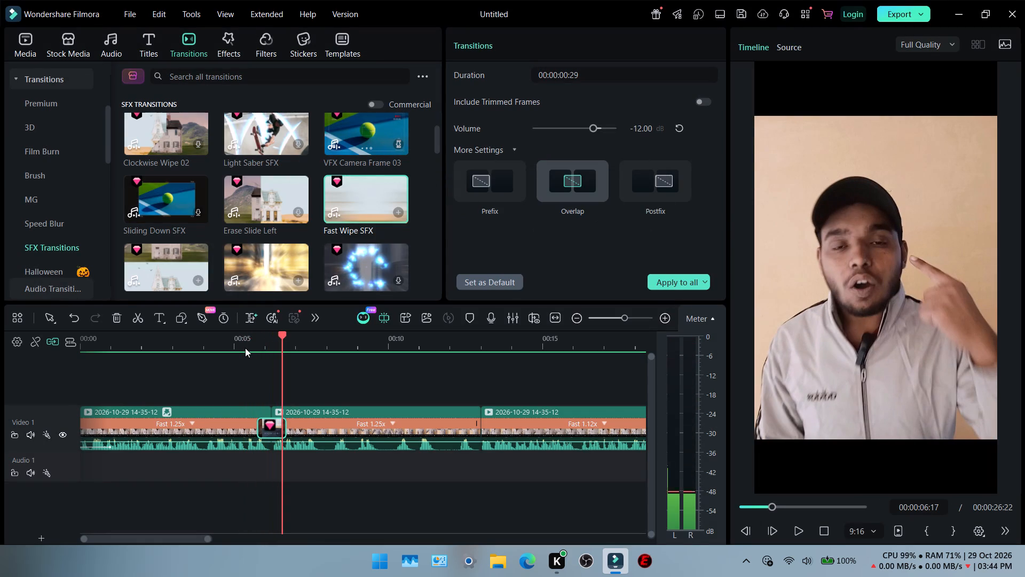
left_click(235, 345)
key("space")
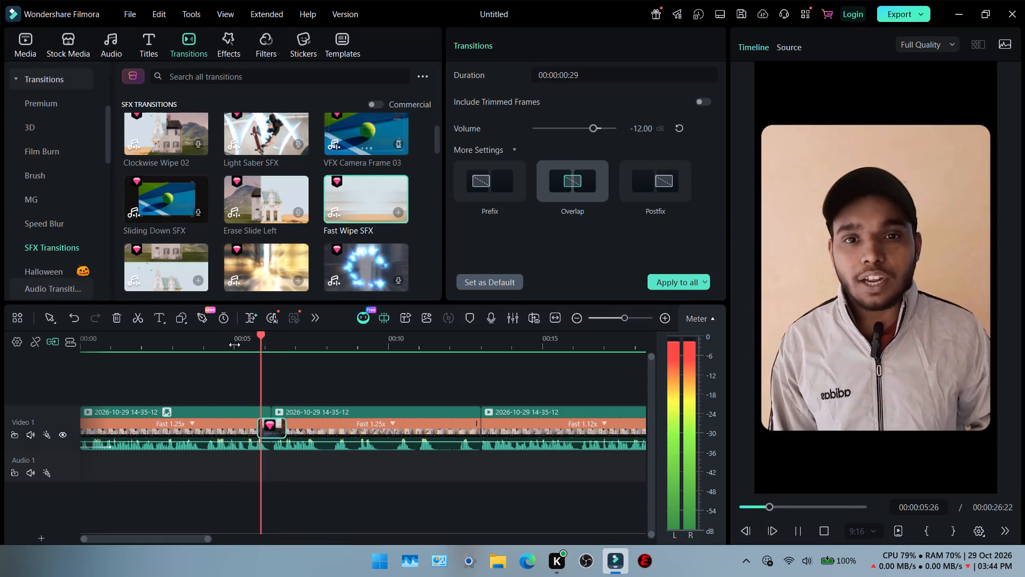
key("space")
key("space")
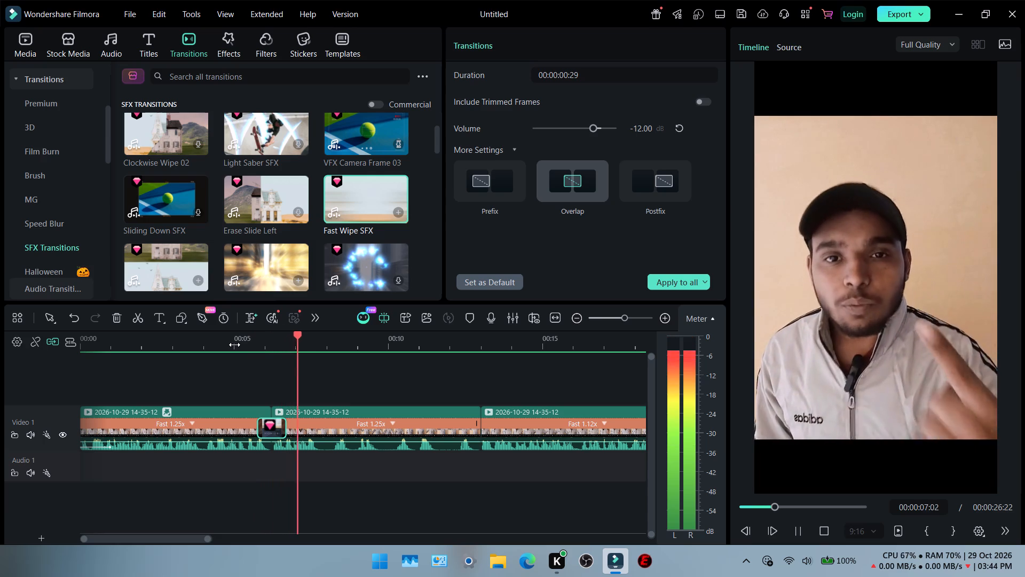
key("space")
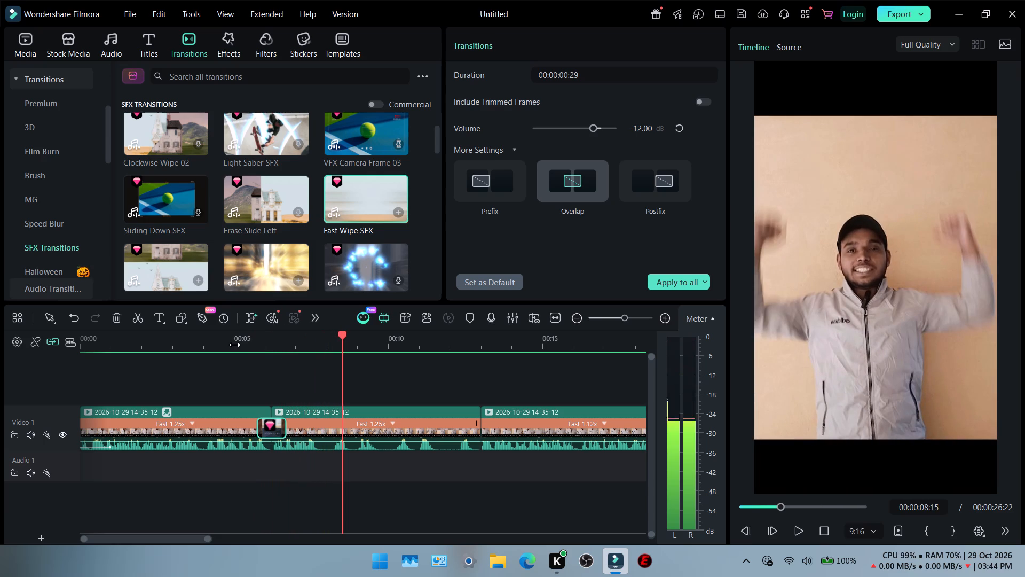
Play through the remaining clips toward the end of the timeline to review the order of the takes.
key("space")
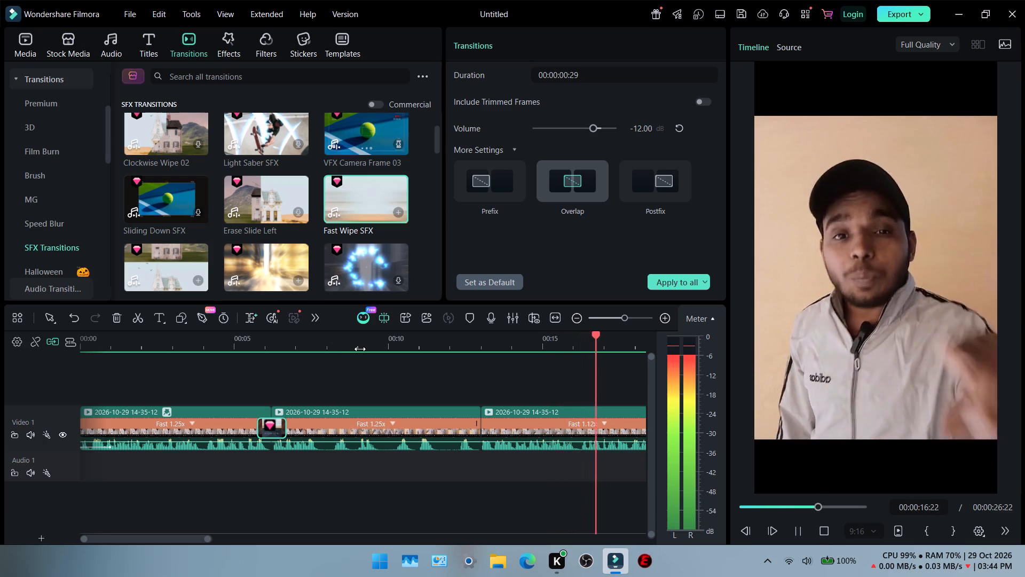
key("space")
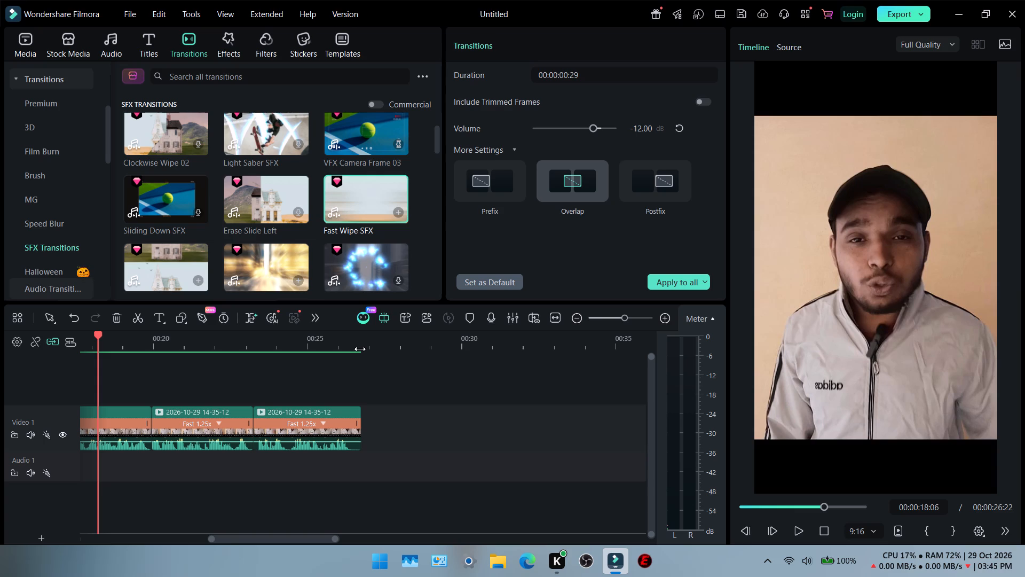
key("space")
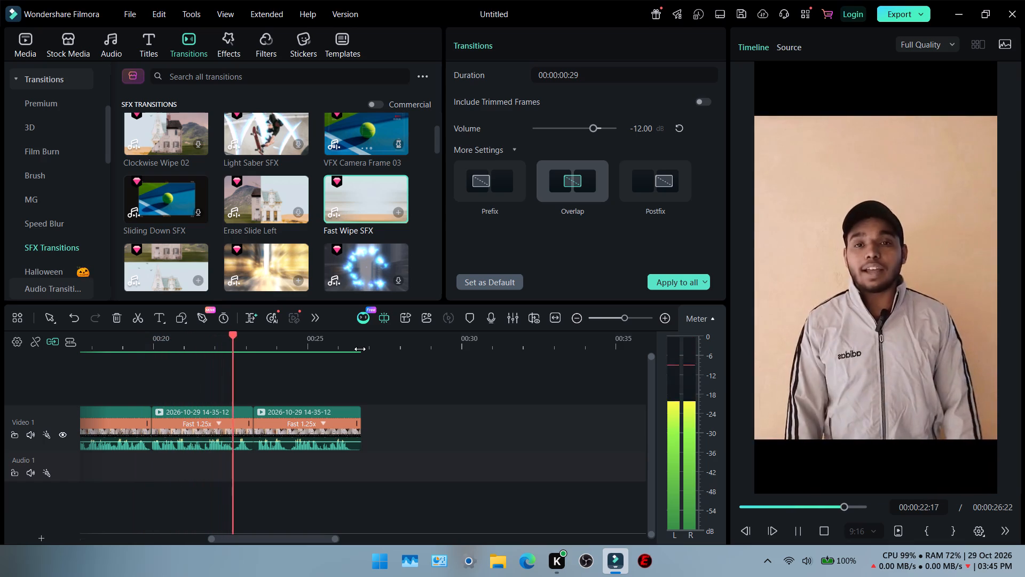
key("space")
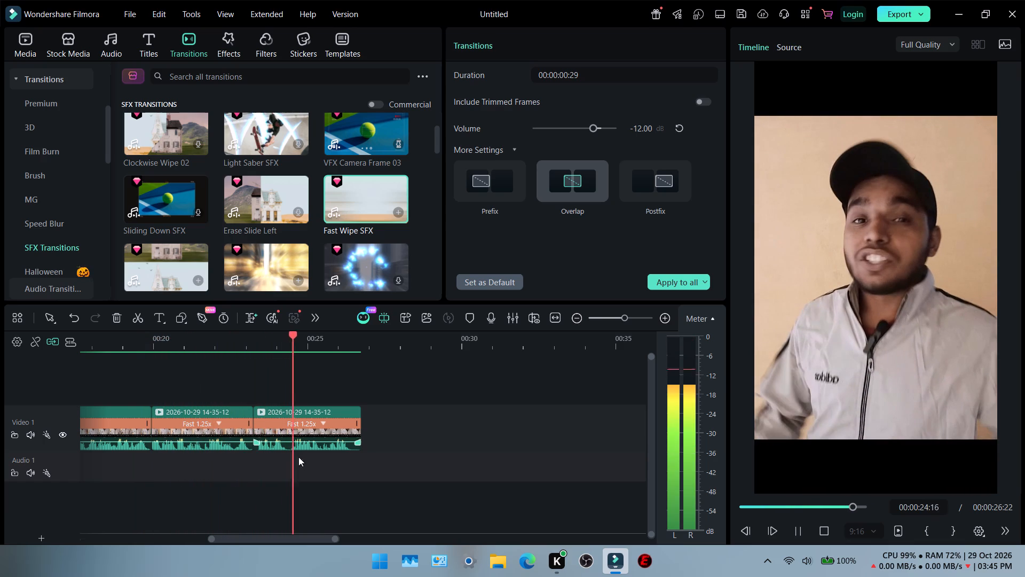
scroll(229, 433, "right", 3)
left_click(336, 345)
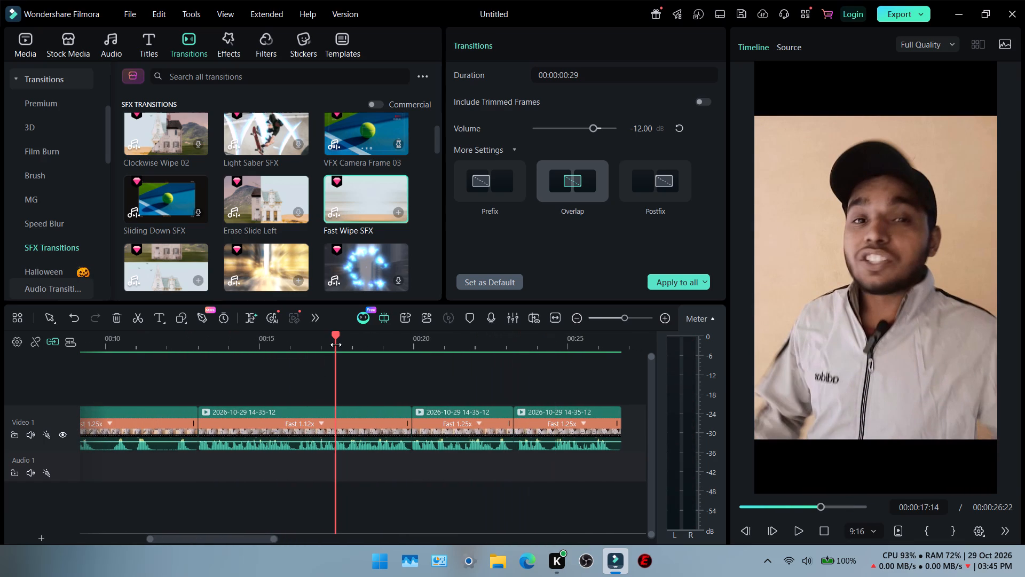
key("space")
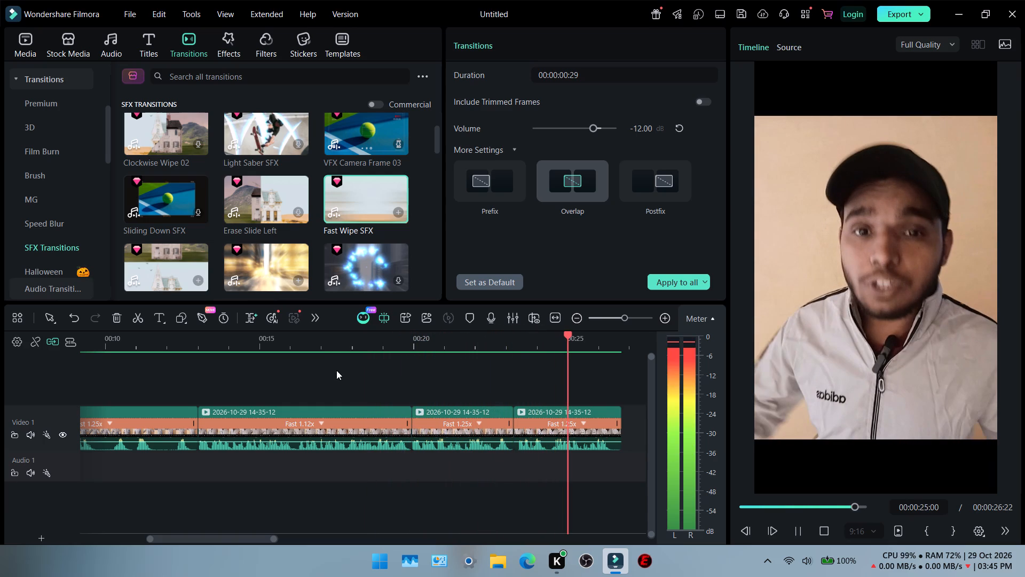
key("space")
Rearrange the timeline clips so the short fourth clip sits between the second clip and the Fast 1.12x clip.
scroll(387, 389, "down", 5, "ctrl")
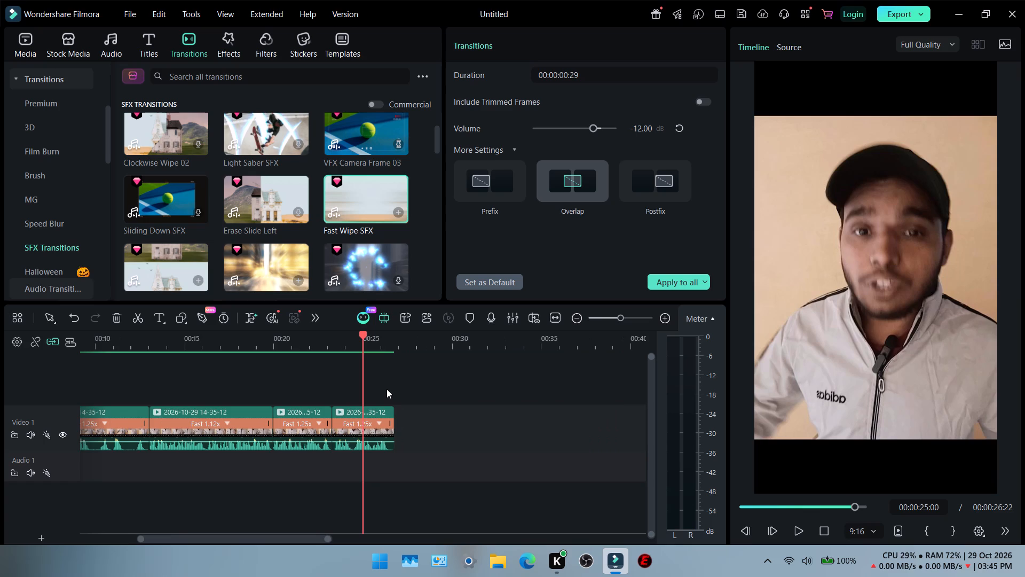
double_click(188, 344)
scroll(188, 344, "right", 3)
scroll(271, 393, "right", 1)
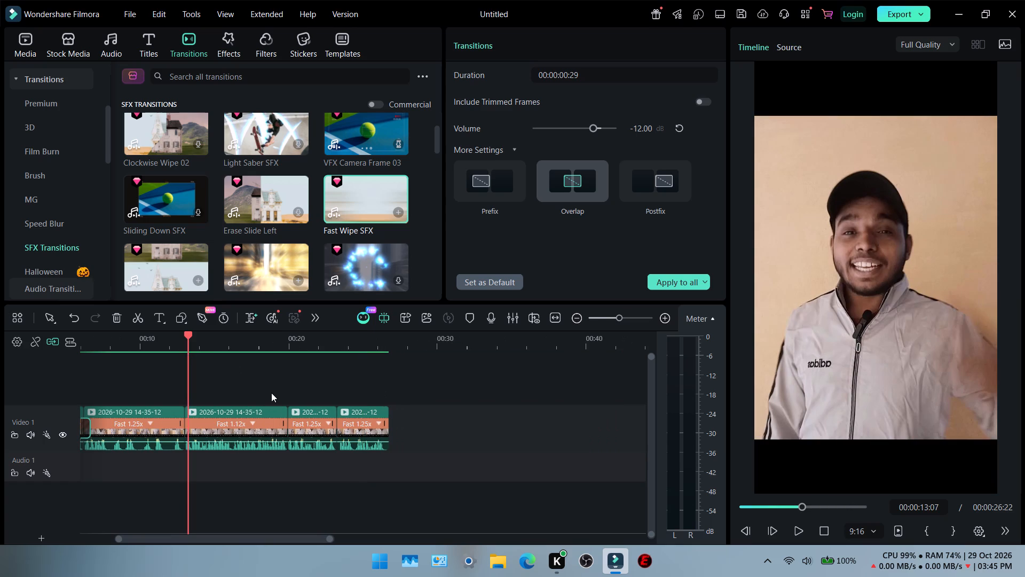
scroll(271, 393, "right", 2)
scroll(343, 403, "right", 2)
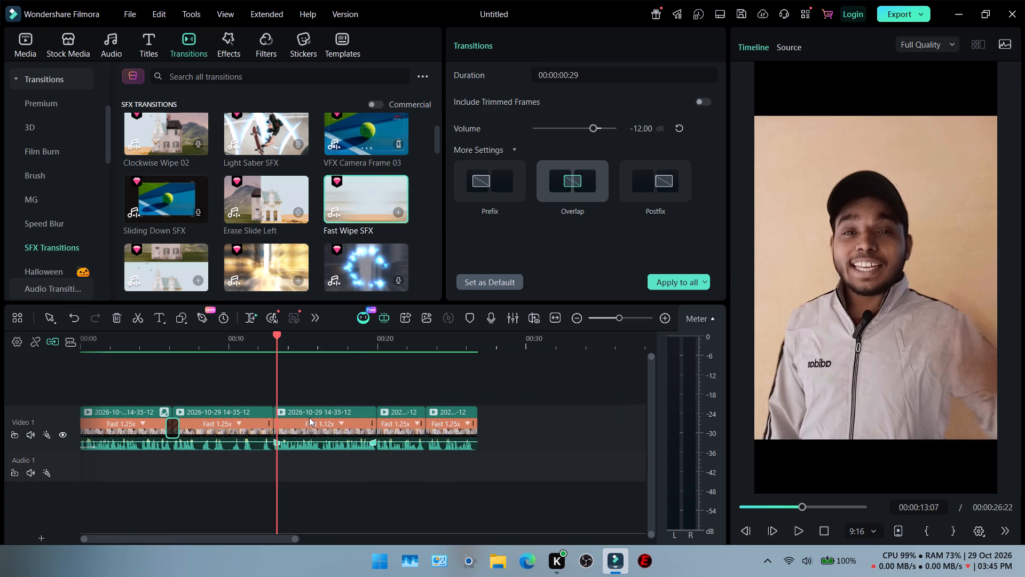
left_click(313, 409)
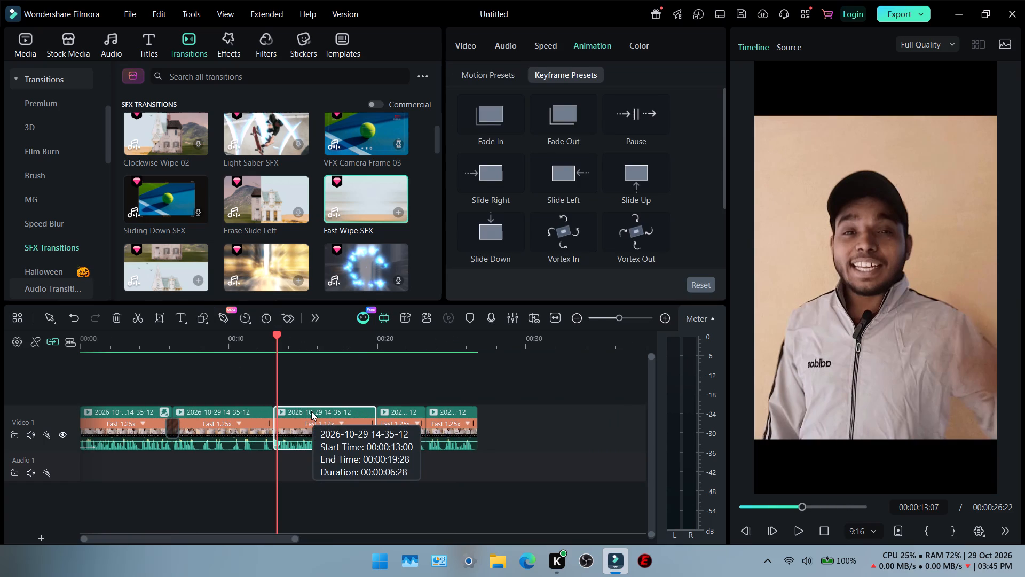
left_click_drag(311, 411, 298, 412)
left_click_drag(294, 412, 246, 415)
right_click(246, 415)
left_click(246, 415)
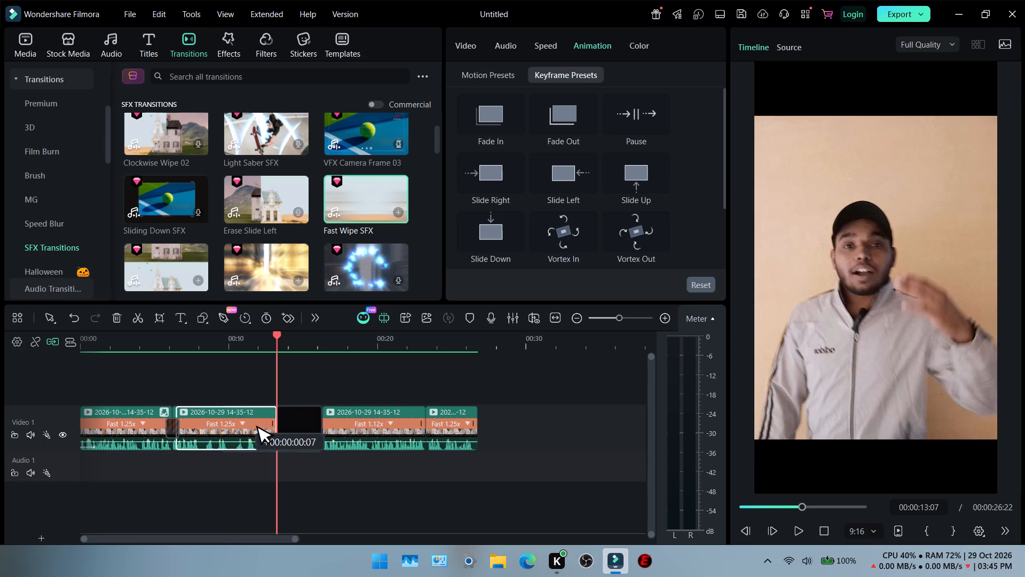
left_click_drag(261, 411, 220, 411)
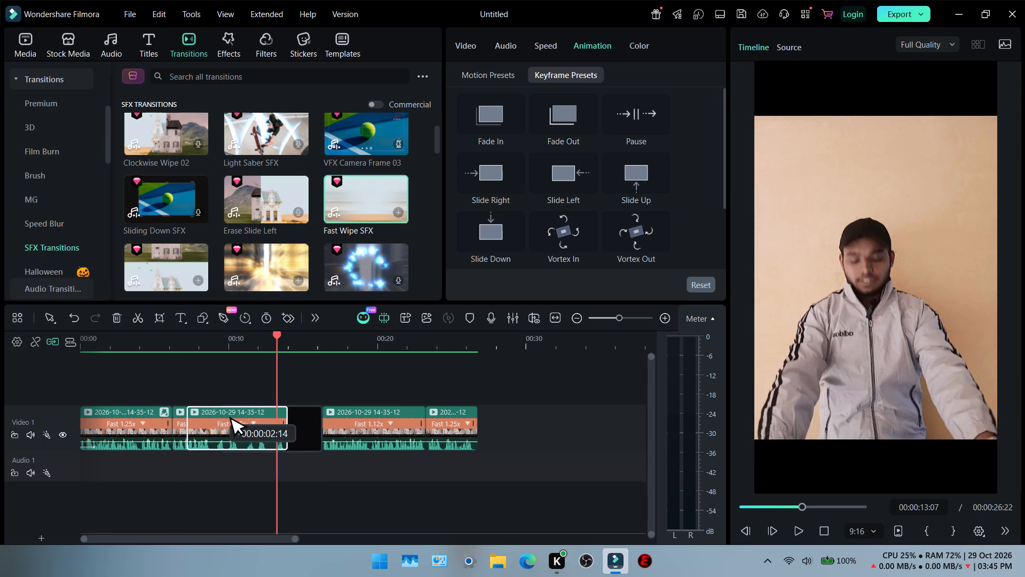
left_click_drag(220, 411, 209, 412)
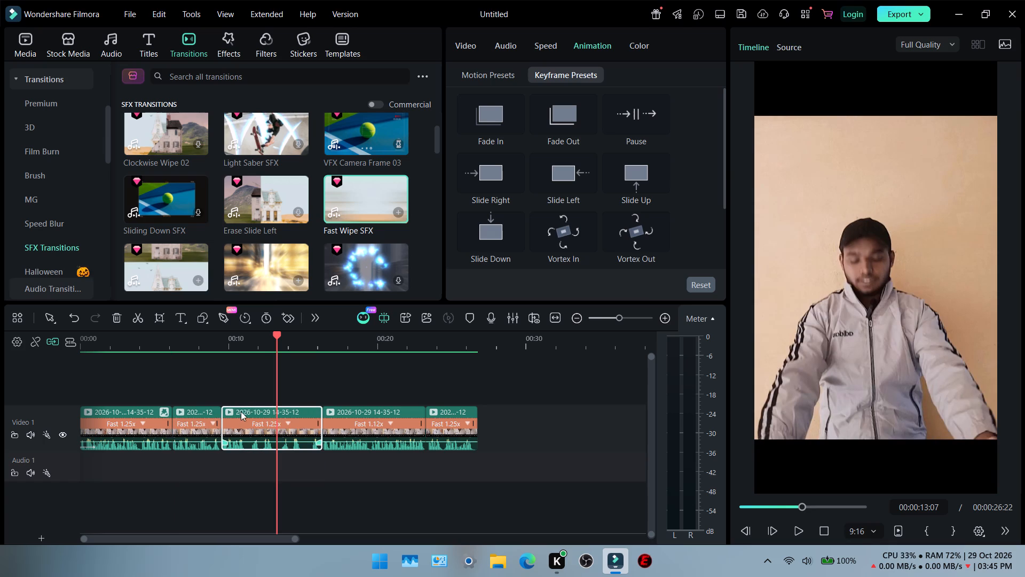
left_click_drag(241, 411, 190, 448)
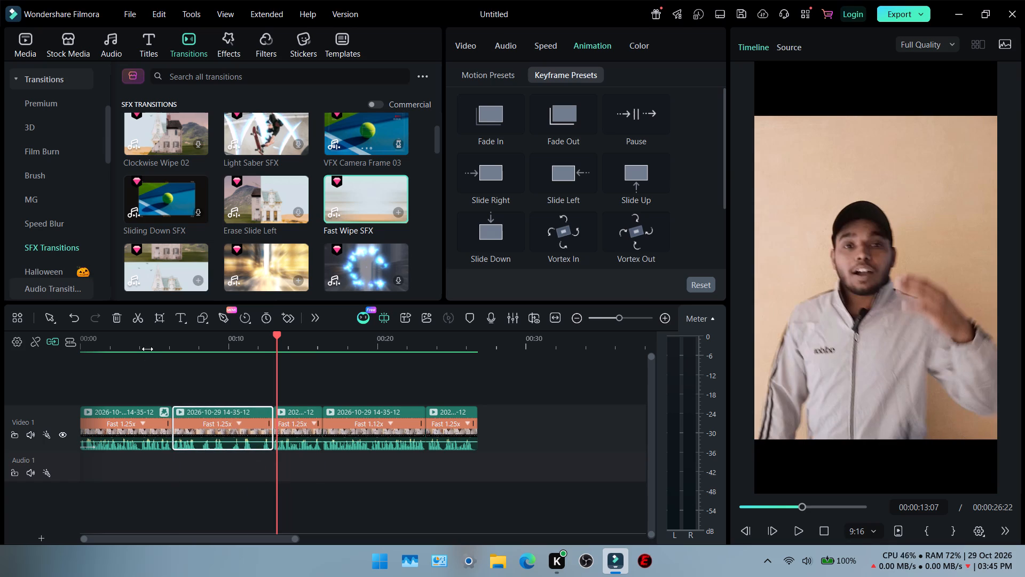
Move the Fast 1.12x clip to directly after the first clip on the timeline and play across the new cut.
left_click(147, 349)
key("space")
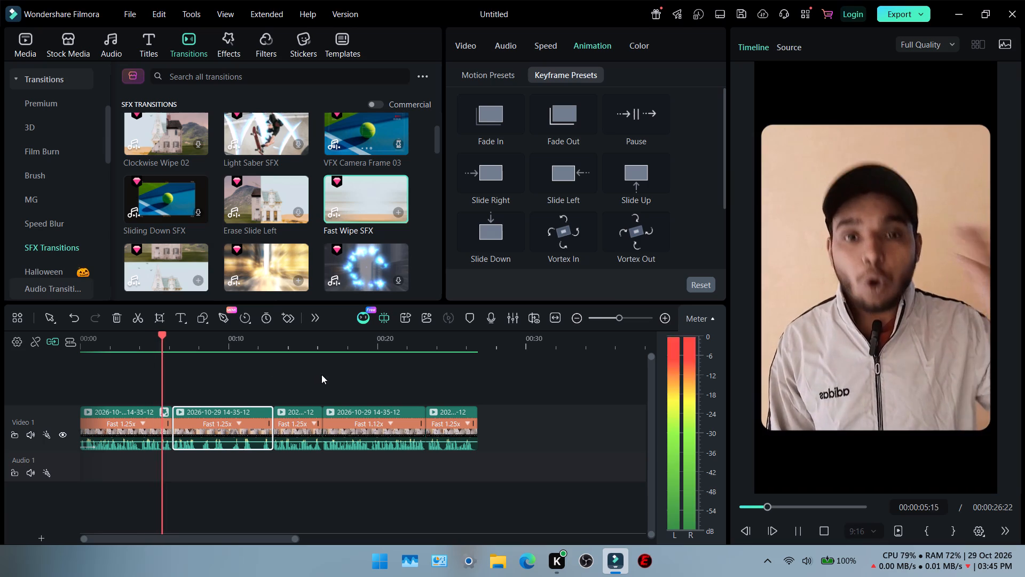
key("space")
left_click(364, 411)
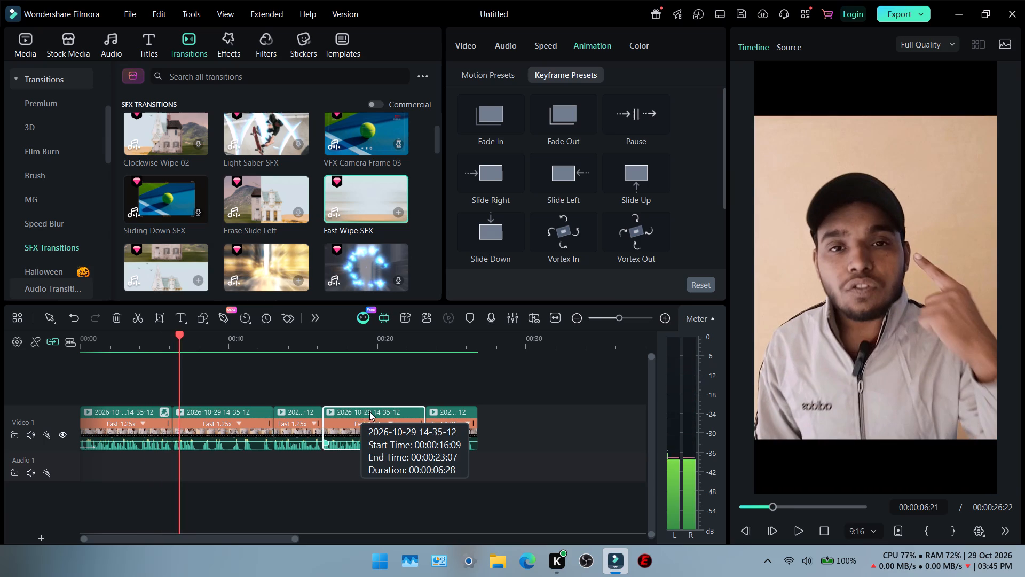
left_click_drag(369, 411, 219, 423)
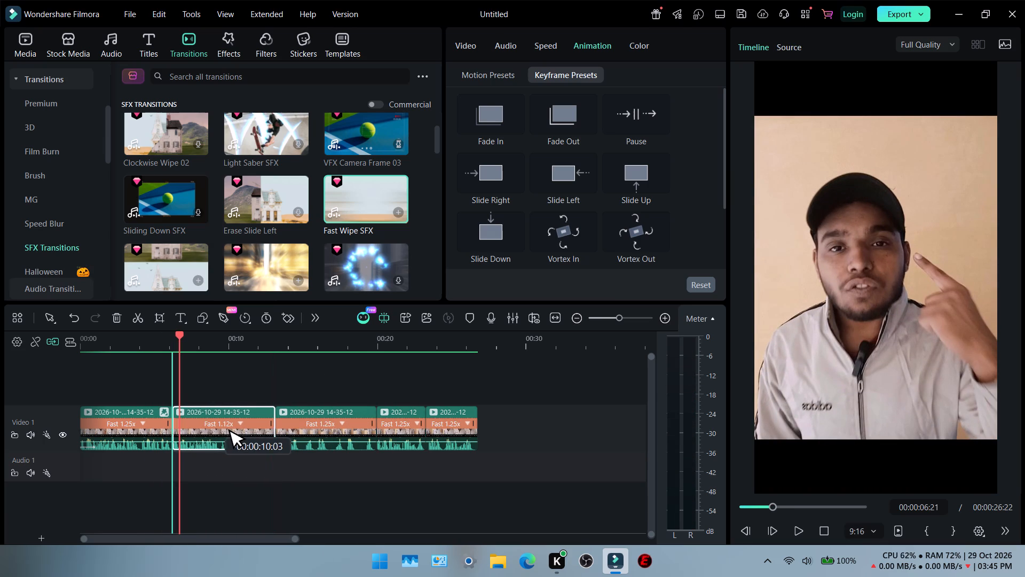
left_click_drag(219, 423, 220, 423)
double_click(155, 337)
key("space")
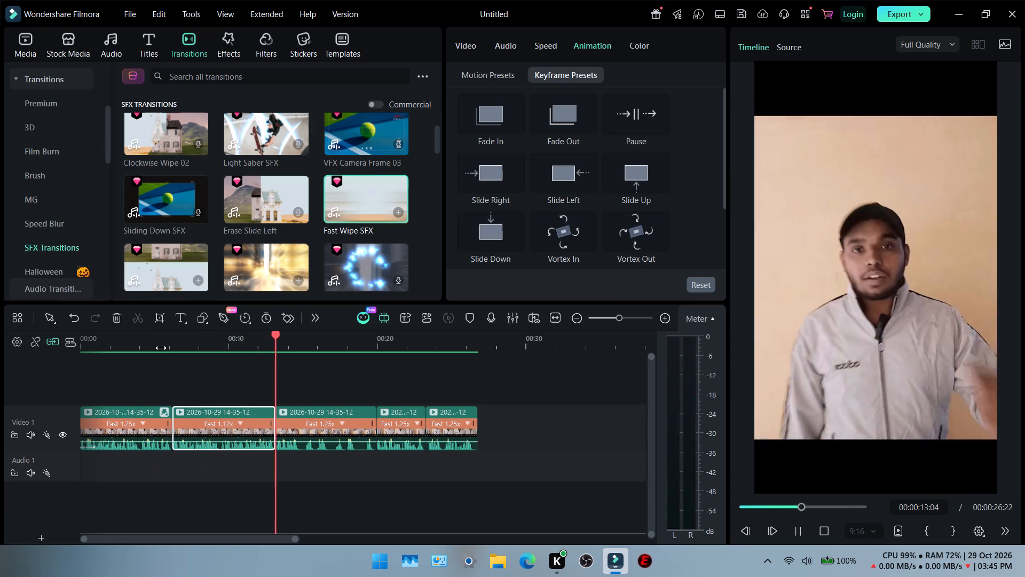
key("space")
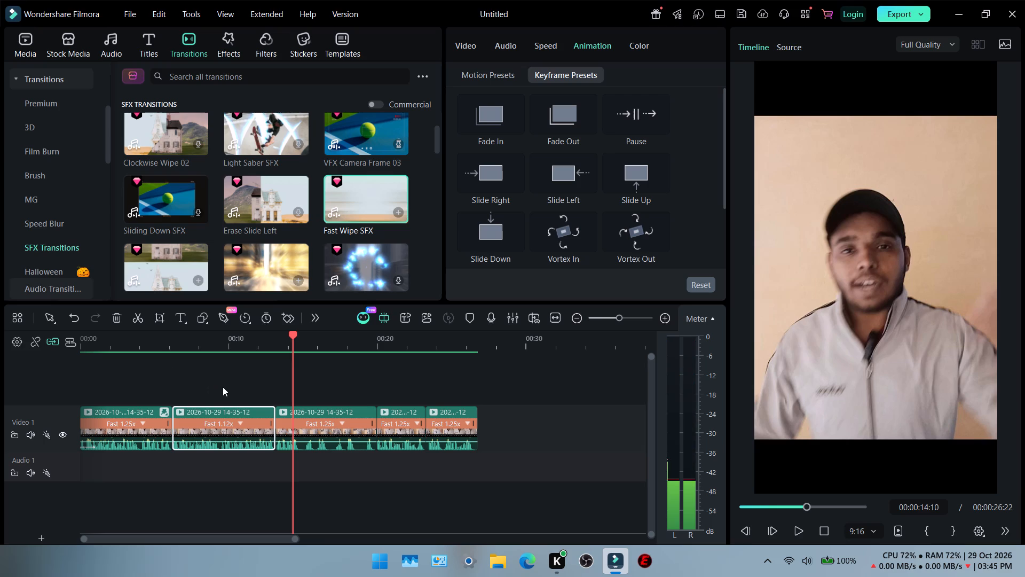
Show all results for the "round corner" search in the effects library.
left_click(264, 348)
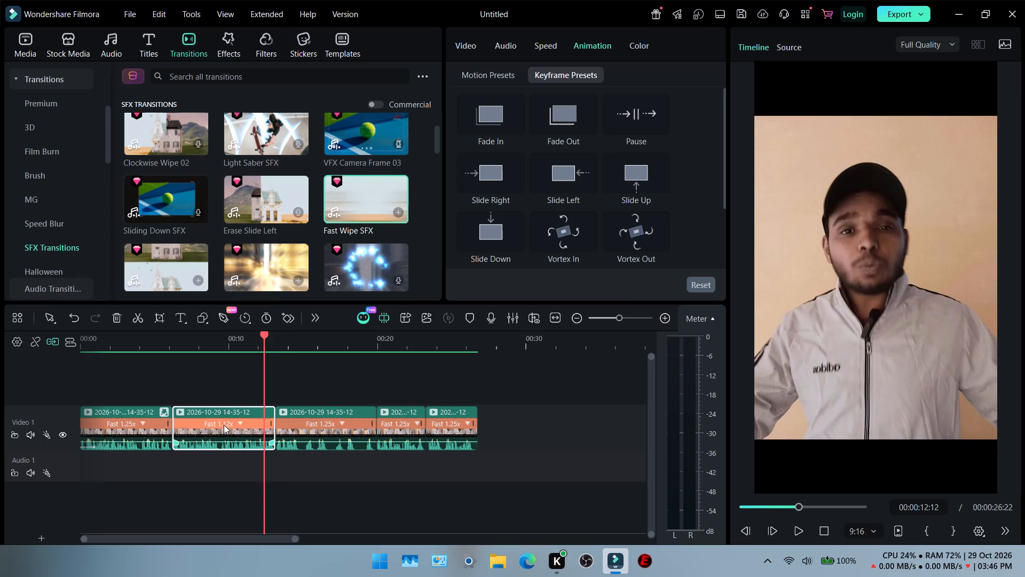
left_click(224, 425)
left_click(221, 410)
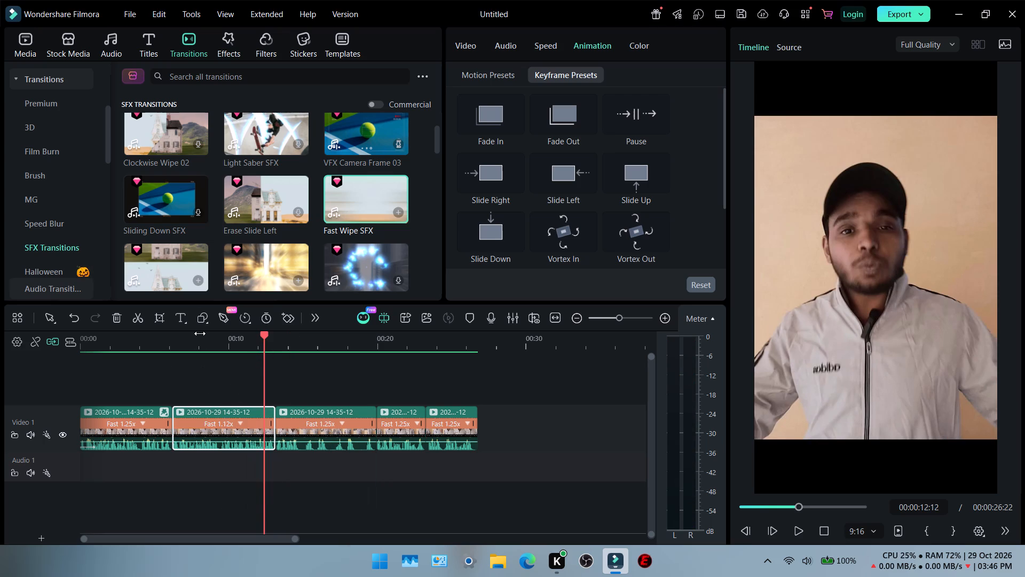
left_click(238, 38)
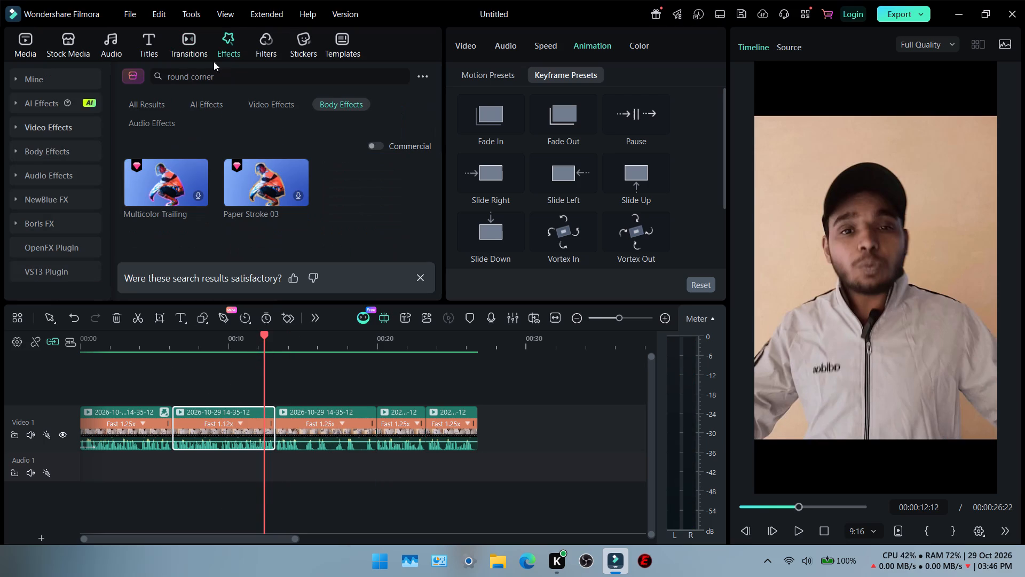
left_click(145, 105)
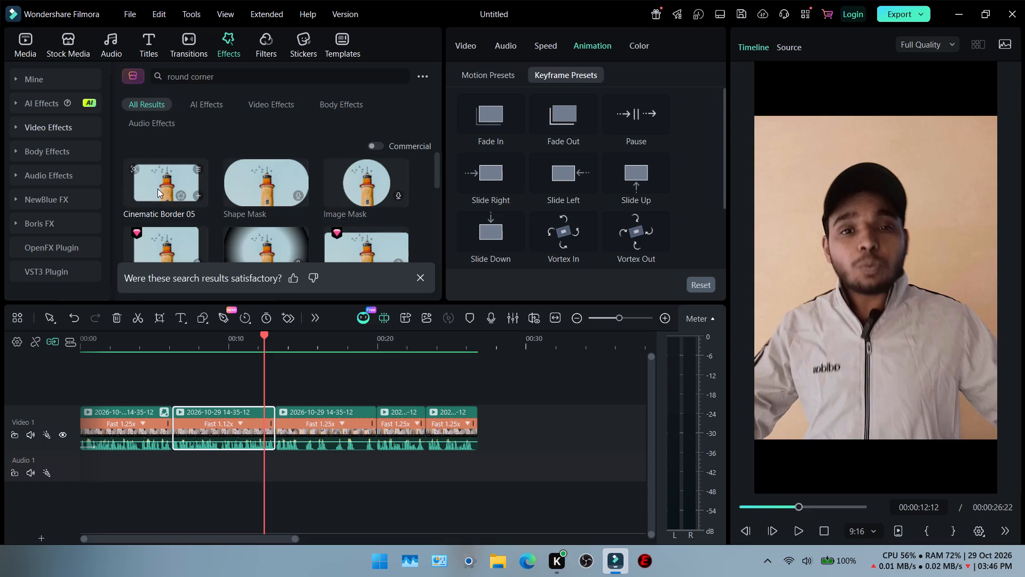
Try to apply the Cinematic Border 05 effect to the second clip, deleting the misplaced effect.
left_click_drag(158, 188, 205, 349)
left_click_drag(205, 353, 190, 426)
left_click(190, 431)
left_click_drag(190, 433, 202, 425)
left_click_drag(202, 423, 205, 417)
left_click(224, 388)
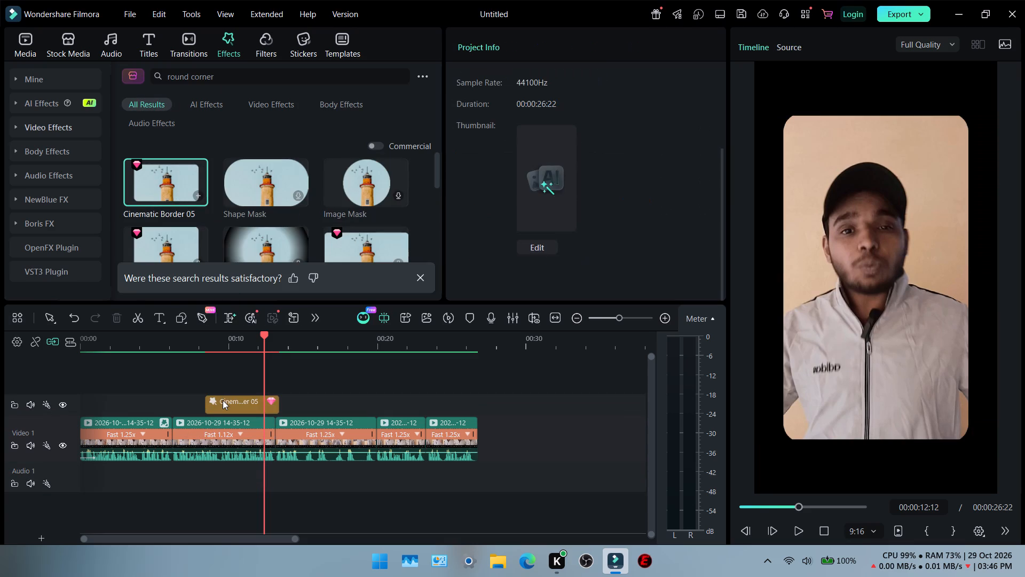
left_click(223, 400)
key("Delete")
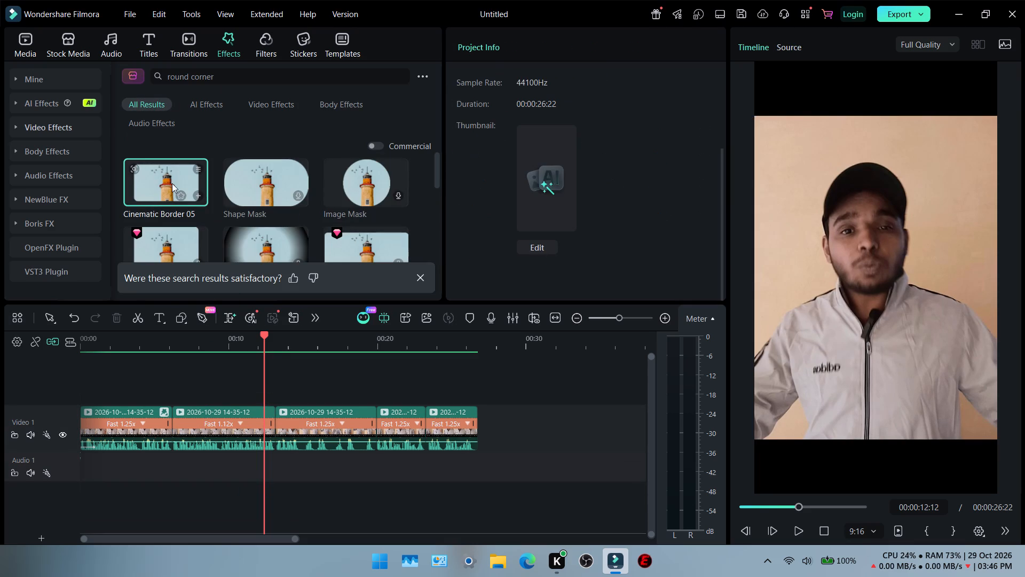
Apply the Cinematic Border 05 effect directly to the second clip, Fast 1.12x.
left_click(156, 183)
left_click_drag(156, 183, 190, 352)
scroll(233, 201, "up", 3)
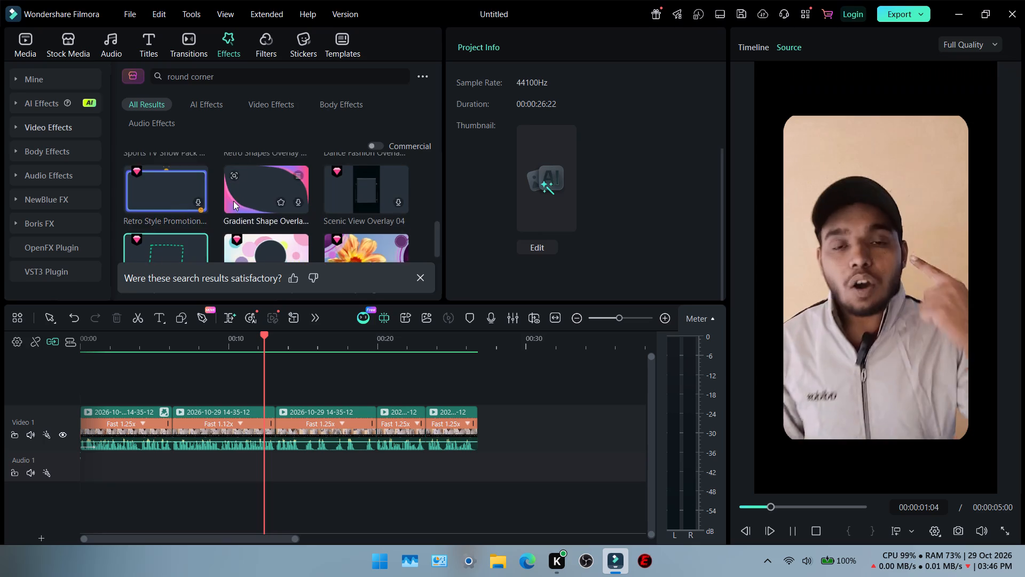
scroll(233, 201, "up", 9)
left_click_drag(161, 184, 169, 199)
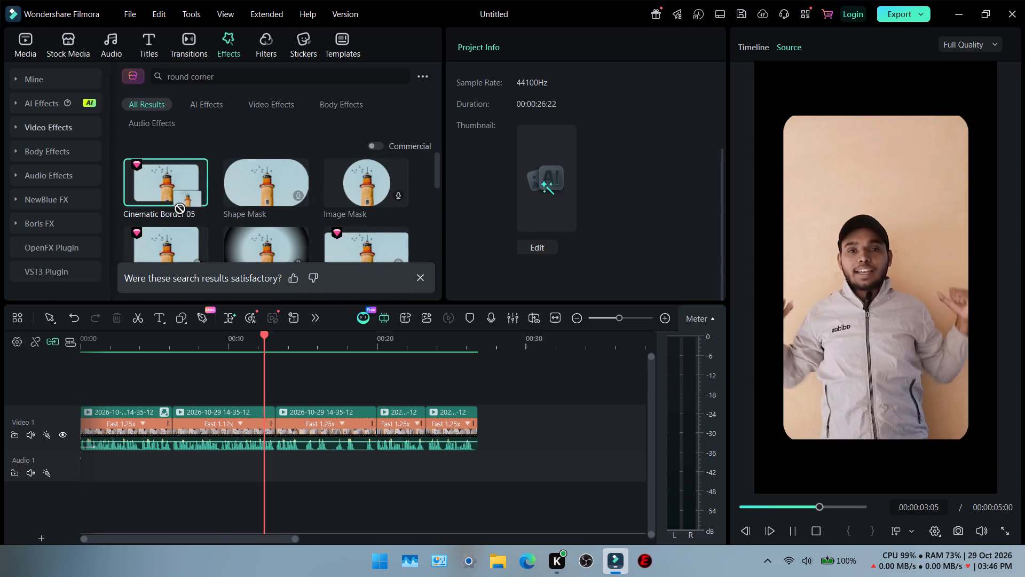
left_click_drag(169, 199, 231, 427)
left_click(214, 346)
Set the second clip's Cinematic Border 05 width, height and round values to 10 each.
left_click(227, 411)
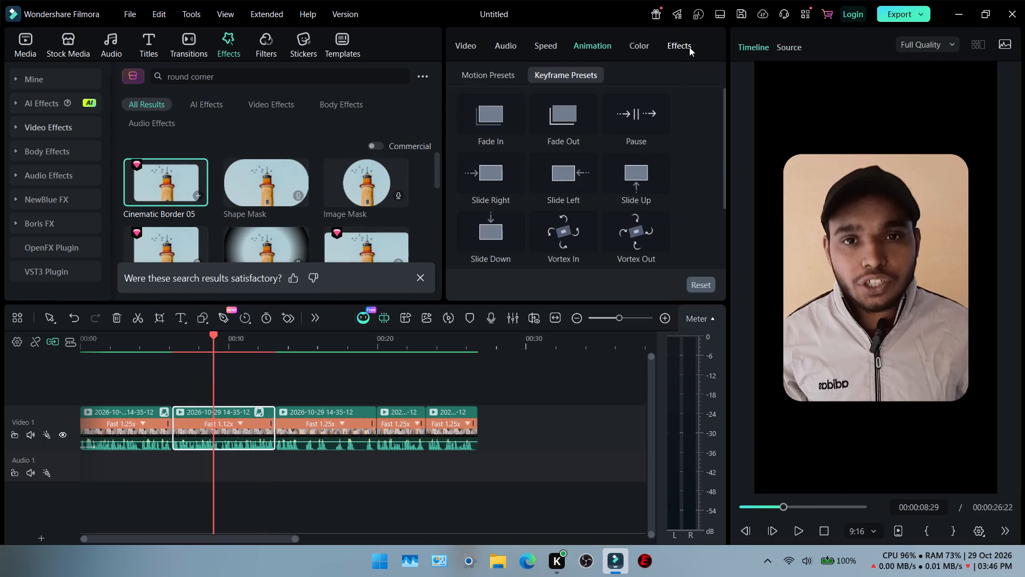
left_click(689, 47)
left_click(657, 128)
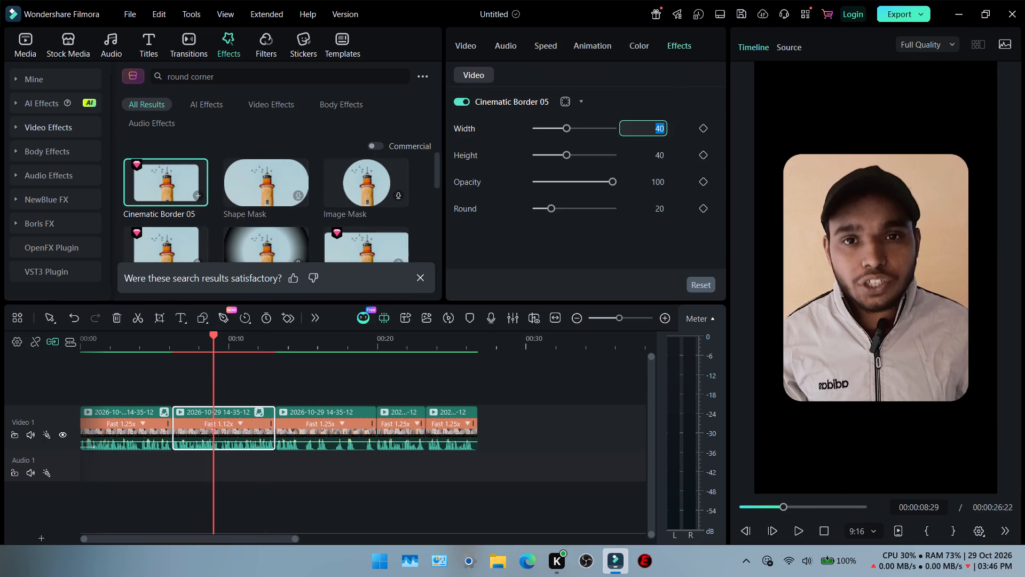
key("1")
key("0")
left_click(658, 151)
key("1")
key("0")
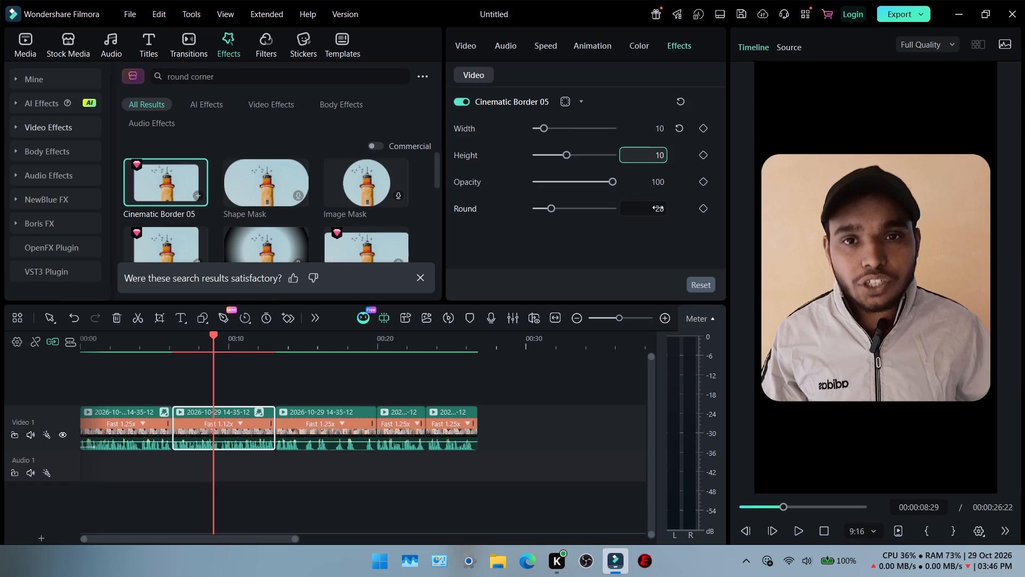
left_click(658, 207)
key("1")
key("0")
left_click(646, 241)
Apply the Cinematic Border 05 effect to the third clip on the timeline.
left_click(143, 348)
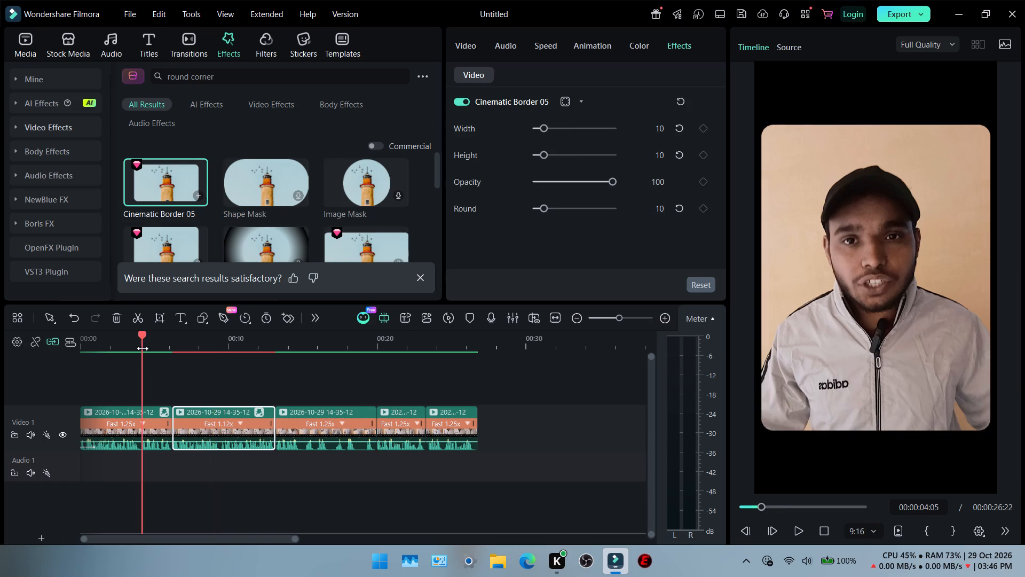
left_click(202, 348)
left_click(314, 346)
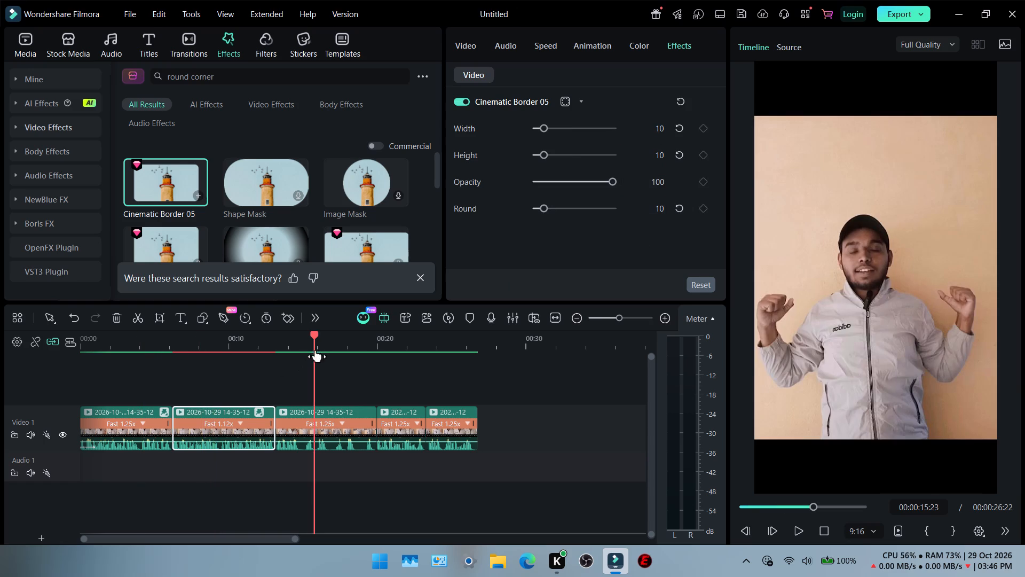
left_click(317, 419)
left_click_drag(160, 182, 265, 366)
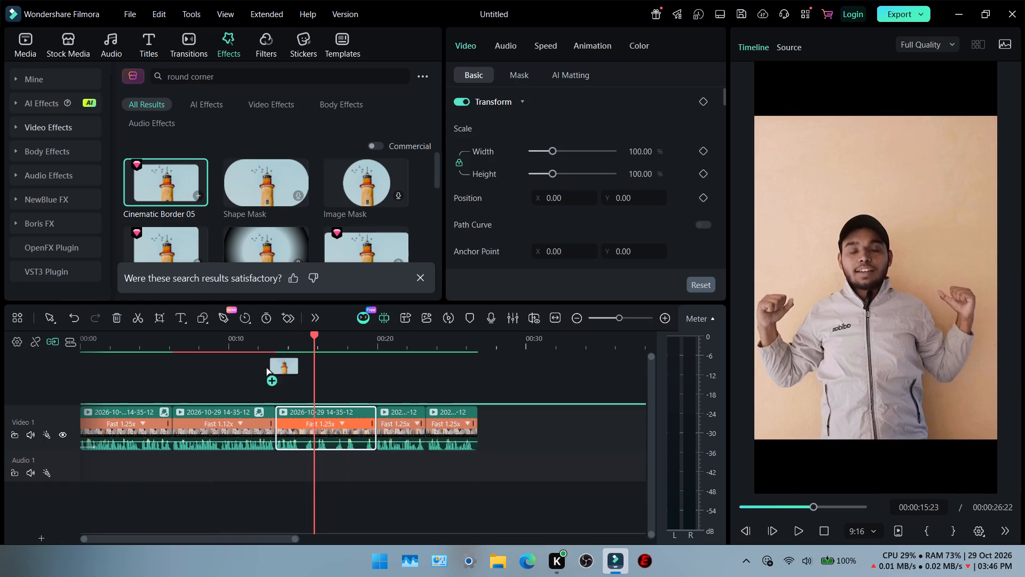
left_click_drag(265, 366, 295, 425)
left_click(295, 425)
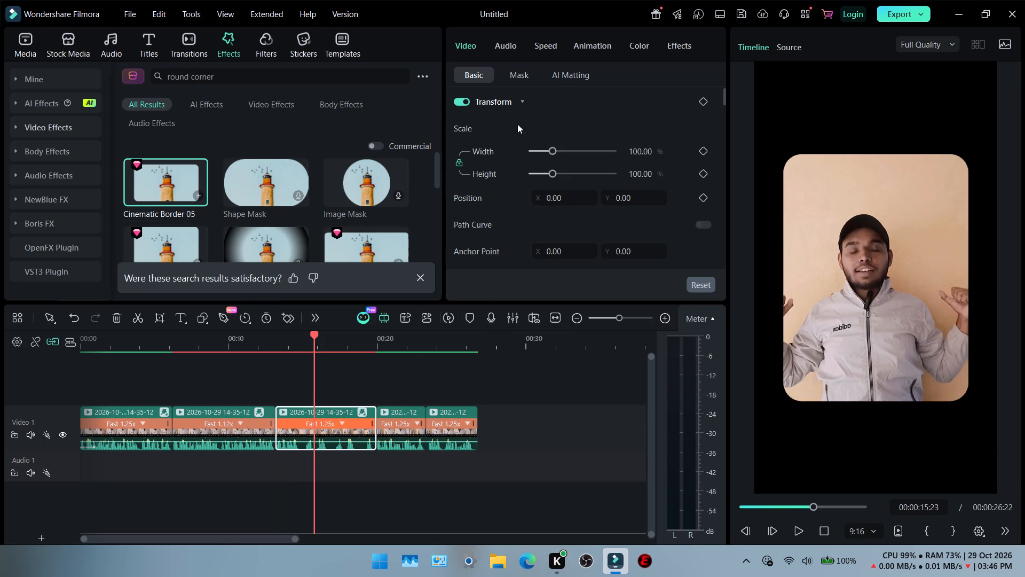
Set the third clip's Cinematic Border 05 width, height and round values to 10 each.
left_click(687, 48)
left_click(664, 130)
type("10")
left_click(663, 149)
key("1")
key("0")
left_click(655, 208)
key("1")
key("0")
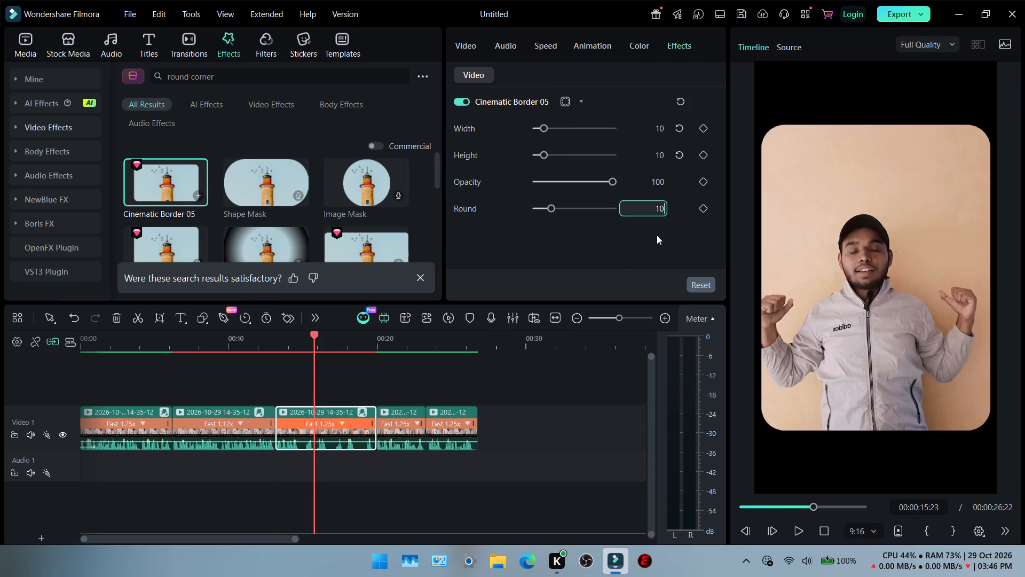
left_click(657, 235)
Apply the Cinematic Border 05 effect to both the fourth and fifth clips on the timeline.
left_click(396, 349)
left_click(389, 418)
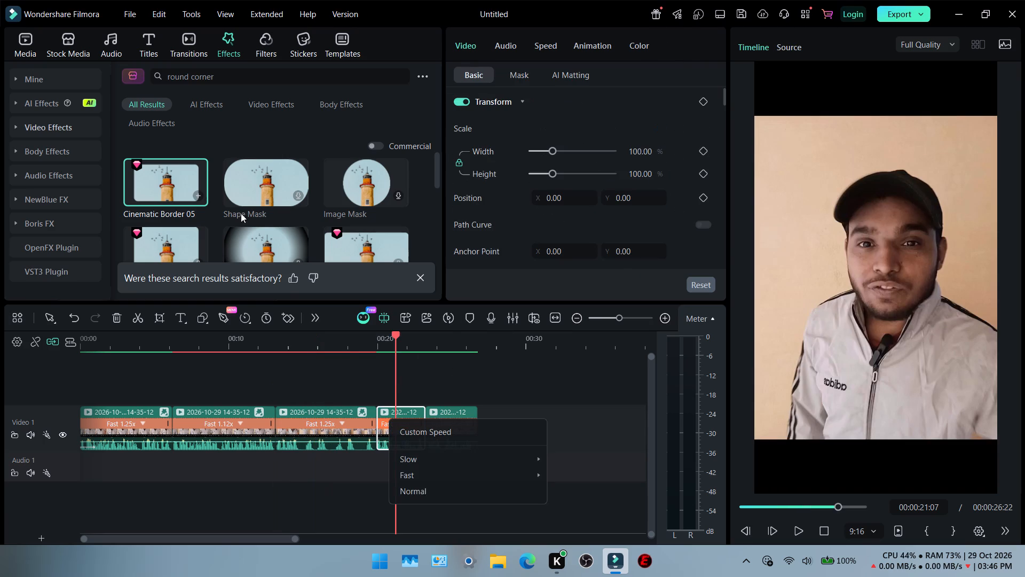
left_click(161, 180)
left_click_drag(162, 180, 200, 181)
left_click_drag(200, 181, 190, 181)
left_click(161, 180)
left_click_drag(161, 180, 190, 176)
left_click_drag(154, 181, 388, 420)
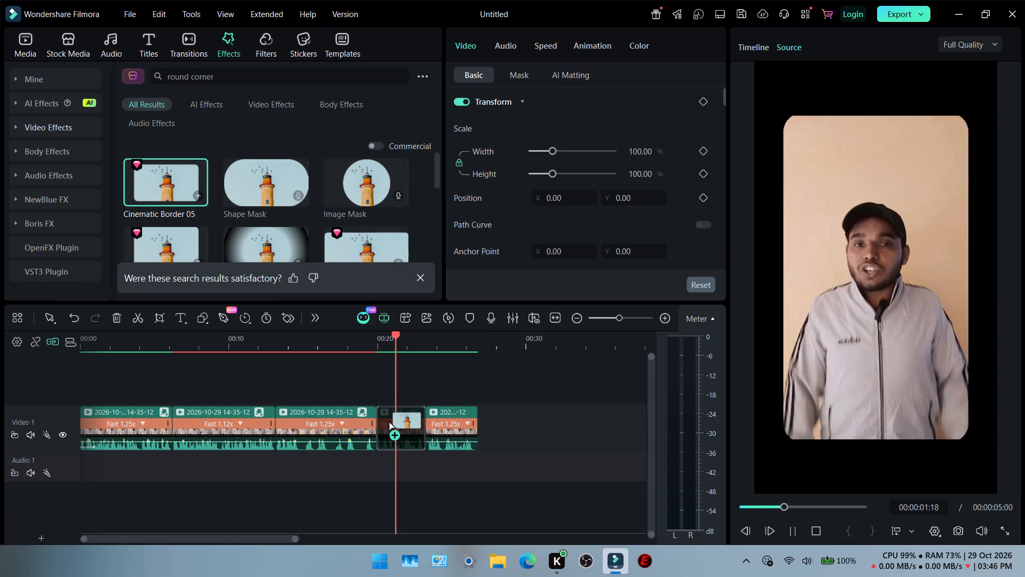
left_click_drag(161, 177, 304, 145)
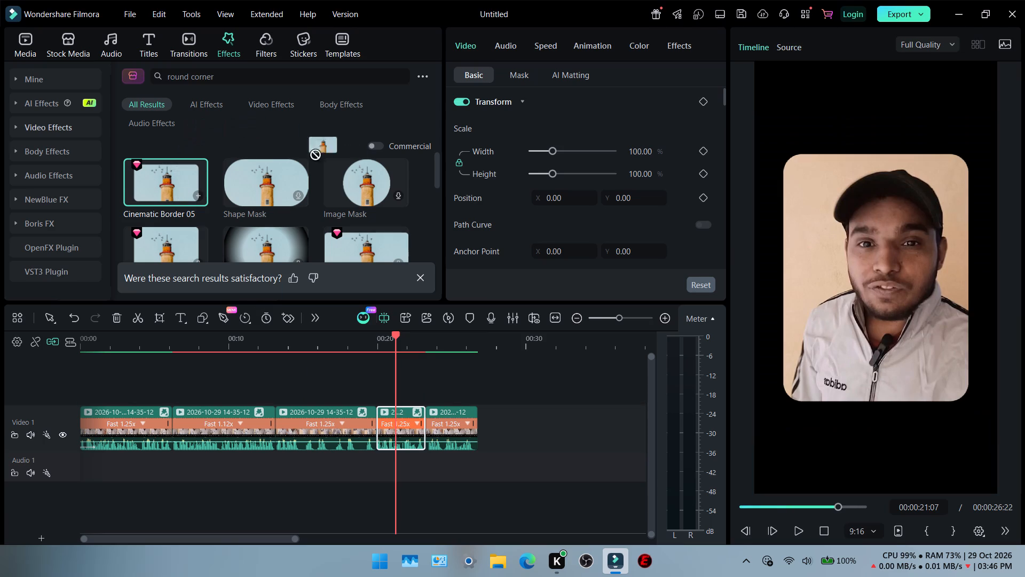
left_click_drag(304, 145, 429, 428)
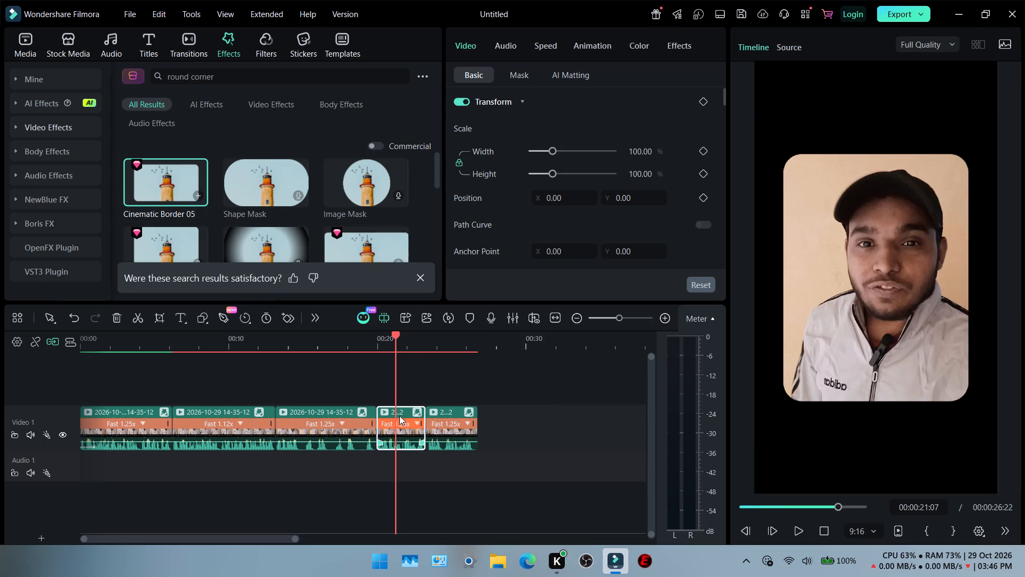
Set the fourth clip's Cinematic Border 05 width, height and round values to 10 each.
left_click(674, 38)
left_click(654, 124)
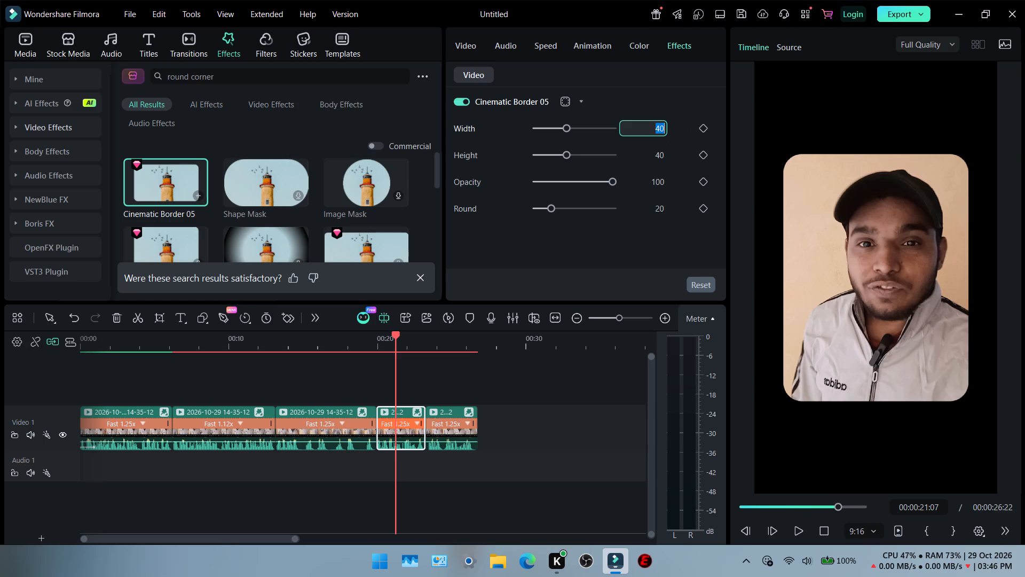
key("1")
key("0")
left_click(663, 151)
key("1")
key("0")
left_click(660, 207)
key("1")
key("0")
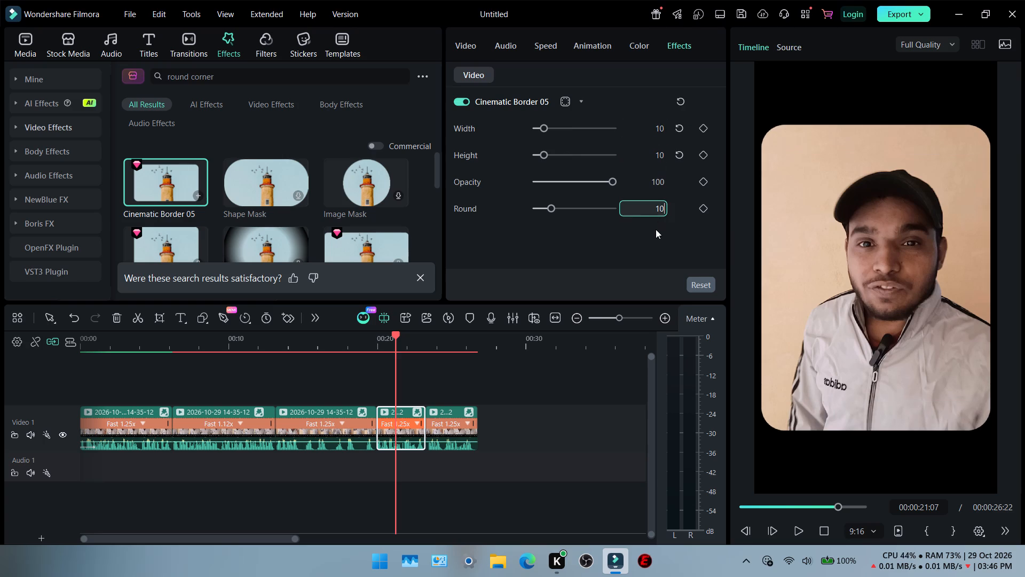
double_click(653, 235)
Set the fifth clip's Cinematic Border 05 width, height and round values to 10 each.
left_click(442, 349)
left_click(446, 418)
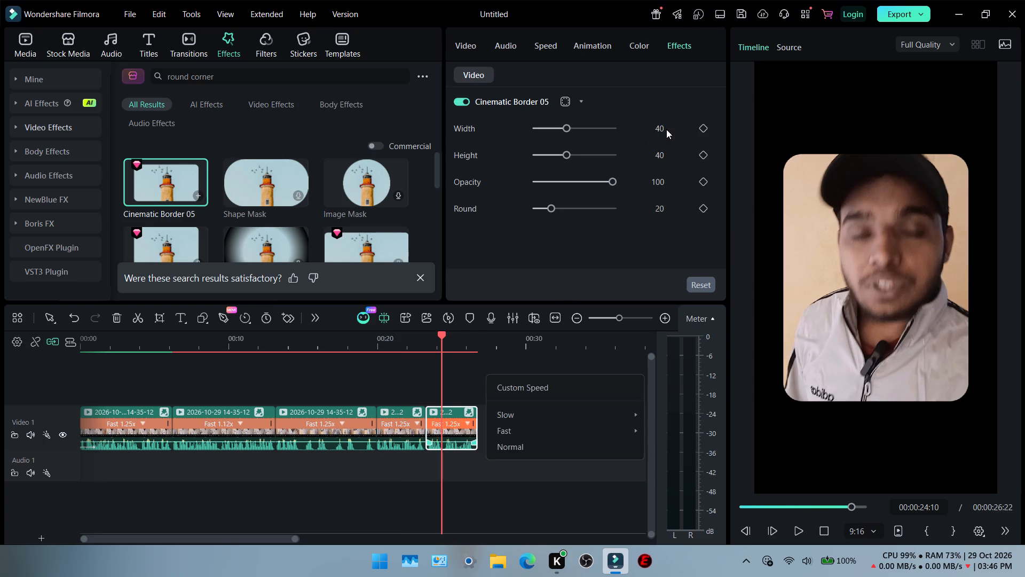
left_click(666, 129)
key("1")
key("0")
left_click(662, 151)
key("1")
key("0")
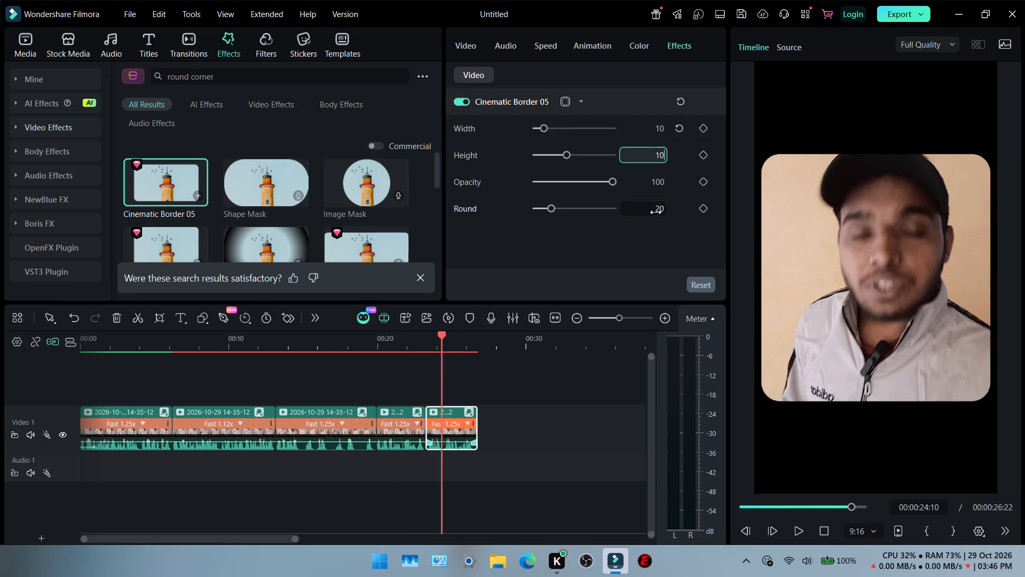
left_click(656, 212)
key("1")
key("0")
left_click(649, 238)
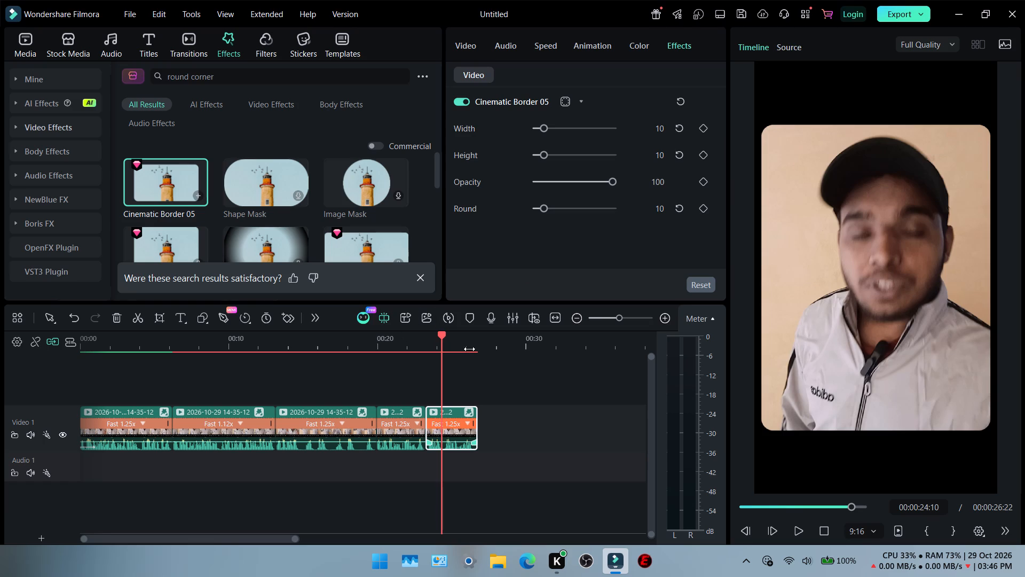
left_click(486, 346)
left_click_drag(478, 337, 493, 338)
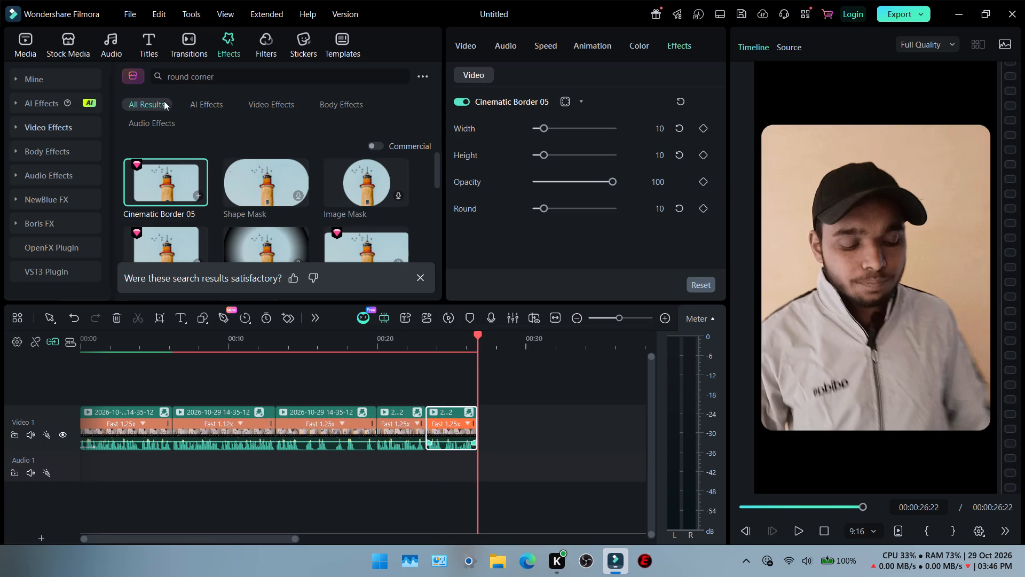
left_click(45, 74)
right_click(45, 74)
left_click(21, 40)
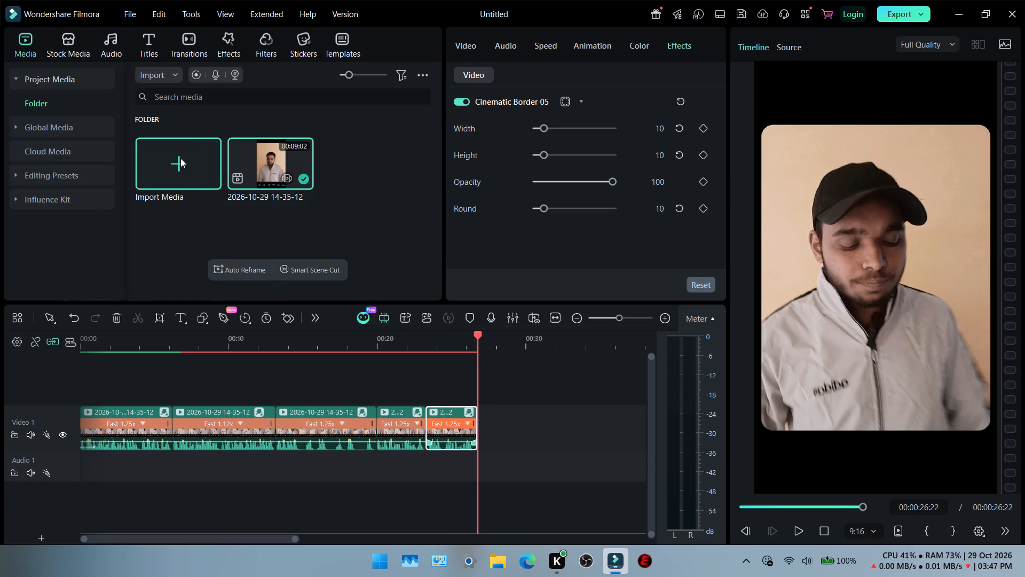
left_click(267, 159)
left_click_drag(267, 159, 398, 200)
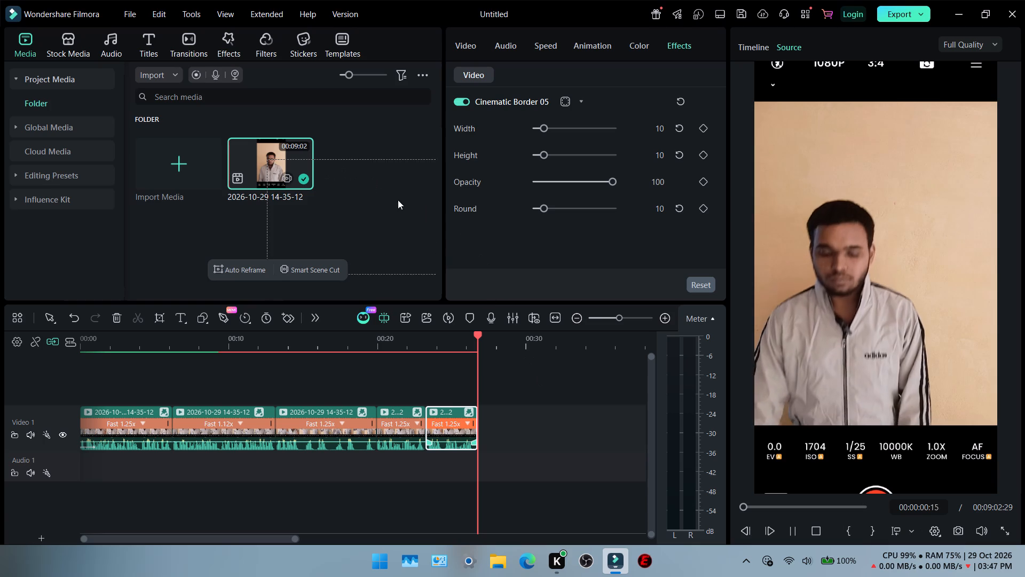
left_click_drag(398, 200, 337, 175)
left_click_drag(269, 163, 537, 426)
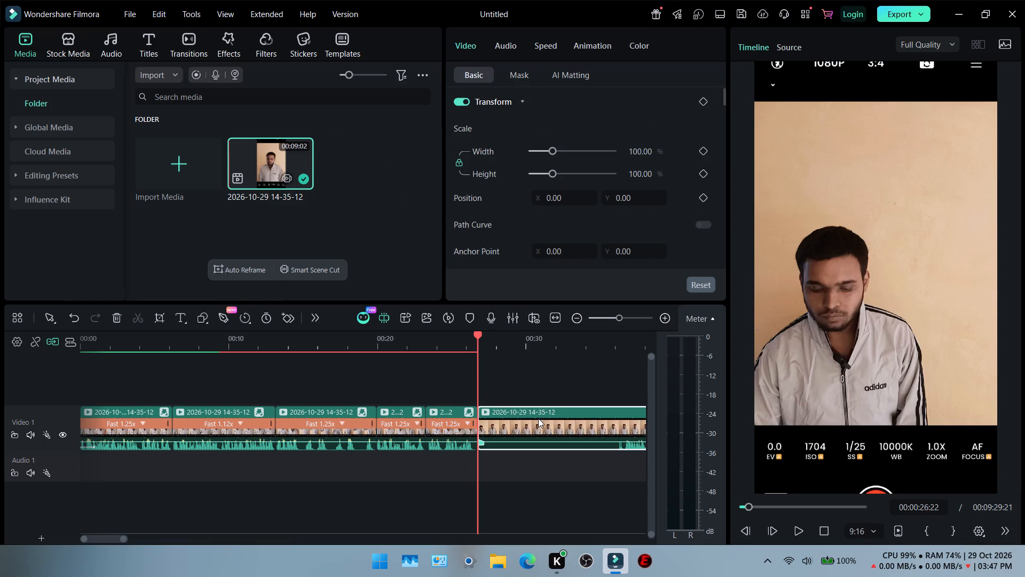
scroll(538, 418, "down", 10, "ctrl")
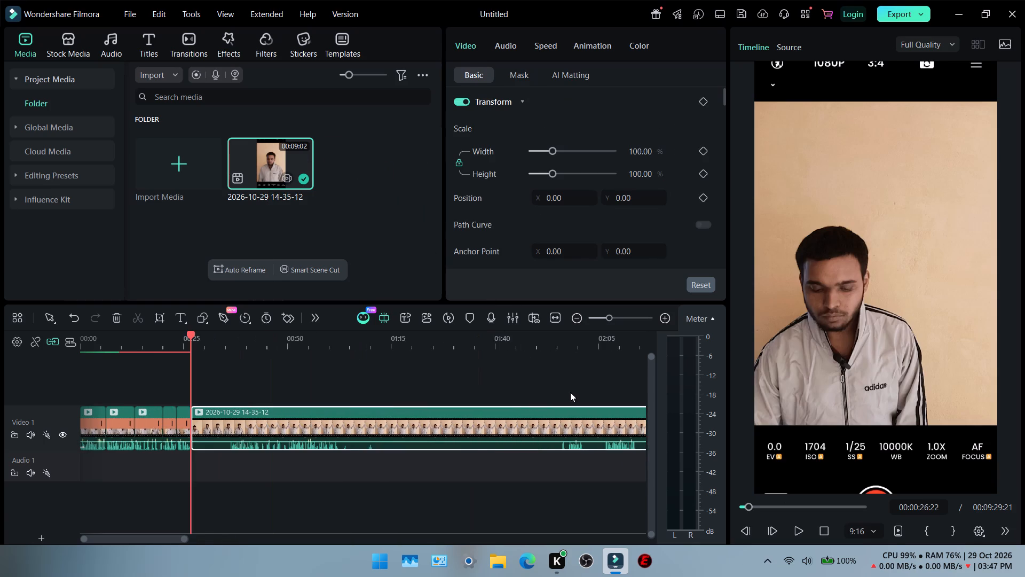
Skim through the newly added recording on Video 1 to find the next usable take, playing back sections throughout its length.
left_click(515, 342)
key("space")
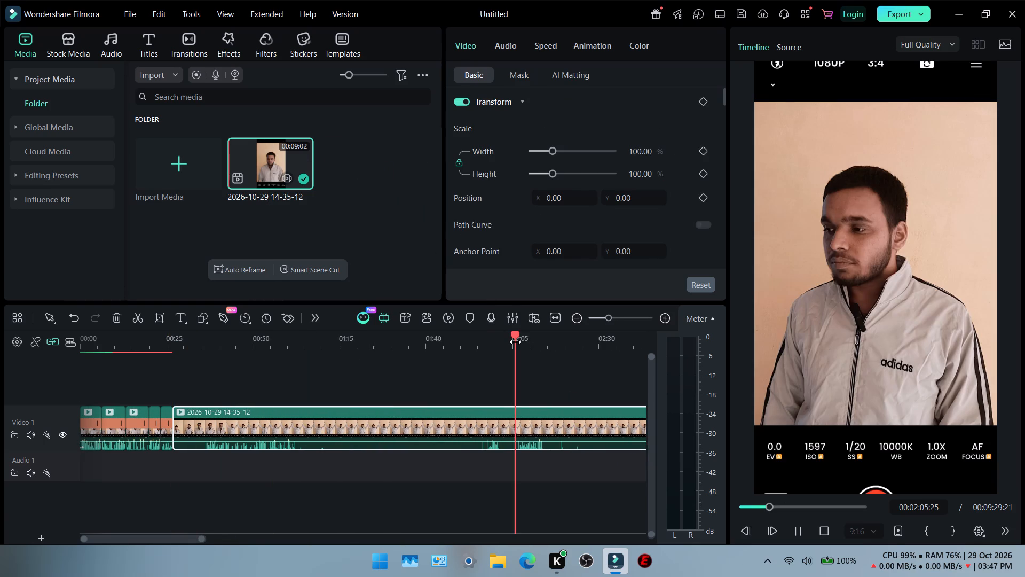
scroll(557, 462, "left", 3)
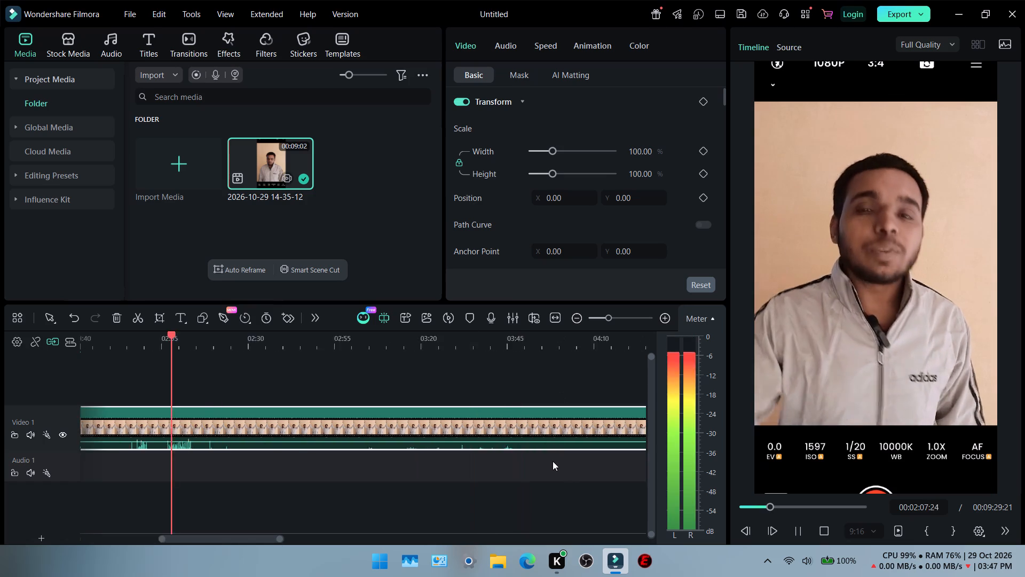
scroll(553, 461, "left", 1)
key("space")
scroll(531, 430, "down", 10, "ctrl")
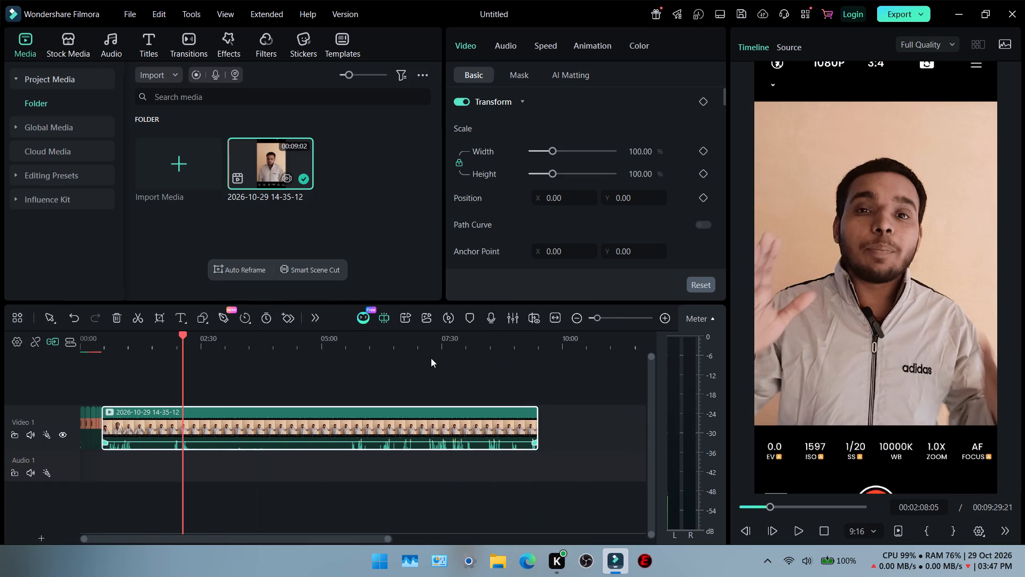
left_click(416, 344)
left_click(431, 346)
key("space")
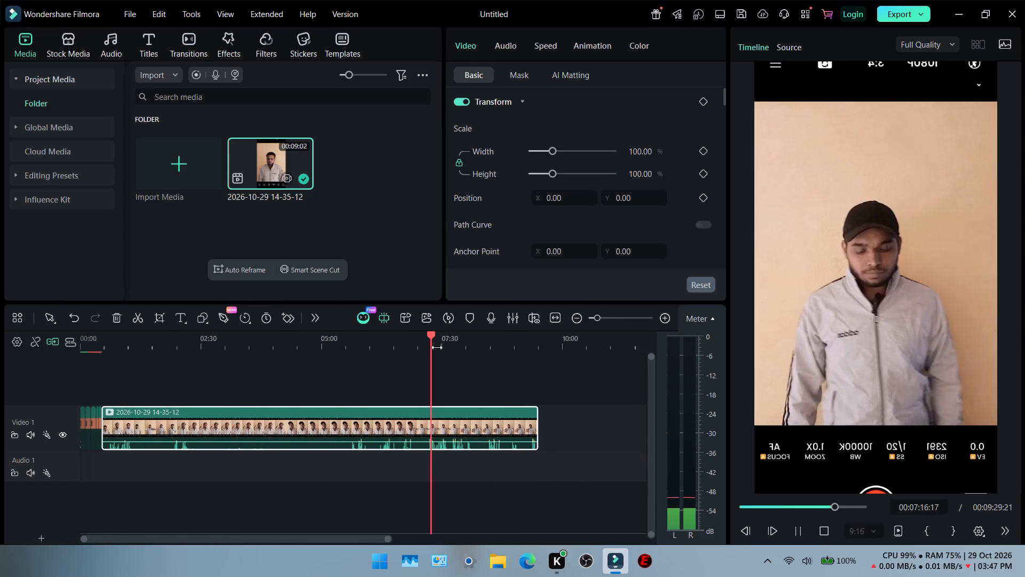
left_click(442, 348)
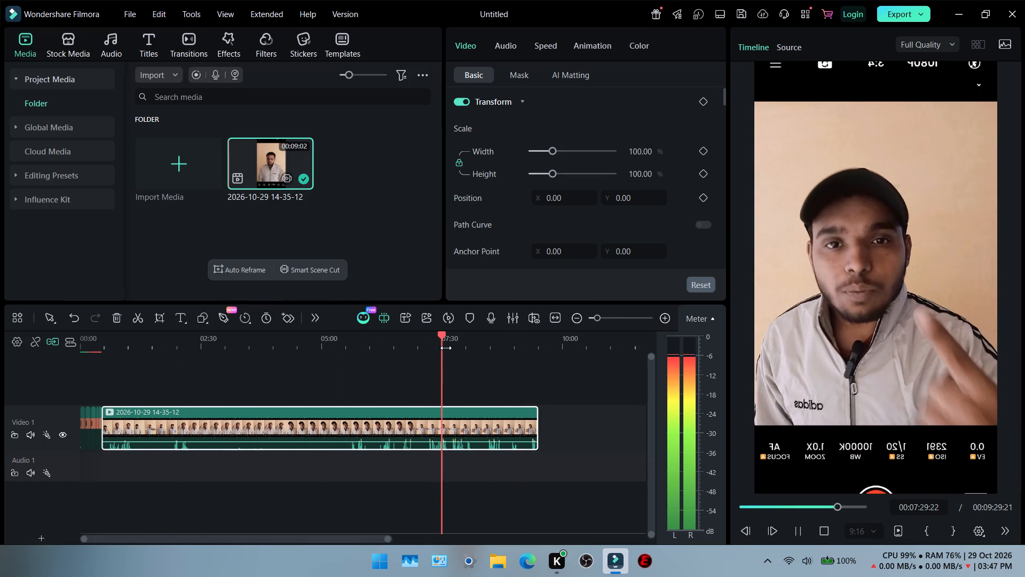
left_click(451, 348)
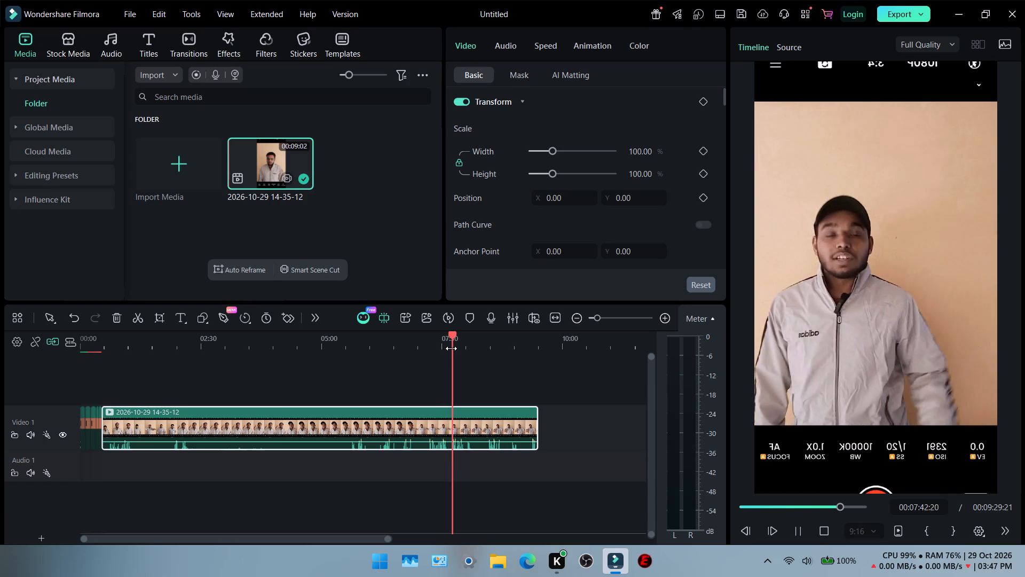
left_click(459, 348)
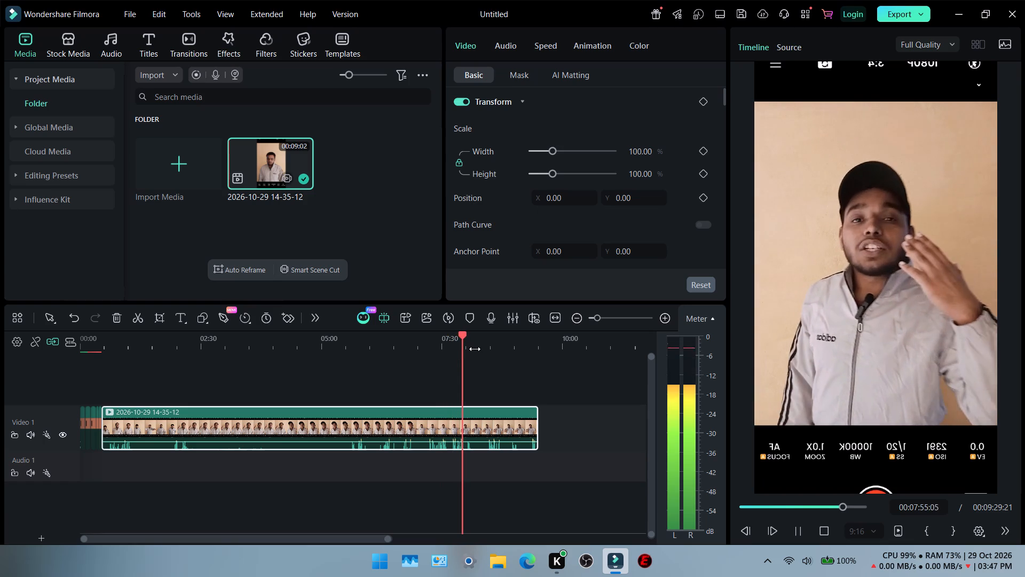
left_click(491, 349)
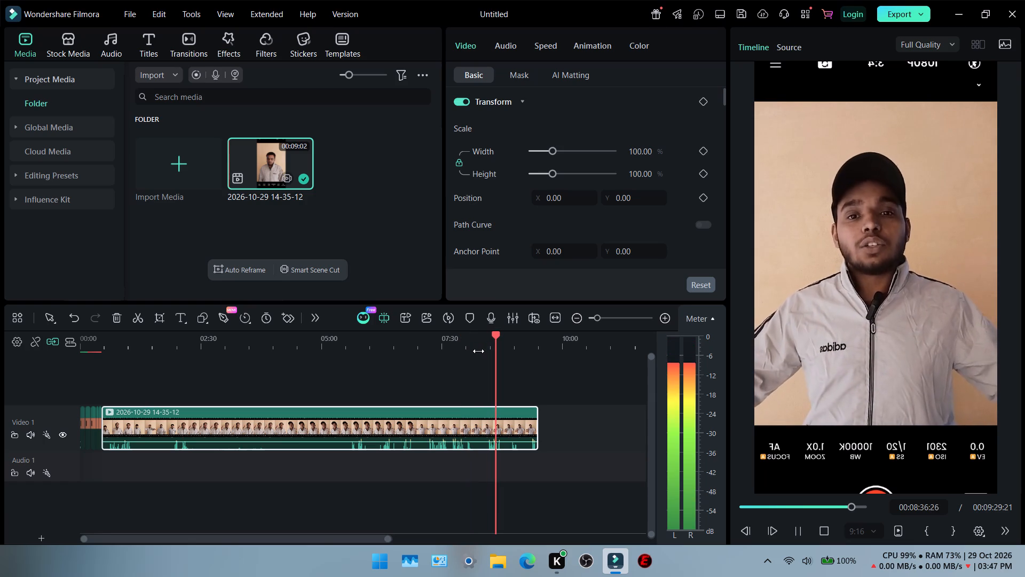
key("space")
scroll(489, 409, "up", 7, "ctrl")
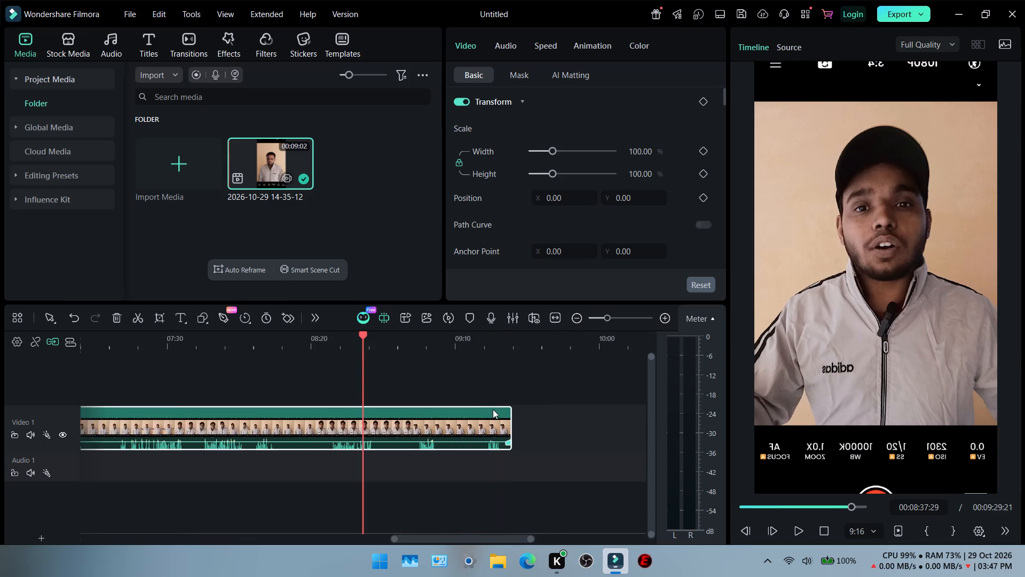
scroll(493, 409, "up", 3, "ctrl")
left_click(458, 349)
key("space")
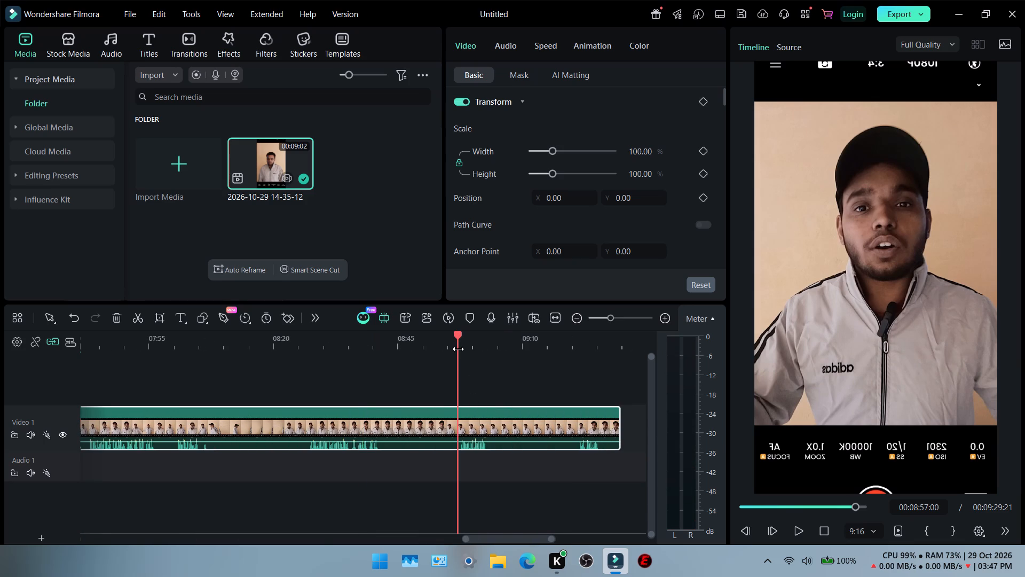
key("space")
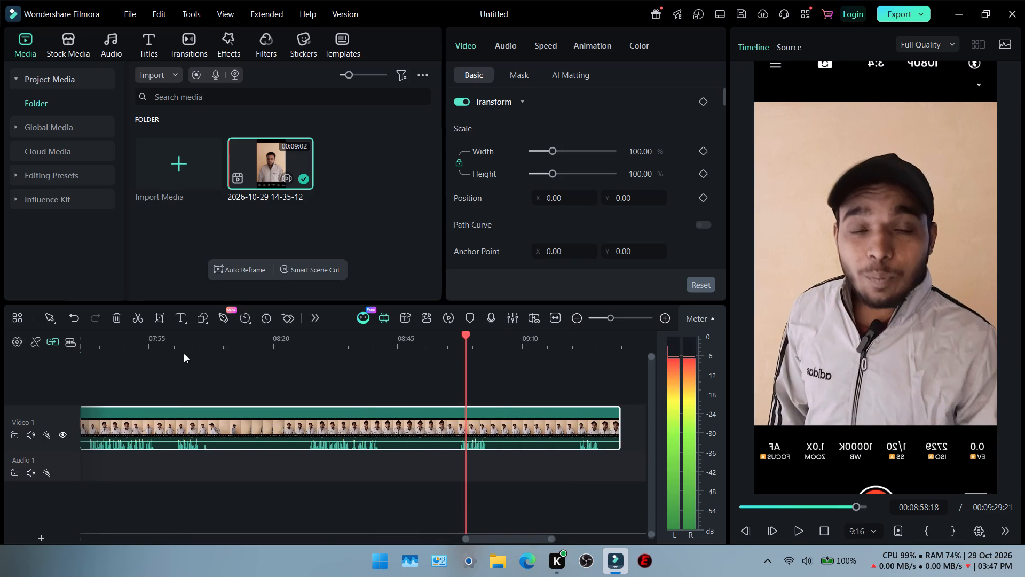
Replay the cap-wearing takes between about 00:07:45 and 00:08:05 to find where the wanted take starts.
left_click(177, 345)
key("space")
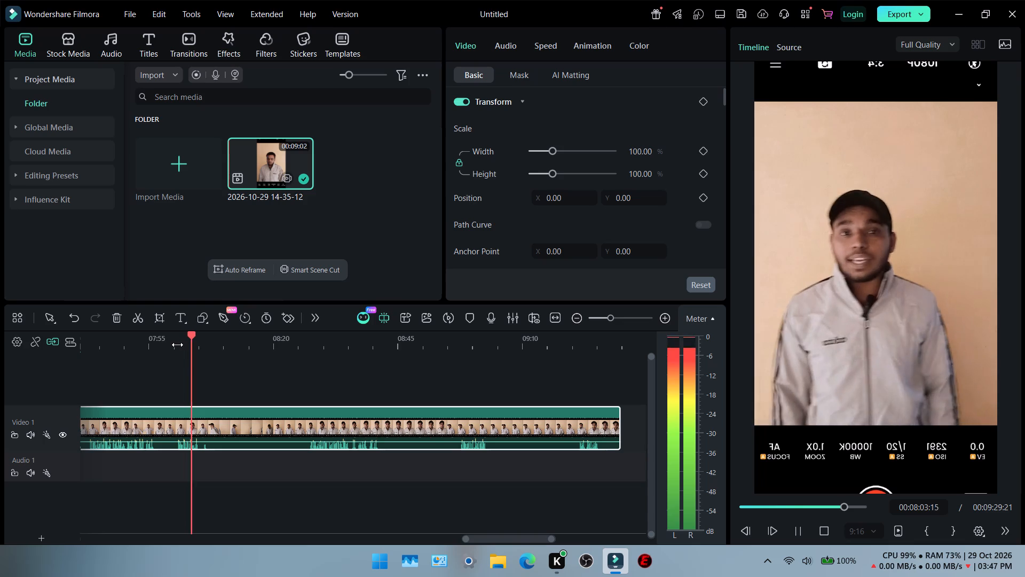
key("space")
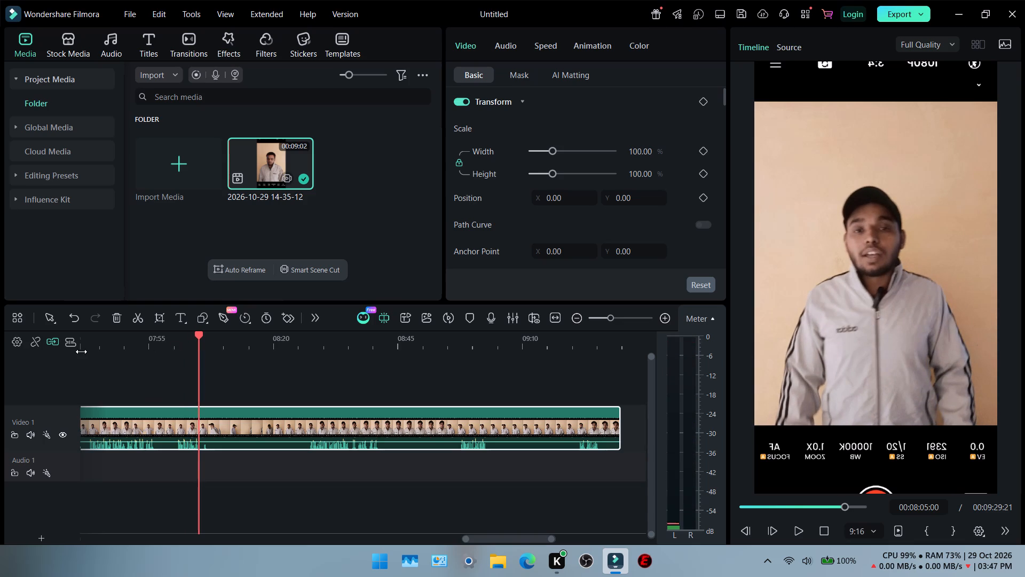
left_click(109, 342)
key("space")
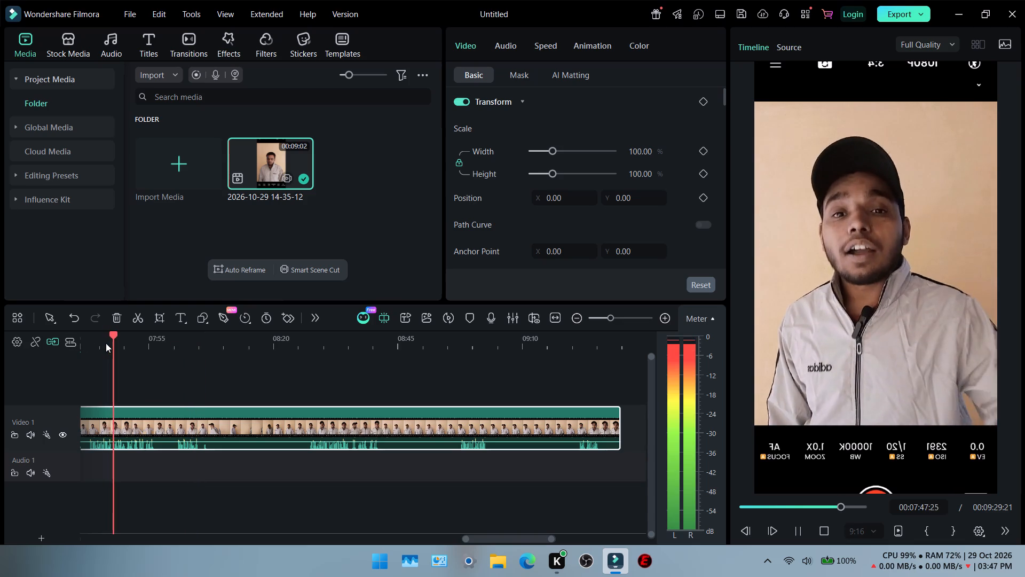
left_click(101, 344)
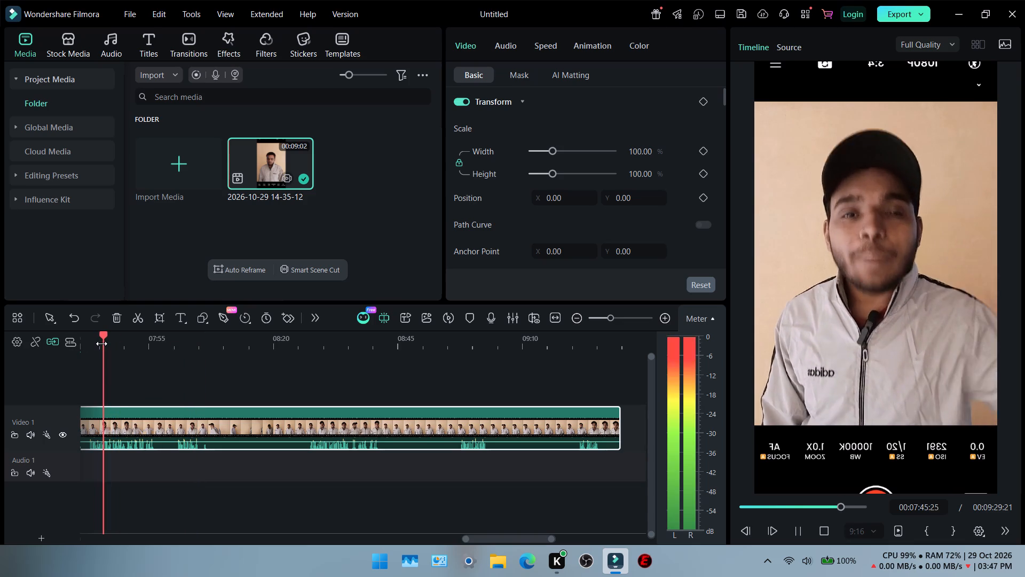
left_click(103, 344)
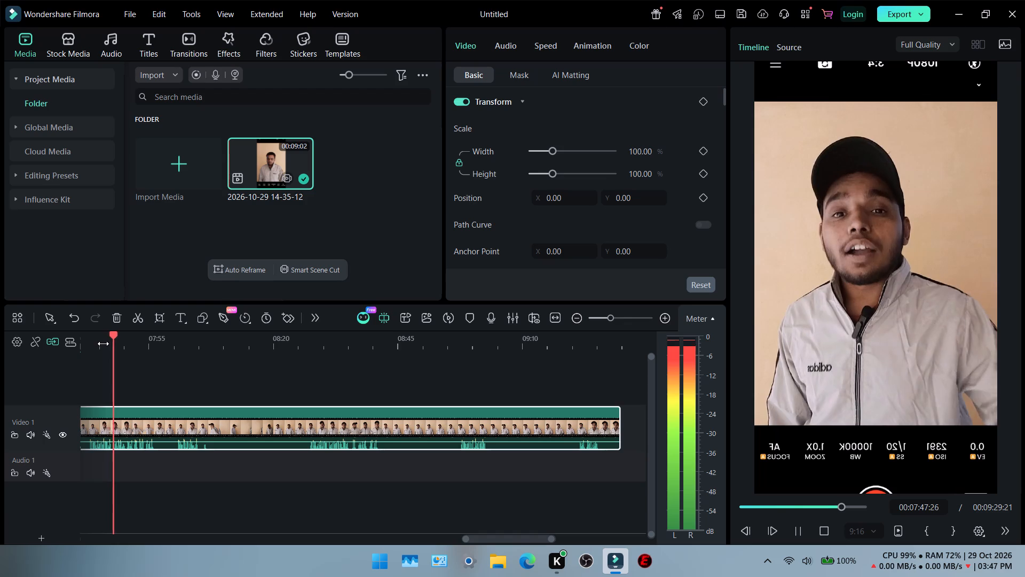
left_click(105, 344)
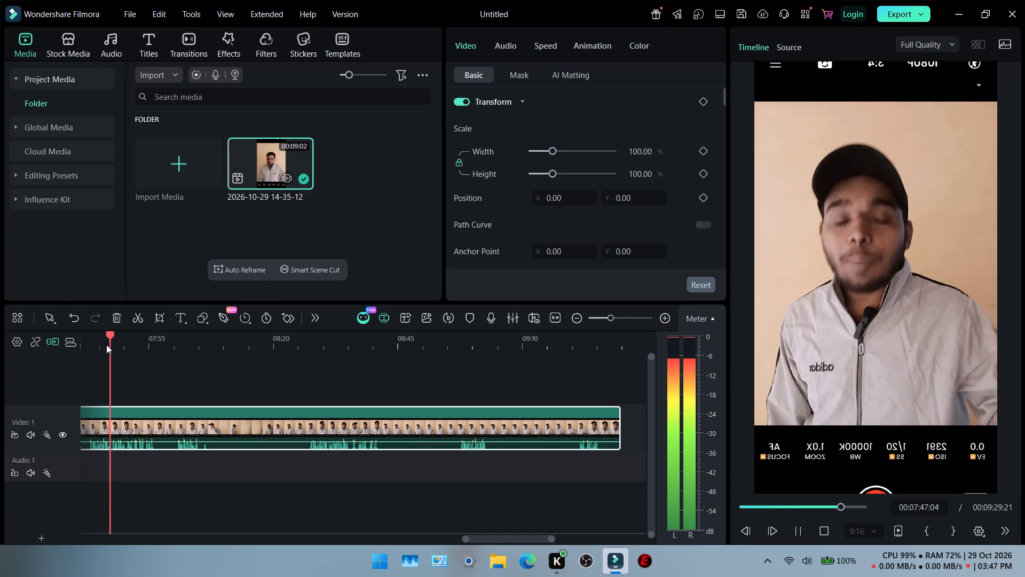
left_click(106, 346)
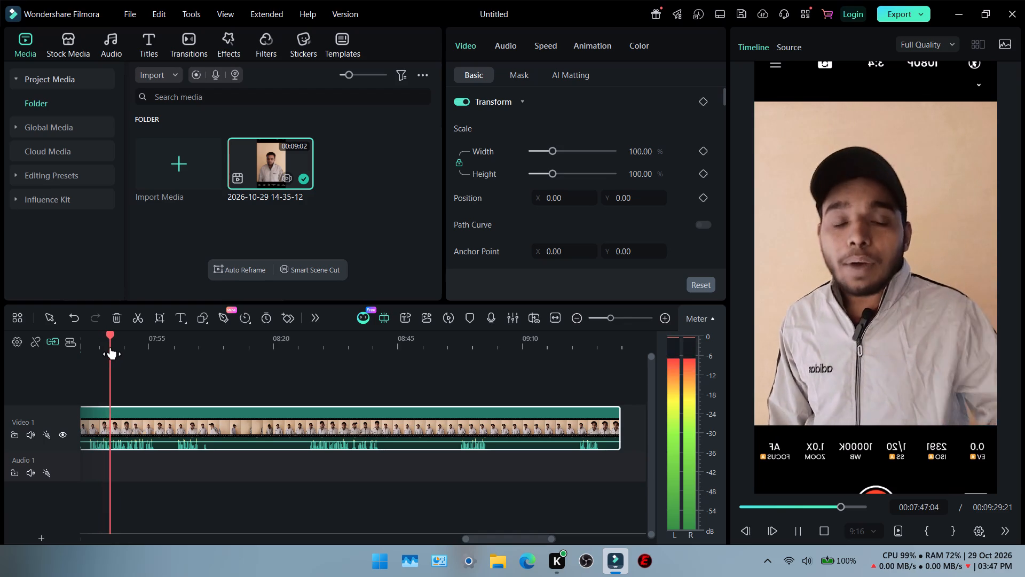
double_click(108, 347)
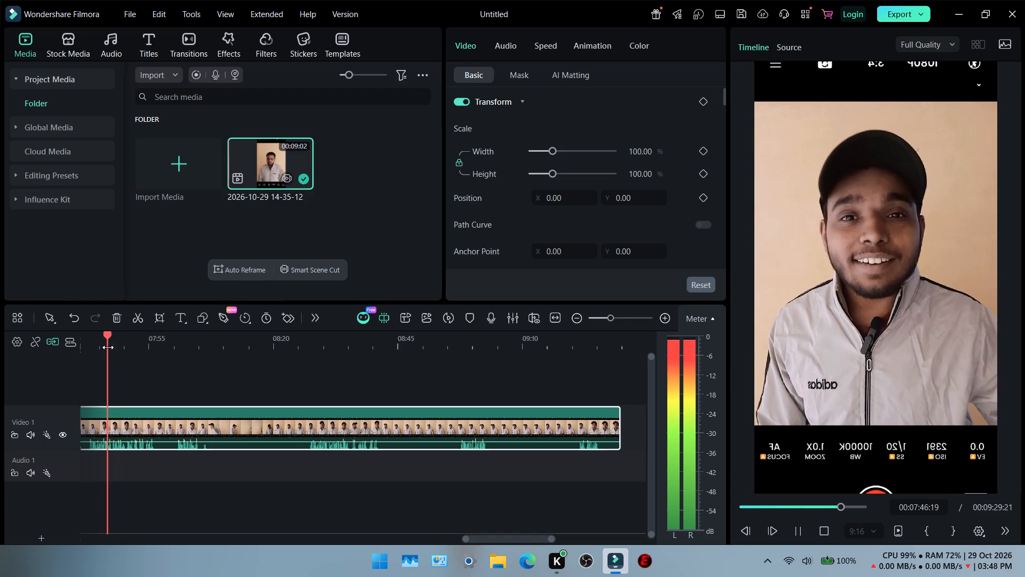
left_click(109, 347)
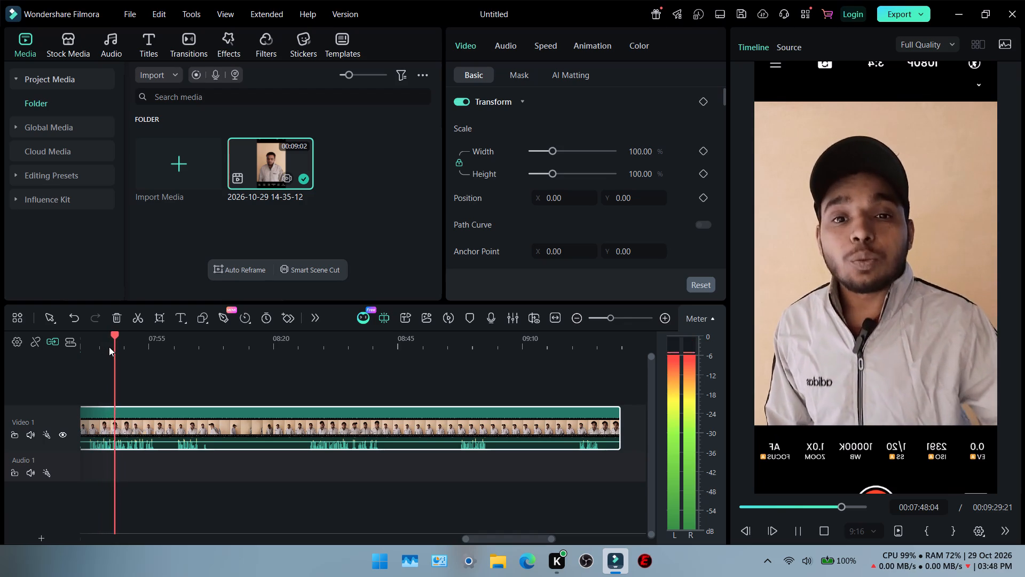
left_click(109, 347)
left_click(109, 347)
left_click(109, 347)
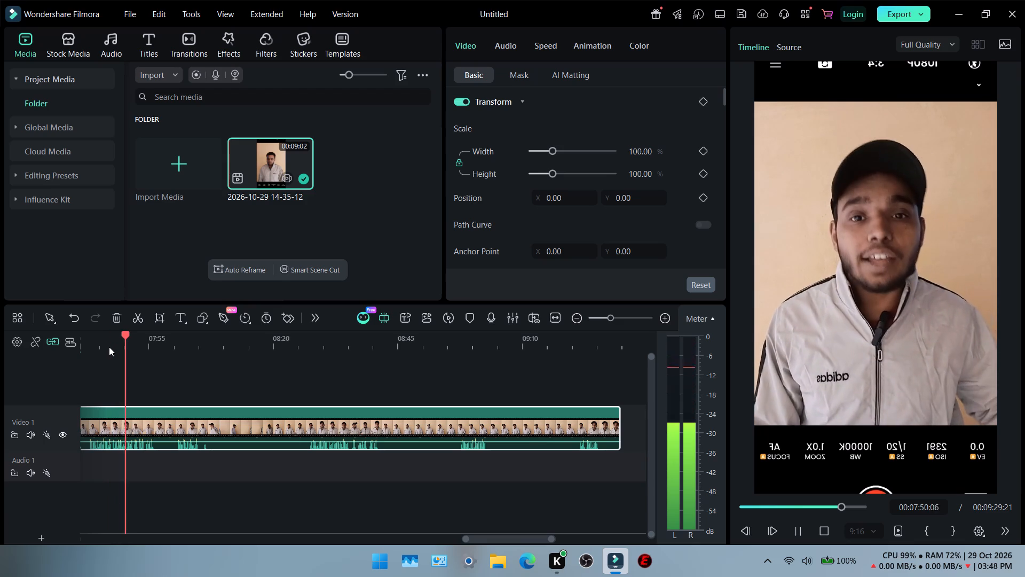
left_click(109, 347)
key("space")
double_click(109, 347)
left_click(109, 347)
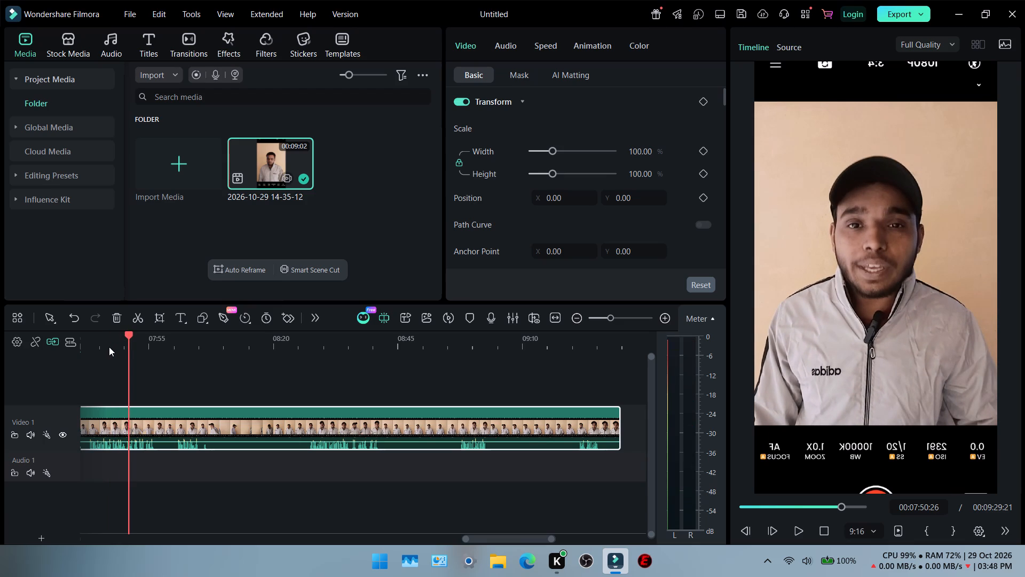
left_click(109, 347)
Split the added recording at 00:07:42:00, just before the wanted take, and delete the portion before the cut.
left_click(107, 342)
scroll(139, 416, "up", 6, "ctrl")
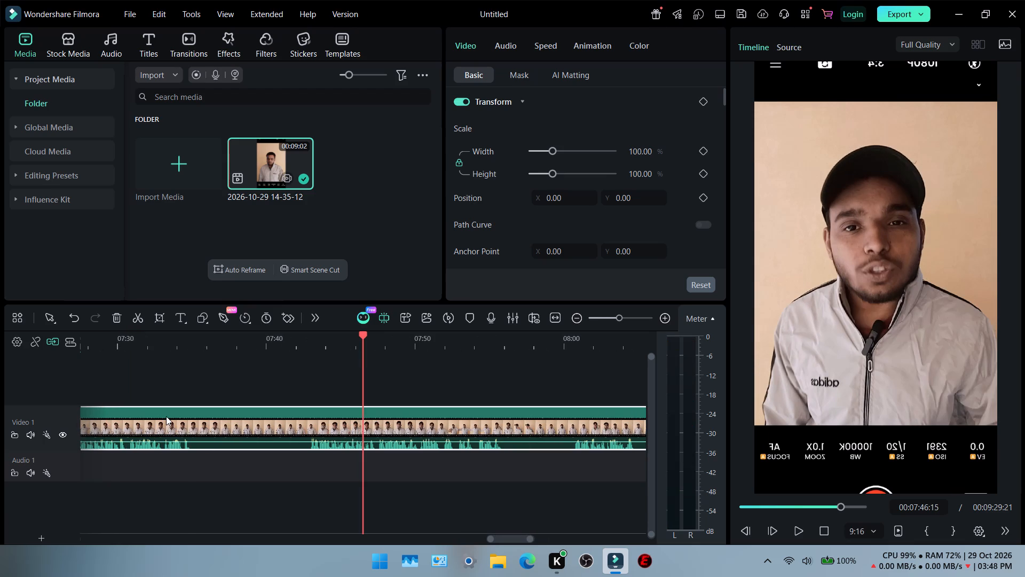
double_click(297, 350)
left_click(313, 440)
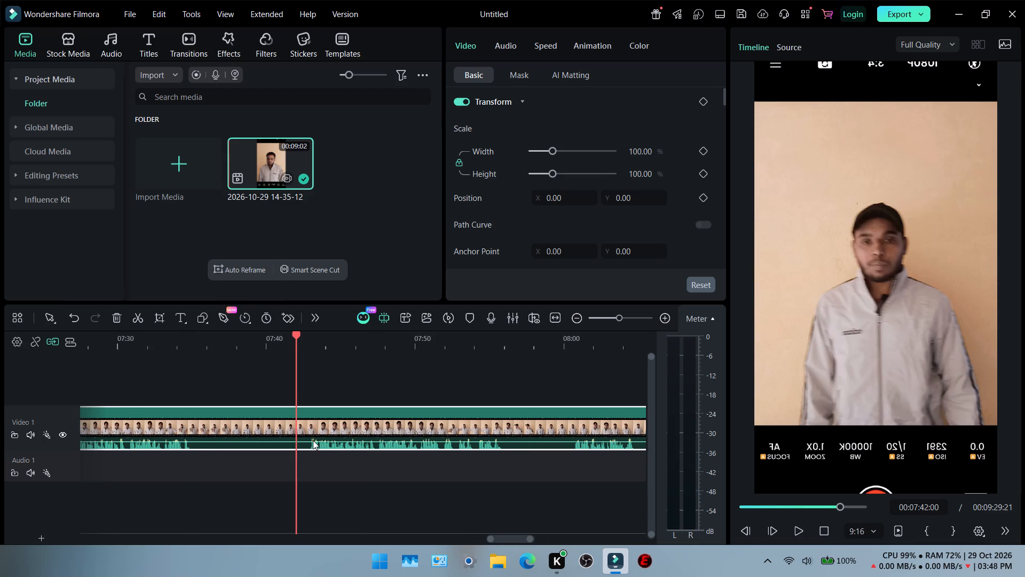
left_click(140, 321)
left_click(194, 427)
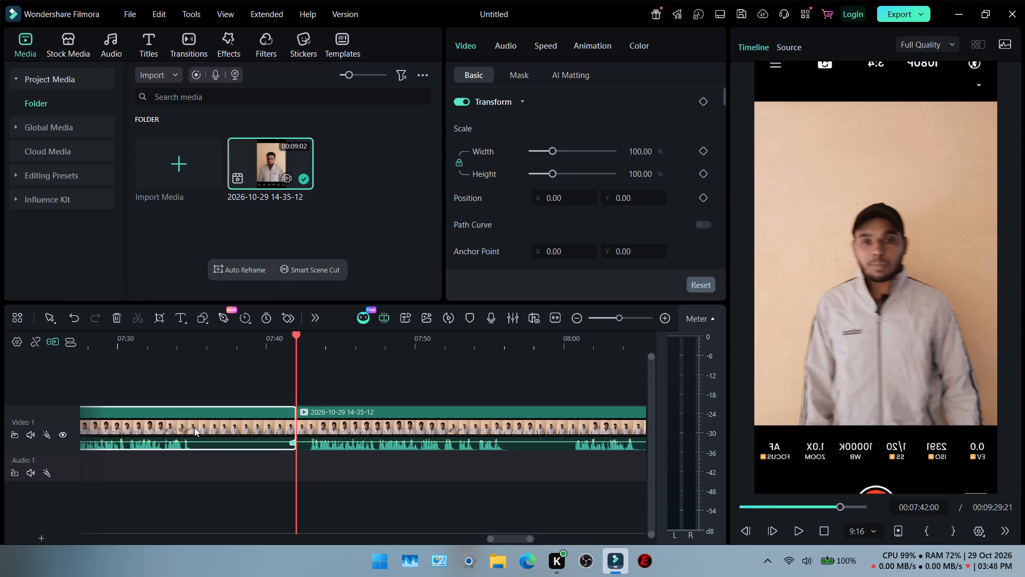
key("Delete")
Split the remaining recording at 00:00:40:20, where the take's speech ends, and delete everything after the cut.
scroll(198, 431, "down", 6, "ctrl")
scroll(256, 372, "right", 1)
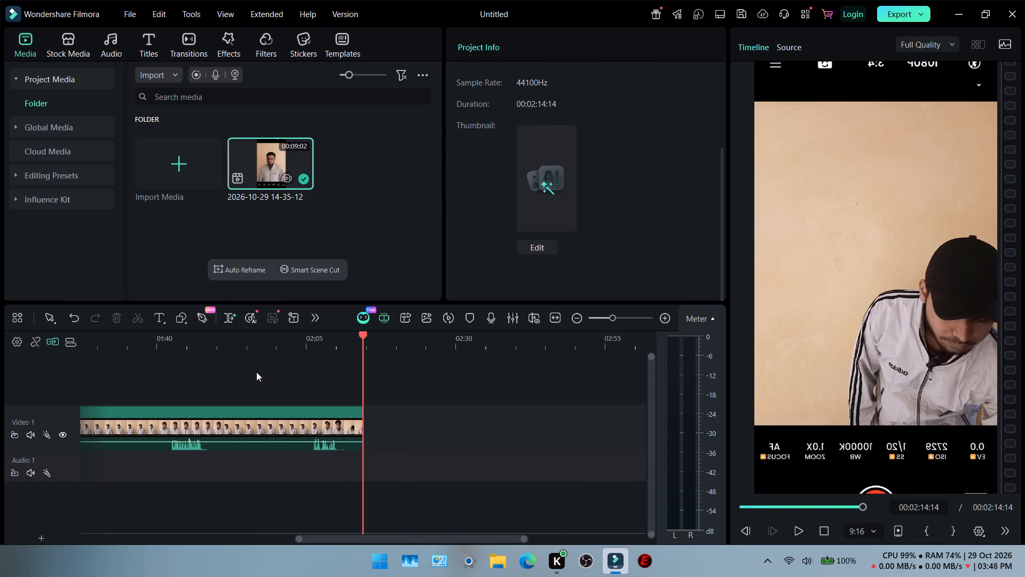
scroll(256, 372, "right", 5)
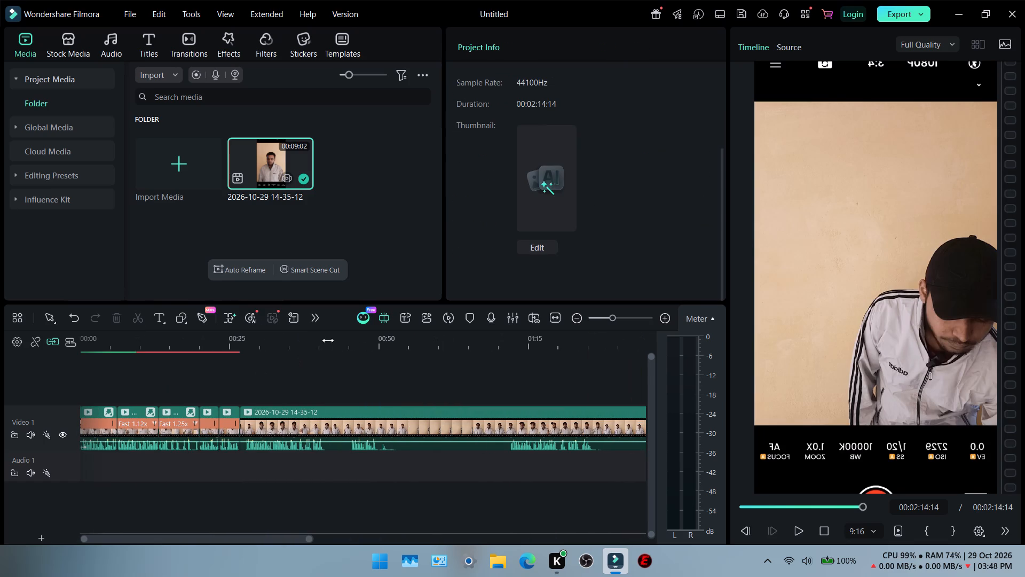
left_click(323, 342)
left_click(341, 429)
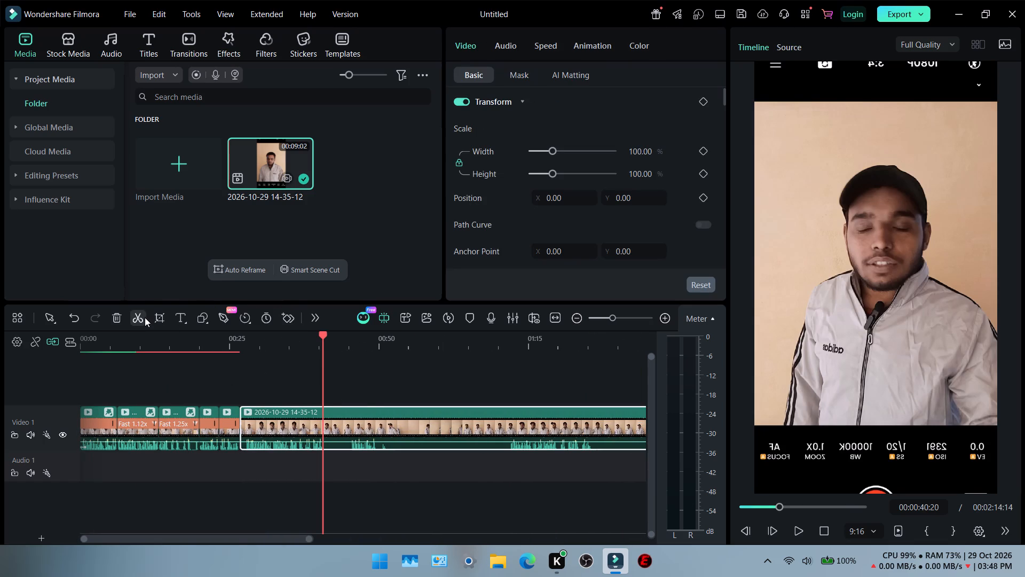
double_click(145, 317)
left_click(394, 439)
key("Delete")
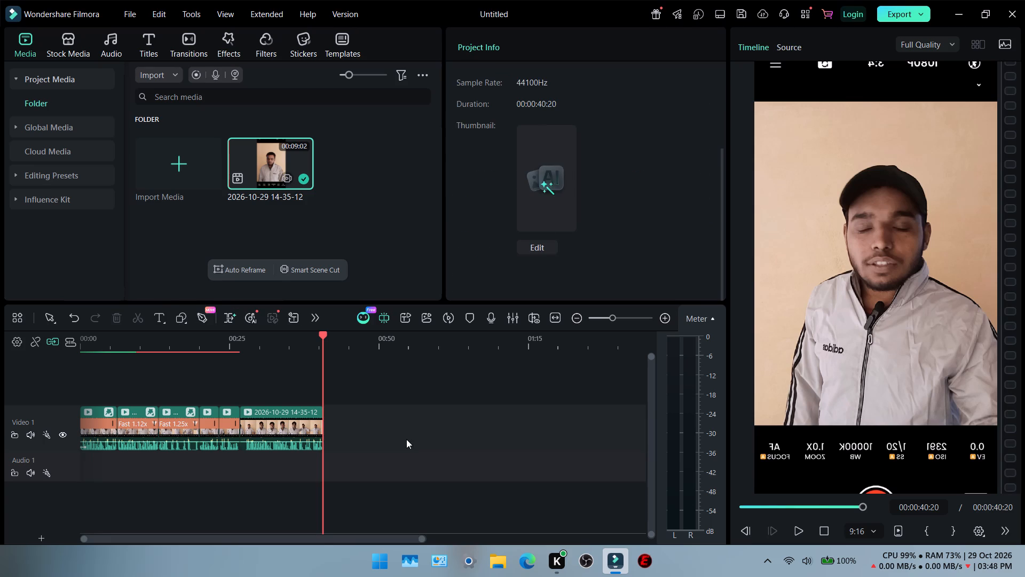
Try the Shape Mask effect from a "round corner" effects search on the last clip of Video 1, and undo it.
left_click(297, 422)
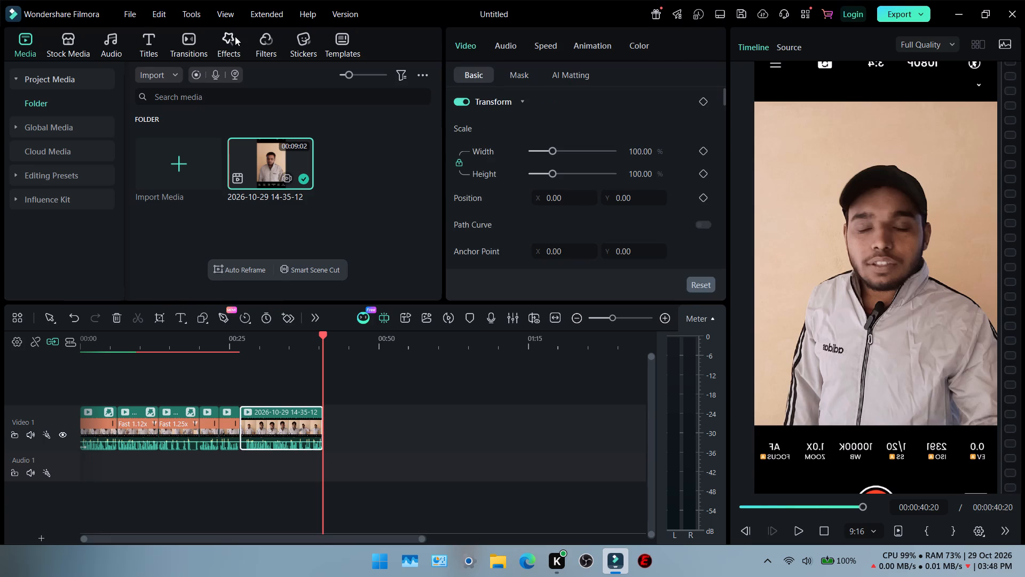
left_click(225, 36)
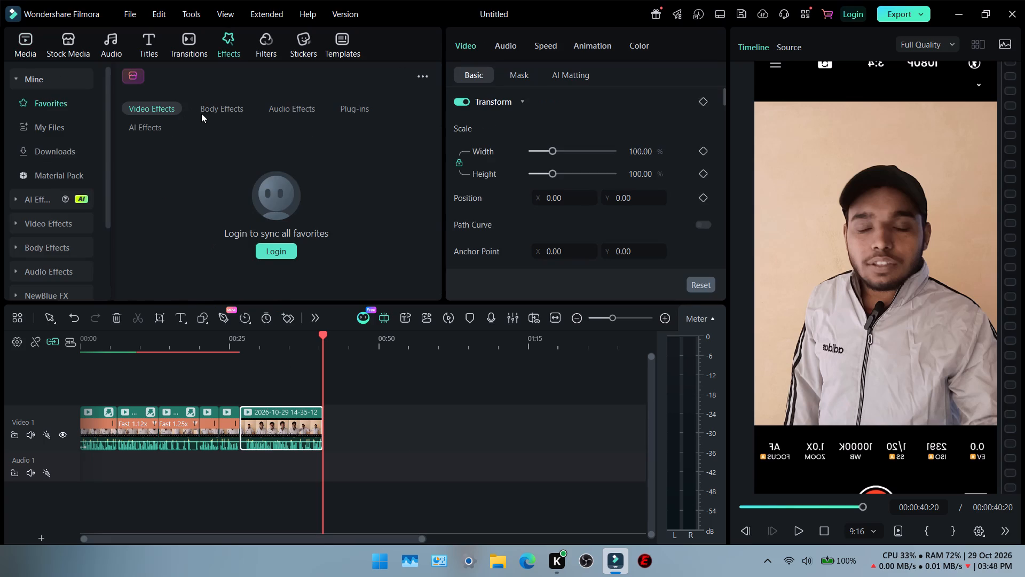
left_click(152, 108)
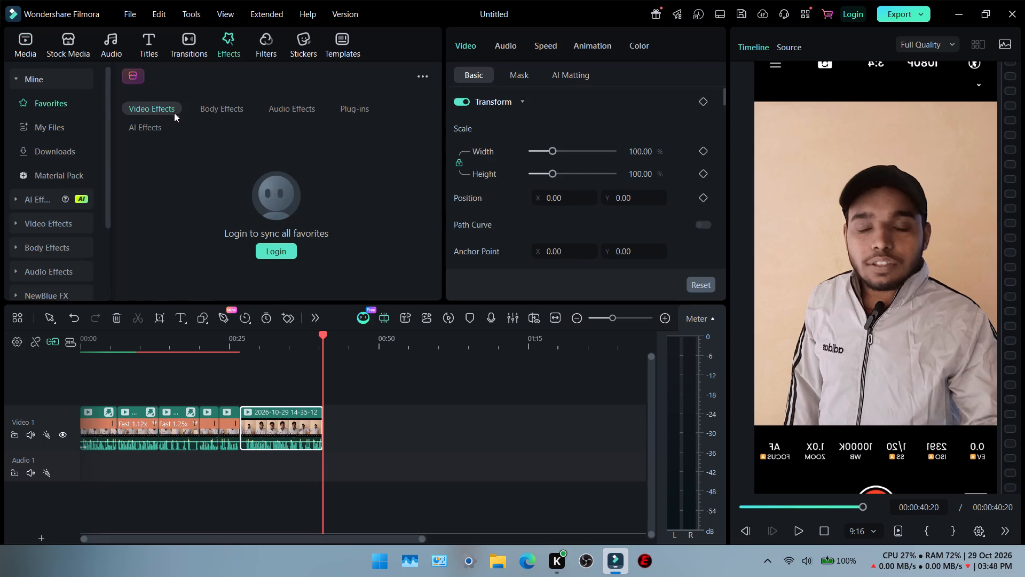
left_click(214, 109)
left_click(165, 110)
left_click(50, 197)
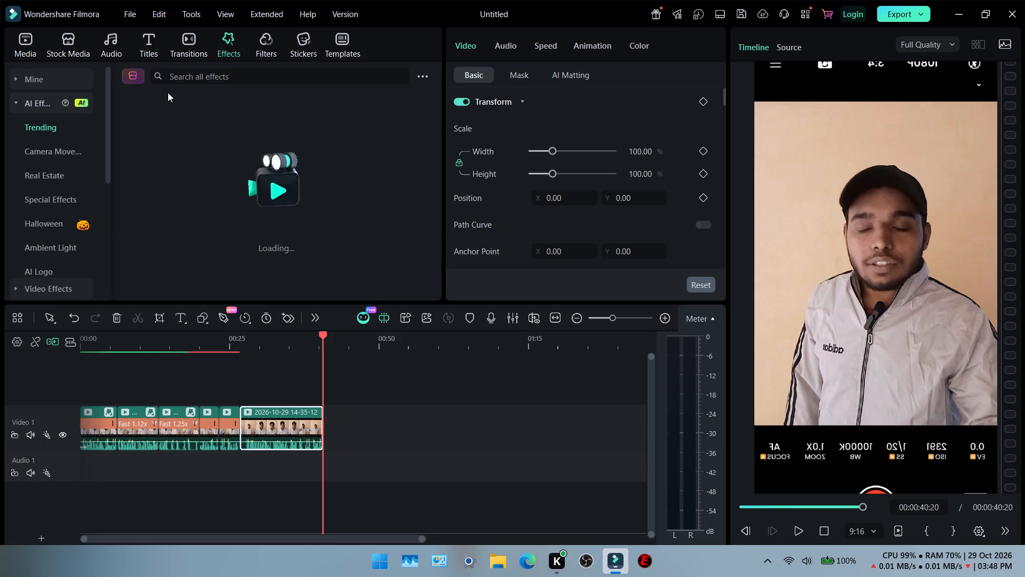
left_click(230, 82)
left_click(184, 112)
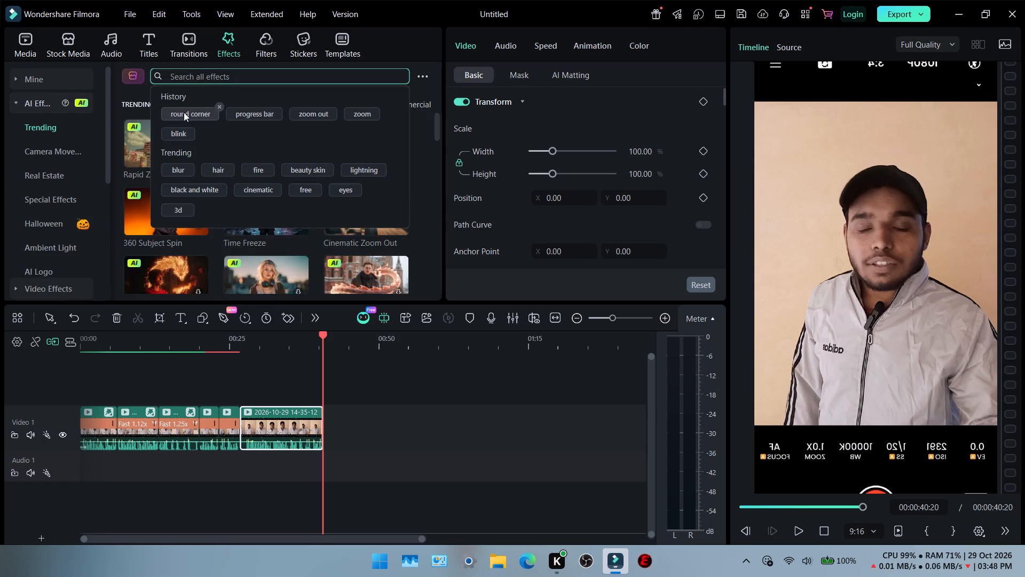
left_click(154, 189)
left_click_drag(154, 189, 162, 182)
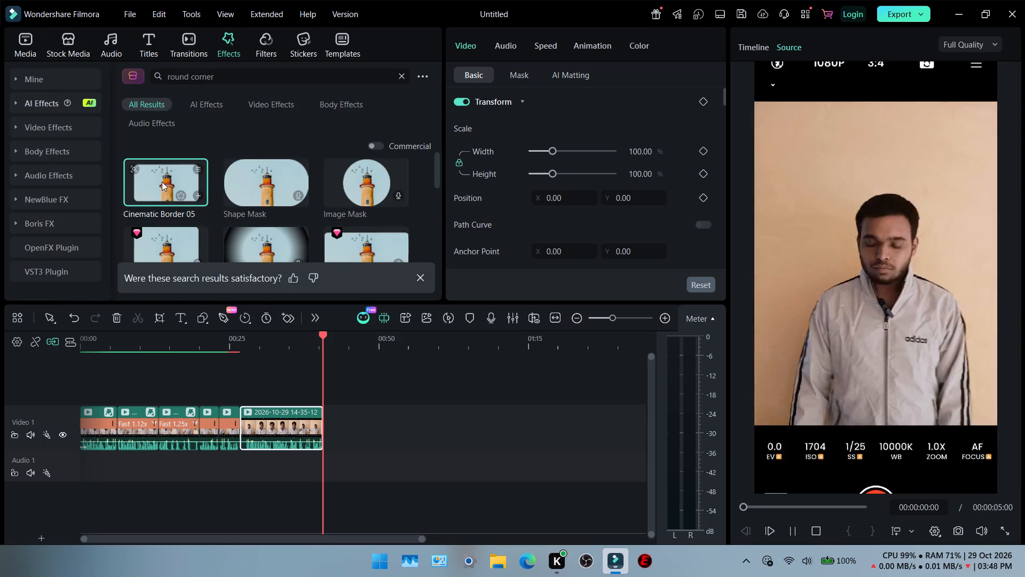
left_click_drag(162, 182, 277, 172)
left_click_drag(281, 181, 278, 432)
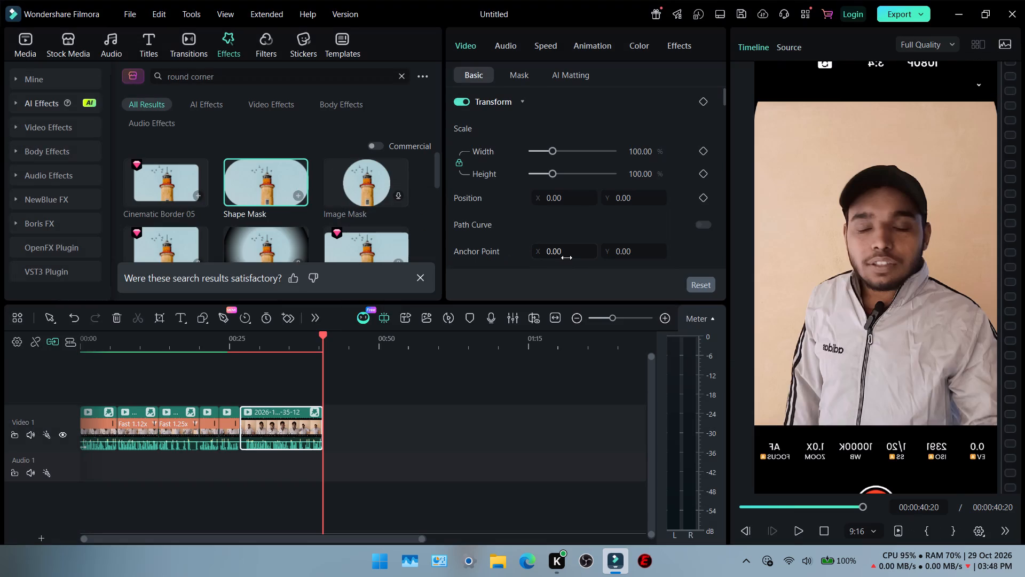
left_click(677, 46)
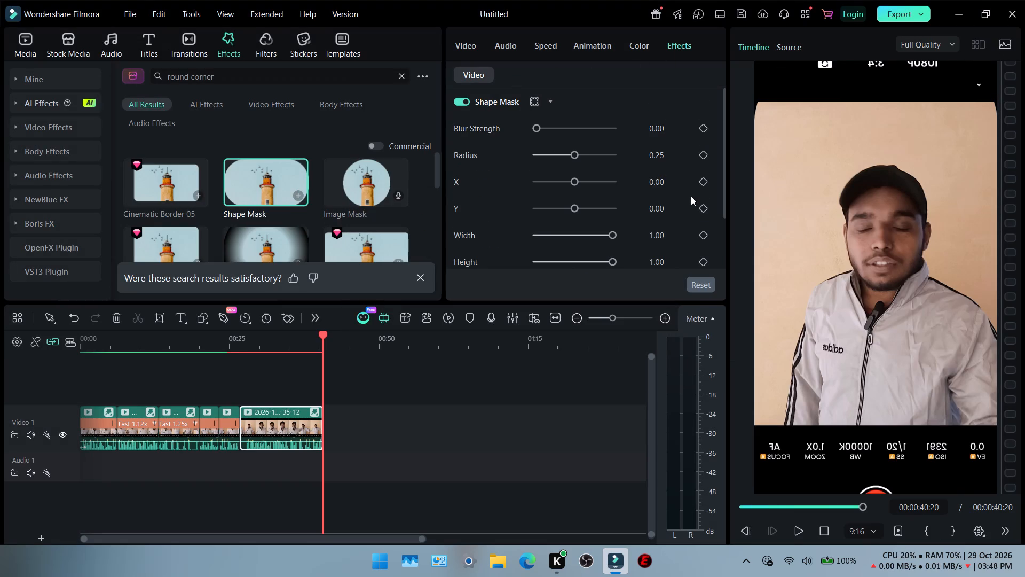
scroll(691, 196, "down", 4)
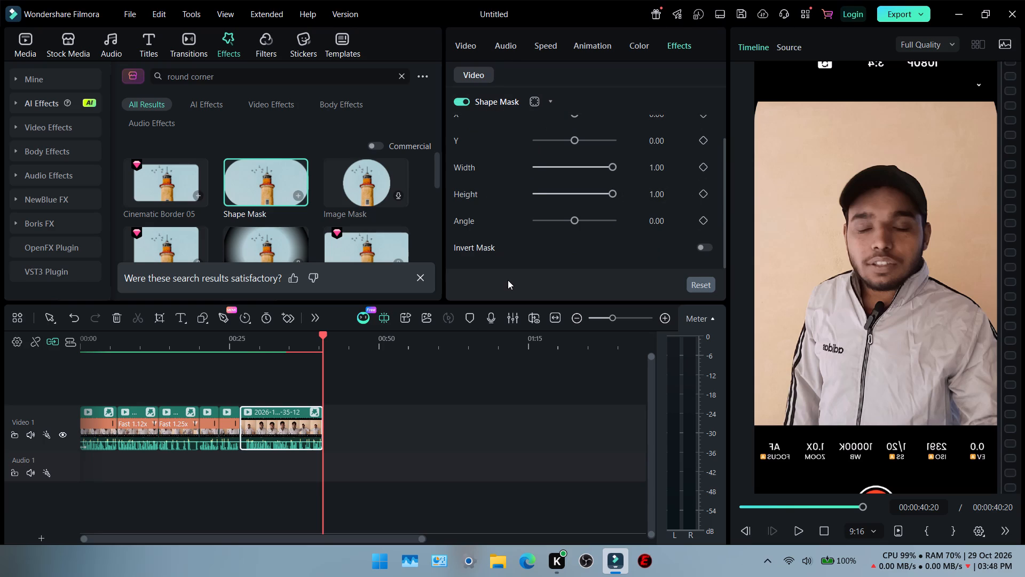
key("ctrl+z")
Search the effects for "round corner" again and apply Cinematic Border 05 to the last clip on Video 1.
left_click(138, 170)
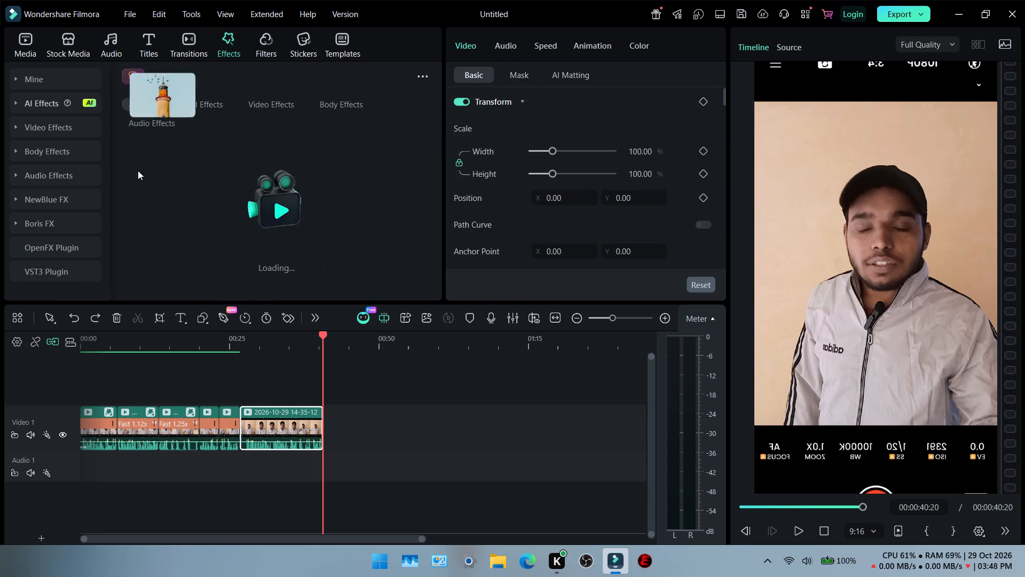
scroll(162, 152, "up", 2)
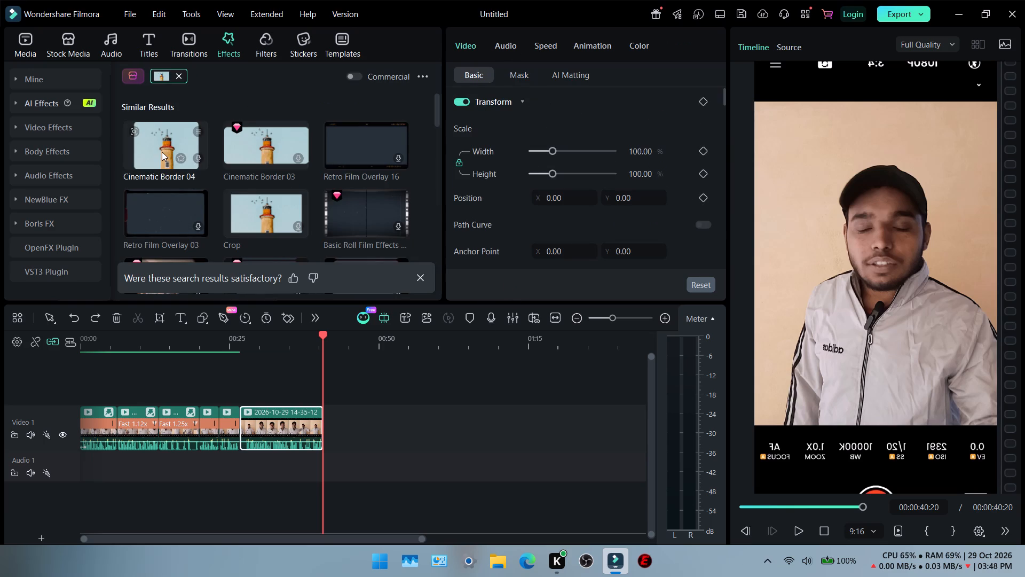
scroll(162, 152, "up", 2)
double_click(178, 73)
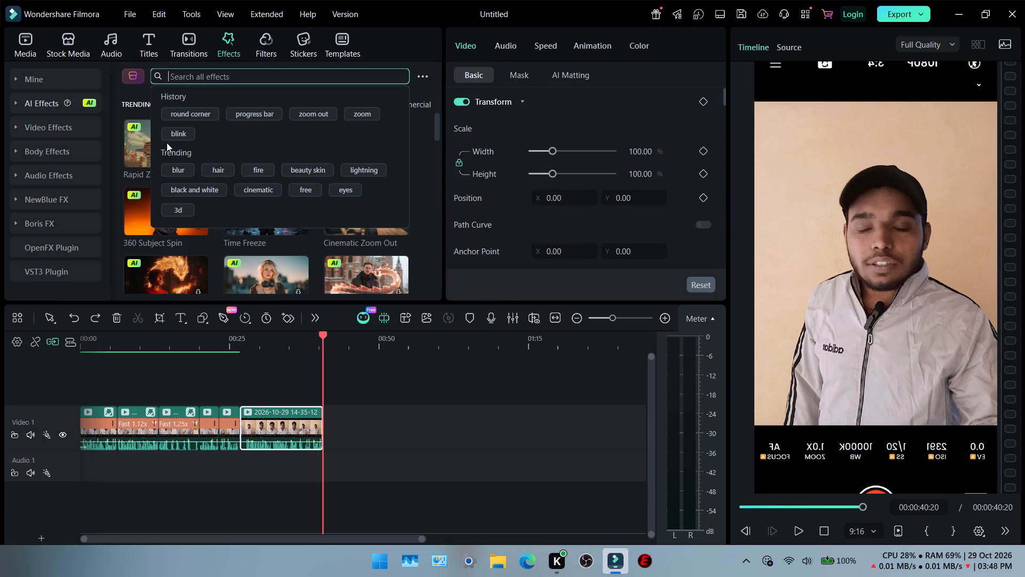
left_click(191, 118)
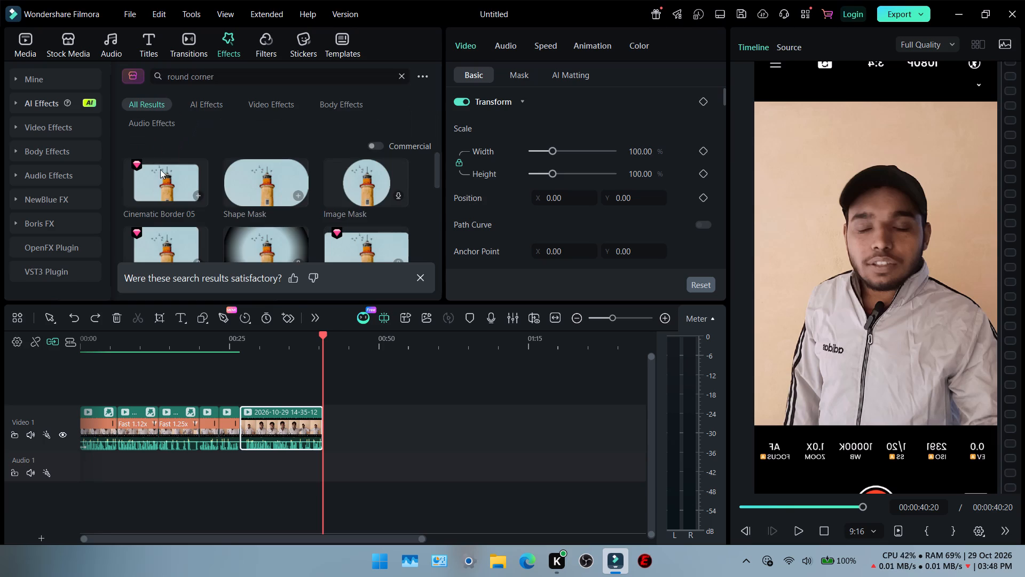
left_click(160, 187)
left_click_drag(160, 187, 164, 145)
left_click_drag(163, 178, 276, 418)
Set the last clip's Cinematic Border 05 width, height and round values to 10 each.
left_click(672, 42)
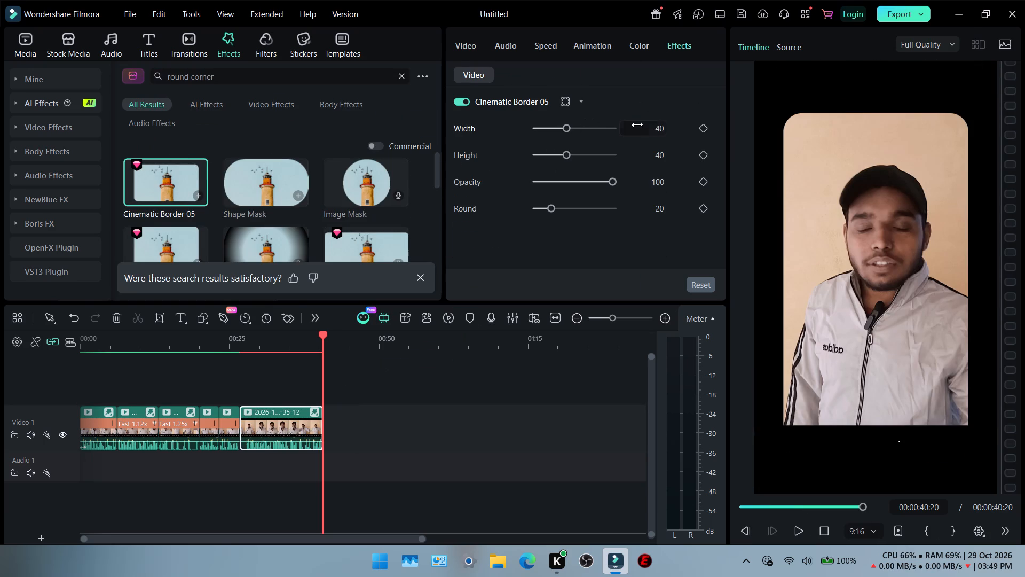
left_click(651, 126)
key("1")
key("0")
left_click(657, 151)
key("1")
key("0")
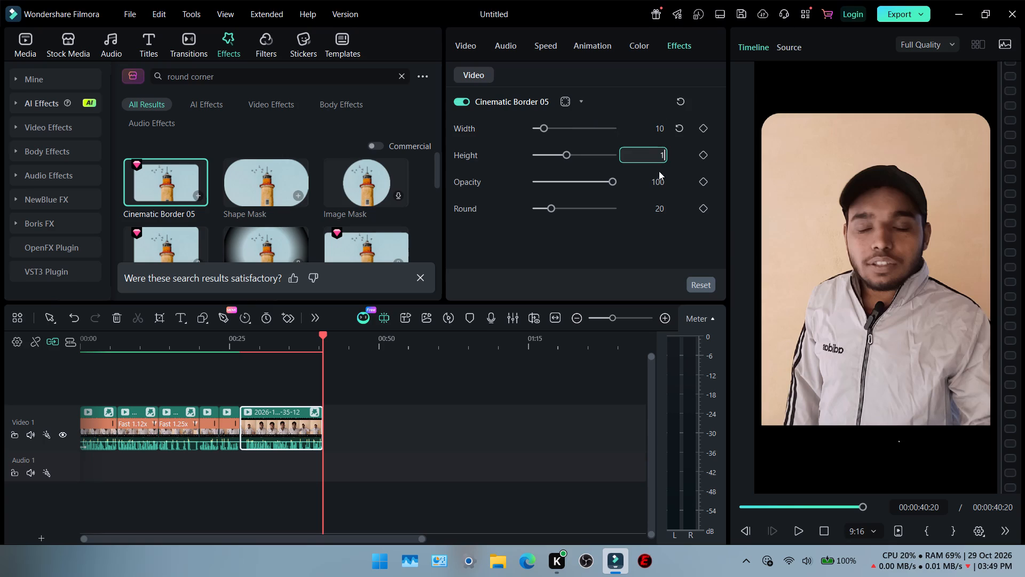
left_click(654, 213)
key("1")
key("0")
left_click(649, 240)
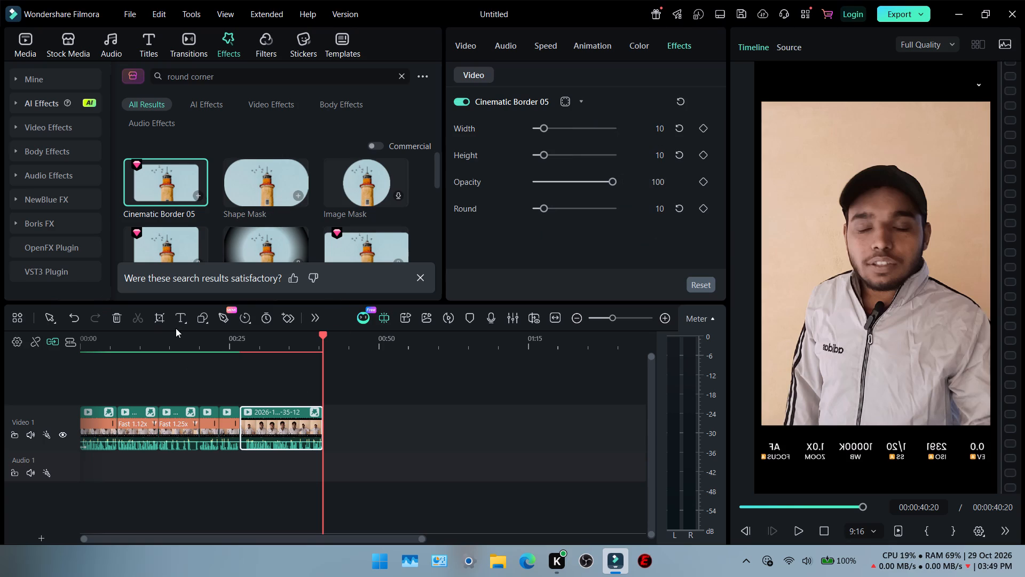
Crop the last clip to a 3:4 ratio, positioning the frame over the camera picture to cut off the recording interface.
left_click(156, 315)
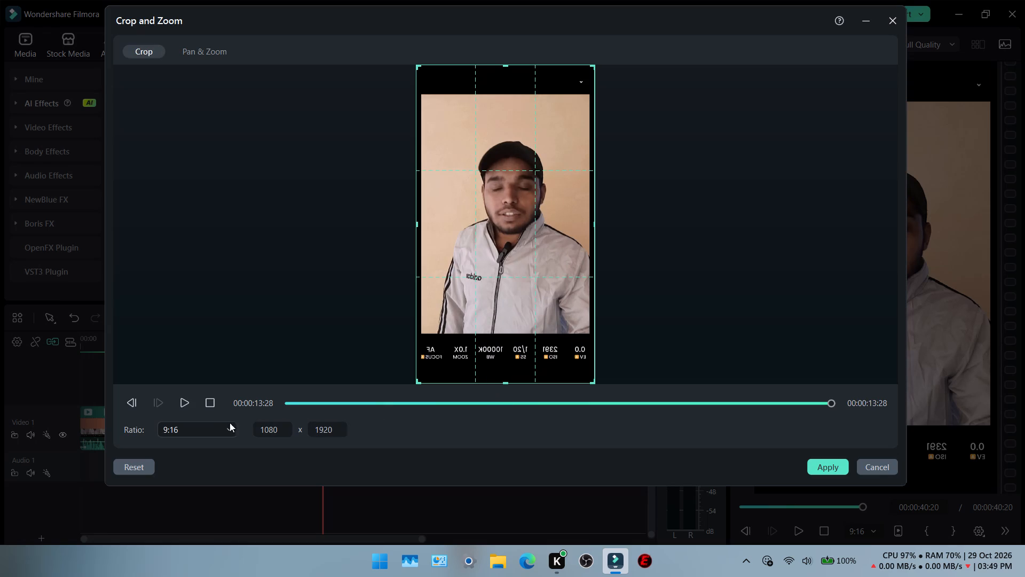
left_click(223, 424)
left_click(187, 337)
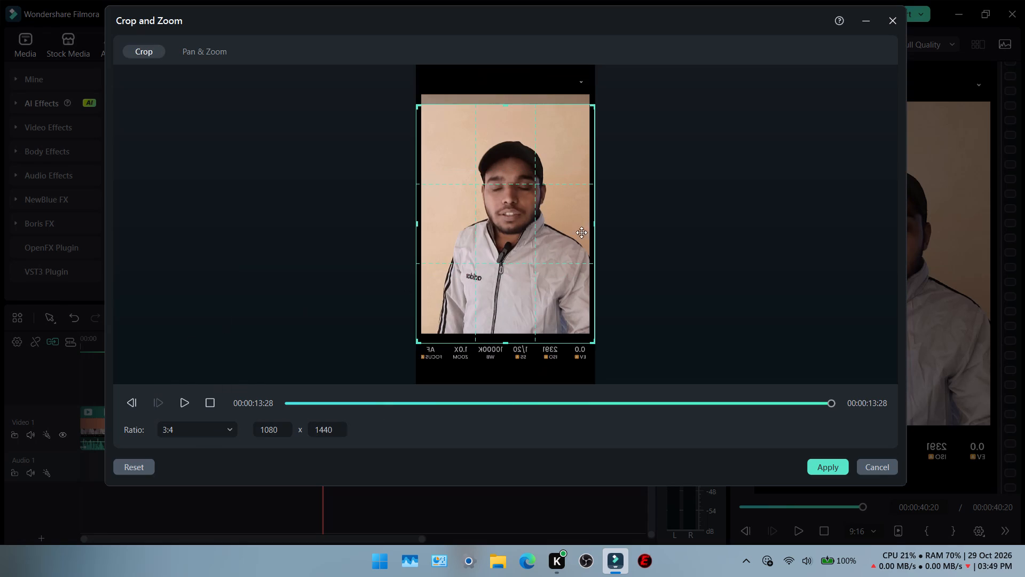
left_click(593, 225)
left_click_drag(594, 224, 594, 209)
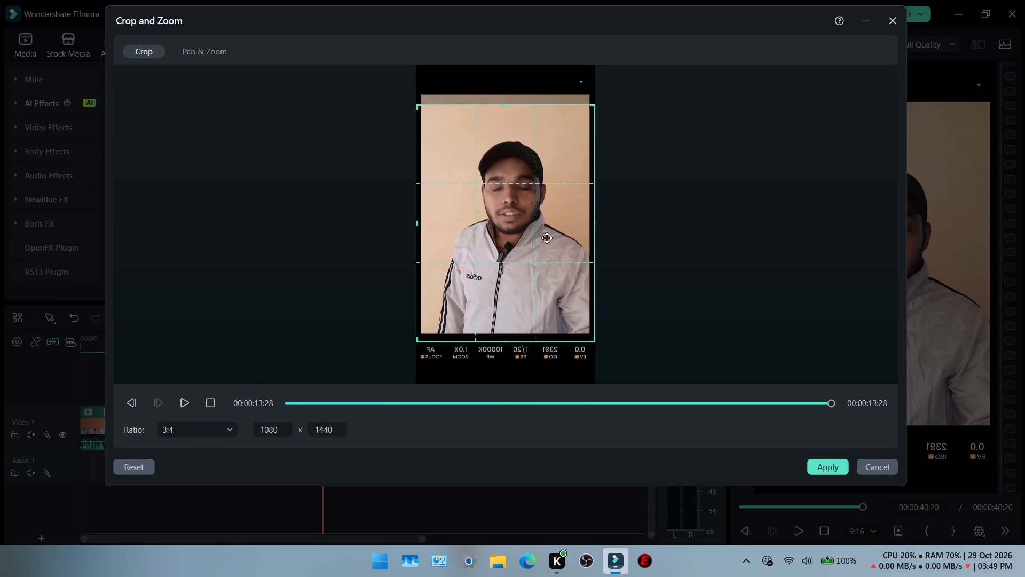
double_click(523, 251)
left_click_drag(523, 244, 523, 234)
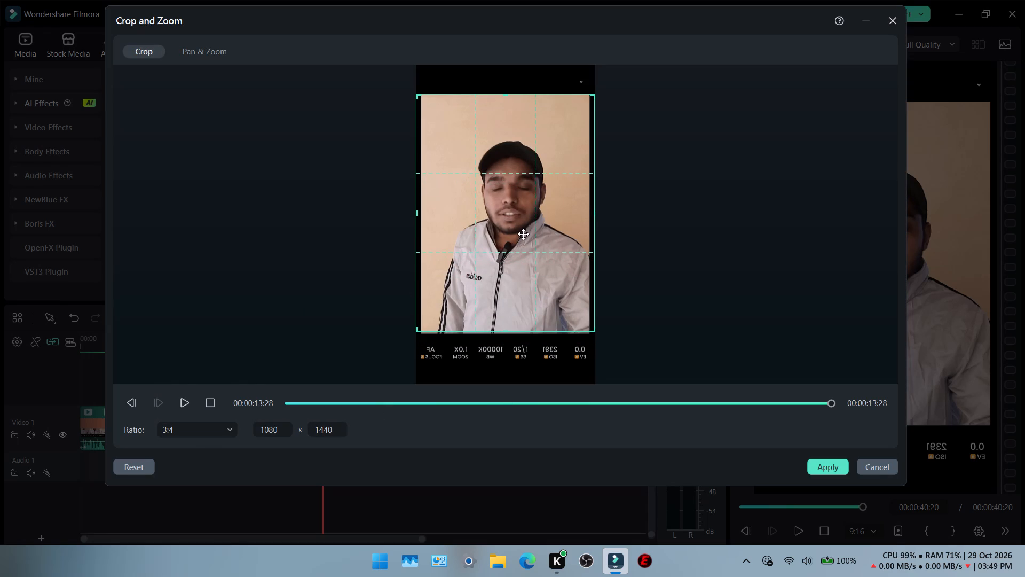
left_click_drag(523, 234, 526, 233)
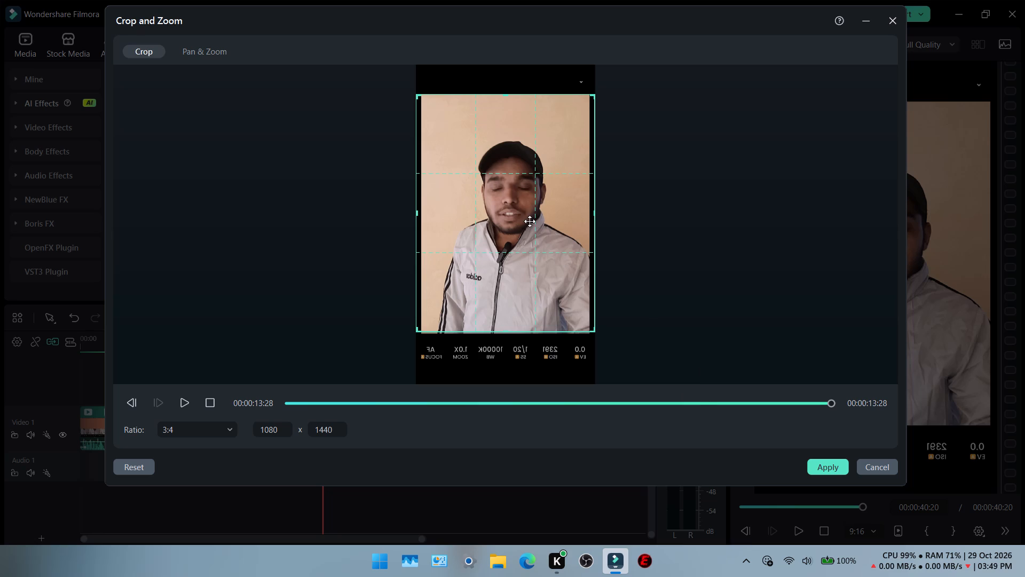
left_click(530, 221)
left_click_drag(530, 221, 531, 230)
left_click_drag(531, 230, 530, 239)
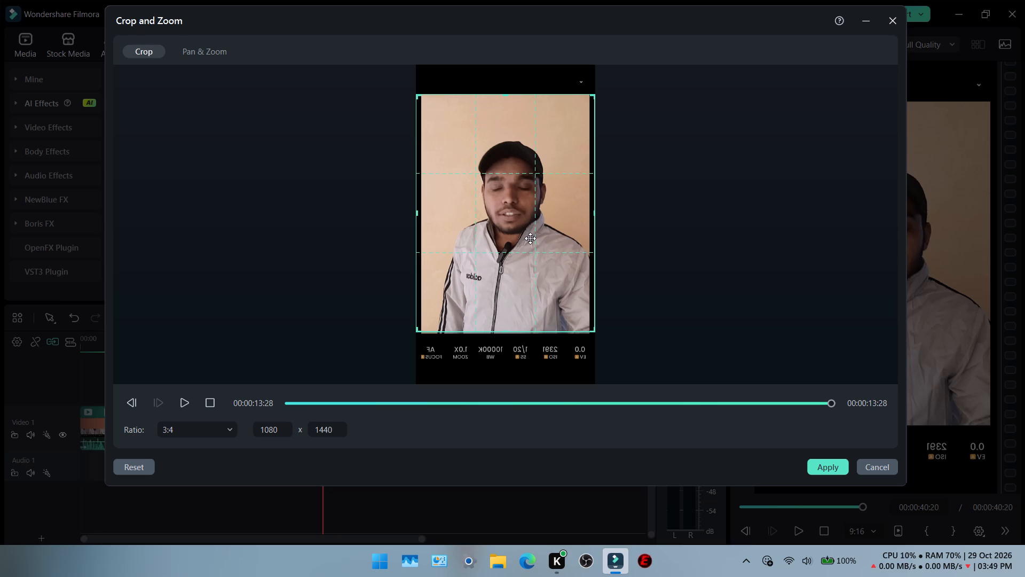
left_click(530, 238)
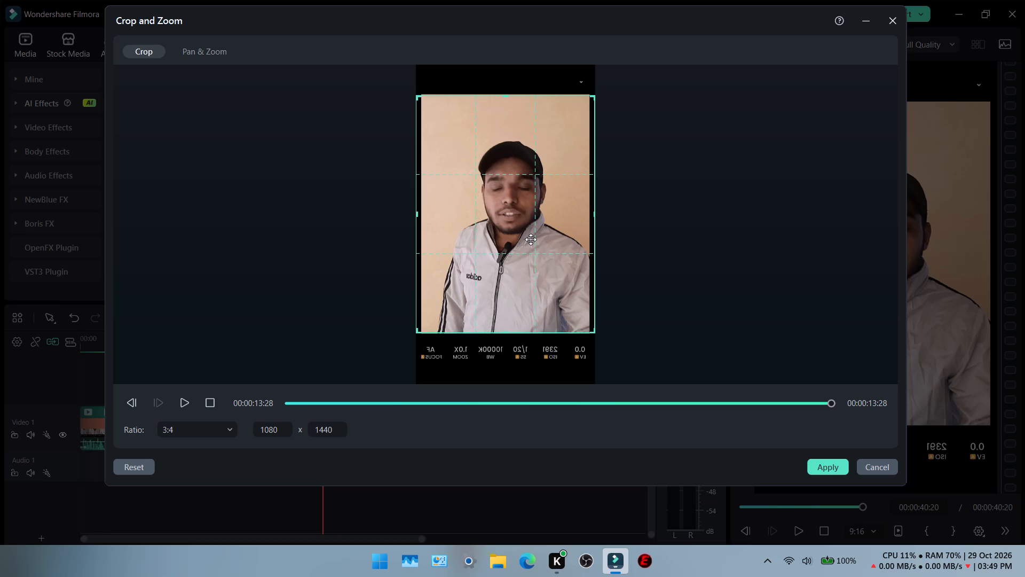
left_click(828, 462)
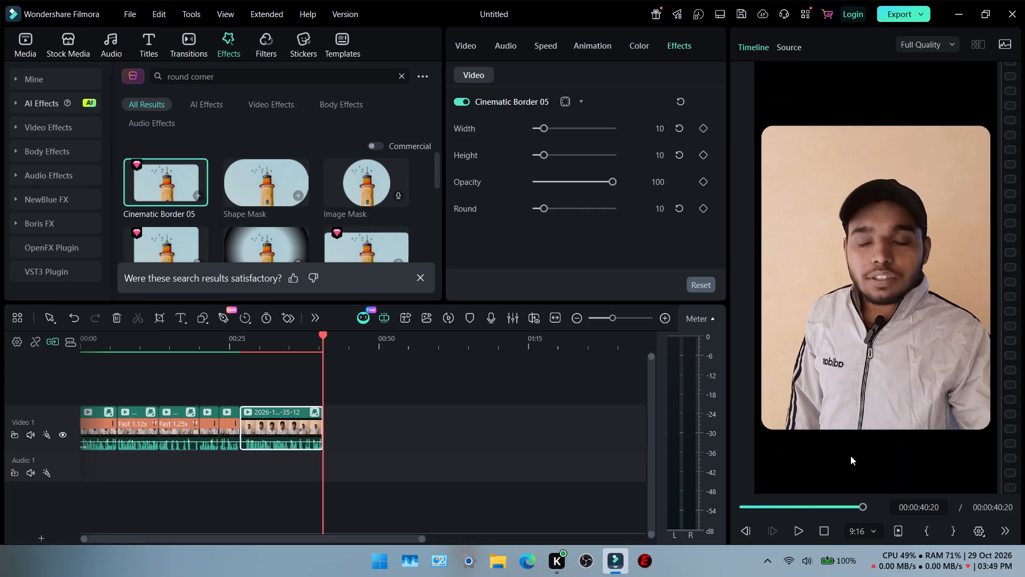
Play through the last clip on Video 1 from several points to find where the usable take begins.
left_click(489, 463)
left_click(275, 344)
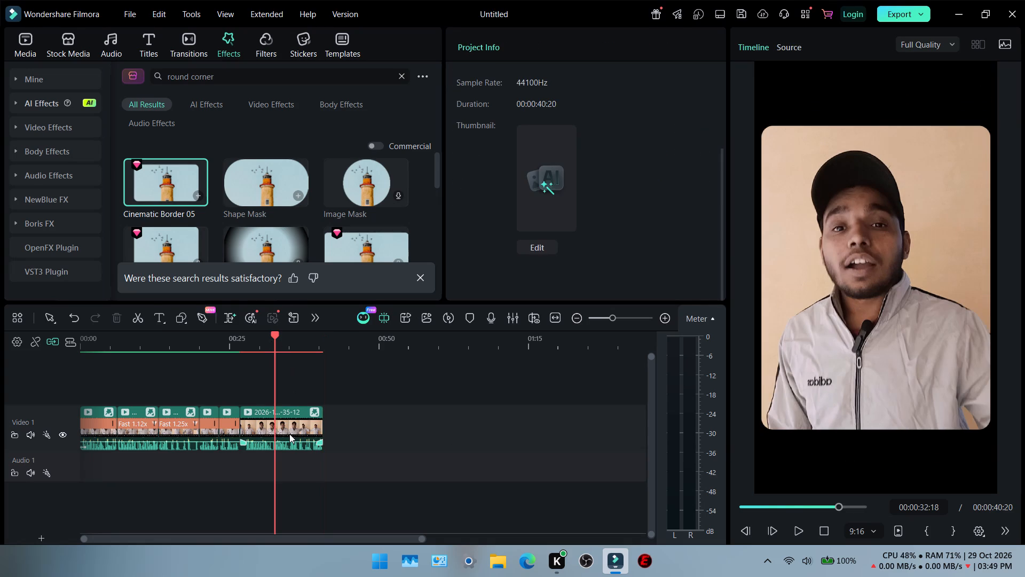
left_click(289, 434)
scroll(256, 346, "up", 5, "ctrl")
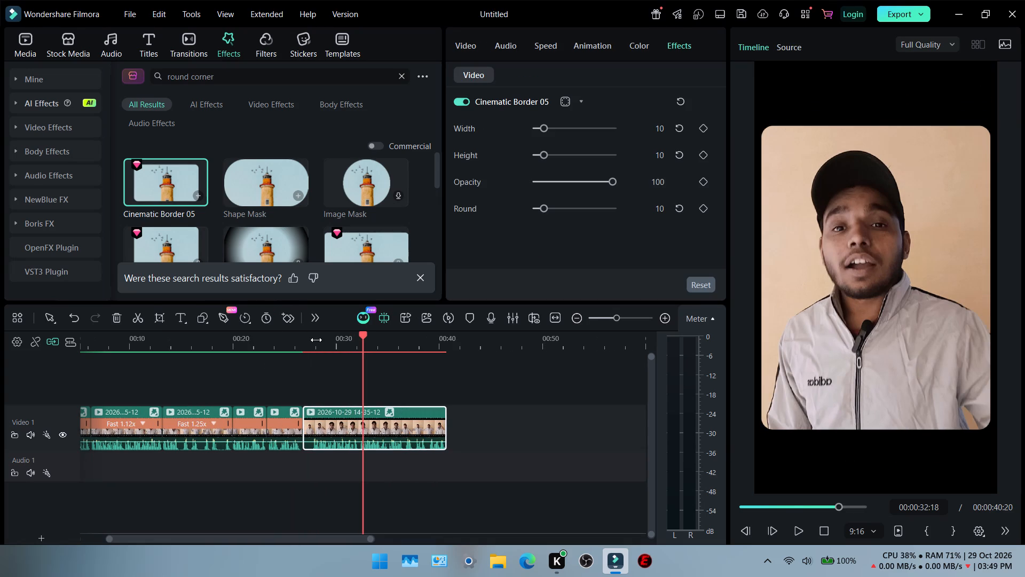
left_click(302, 346)
left_click(368, 340)
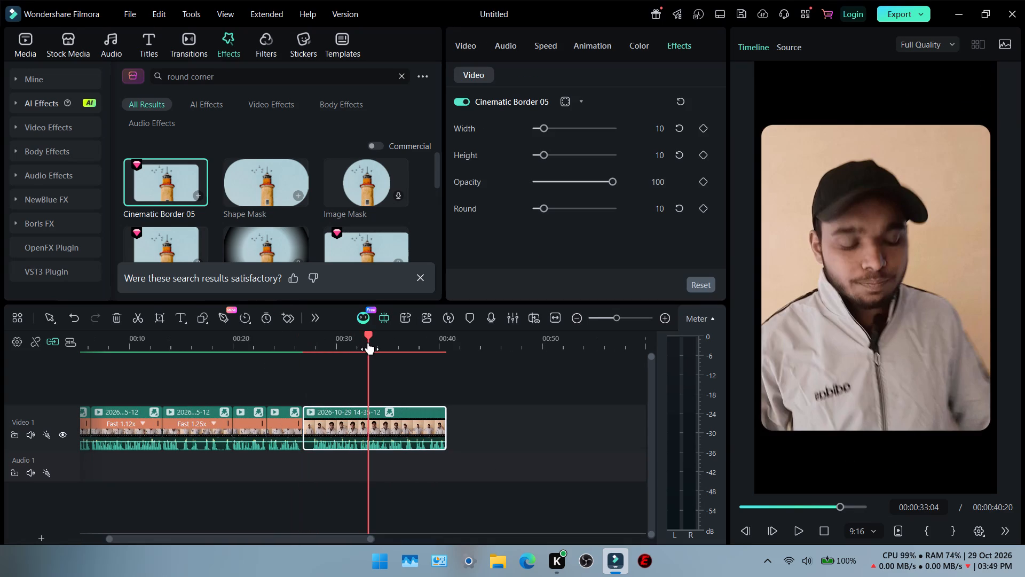
key("space")
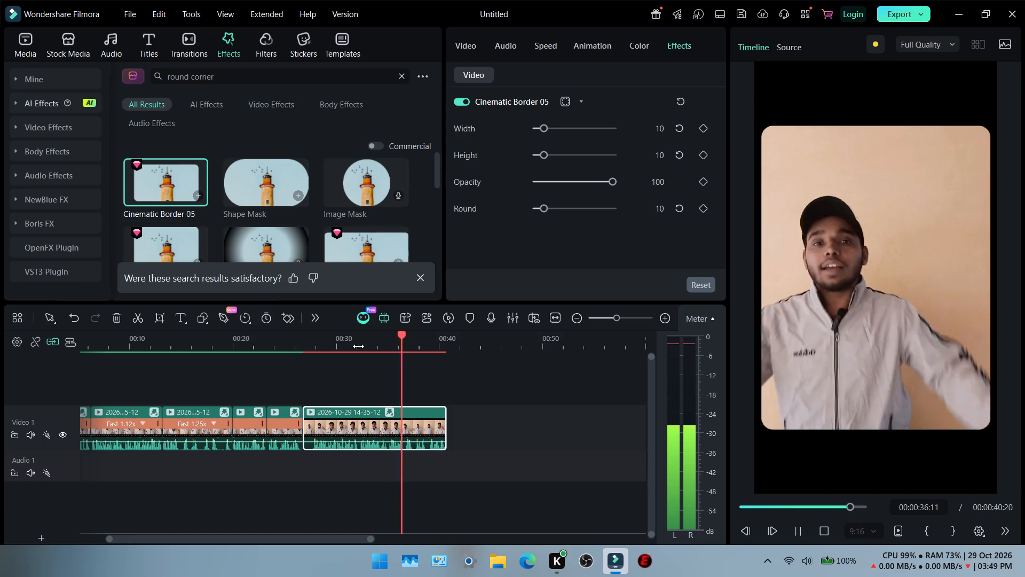
double_click(358, 346)
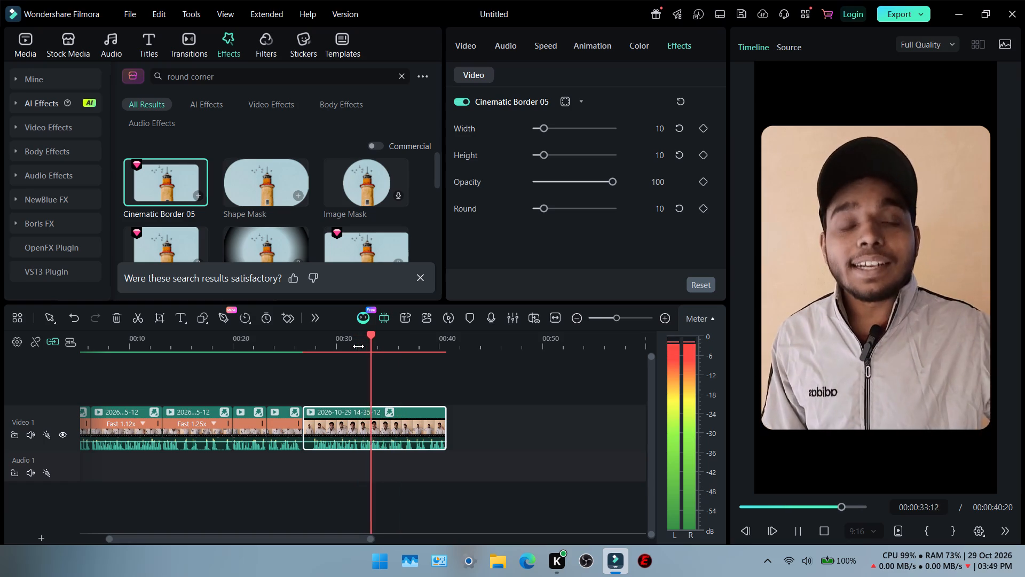
key("space")
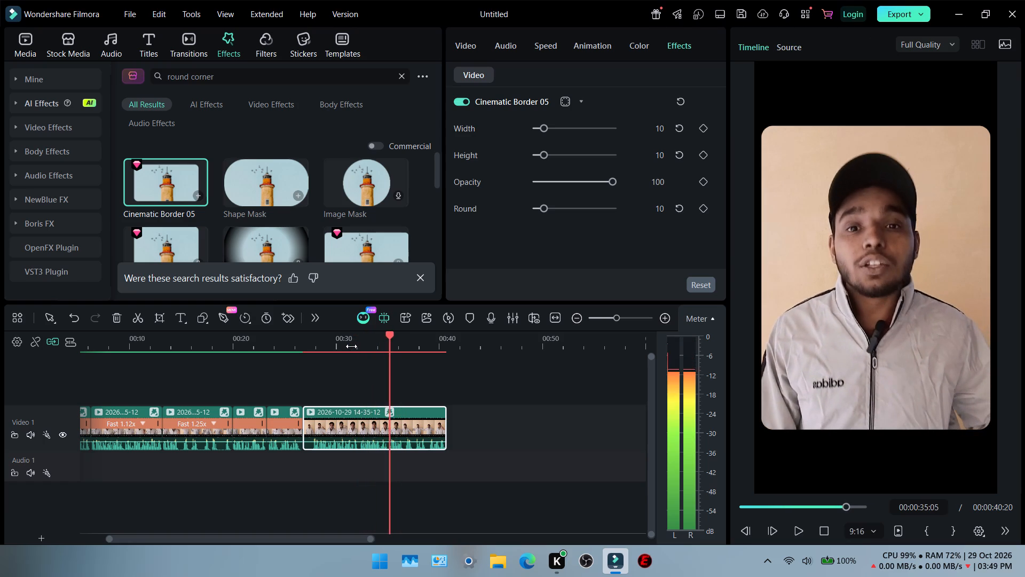
left_click(338, 346)
scroll(359, 352, "up", 7, "ctrl")
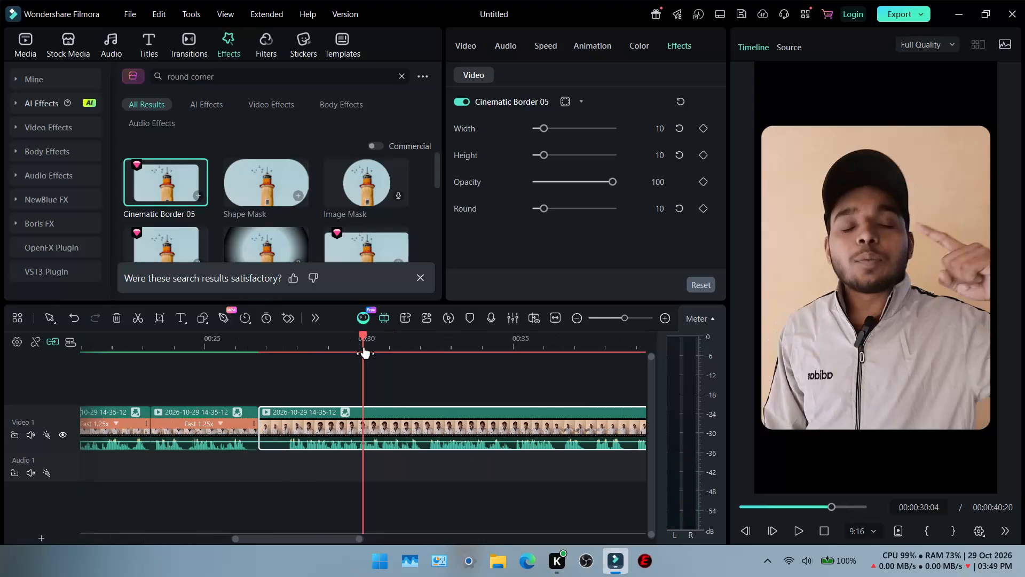
key("space")
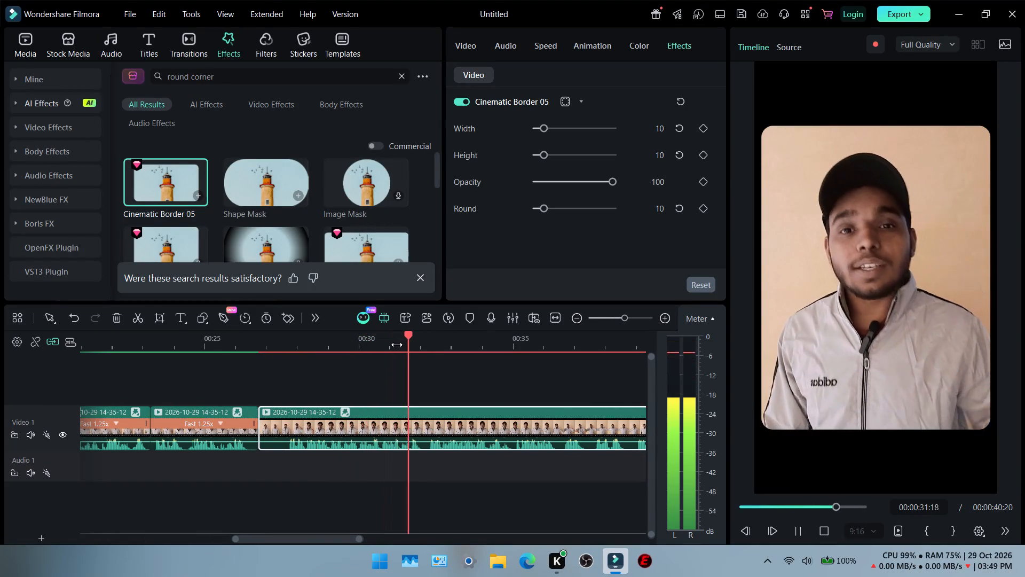
left_click(402, 345)
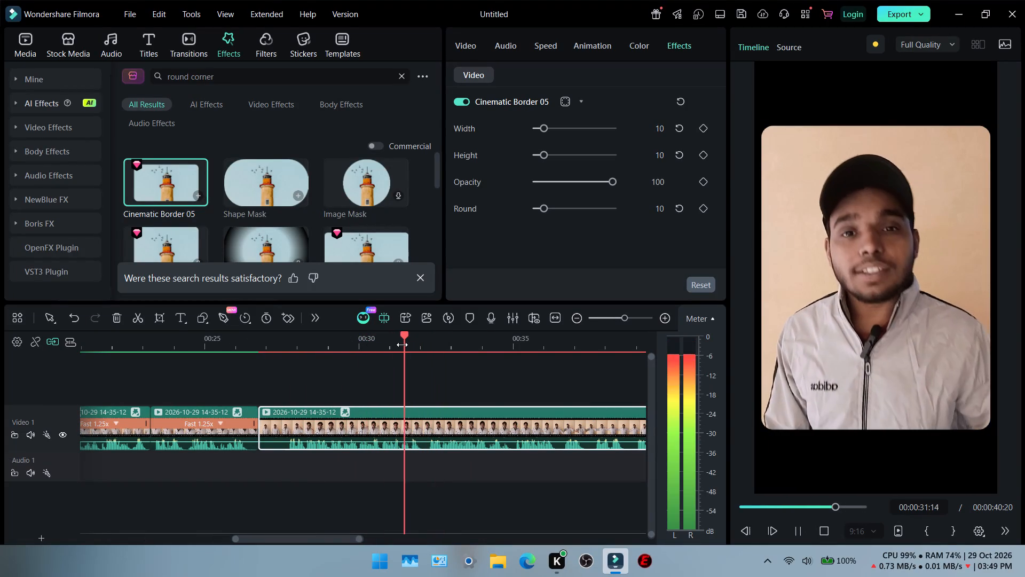
left_click(398, 345)
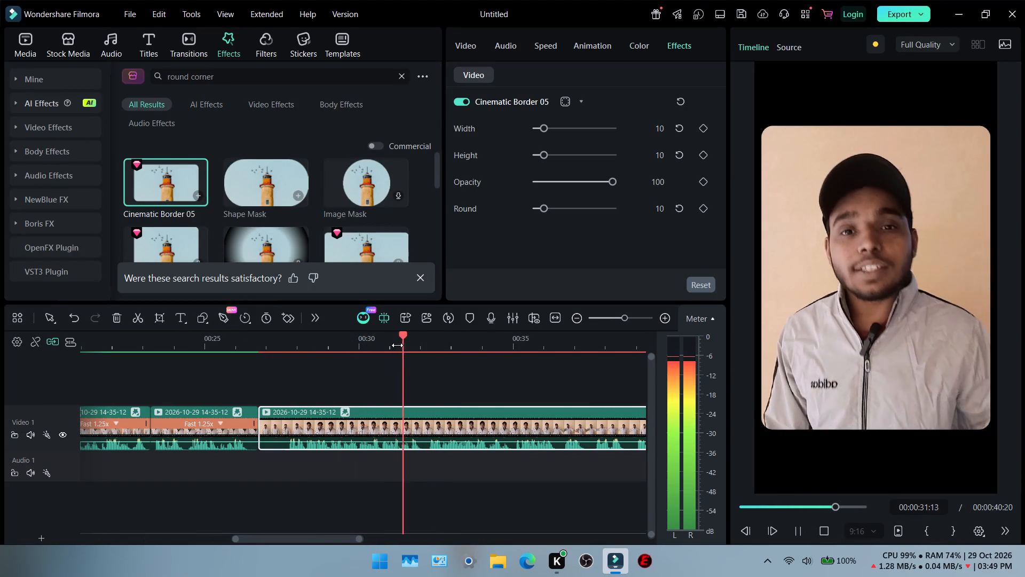
left_click(397, 345)
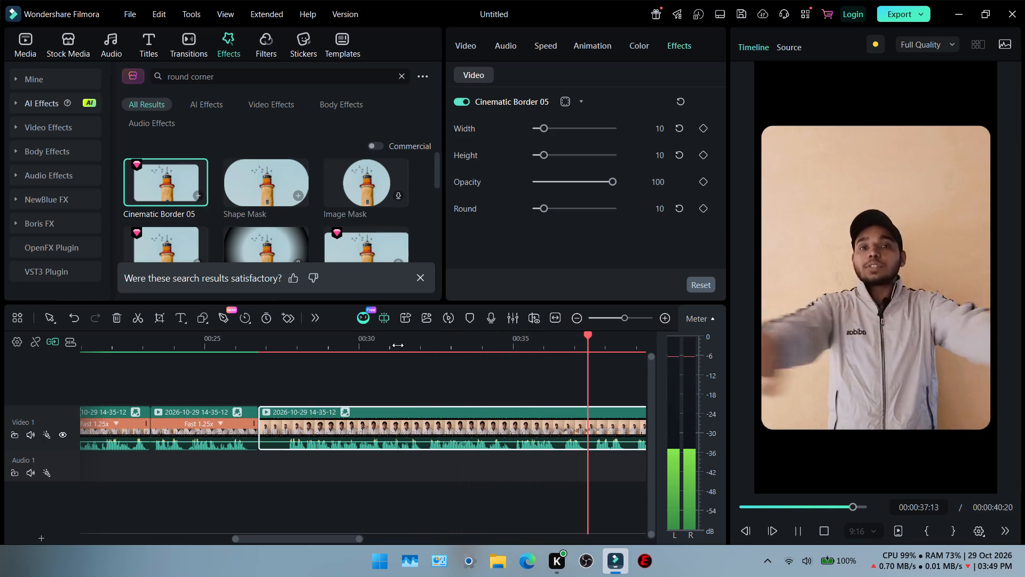
key("space")
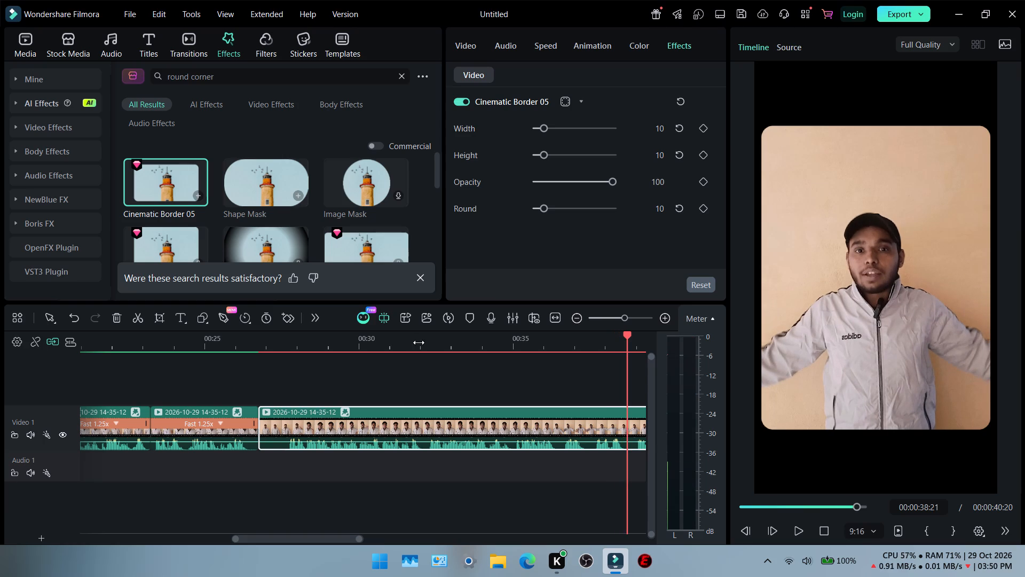
Trim the start of the last clip on Video 1 up to the 00:00:32:06 point, closing the gap.
left_click(424, 344)
key("space")
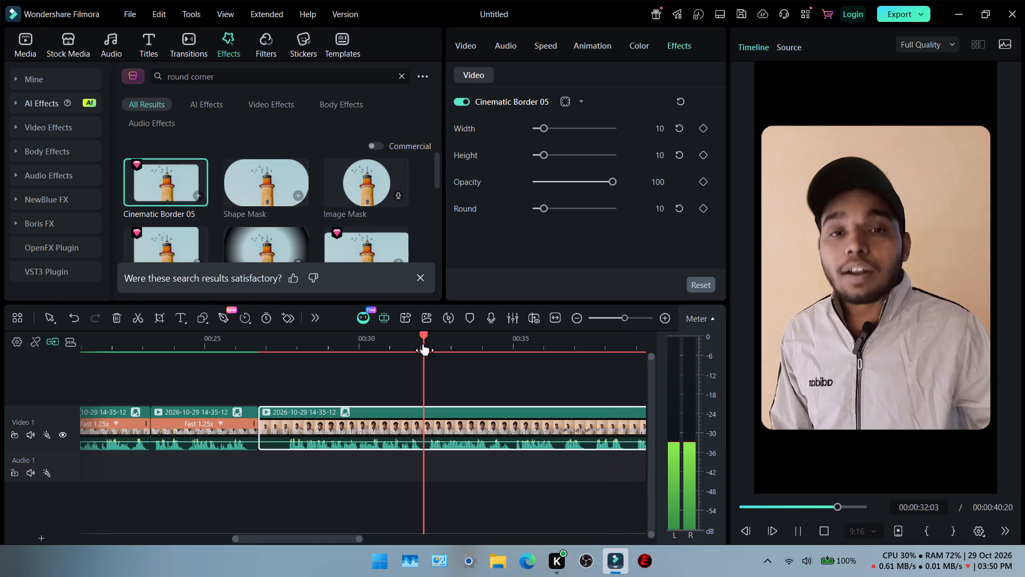
double_click(423, 344)
left_click(423, 342)
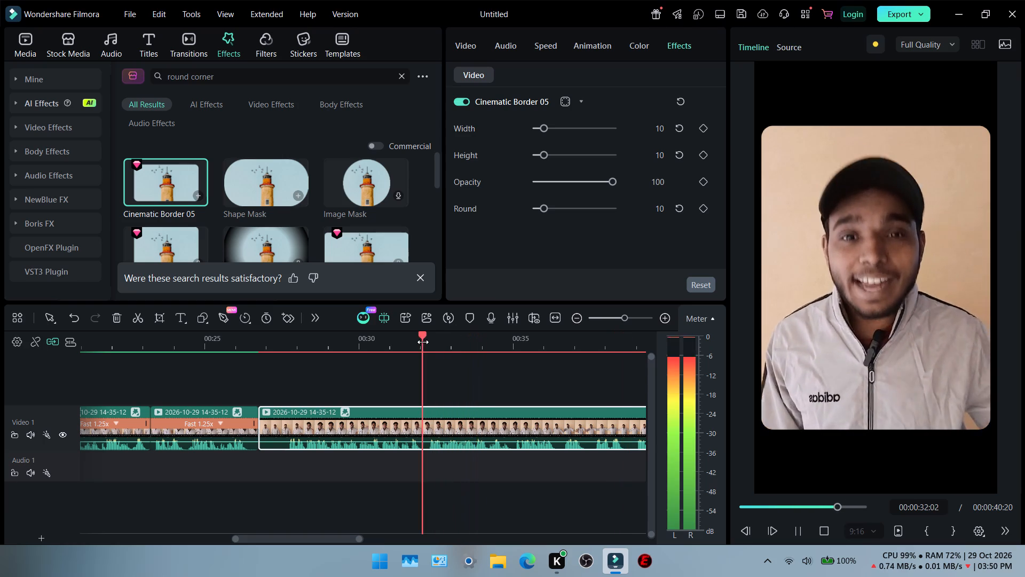
left_click(429, 341)
key("space")
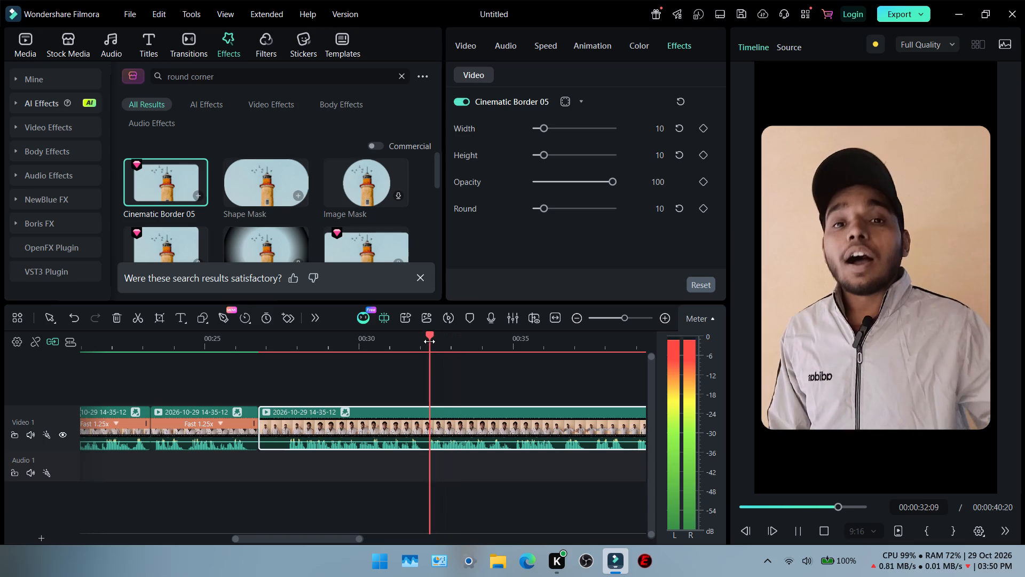
left_click(429, 341)
left_click(428, 341)
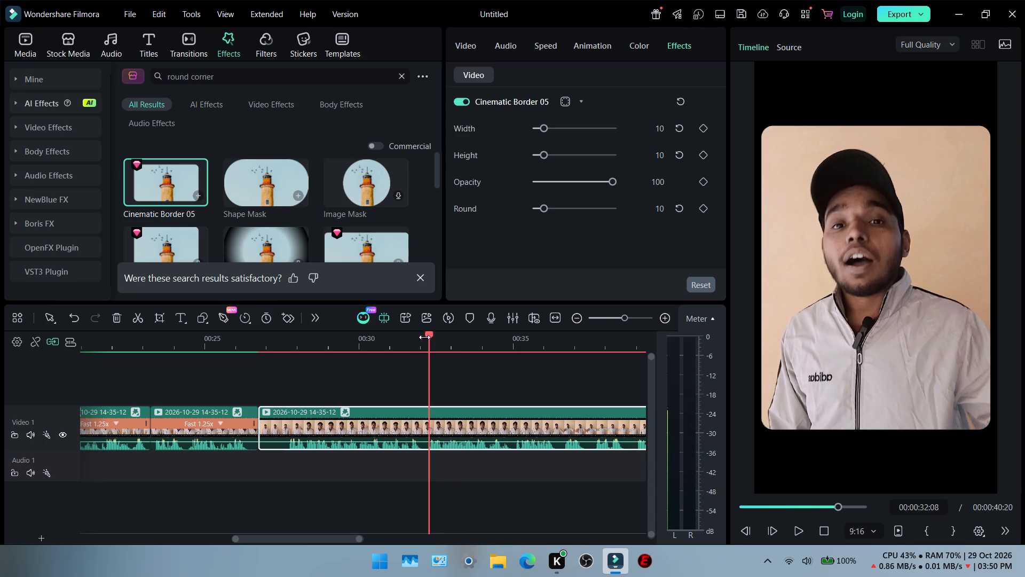
left_click(429, 334)
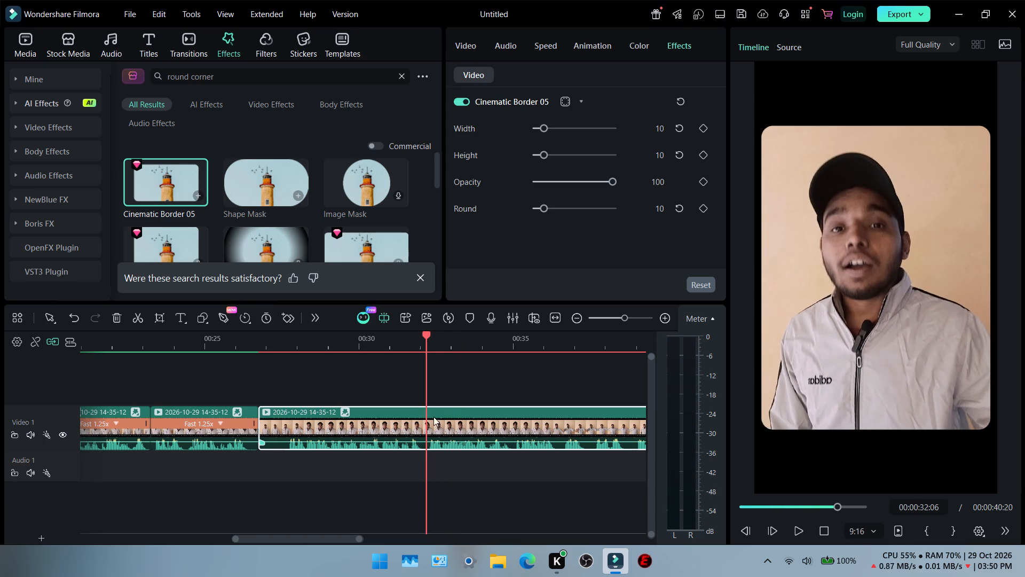
left_click(437, 430)
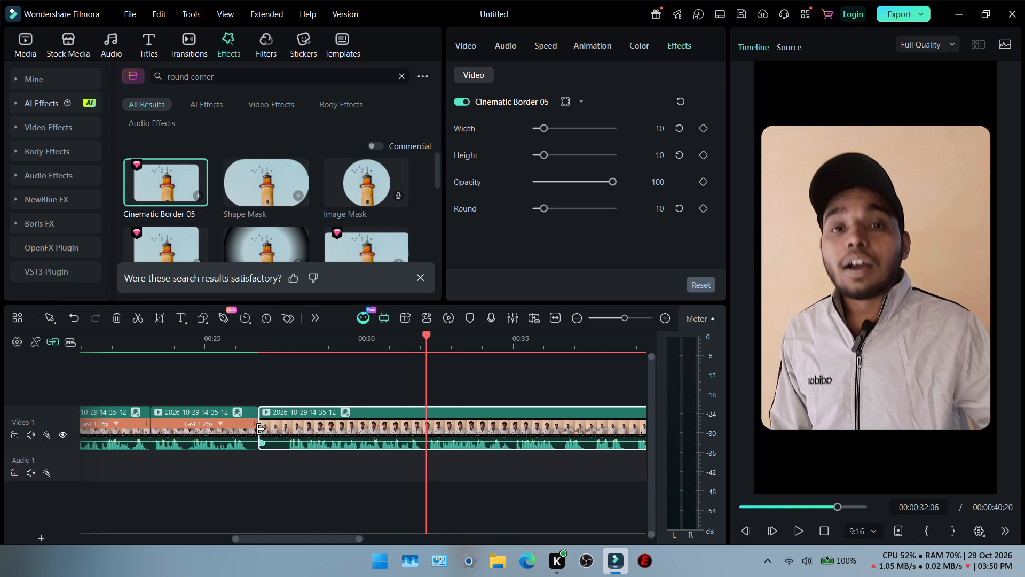
left_click(261, 429)
left_click_drag(264, 429, 429, 426)
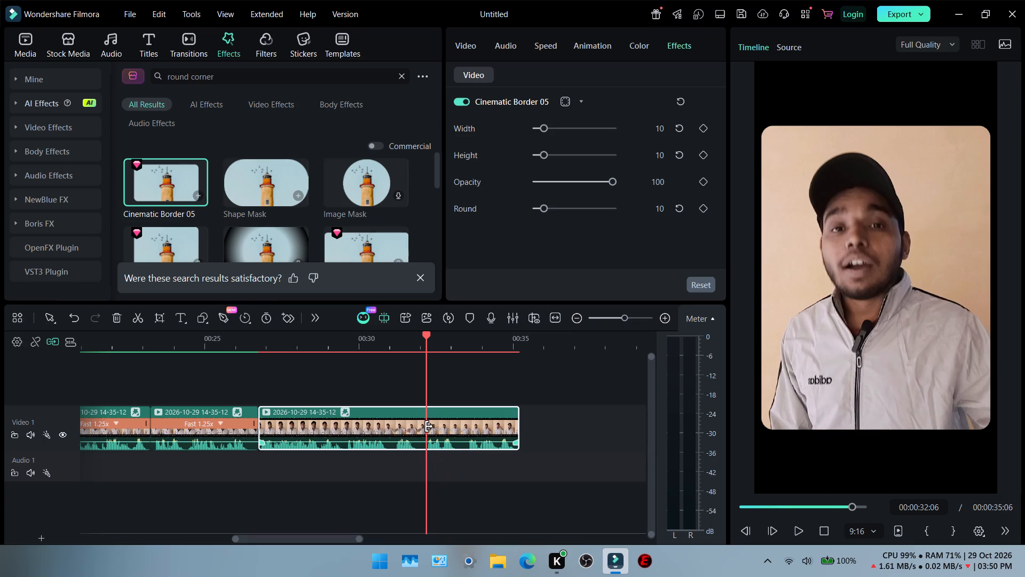
Play back the last clip to find its end point and trim its end to 00:00:33:04.
double_click(357, 346)
key("space")
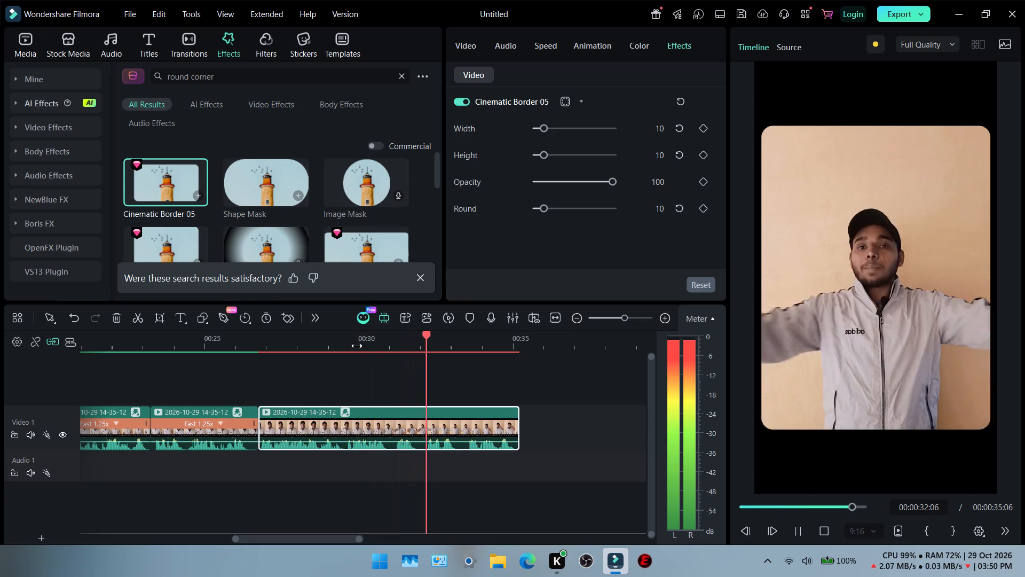
left_click(269, 345)
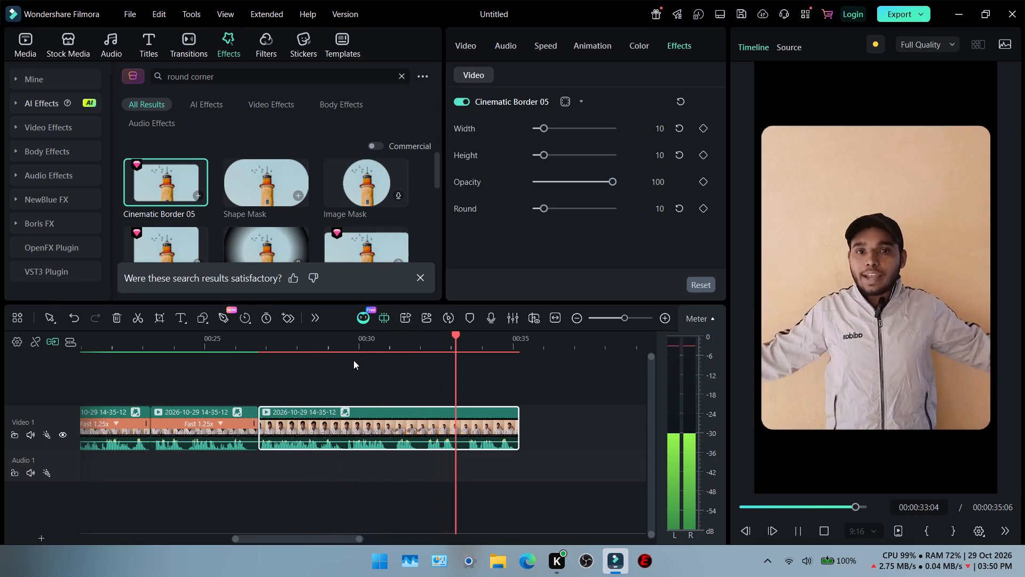
key("space")
key("space")
key("space")
key("space")
key("space")
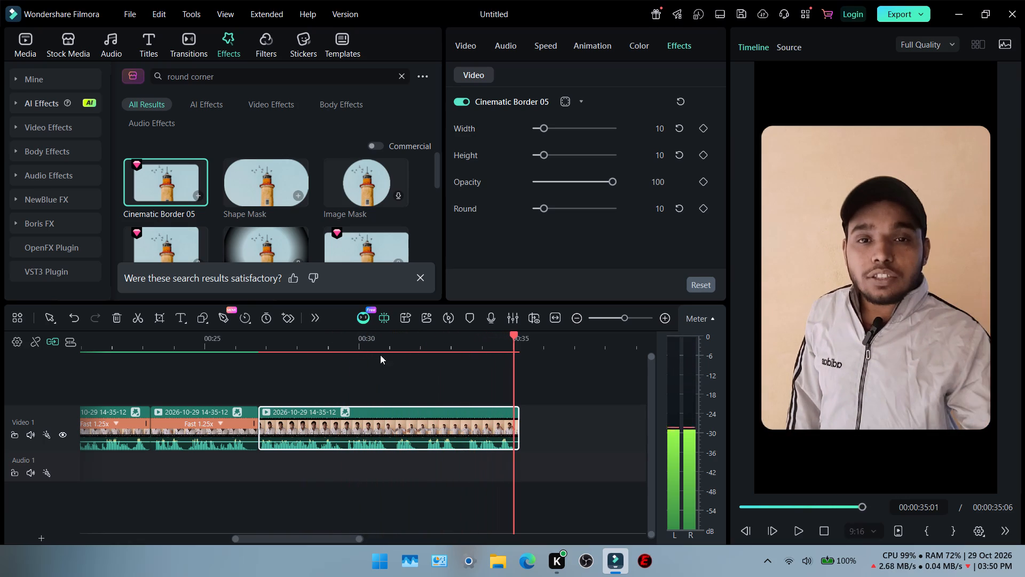
left_click(456, 346)
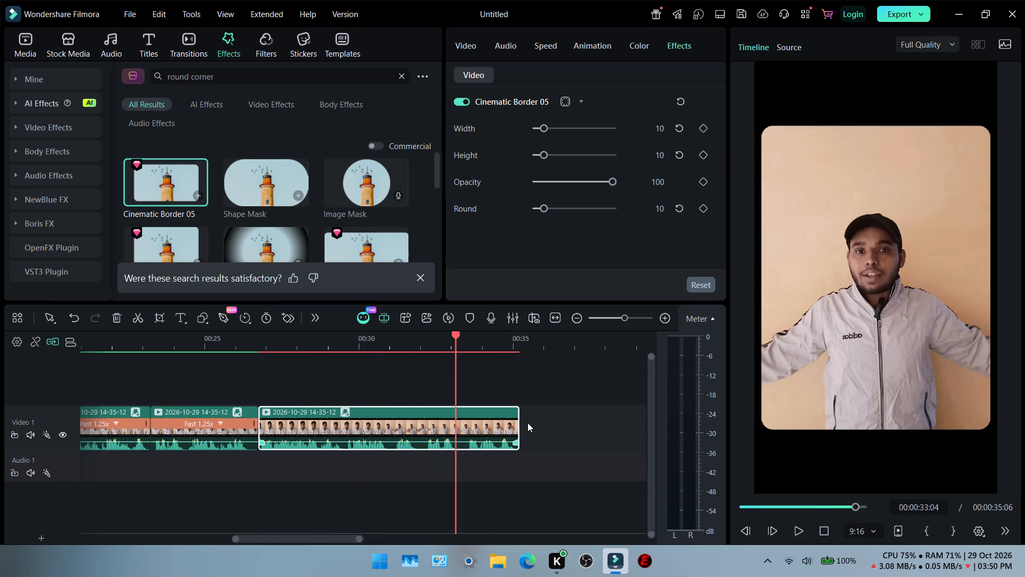
left_click(518, 420)
left_click_drag(509, 423, 493, 430)
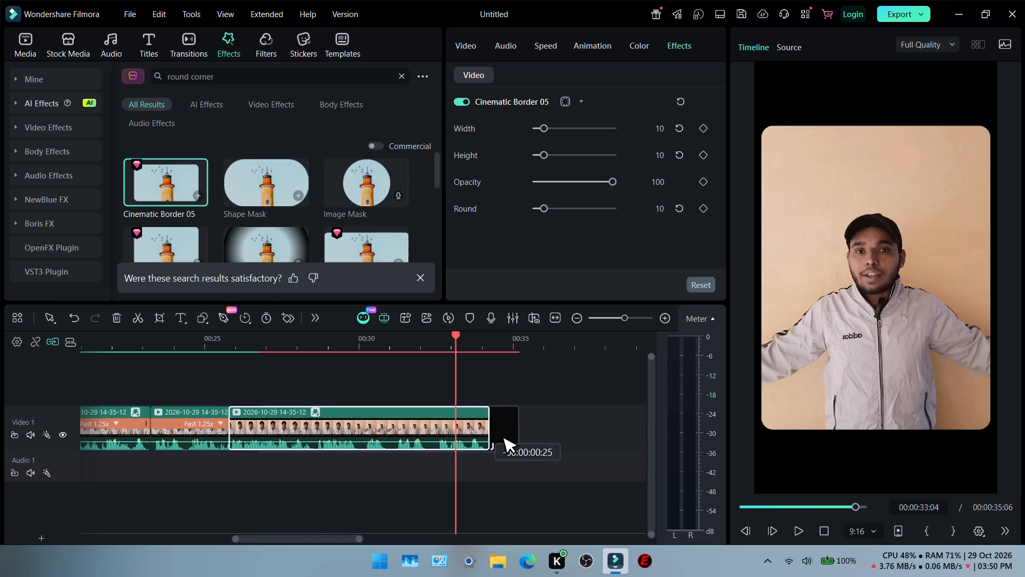
left_click_drag(493, 430, 515, 430)
left_click(515, 430)
left_click_drag(517, 423, 457, 432)
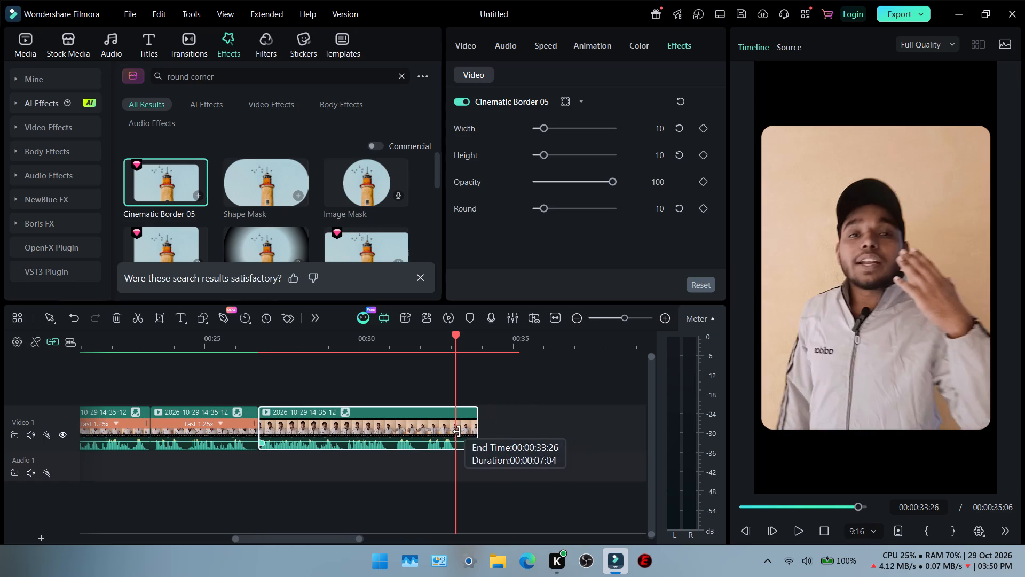
left_click_drag(457, 432, 454, 432)
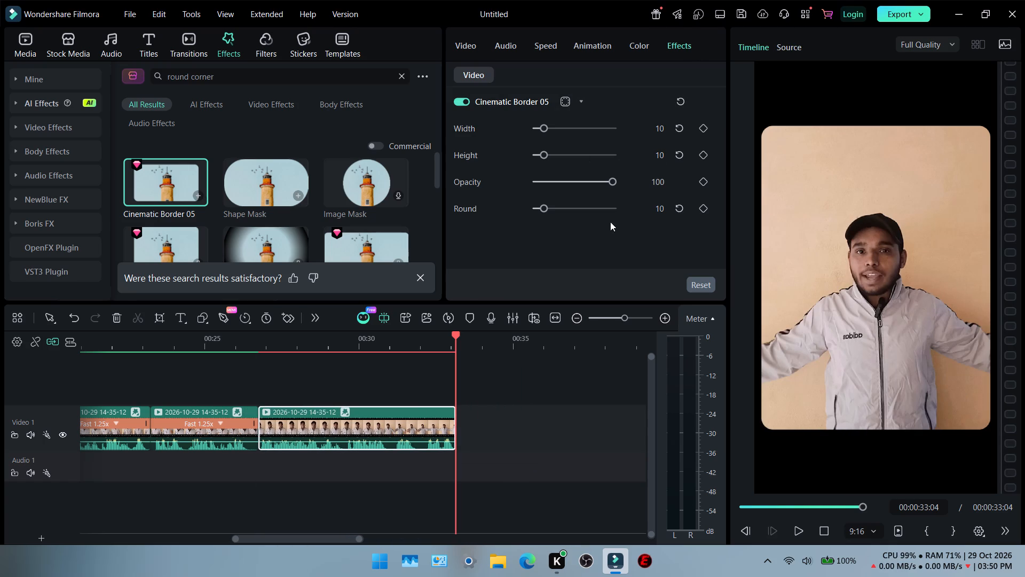
Set the last clip's uniform speed to 1.25.
left_click(400, 425)
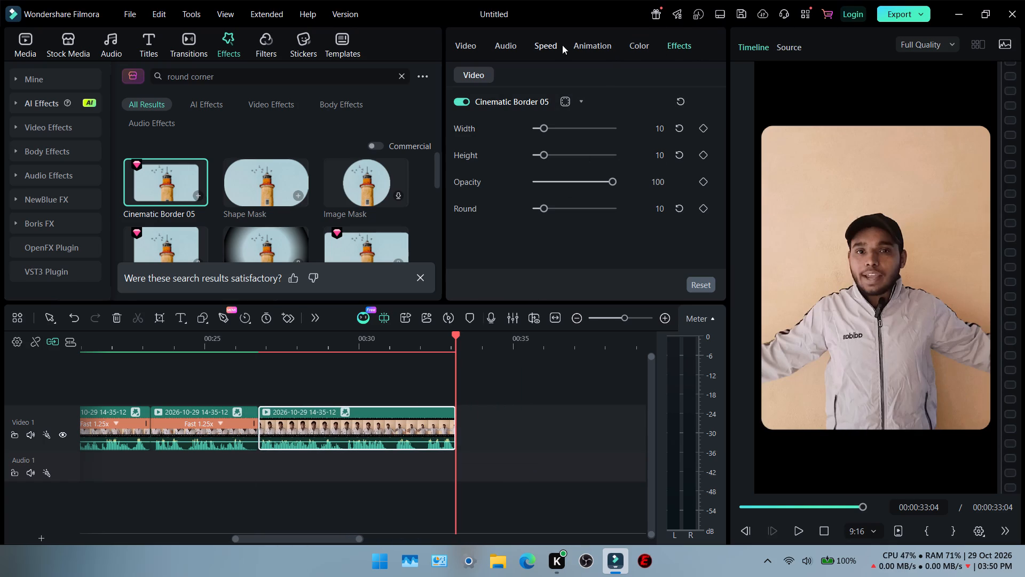
left_click(550, 46)
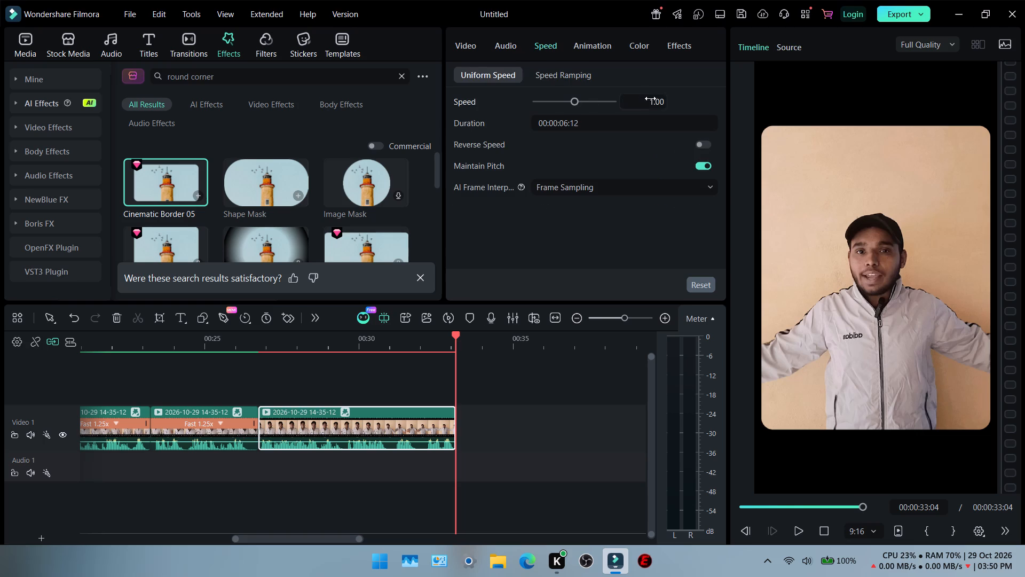
double_click(660, 102)
type("1.25")
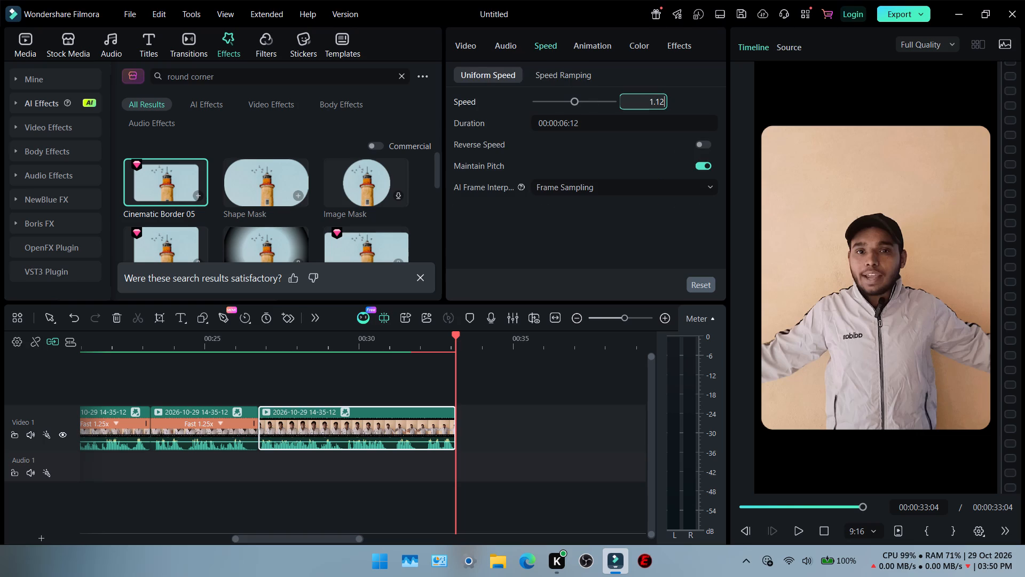
left_click(667, 95)
left_click(654, 100)
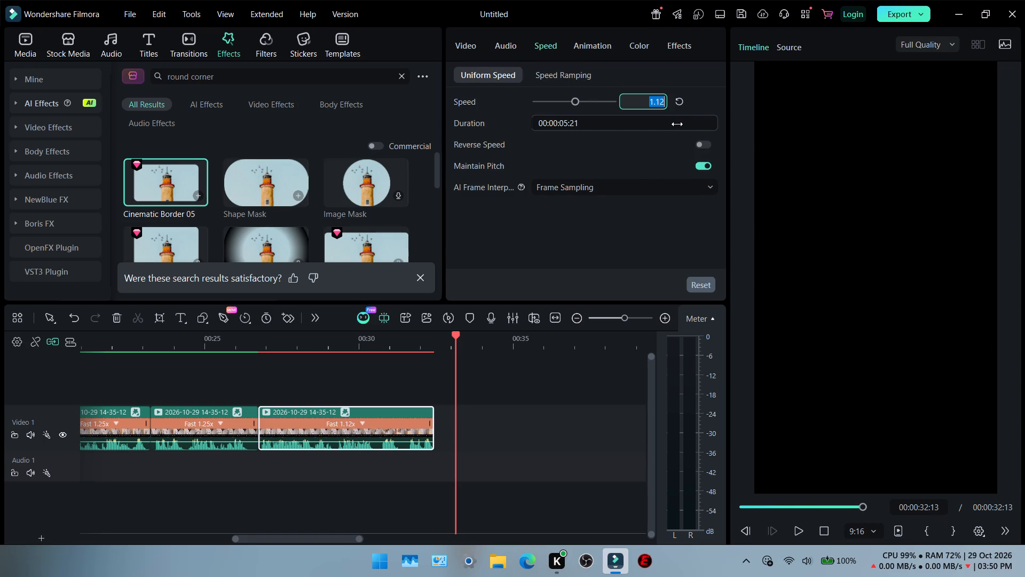
type("1.25")
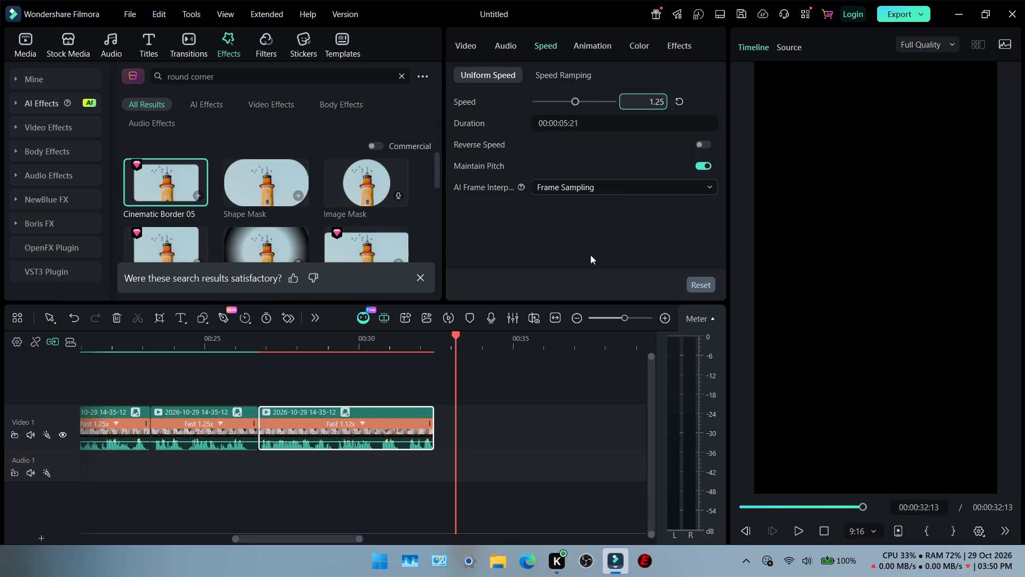
left_click(593, 256)
Play back the sped-up last clip to check its pacing.
left_click(309, 346)
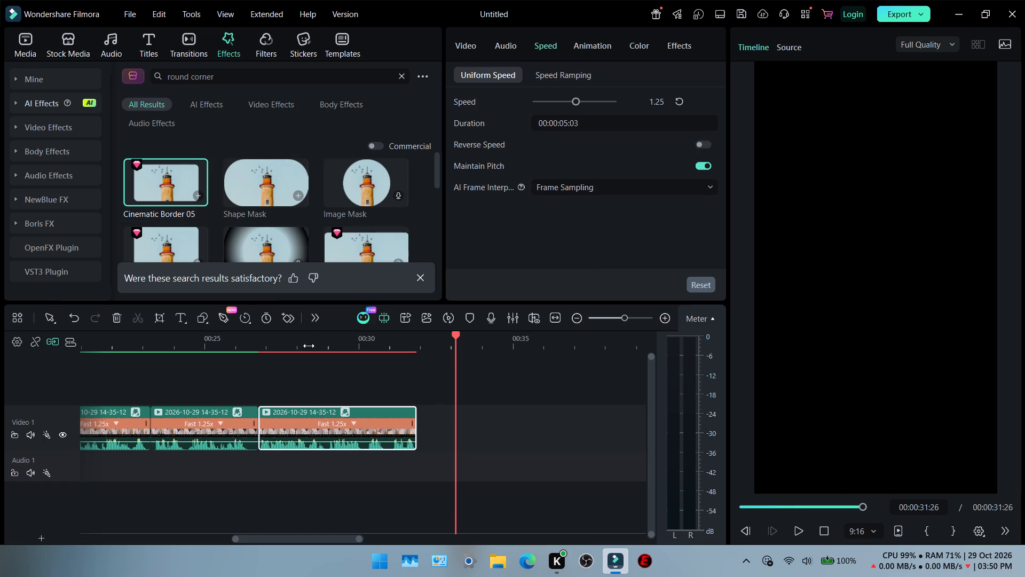
key("space")
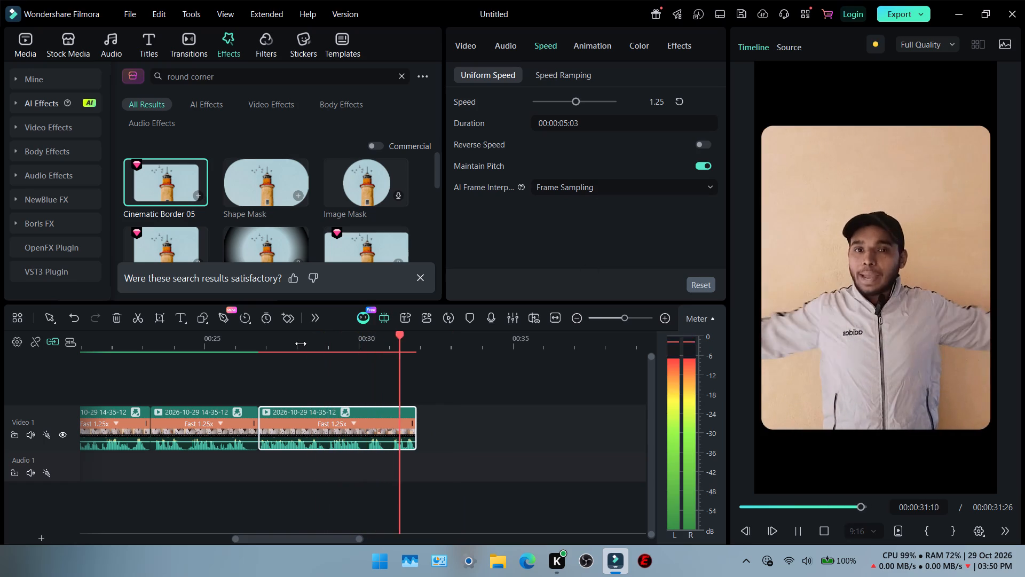
key("space")
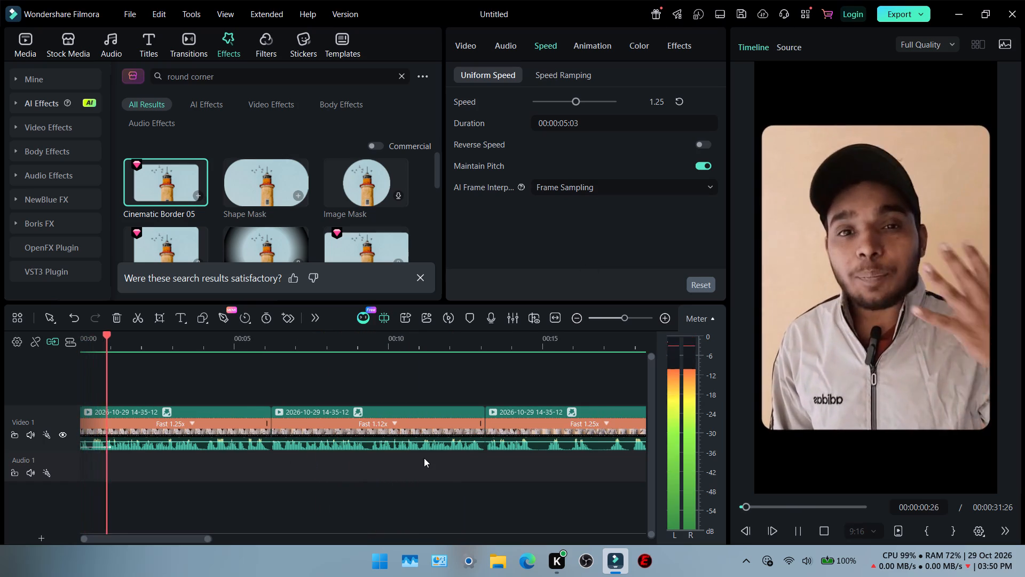
scroll(424, 458, "down", 6, "ctrl")
key("space")
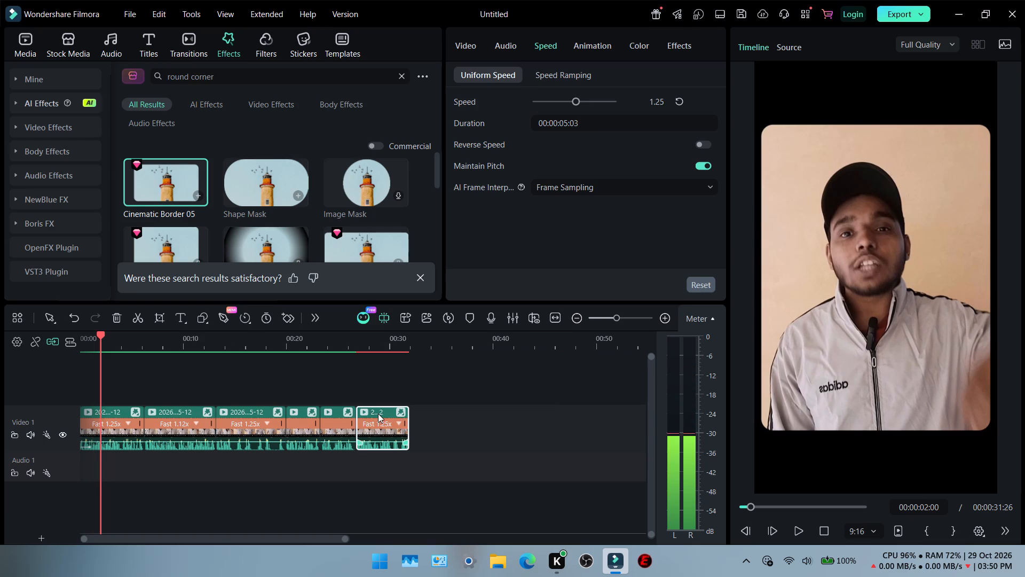
Move the last 1.25x clip on Video 1 to fourth place, directly after the third clip, keeping the clips gapless.
left_click_drag(378, 414, 293, 421)
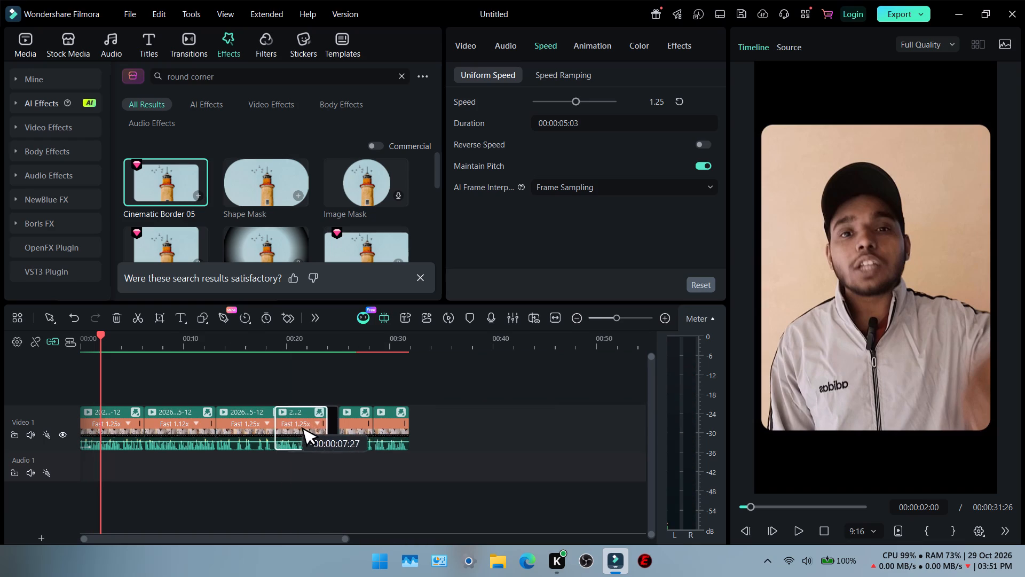
left_click_drag(293, 421, 240, 426)
left_click(199, 368)
left_click(192, 345)
left_click(192, 334)
left_click_drag(192, 334, 129, 348)
left_click(227, 409)
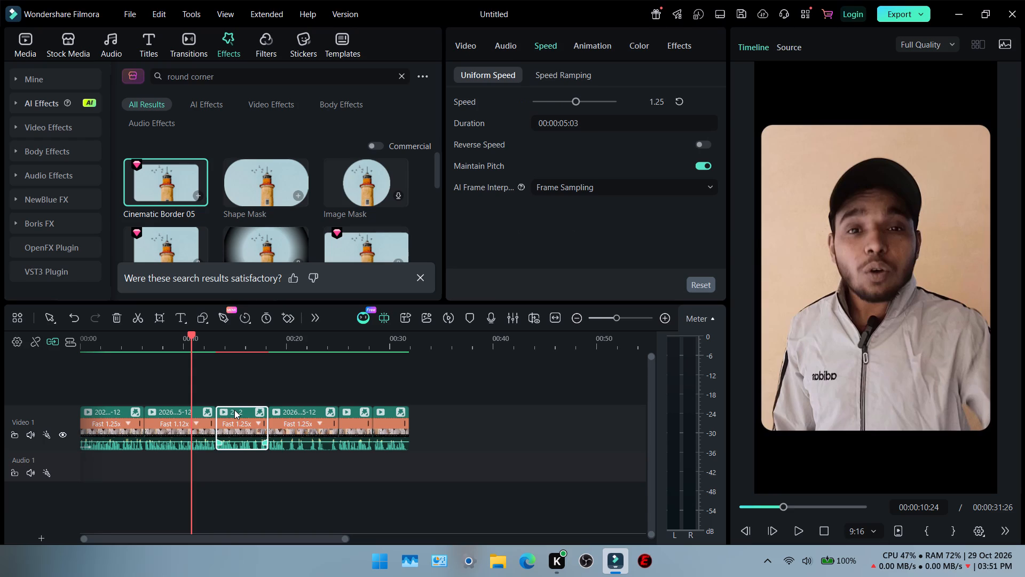
left_click(234, 410)
left_click_drag(234, 410, 256, 410)
left_click_drag(229, 411, 267, 411)
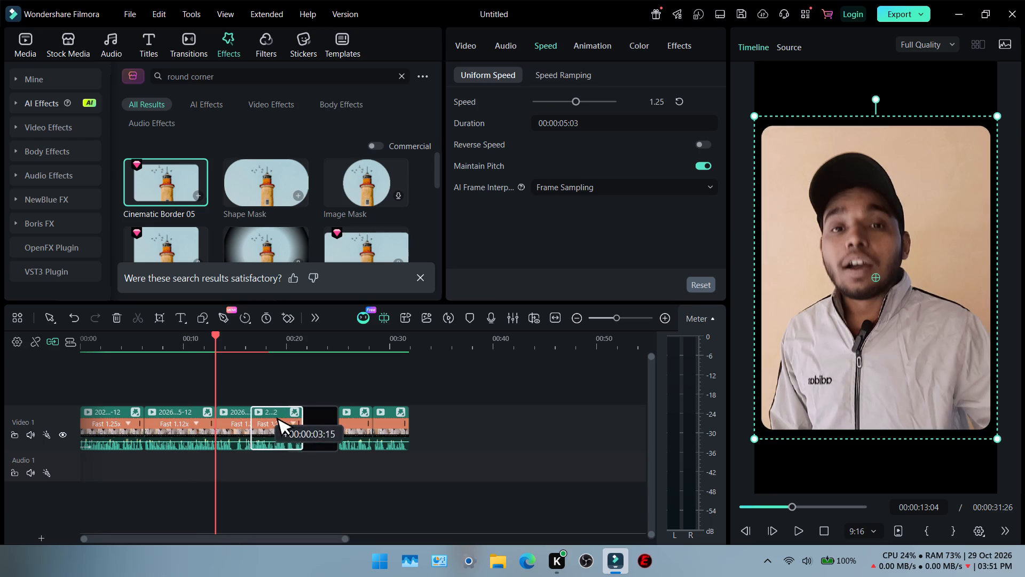
left_click_drag(267, 411, 279, 412)
double_click(240, 383)
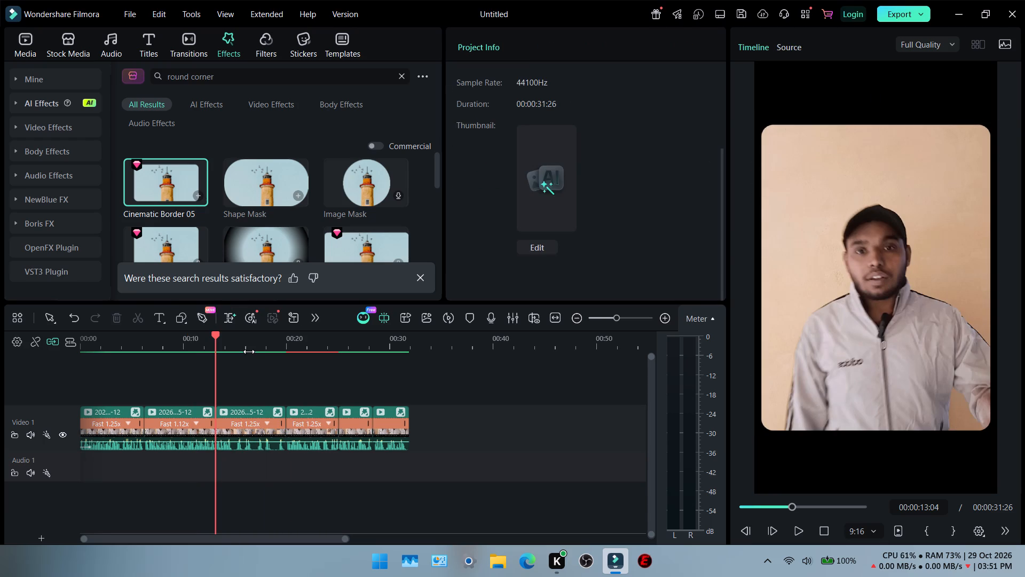
Play back the timeline from the start to check the reordered clips.
left_click(249, 350)
left_click_drag(247, 332, 31, 370)
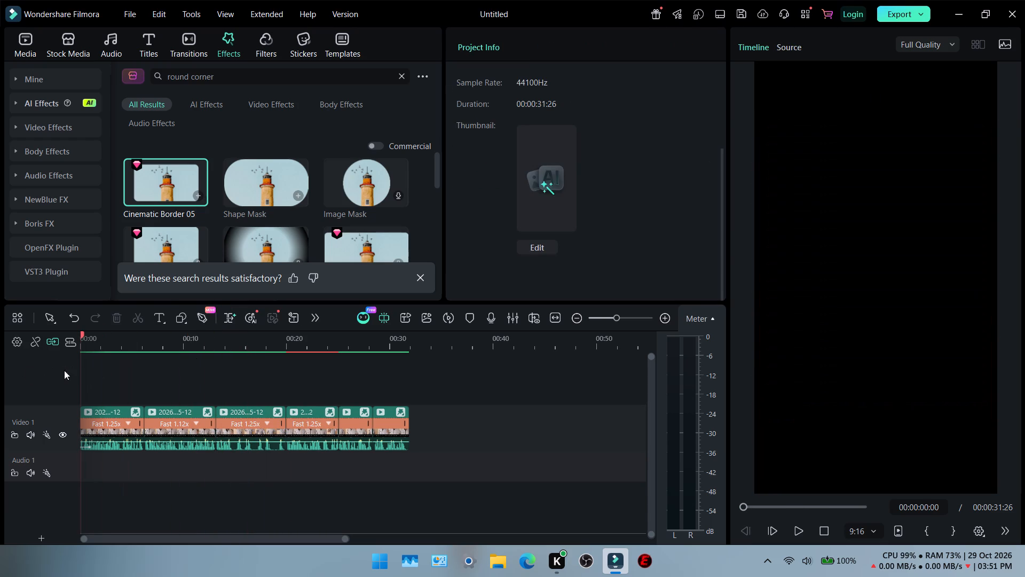
key("space")
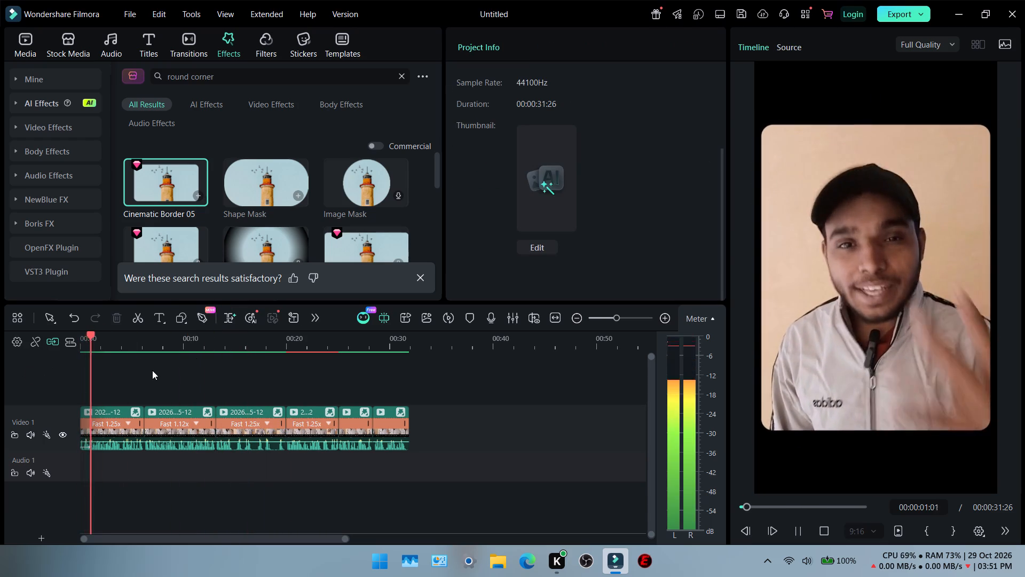
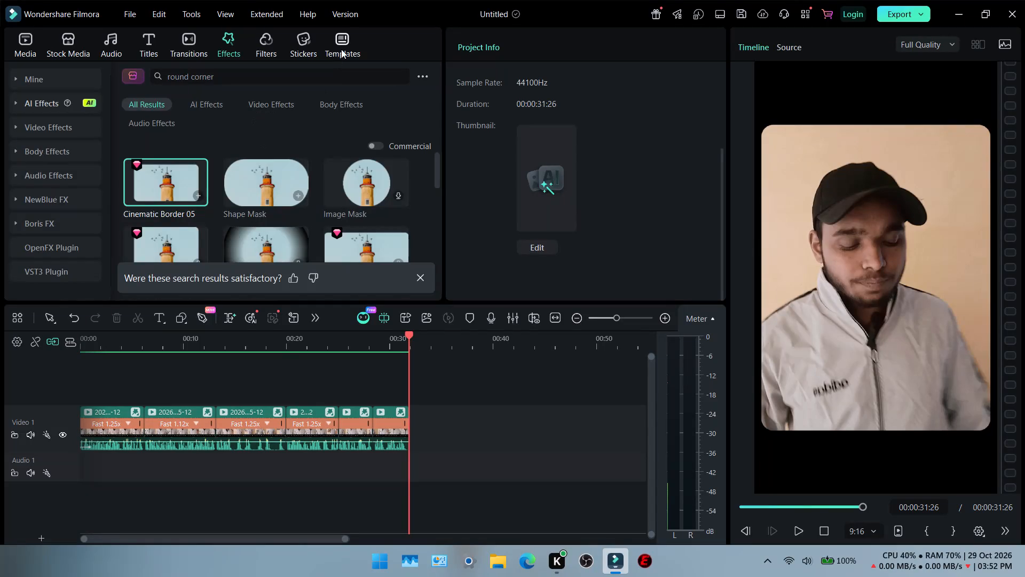
Search the template library for "edit" and browse the results for a suitable template.
double_click(346, 45)
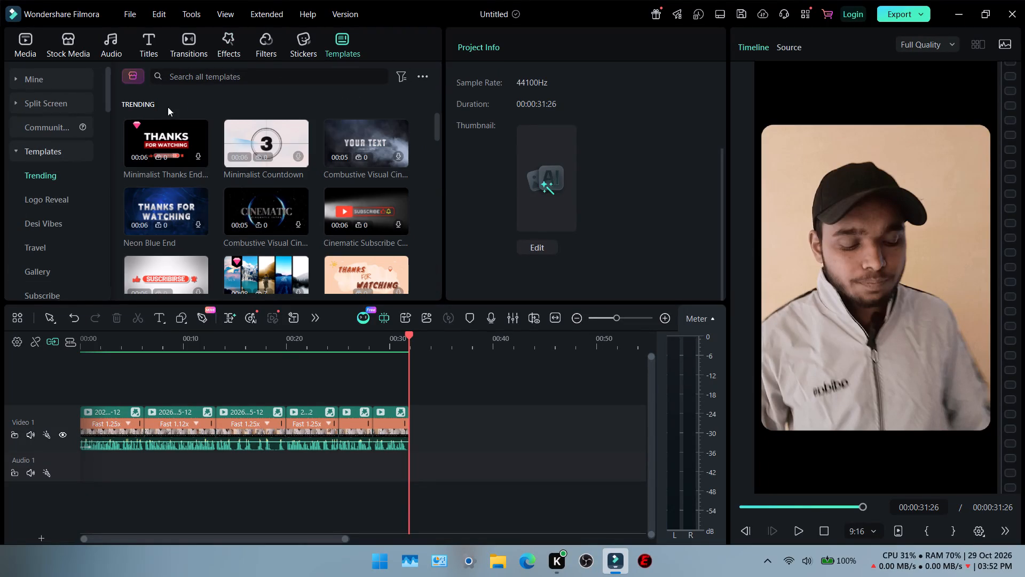
scroll(73, 134, "down", 13)
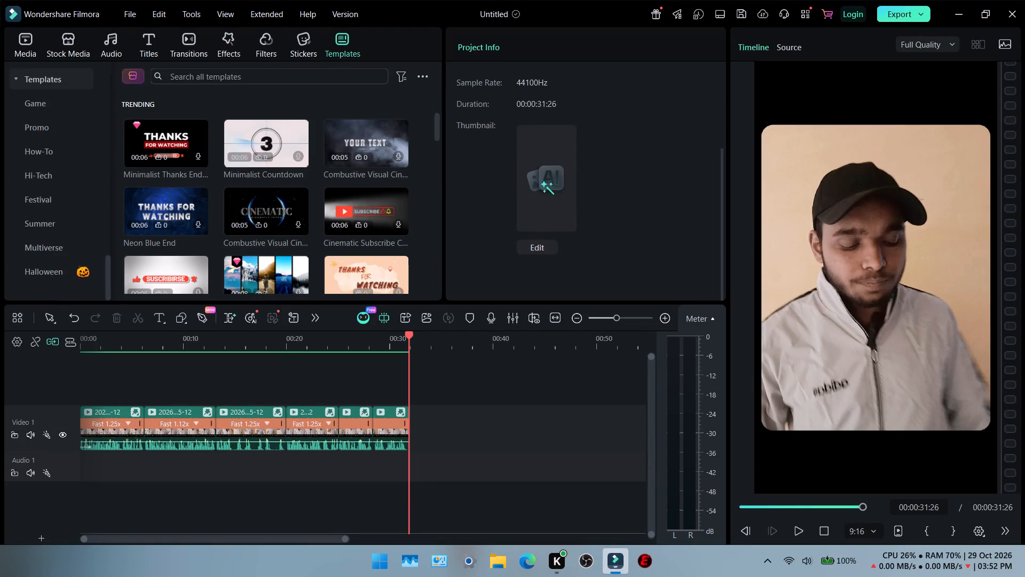
left_click(221, 77)
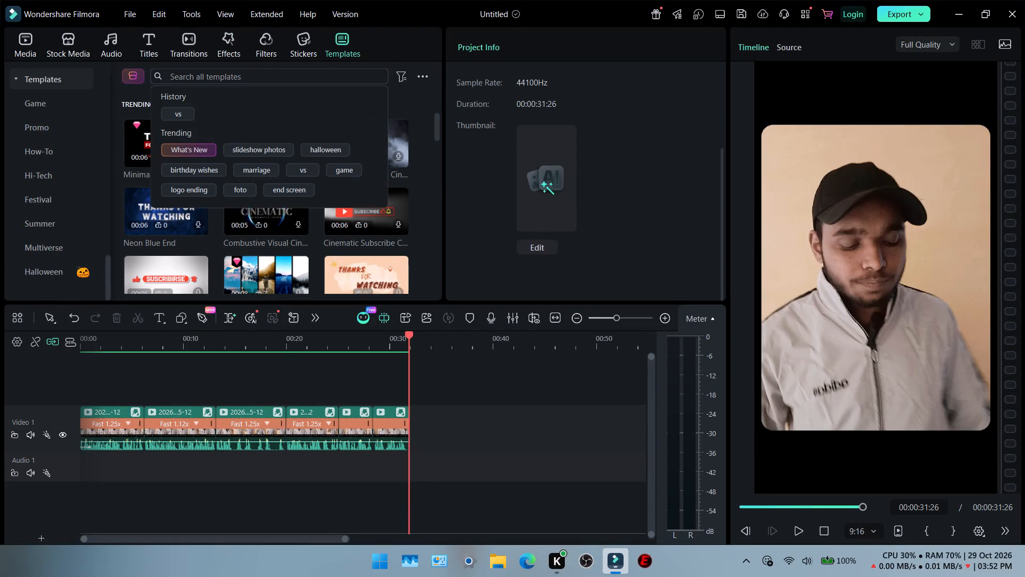
type("edit")
key("Return")
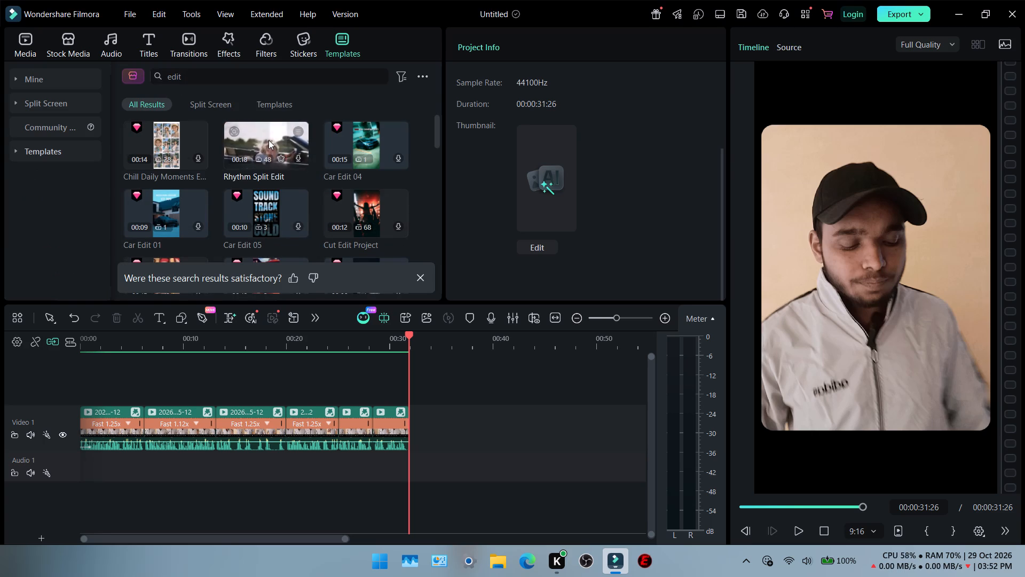
scroll(269, 140, "down", 1)
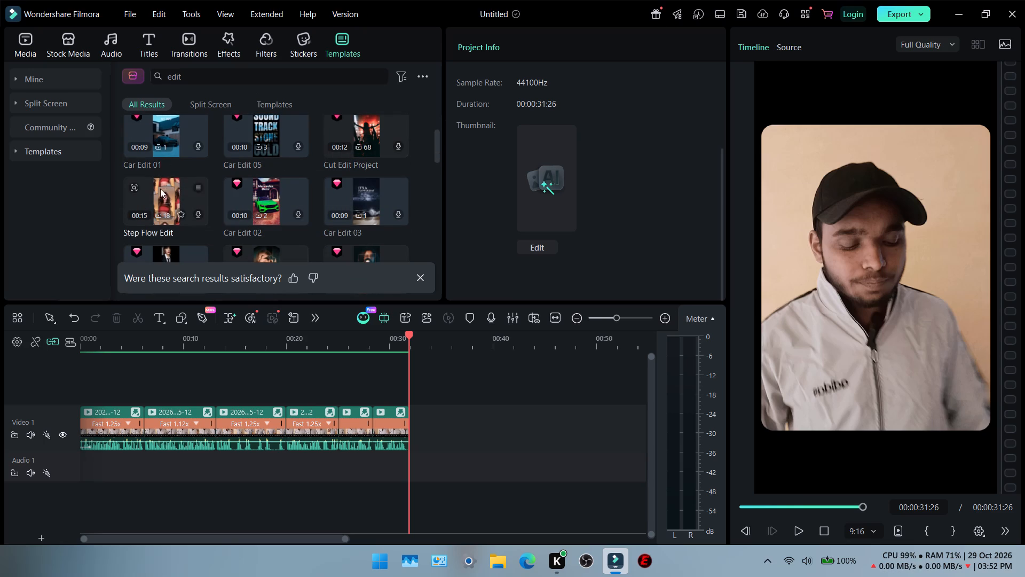
scroll(216, 193, "down", 1)
scroll(266, 183, "down", 2)
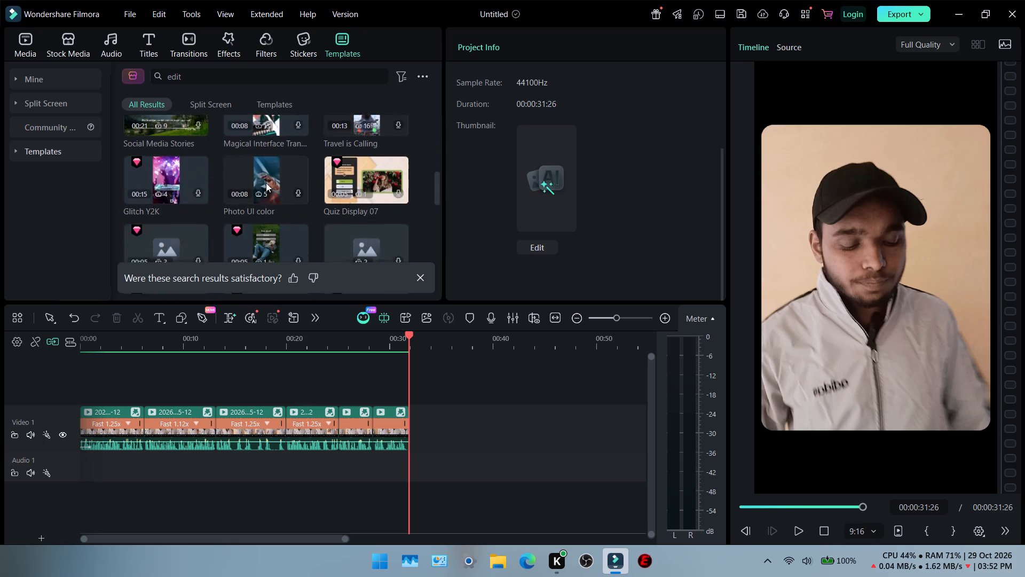
scroll(266, 183, "up", 1)
Search the templates for "gym" and look through the results.
left_click_drag(192, 81, 166, 82)
left_click_drag(164, 82, 153, 83)
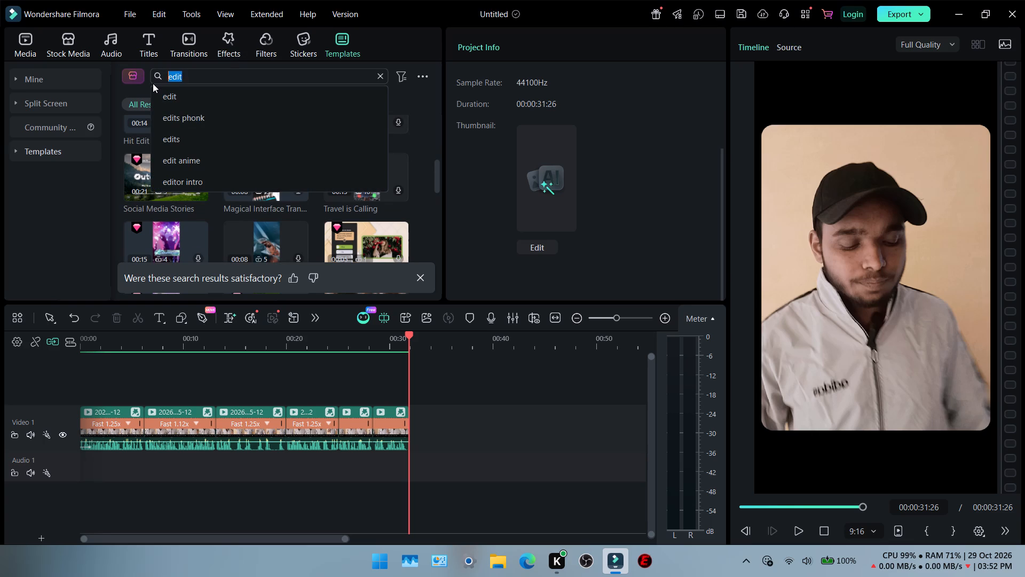
type("gym")
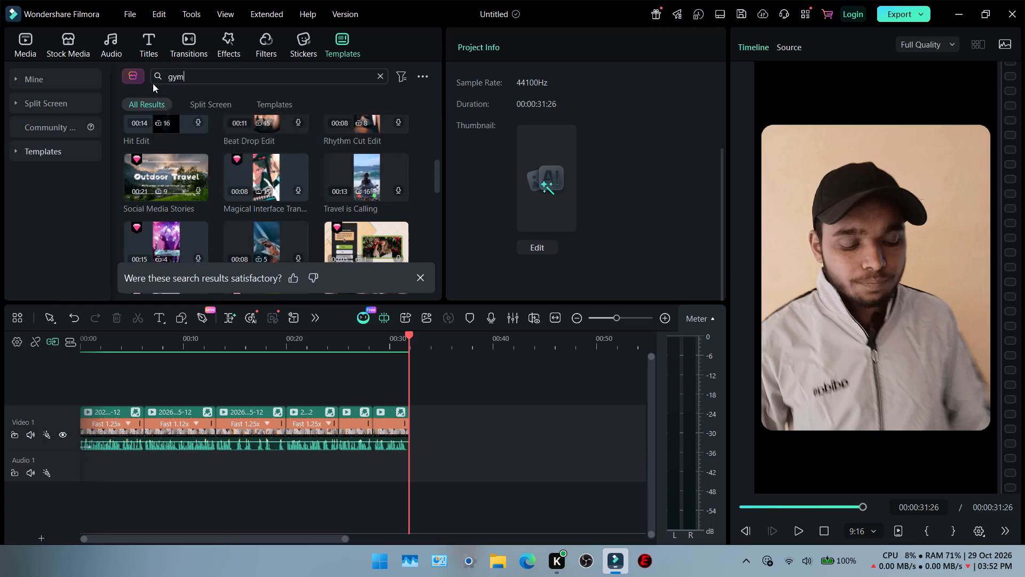
key("Return")
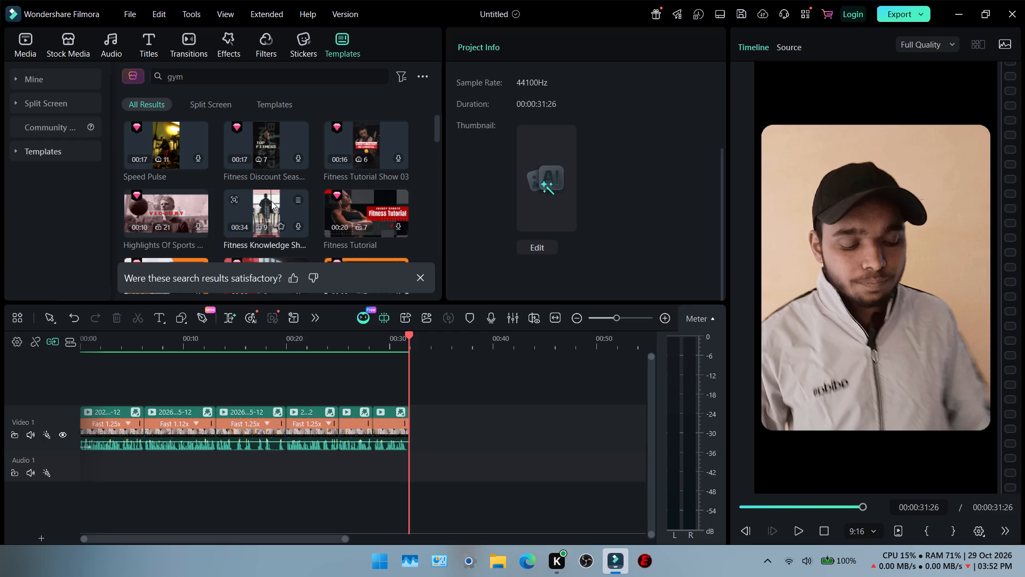
scroll(271, 201, "down", 2)
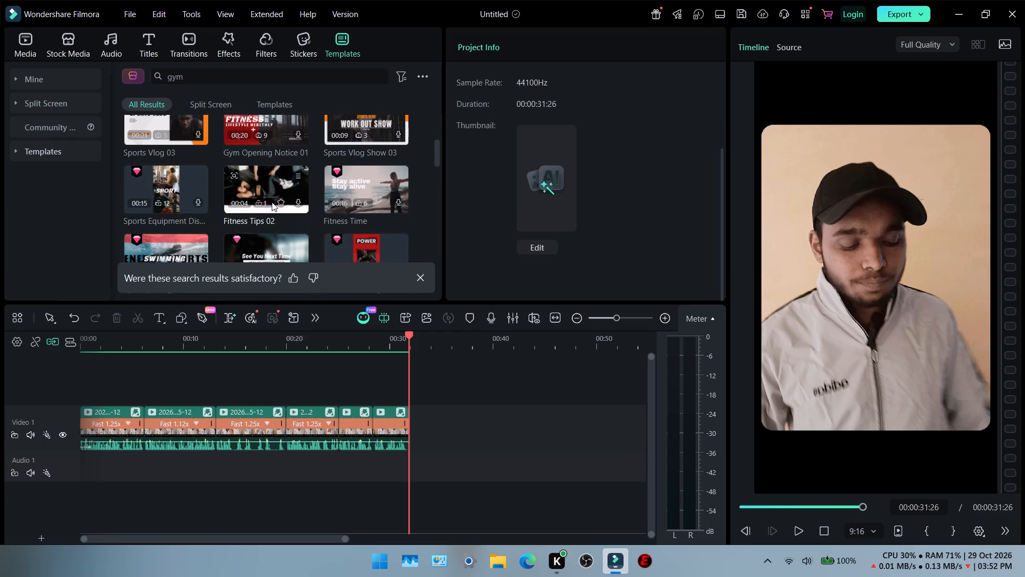
scroll(354, 192, "down", 1)
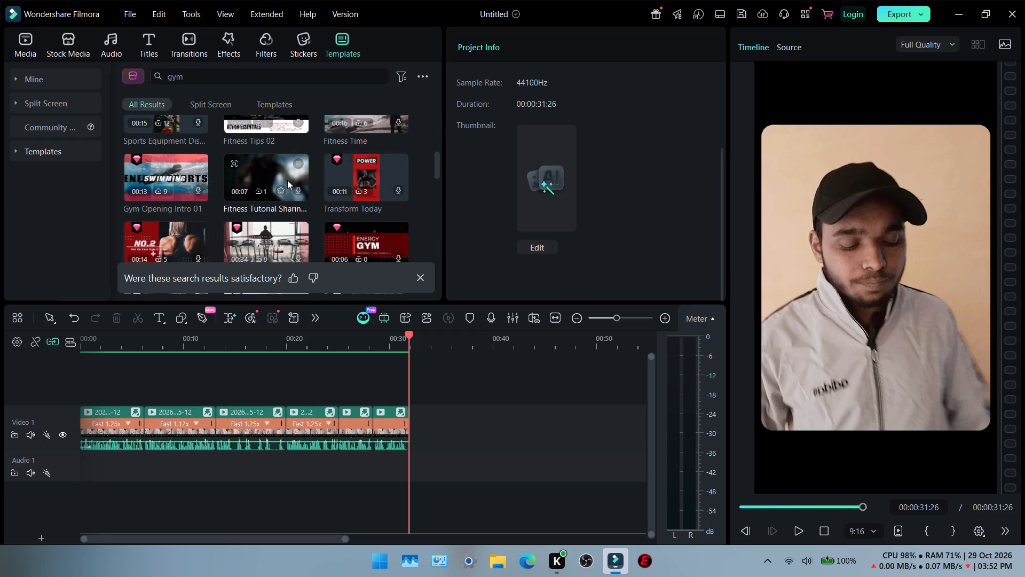
Search the templates for "phonk" and look through the results.
left_click_drag(250, 74, 154, 74)
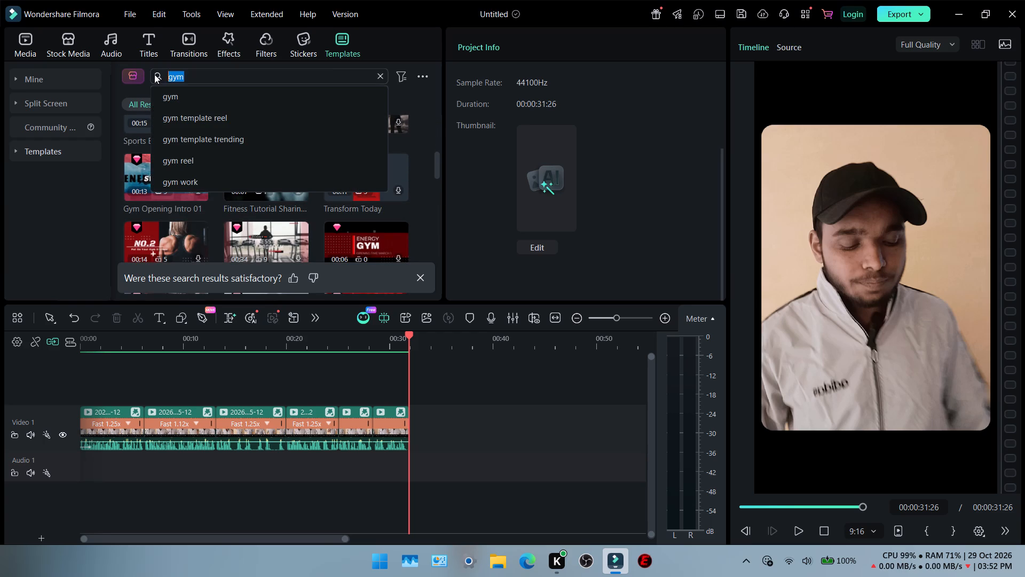
type("phon")
key("k")
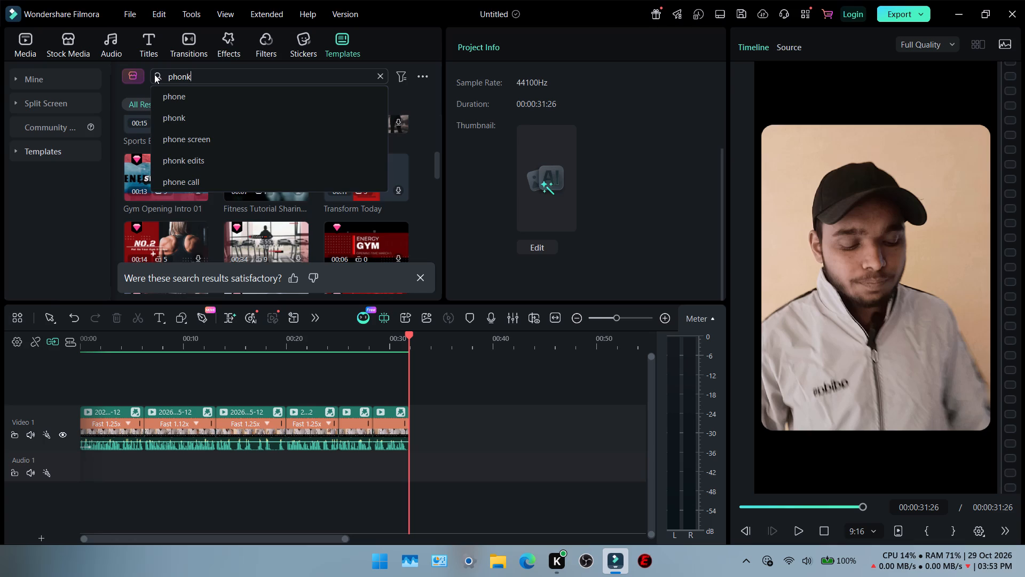
key("Return")
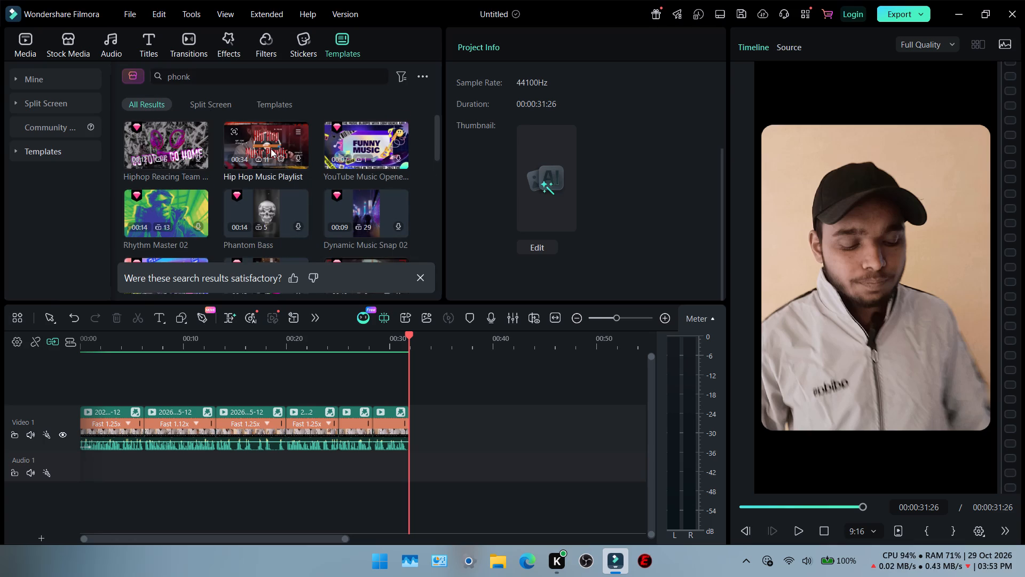
scroll(271, 149, "down", 1)
scroll(323, 150, "down", 1)
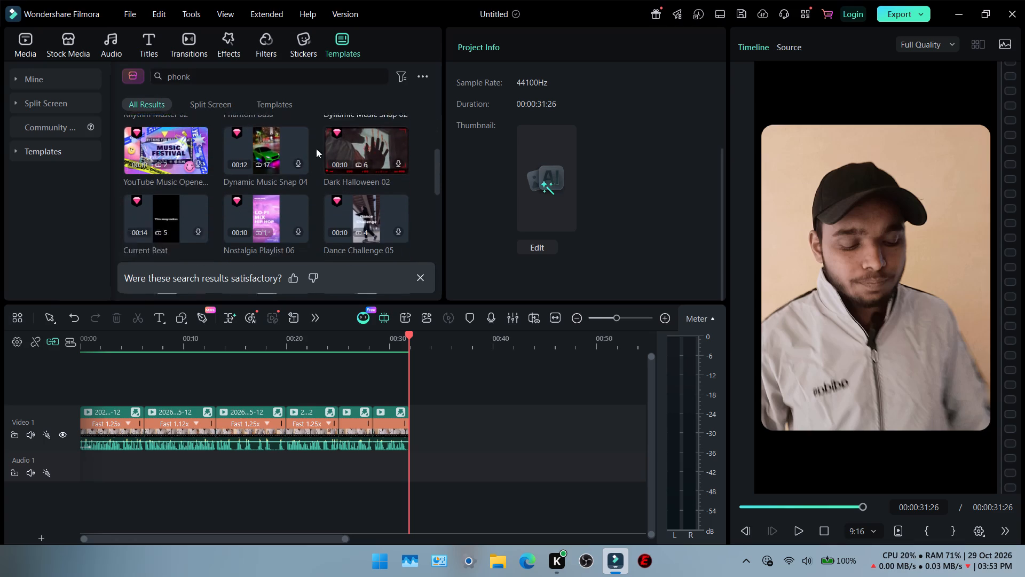
Search the templates for "edit" again and browse further down the results.
left_click_drag(200, 75, 147, 76)
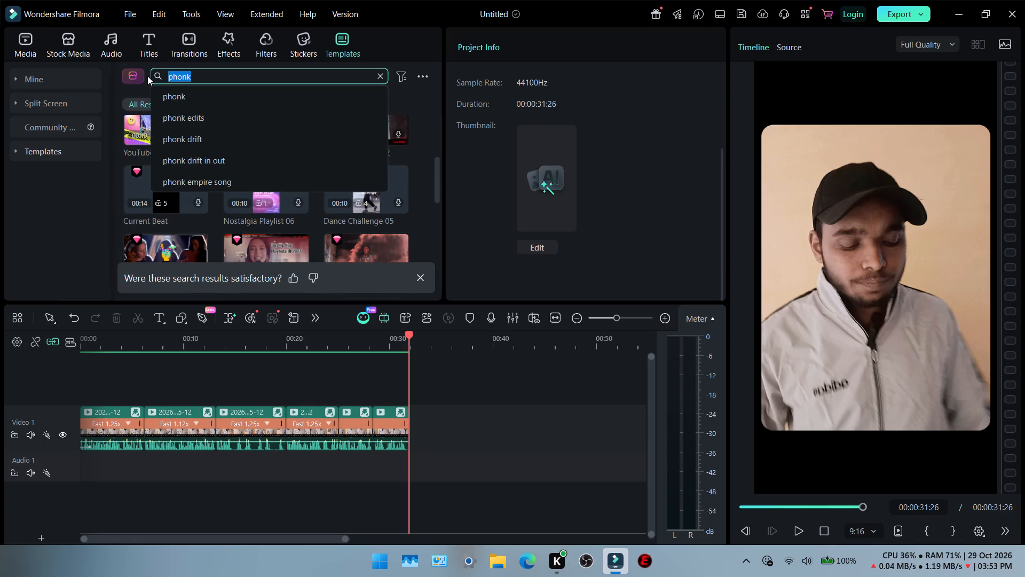
type("edit")
key("Return")
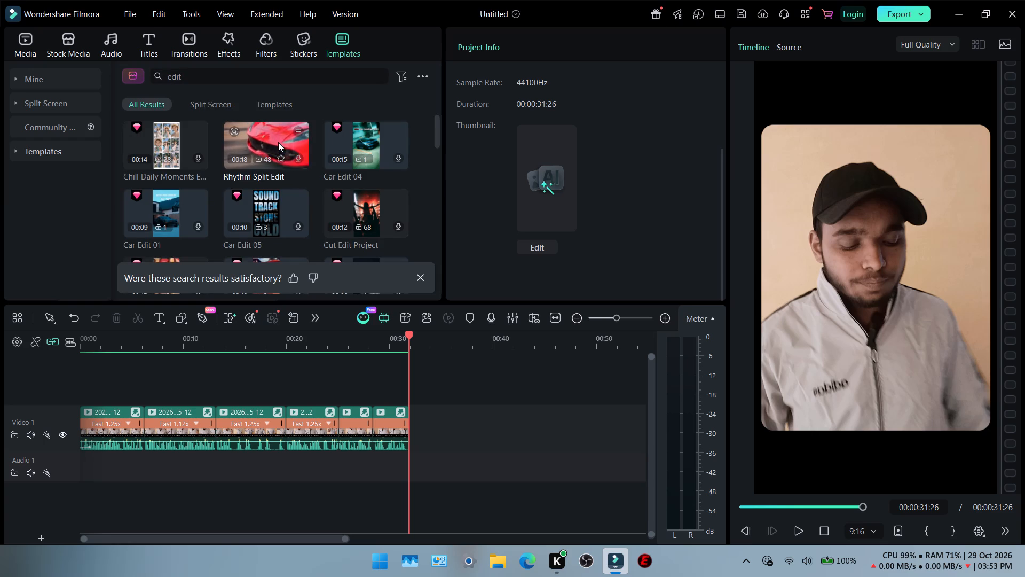
scroll(278, 142, "down", 3)
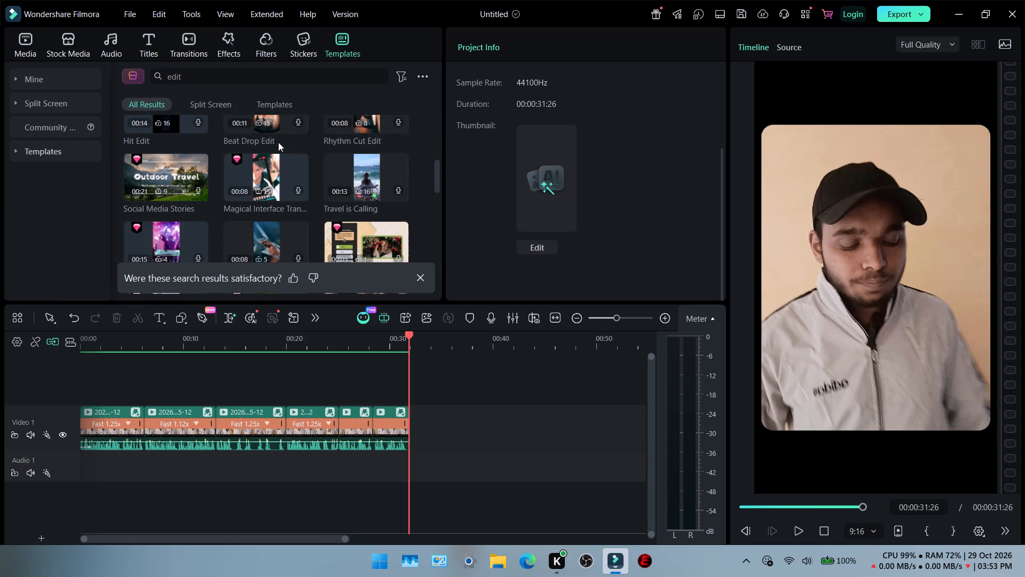
scroll(278, 142, "down", 1)
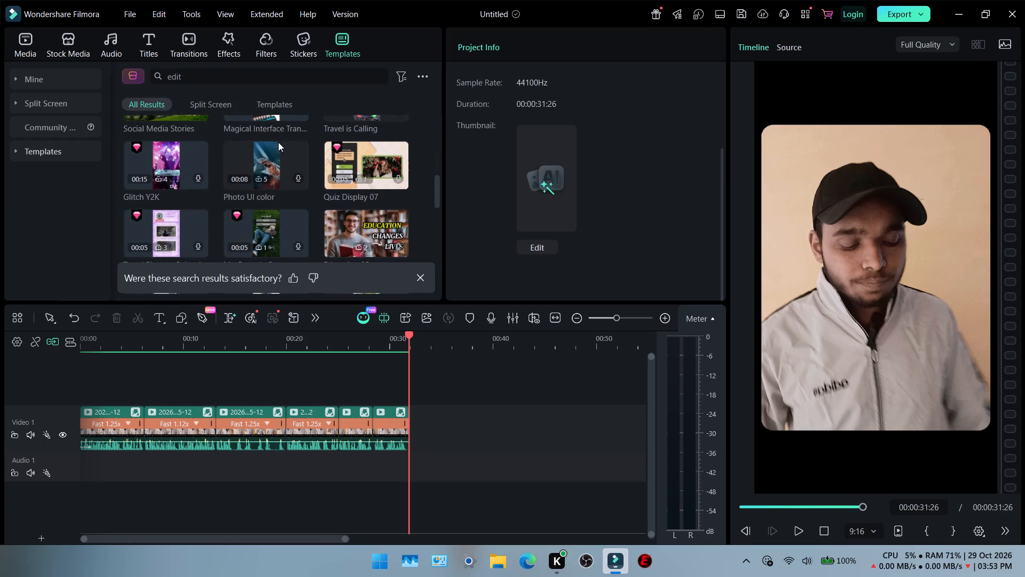
scroll(278, 142, "down", 1)
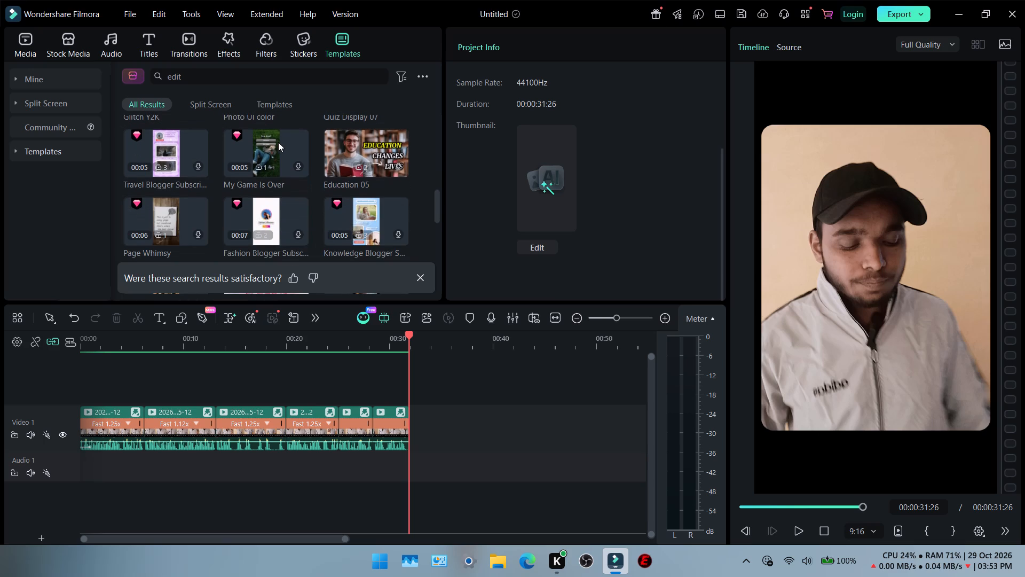
scroll(278, 142, "down", 1)
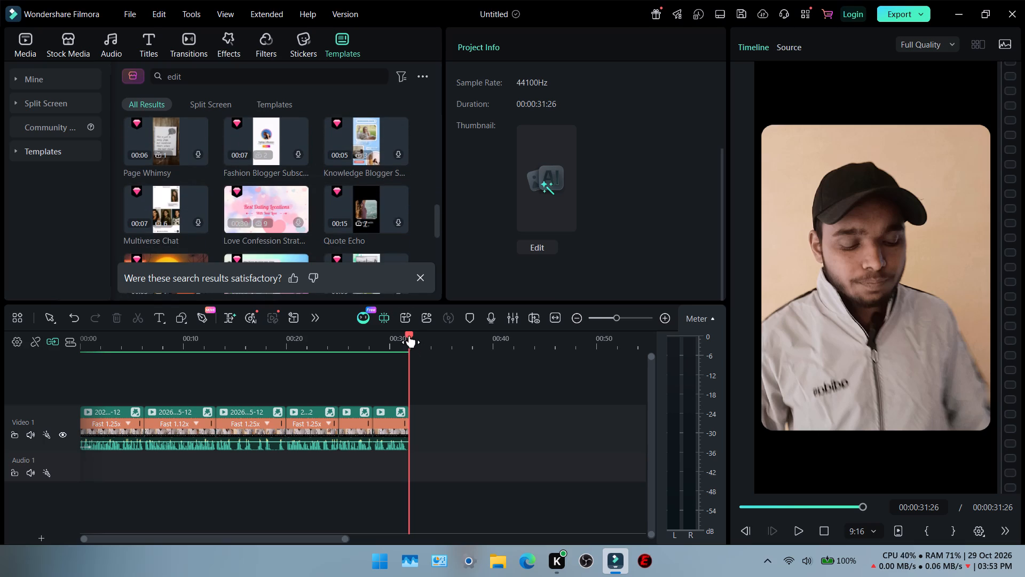
Play back the timeline from the start to review the edited clips.
left_click_drag(409, 336, 15, 348)
key("space")
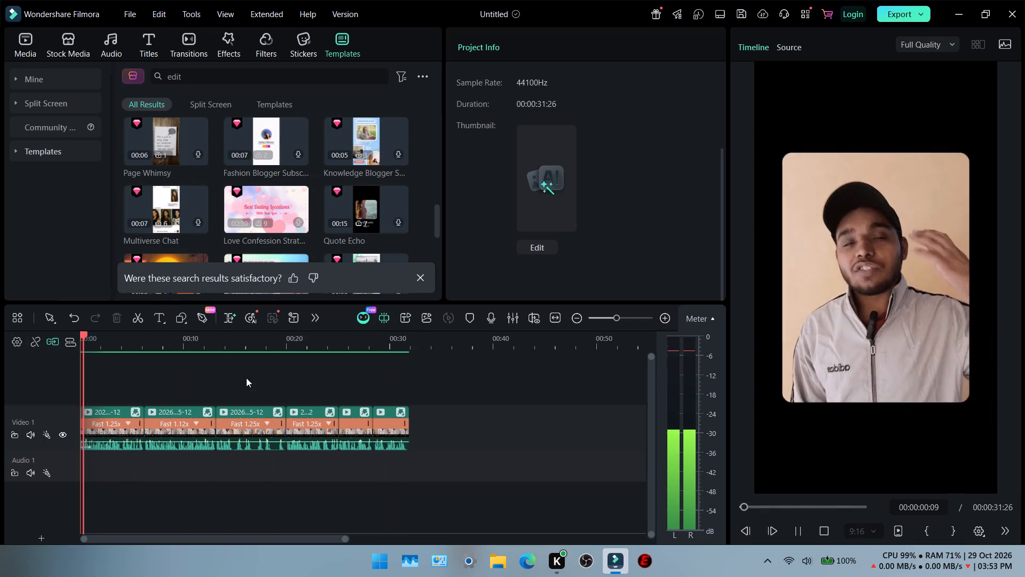
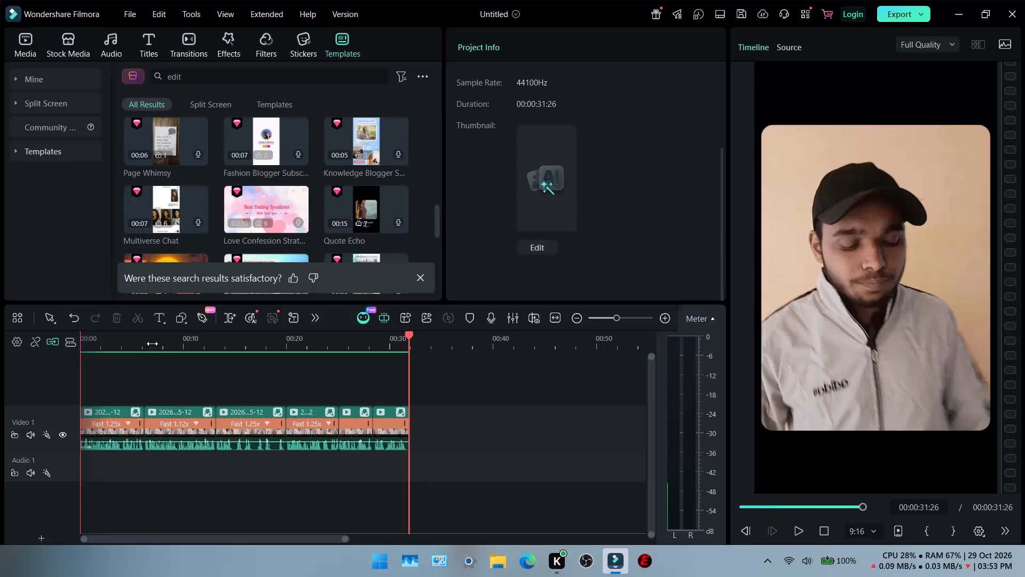
Trim the end of the last clip on Video 1 to a duration of 00:00:03:03.
scroll(404, 391, "up", 19, "ctrl")
left_click(317, 428)
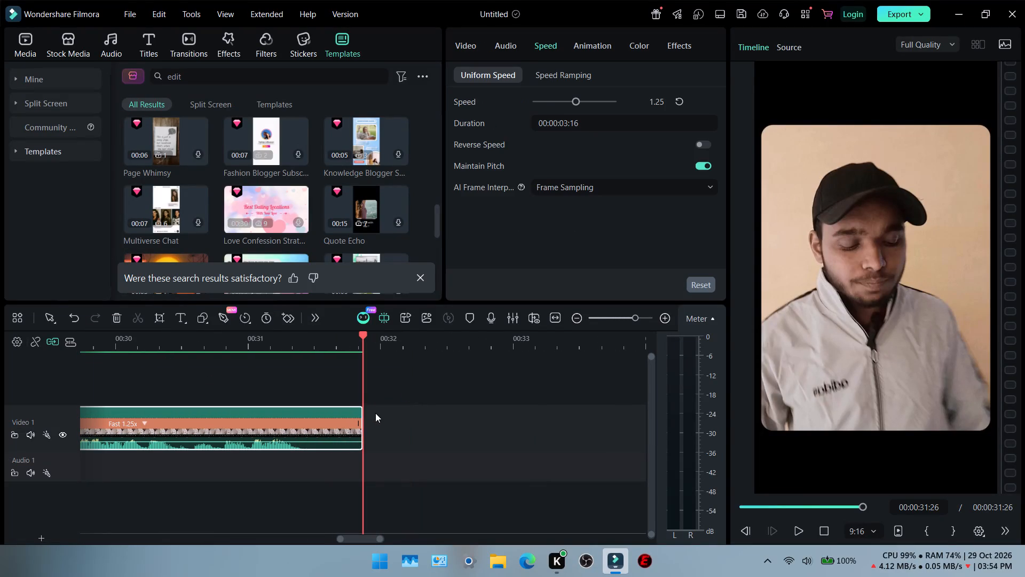
left_click(359, 416)
left_click_drag(347, 420, 307, 426)
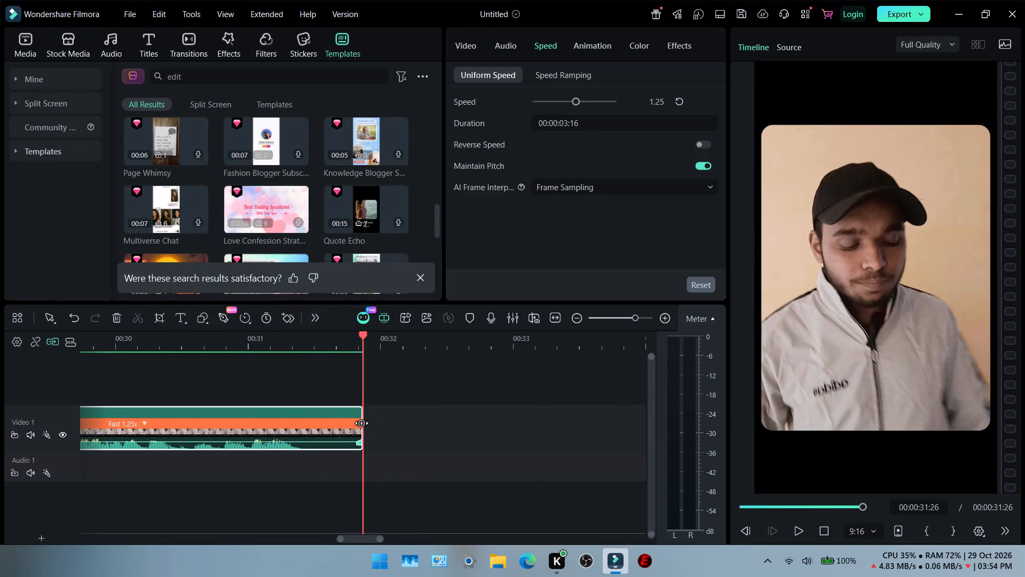
left_click_drag(360, 431, 298, 437)
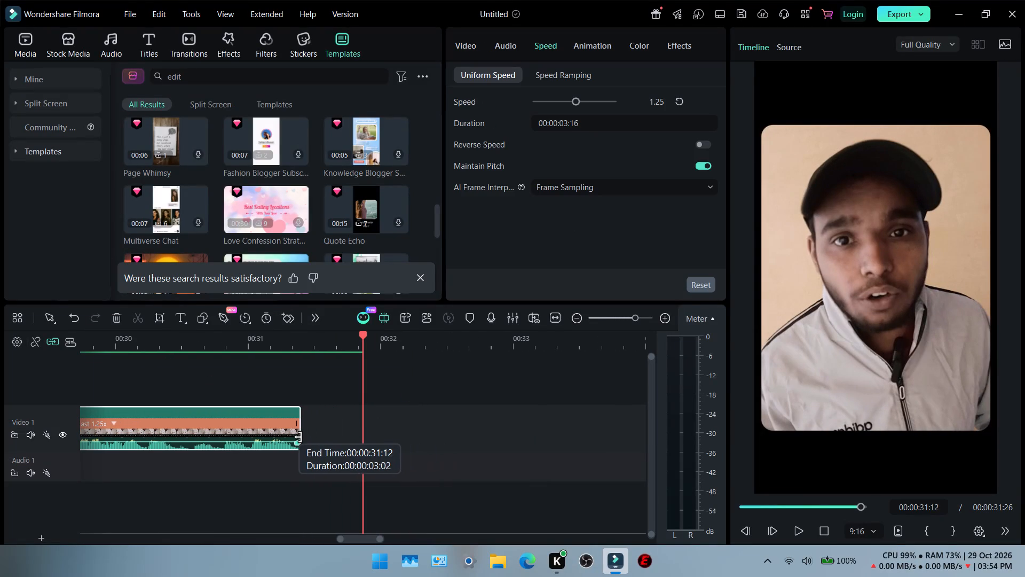
left_click_drag(298, 437, 301, 437)
Play back the timeline from the start through to the beginning of the second clip.
scroll(242, 400, "down", 6, "ctrl")
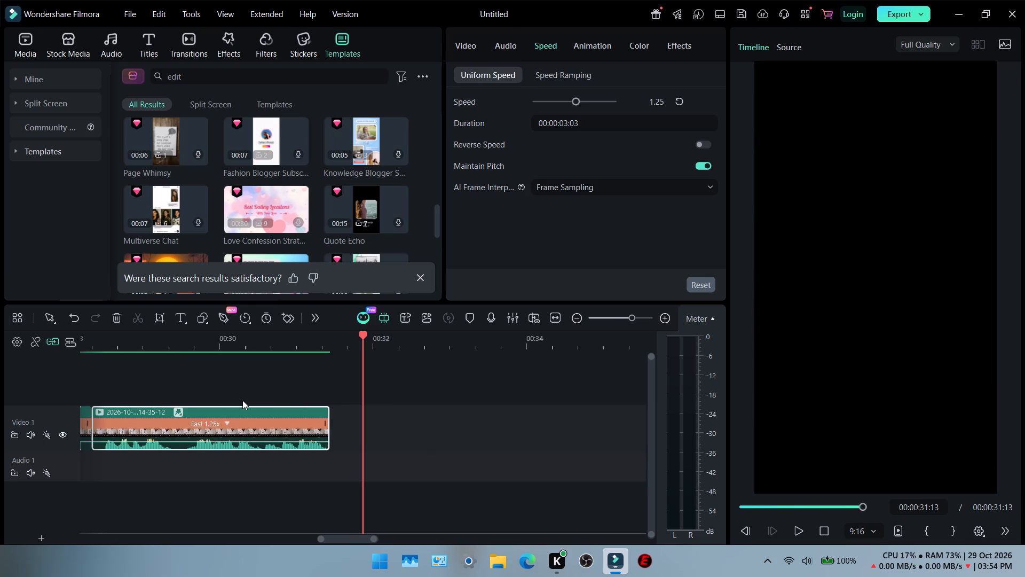
scroll(242, 400, "down", 7, "ctrl")
left_click(114, 340)
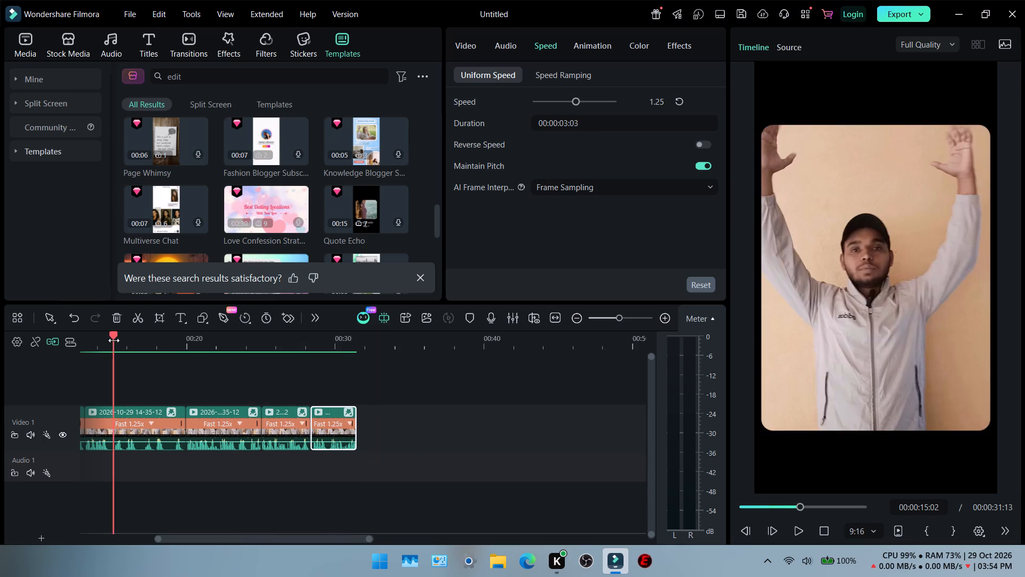
left_click_drag(114, 333, 62, 345)
left_click_drag(57, 346, 0, 391)
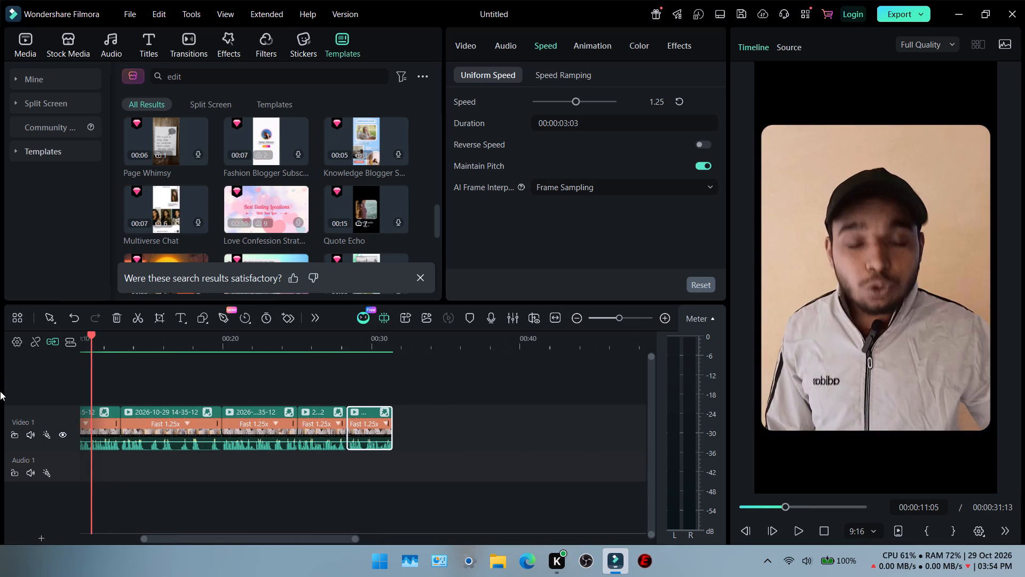
left_click_drag(93, 336, 49, 345)
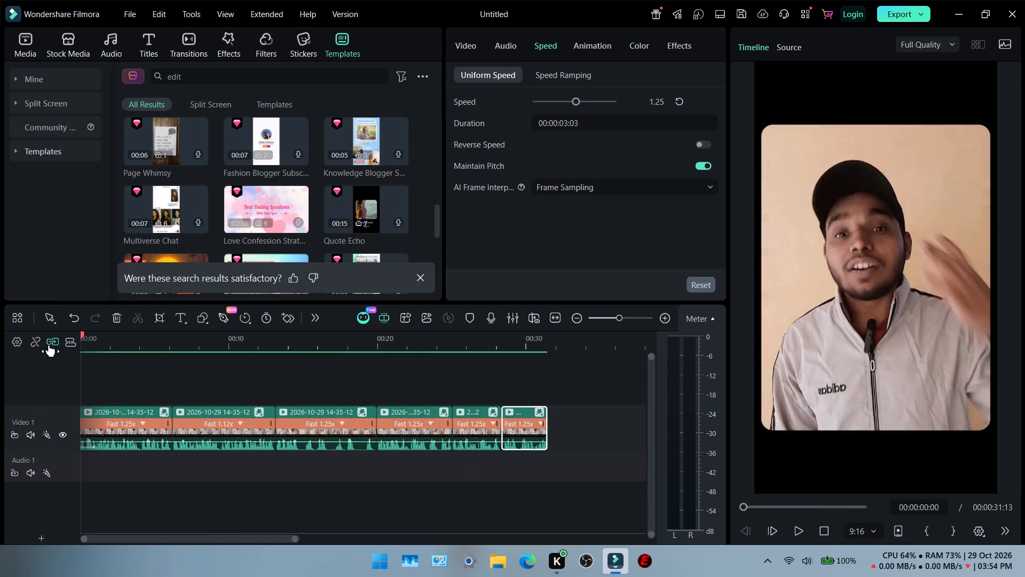
left_click_drag(49, 345, 42, 347)
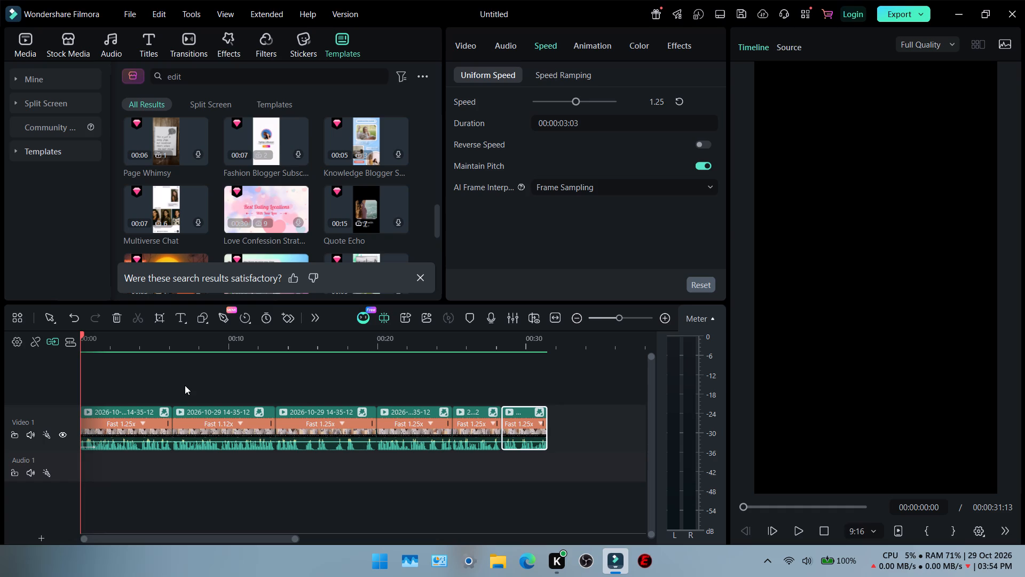
key("space")
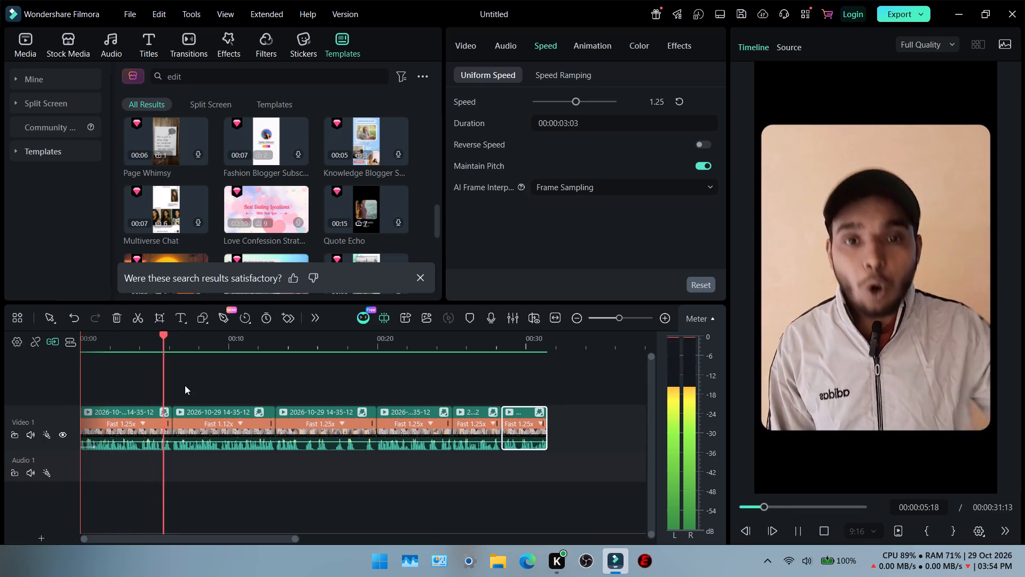
key("space")
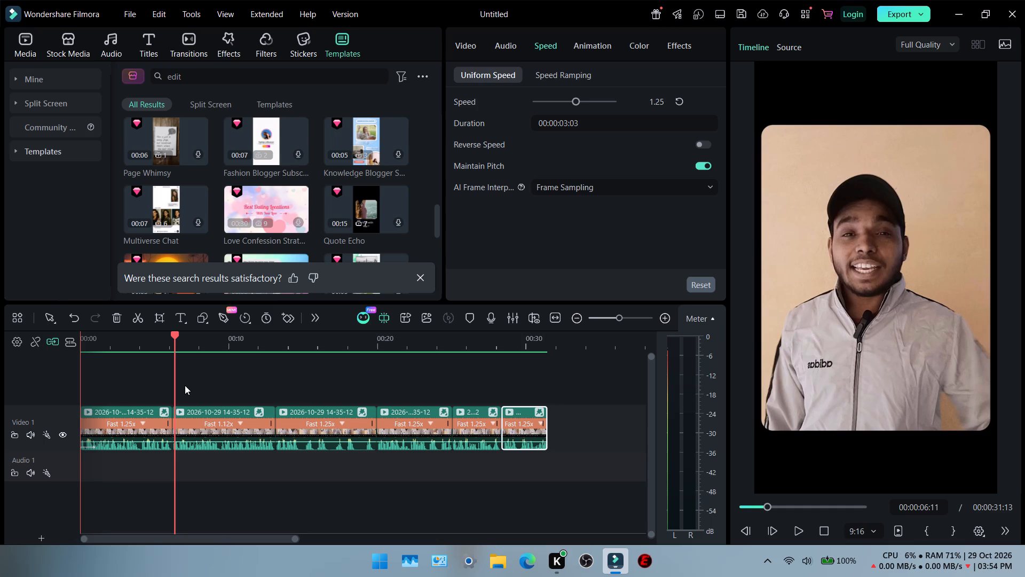
Browse the Trending title effects for a text style that suits the short.
left_click(143, 41)
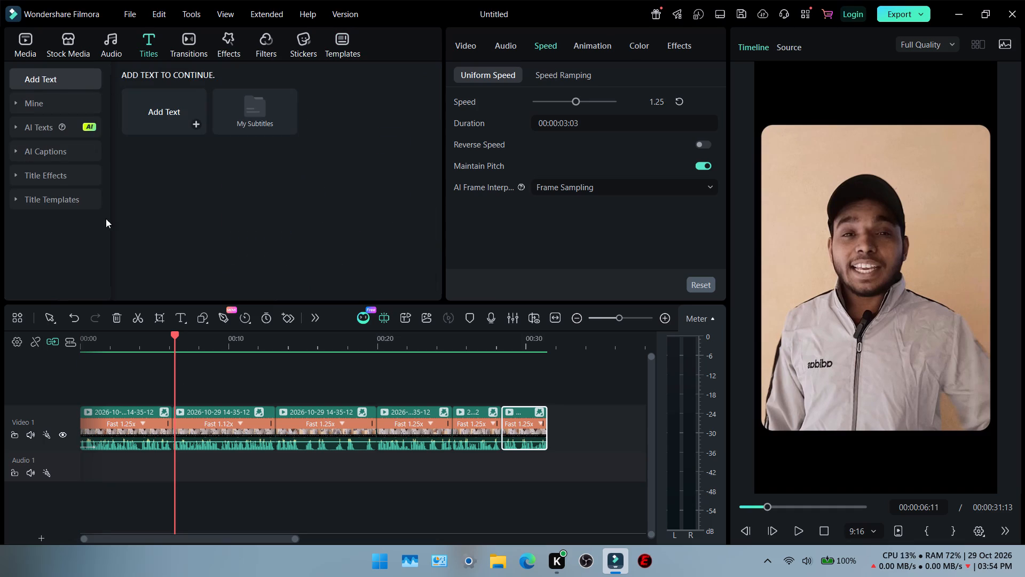
left_click(51, 180)
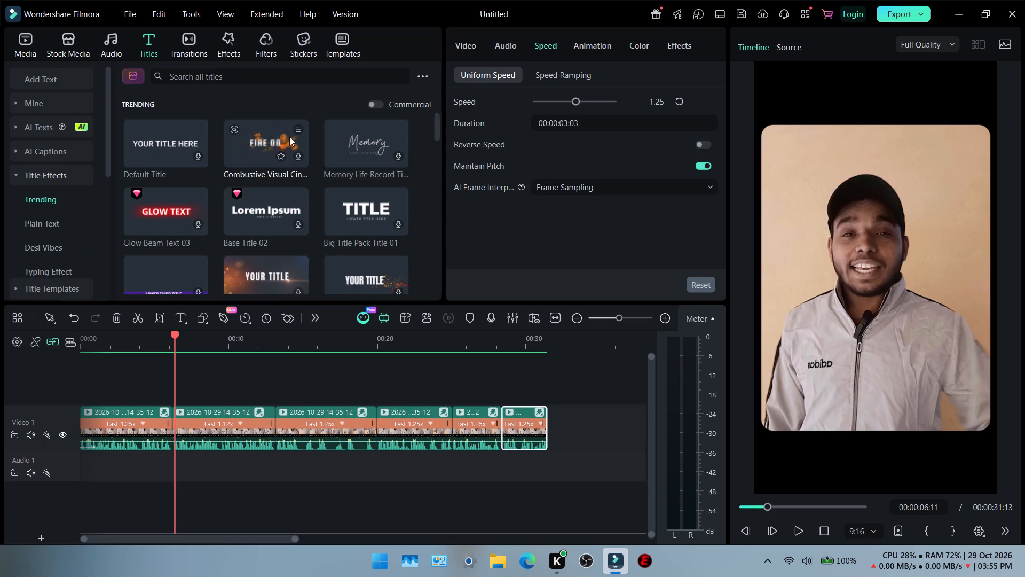
scroll(278, 145, "down", 2)
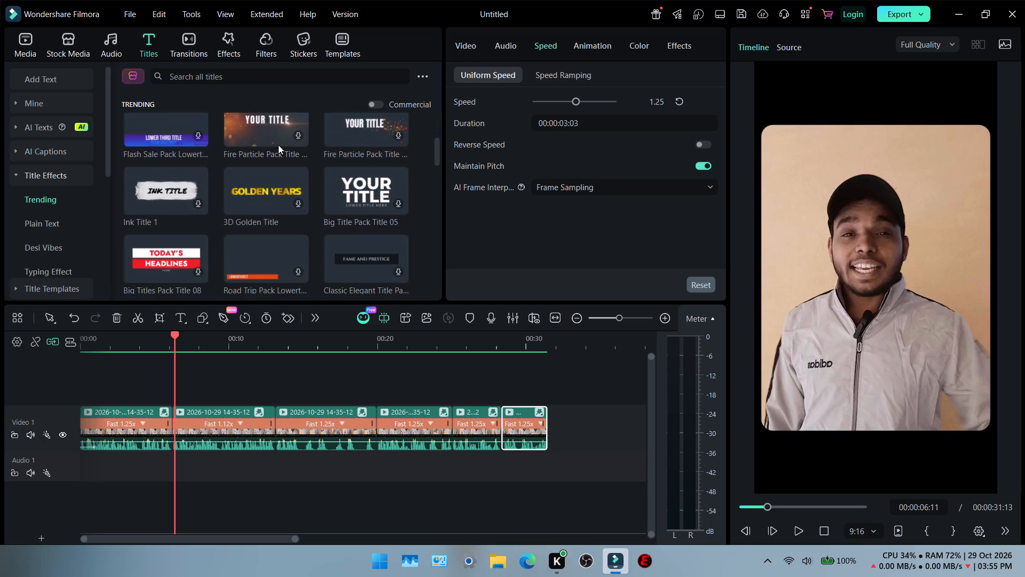
scroll(278, 145, "down", 3)
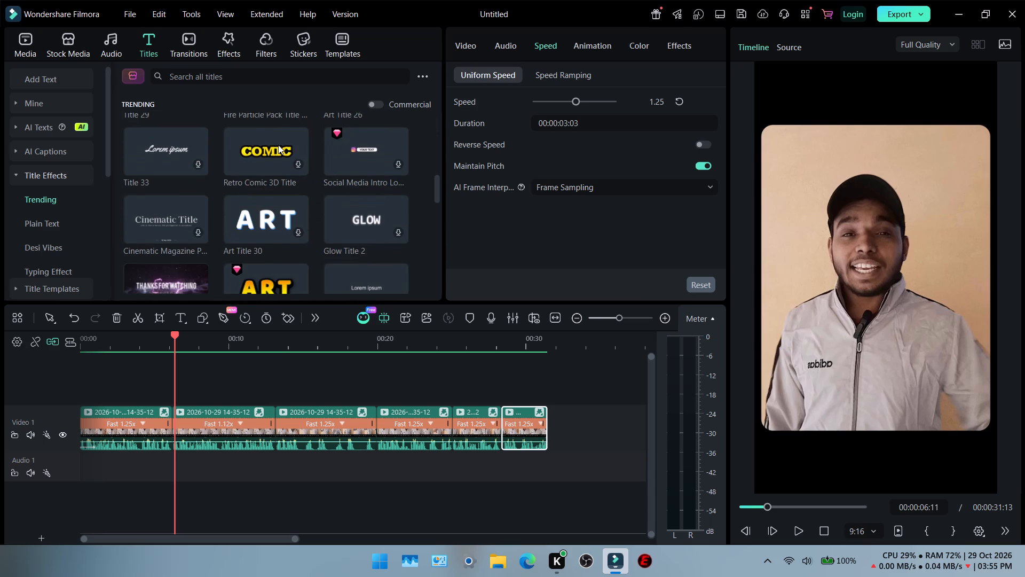
scroll(278, 145, "down", 3)
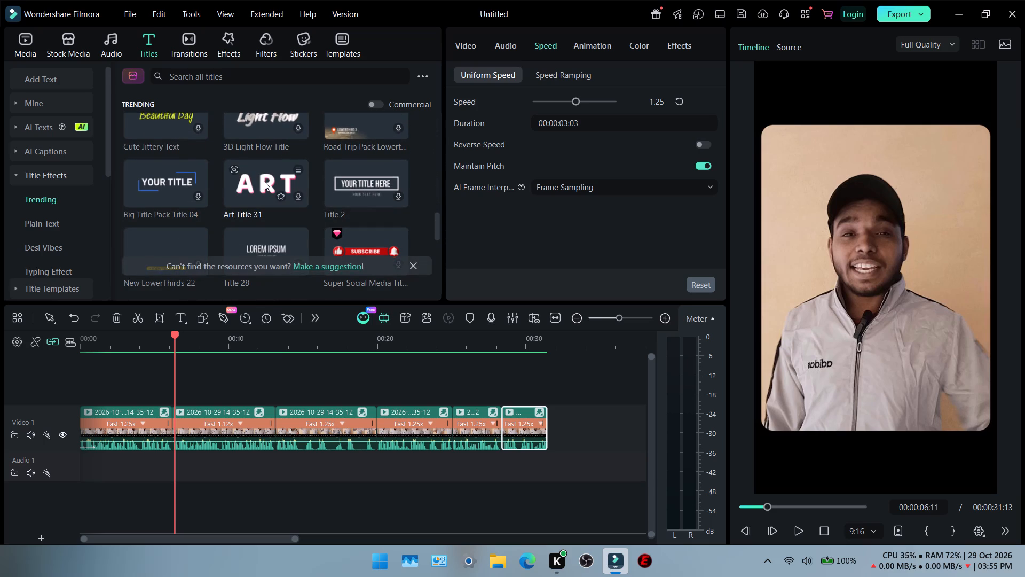
scroll(264, 181, "down", 2)
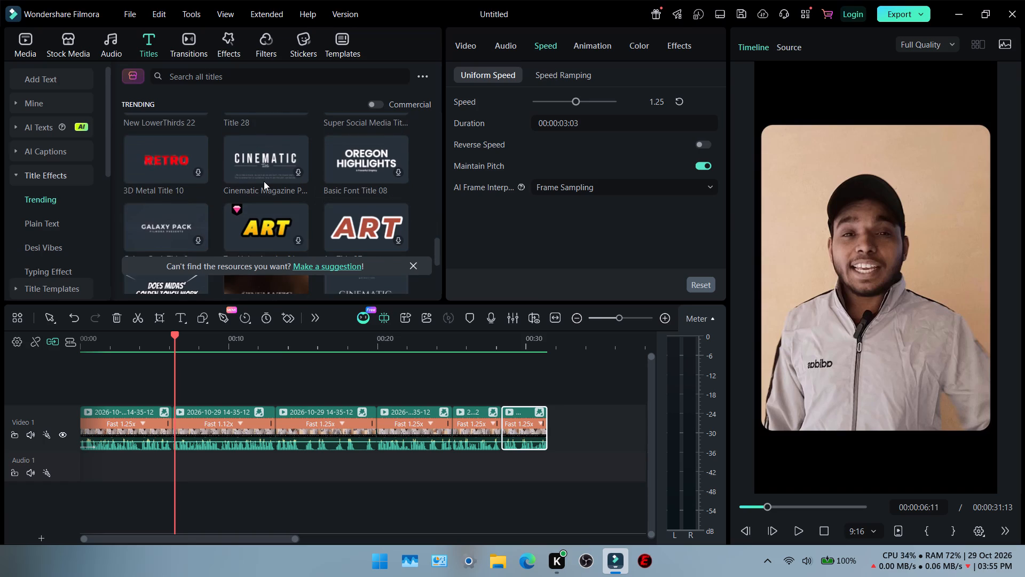
scroll(264, 181, "down", 1)
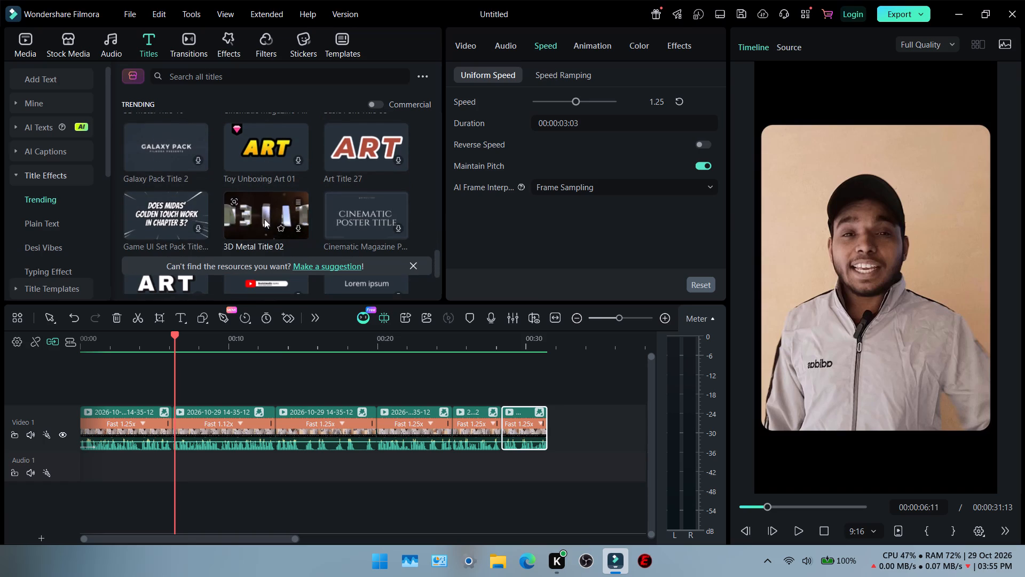
scroll(264, 219, "down", 1)
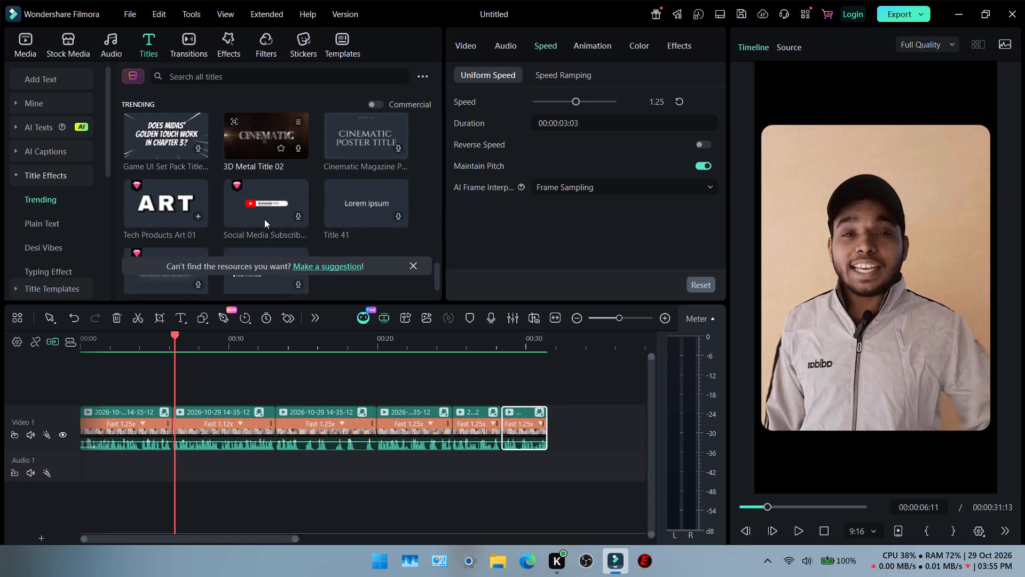
scroll(264, 219, "down", 3)
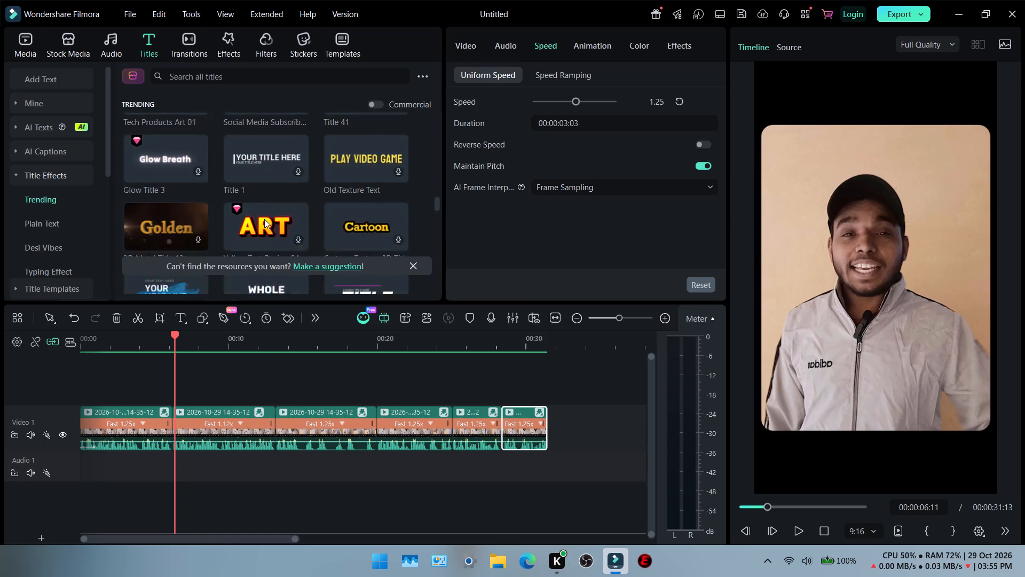
scroll(264, 219, "down", 2)
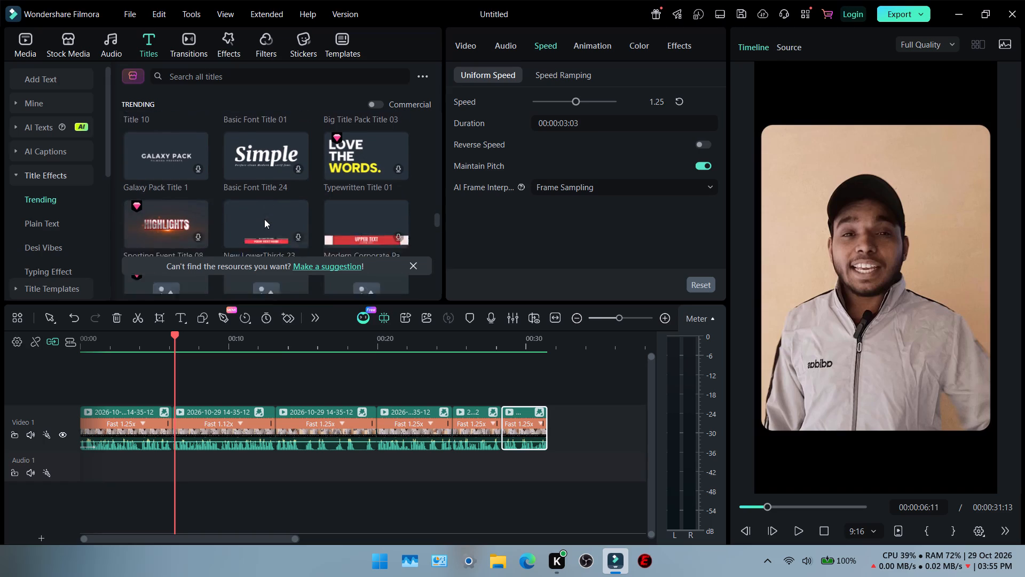
scroll(264, 219, "down", 3)
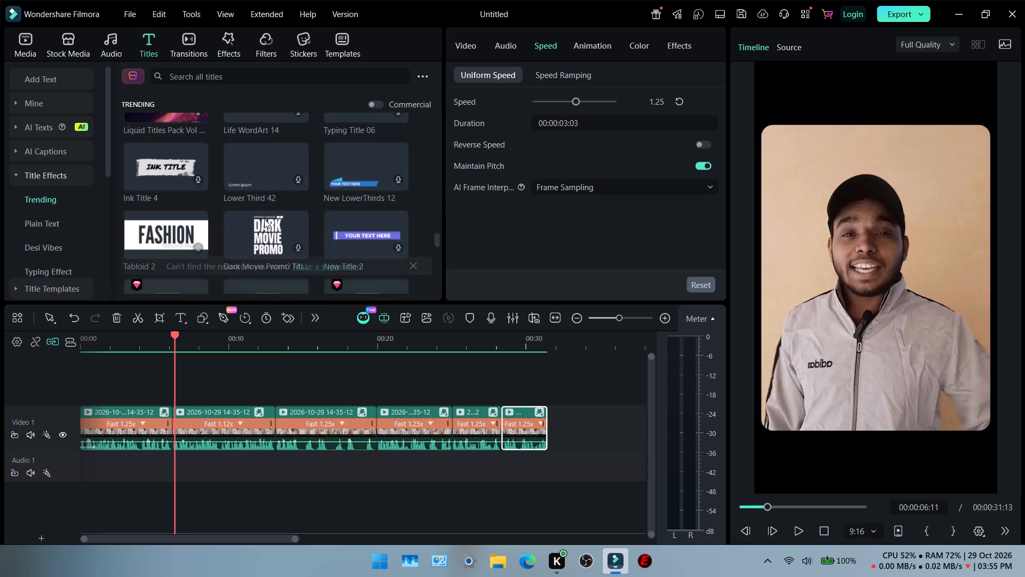
scroll(264, 219, "down", 1)
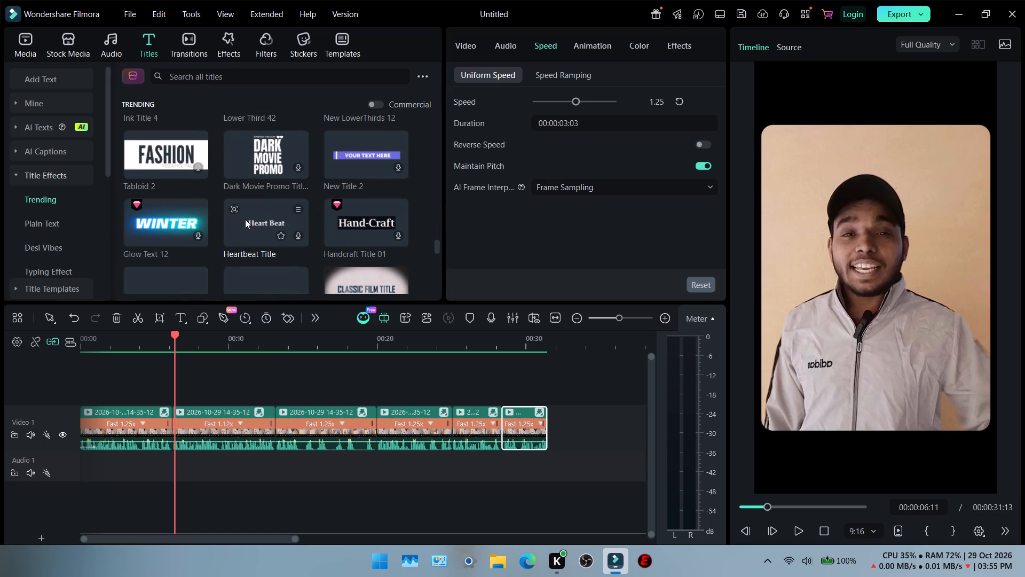
scroll(245, 219, "down", 3)
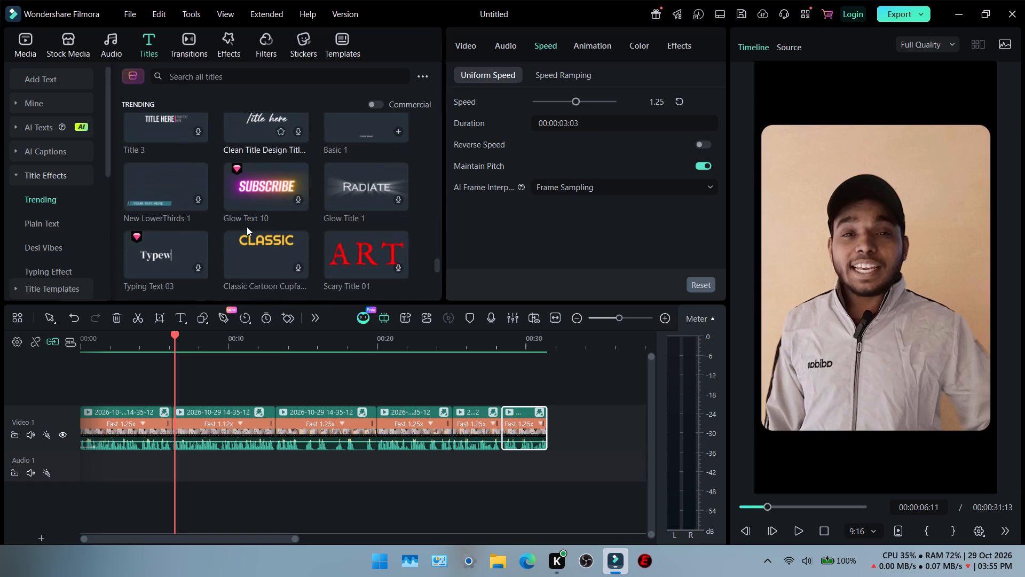
scroll(247, 227, "down", 1)
scroll(57, 240, "down", 2)
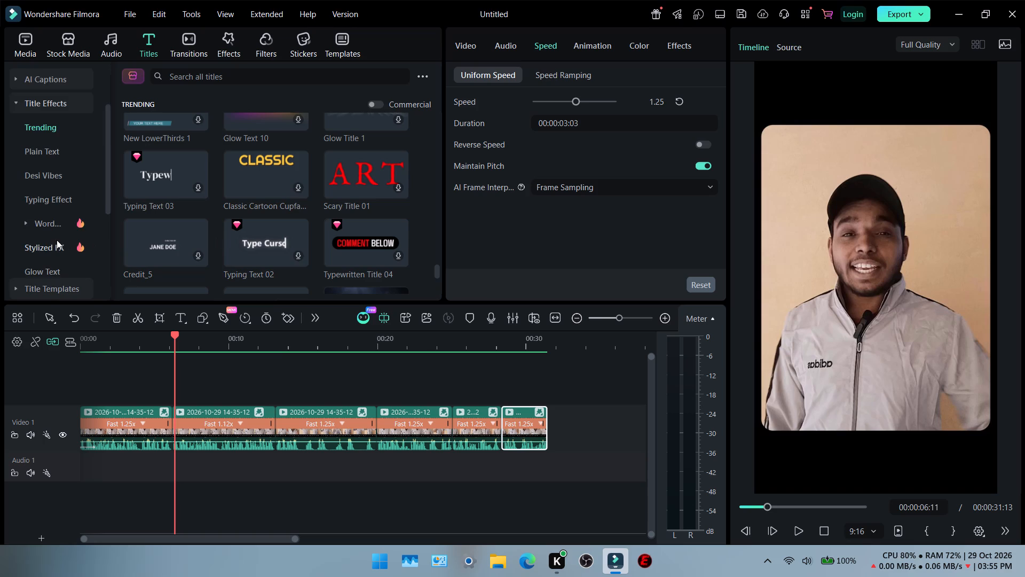
Look through the Lower Thirds title templates.
left_click(47, 287)
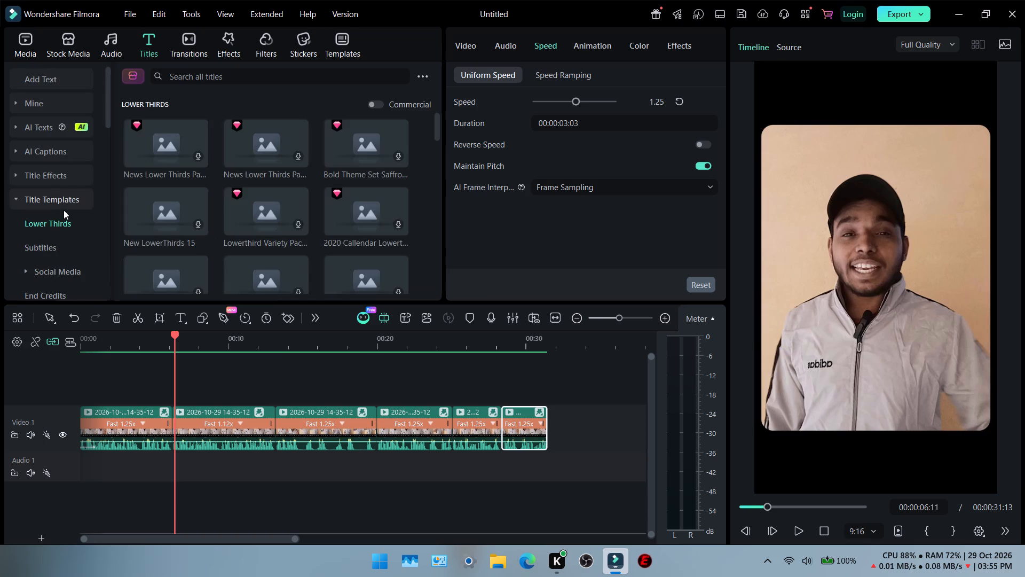
scroll(72, 236, "down", 1)
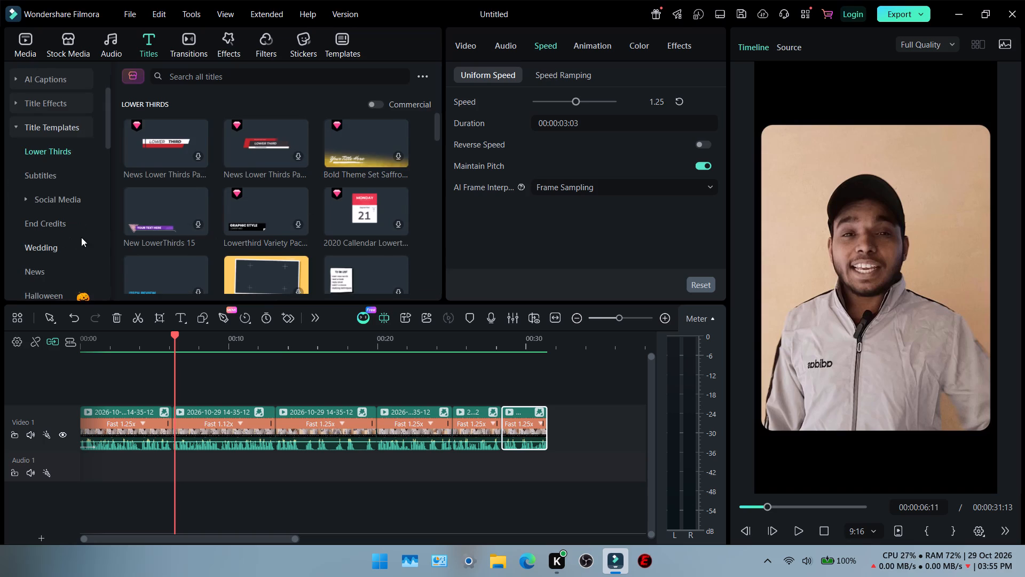
scroll(265, 200, "down", 5)
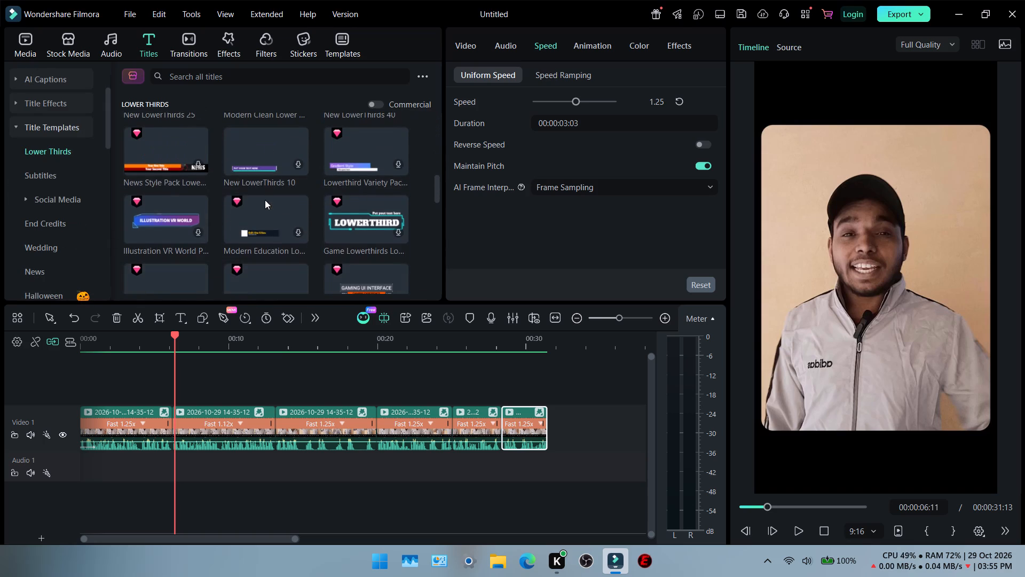
Return to the Trending title effects, preview the Combustive Visual title and look through the styles below it.
left_click(43, 98)
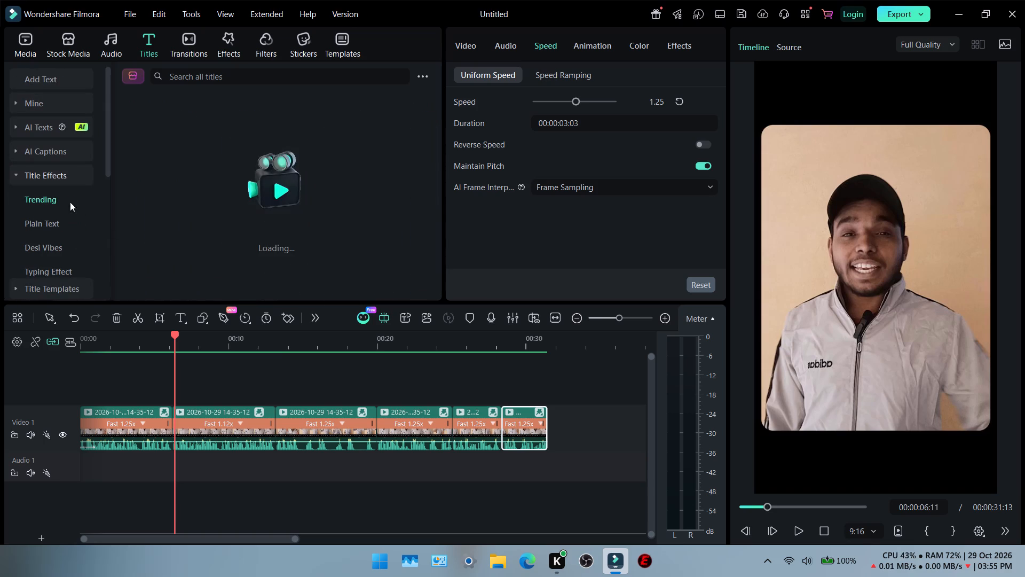
scroll(61, 226, "down", 2)
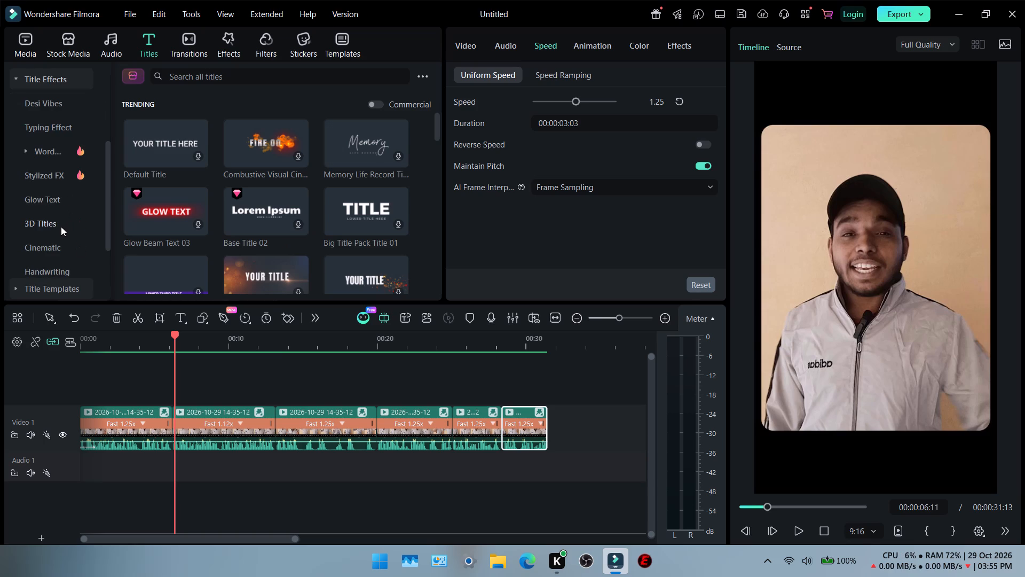
left_click(262, 135)
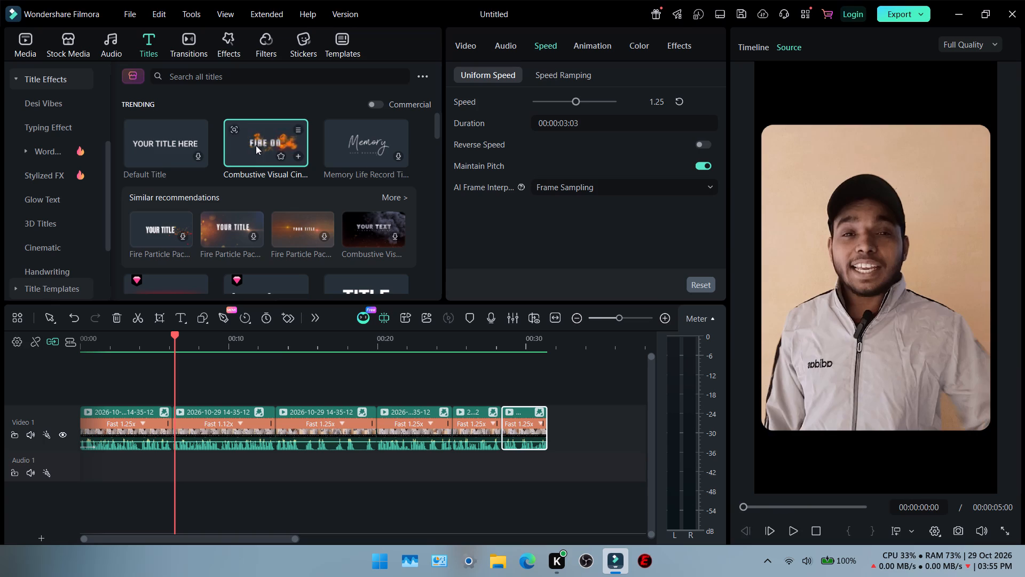
scroll(235, 166, "down", 2)
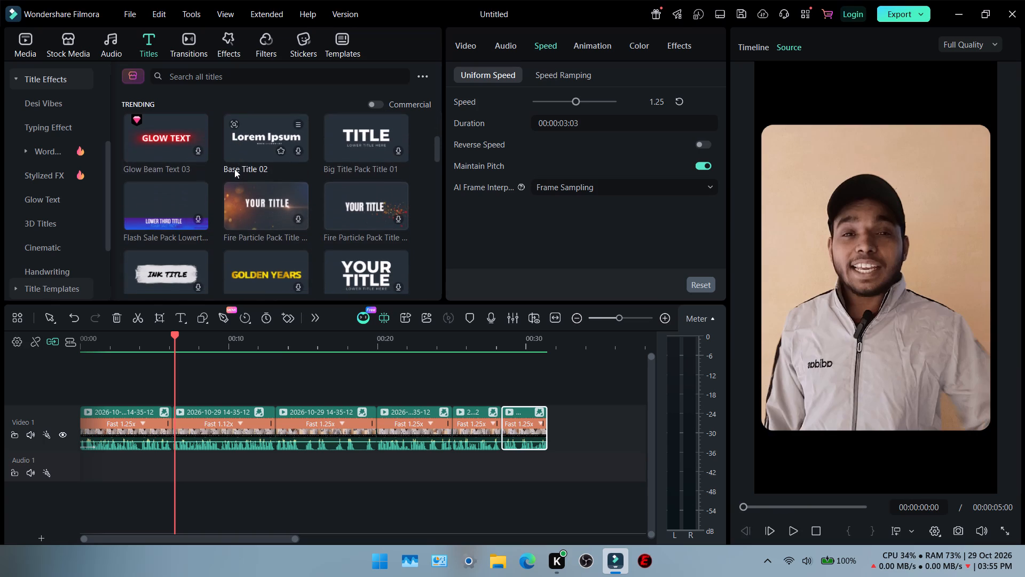
scroll(234, 172, "down", 2)
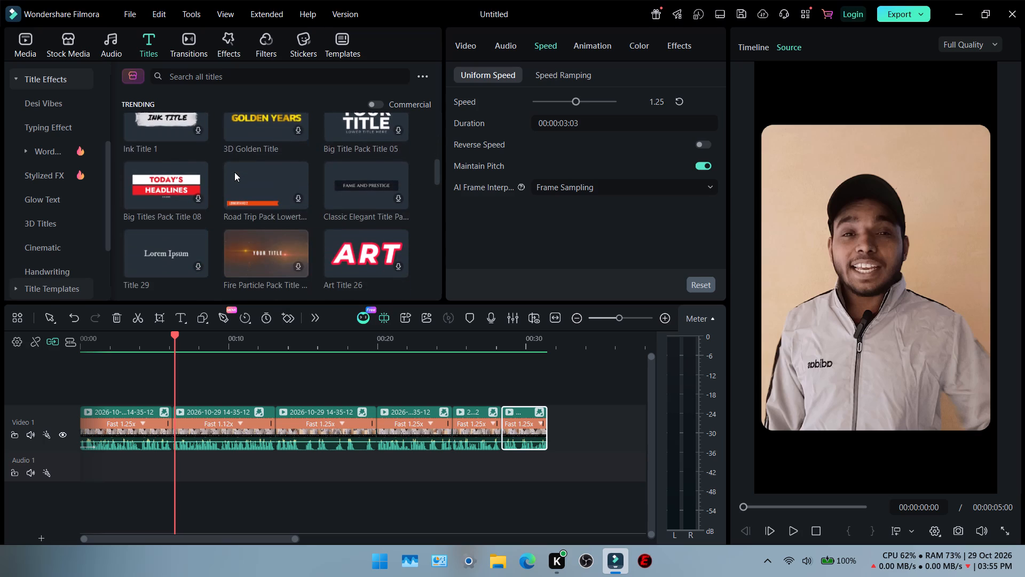
scroll(234, 172, "down", 3)
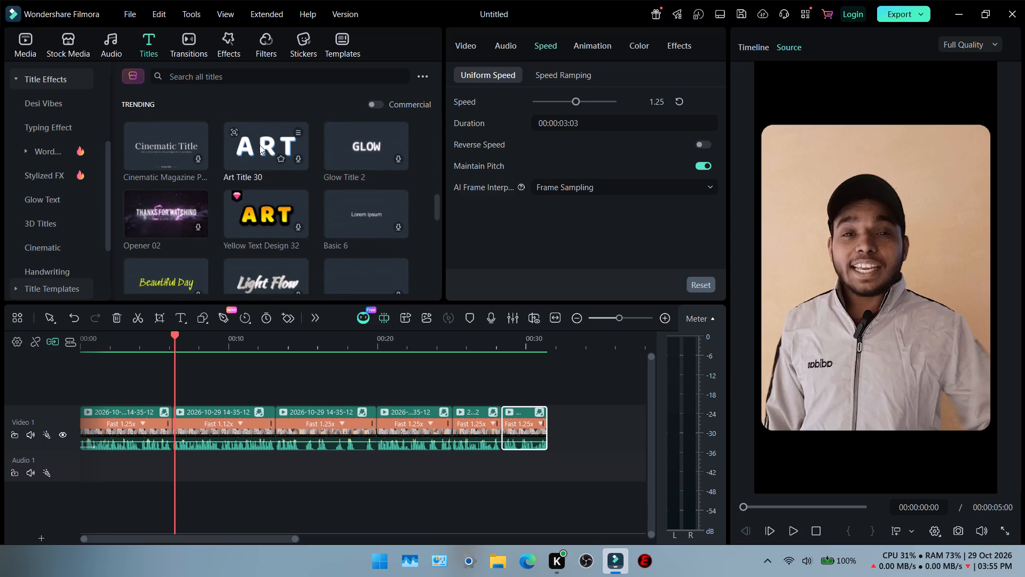
Preview the Art Title 30 title over the video and look at its similar recommendations.
left_click(259, 144)
scroll(274, 208, "up", 2)
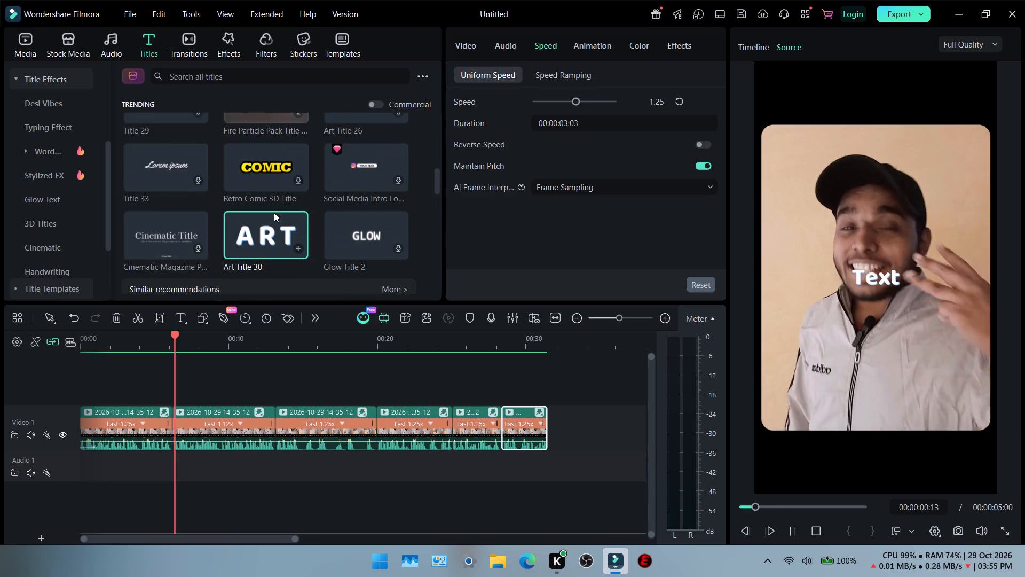
scroll(274, 213, "down", 3)
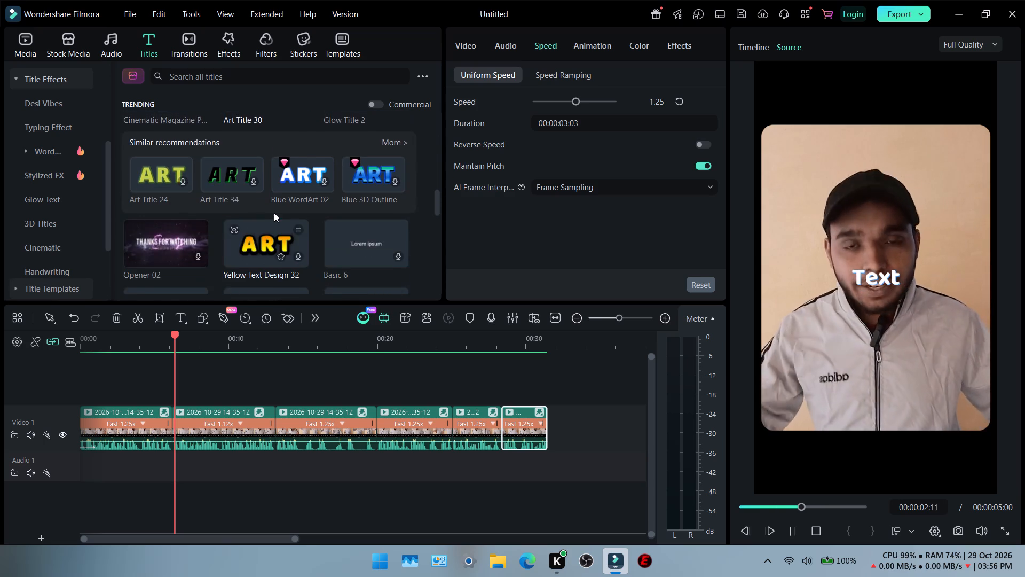
Look through the remaining Trending titles and the Multicolor WordArt styles for a suitable text style.
scroll(274, 213, "down", 3)
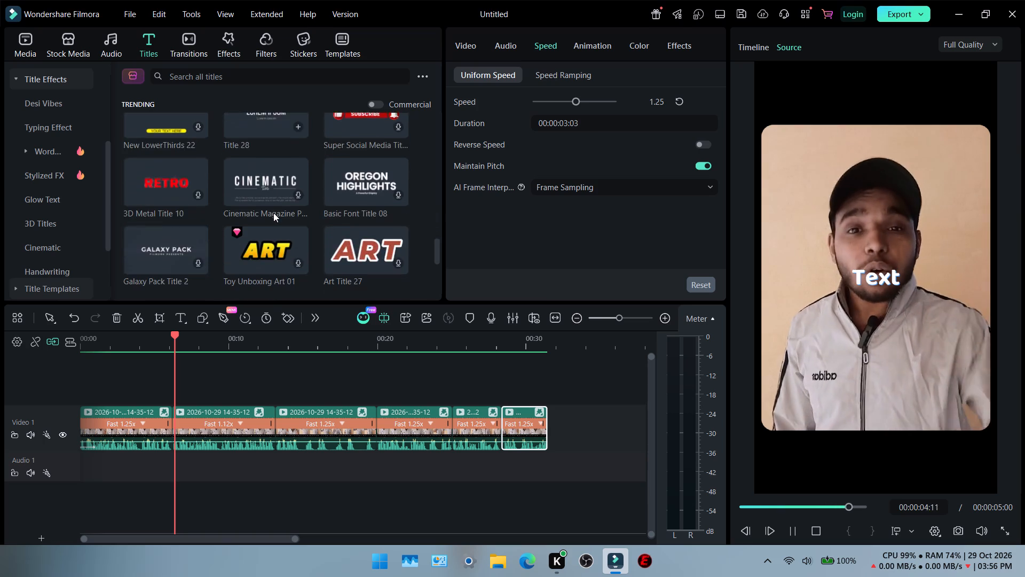
scroll(273, 213, "down", 3)
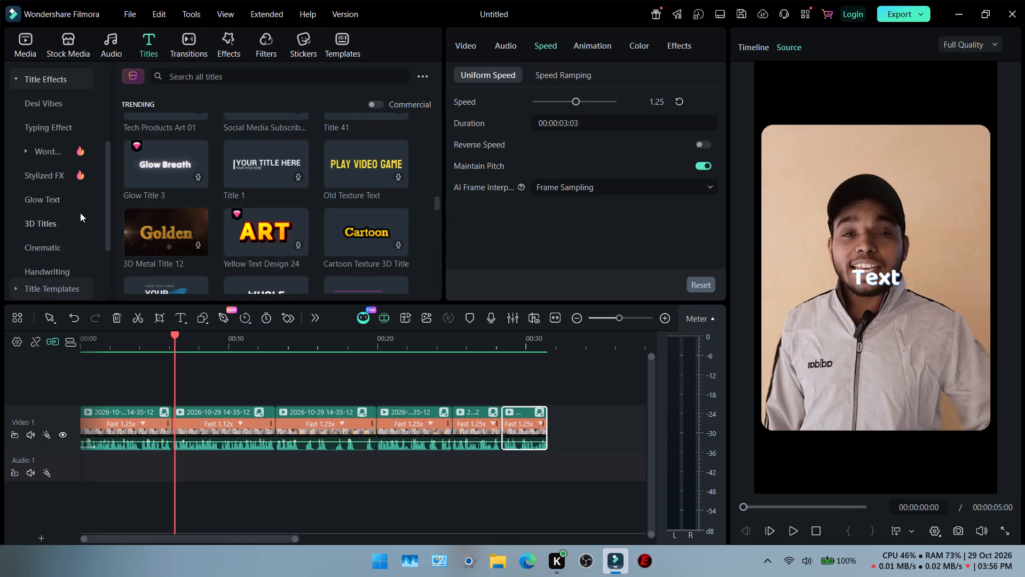
left_click(43, 152)
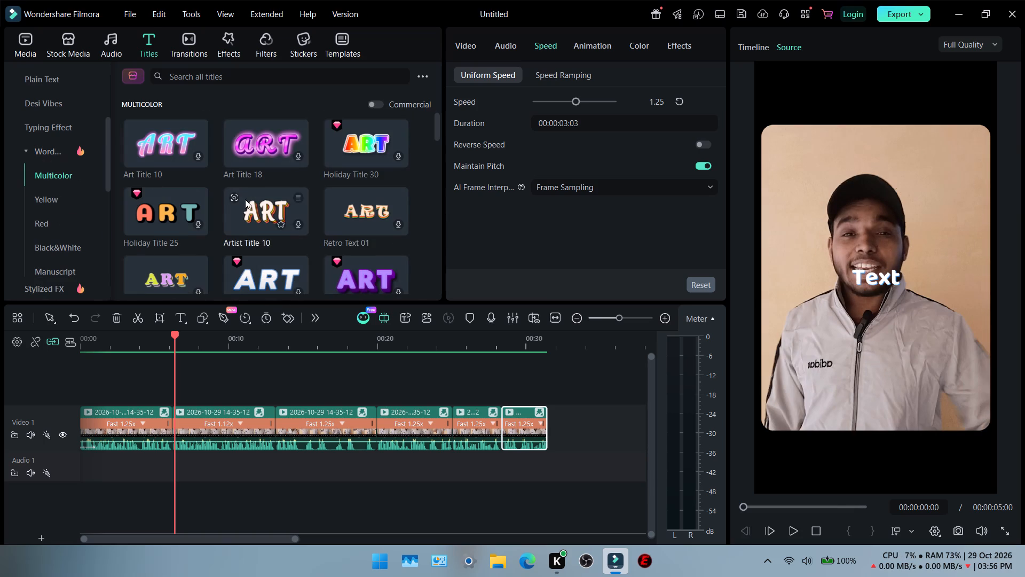
scroll(246, 200, "down", 8)
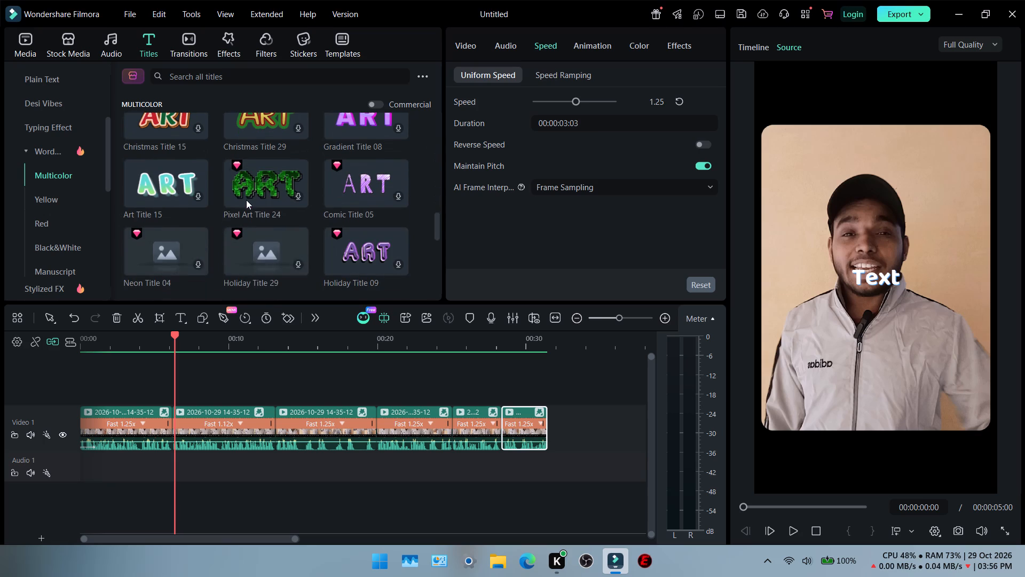
scroll(83, 210, "down", 3)
Browse the Stylized FX title effects for an animated text style.
left_click(48, 176)
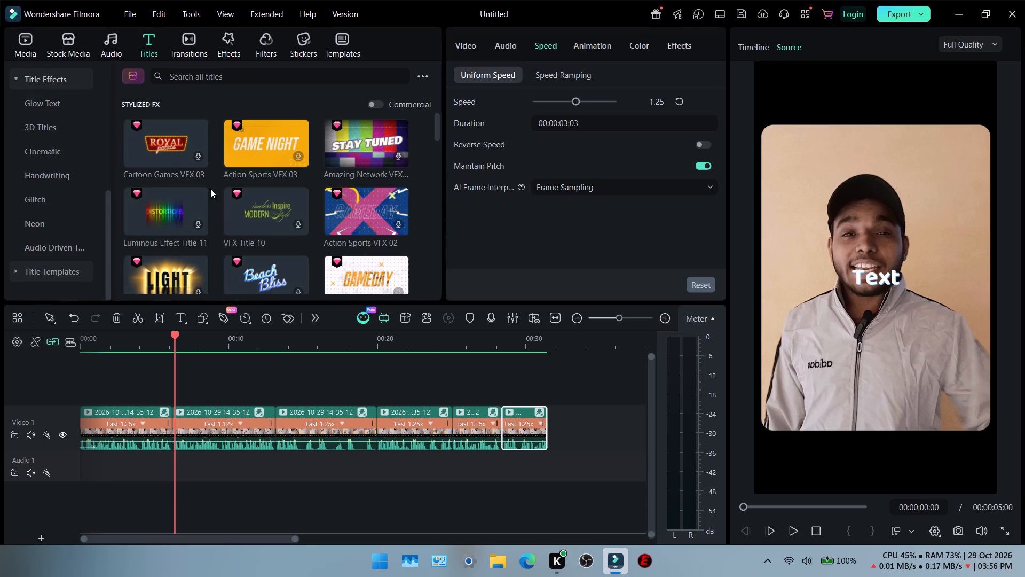
scroll(175, 202, "down", 4)
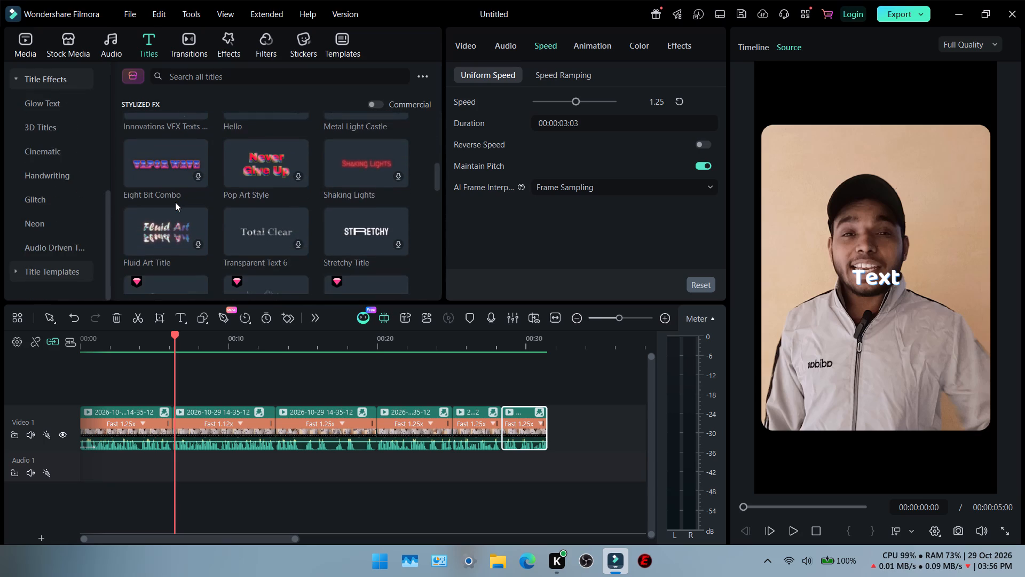
scroll(175, 202, "down", 2)
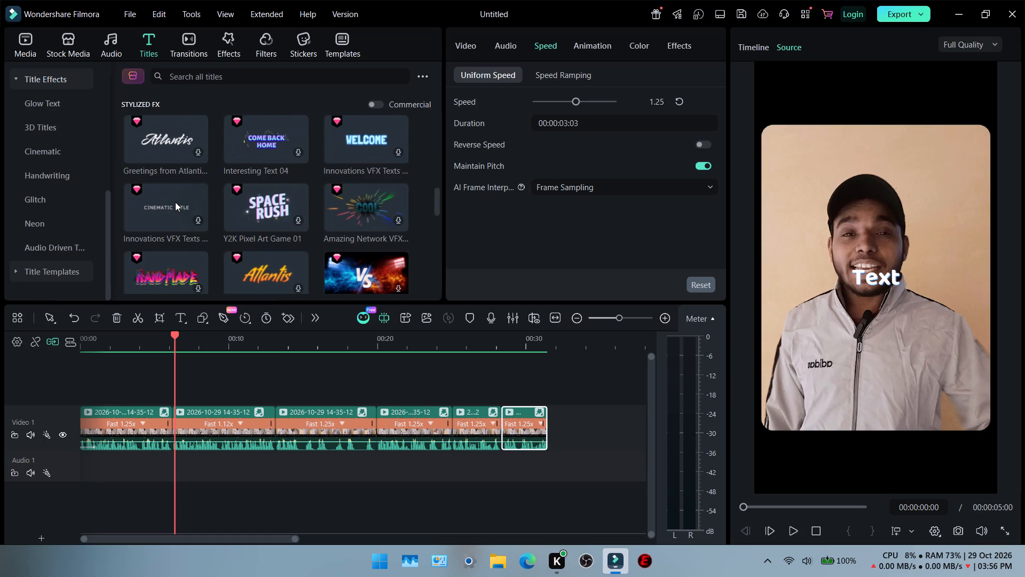
scroll(175, 202, "down", 3)
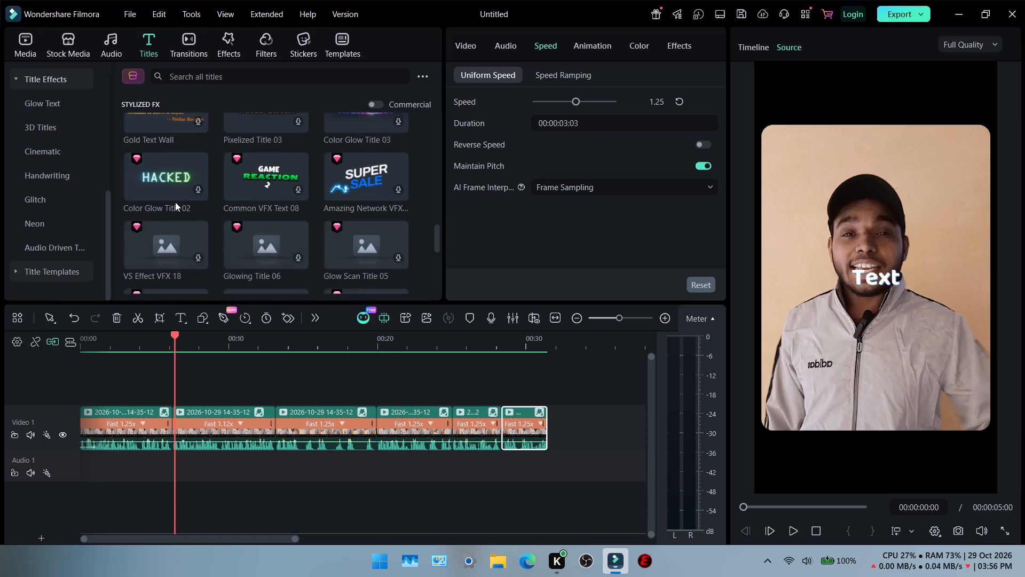
scroll(175, 202, "down", 4)
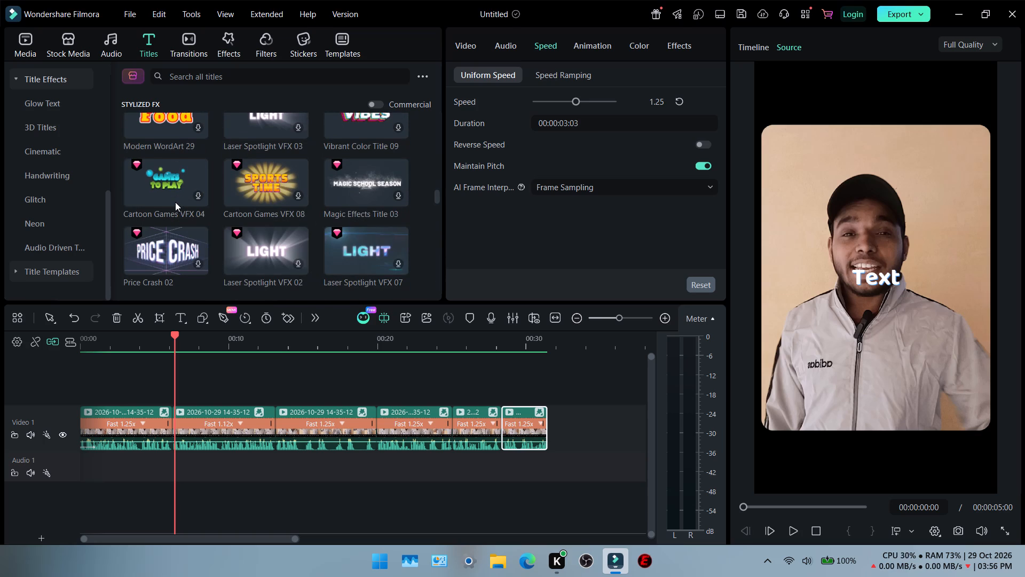
scroll(175, 202, "down", 2)
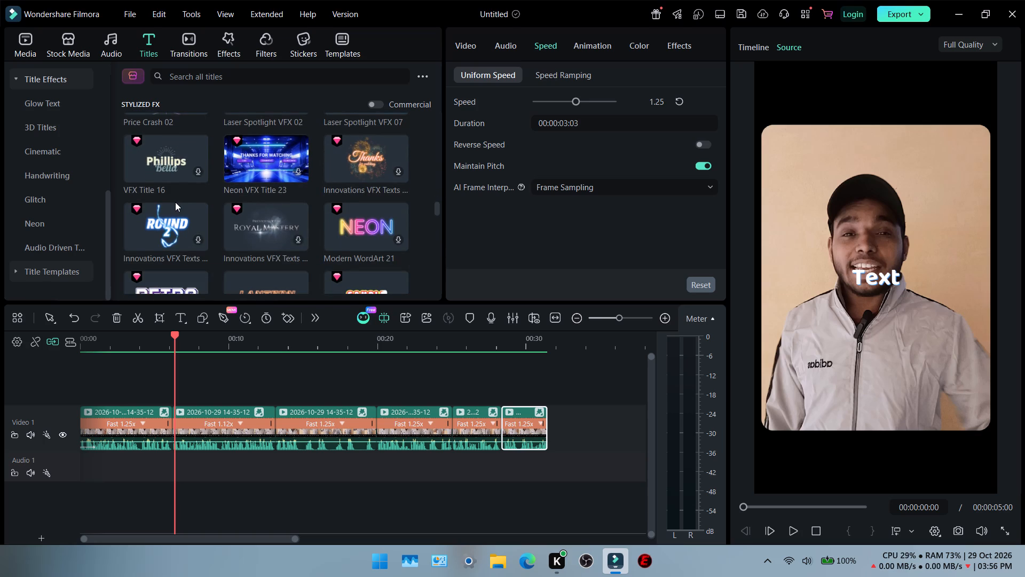
Preview the "ROUND 2" Innovations VFX title, add it on a track above the first clip and view it at 00:00:02:09.
left_click(163, 226)
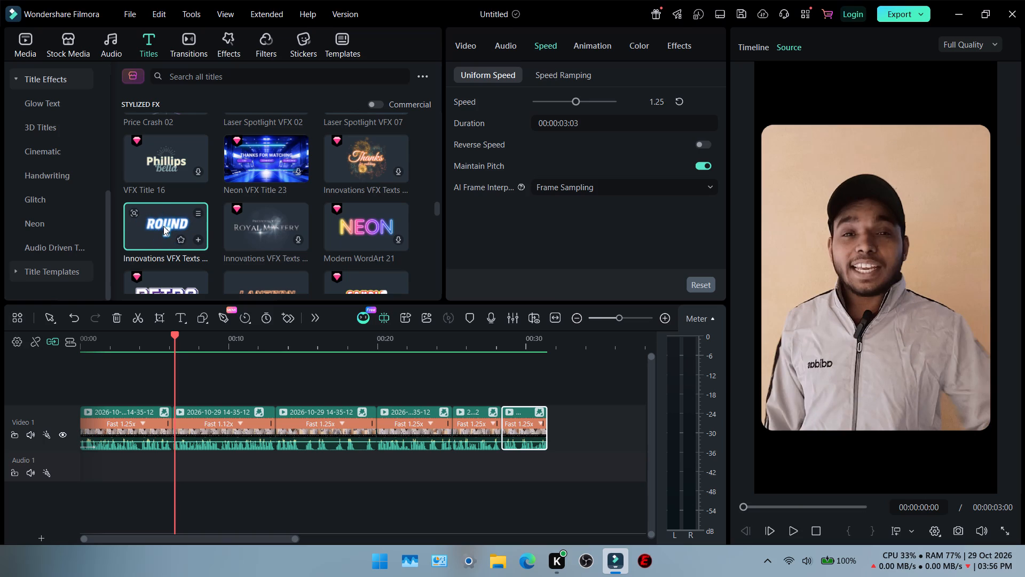
left_click_drag(162, 220, 184, 295)
left_click_drag(187, 314, 162, 383)
double_click(162, 383)
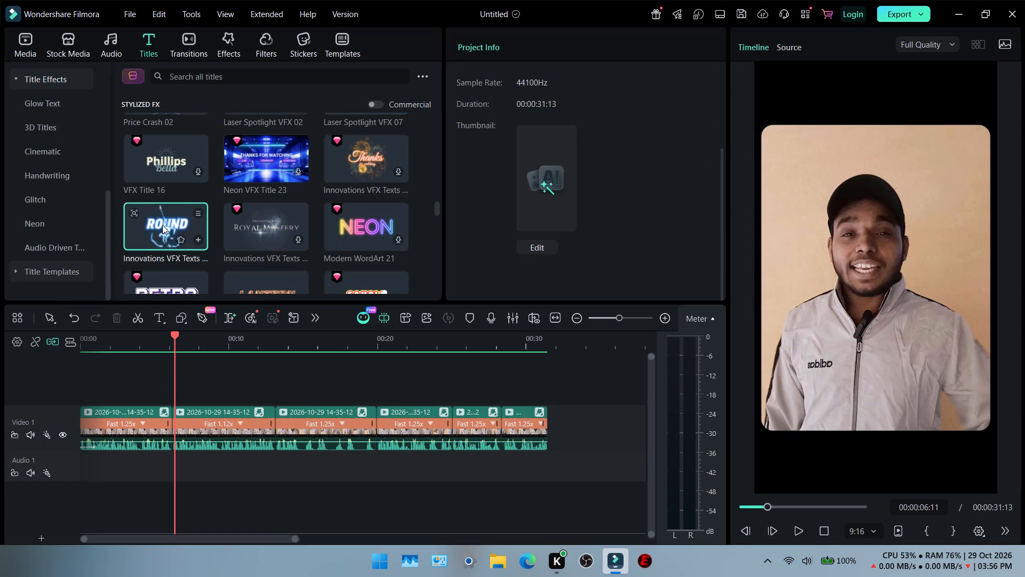
left_click_drag(162, 225, 104, 384)
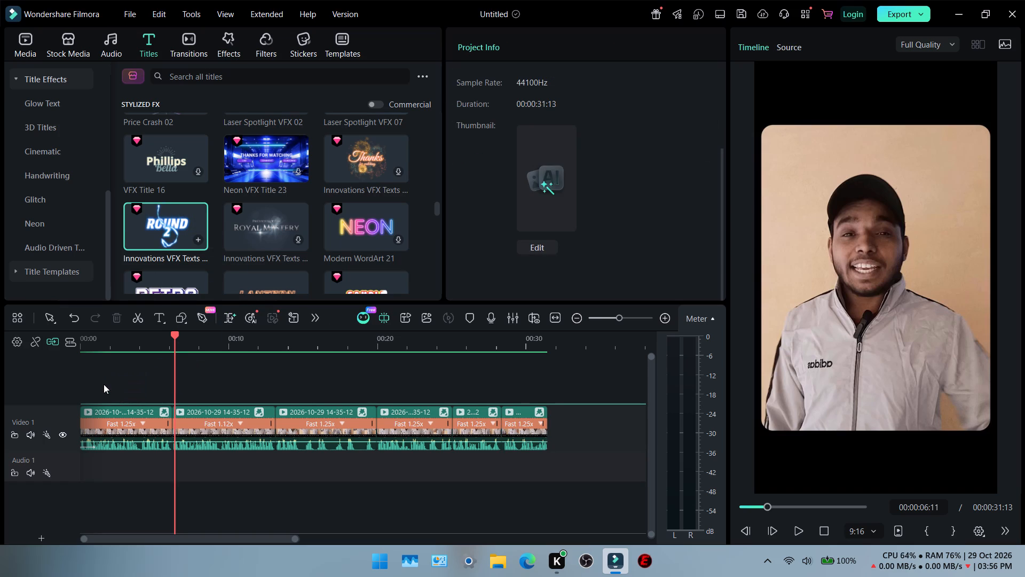
left_click(114, 349)
left_click(115, 413)
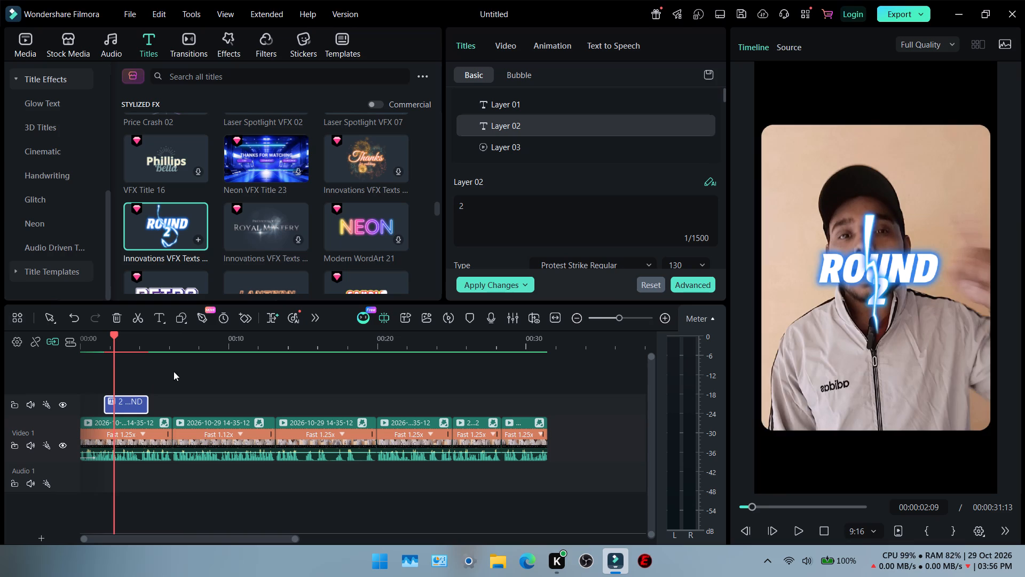
Delete the lightning effect layer, Layer 03, from the title and check its two remaining text layers.
left_click(527, 108)
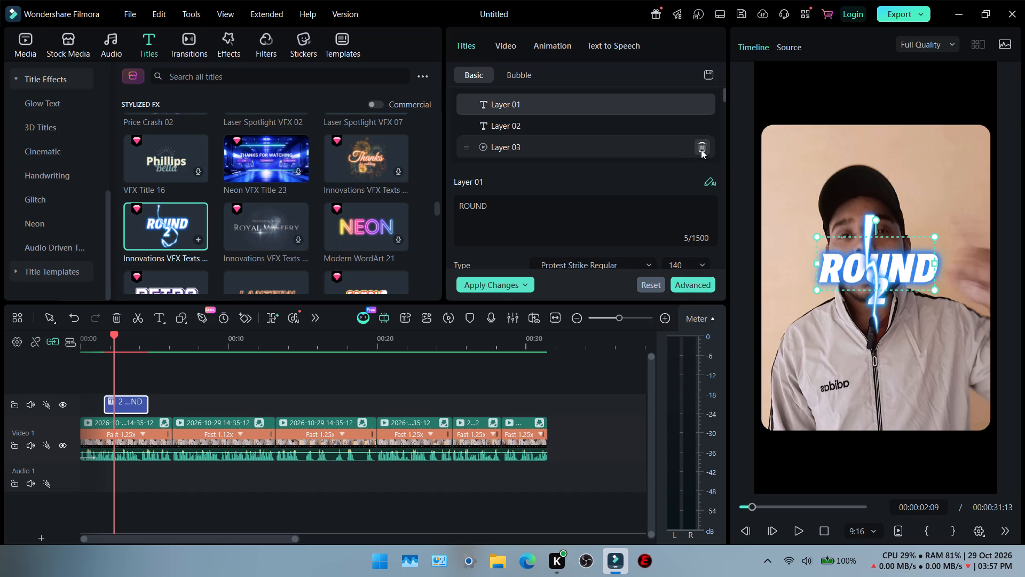
left_click(701, 150)
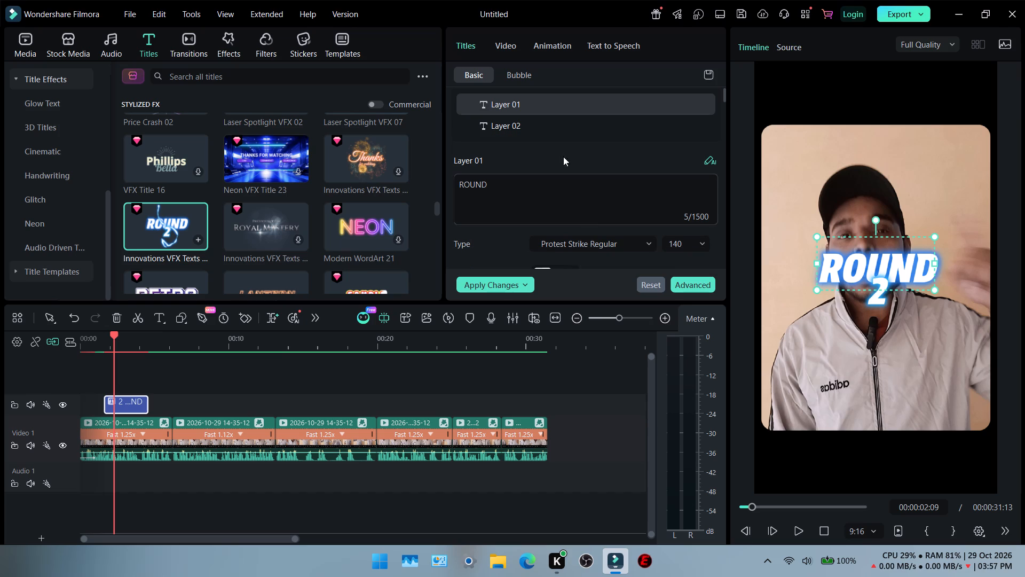
left_click(542, 126)
left_click(548, 106)
left_click(548, 118)
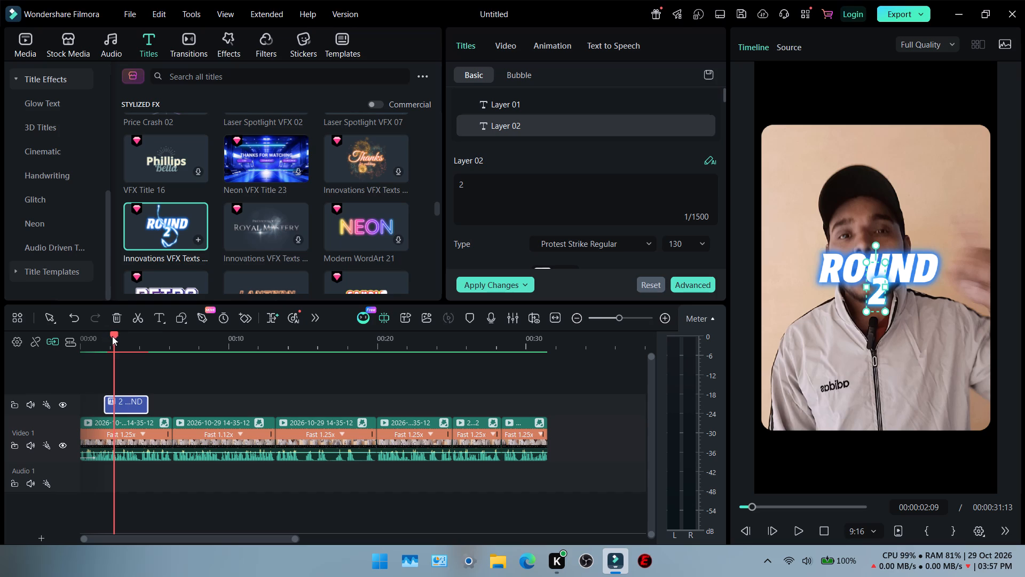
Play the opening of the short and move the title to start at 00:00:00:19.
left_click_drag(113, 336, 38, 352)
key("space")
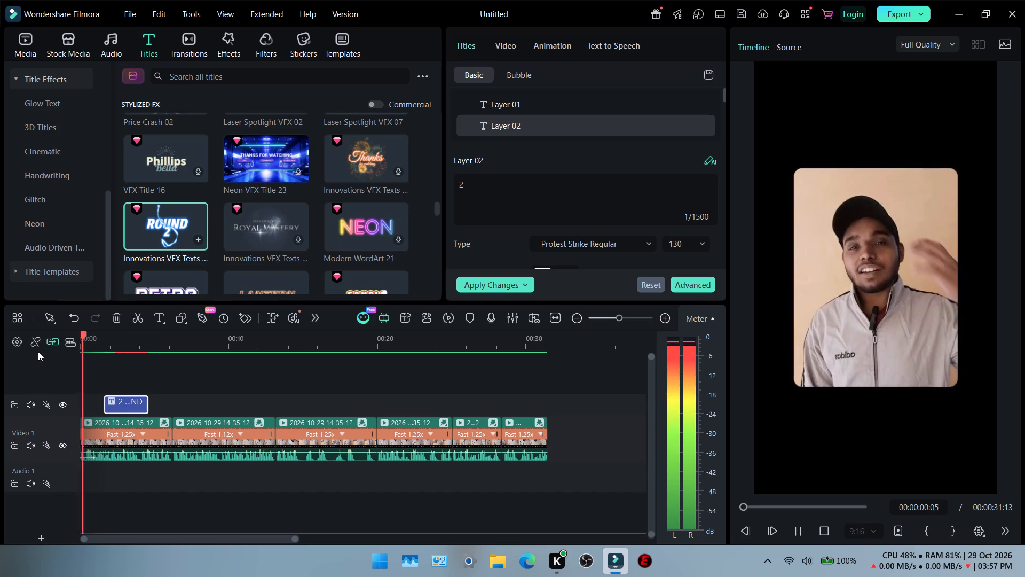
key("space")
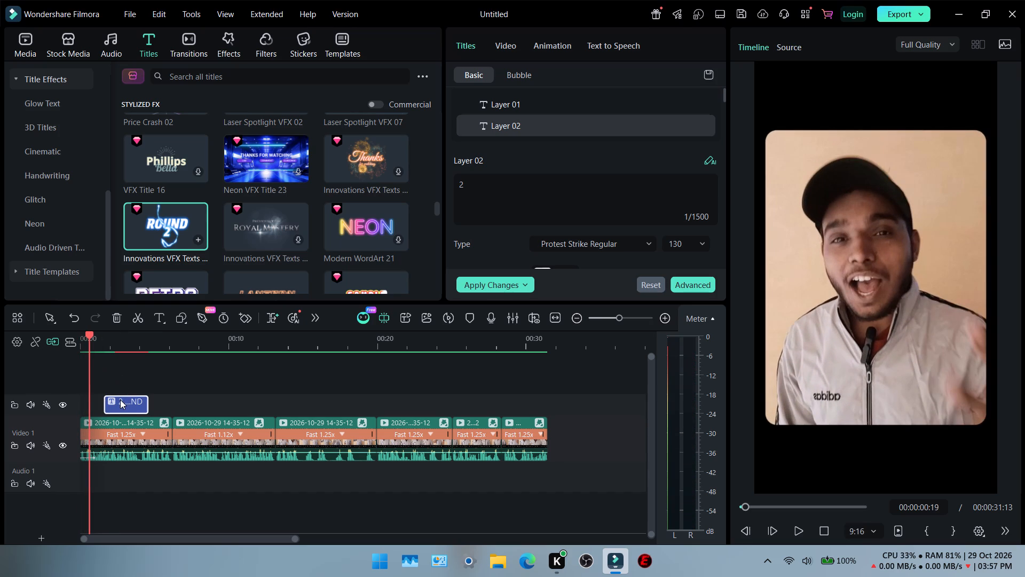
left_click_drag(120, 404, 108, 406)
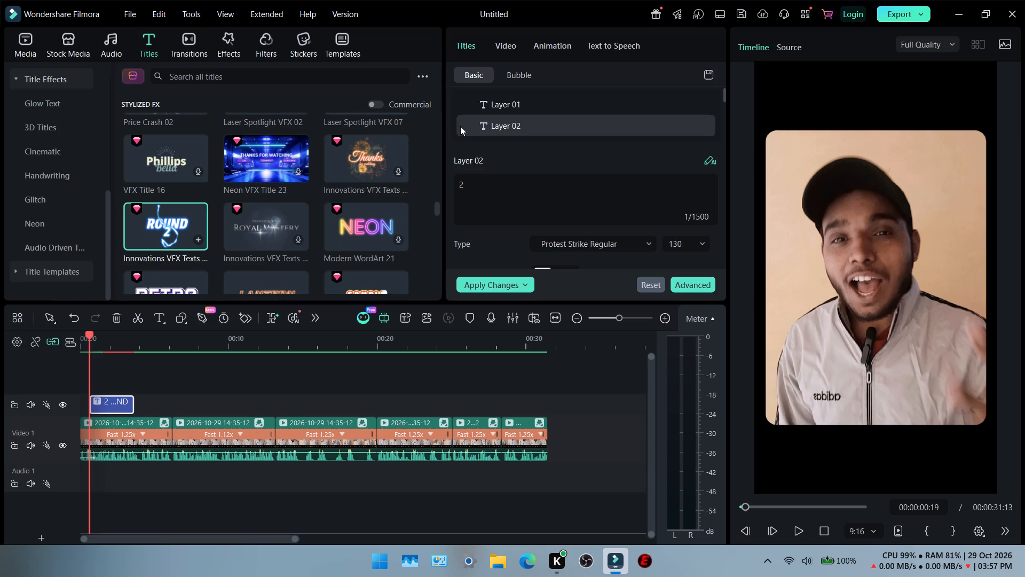
Replace the title's Layer 01 text with "Only".
scroll(496, 223, "up", 3)
left_click(509, 104)
left_click(504, 195)
left_click_drag(504, 195, 457, 196)
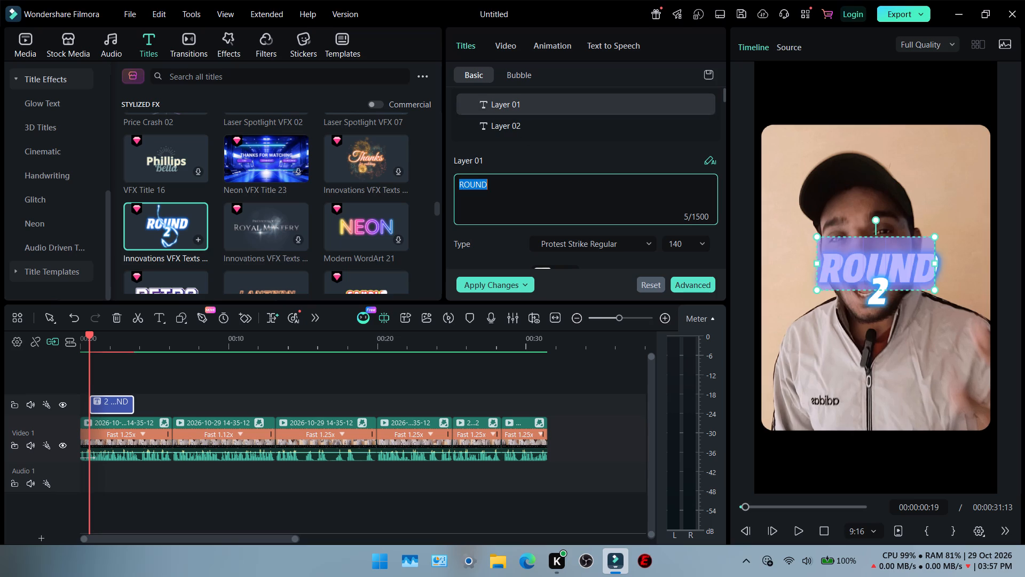
key("BackSpace")
type("Only")
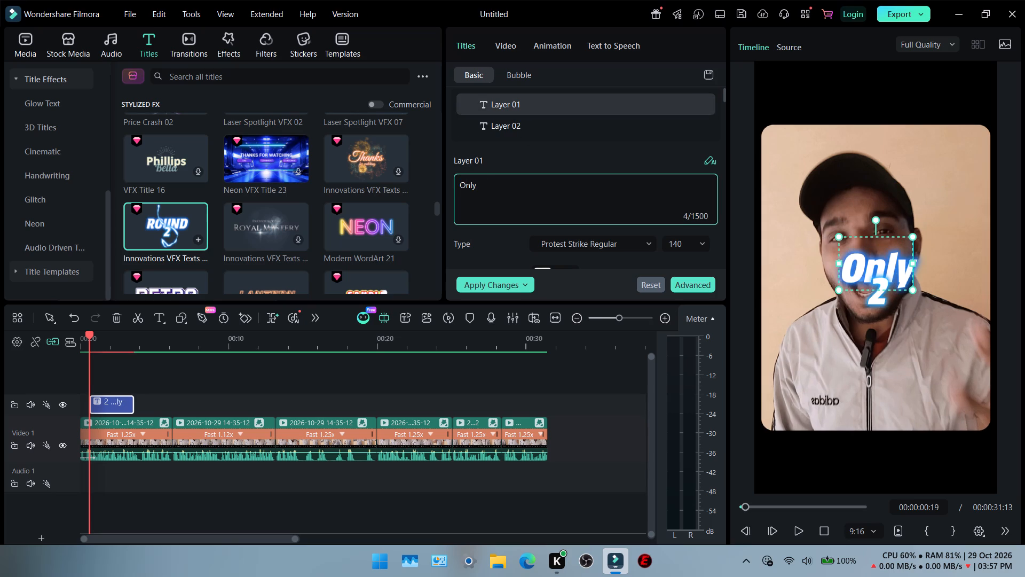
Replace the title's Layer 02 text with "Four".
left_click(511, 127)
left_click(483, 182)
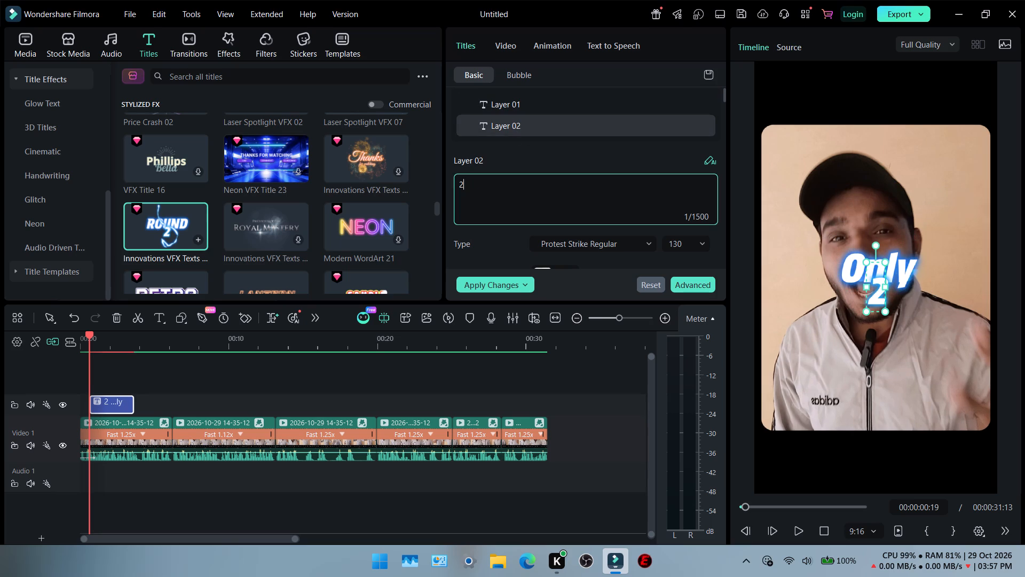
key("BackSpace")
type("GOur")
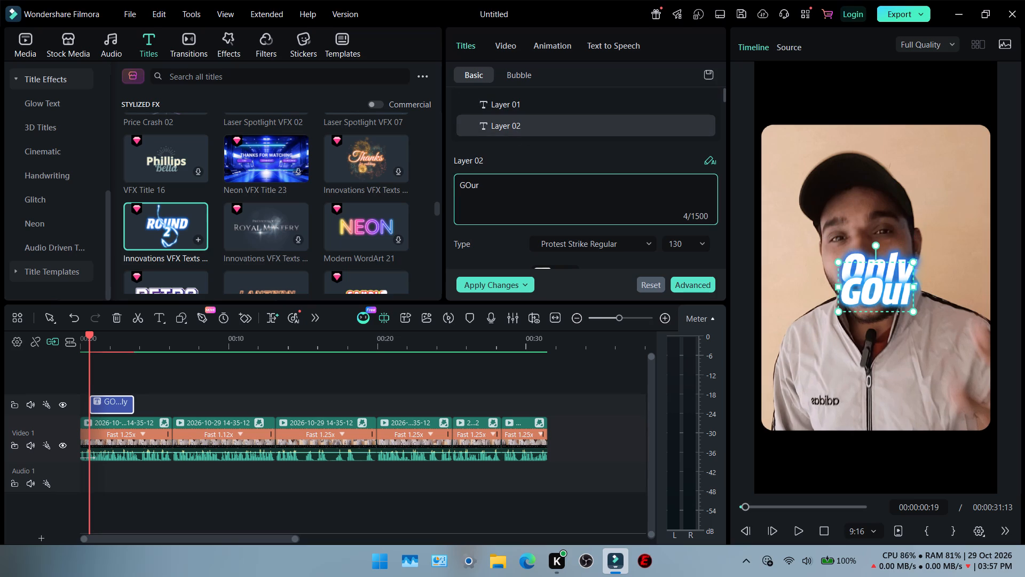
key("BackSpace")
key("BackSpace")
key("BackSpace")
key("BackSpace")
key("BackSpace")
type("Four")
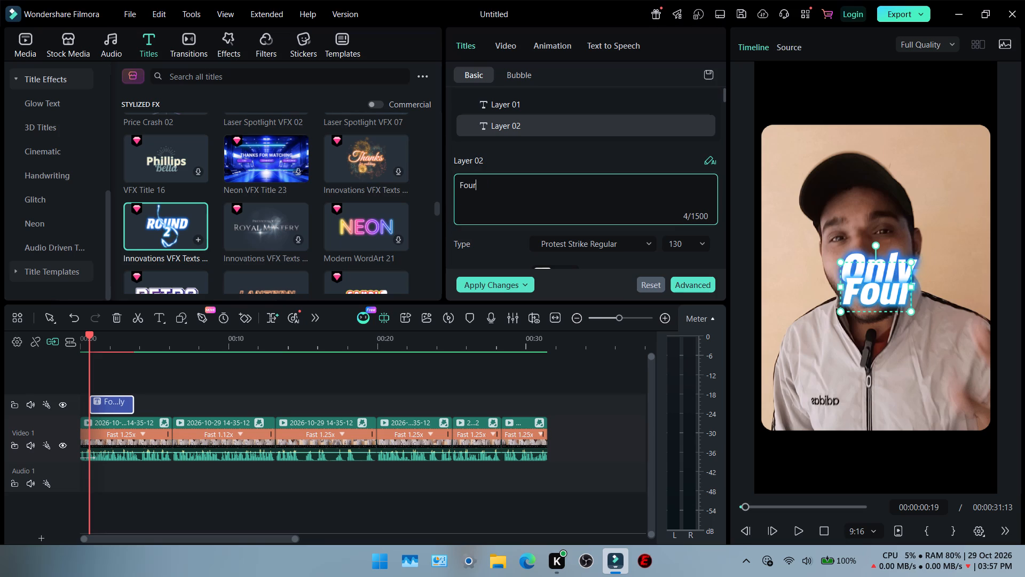
Clear the text of Layer 02 and delete that layer from the title.
left_click(487, 185)
left_click_drag(487, 185, 466, 186)
key("BackSpace")
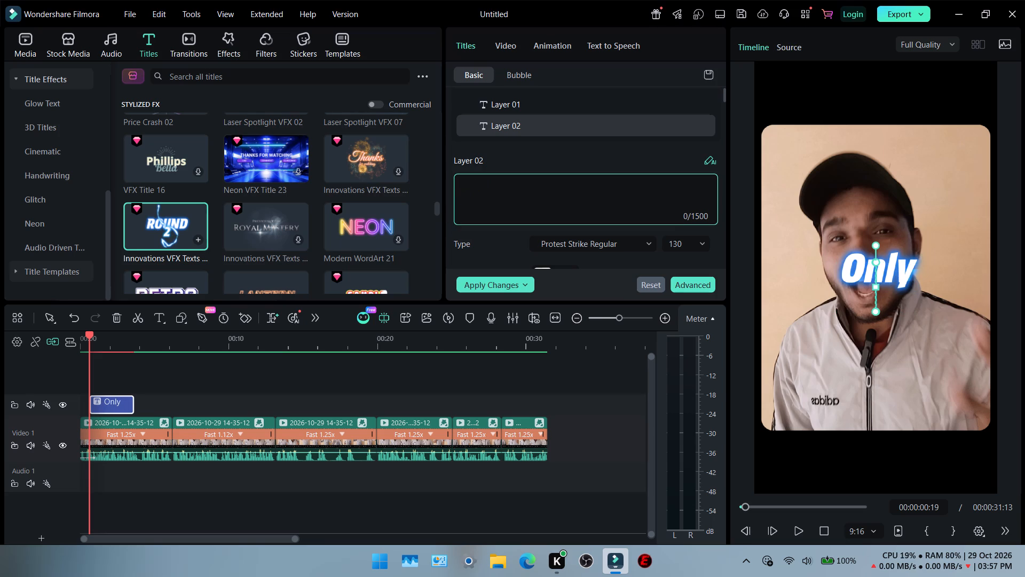
left_click(704, 125)
Extend the remaining Layer 01 text to read "Only 4".
double_click(516, 128)
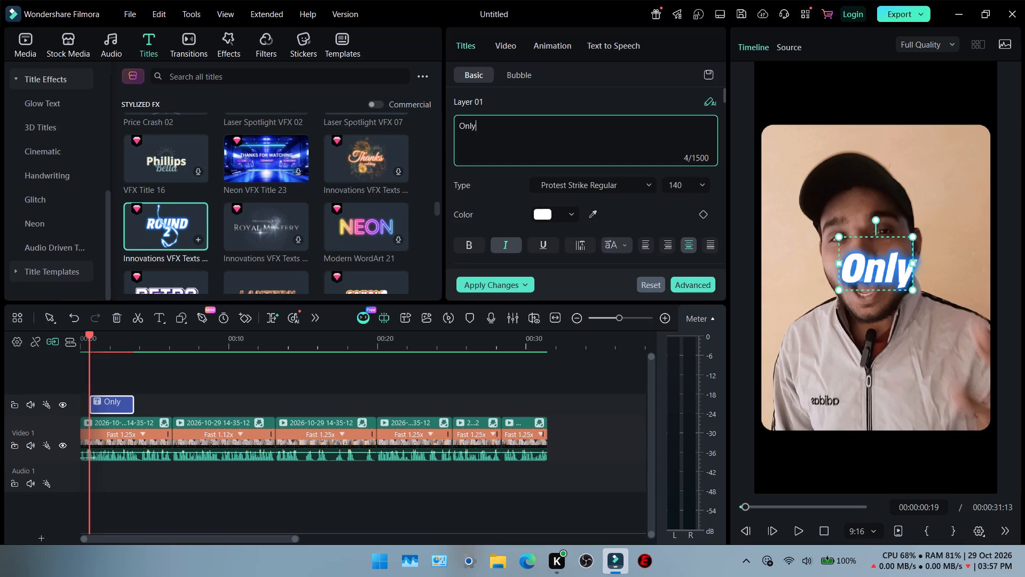
left_click(519, 131)
key("space")
type("4")
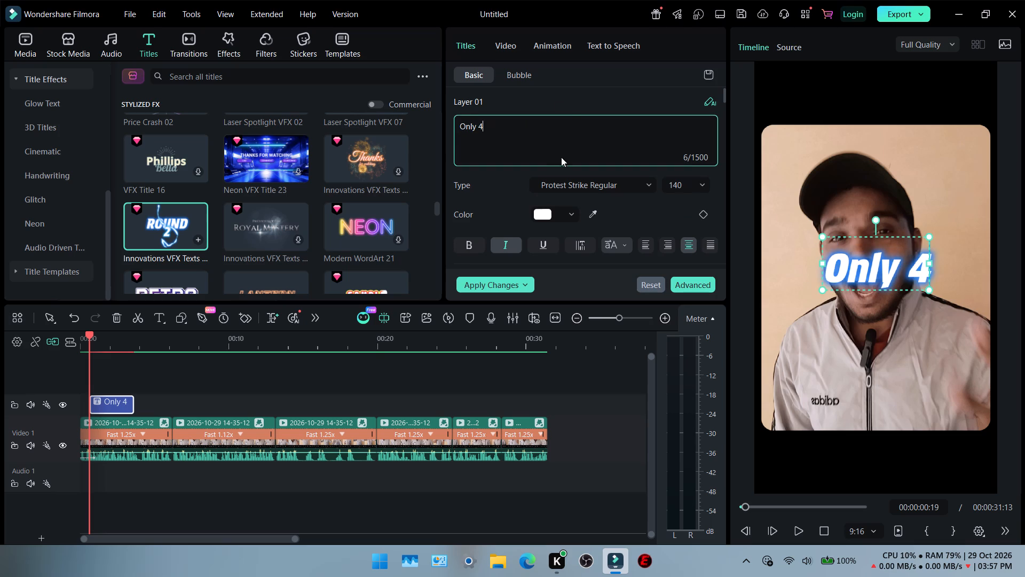
Move the "Only 4" title to the very start of the timeline and play back the opening.
left_click_drag(107, 402, 106, 402)
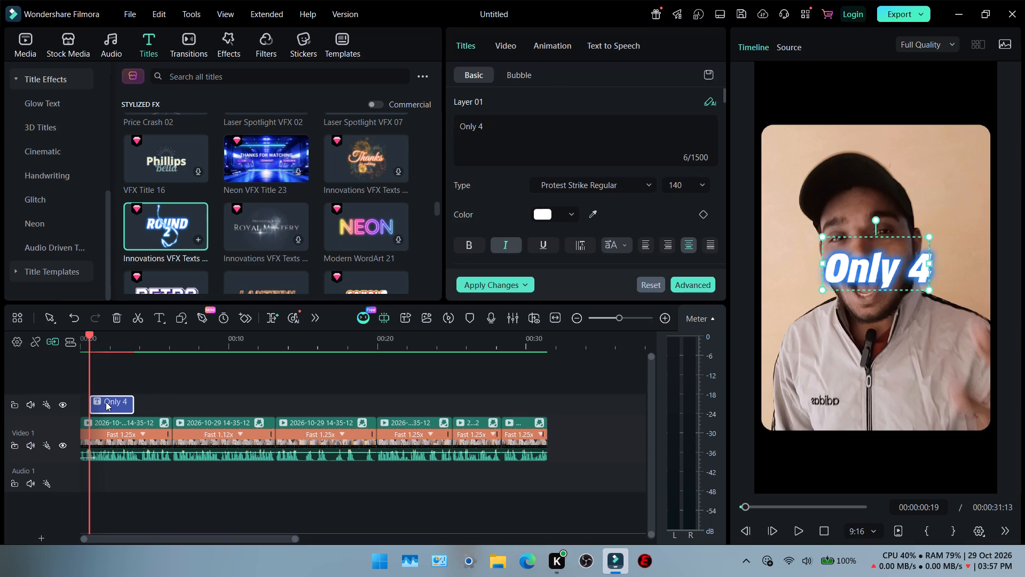
left_click_drag(106, 402, 95, 403)
left_click_drag(89, 334, 59, 340)
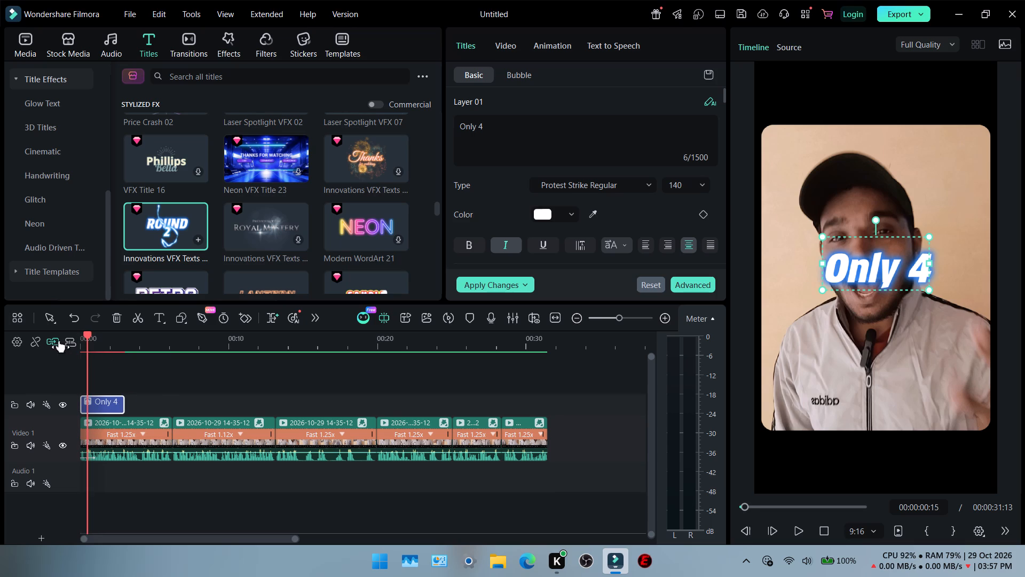
left_click_drag(59, 340, 48, 344)
key("space")
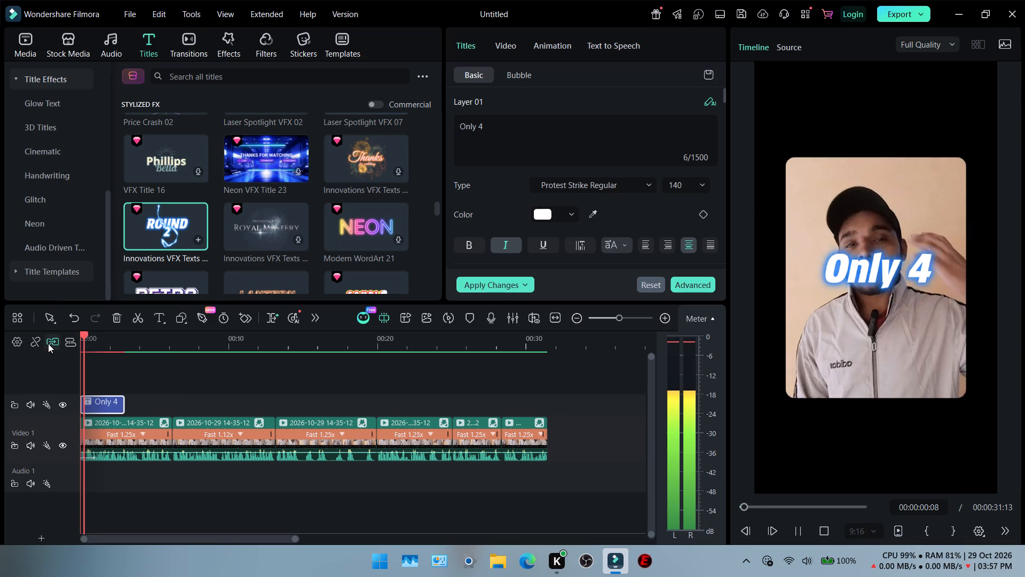
key("space")
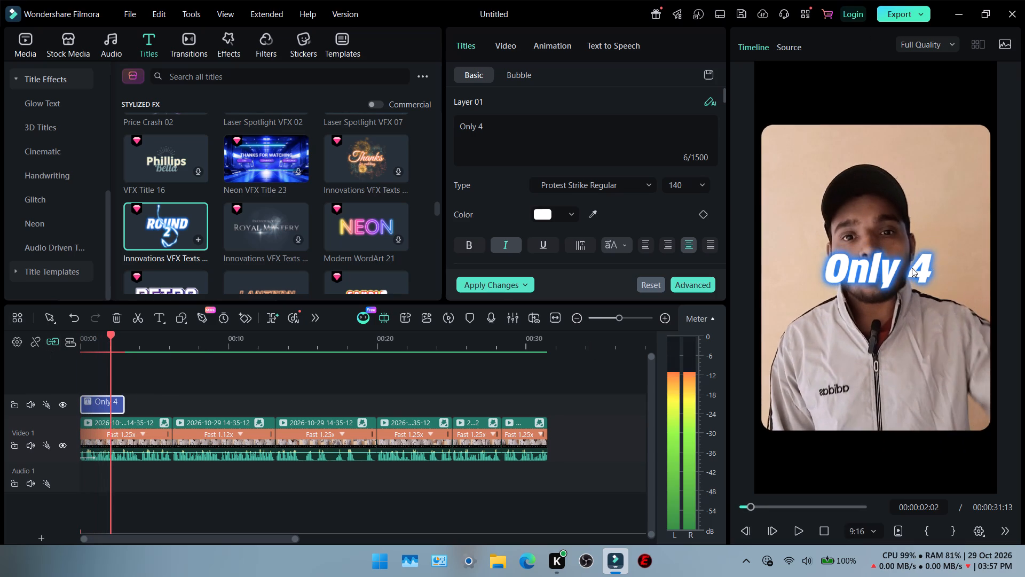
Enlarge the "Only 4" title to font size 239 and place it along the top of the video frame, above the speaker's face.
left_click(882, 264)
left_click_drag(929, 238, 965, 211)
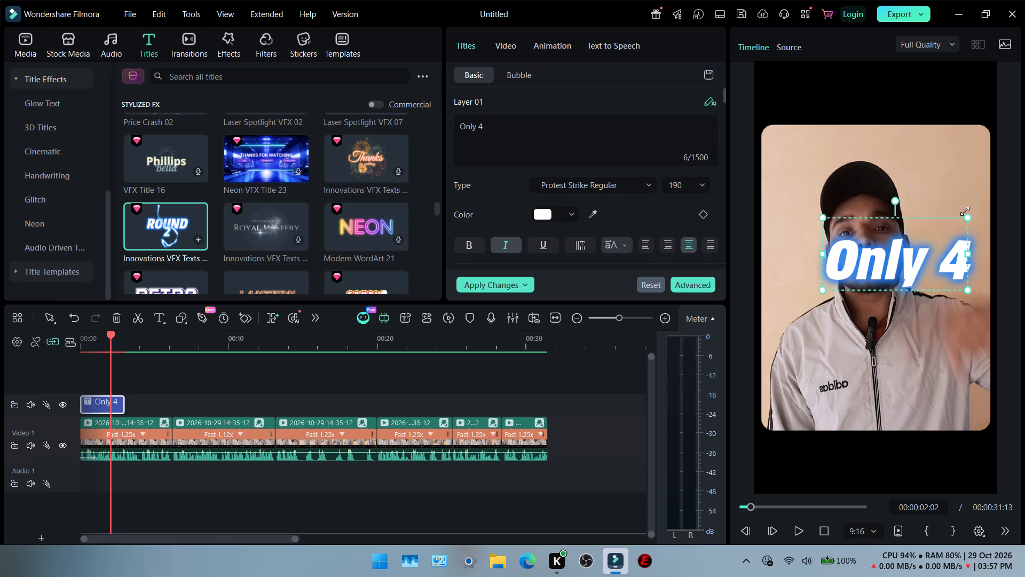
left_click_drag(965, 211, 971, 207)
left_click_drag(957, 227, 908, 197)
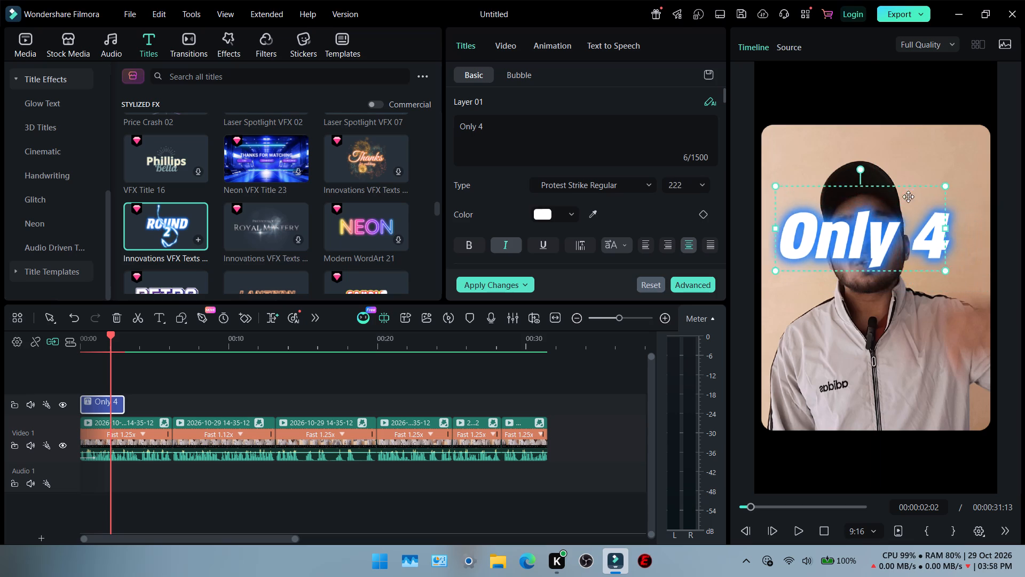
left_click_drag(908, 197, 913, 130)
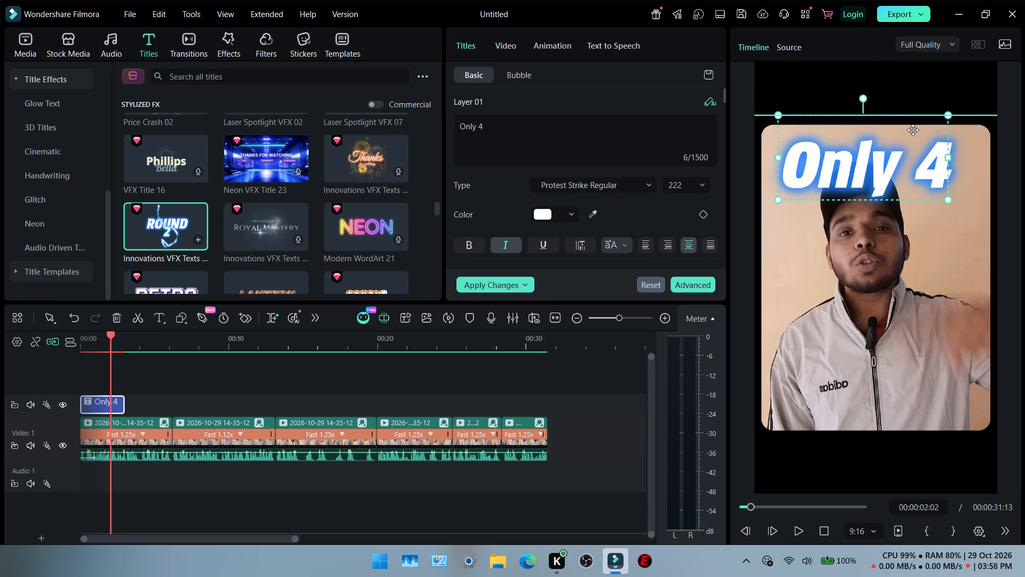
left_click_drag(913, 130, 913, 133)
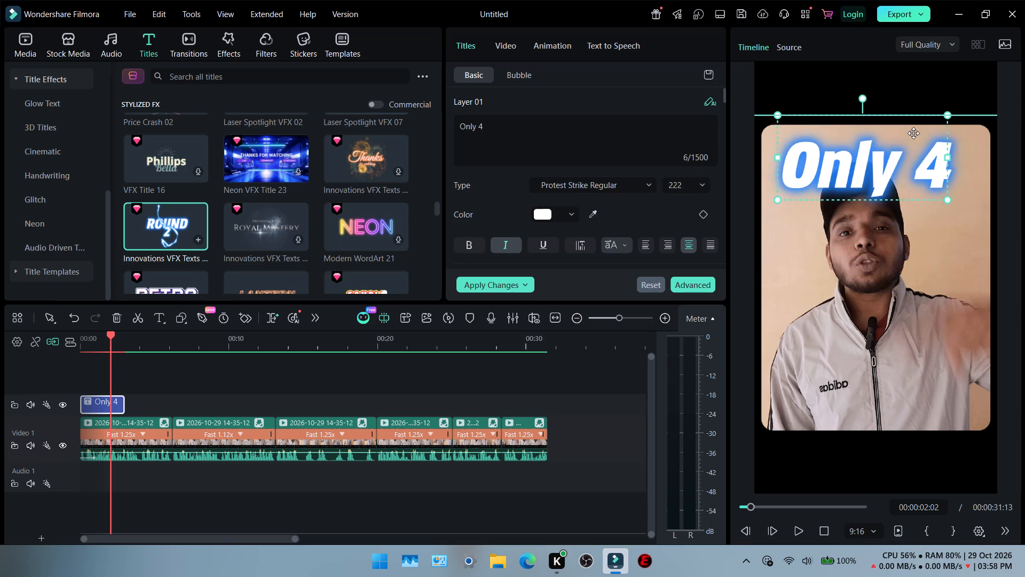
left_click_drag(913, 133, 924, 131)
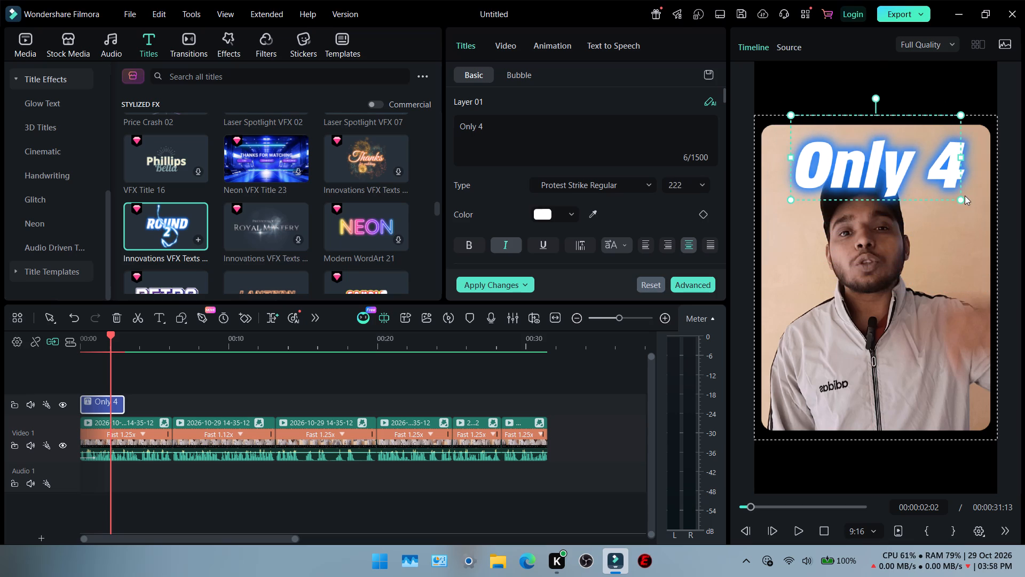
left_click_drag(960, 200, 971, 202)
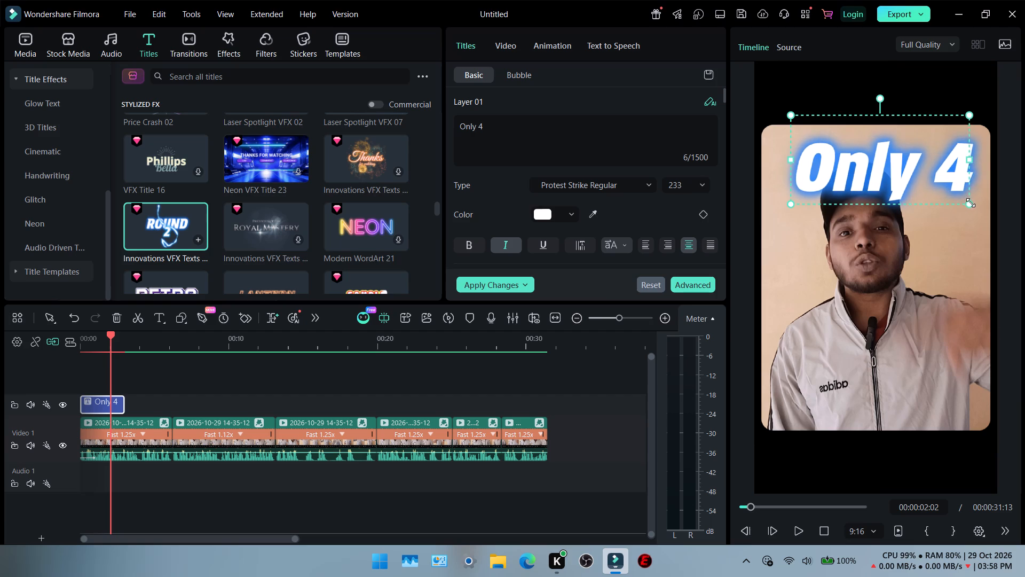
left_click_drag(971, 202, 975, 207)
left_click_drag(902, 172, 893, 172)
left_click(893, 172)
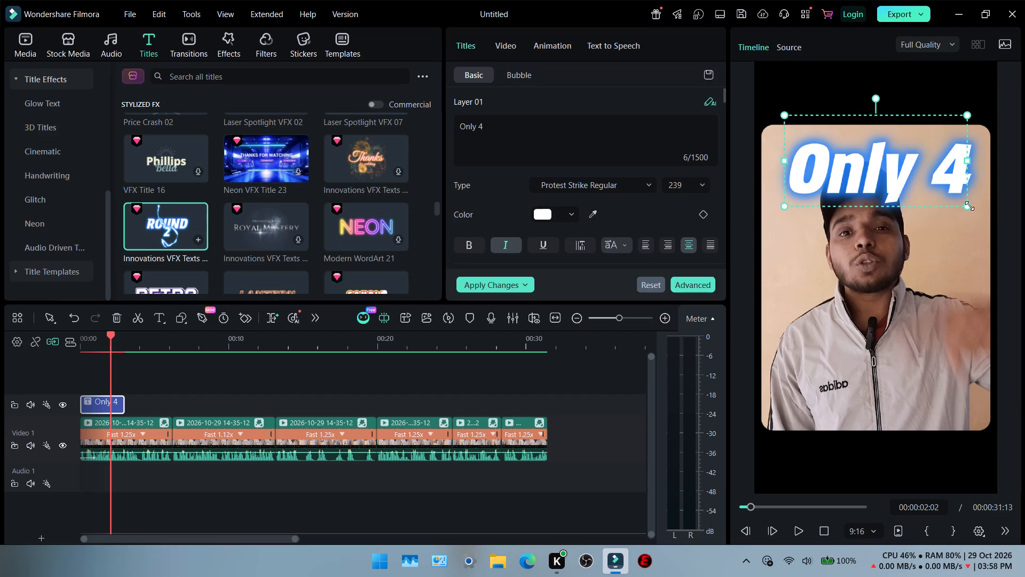
Scale the "Only 4" title down to font size 197.
left_click(969, 207)
left_click_drag(969, 207, 964, 207)
left_click(960, 203)
left_click_drag(959, 202, 949, 194)
left_click(968, 206)
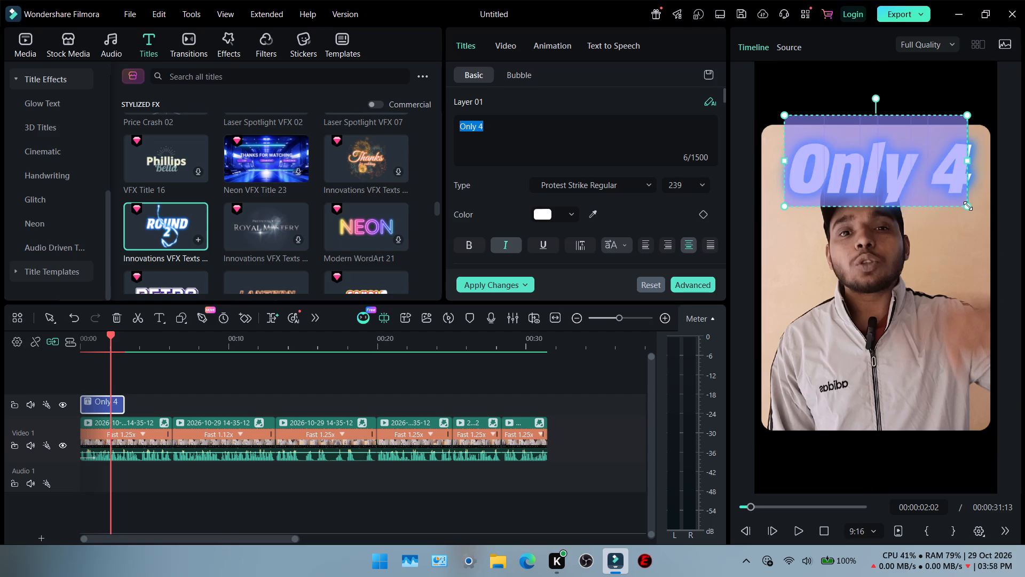
double_click(968, 208)
right_click(969, 208)
left_click_drag(969, 208, 958, 200)
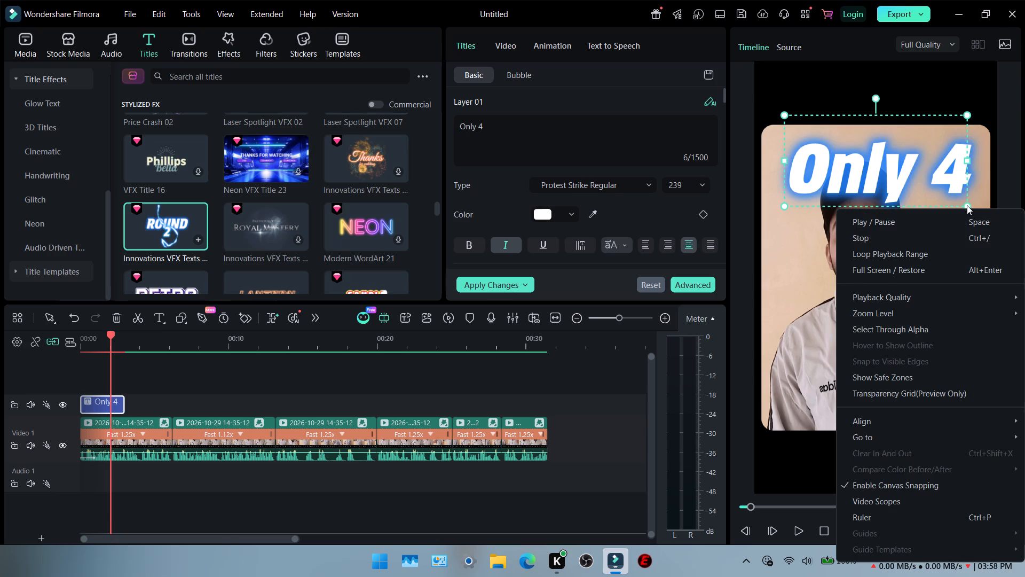
double_click(967, 205)
left_click_drag(969, 206, 947, 189)
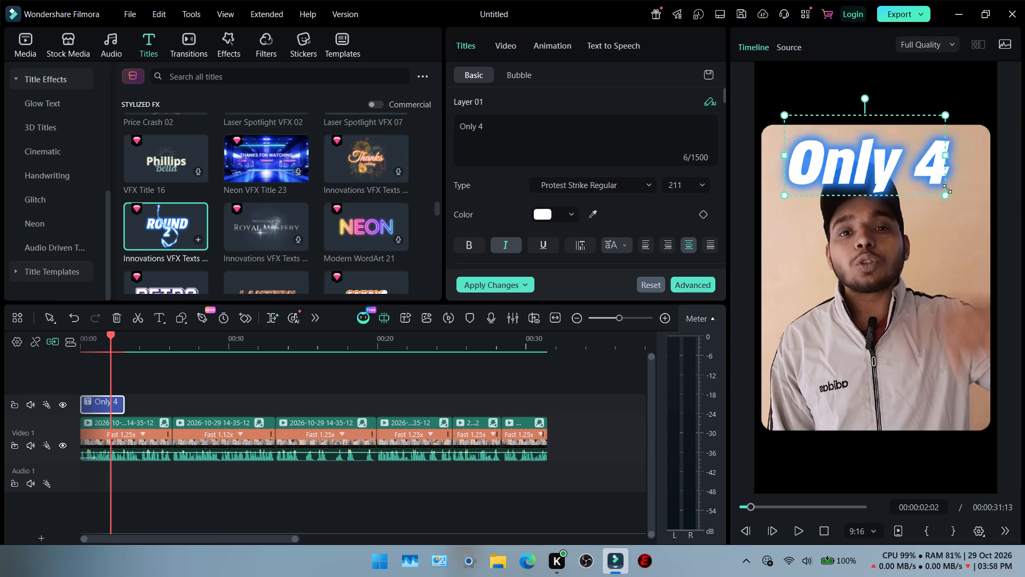
left_click_drag(947, 189, 937, 182)
left_click(865, 170)
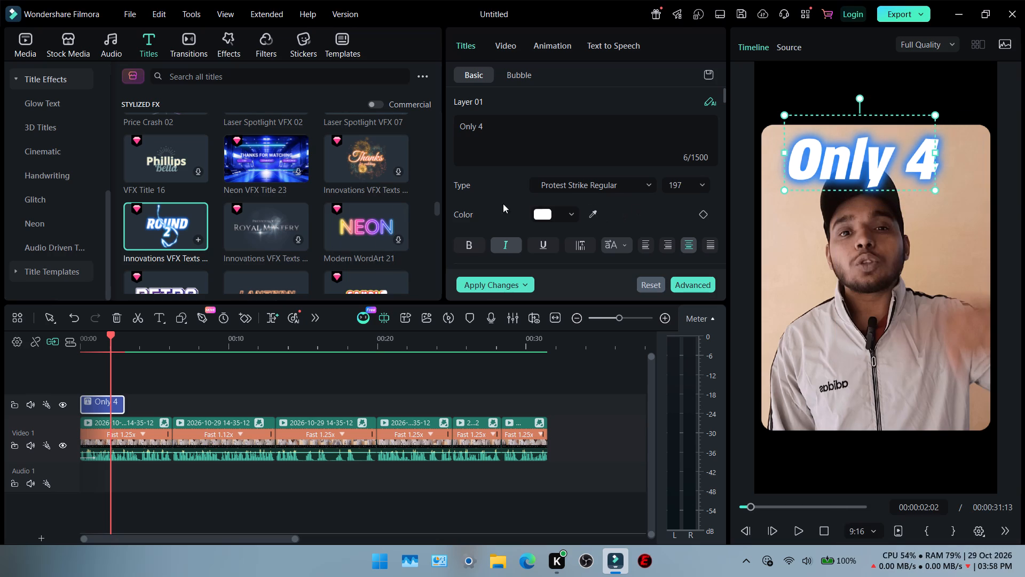
Browse the Stylized FX title effects for alternative title designs.
scroll(316, 205, "down", 2)
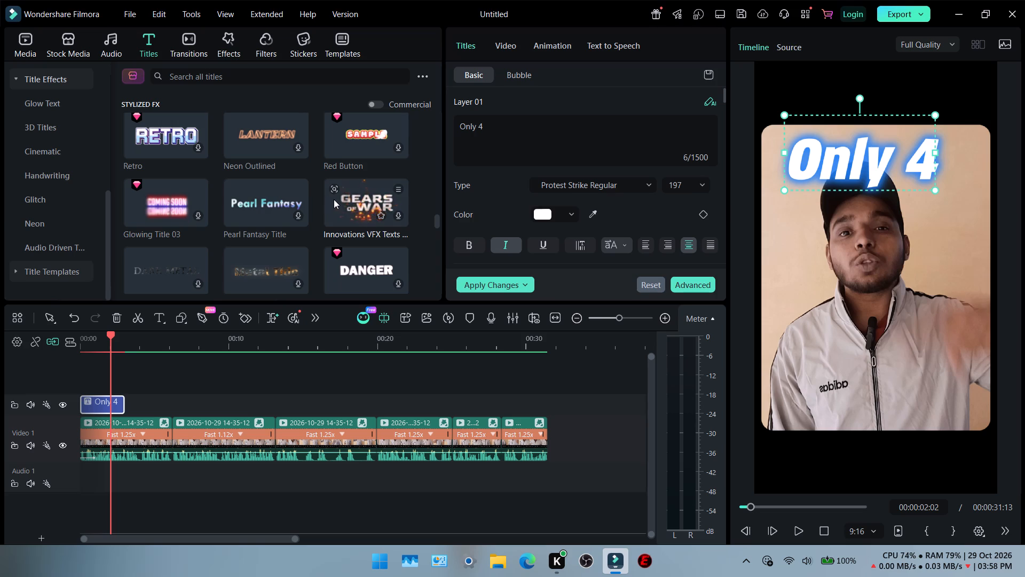
scroll(352, 198, "down", 2)
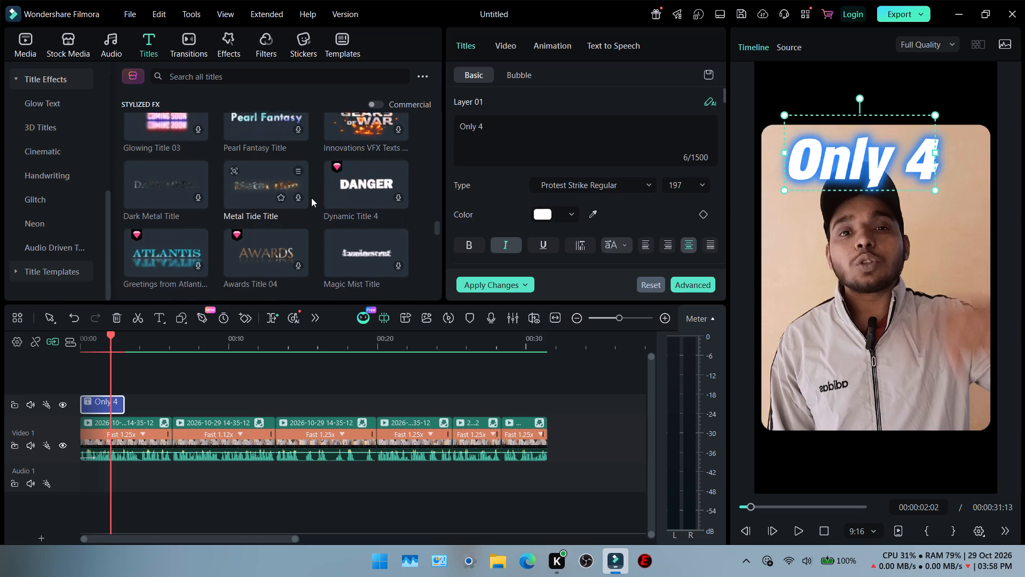
scroll(311, 199, "down", 1)
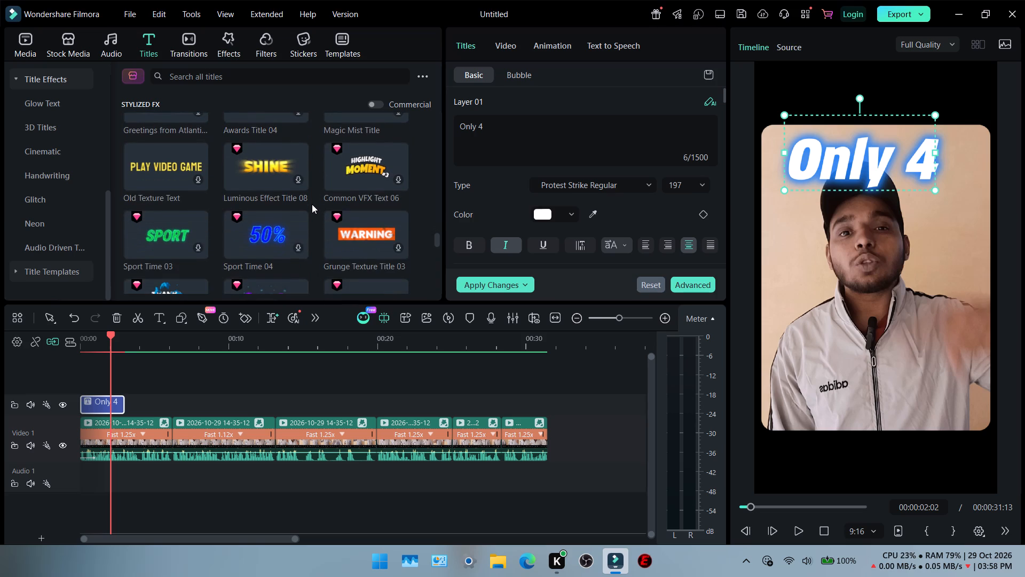
scroll(312, 204, "down", 2)
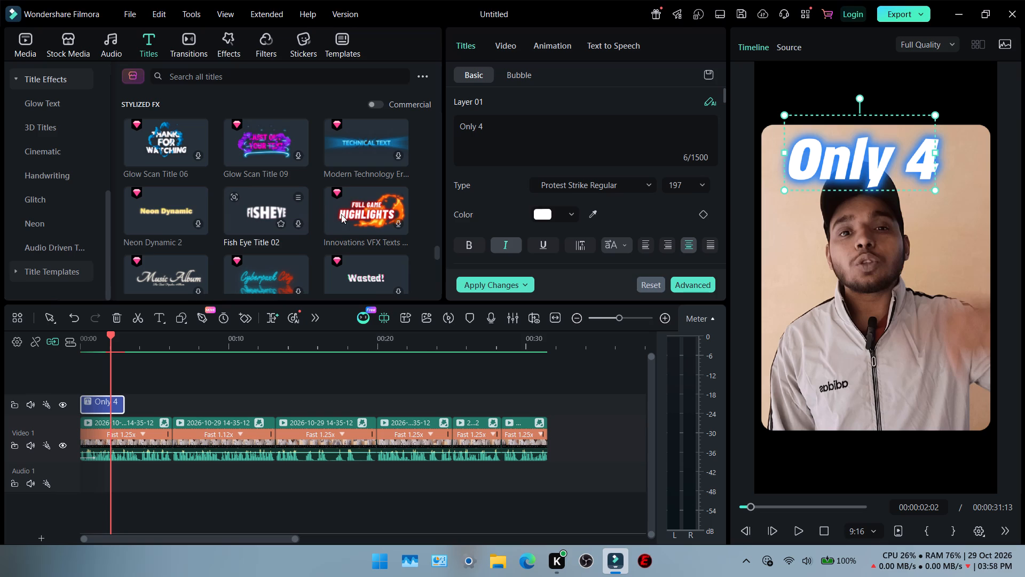
scroll(359, 211, "down", 3)
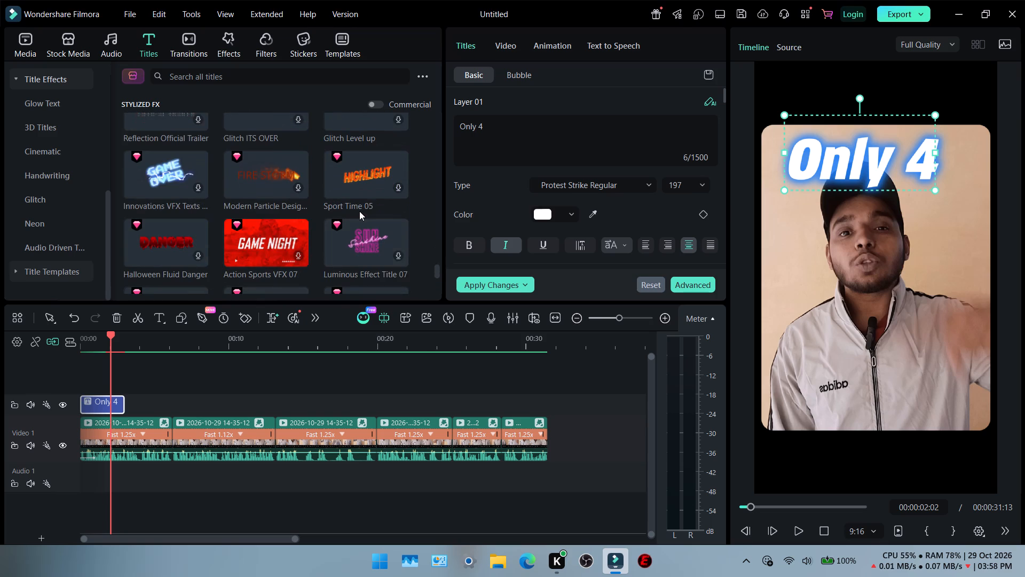
scroll(358, 211, "down", 1)
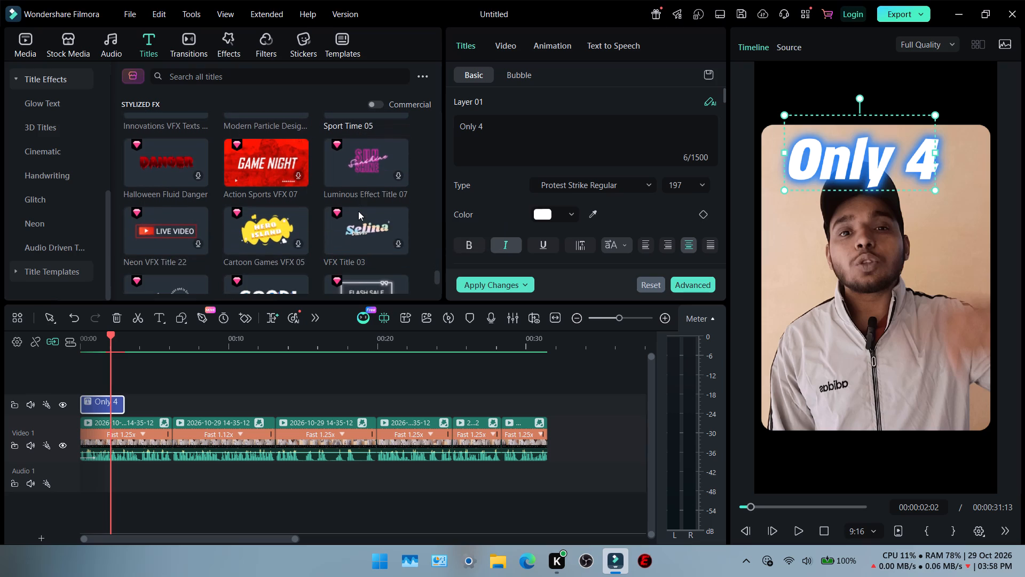
scroll(350, 218, "down", 1)
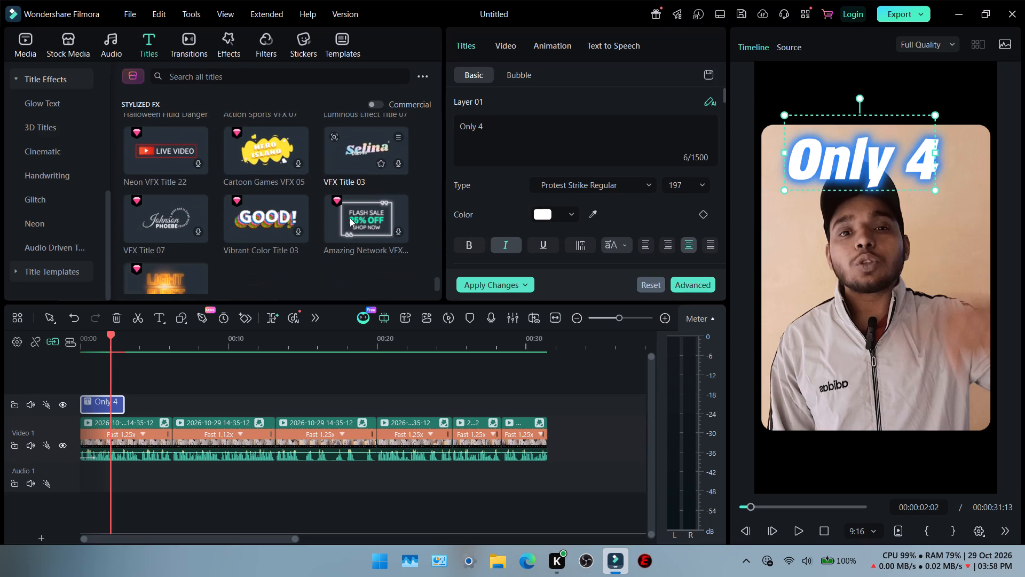
scroll(350, 218, "down", 1)
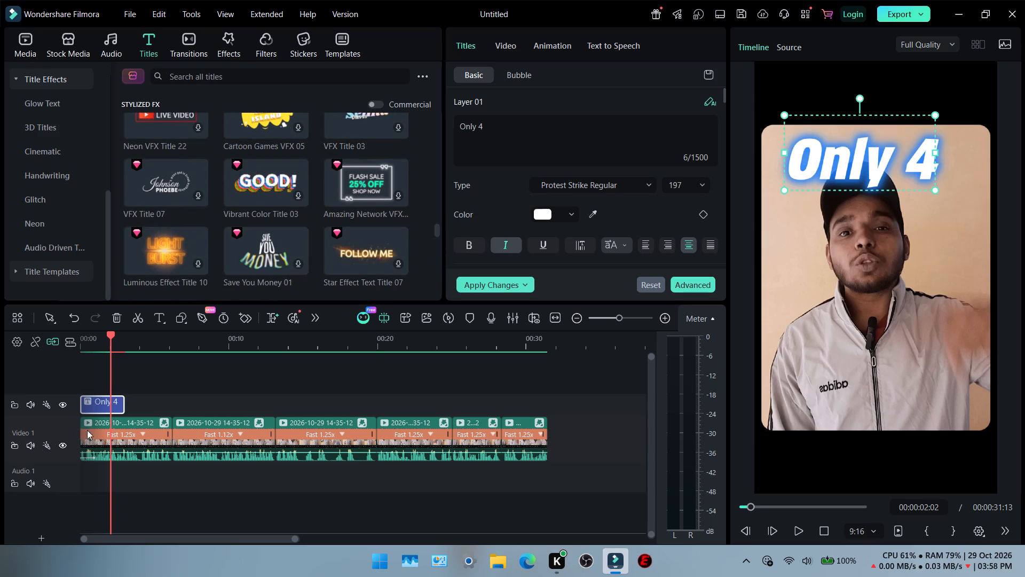
Browse the In animations for the "Only 4" title in the Trending and Particle Light categories.
left_click(119, 448)
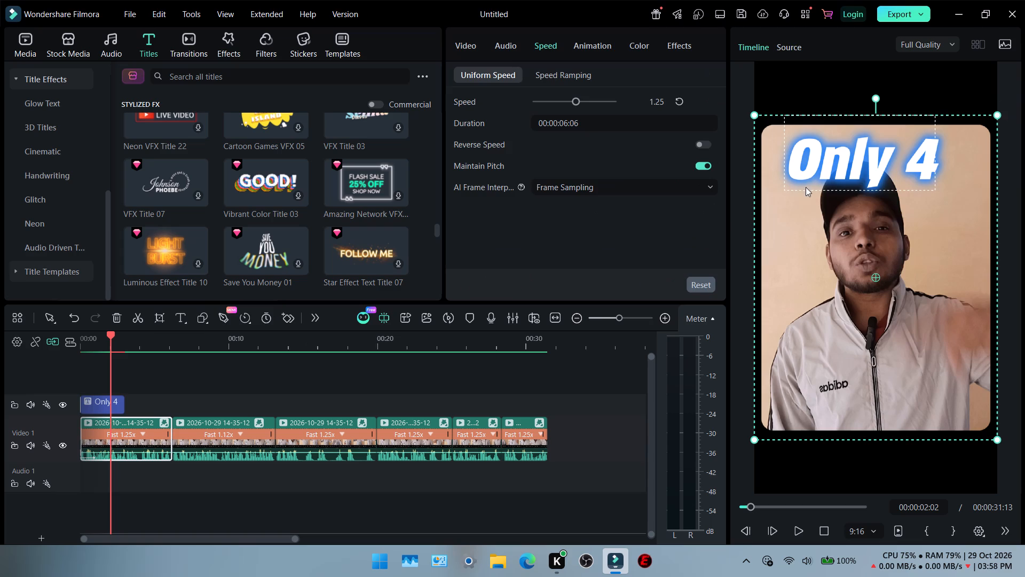
left_click(861, 171)
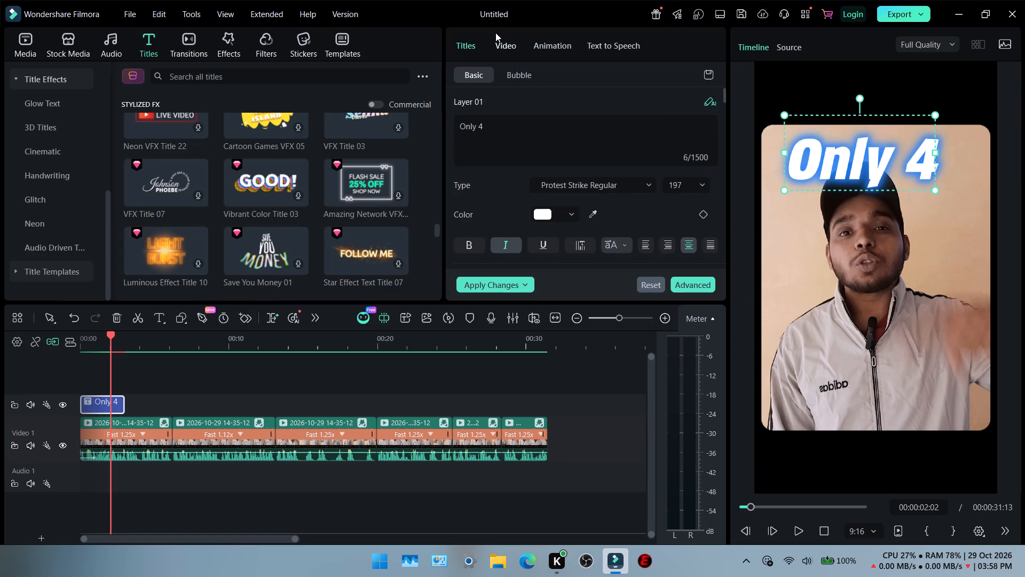
left_click(568, 44)
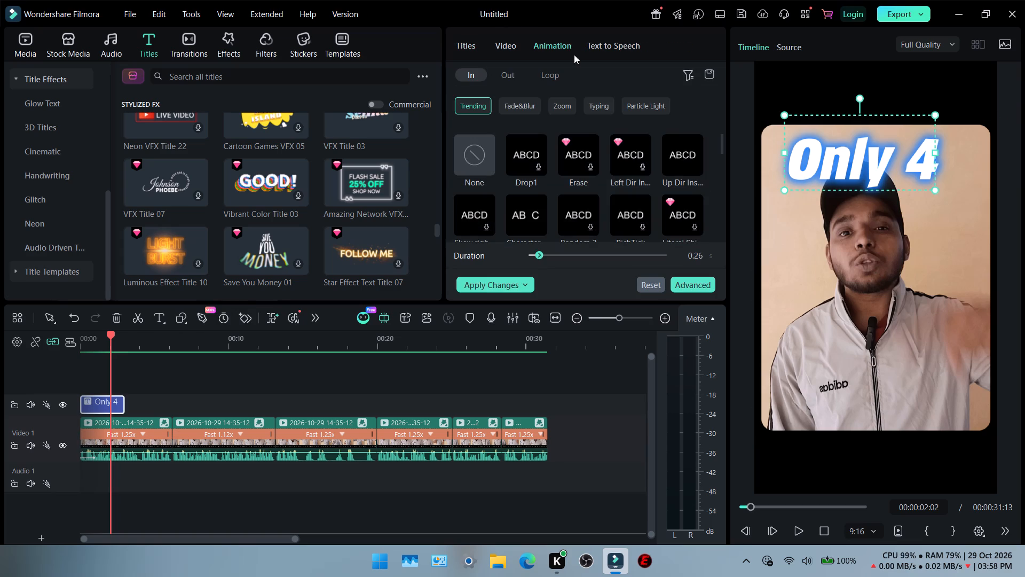
scroll(605, 114, "down", 3)
scroll(579, 208, "down", 13)
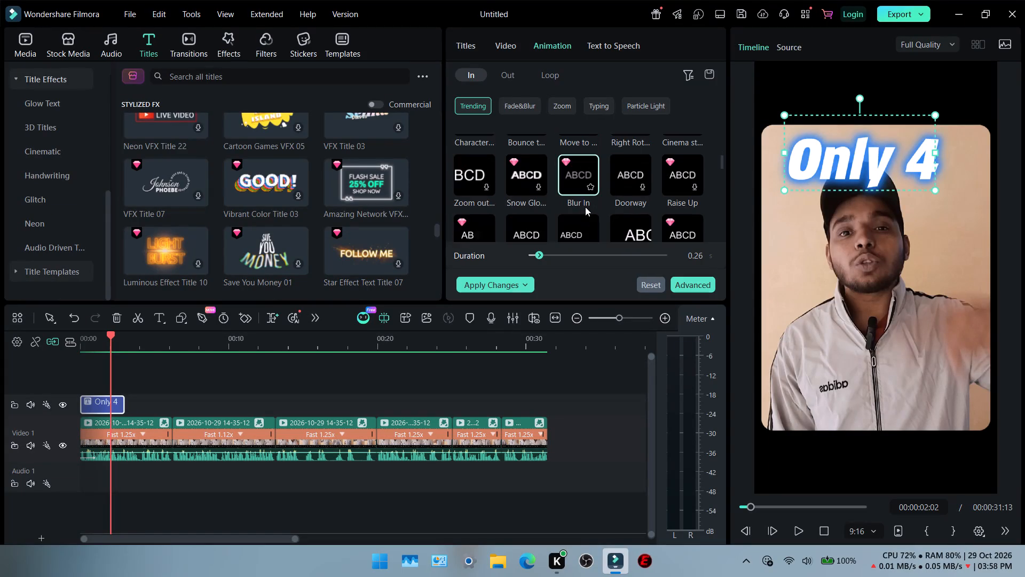
scroll(585, 206, "down", 15)
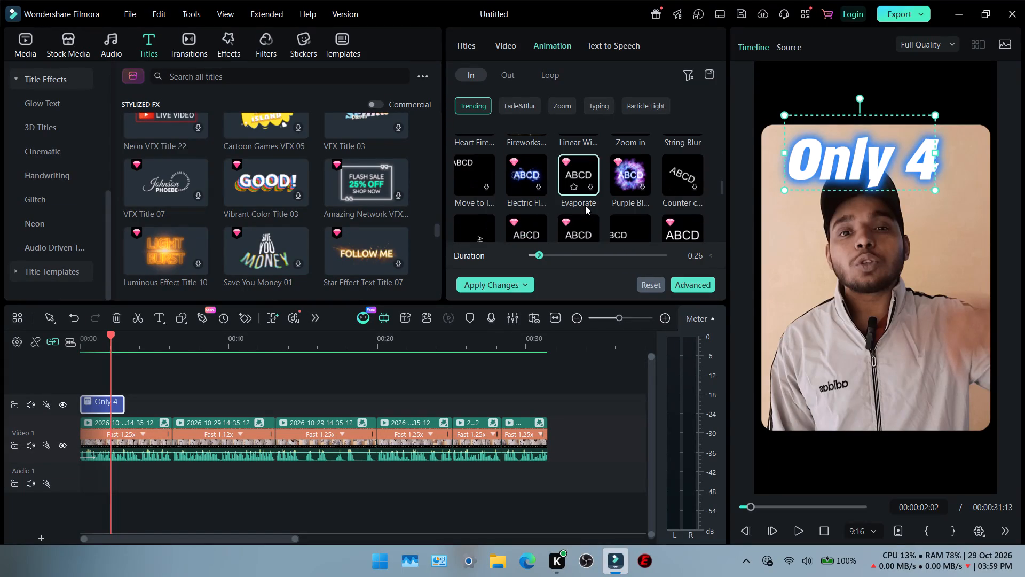
scroll(585, 206, "down", 7)
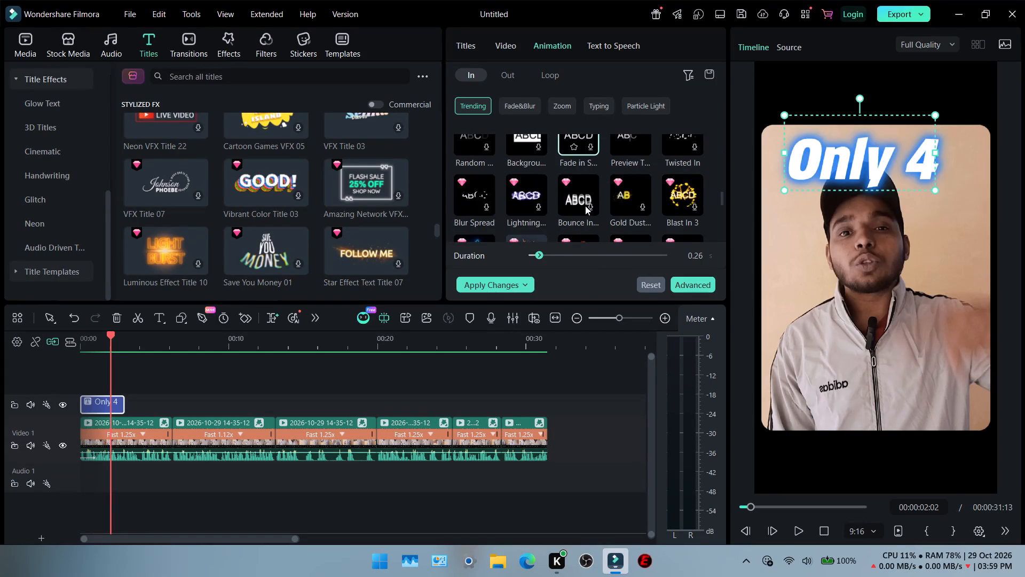
scroll(585, 206, "down", 12)
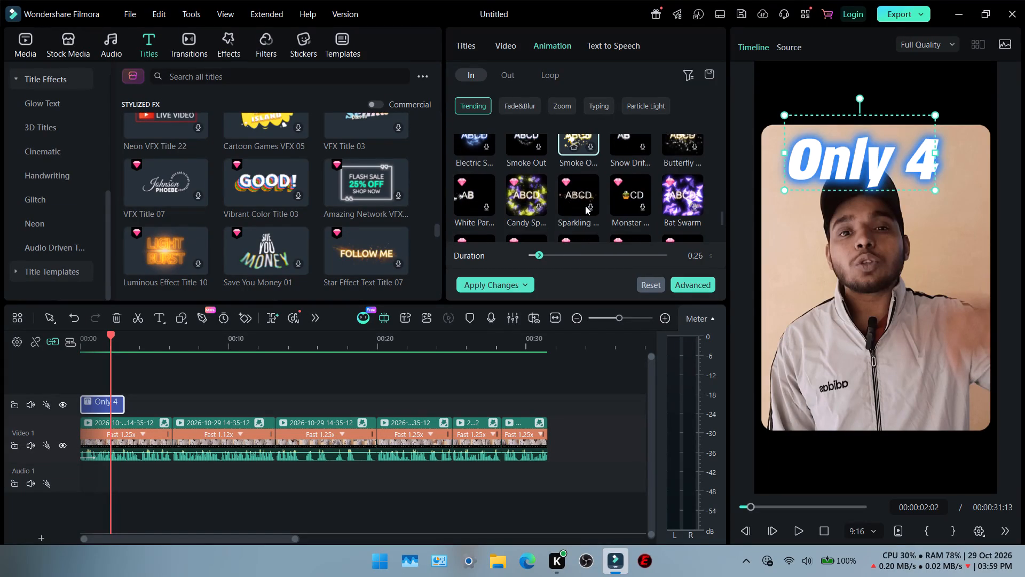
scroll(585, 206, "down", 11)
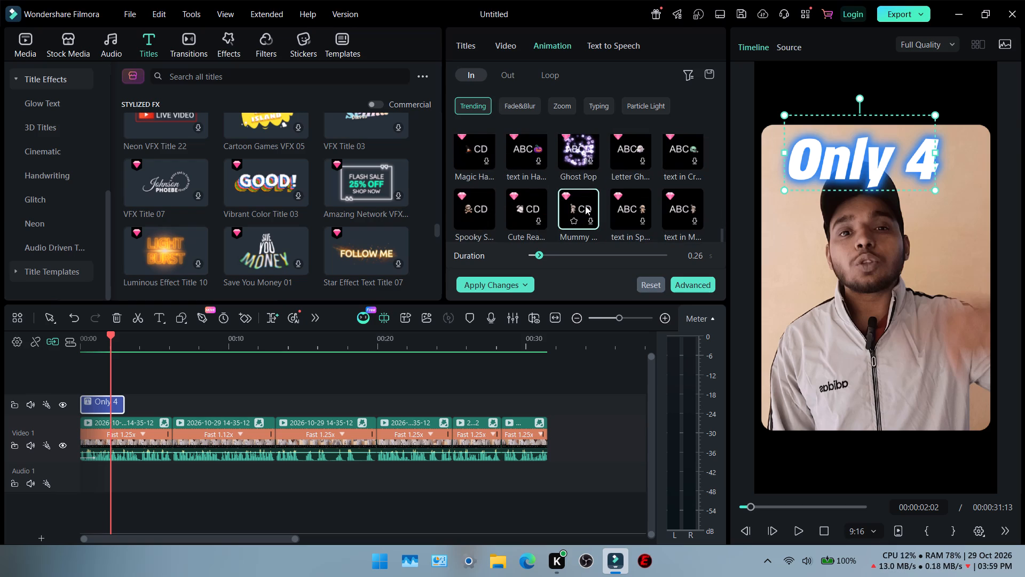
scroll(585, 206, "down", 6)
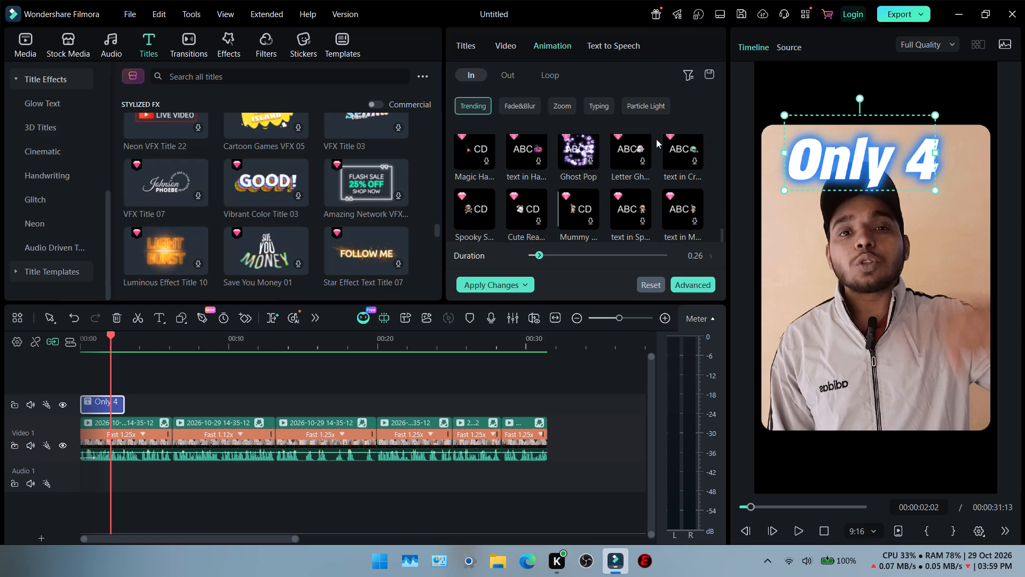
left_click(642, 105)
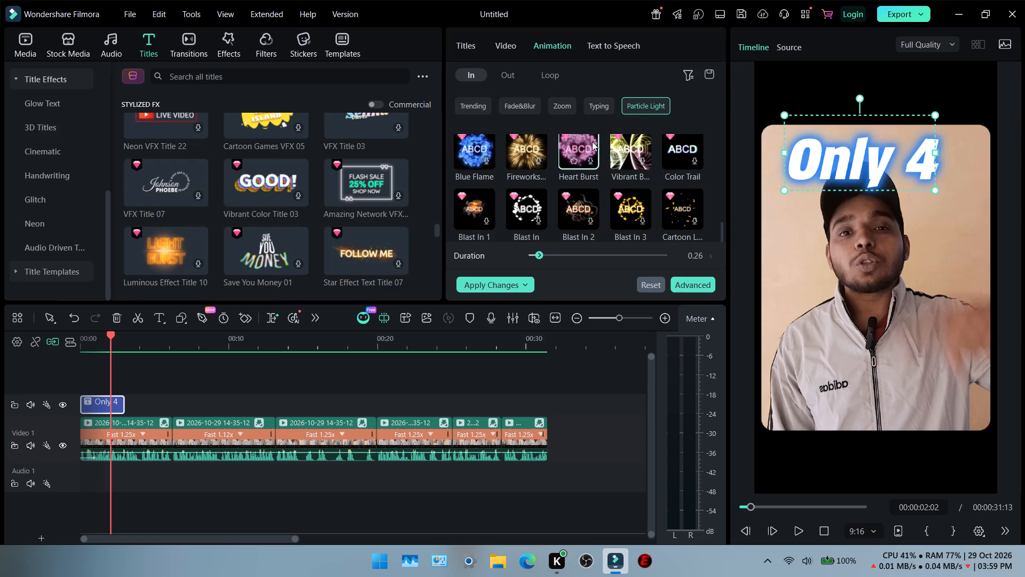
scroll(597, 163, "down", 4)
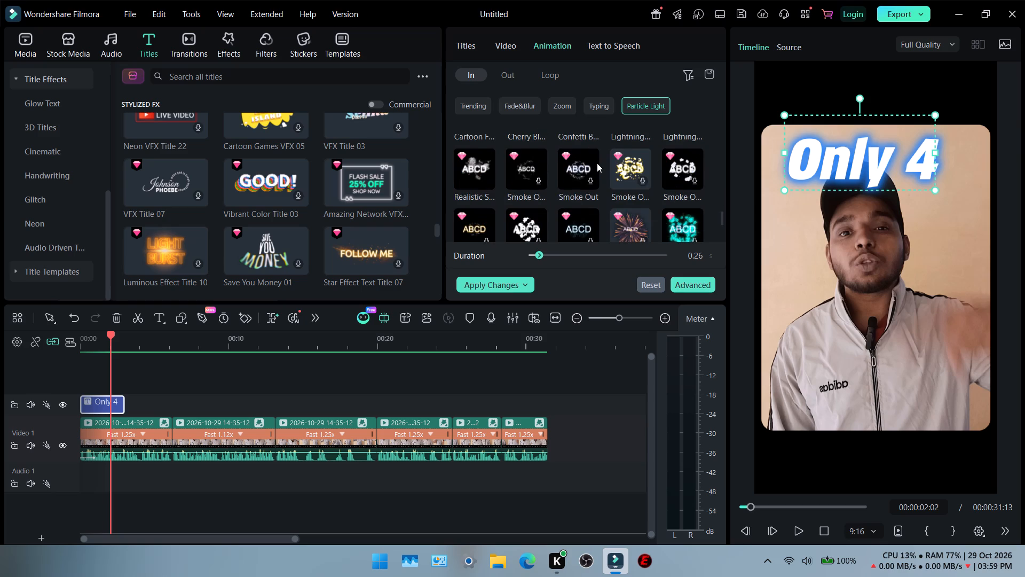
scroll(597, 163, "down", 5)
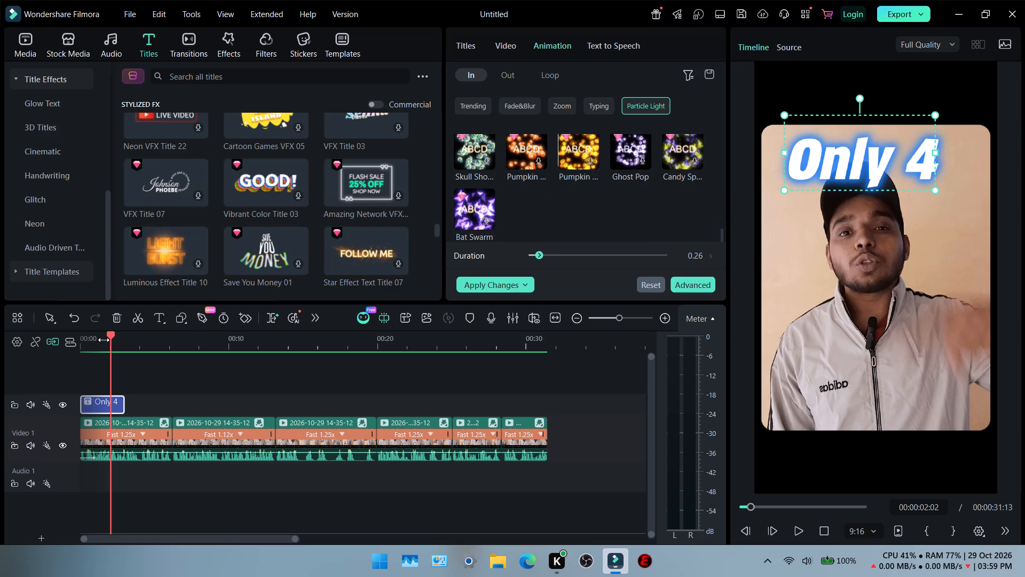
Play back about the first second of the video and move the "Only 4" title down over the speaker's chest, centred horizontally.
left_click_drag(112, 334, 57, 349)
key("space")
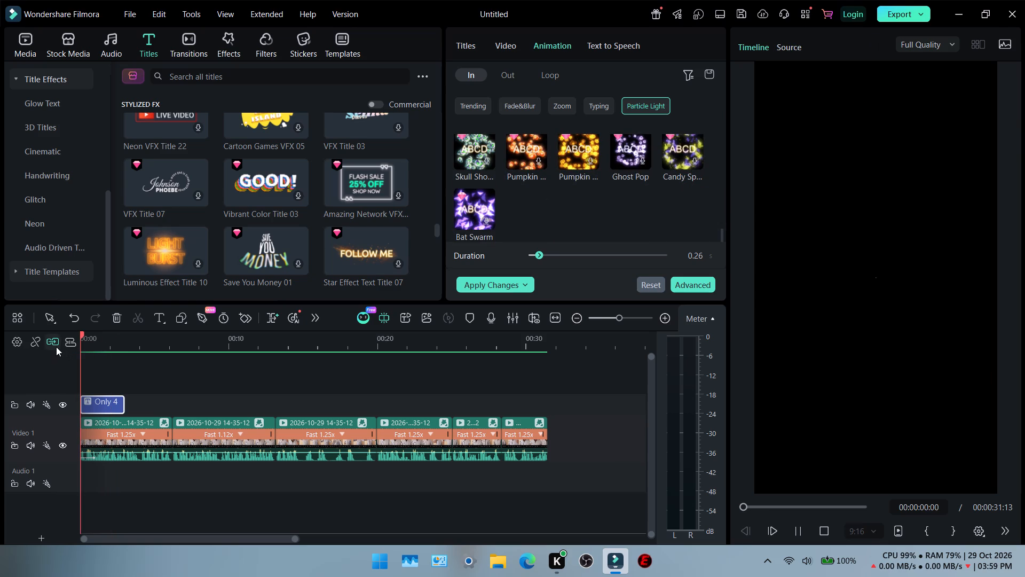
key("space")
left_click(864, 170)
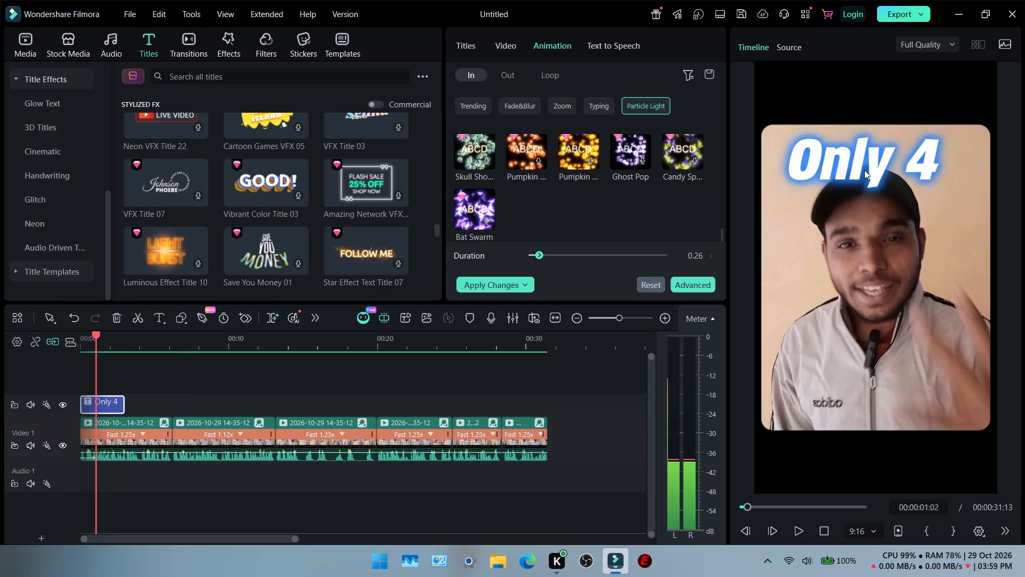
left_click_drag(878, 161, 869, 381)
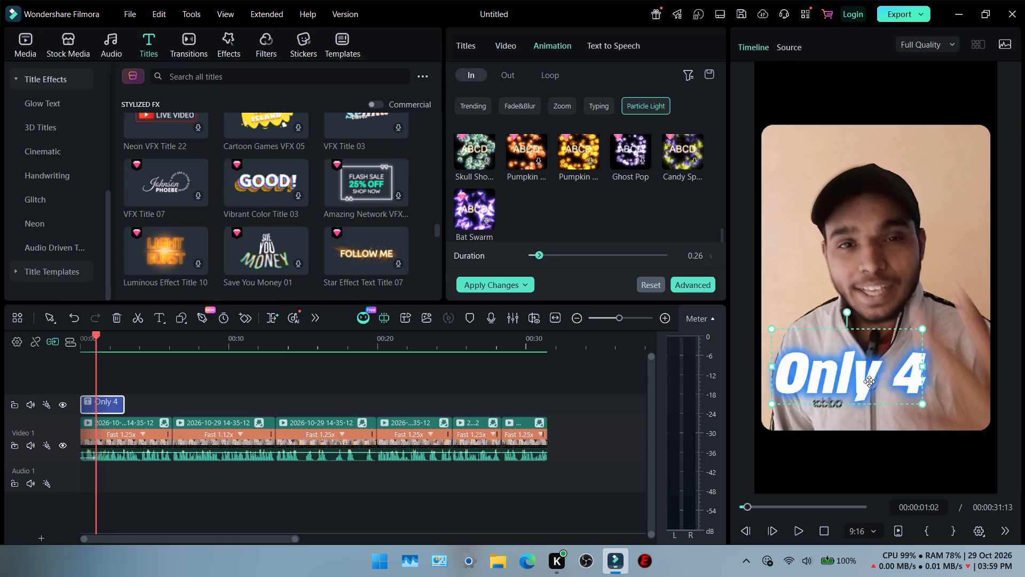
left_click_drag(869, 381, 898, 383)
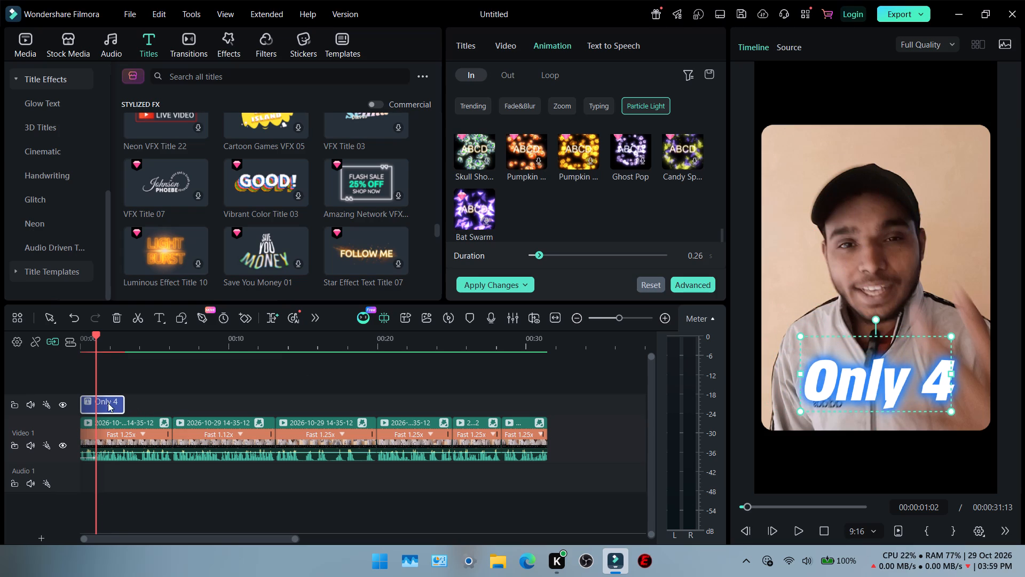
Change the title text from "Only 4" to "Just 4".
left_click(460, 46)
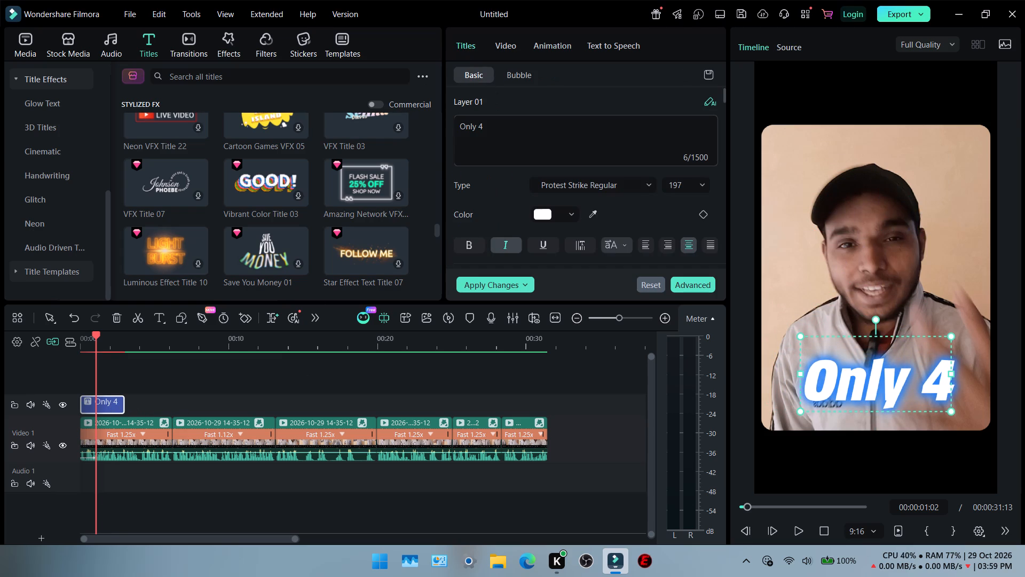
left_click(476, 129)
key("BackSpace")
key("BackSpace")
key("BackSpace")
key("BackSpace")
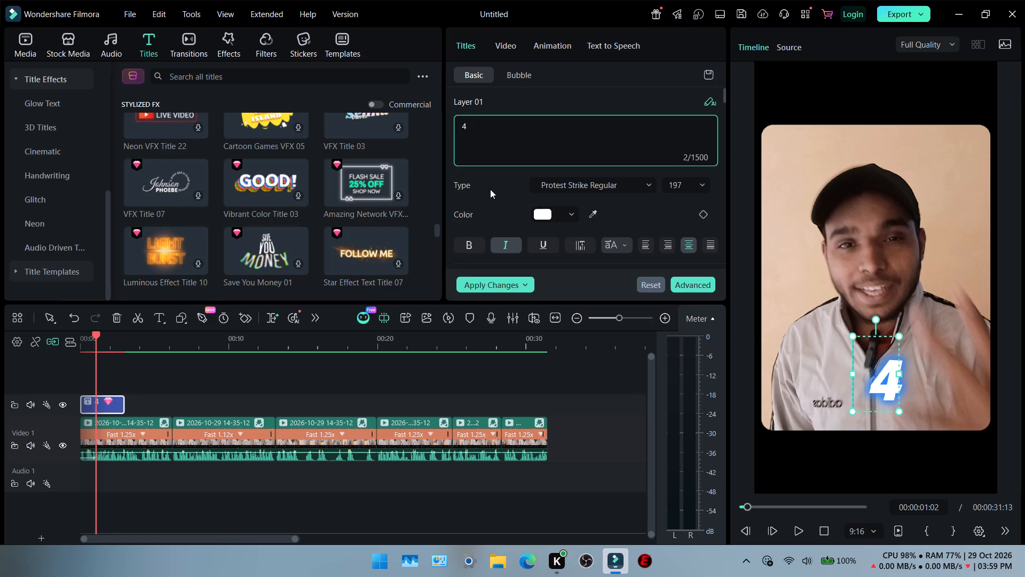
type("Just")
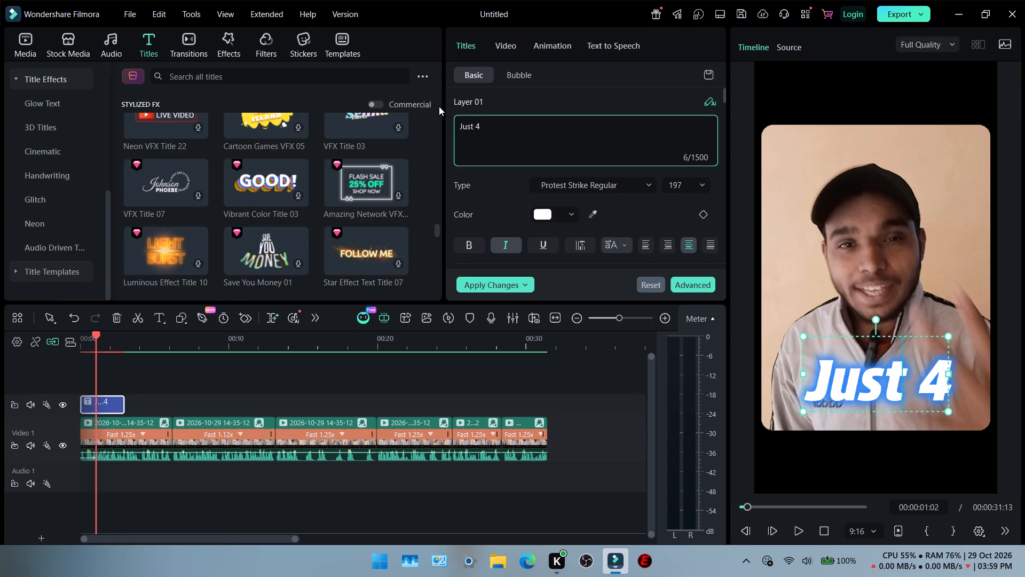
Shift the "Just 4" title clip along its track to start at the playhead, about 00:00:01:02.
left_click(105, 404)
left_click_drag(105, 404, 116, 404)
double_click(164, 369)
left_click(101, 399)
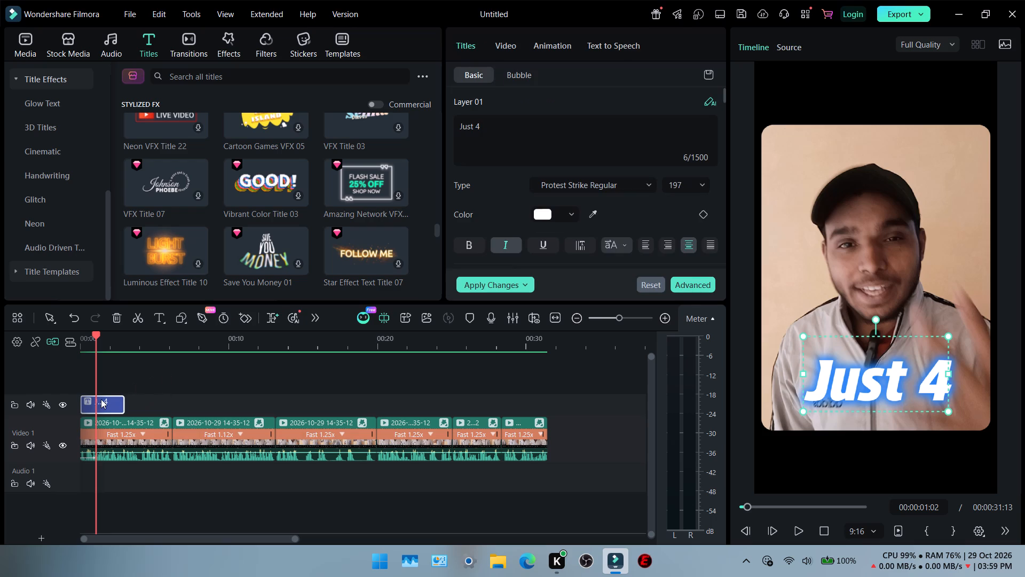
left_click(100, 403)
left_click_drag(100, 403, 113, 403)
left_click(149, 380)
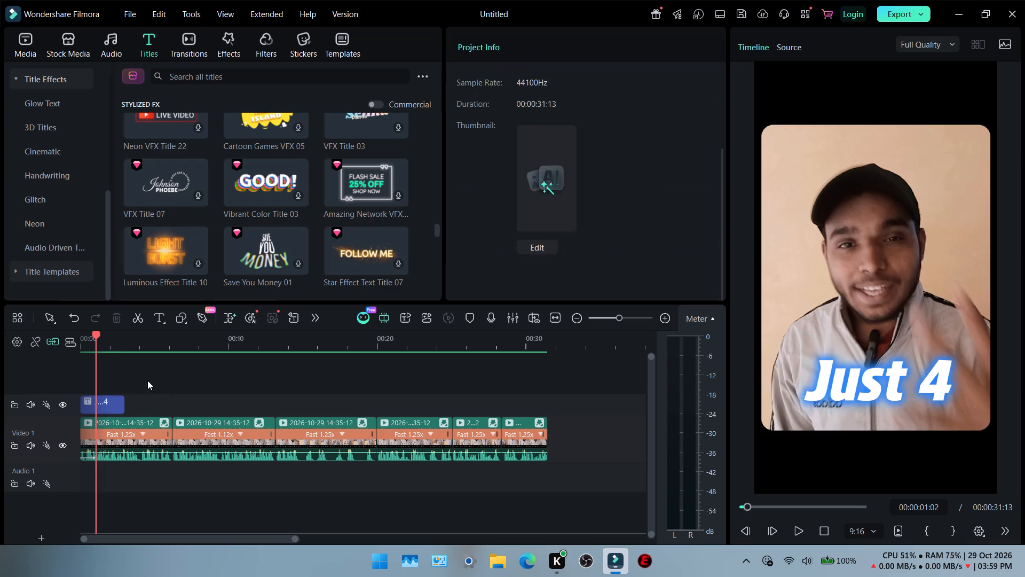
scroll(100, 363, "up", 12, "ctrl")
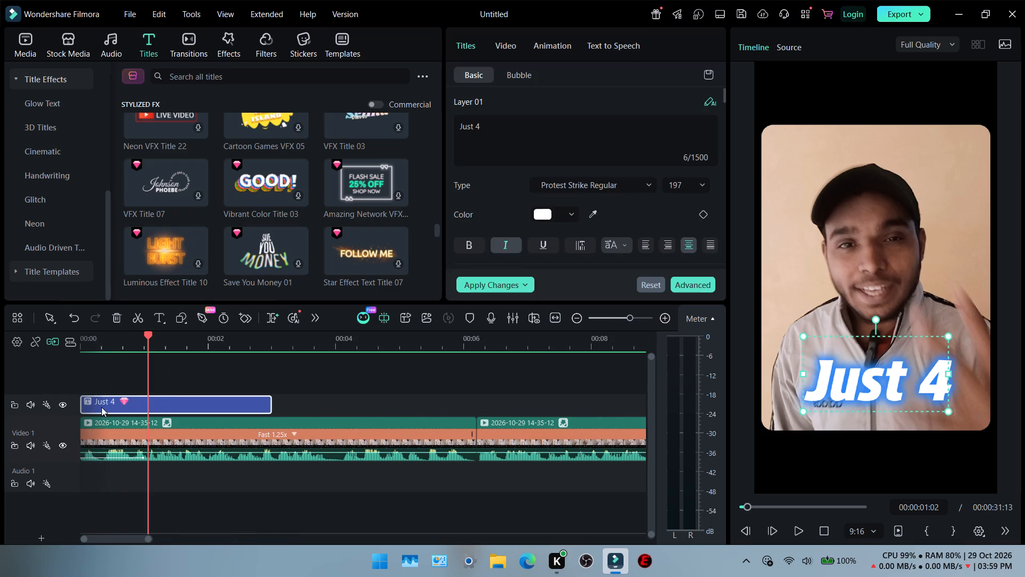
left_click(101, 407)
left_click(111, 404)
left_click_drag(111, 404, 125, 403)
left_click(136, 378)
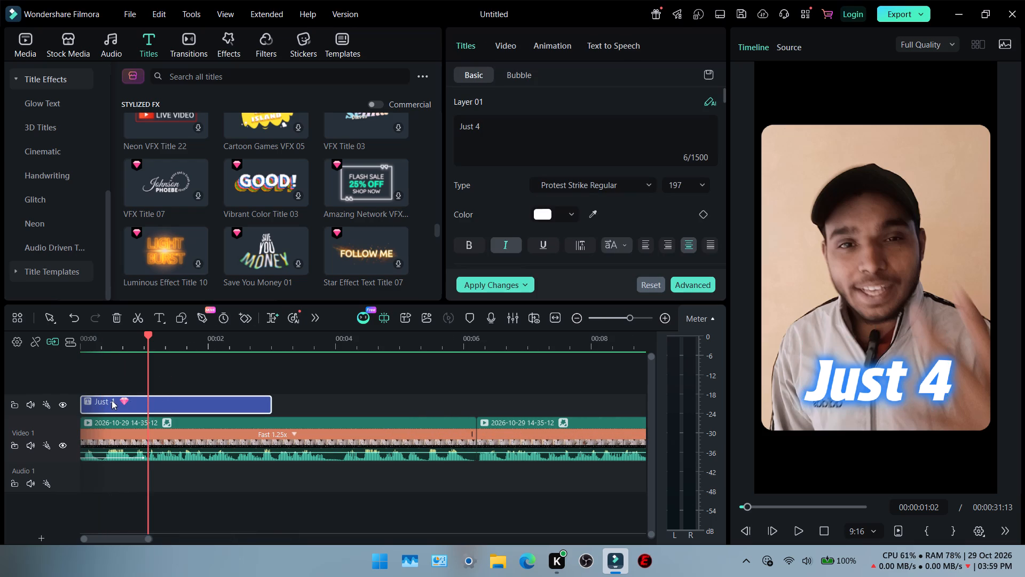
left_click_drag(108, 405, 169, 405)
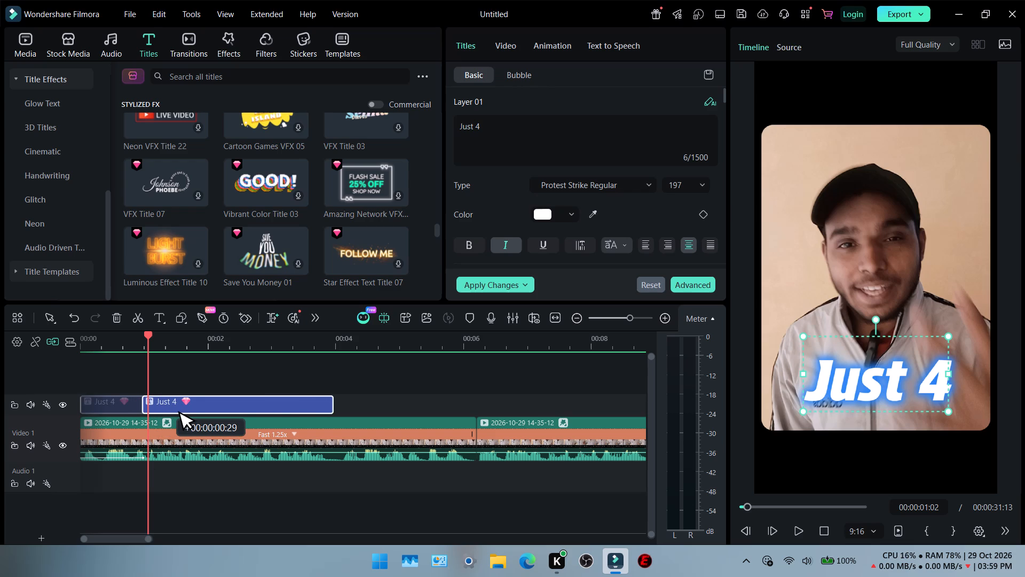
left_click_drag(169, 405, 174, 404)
Play back the opening three seconds, and shift the "Just 4" title clip to start at 00:00:00:20.
left_click(100, 368)
left_click(105, 347)
left_click_drag(105, 334, 56, 343)
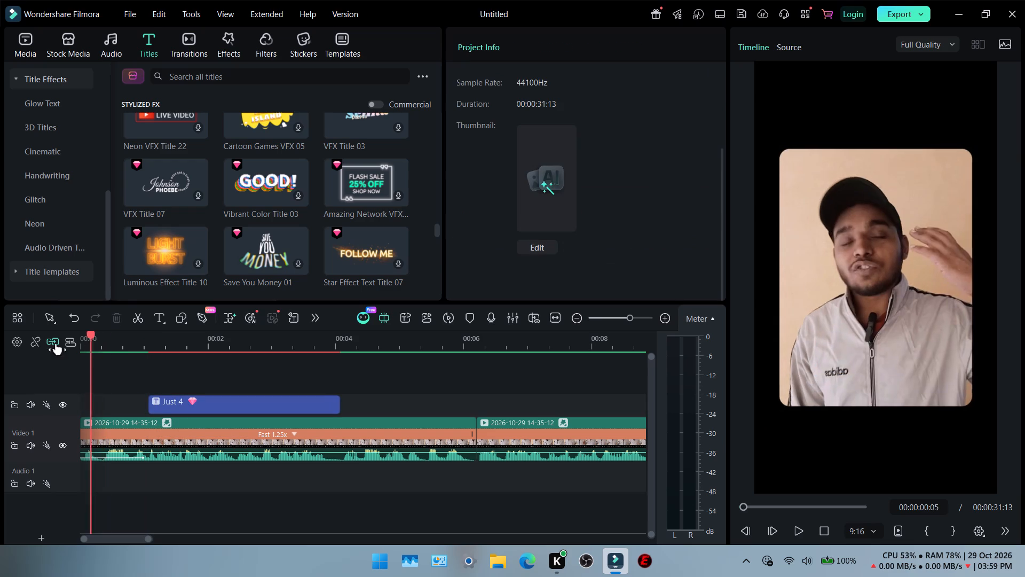
left_click_drag(56, 343, 10, 349)
key("space")
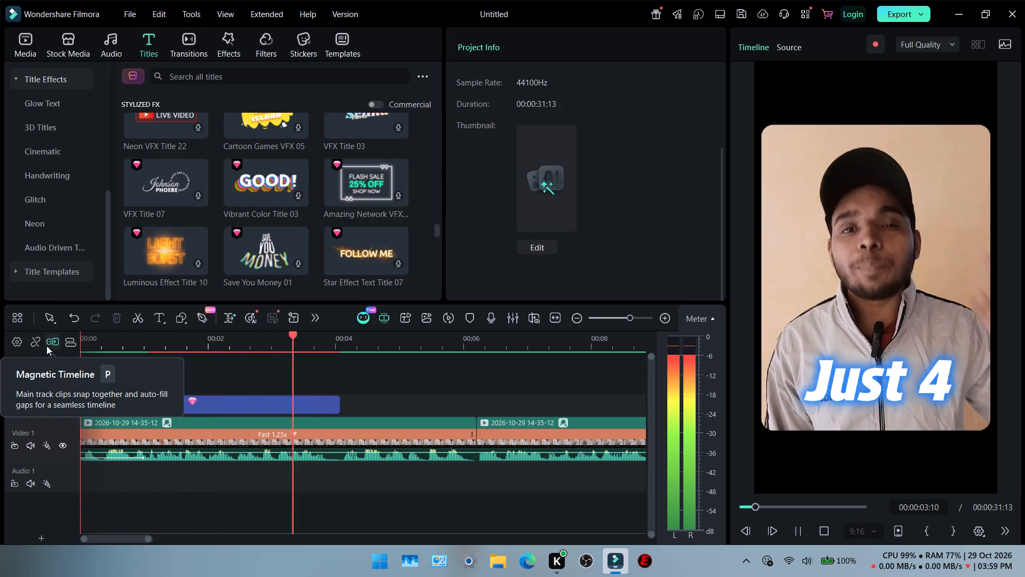
key("space")
left_click(187, 372)
left_click(123, 347)
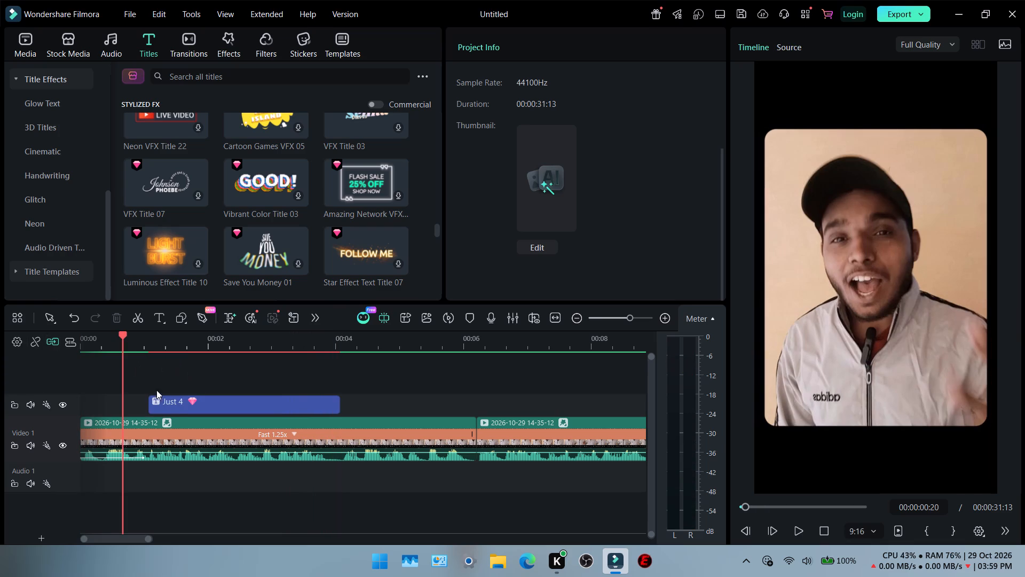
left_click(172, 407)
left_click_drag(191, 407, 167, 406)
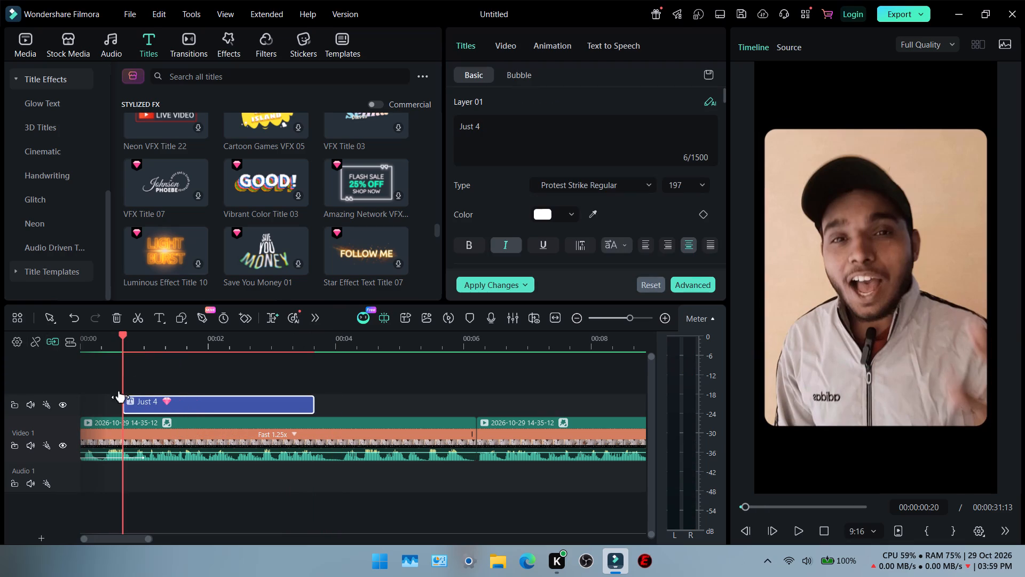
Play back from the start to about 00:00:03:13 to check the "Just 4" title's timing against the speech.
left_click_drag(123, 336, 20, 353)
key("space")
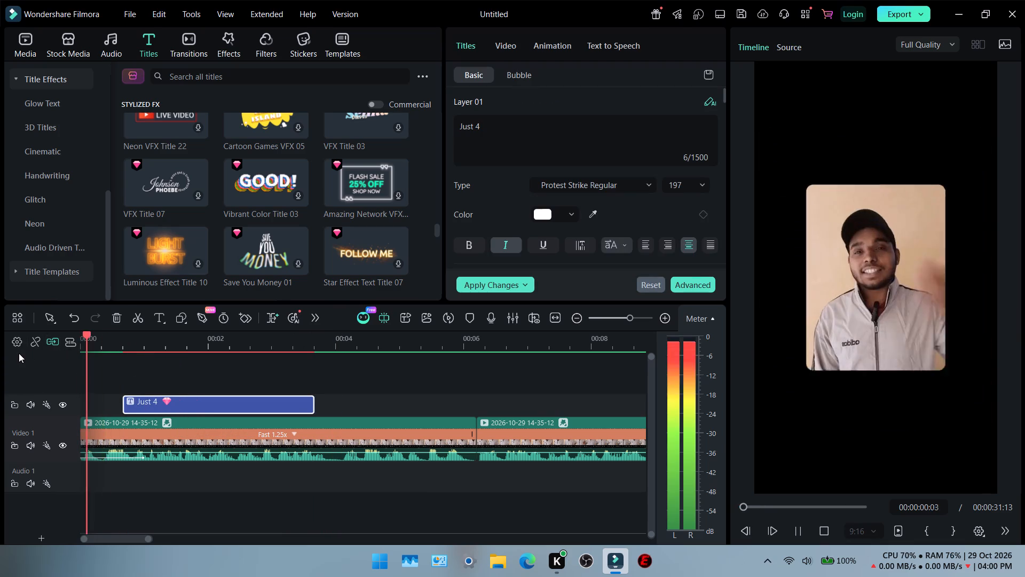
key("space")
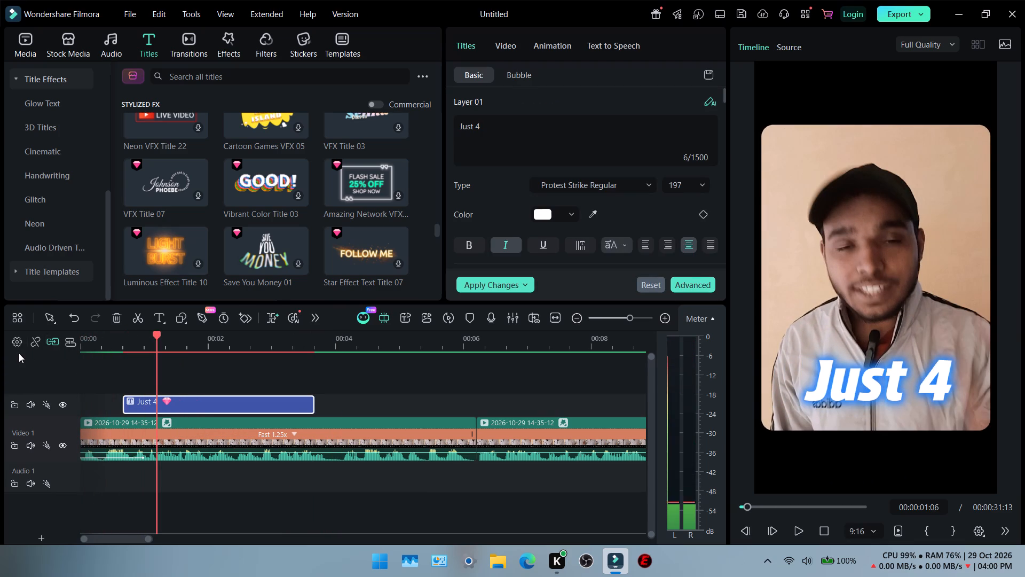
key("space")
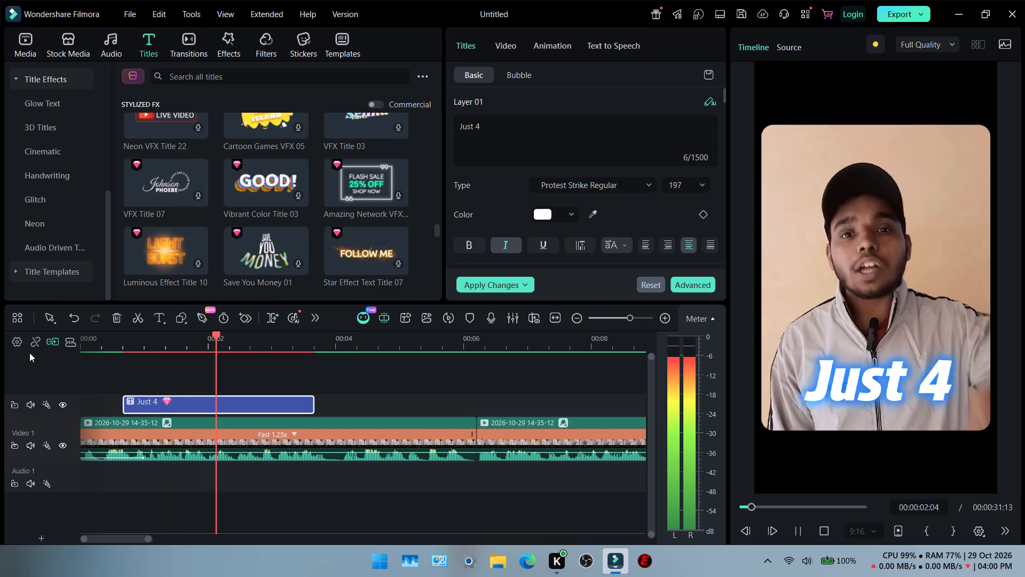
key("space")
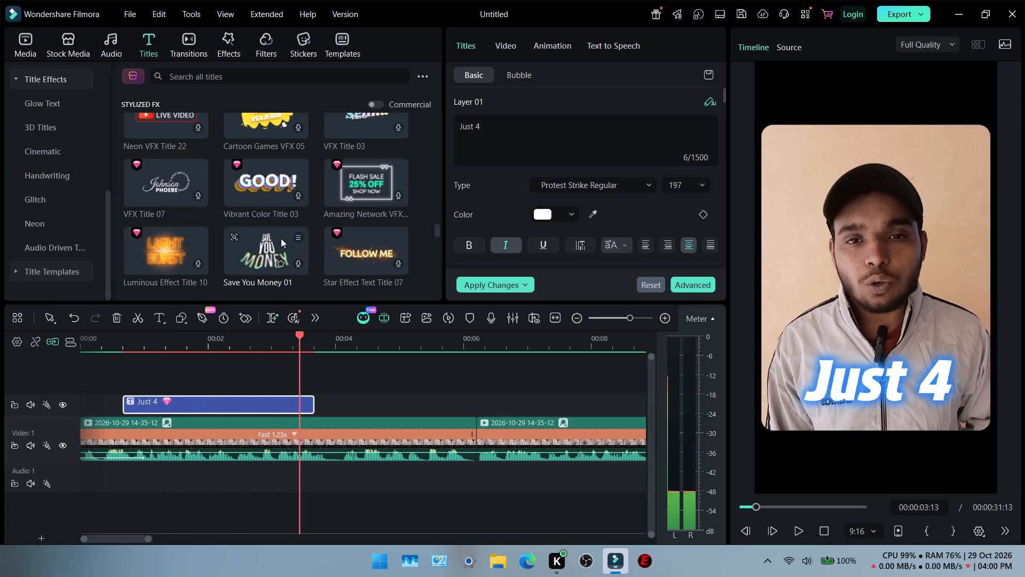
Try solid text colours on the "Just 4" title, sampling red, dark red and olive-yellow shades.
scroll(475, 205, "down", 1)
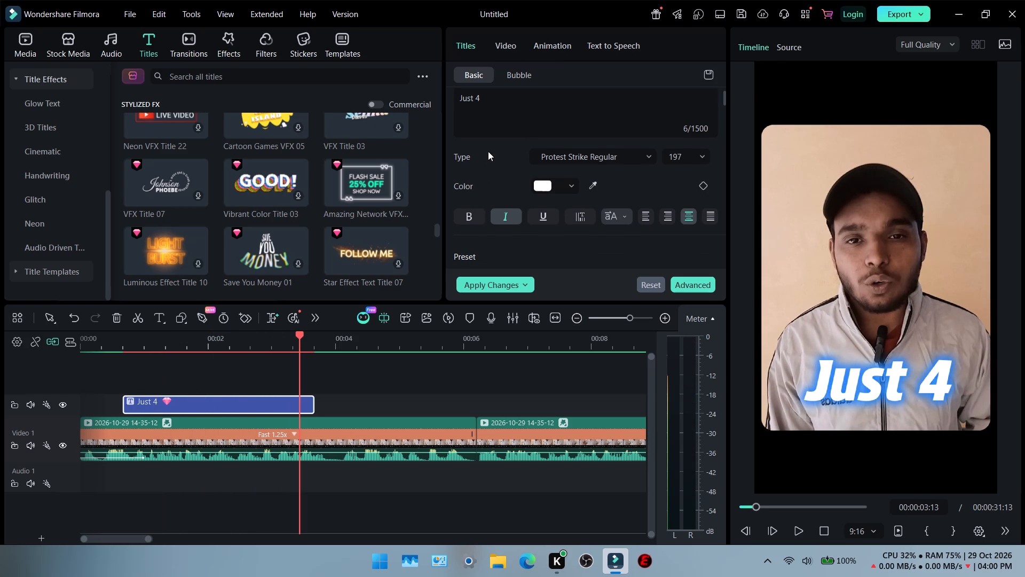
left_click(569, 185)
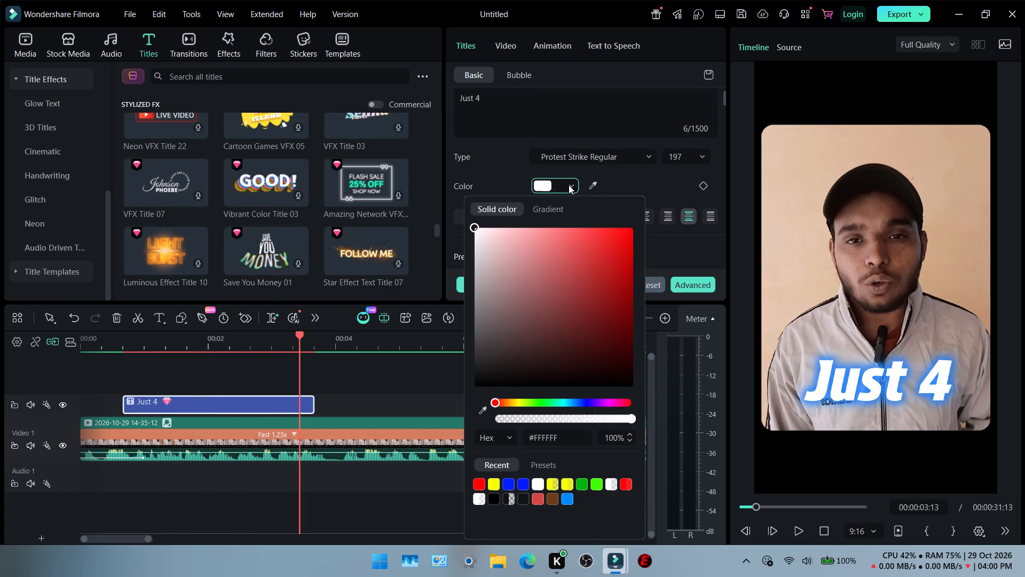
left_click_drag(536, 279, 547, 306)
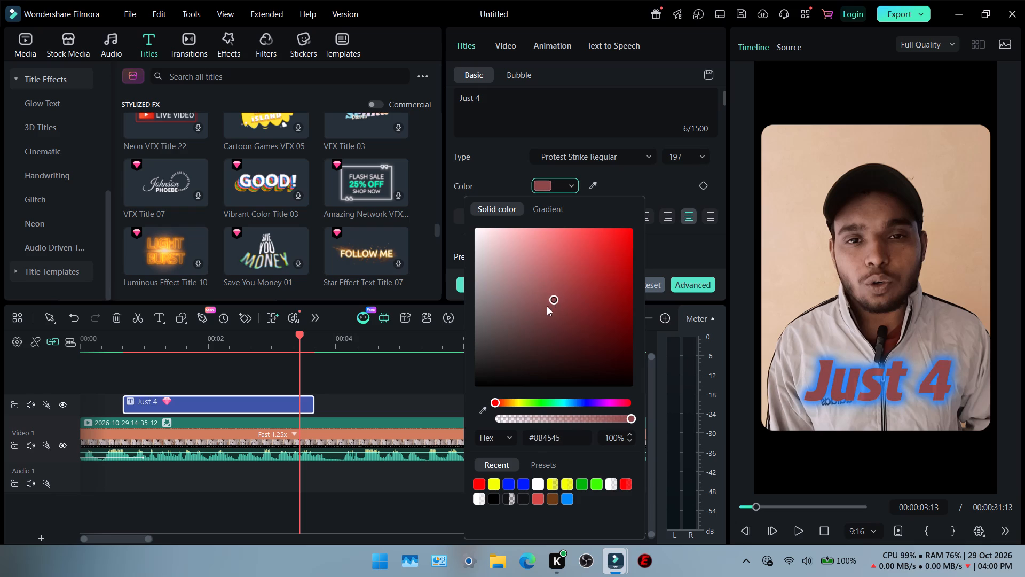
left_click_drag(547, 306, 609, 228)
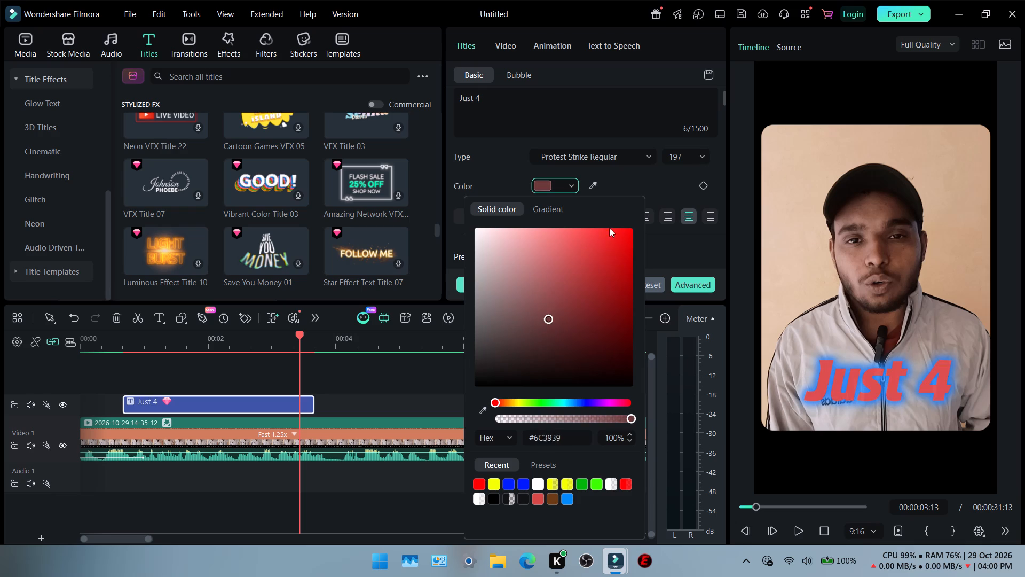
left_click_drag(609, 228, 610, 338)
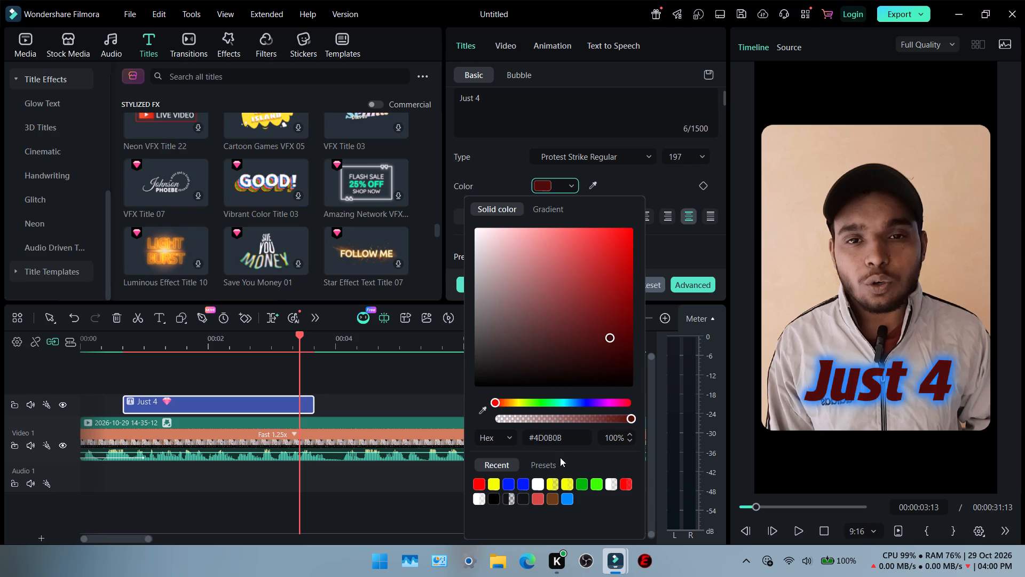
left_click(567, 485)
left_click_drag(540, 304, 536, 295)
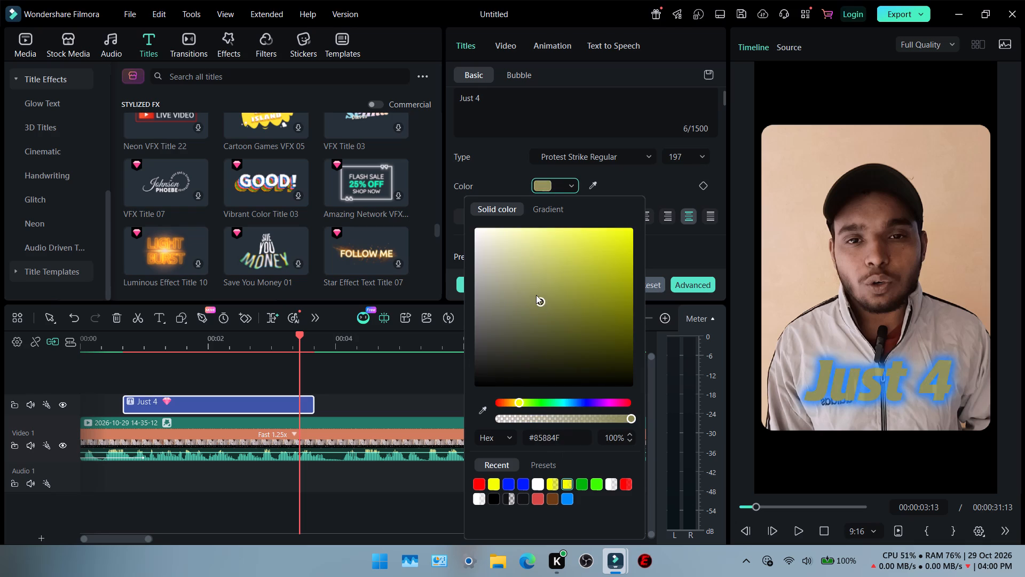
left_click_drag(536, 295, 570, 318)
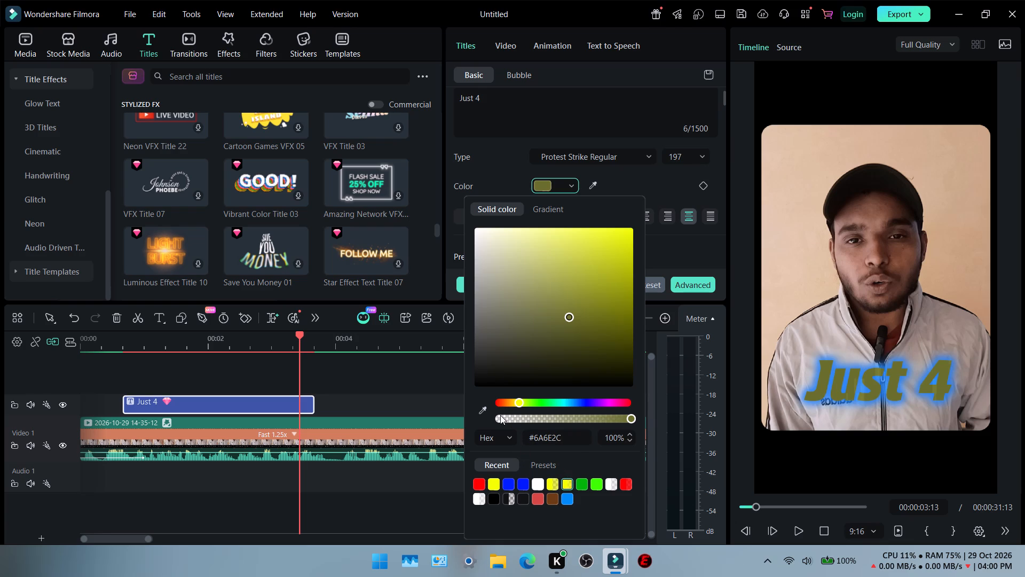
Switch the "Just 4" text fill to a gradient and try the lime-to-green, blue-to-green and orange-to-yellow presets.
left_click(555, 207)
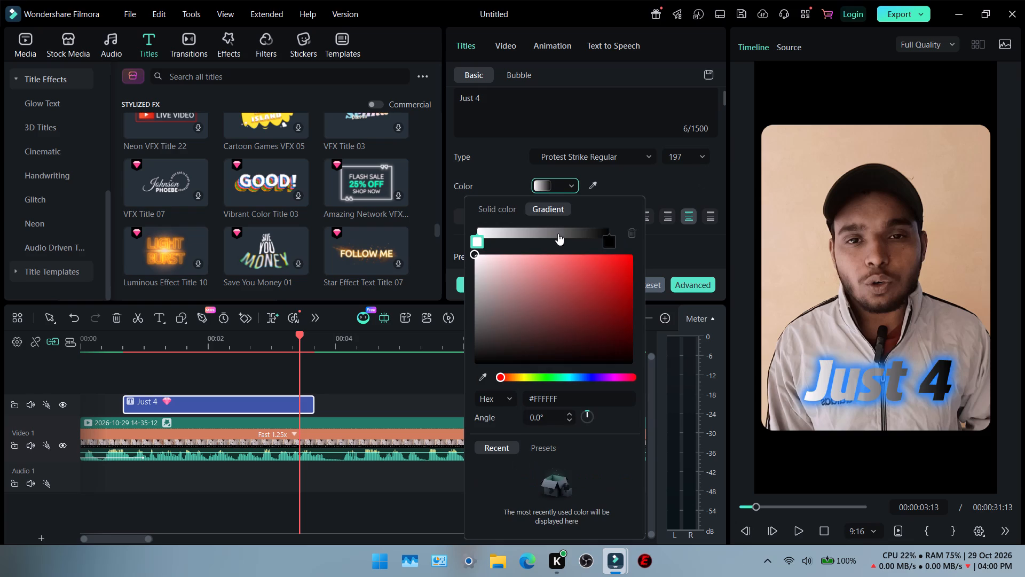
left_click_drag(549, 303, 535, 331)
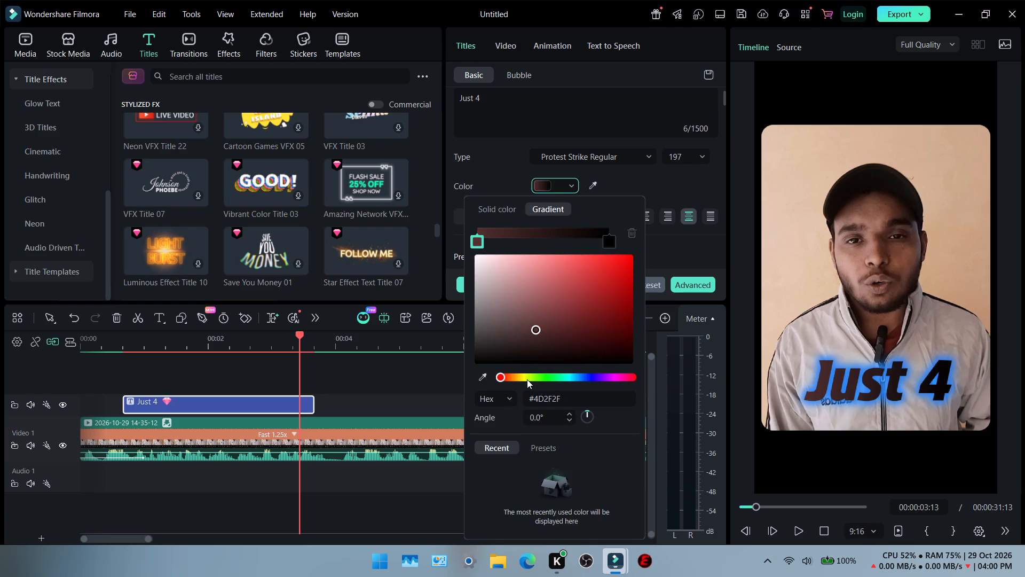
left_click(524, 377)
left_click(542, 443)
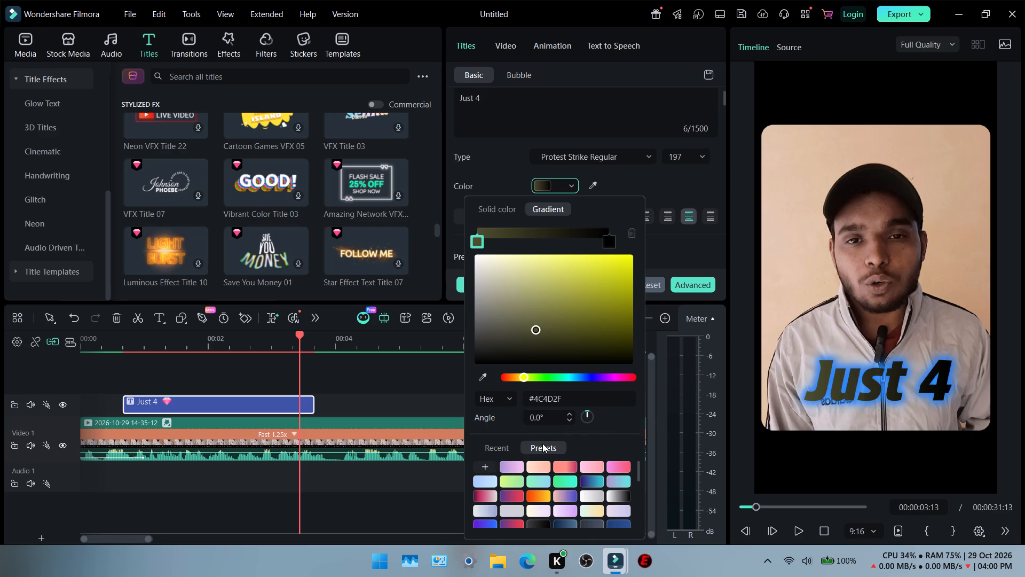
double_click(507, 480)
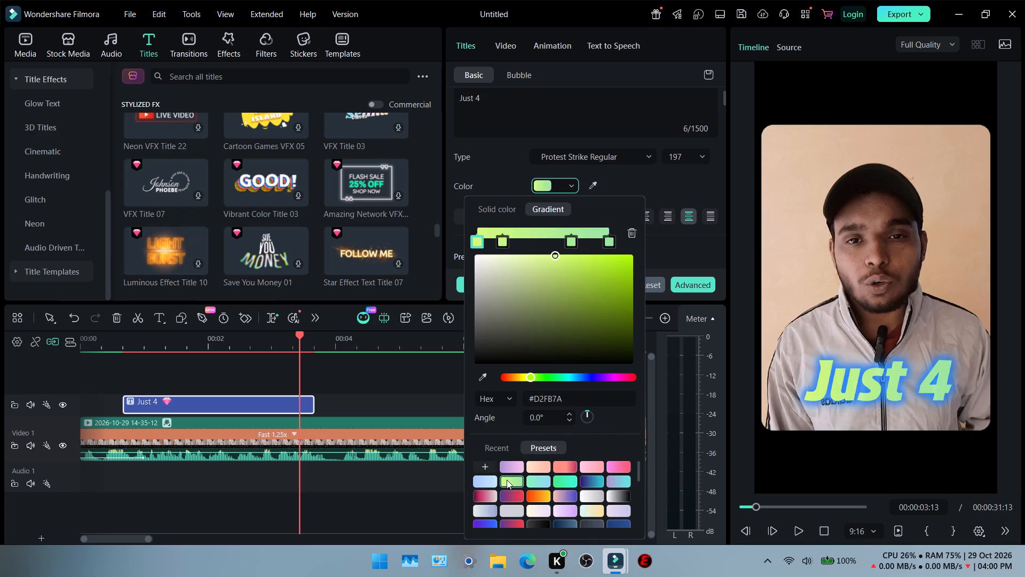
scroll(561, 498, "down", 1)
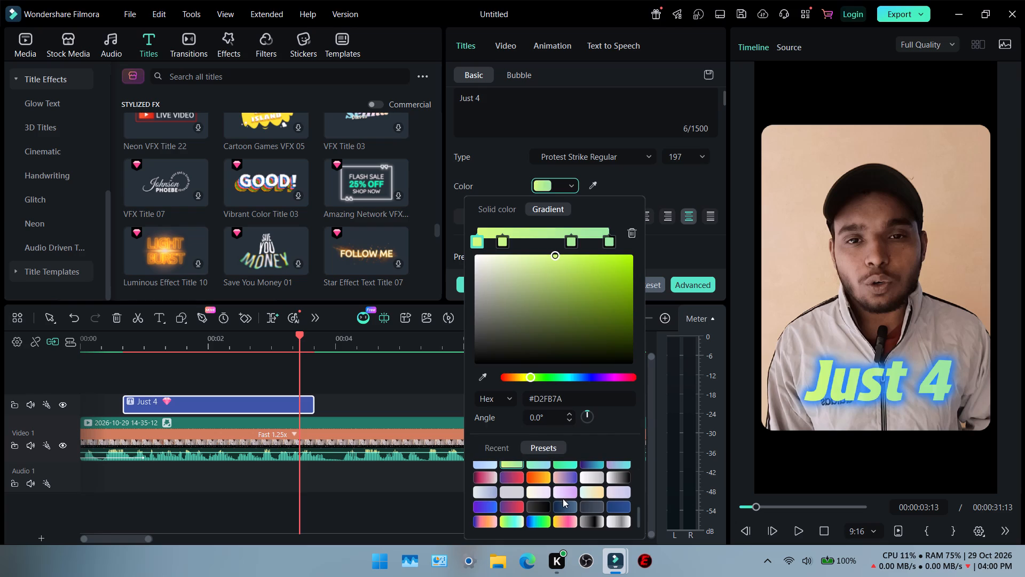
scroll(563, 498, "down", 1)
left_click(541, 516)
scroll(556, 492, "up", 1)
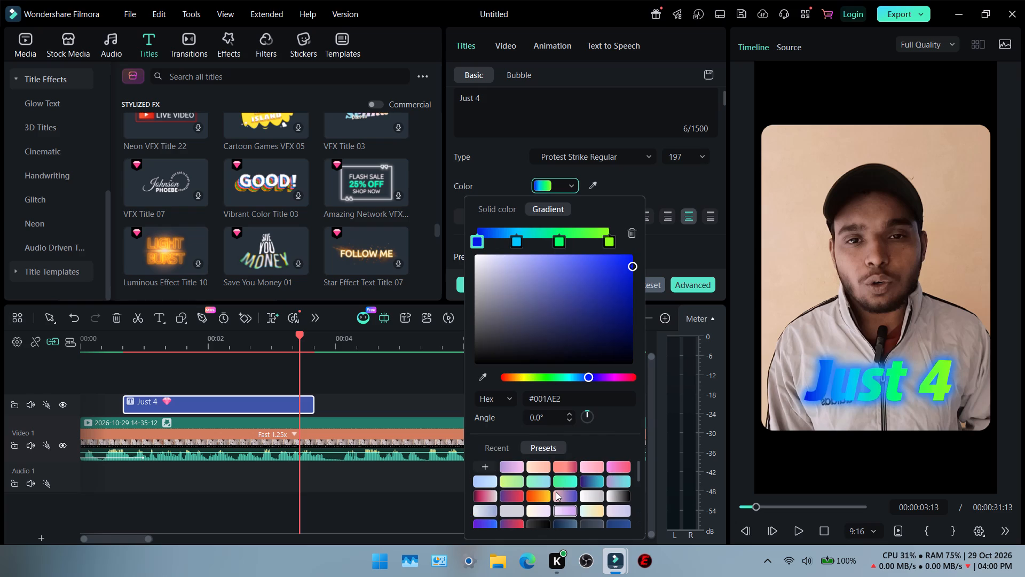
scroll(556, 493, "down", 1)
left_click(546, 475)
scroll(568, 472, "down", 2)
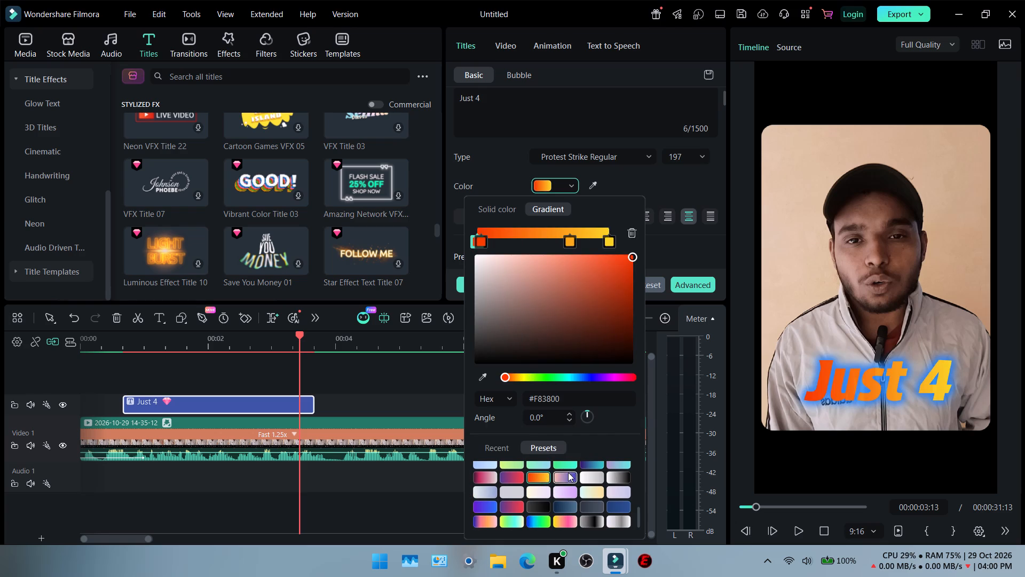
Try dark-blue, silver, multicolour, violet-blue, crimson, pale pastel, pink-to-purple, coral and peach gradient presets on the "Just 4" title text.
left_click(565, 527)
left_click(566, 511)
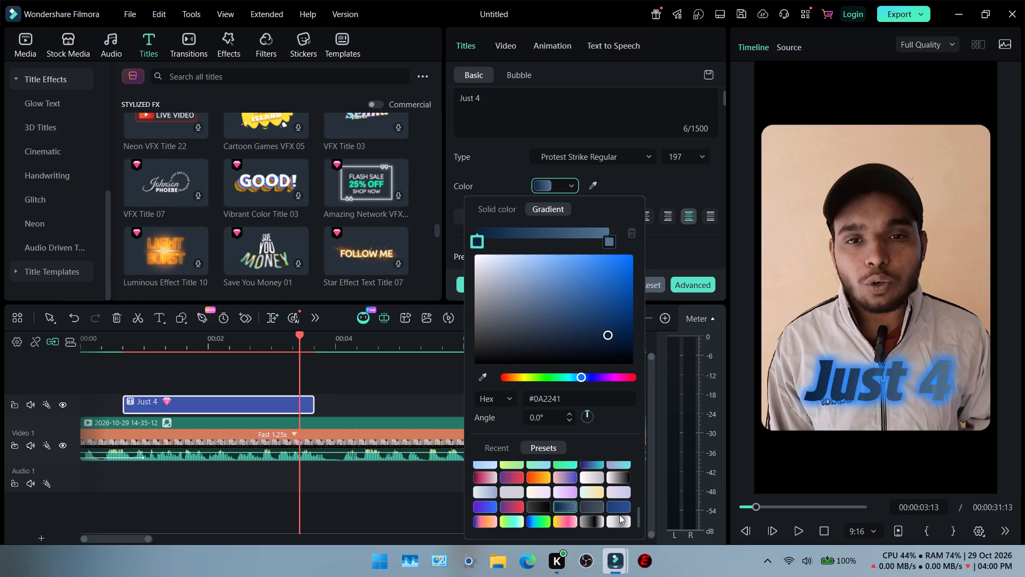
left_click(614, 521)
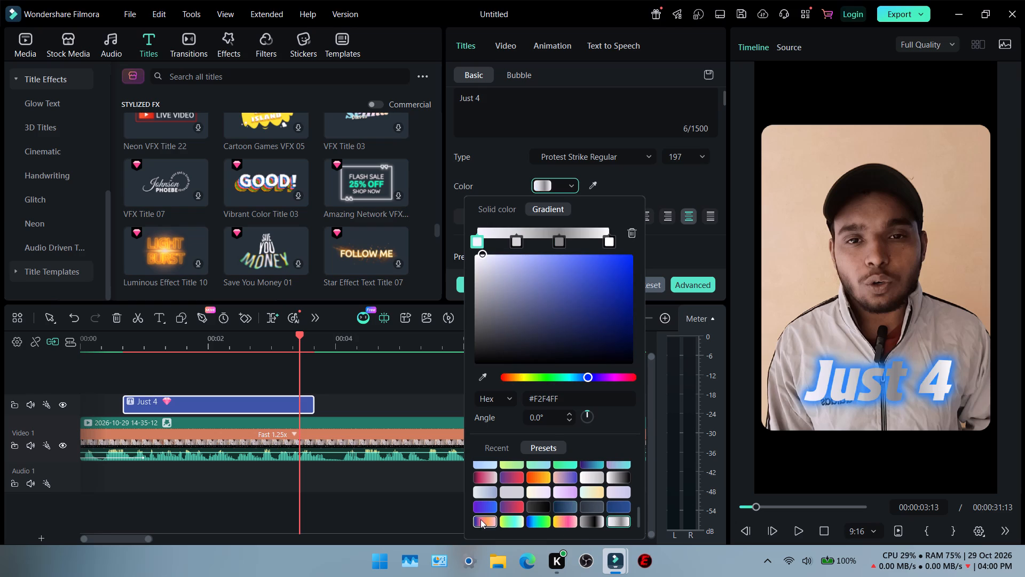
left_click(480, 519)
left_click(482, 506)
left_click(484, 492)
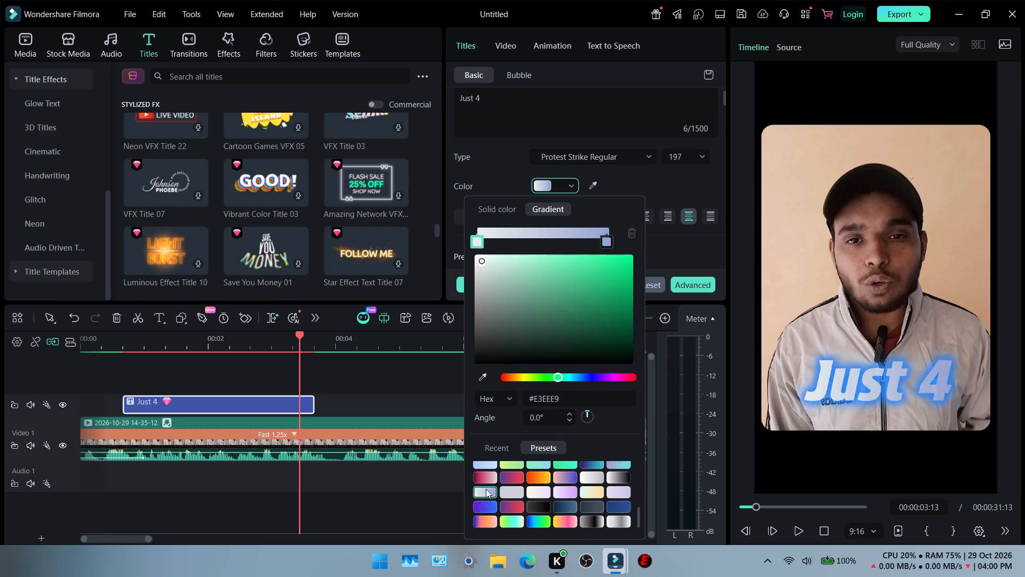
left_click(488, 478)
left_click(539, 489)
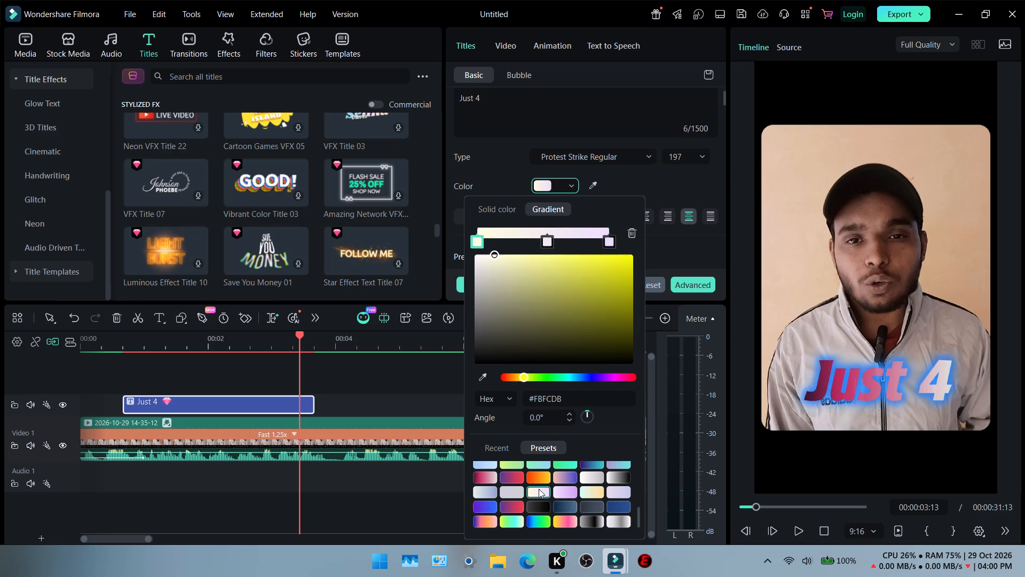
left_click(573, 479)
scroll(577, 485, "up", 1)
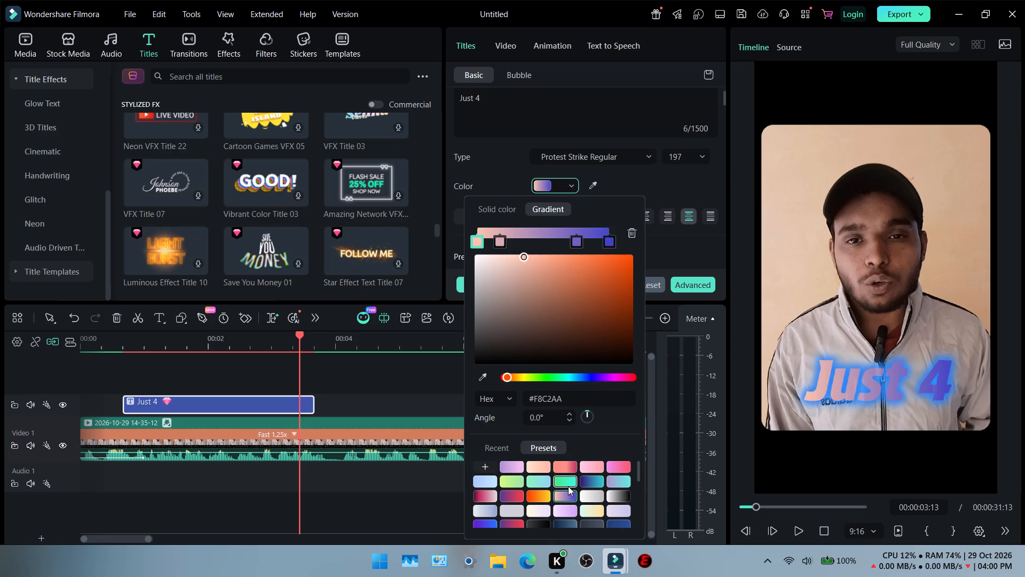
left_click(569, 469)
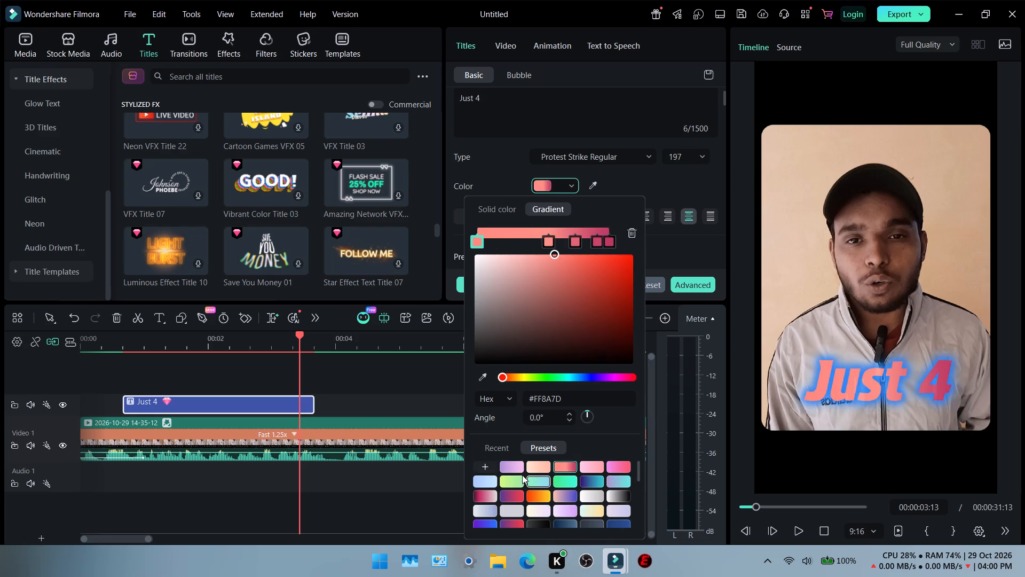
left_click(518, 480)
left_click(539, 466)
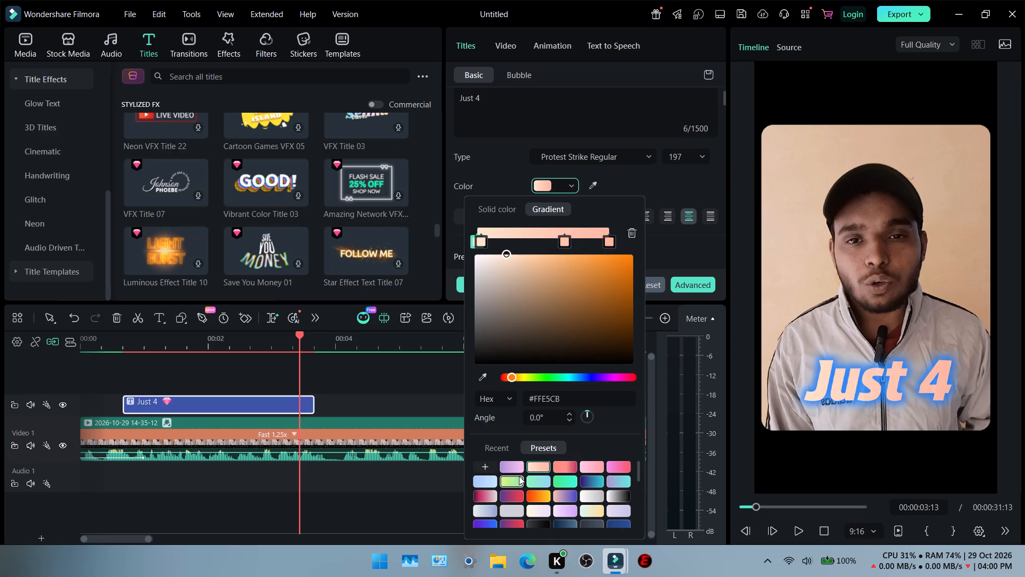
Apply the pale lime-to-green gradient preset to the "Just 4" text and recolour its first stop to yellow #FDEF26.
left_click(510, 481)
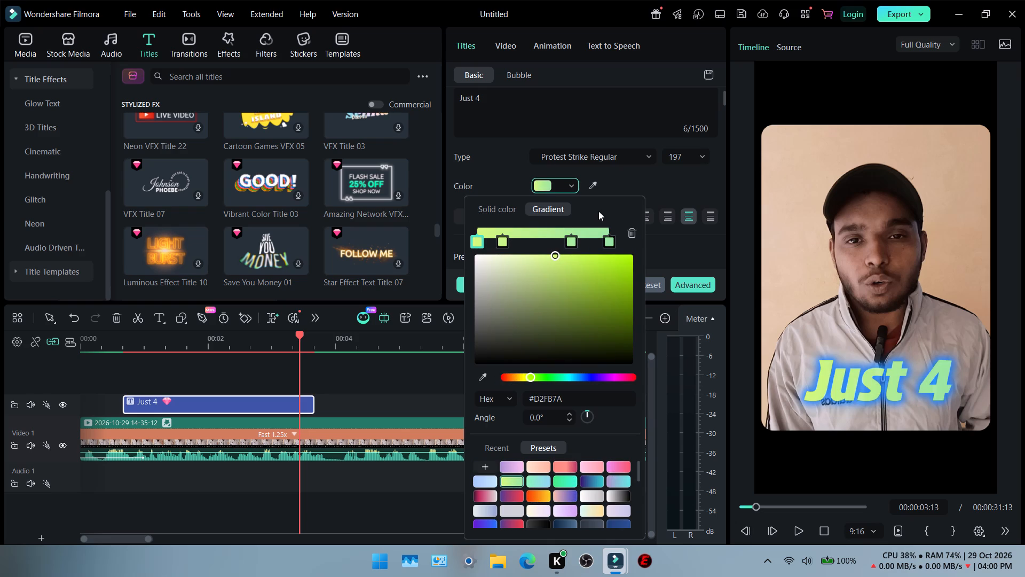
left_click(598, 211)
left_click_drag(557, 255, 660, 261)
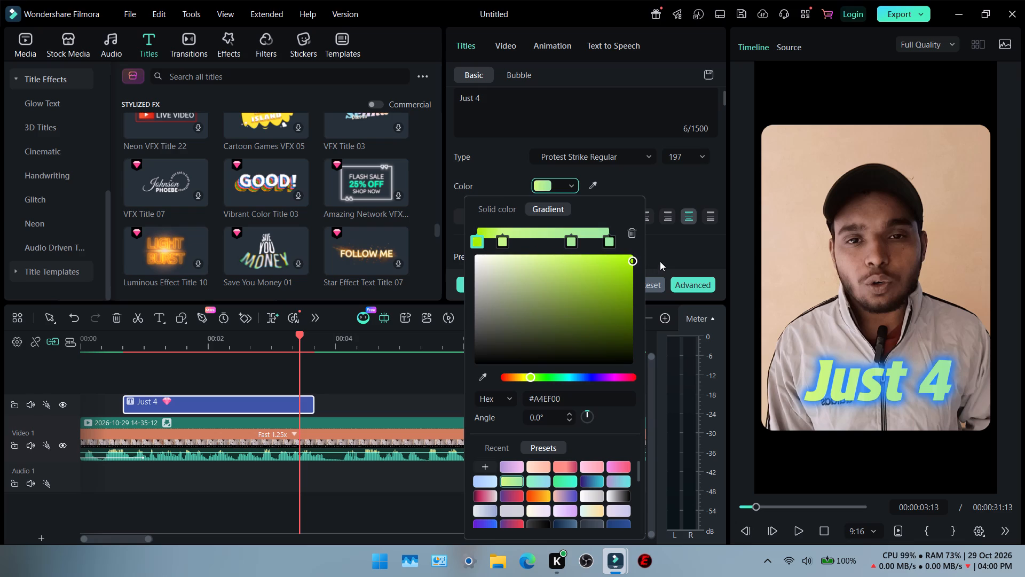
left_click_drag(660, 261, 661, 241)
left_click_drag(530, 376, 523, 378)
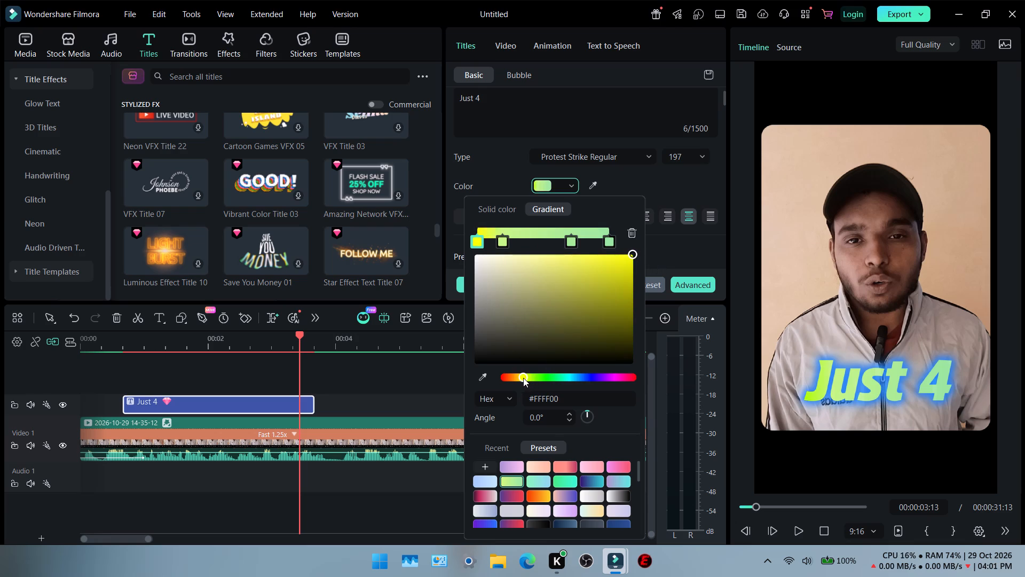
left_click_drag(523, 378, 522, 378)
left_click_drag(632, 254, 624, 254)
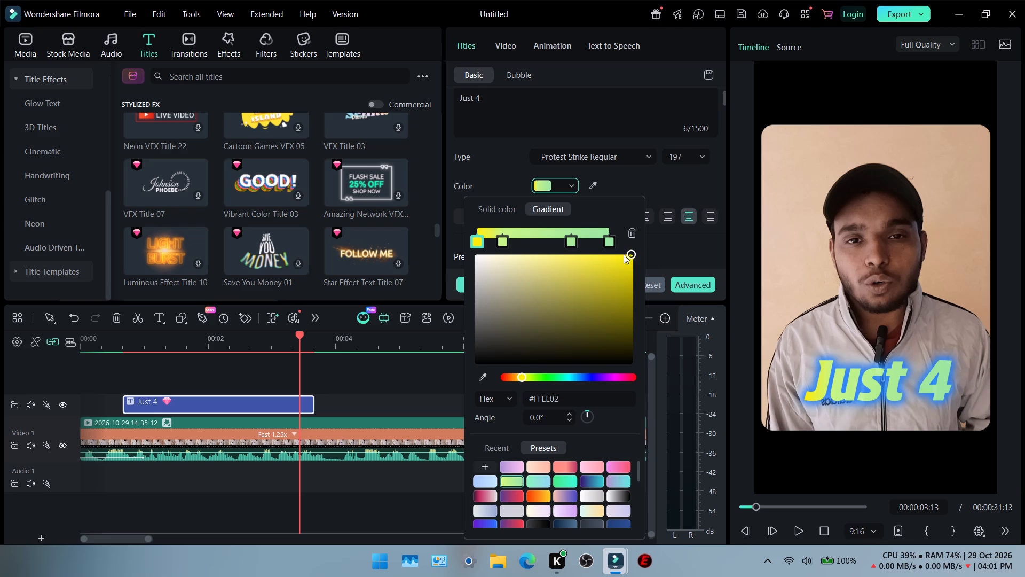
left_click_drag(624, 254, 609, 255)
Shift the second gradient stop to just over a third of the gradient and the yellow first stop to about one fifth.
left_click(500, 247)
left_click_drag(502, 247, 519, 246)
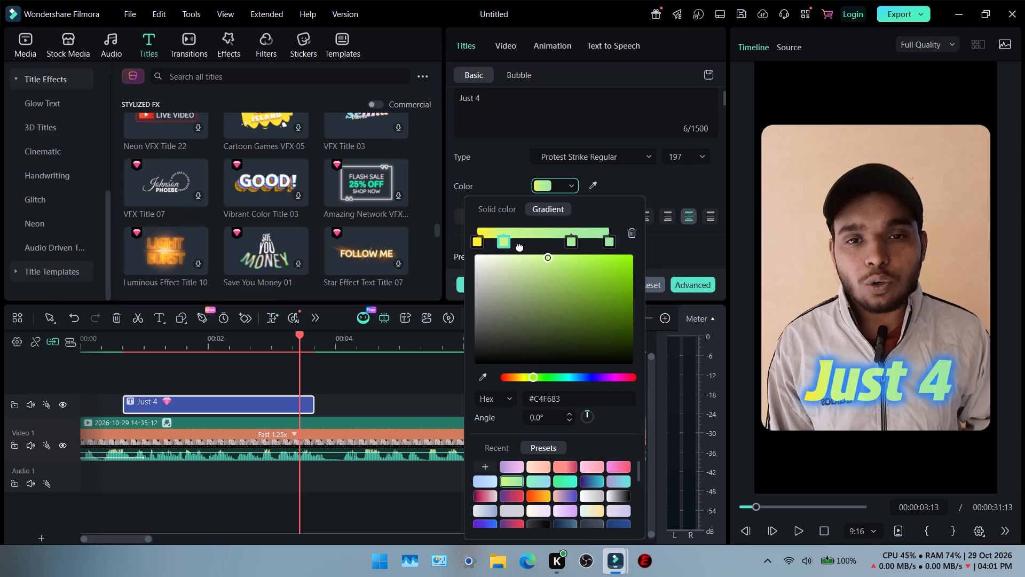
left_click_drag(519, 246, 536, 246)
left_click(536, 246)
left_click_drag(501, 243, 521, 242)
left_click(475, 240)
left_click_drag(477, 240, 528, 240)
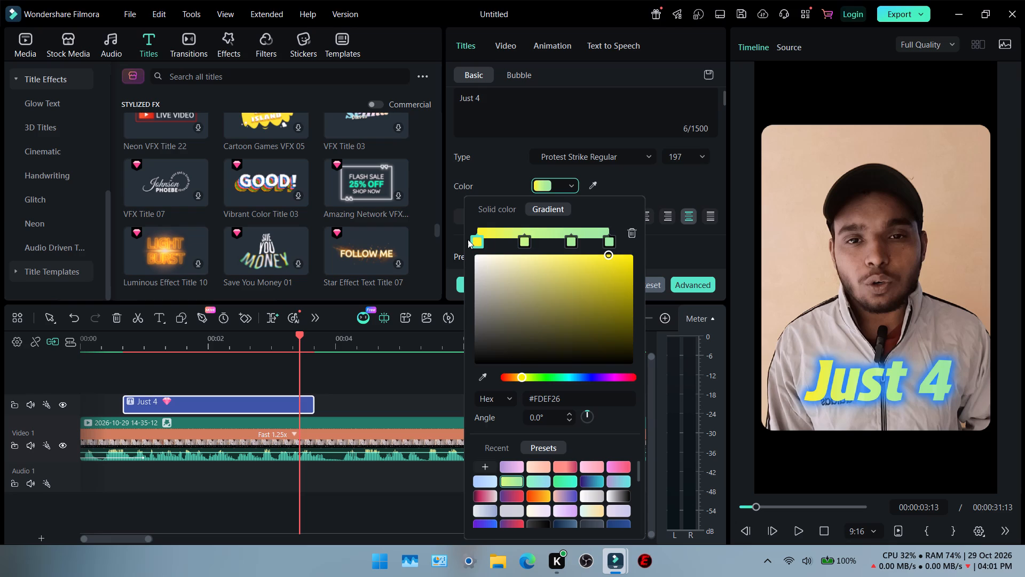
left_click_drag(468, 239, 472, 239)
left_click(475, 240)
left_click_drag(480, 245, 506, 247)
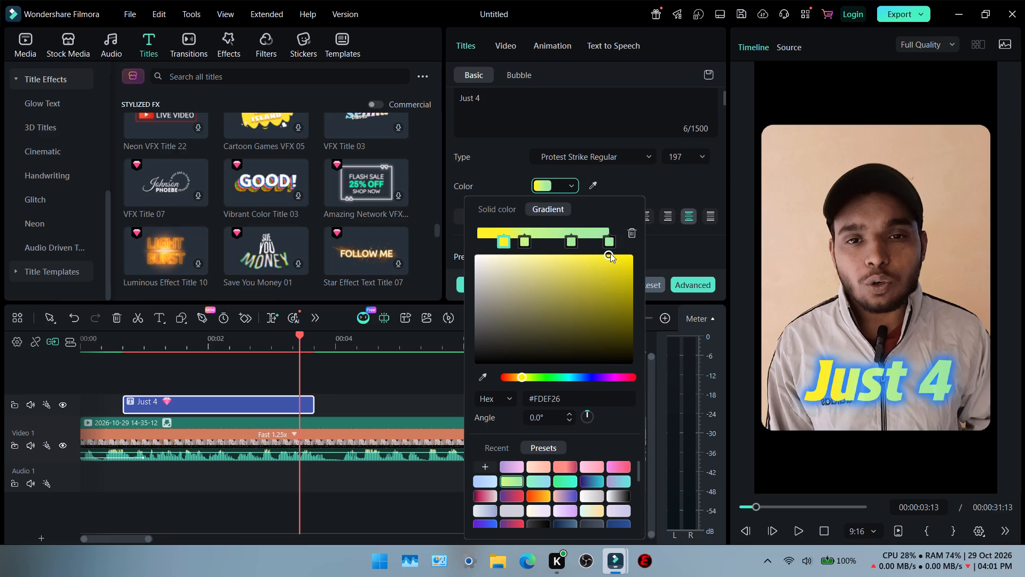
Recolour the last two green stops of the title's gradient to white #FFFFFF.
left_click(609, 243)
left_click(530, 263)
left_click_drag(529, 264, 519, 264)
left_click_drag(499, 263, 487, 260)
left_click_drag(486, 260, 483, 259)
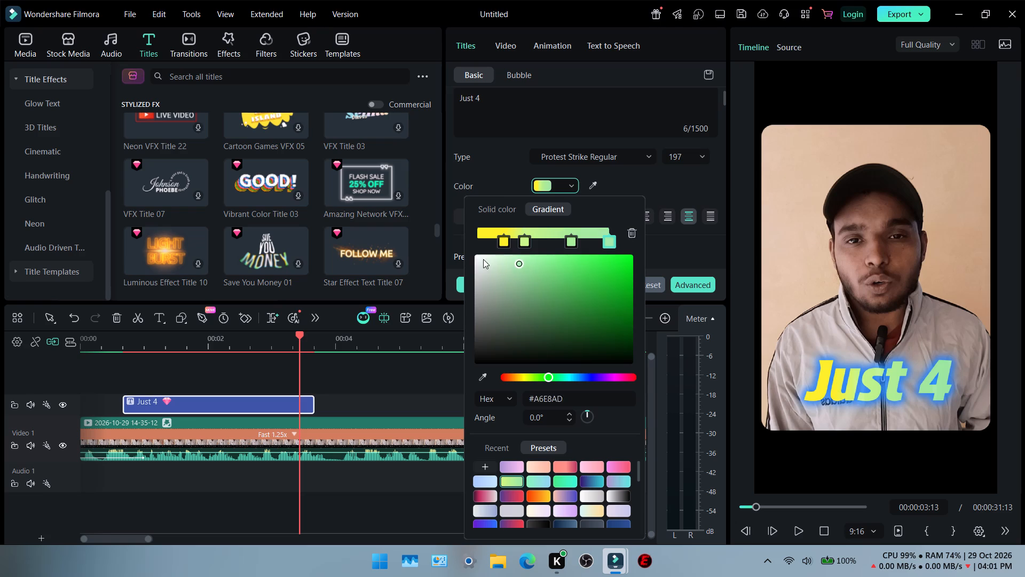
left_click_drag(483, 259, 447, 243)
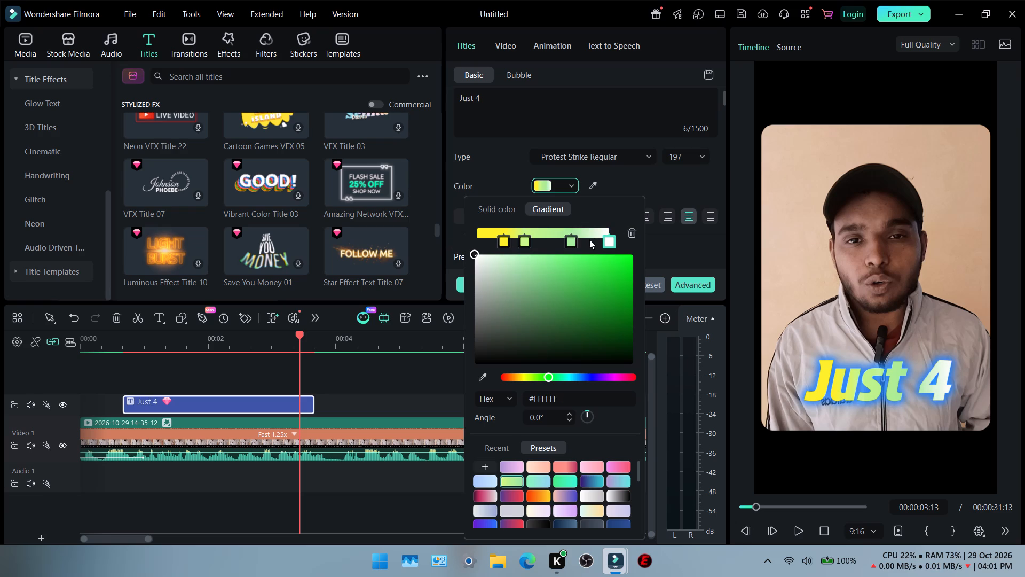
double_click(571, 242)
left_click_drag(528, 262, 446, 252)
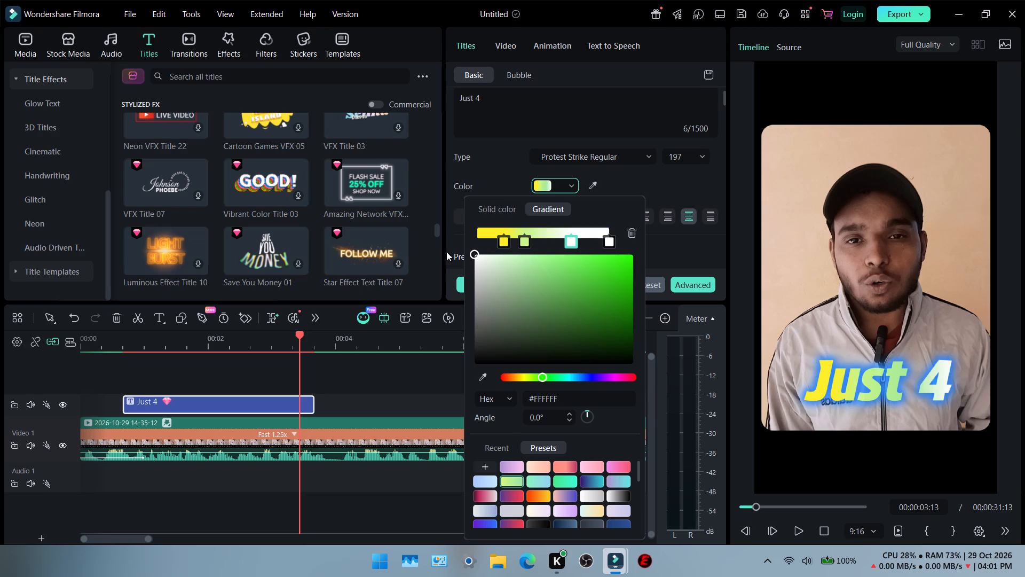
left_click_drag(446, 252, 399, 227)
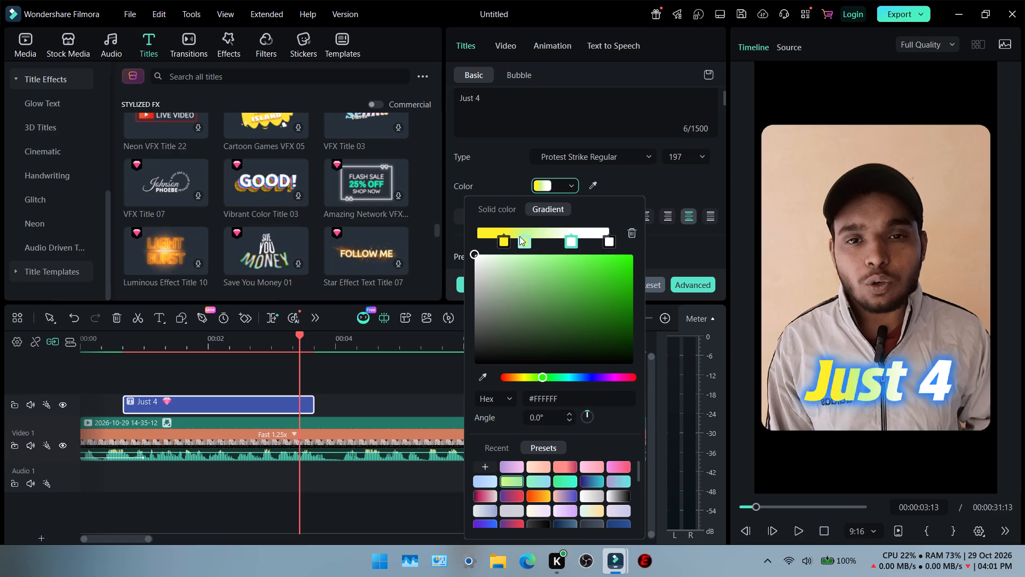
Recolour the gradient's second stop to a bright lime green, #8DF900.
left_click(526, 241)
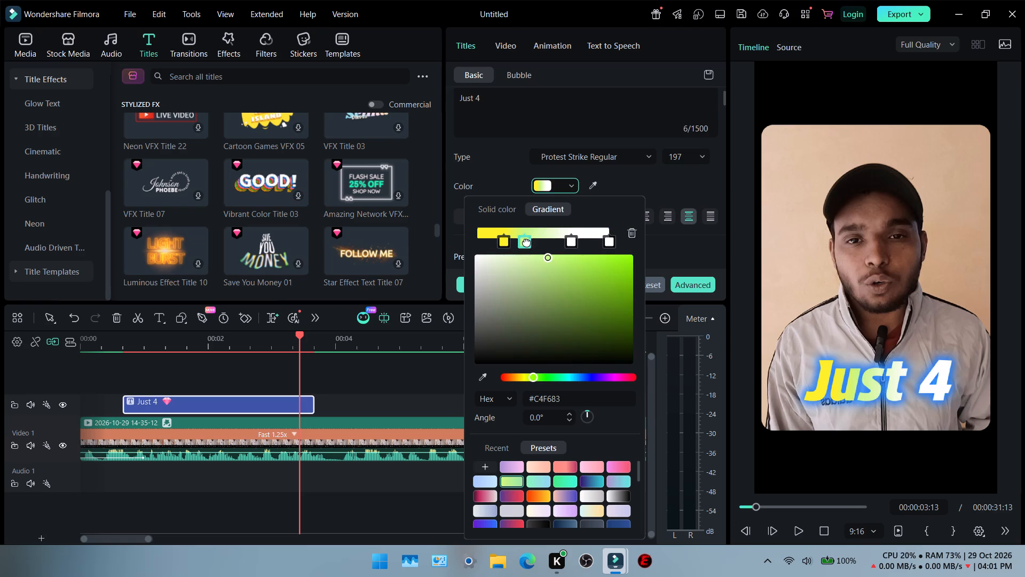
left_click_drag(548, 256, 625, 257)
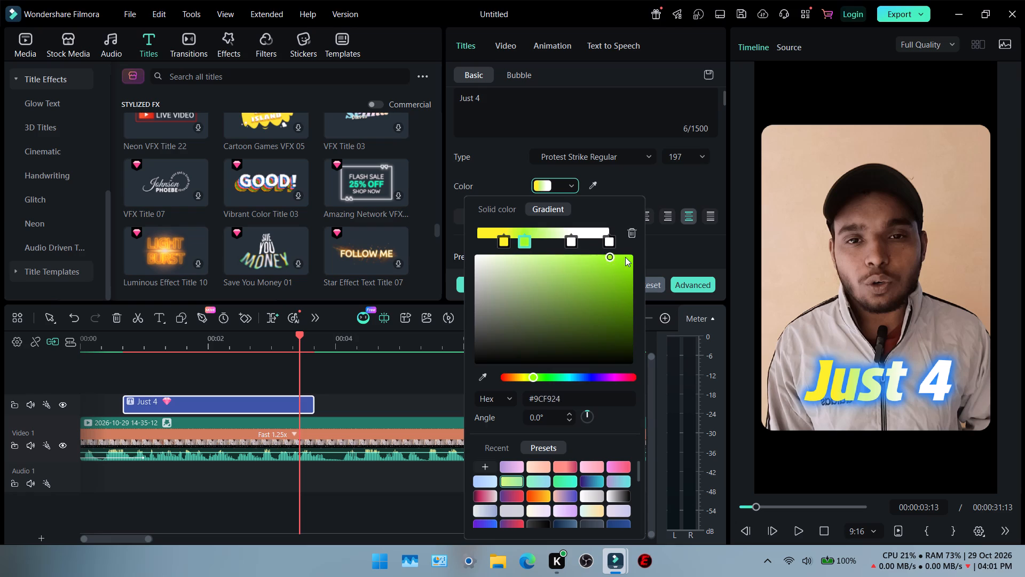
left_click_drag(625, 257, 651, 257)
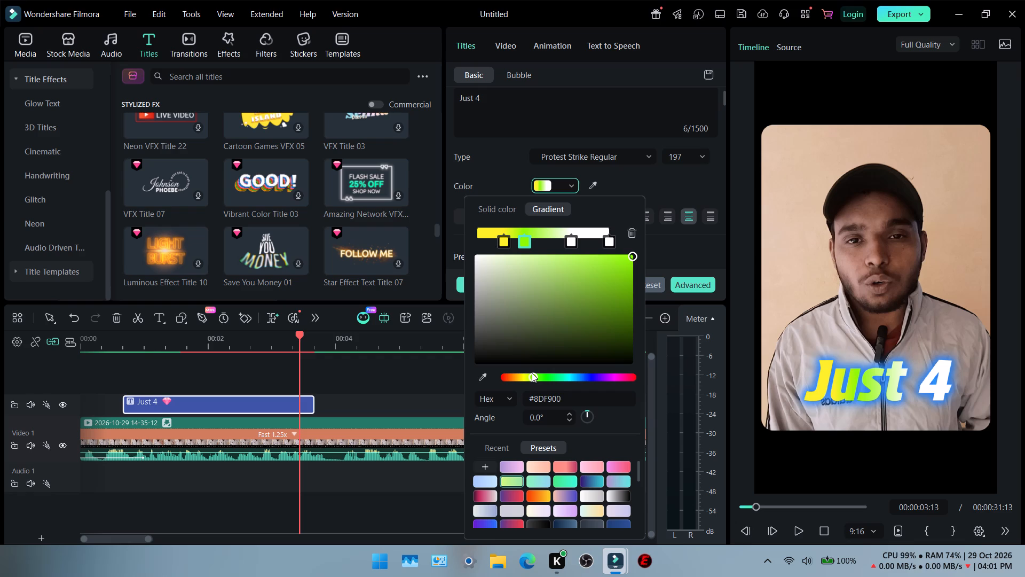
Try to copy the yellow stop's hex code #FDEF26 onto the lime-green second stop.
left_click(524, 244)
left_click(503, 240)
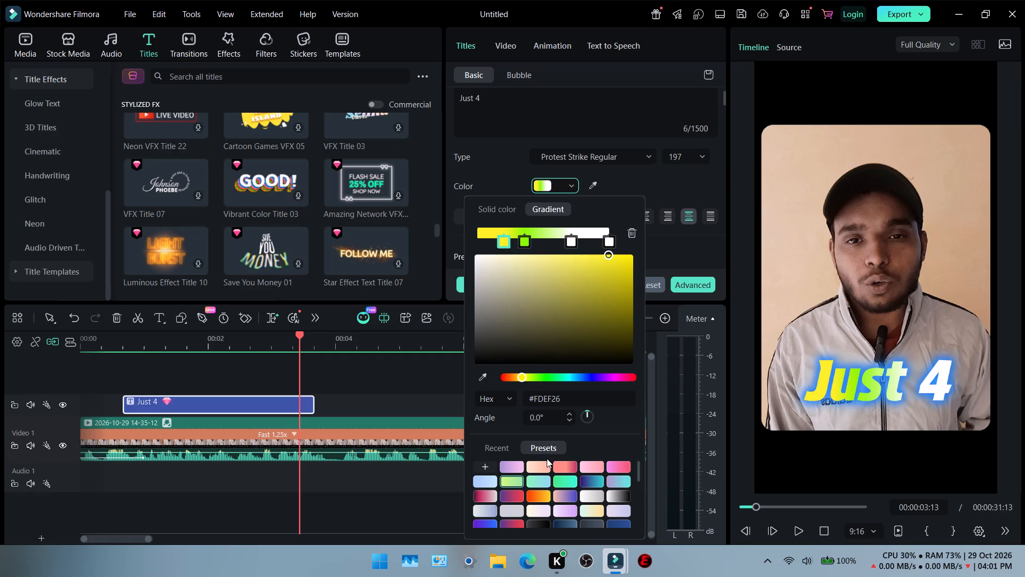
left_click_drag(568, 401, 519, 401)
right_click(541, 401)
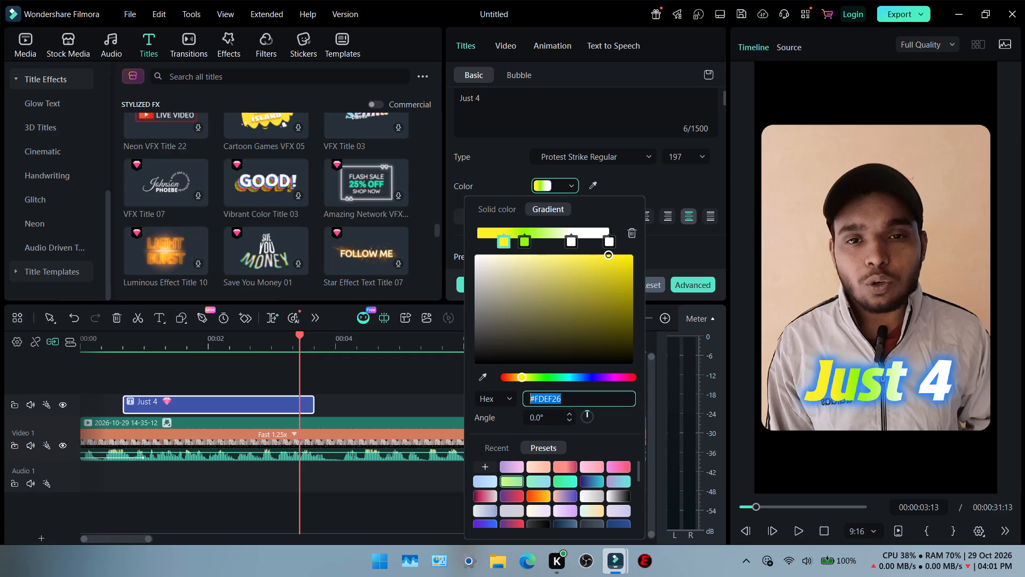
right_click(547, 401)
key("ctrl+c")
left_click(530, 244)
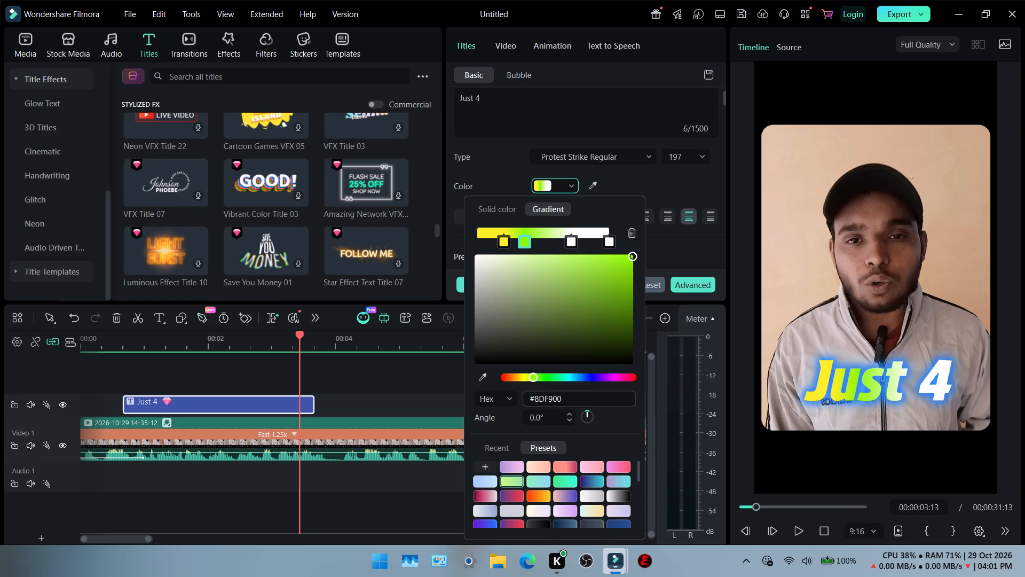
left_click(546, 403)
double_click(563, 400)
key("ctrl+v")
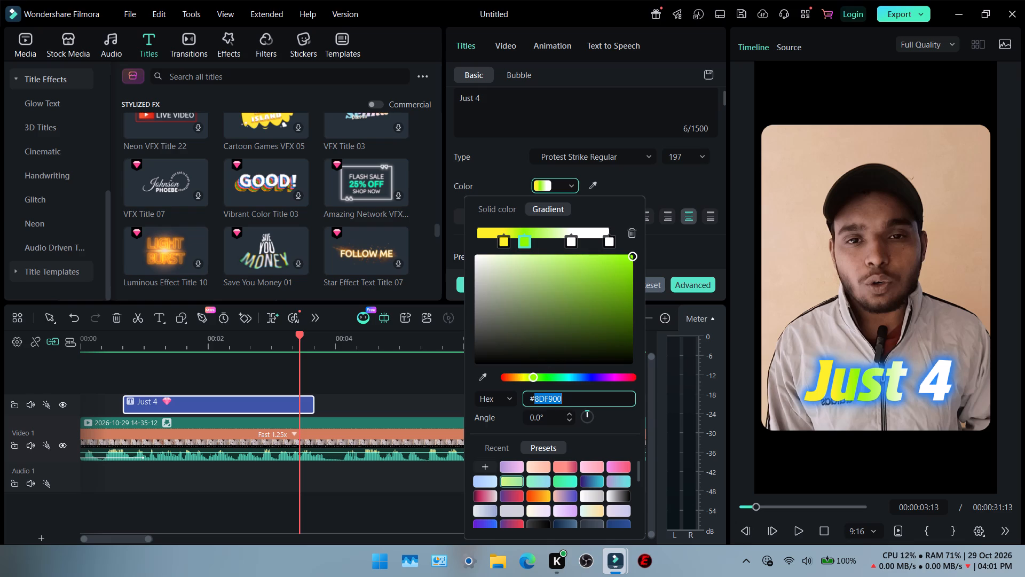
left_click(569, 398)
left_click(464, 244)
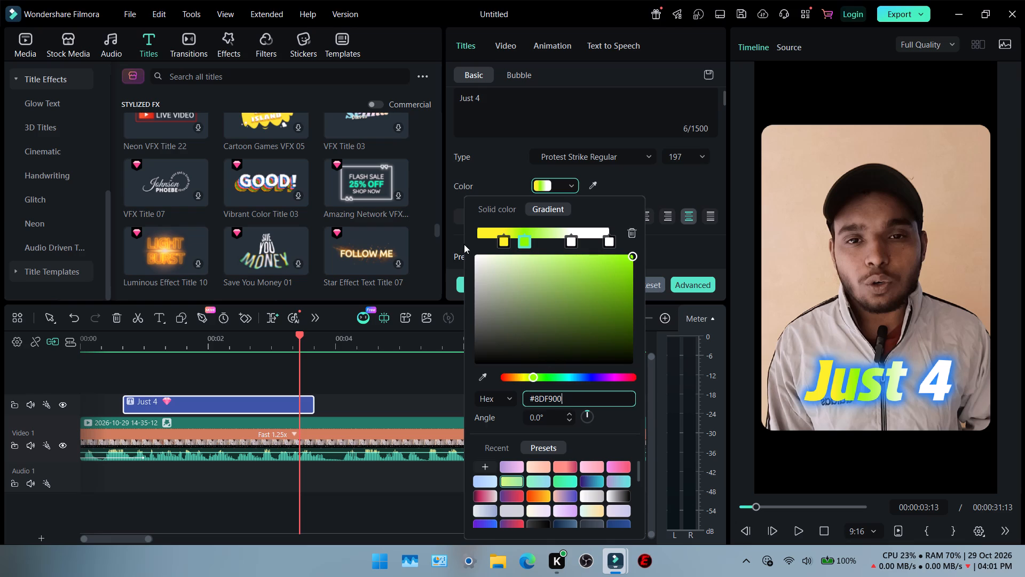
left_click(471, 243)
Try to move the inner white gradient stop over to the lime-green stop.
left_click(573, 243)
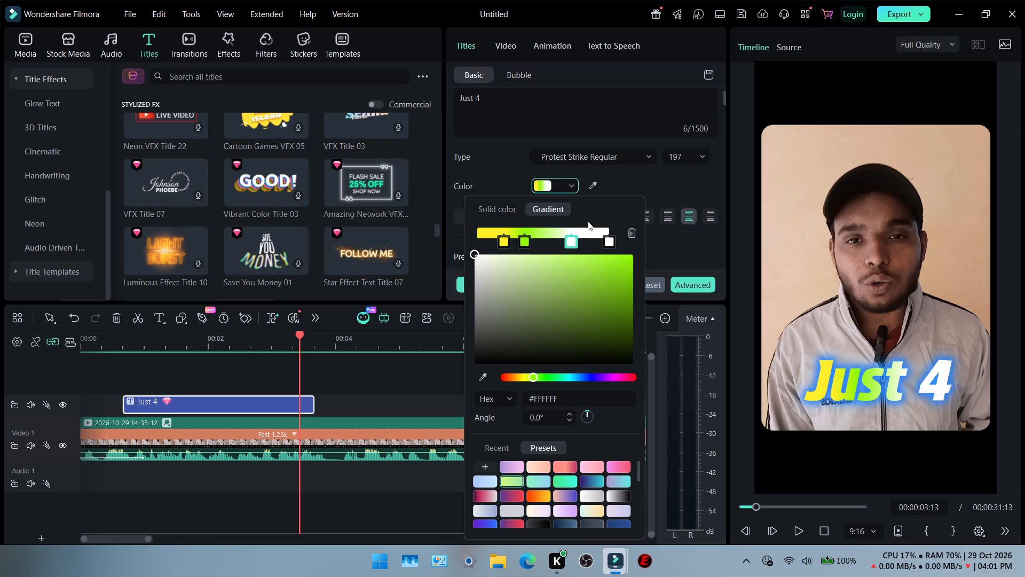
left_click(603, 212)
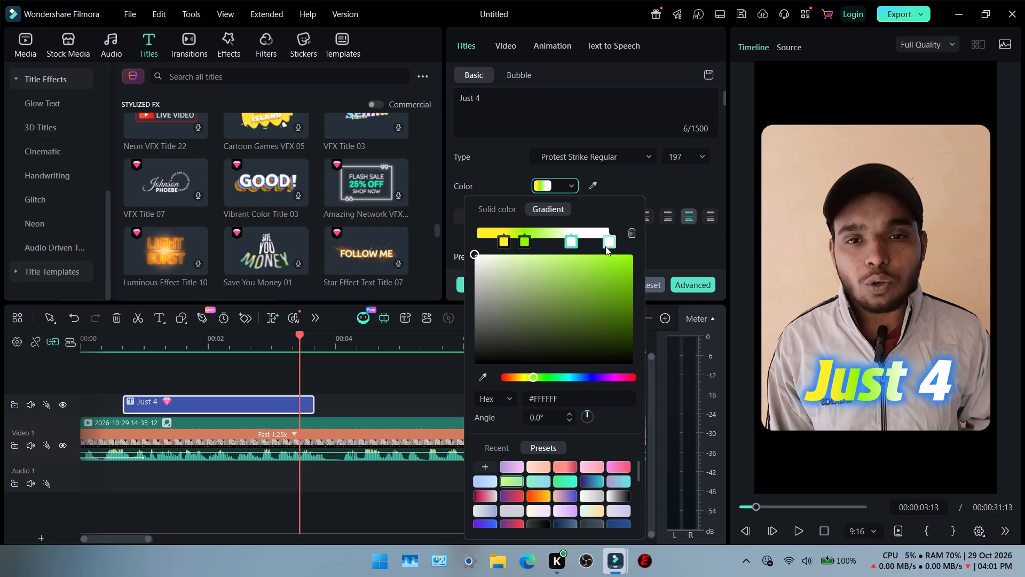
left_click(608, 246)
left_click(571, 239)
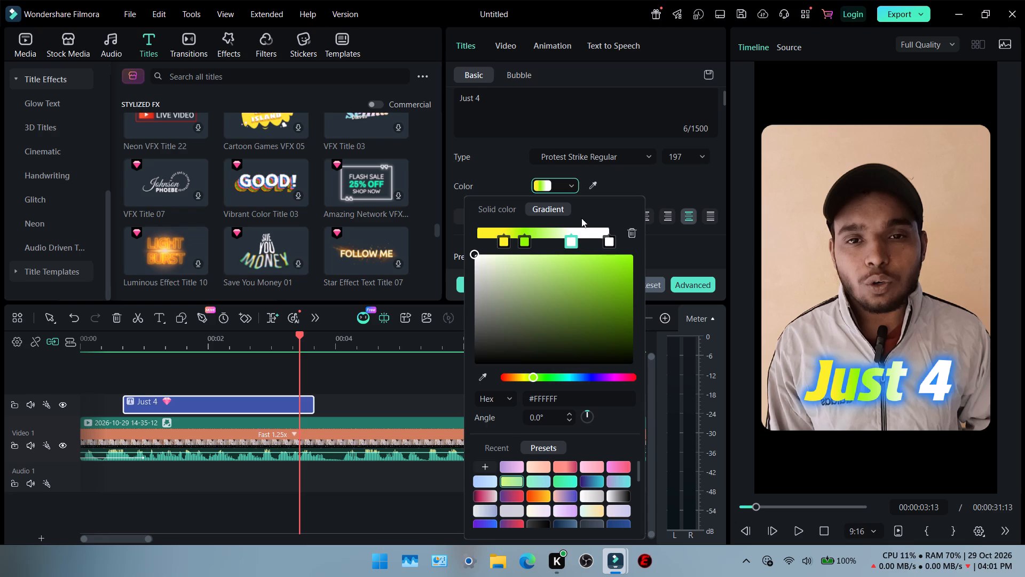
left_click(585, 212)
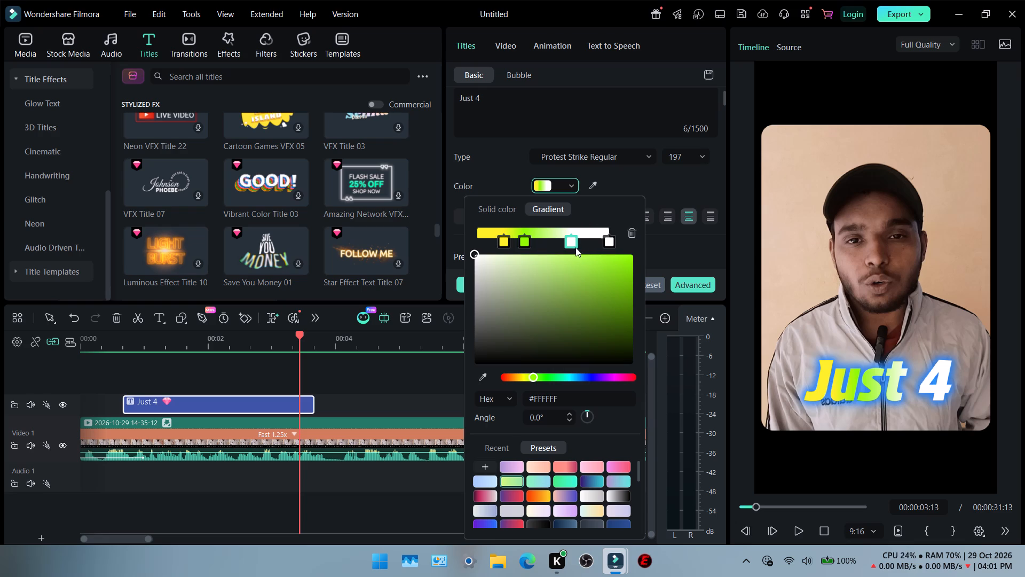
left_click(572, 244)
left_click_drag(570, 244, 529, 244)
Move the title gradient's yellow stop to the very start and shift the lime-green stop closer to it.
left_click(503, 242)
left_click_drag(503, 242, 488, 242)
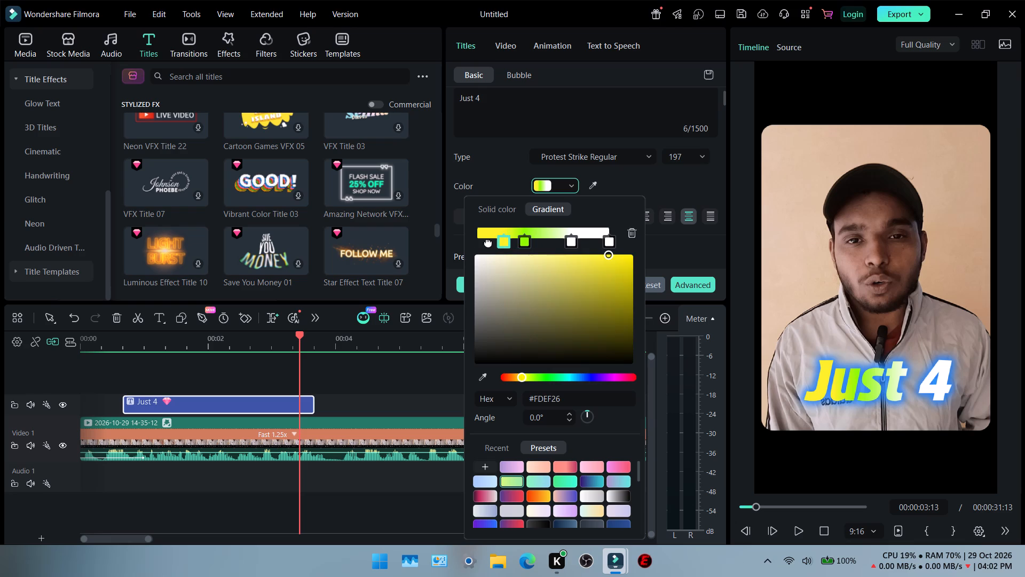
left_click_drag(488, 242, 454, 242)
left_click_drag(507, 244, 476, 245)
left_click(476, 245)
left_click_drag(525, 244, 509, 246)
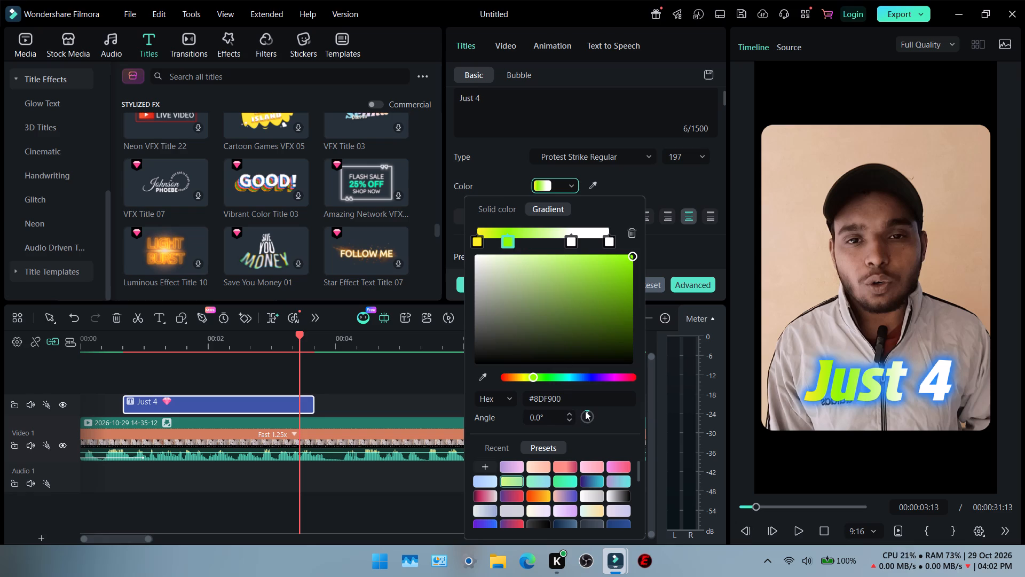
Rotate the title's text gradient to an angle of about 99° and close the colour picker.
left_click_drag(586, 411, 590, 410)
left_click_drag(590, 410, 604, 420)
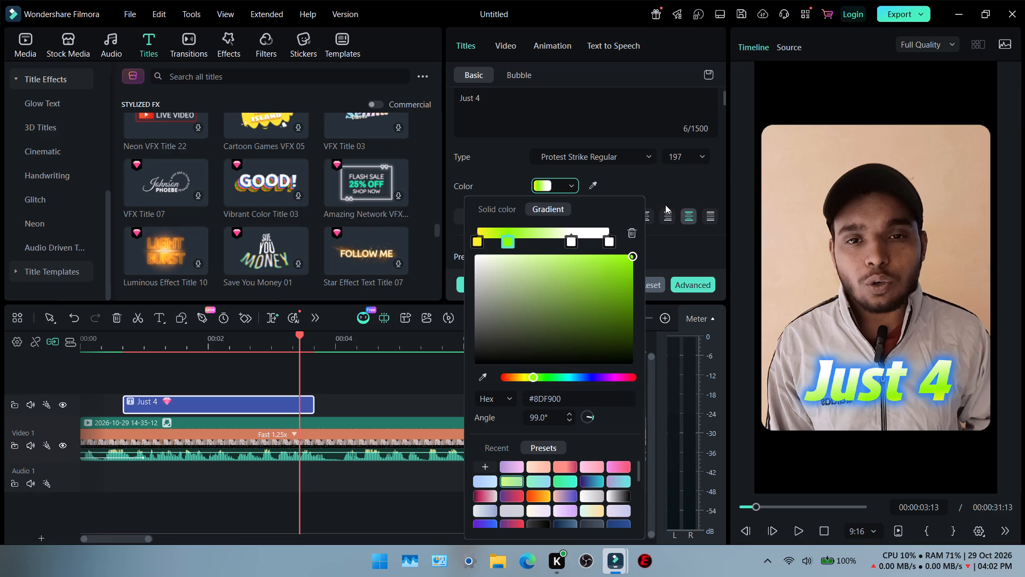
left_click(664, 187)
Look through the title's preset, transform, layout, outline, shadow, shape and glow settings.
scroll(568, 254, "down", 2)
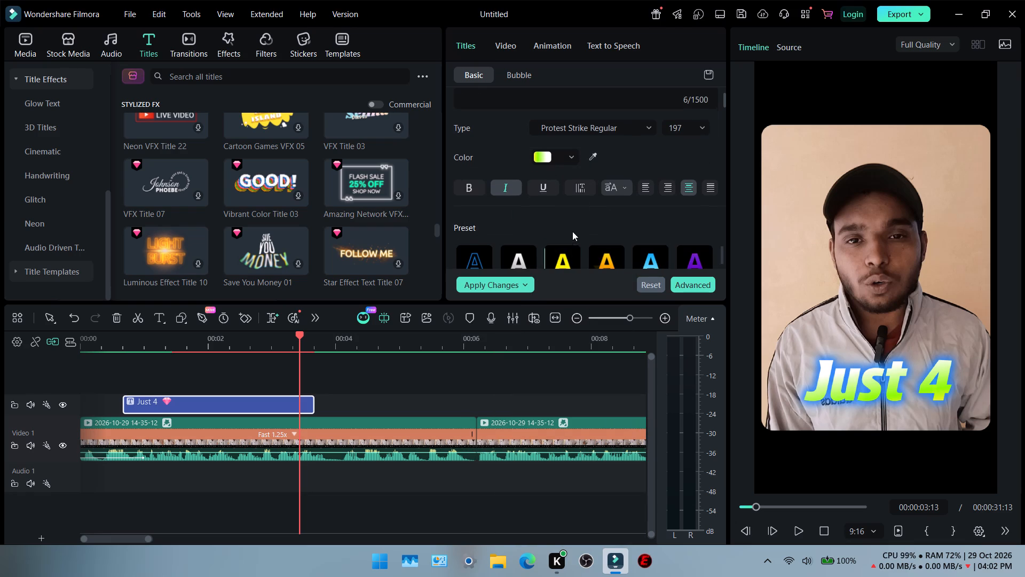
scroll(572, 207, "down", 1)
scroll(613, 177, "down", 3)
scroll(723, 221, "down", 4)
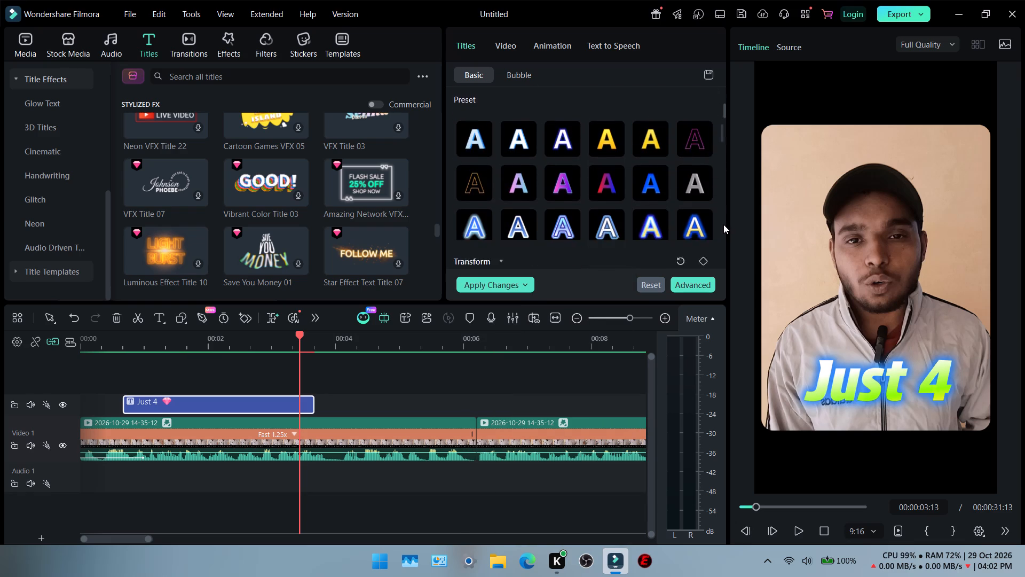
scroll(723, 224, "down", 3)
scroll(722, 227, "up", 5)
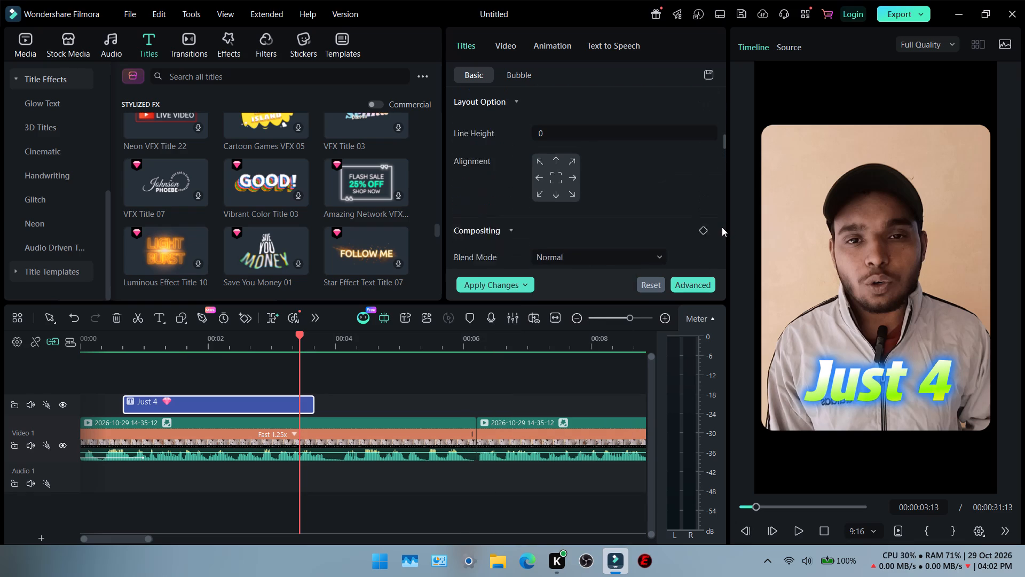
scroll(722, 227, "up", 5)
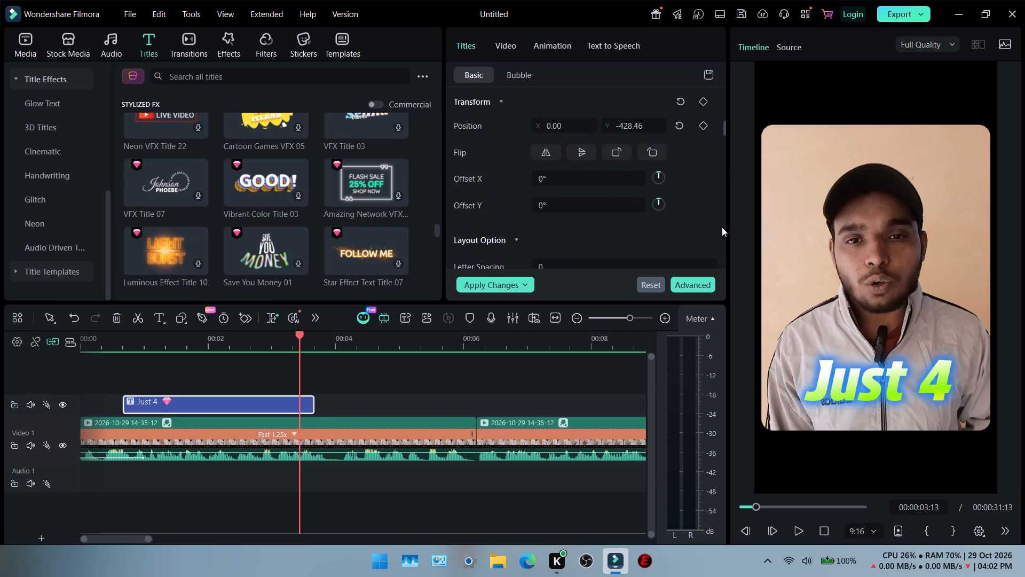
scroll(722, 227, "down", 11)
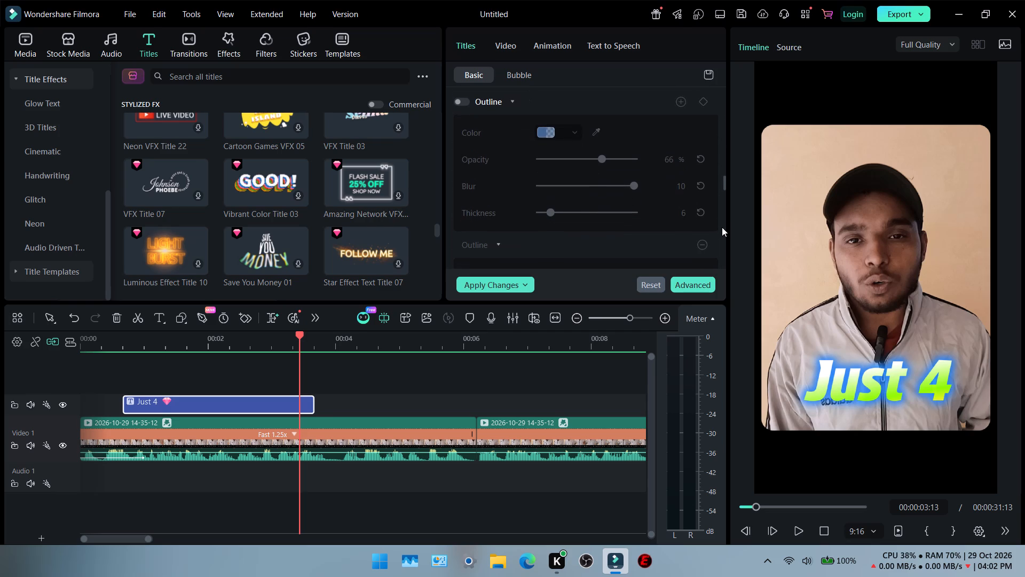
scroll(722, 227, "up", 3)
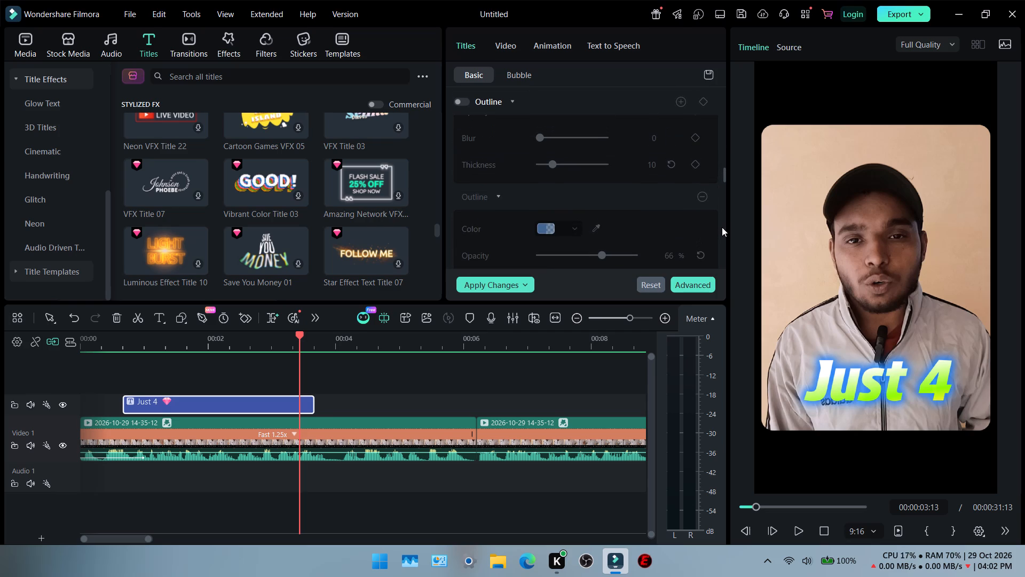
scroll(709, 227, "down", 7)
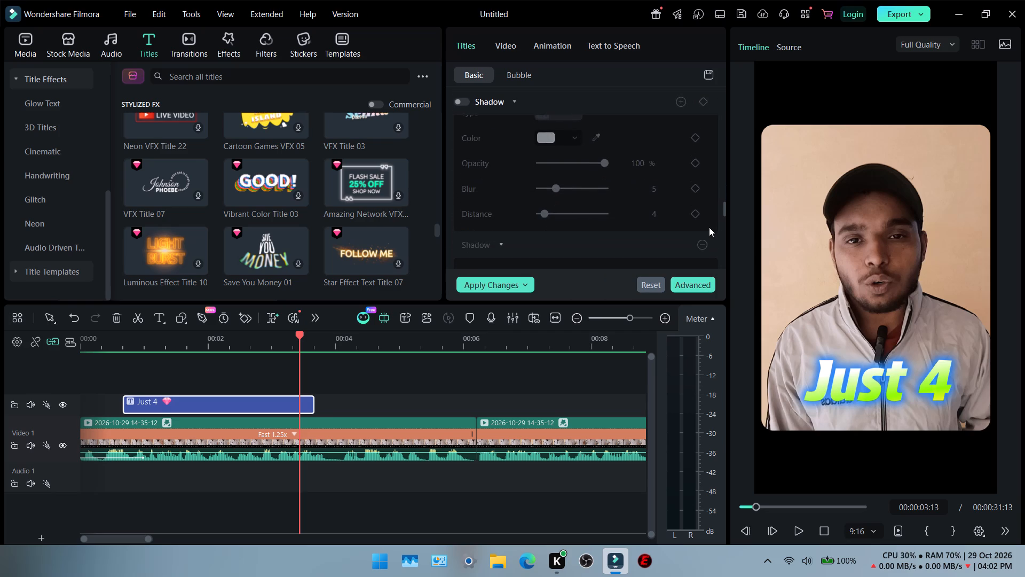
scroll(709, 227, "down", 9)
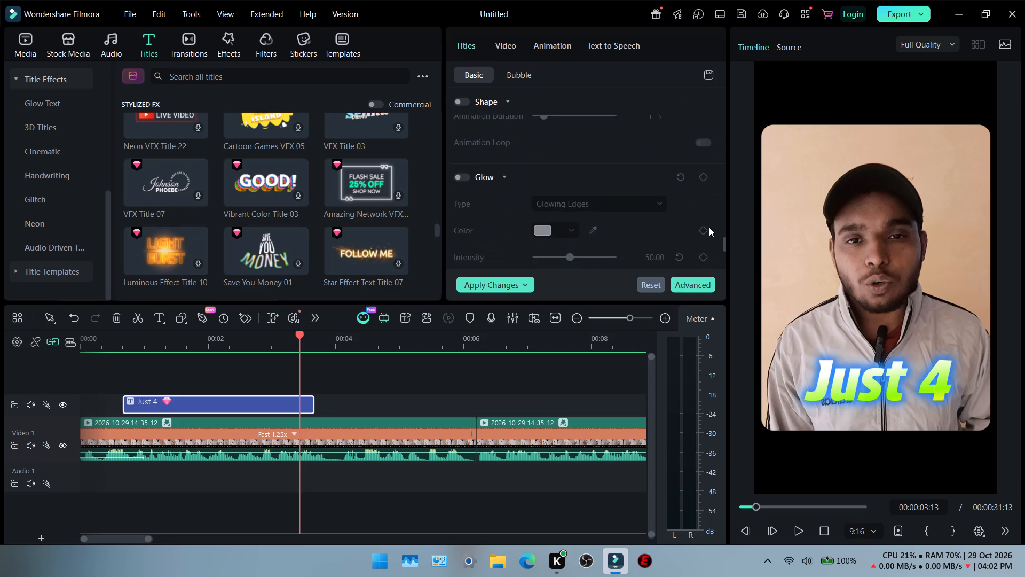
Enable the Shadow effect on the "Just 4" title and set the first shadow's colour to black.
scroll(709, 227, "up", 6)
left_click(461, 180)
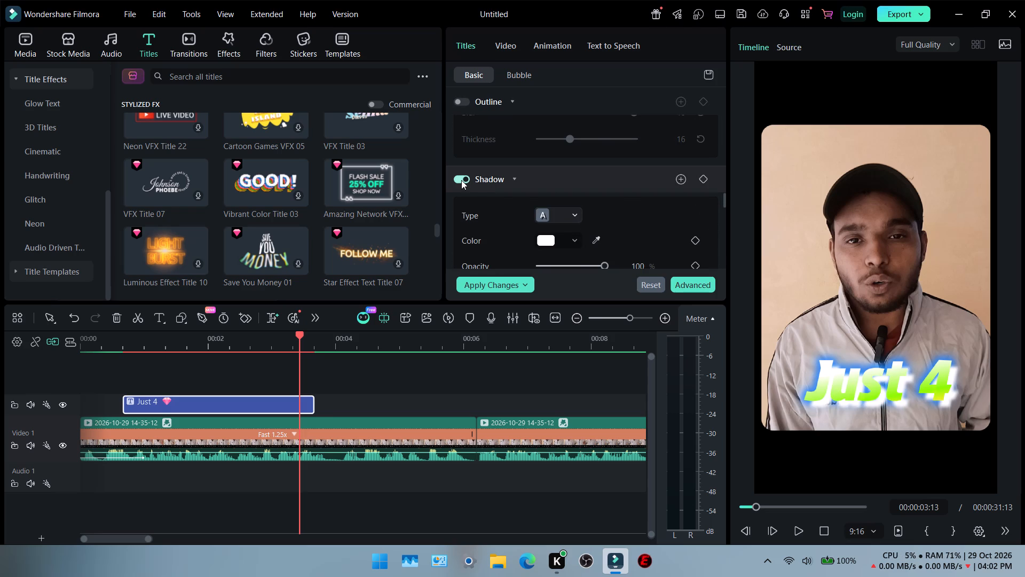
left_click(461, 180)
left_click(461, 182)
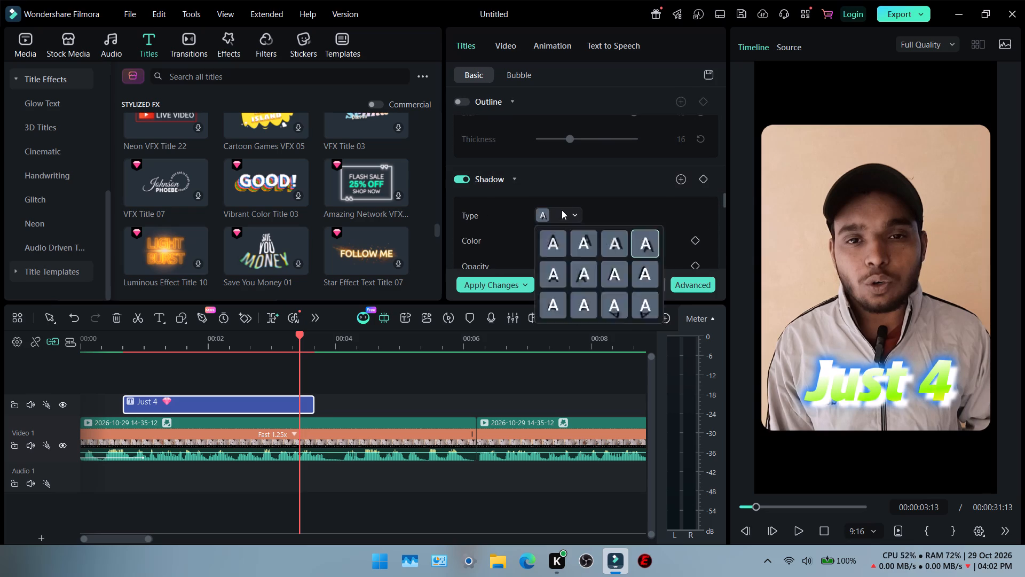
double_click(562, 210)
left_click(574, 247)
left_click_drag(432, 224, 368, 248)
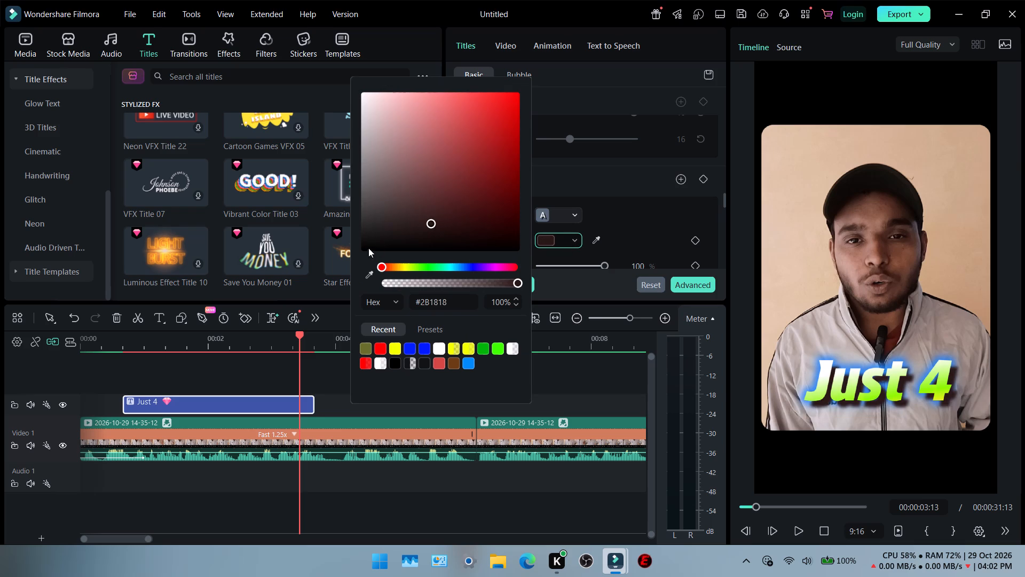
left_click_drag(368, 248, 319, 262)
left_click(316, 263)
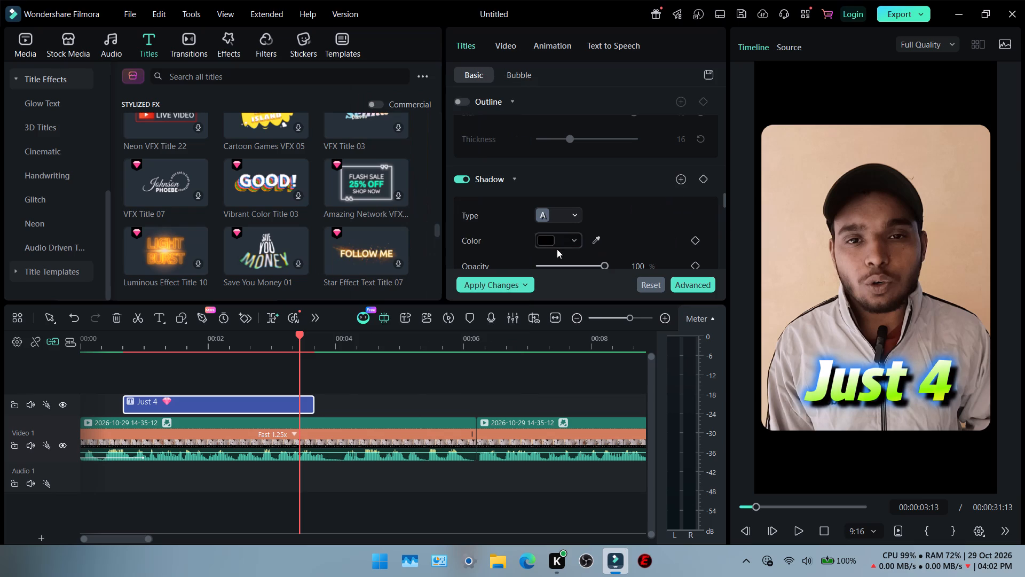
Change the first shadow's type to the third style in the second row of shadow styles.
left_click(569, 222)
left_click(572, 214)
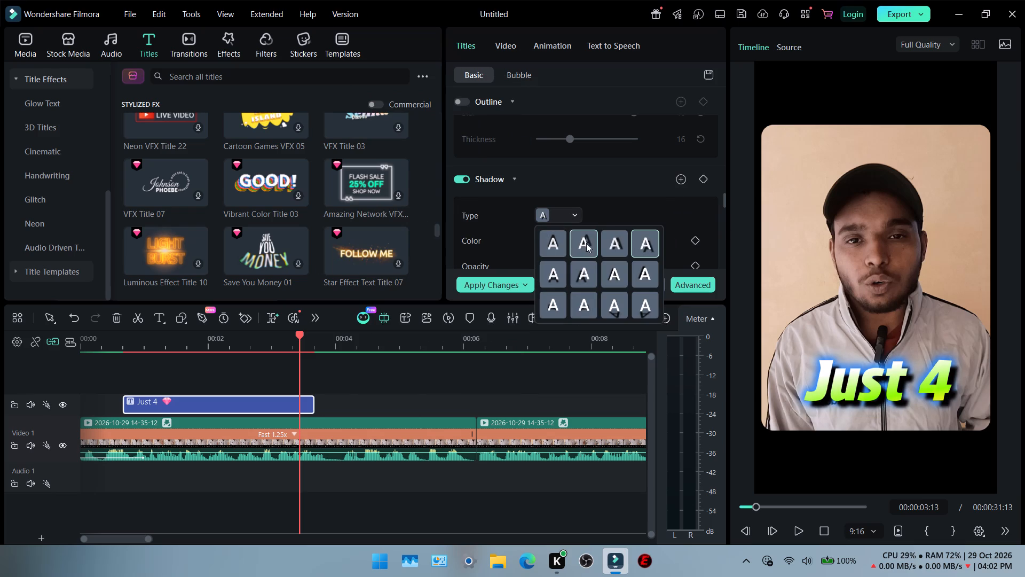
left_click(613, 277)
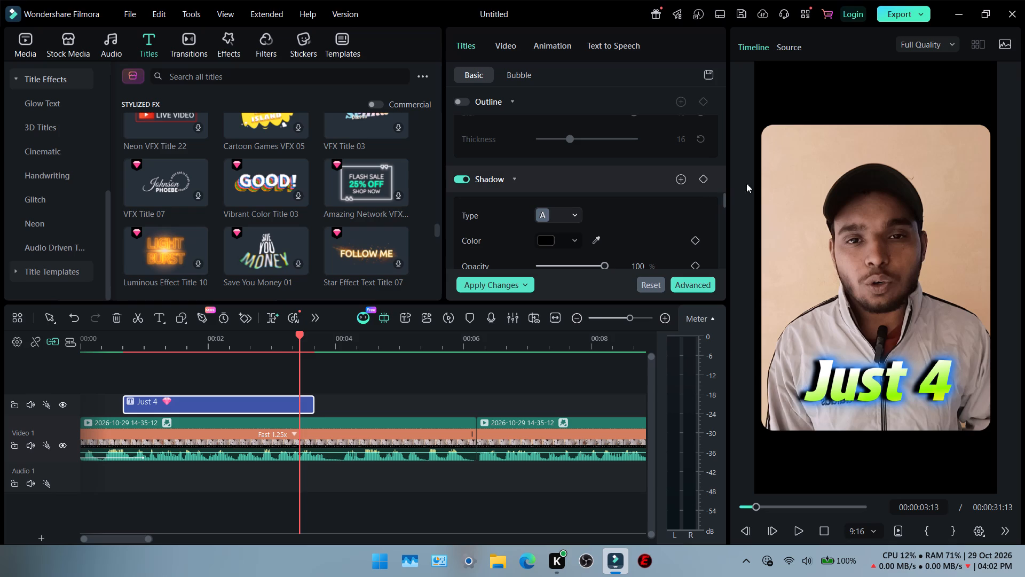
left_click(722, 170)
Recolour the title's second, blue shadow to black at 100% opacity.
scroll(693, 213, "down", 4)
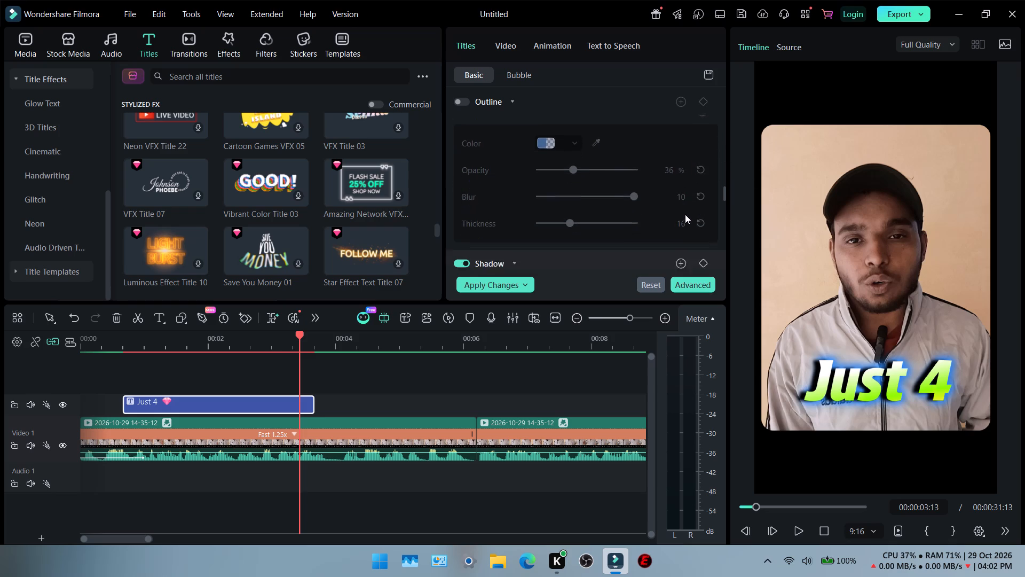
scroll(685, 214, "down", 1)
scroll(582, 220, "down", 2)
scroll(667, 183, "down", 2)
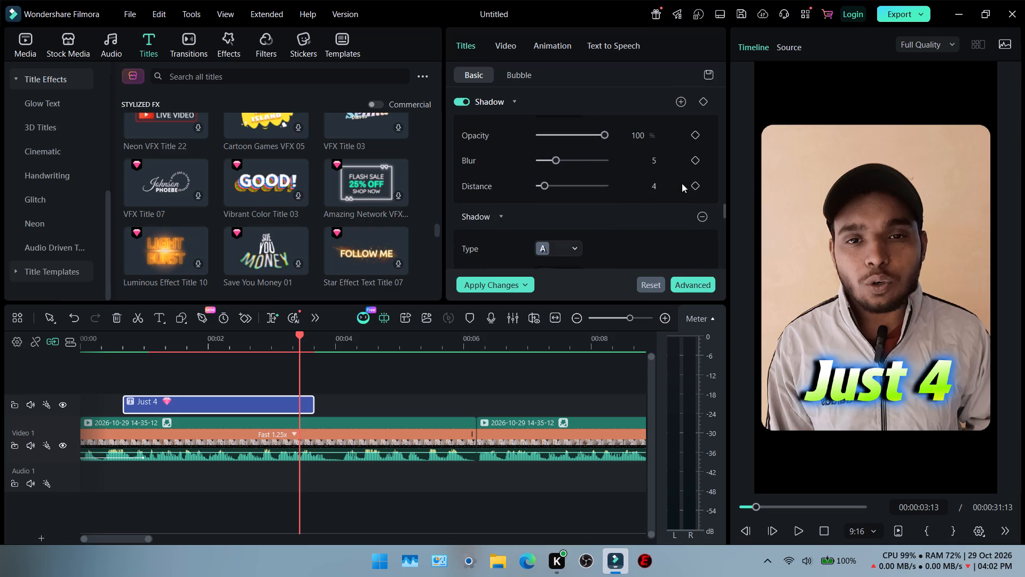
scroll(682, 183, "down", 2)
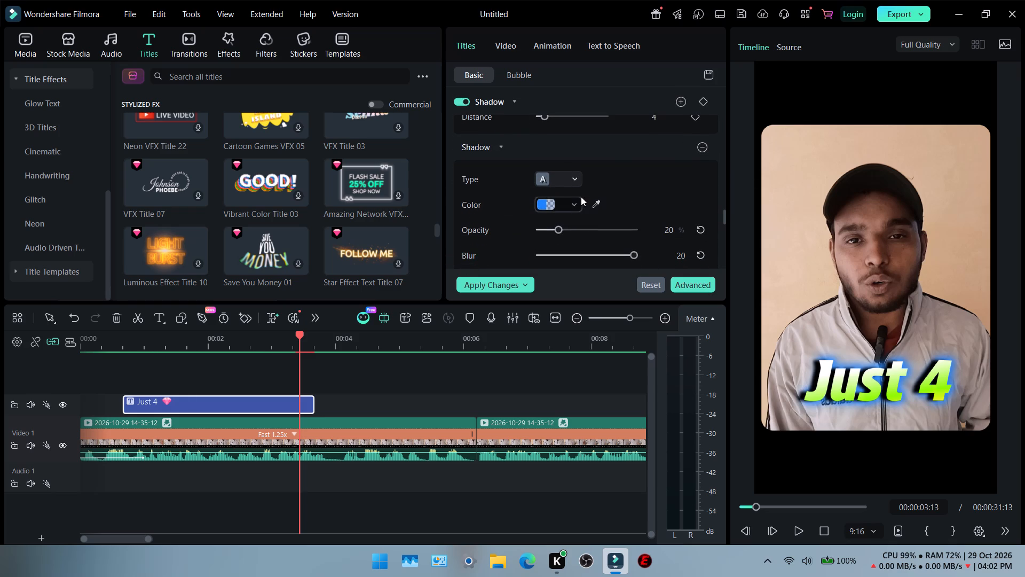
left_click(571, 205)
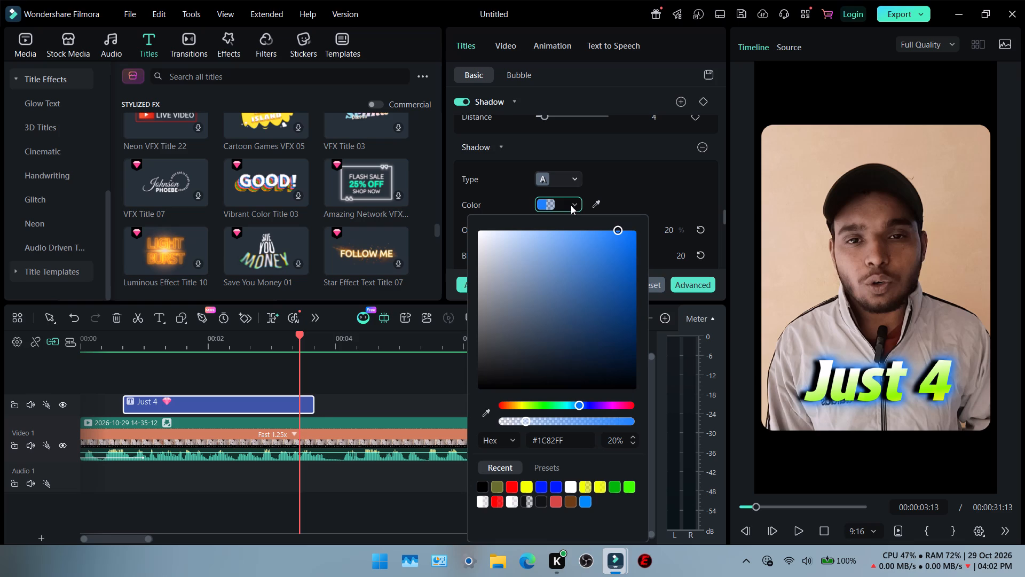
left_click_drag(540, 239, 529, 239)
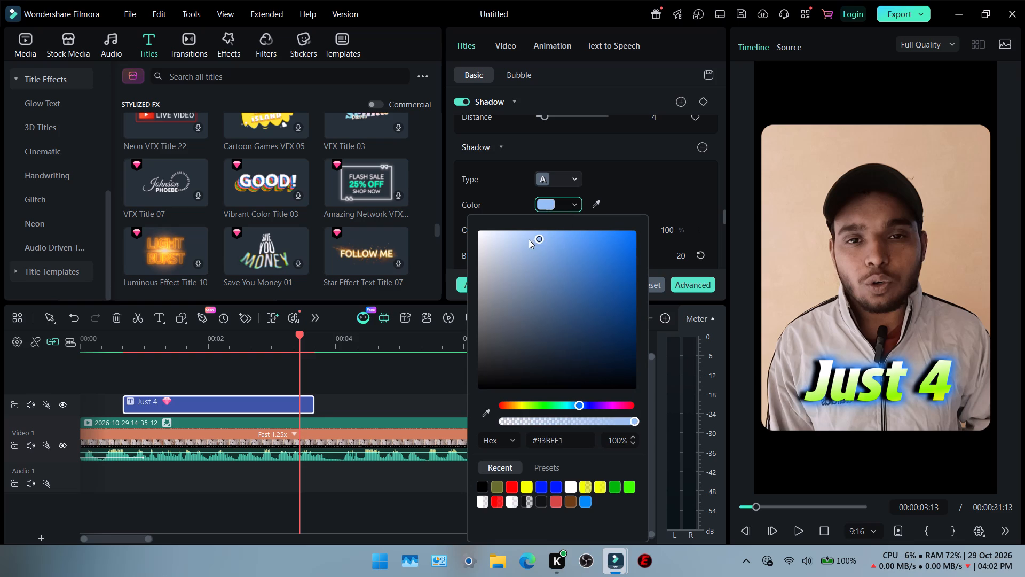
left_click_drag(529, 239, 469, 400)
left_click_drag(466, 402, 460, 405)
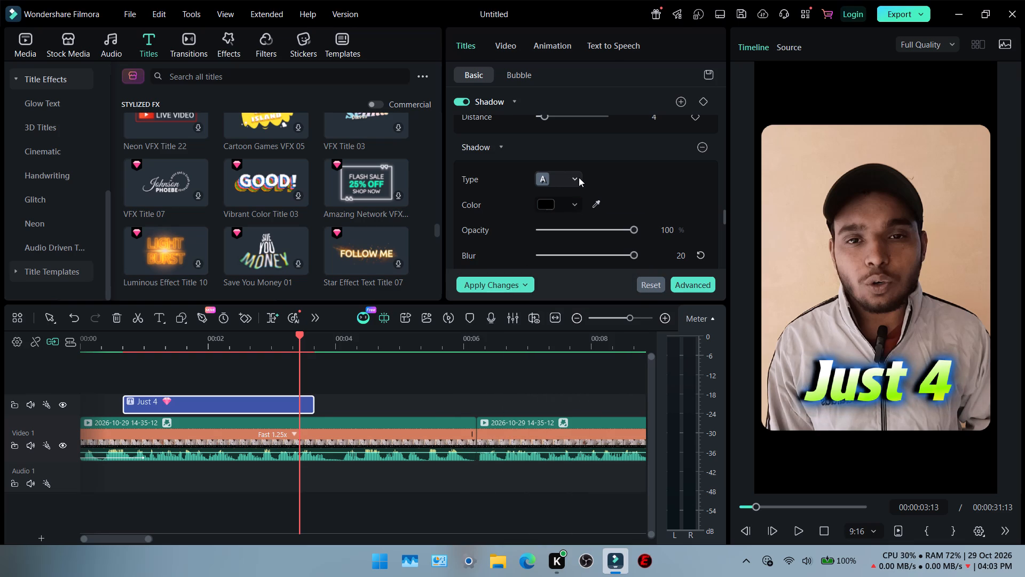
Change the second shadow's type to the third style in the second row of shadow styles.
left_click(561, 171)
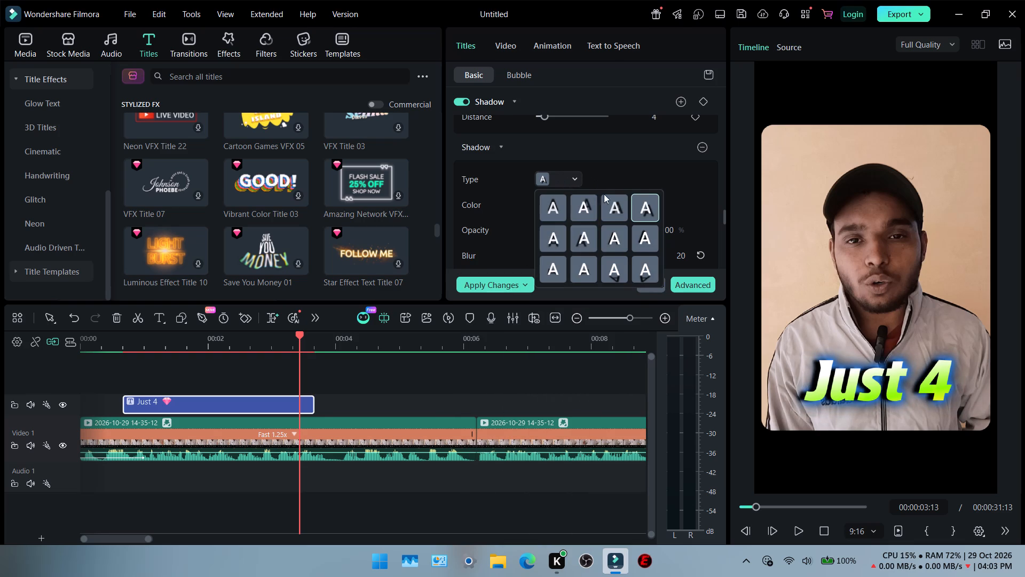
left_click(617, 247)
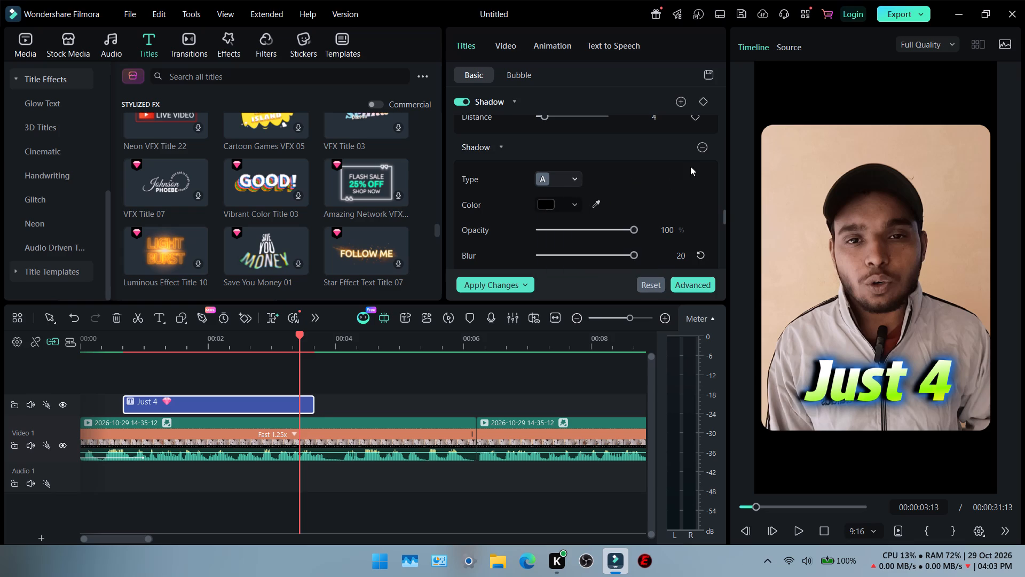
Remove the second shadow layer from the title, keeping only the first one.
scroll(690, 169, "up", 1)
scroll(646, 202, "up", 3)
scroll(684, 147, "up", 1)
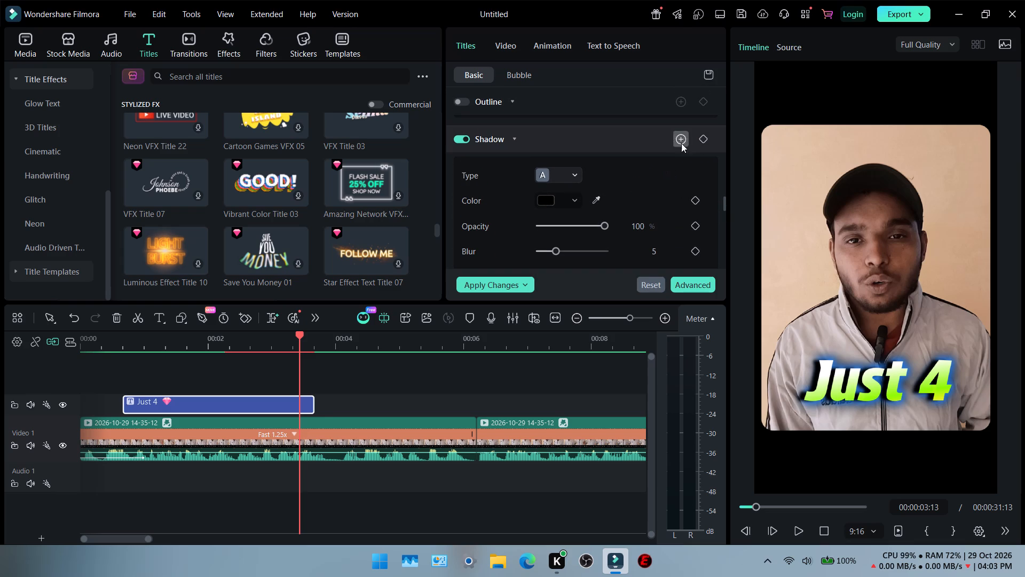
scroll(686, 160, "down", 4)
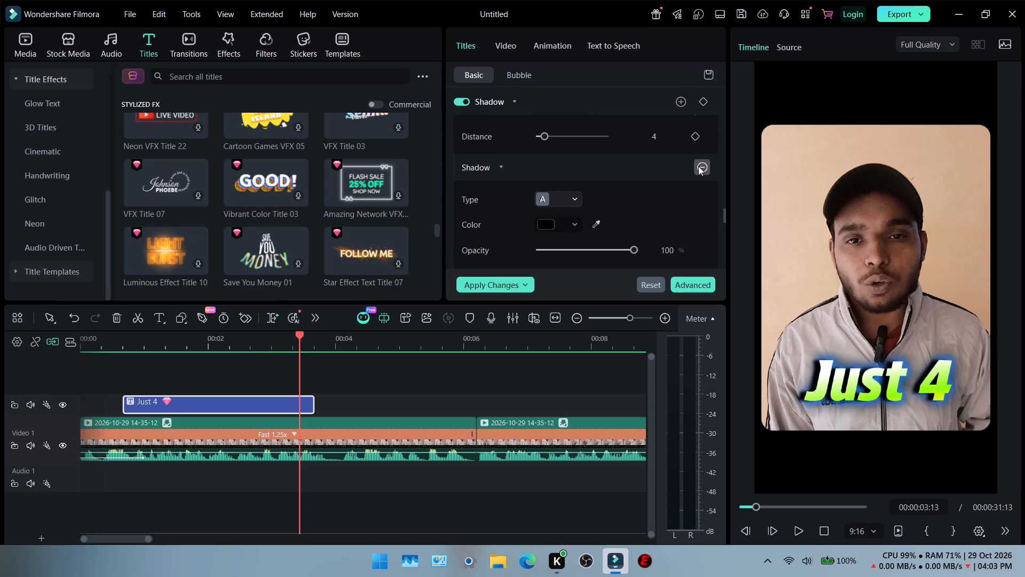
left_click(698, 166)
scroll(669, 184, "down", 2)
scroll(669, 186, "up", 2)
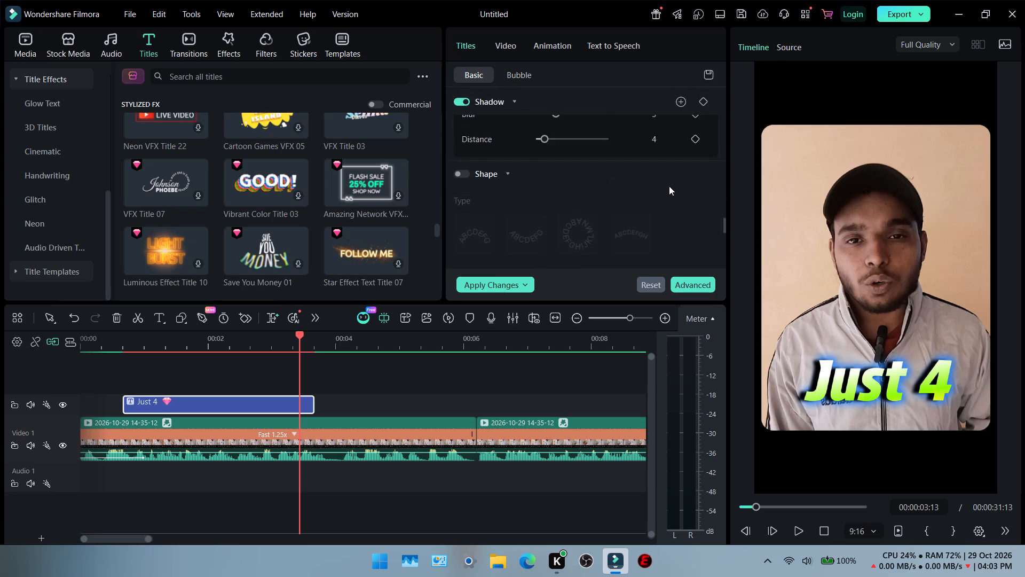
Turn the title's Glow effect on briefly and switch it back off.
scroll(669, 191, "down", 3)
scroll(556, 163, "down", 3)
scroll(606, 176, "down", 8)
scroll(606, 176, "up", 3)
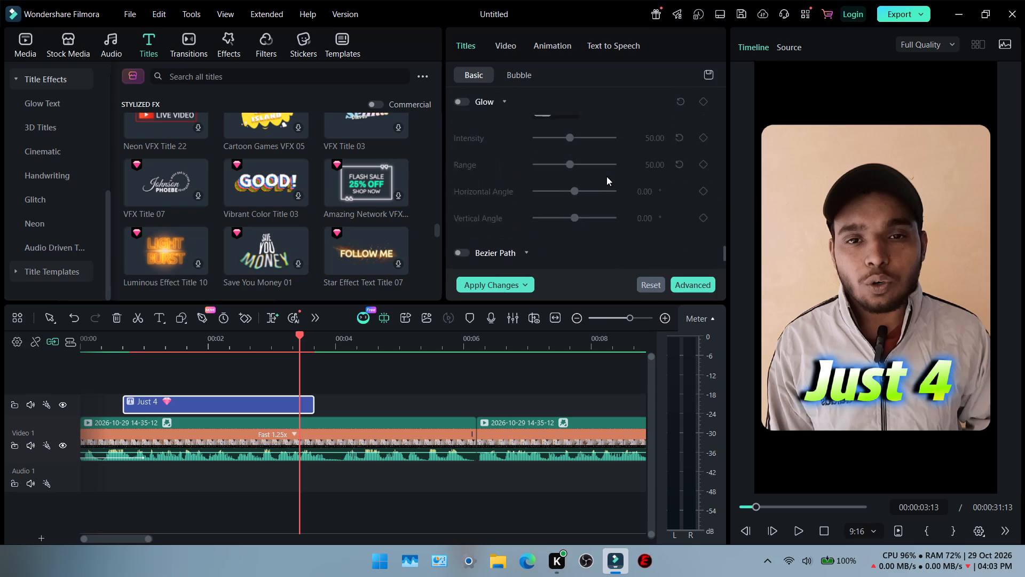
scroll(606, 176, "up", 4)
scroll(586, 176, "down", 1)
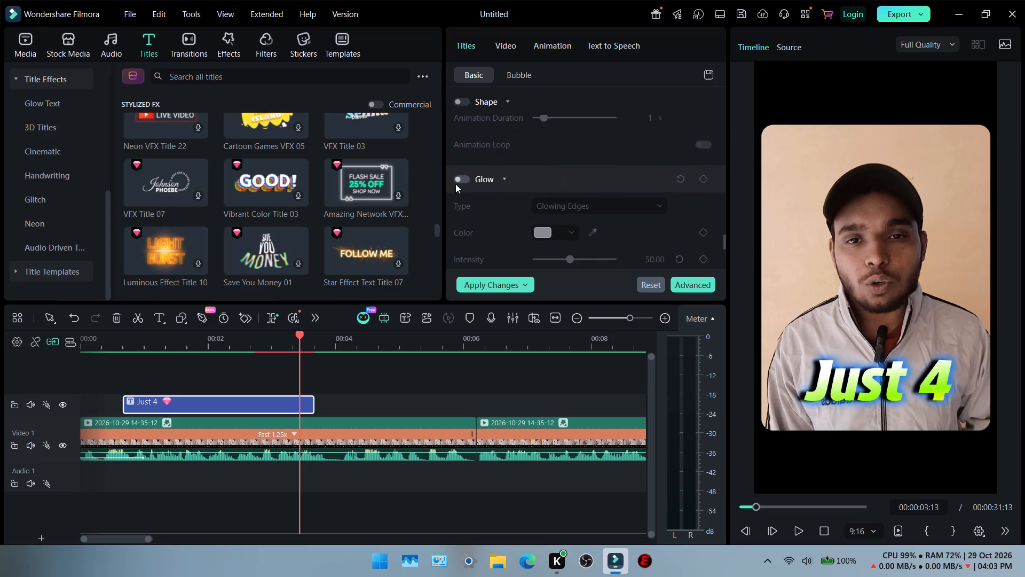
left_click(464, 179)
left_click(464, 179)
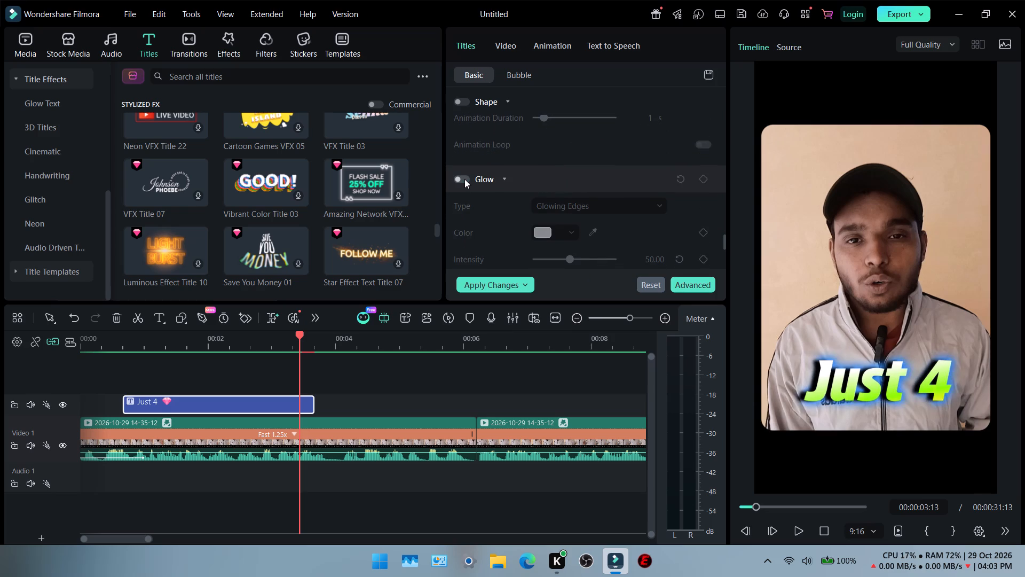
Examine the title's Shadow and Outline settings, including the stacked blue outline layers.
scroll(589, 185, "up", 3)
scroll(672, 194, "up", 2)
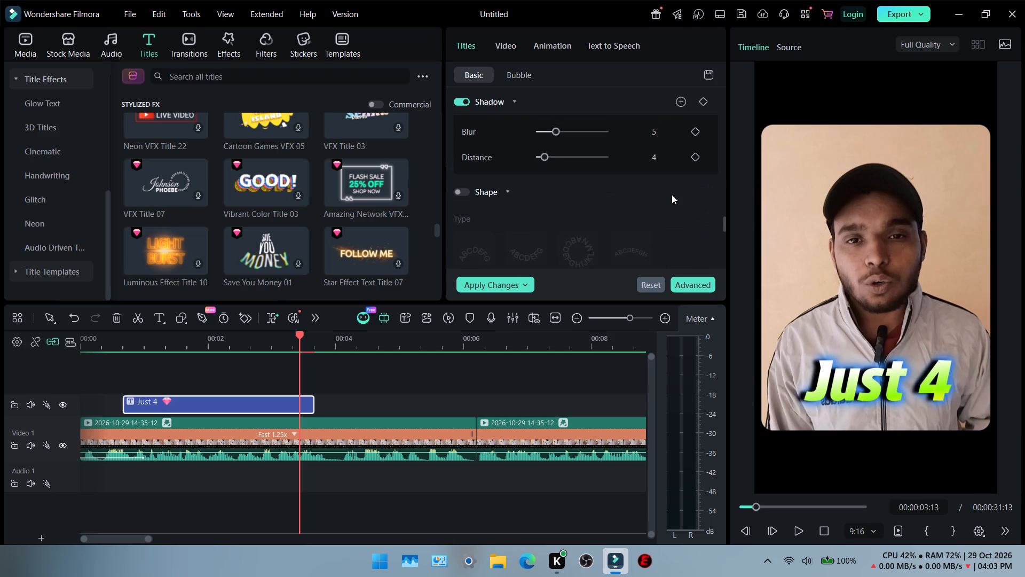
scroll(672, 194, "up", 4)
scroll(622, 192, "up", 2)
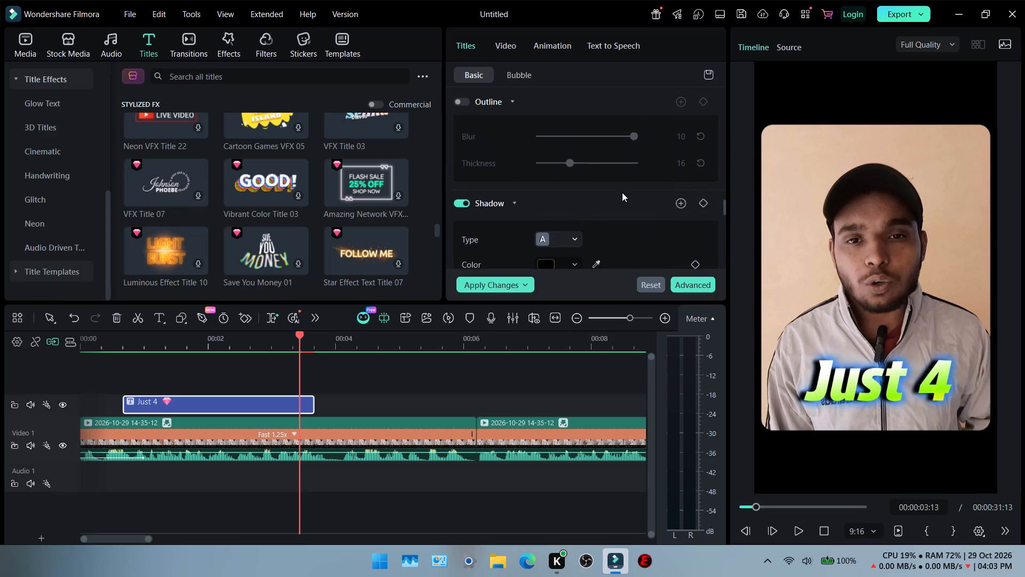
scroll(622, 192, "up", 6)
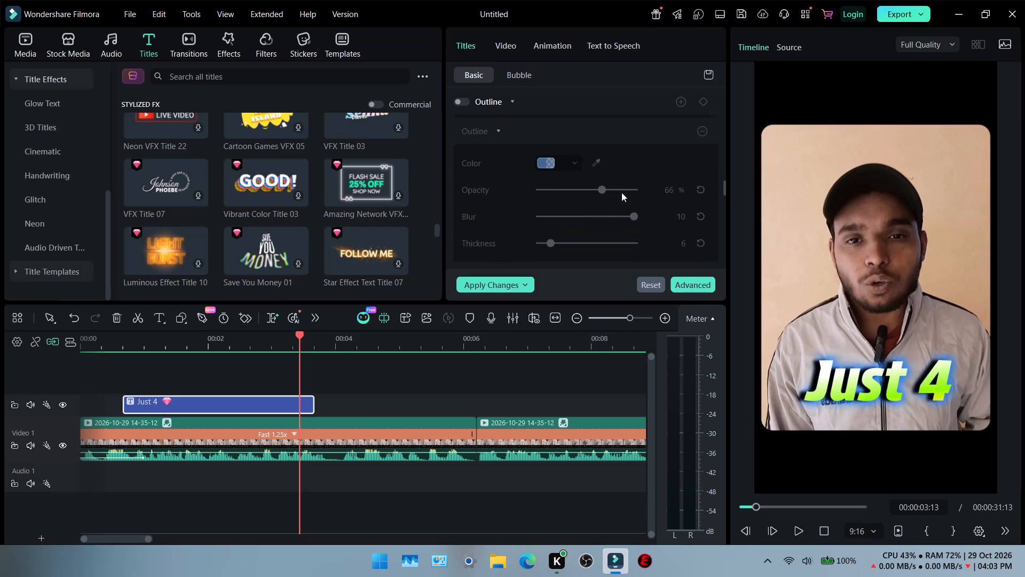
scroll(621, 192, "down", 1)
double_click(703, 249)
scroll(545, 243, "down", 1)
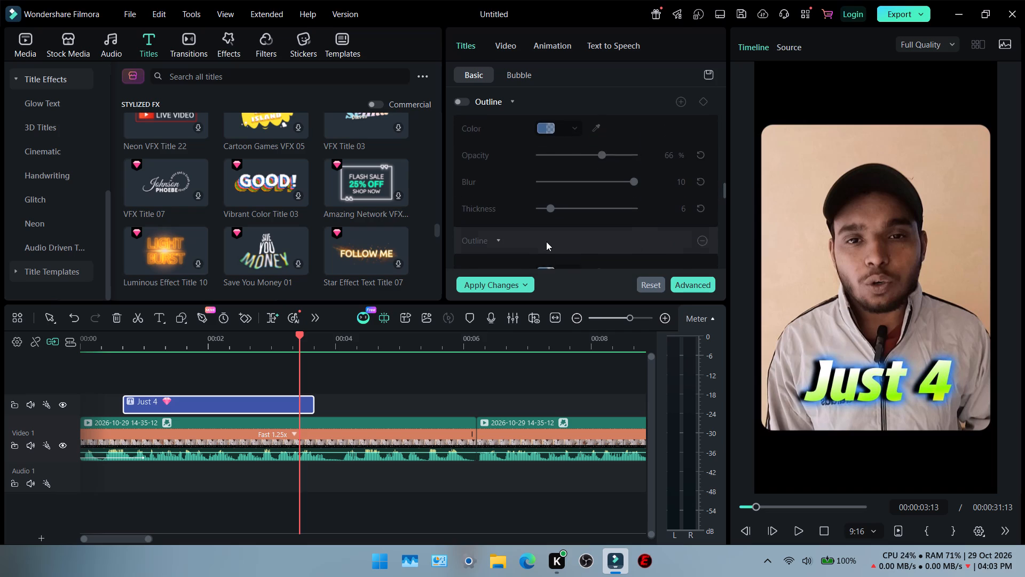
scroll(547, 237, "down", 1)
scroll(535, 186, "up", 3)
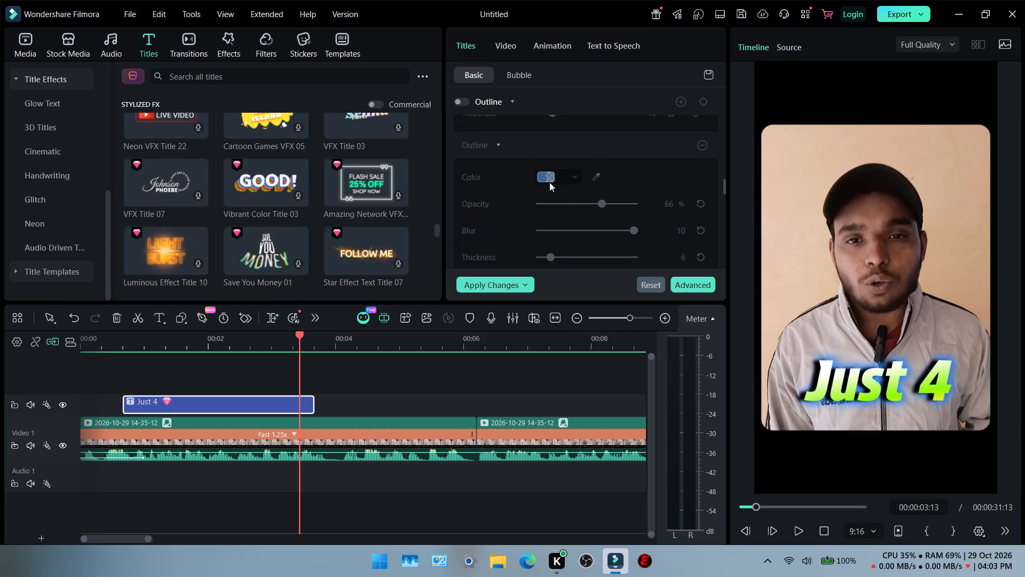
scroll(579, 191, "down", 3)
left_click(565, 202)
left_click(551, 205)
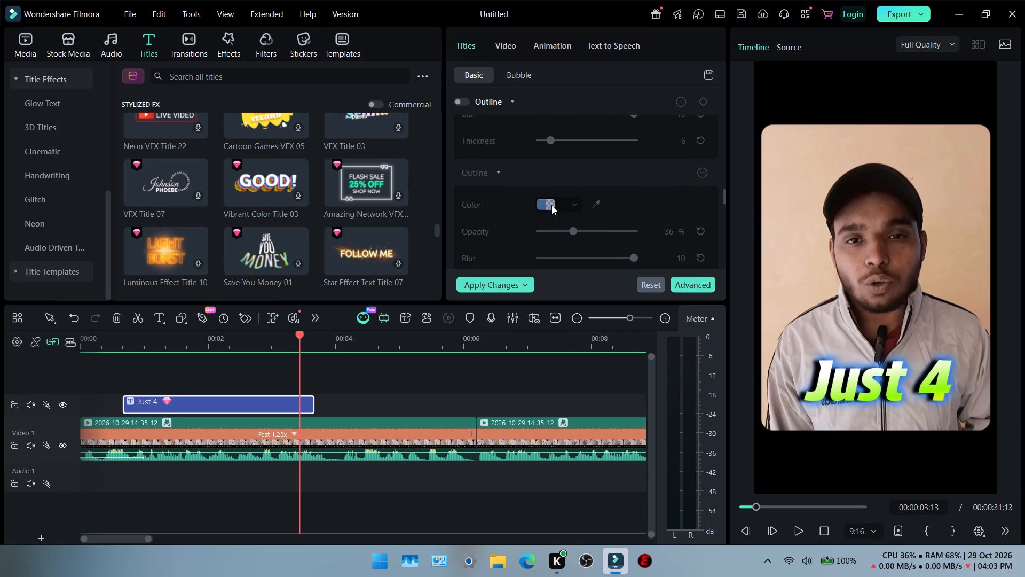
scroll(601, 171, "up", 5)
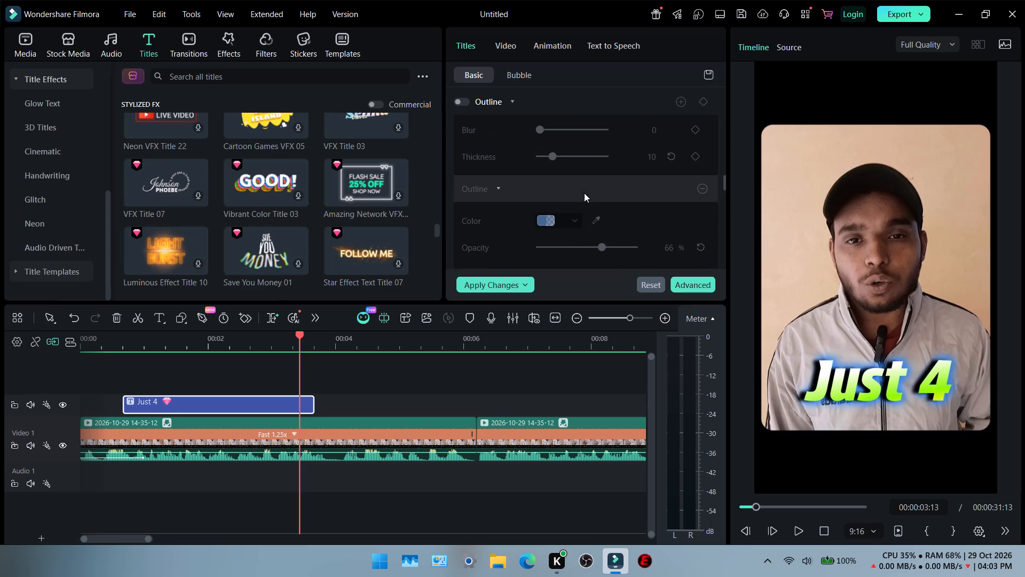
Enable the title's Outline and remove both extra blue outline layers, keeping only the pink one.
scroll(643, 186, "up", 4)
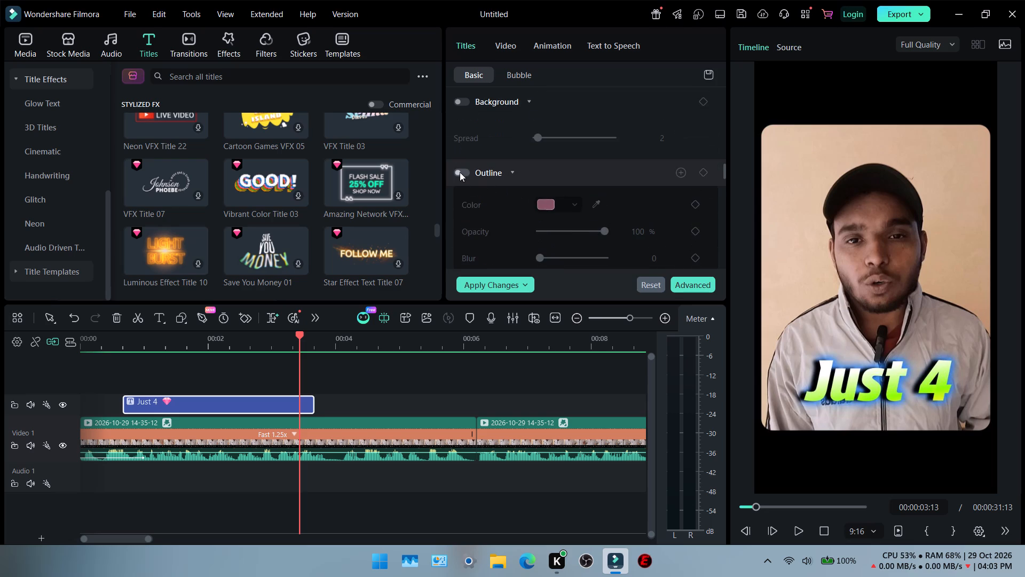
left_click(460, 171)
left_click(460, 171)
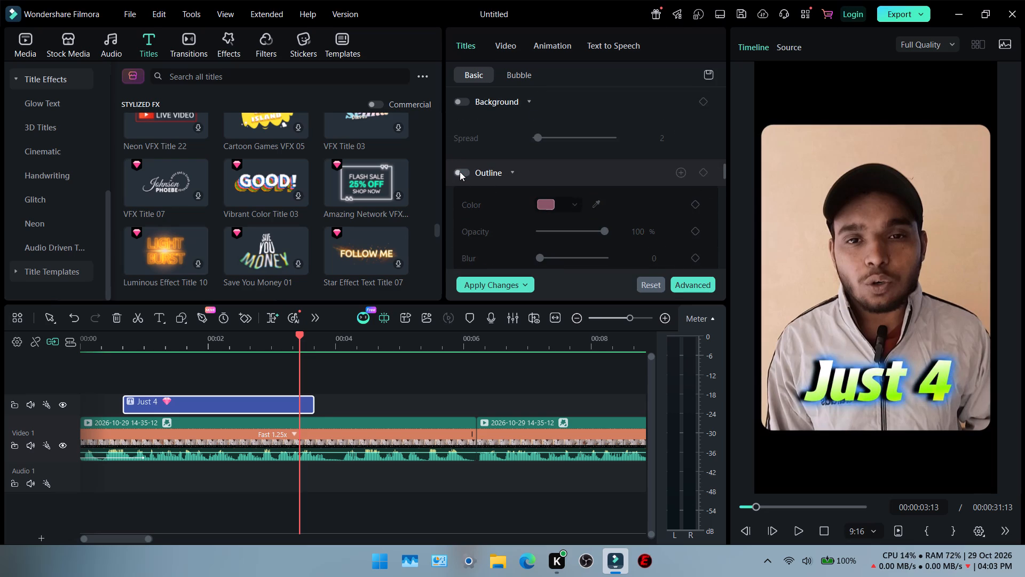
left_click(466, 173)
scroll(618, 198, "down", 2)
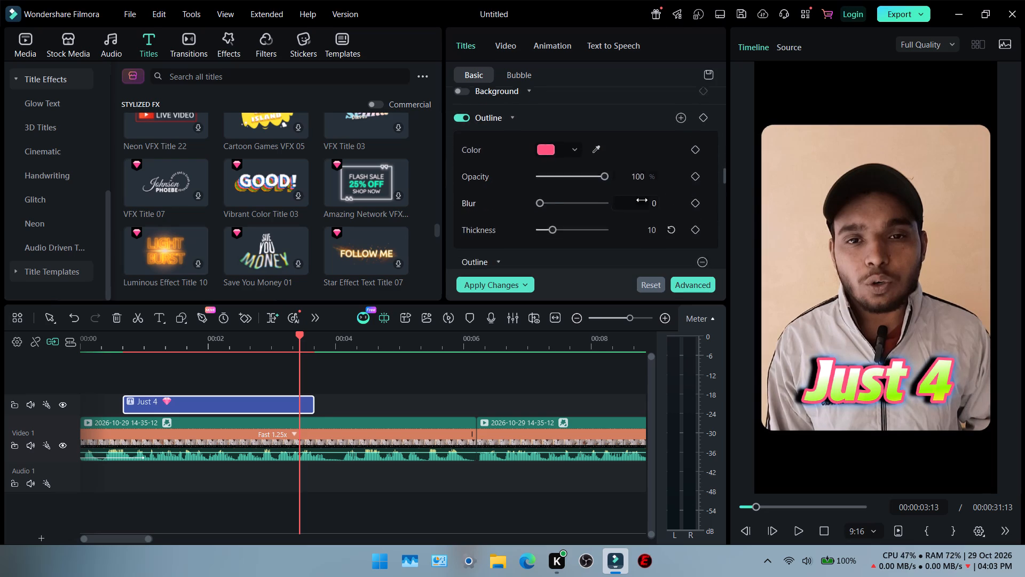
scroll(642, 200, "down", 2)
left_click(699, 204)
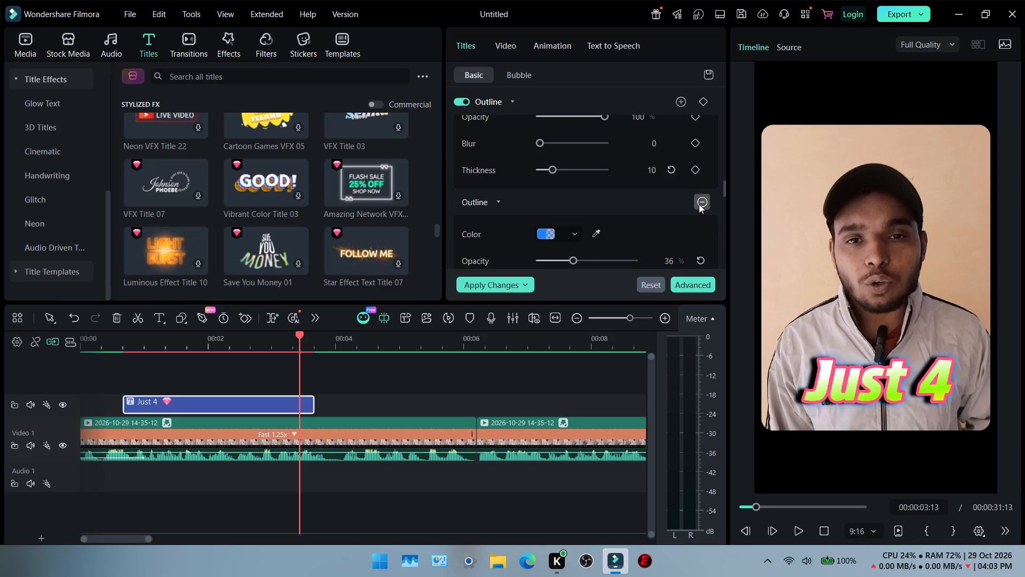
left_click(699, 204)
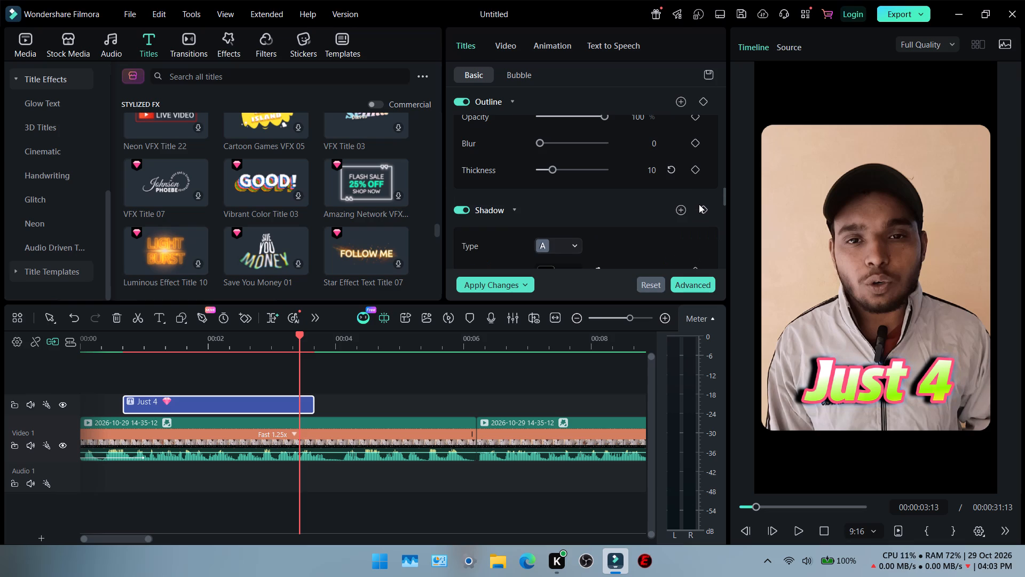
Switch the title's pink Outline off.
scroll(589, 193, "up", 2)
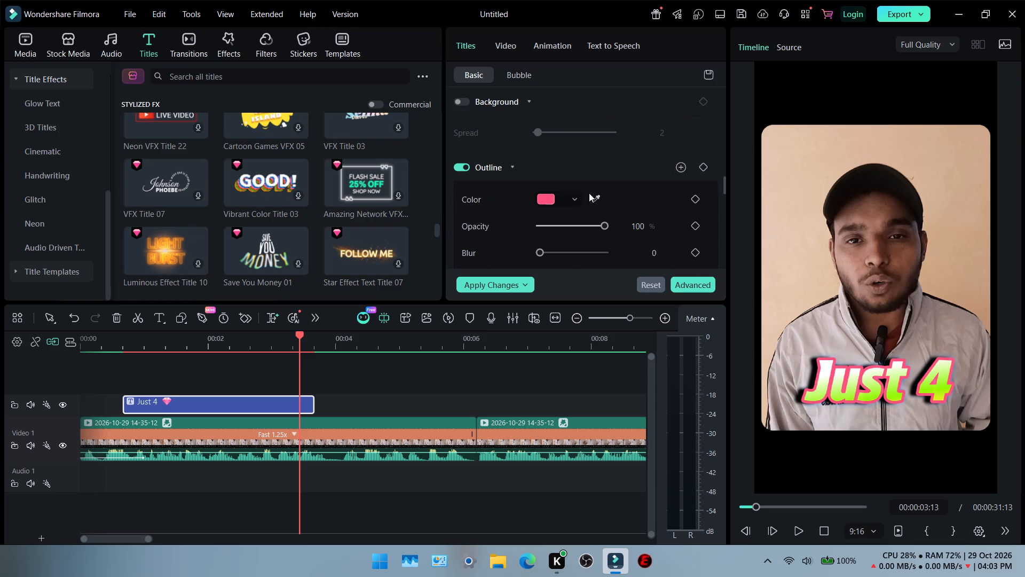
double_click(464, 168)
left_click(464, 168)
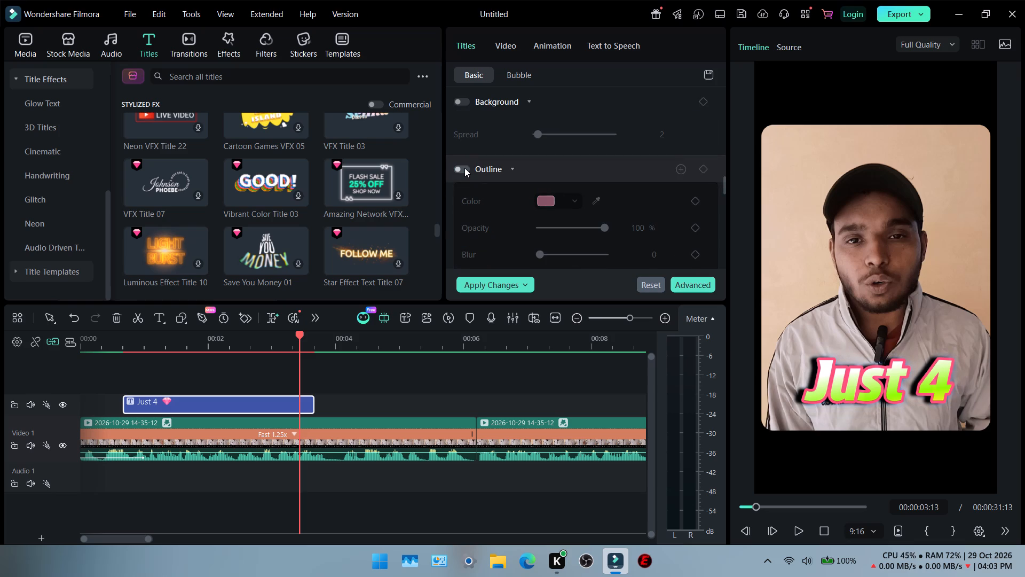
Collapse the title's Outline, Shadow, Shape, Glow and Bezier Path settings sections.
scroll(560, 173, "up", 2)
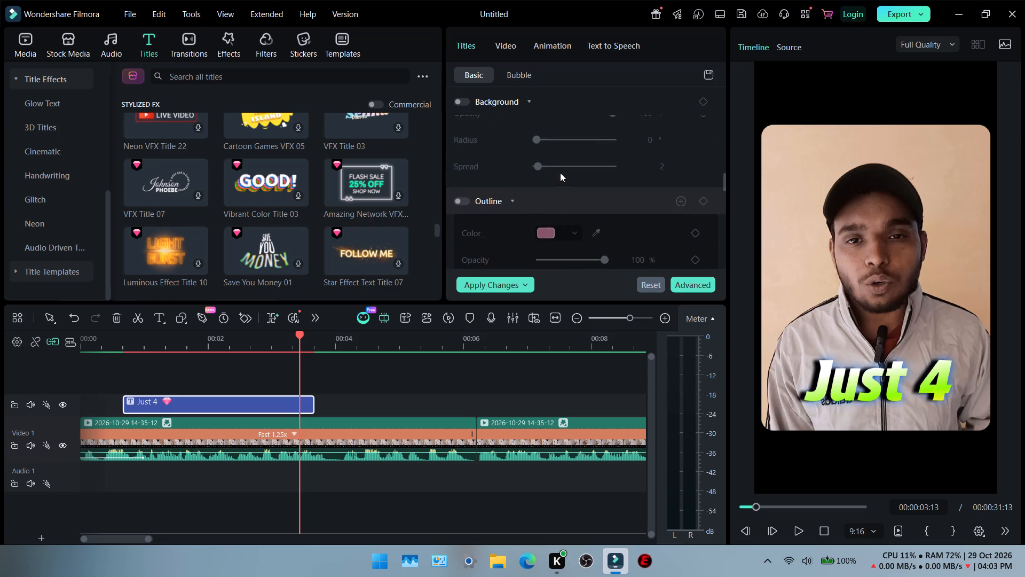
scroll(560, 173, "up", 7)
scroll(586, 169, "down", 4)
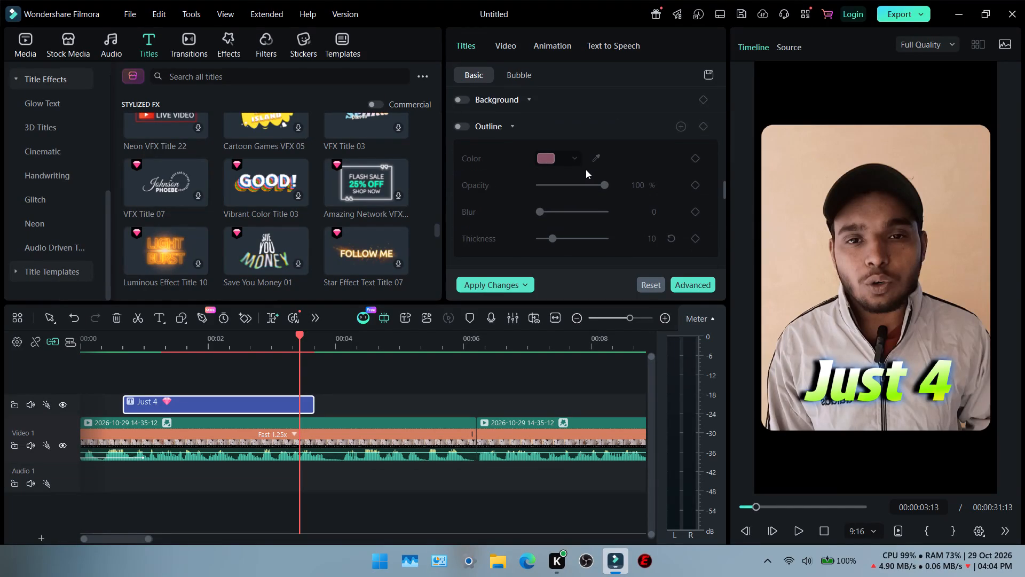
scroll(586, 169, "down", 1)
scroll(586, 169, "up", 2)
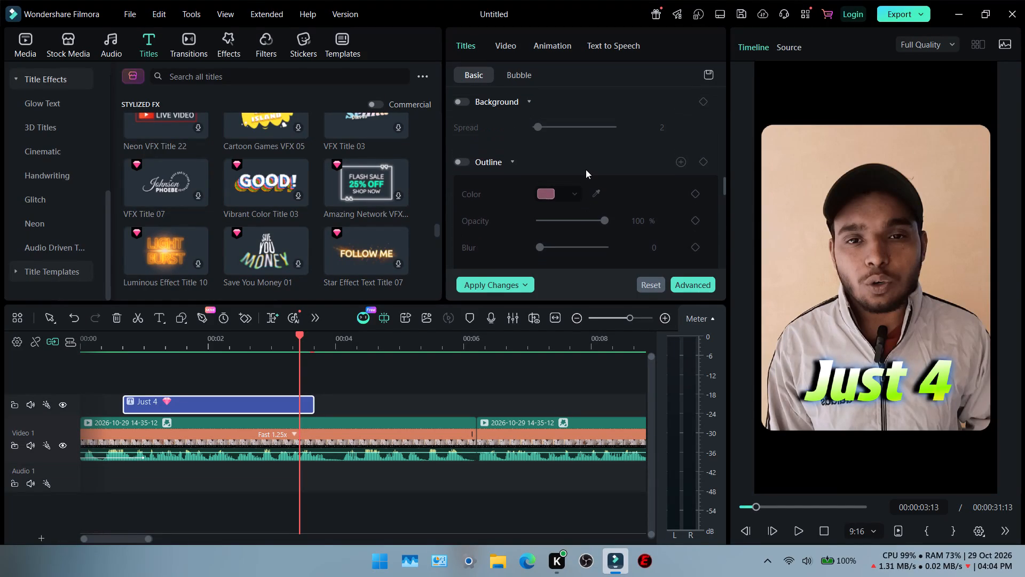
left_click(524, 164)
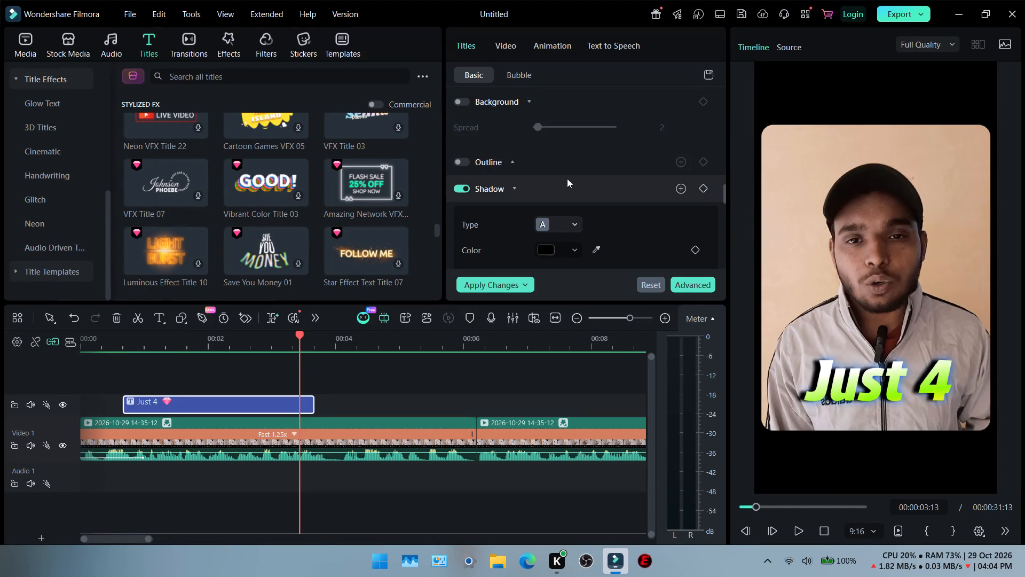
scroll(570, 178, "down", 1)
left_click(567, 169)
scroll(568, 168, "down", 1)
left_click(545, 158)
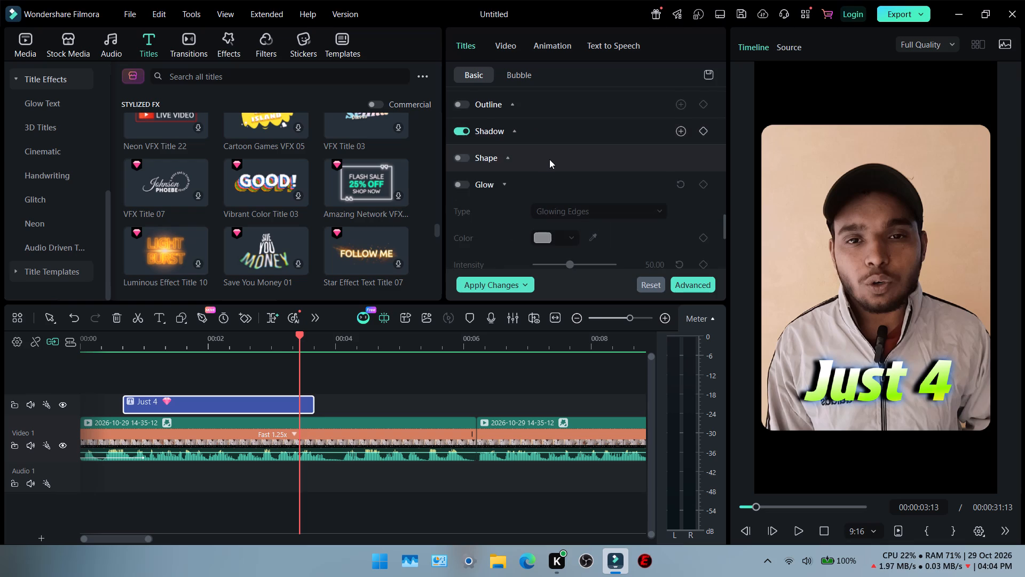
scroll(550, 160, "down", 1)
left_click(553, 161)
left_click(555, 175)
scroll(567, 178, "down", 4)
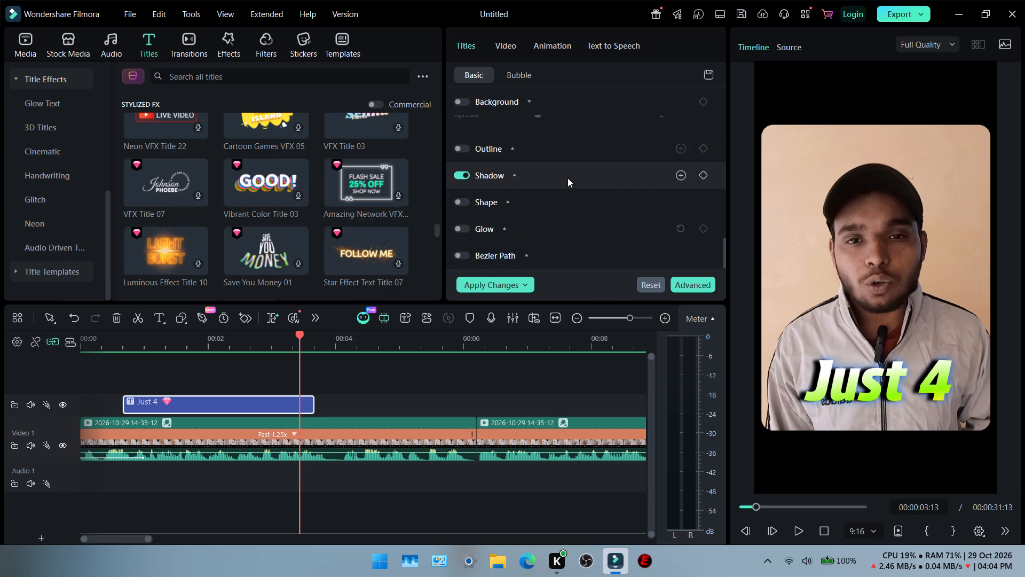
Clear the title's text style by applying the empty (none) preset.
scroll(567, 178, "up", 6)
scroll(518, 187, "up", 8)
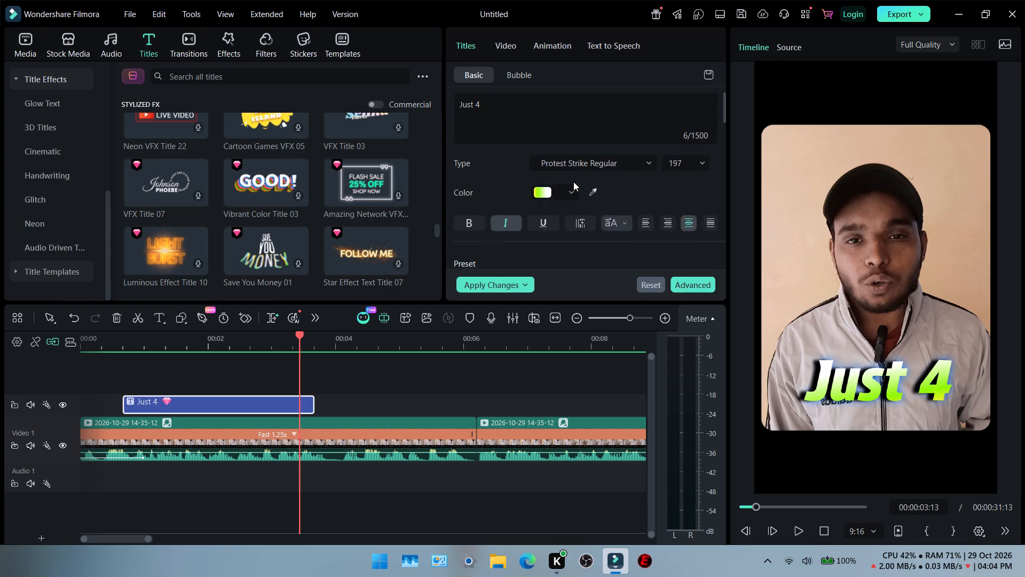
scroll(535, 193, "down", 2)
left_click(473, 197)
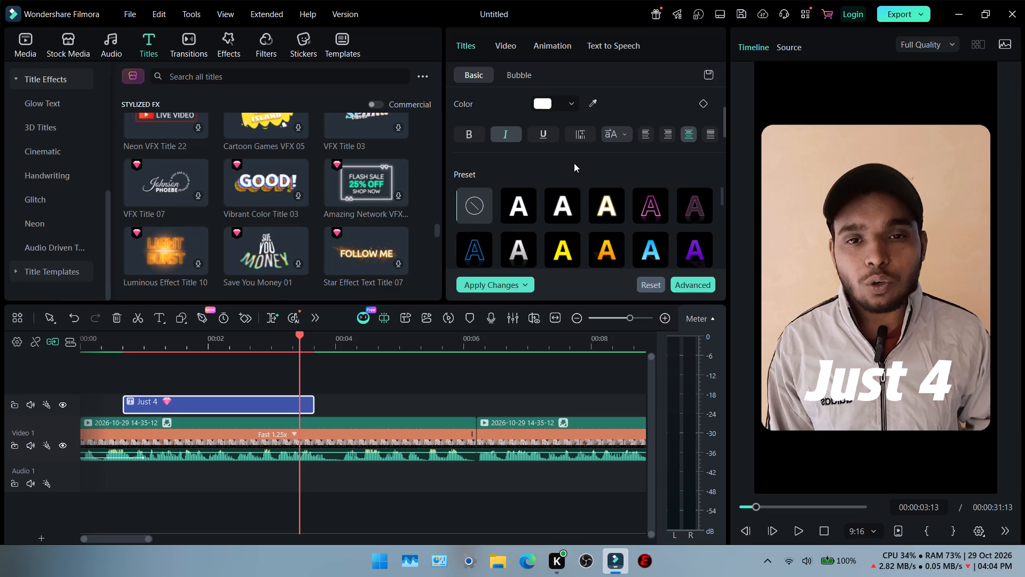
Fill the title text with a gradient running from yellow #FFFF00 to white #FFFFFF.
scroll(588, 160, "up", 3)
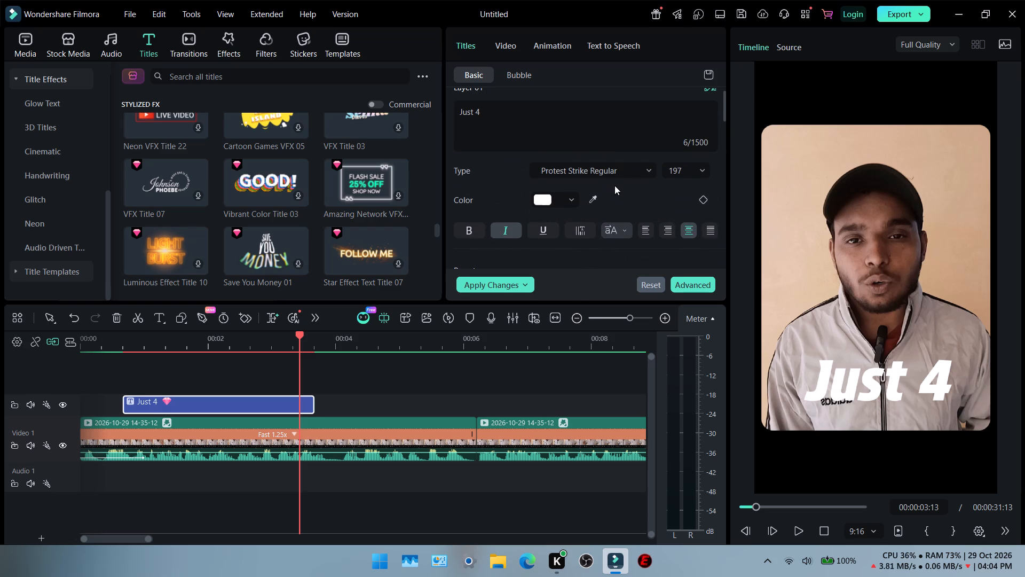
left_click(565, 199)
left_click(571, 198)
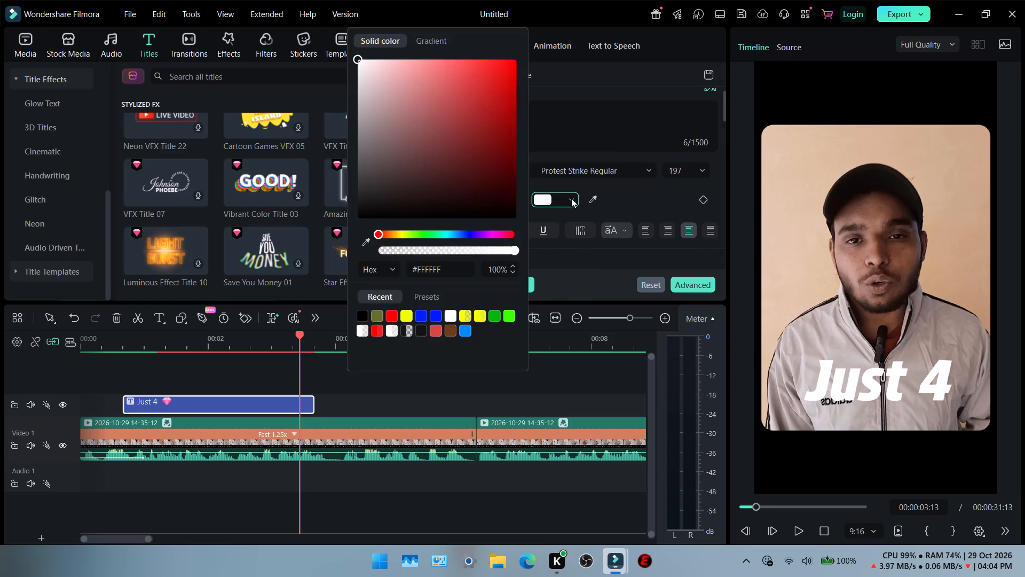
left_click(565, 200)
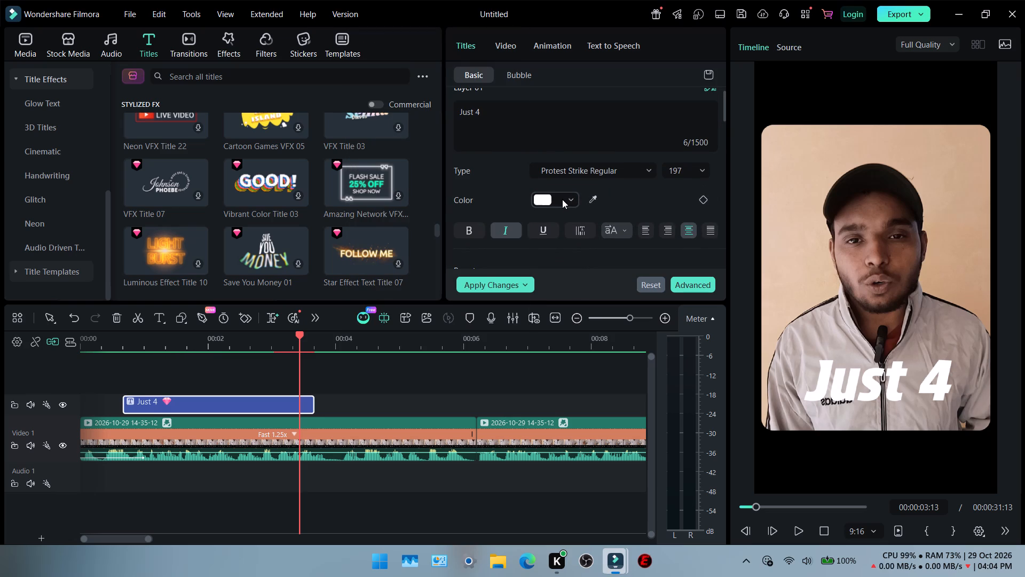
left_click(445, 41)
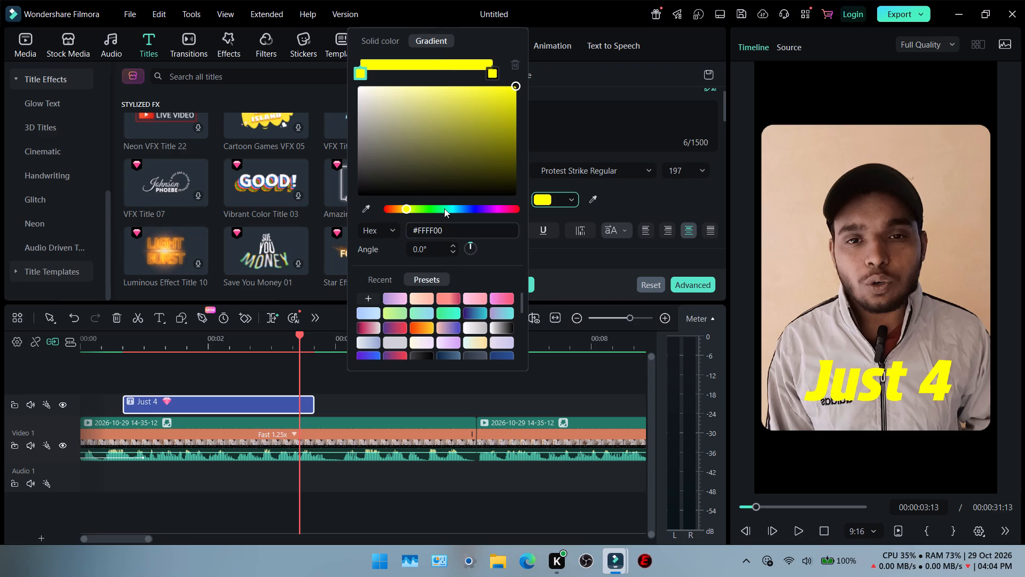
double_click(491, 74)
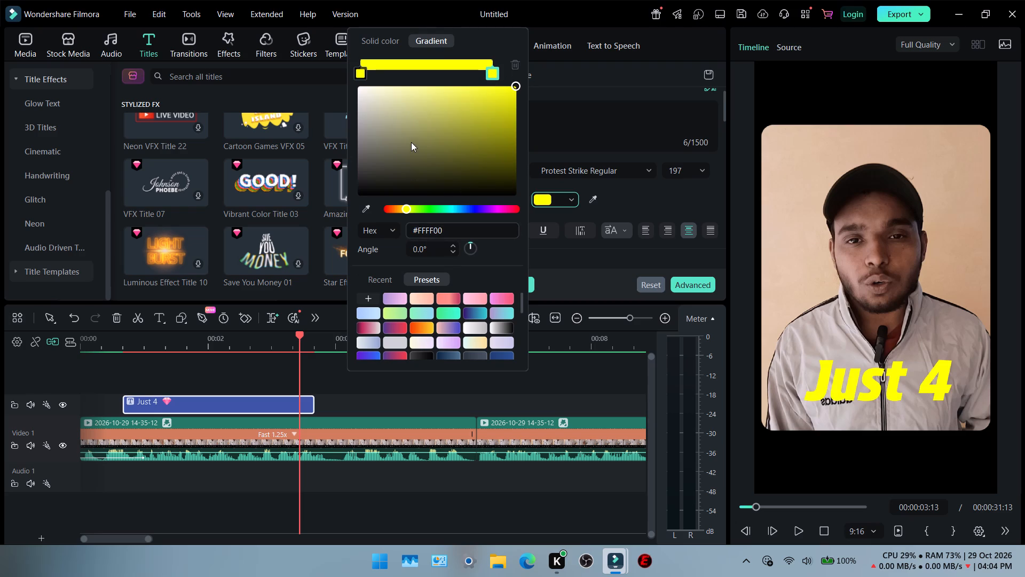
left_click_drag(413, 130, 336, 68)
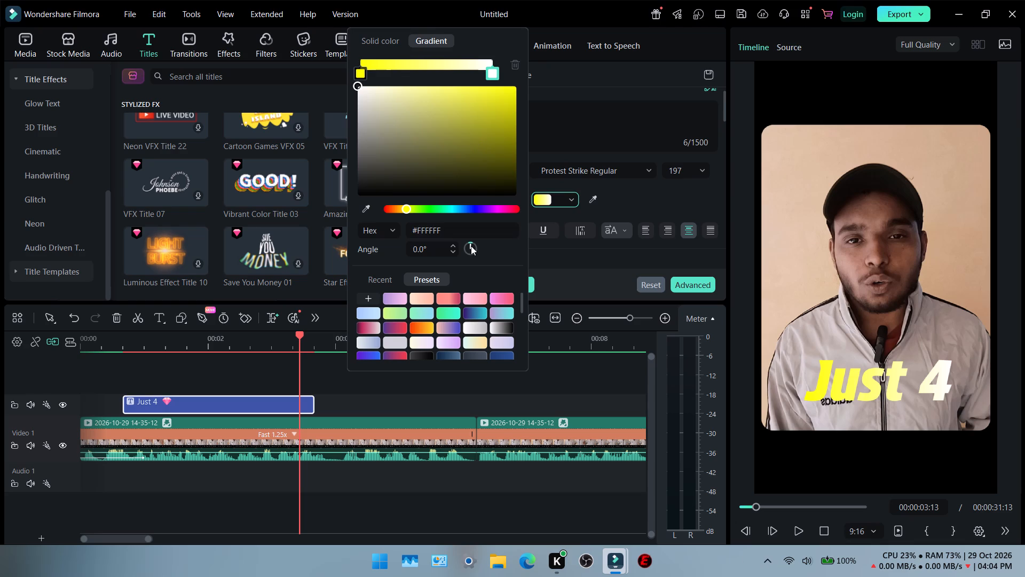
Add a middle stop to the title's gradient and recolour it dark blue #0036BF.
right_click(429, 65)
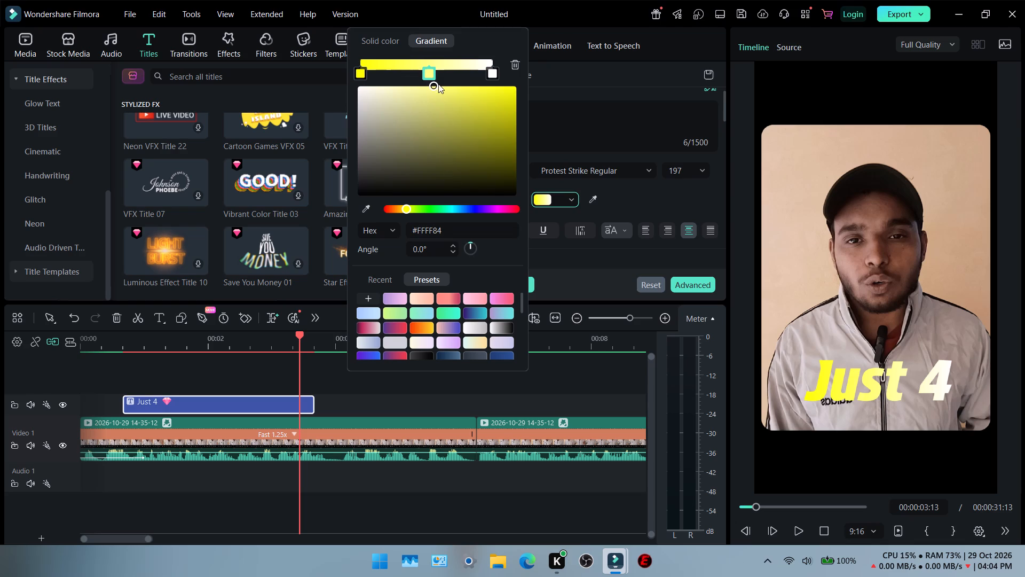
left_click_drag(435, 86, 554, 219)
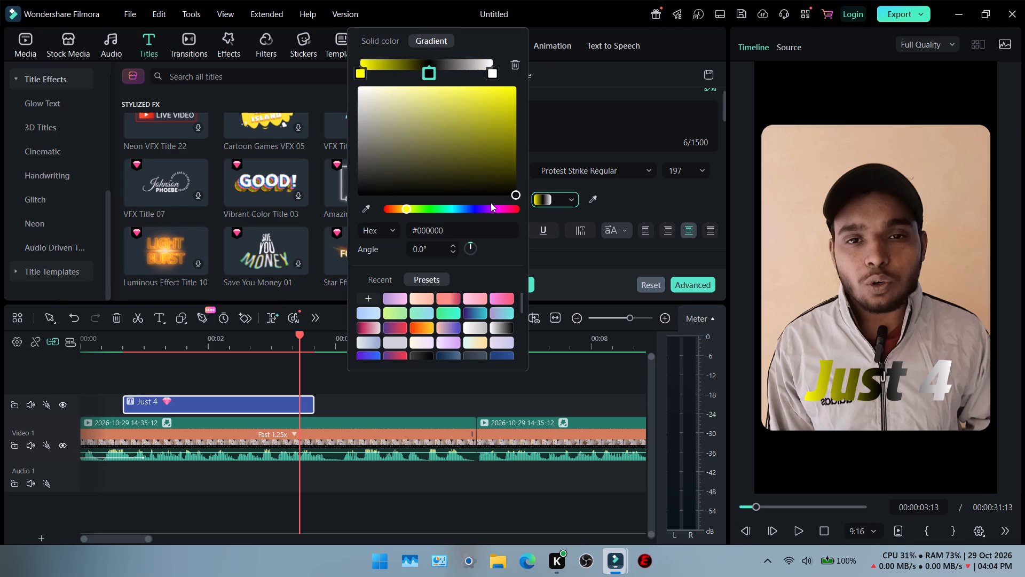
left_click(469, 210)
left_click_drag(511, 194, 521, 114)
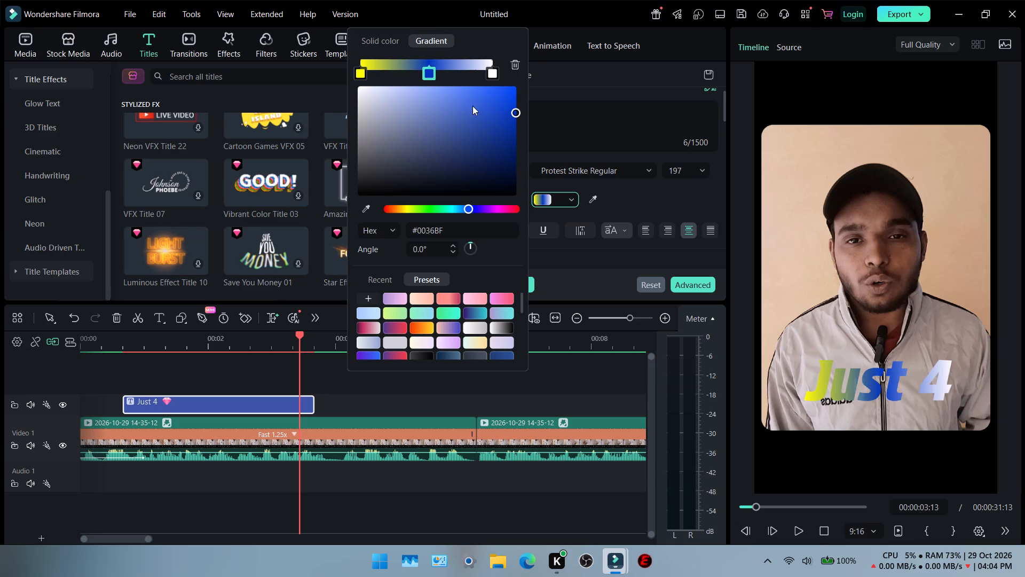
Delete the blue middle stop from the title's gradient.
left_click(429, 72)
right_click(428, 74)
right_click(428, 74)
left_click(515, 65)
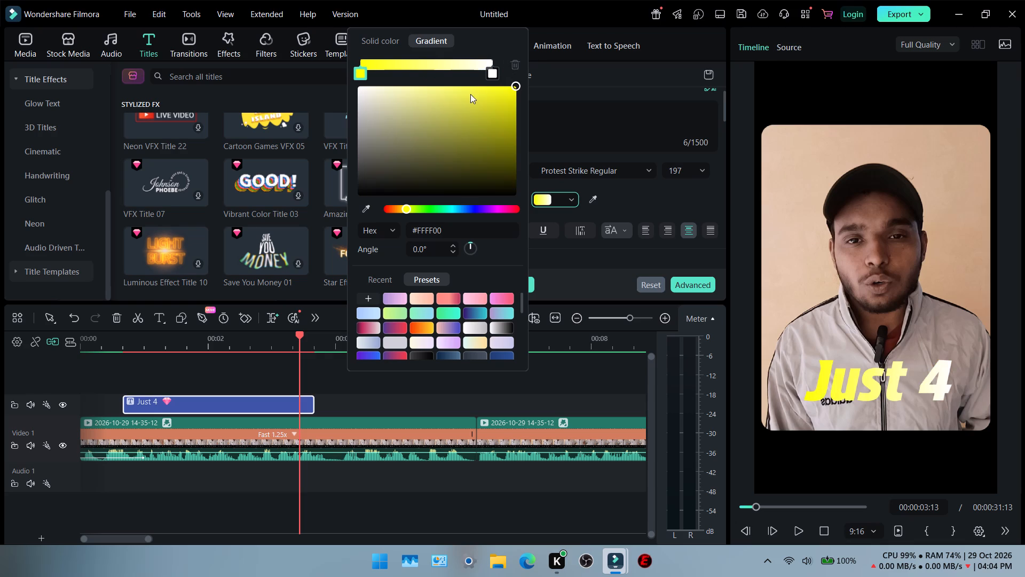
Set the angle of the title's yellow-to-white gradient to 90°.
left_click(472, 246)
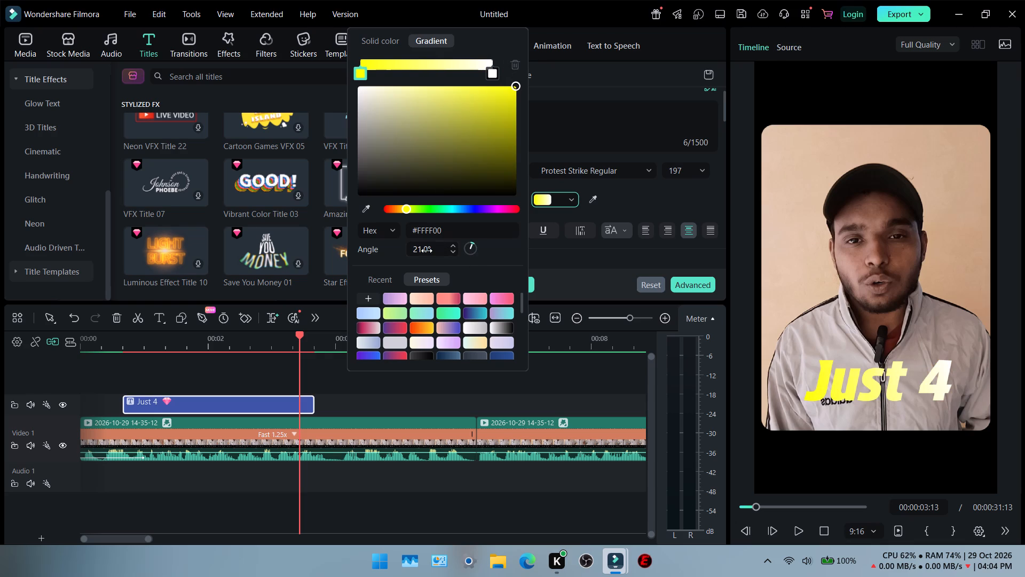
left_click(425, 251)
type("90")
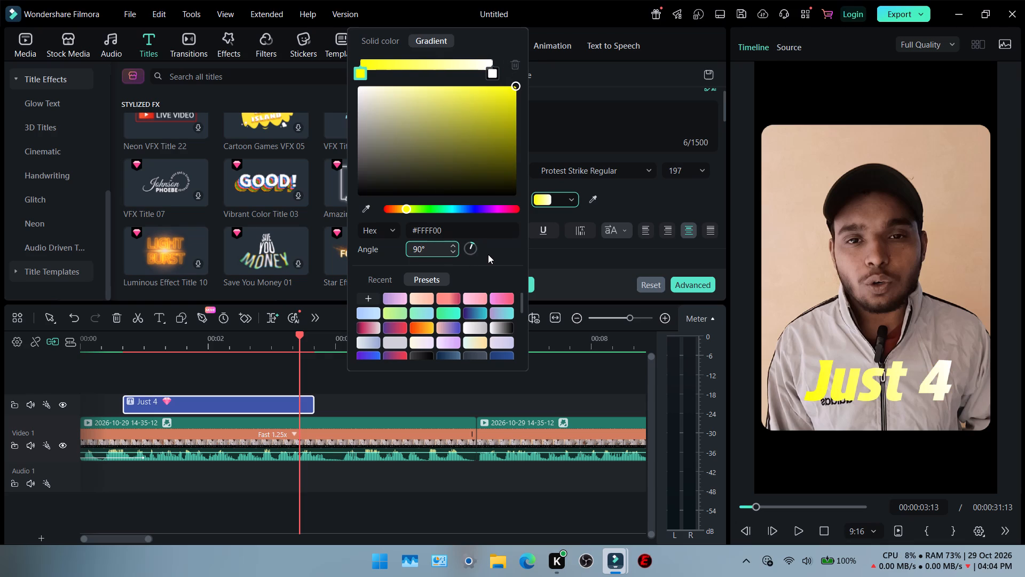
left_click(494, 254)
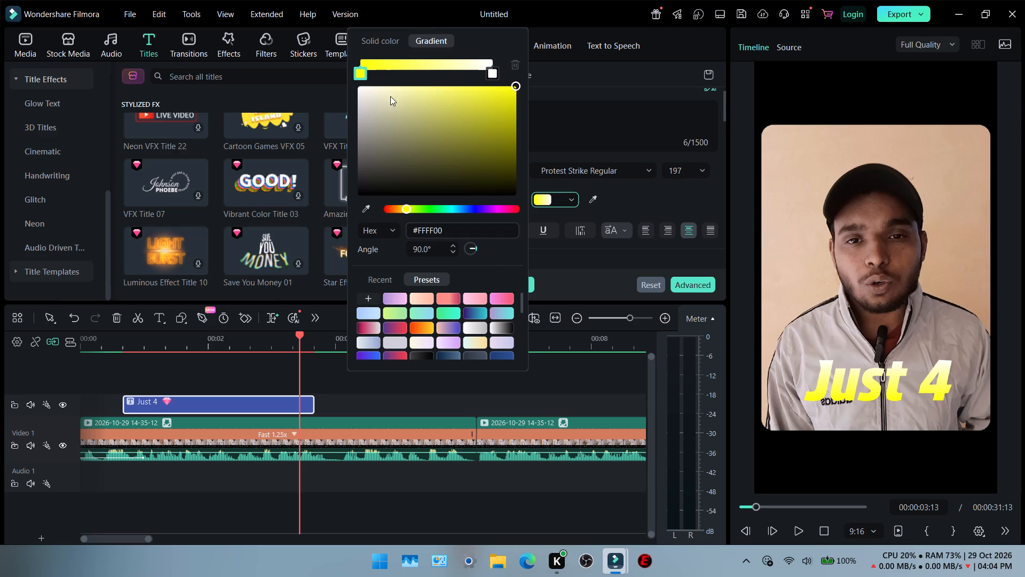
Move the gradient's white stop inward to about the middle of the colour ramp and close the colour picker.
left_click_drag(493, 76, 467, 79)
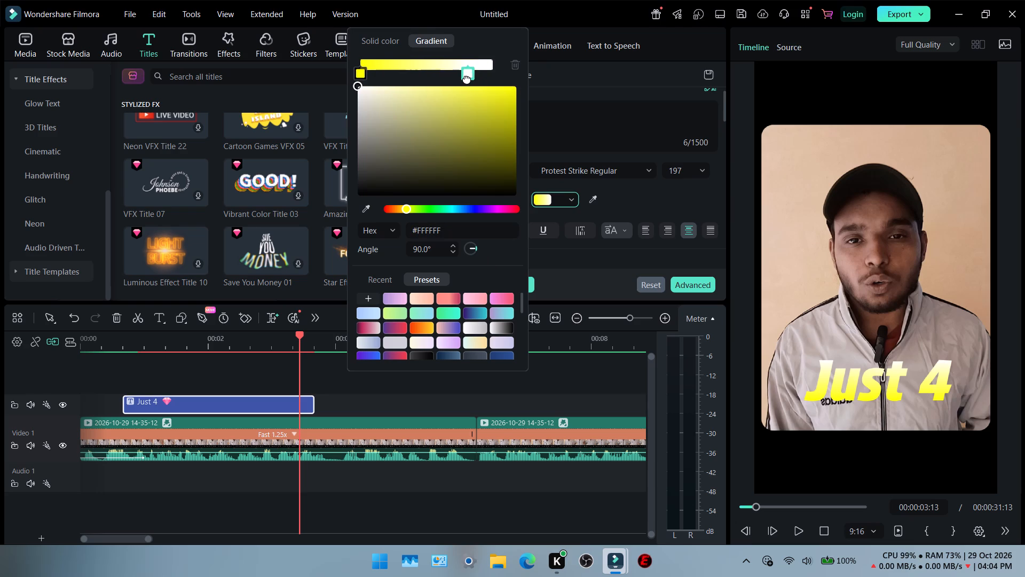
left_click_drag(467, 79, 452, 79)
left_click_drag(451, 76, 425, 76)
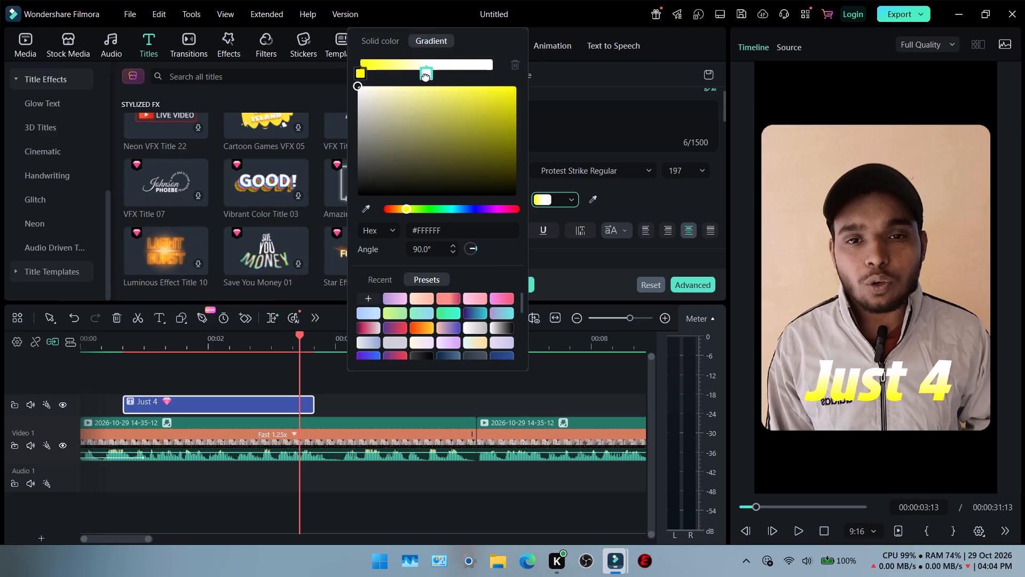
left_click(425, 74)
double_click(436, 72)
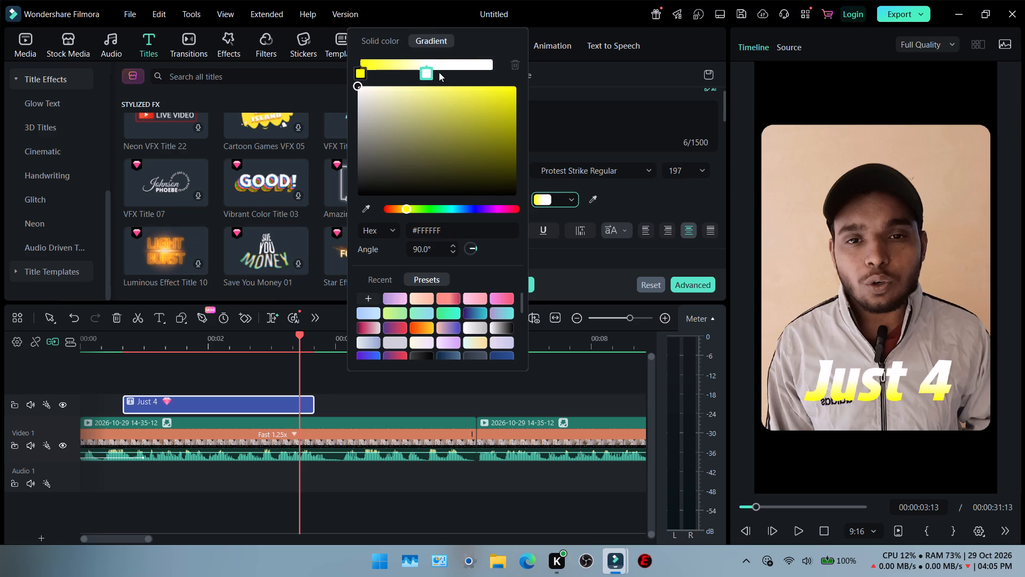
left_click(428, 73)
left_click_drag(429, 73, 441, 72)
left_click(441, 72)
scroll(507, 225, "down", 1)
scroll(495, 267, "down", 3)
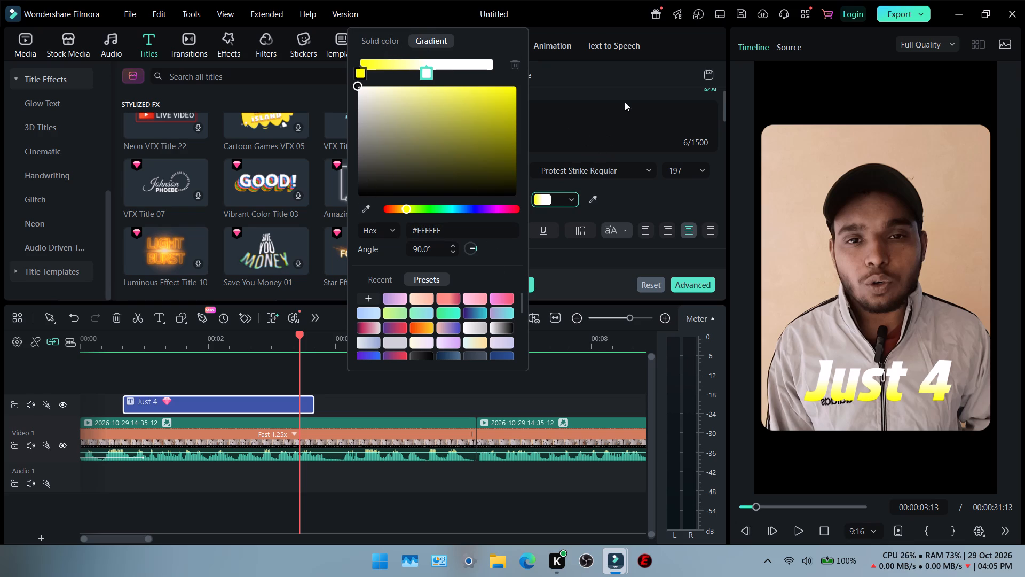
left_click(633, 77)
Enable the shadow on the "Just 4" title and set its colour to black #000000.
scroll(626, 201, "down", 2)
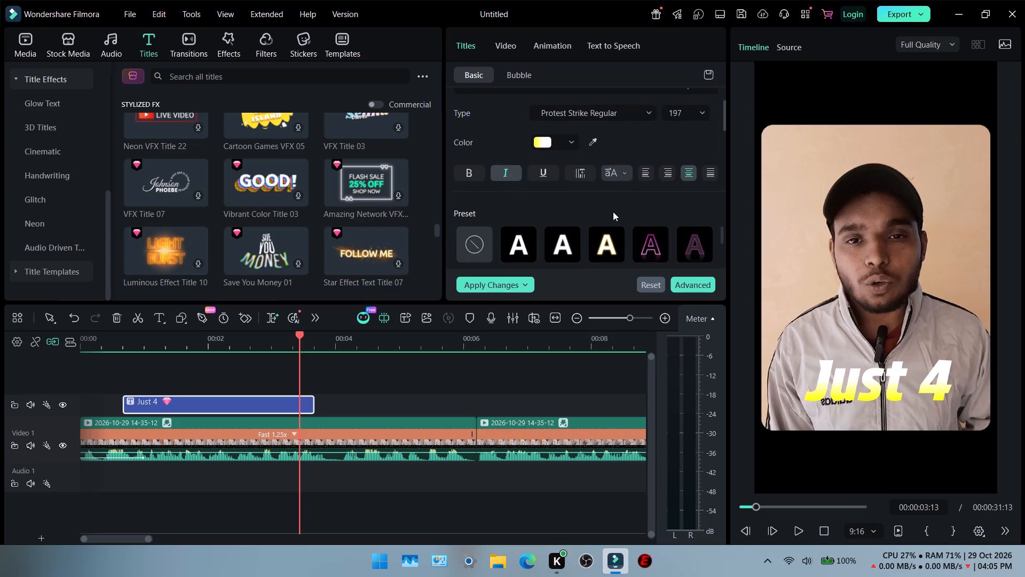
scroll(612, 212, "down", 1)
scroll(489, 178, "down", 12)
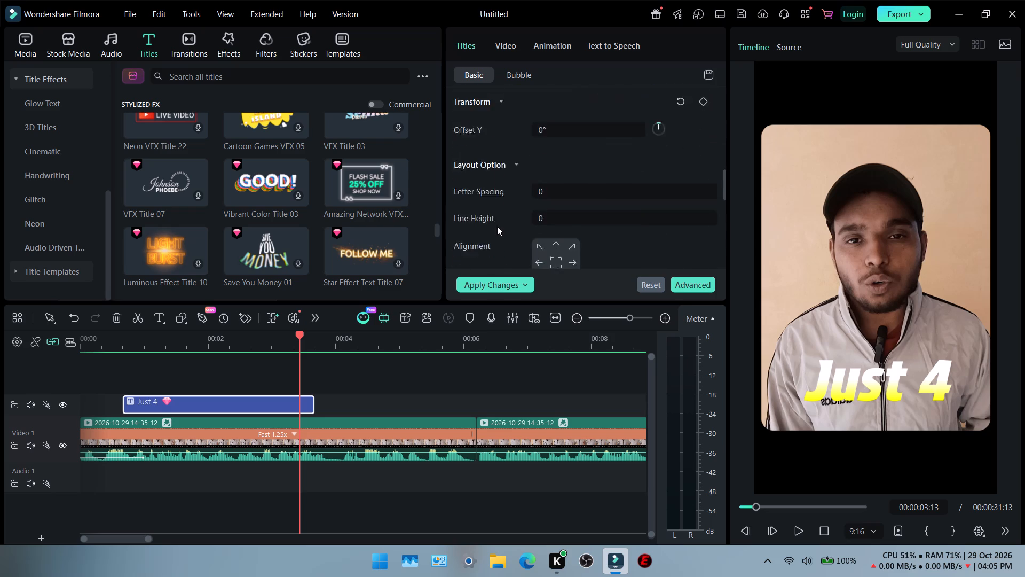
scroll(497, 224, "down", 5)
left_click(465, 235)
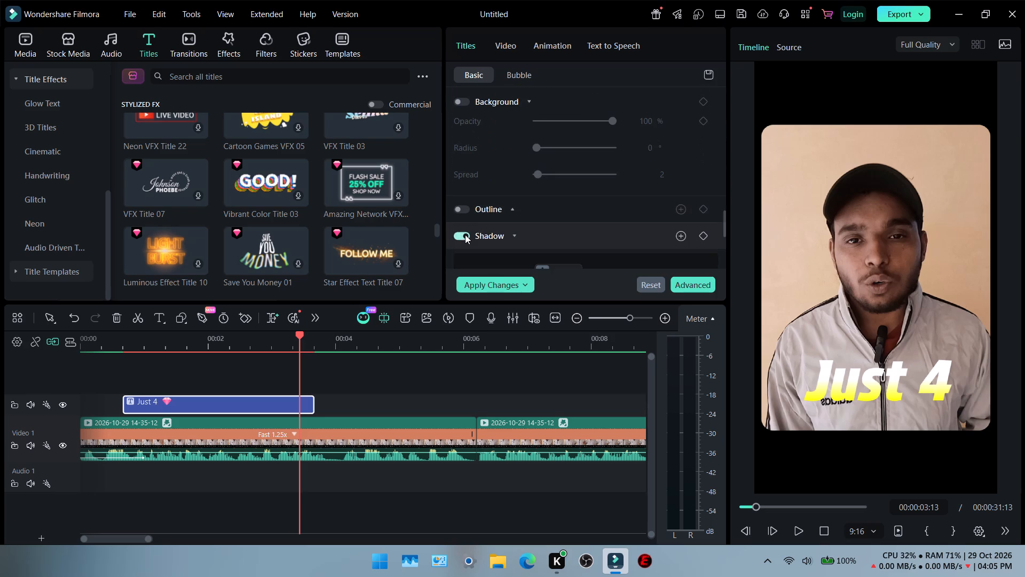
scroll(527, 209, "down", 3)
left_click(560, 184)
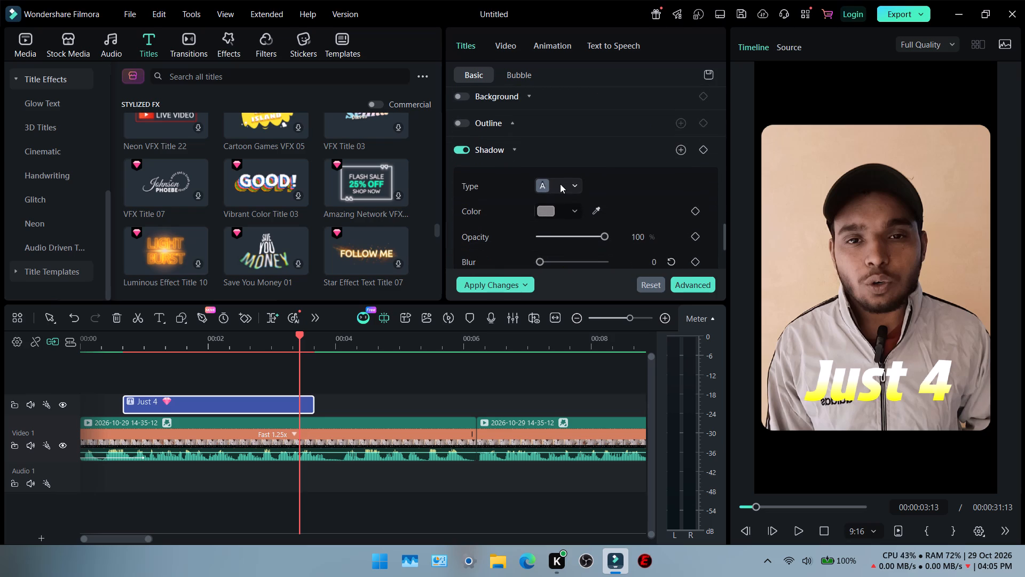
left_click(614, 241)
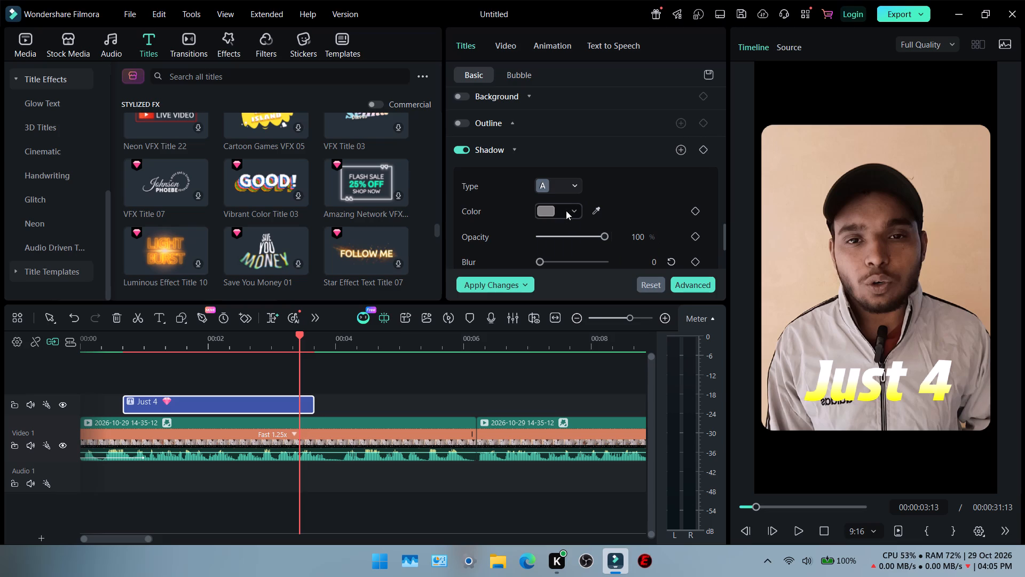
left_click(566, 210)
left_click_drag(444, 188, 343, 231)
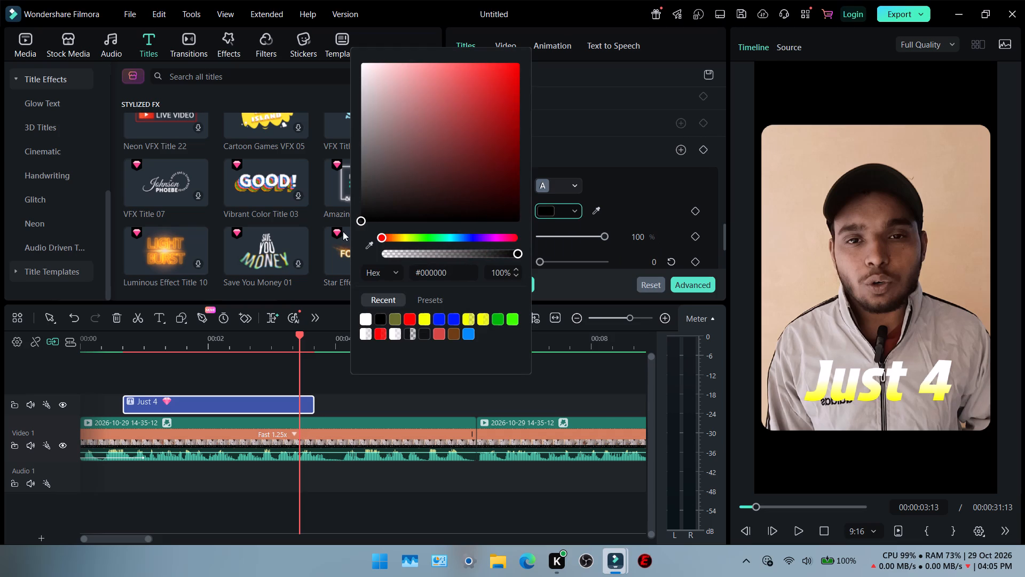
left_click_drag(343, 231, 335, 237)
left_click(722, 191)
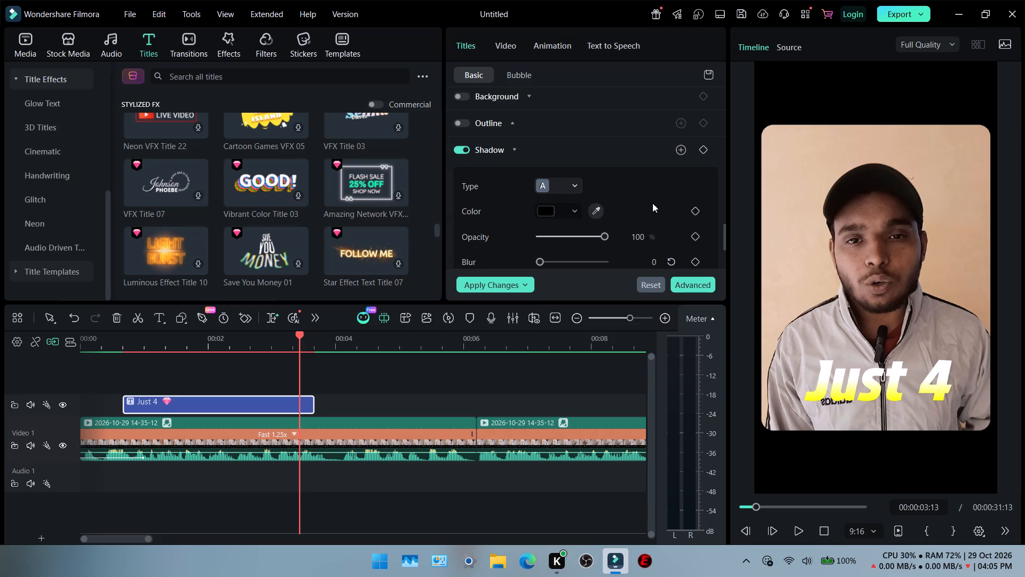
Set the title shadow's distance to 2 and its blur to 6, comparing the text with and without the shadow.
scroll(653, 203, "down", 2)
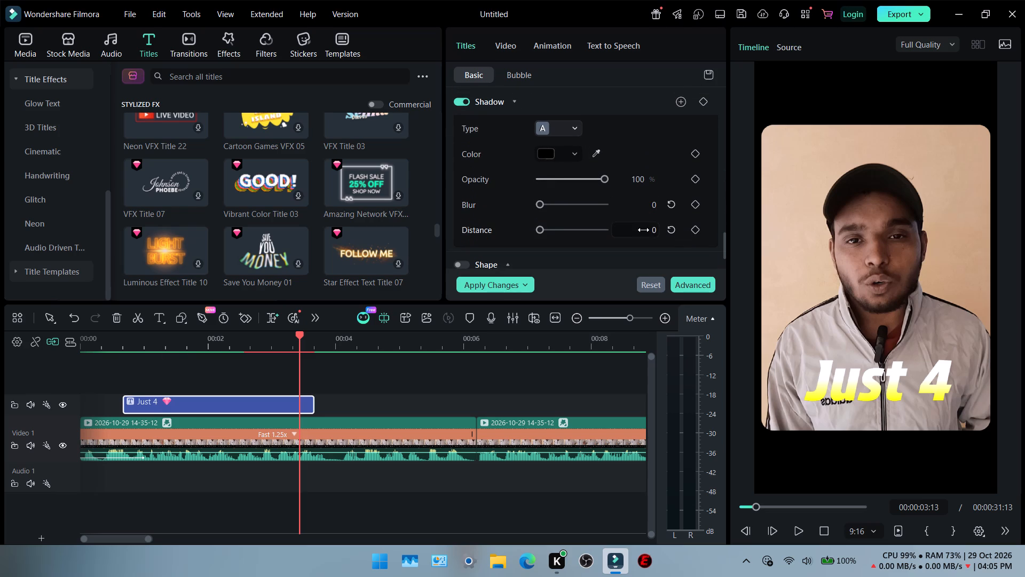
left_click(538, 228)
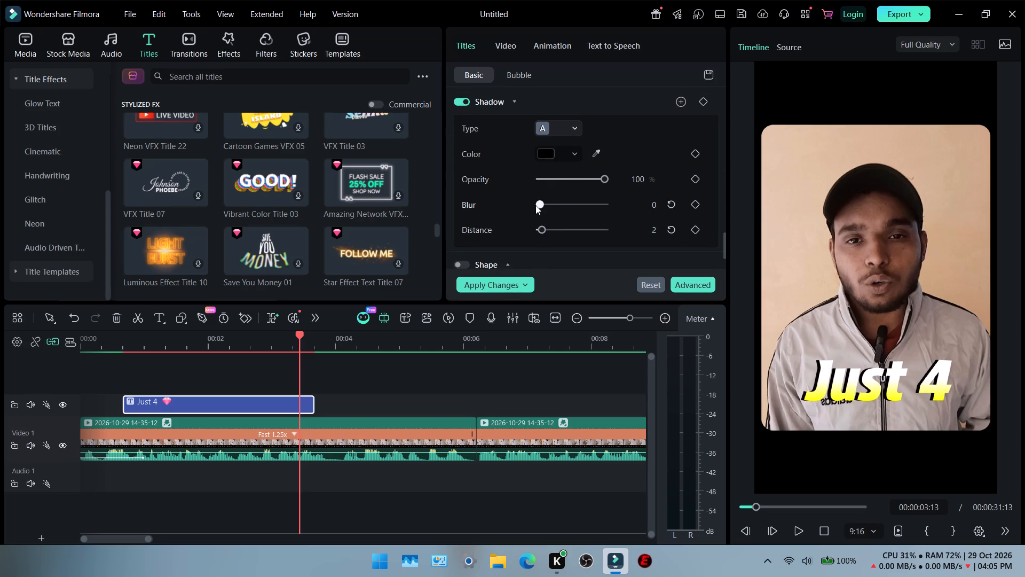
left_click_drag(540, 204, 557, 204)
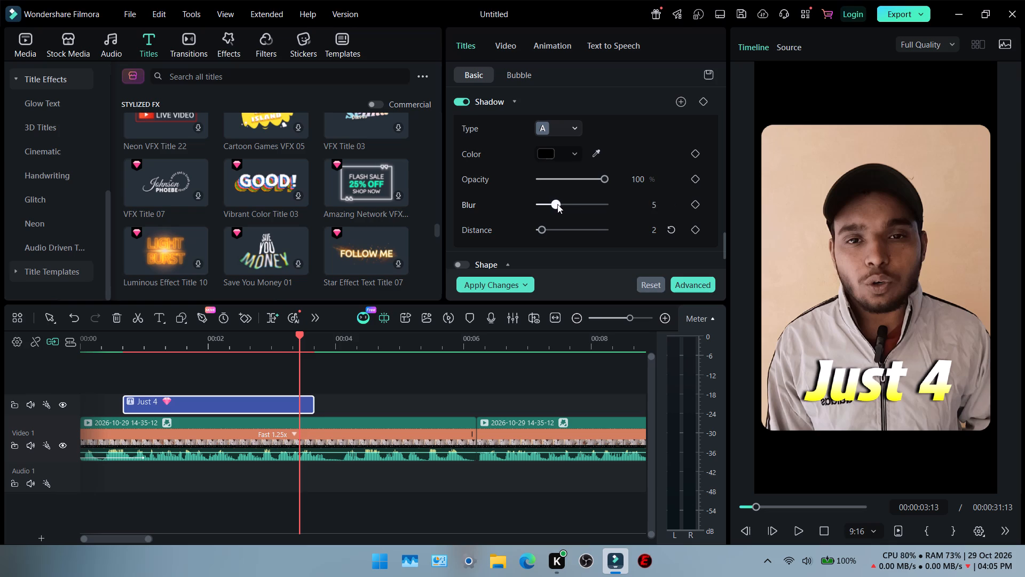
left_click_drag(557, 204, 555, 210)
left_click_drag(555, 210, 558, 210)
left_click(465, 98)
left_click(465, 98)
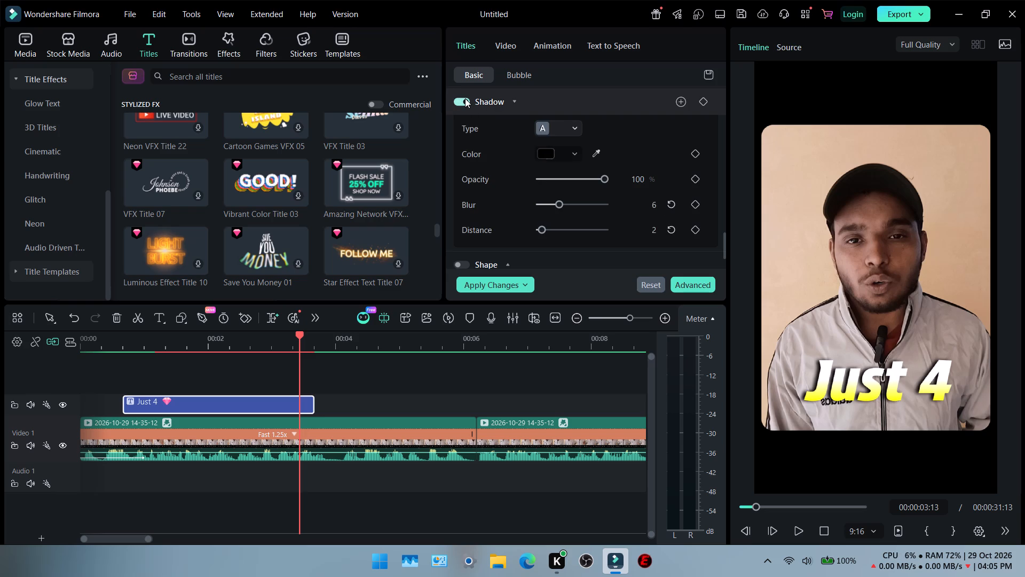
Move the "Just 4" title clip earlier on the timeline so that it starts at 00:00:00:13.
left_click(298, 334)
left_click_drag(298, 334, 270, 341)
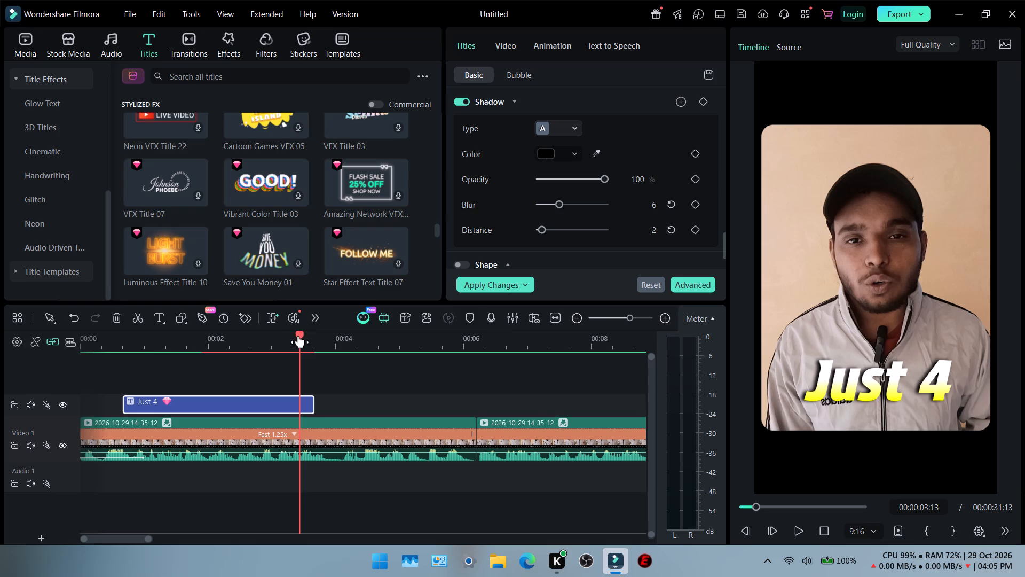
left_click(298, 336)
left_click_drag(297, 336, 291, 336)
left_click(273, 339)
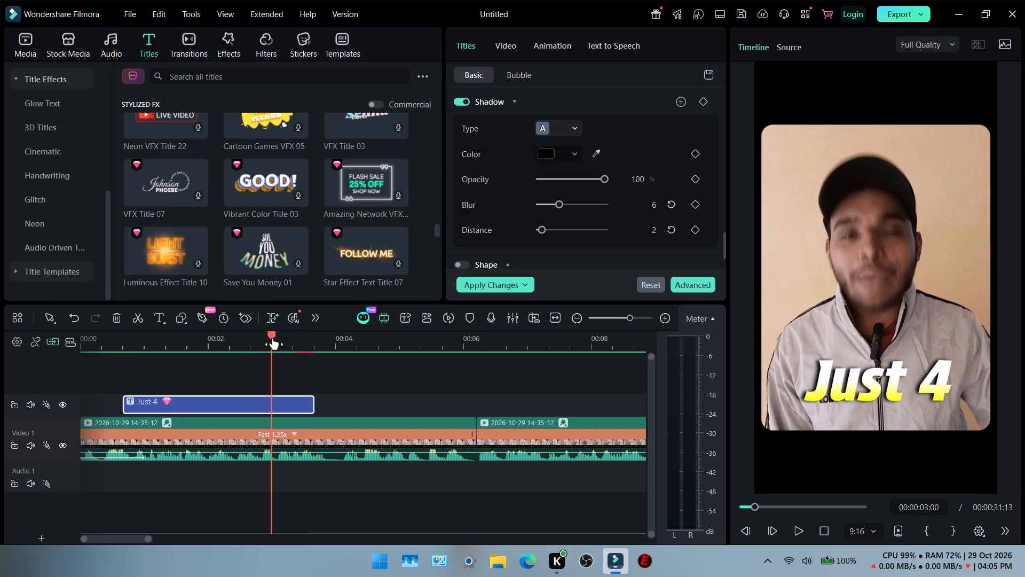
left_click_drag(271, 334, 191, 338)
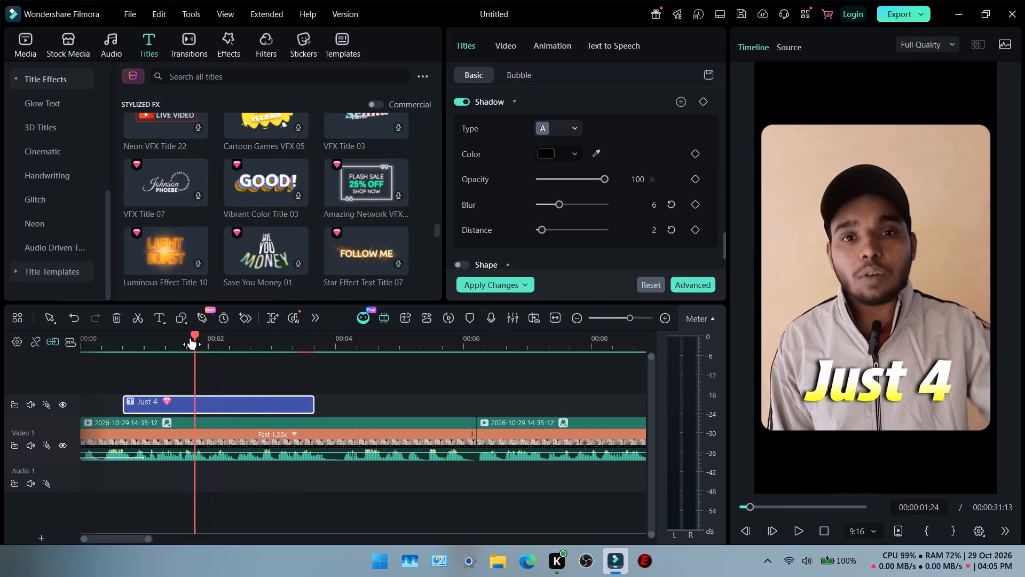
left_click_drag(191, 338, 125, 346)
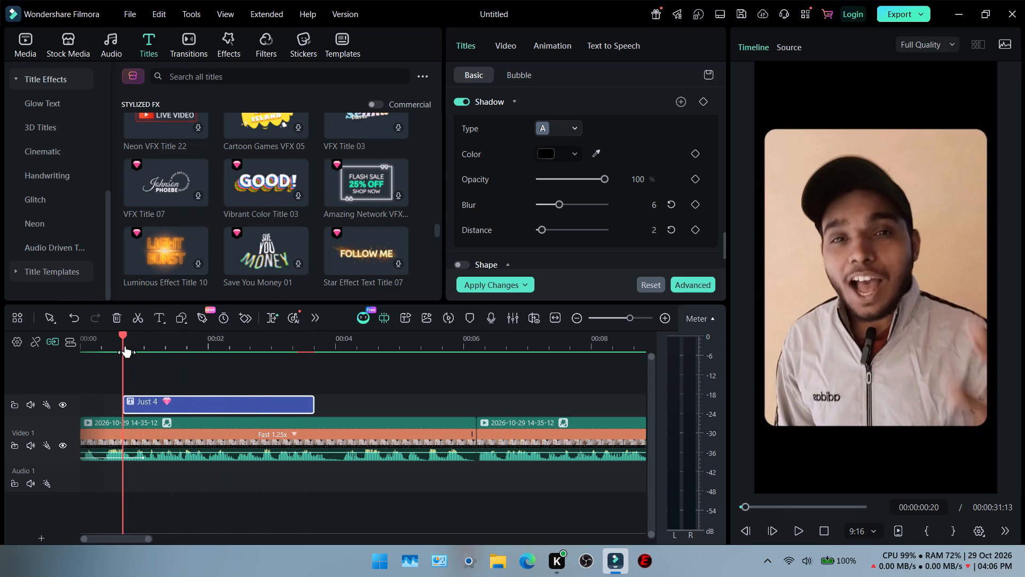
left_click_drag(125, 346, 76, 347)
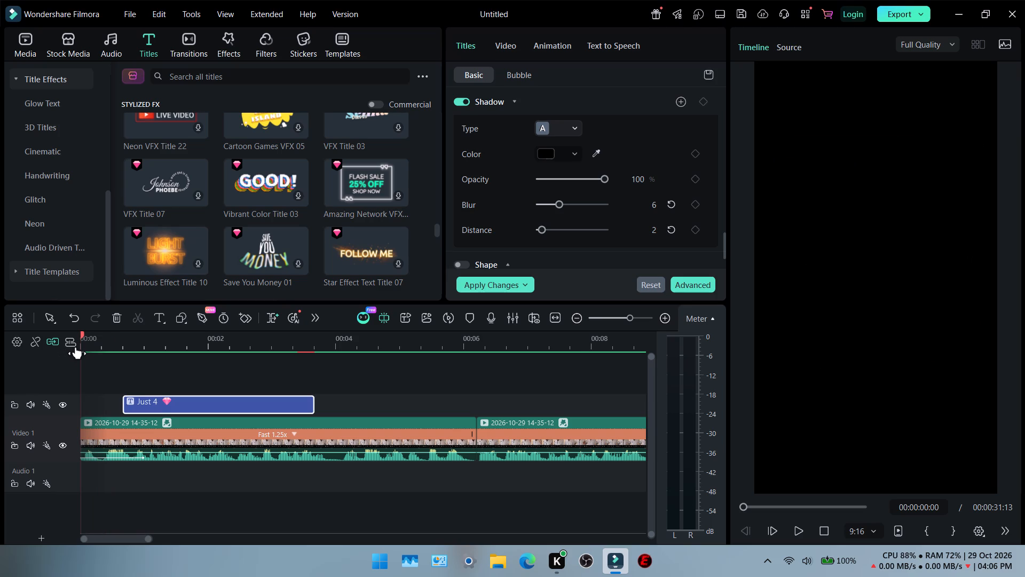
left_click_drag(76, 347, 107, 345)
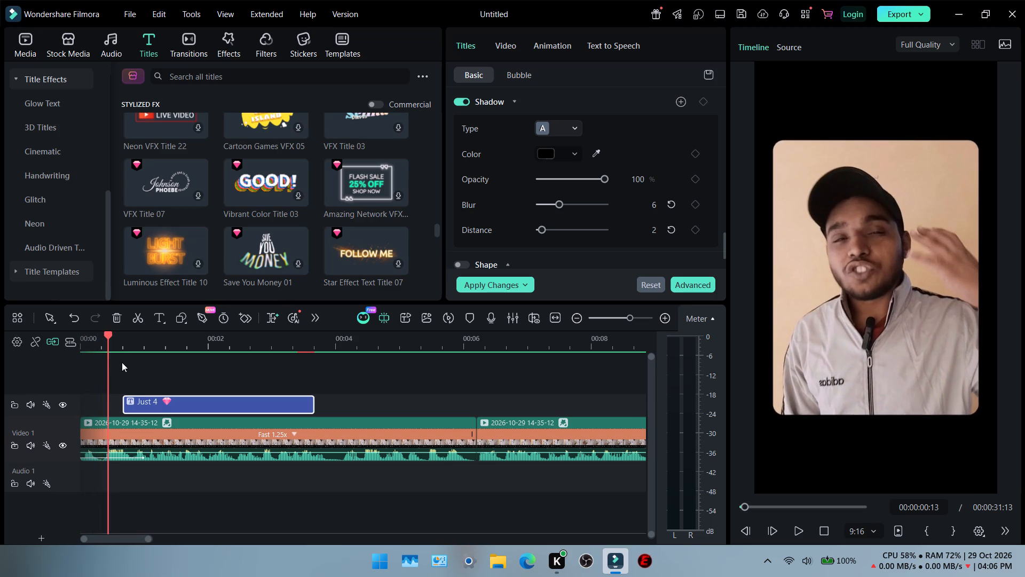
left_click_drag(151, 404, 137, 404)
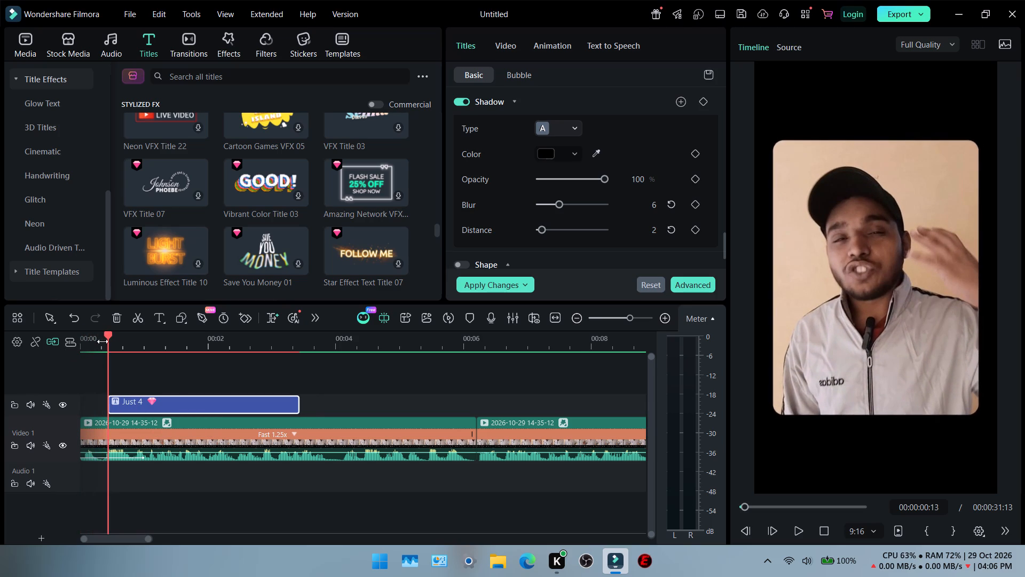
Play the opening from the start of the timeline to check the title's new timing.
left_click_drag(109, 336, 28, 348)
key("space")
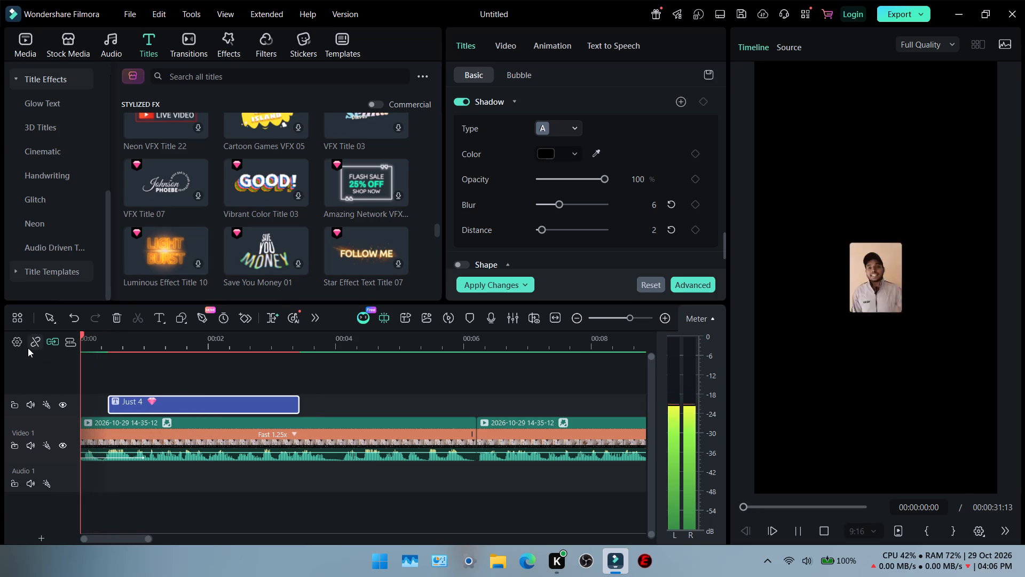
key("space")
key("space")
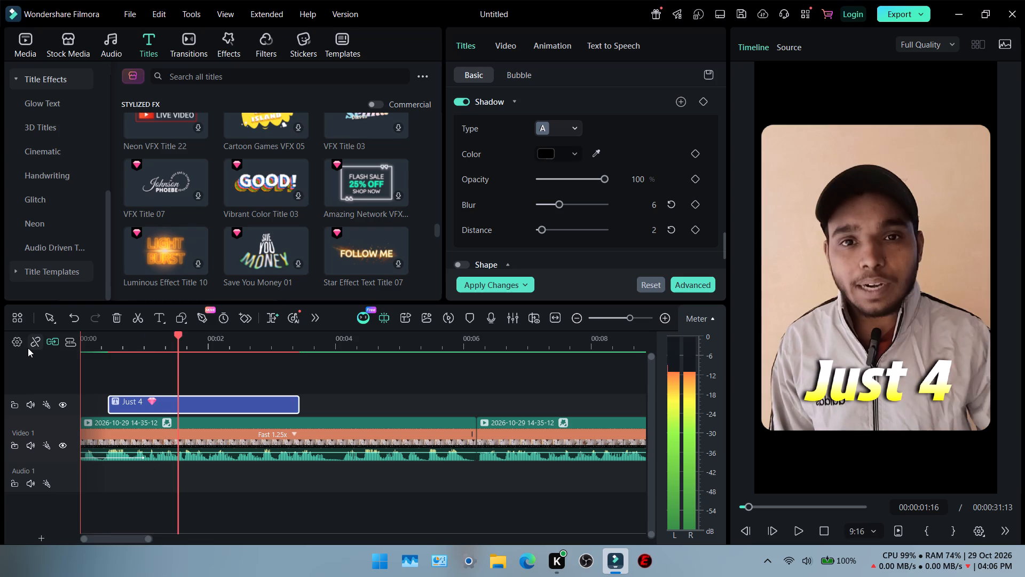
Render a timeline preview for smooth playback.
key("Return")
key("space")
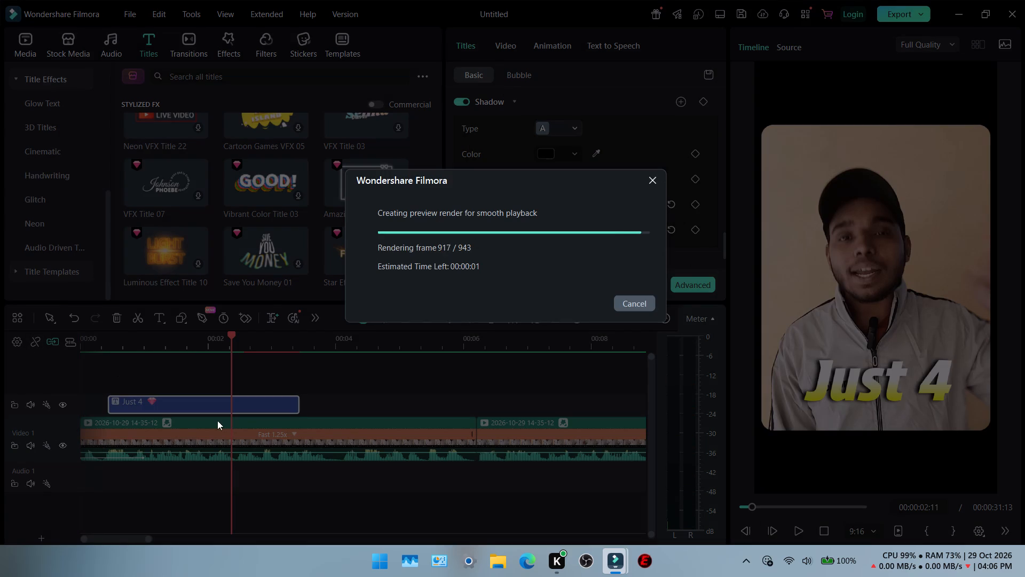
Play the rendered opening from the start to review the "Just 4" title against the speech.
left_click_drag(231, 333, 8, 354)
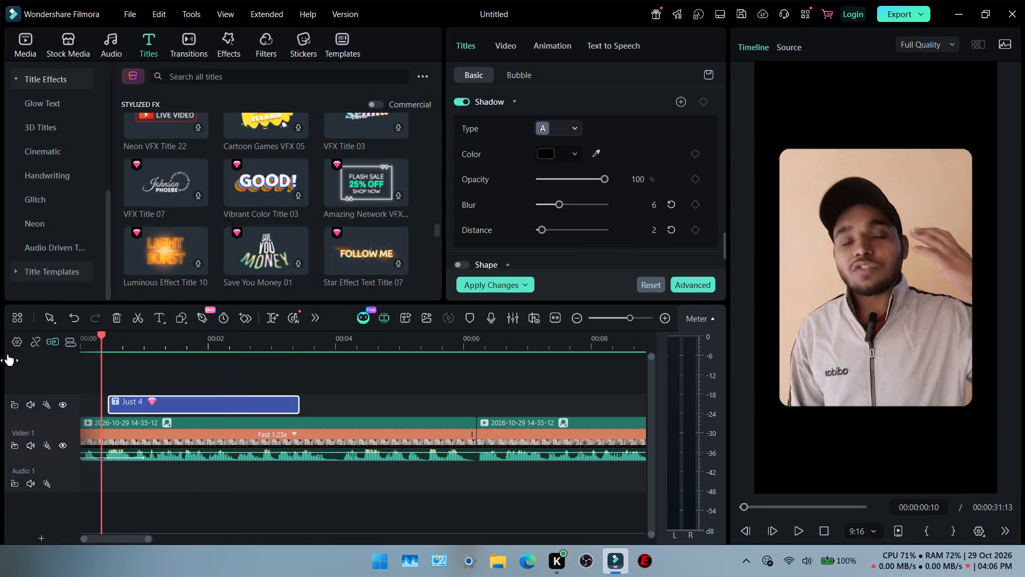
left_click_drag(8, 354, 0, 354)
key("space")
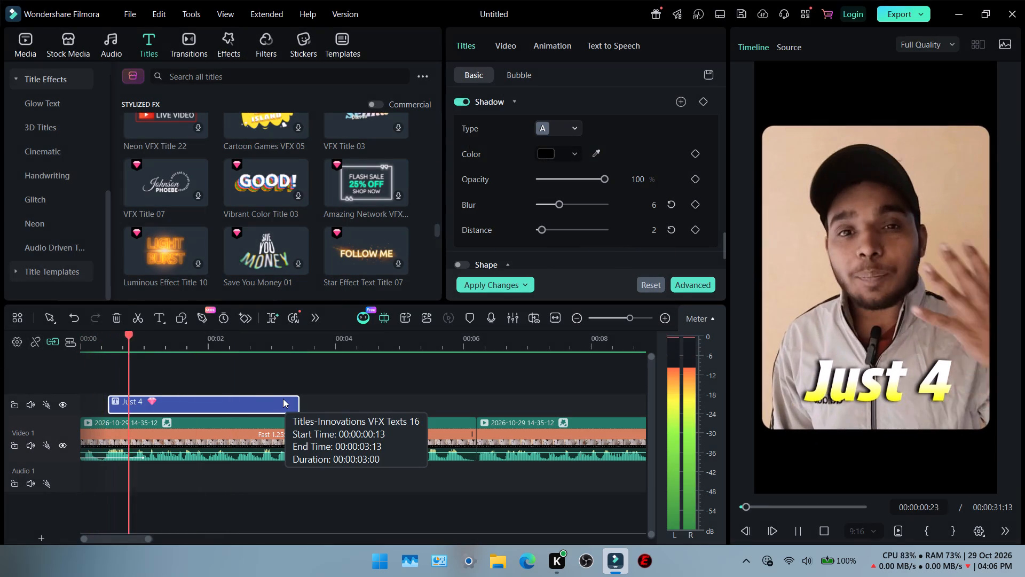
key("space")
key("space")
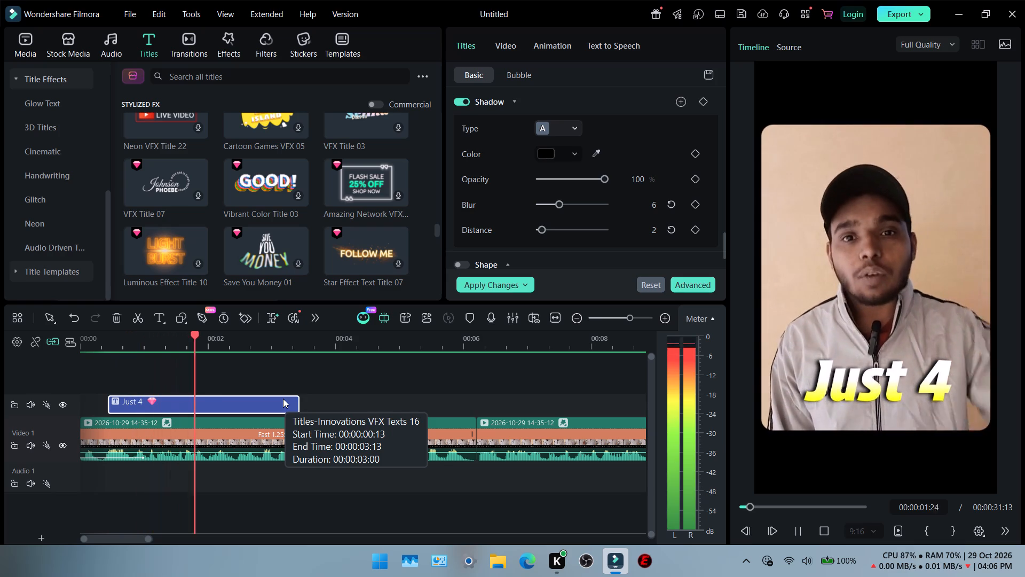
Replay the start of the "Just 4" title several times to check its entrance against the speech.
key("space")
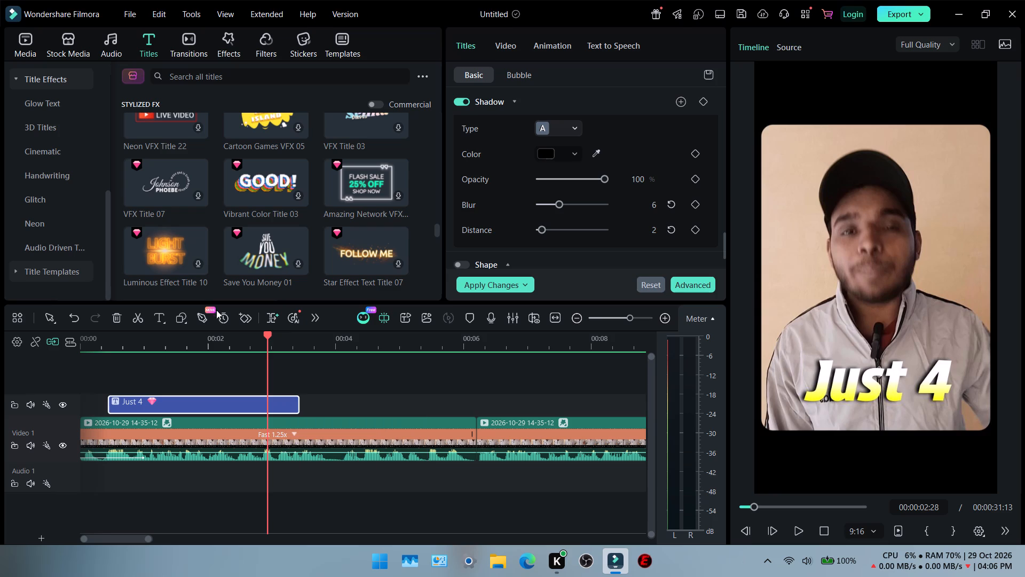
left_click(100, 340)
key("space")
key("space")
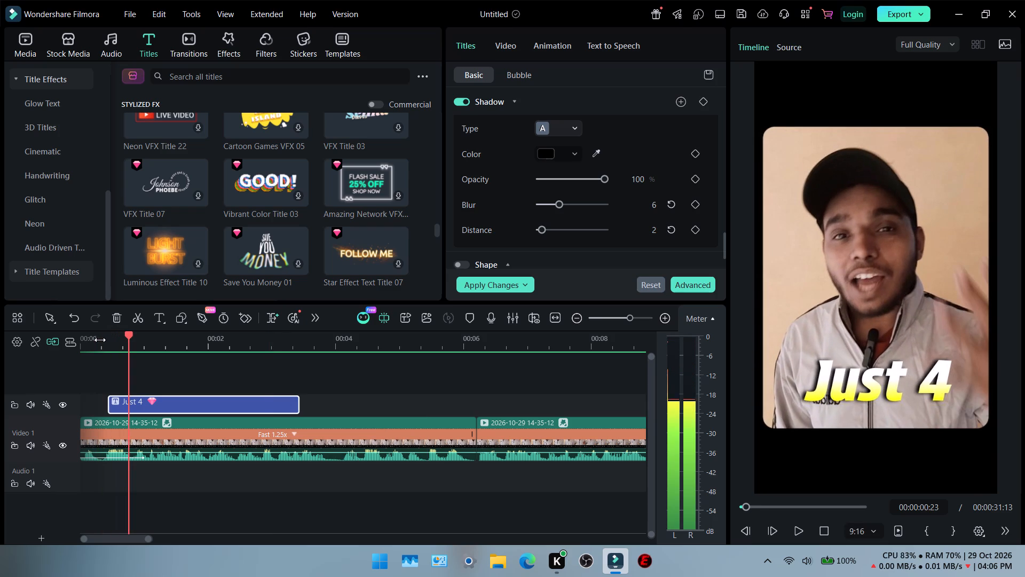
left_click(83, 346)
left_click(101, 347)
key("space")
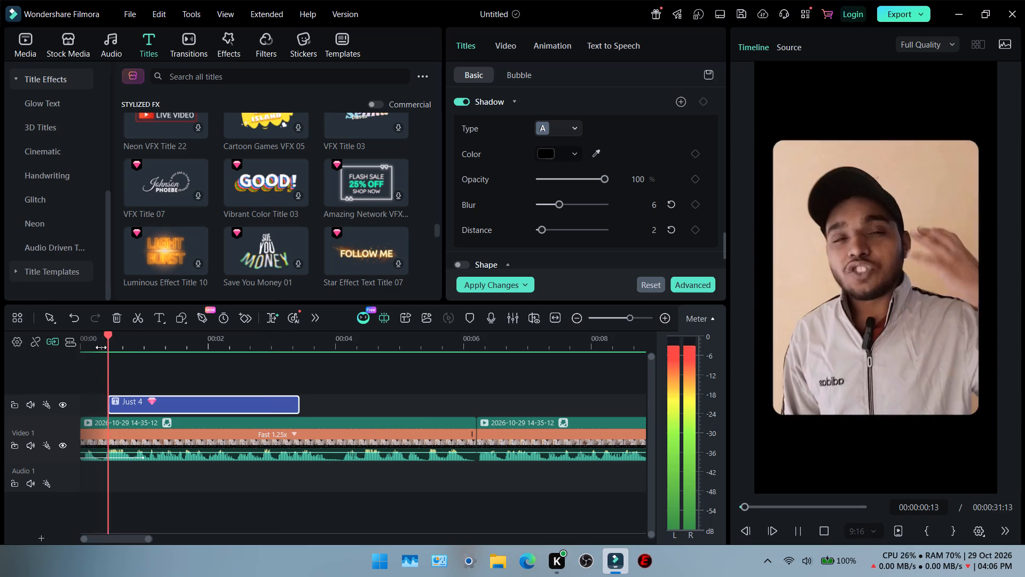
key("space")
left_click(101, 347)
key("space")
key("space")
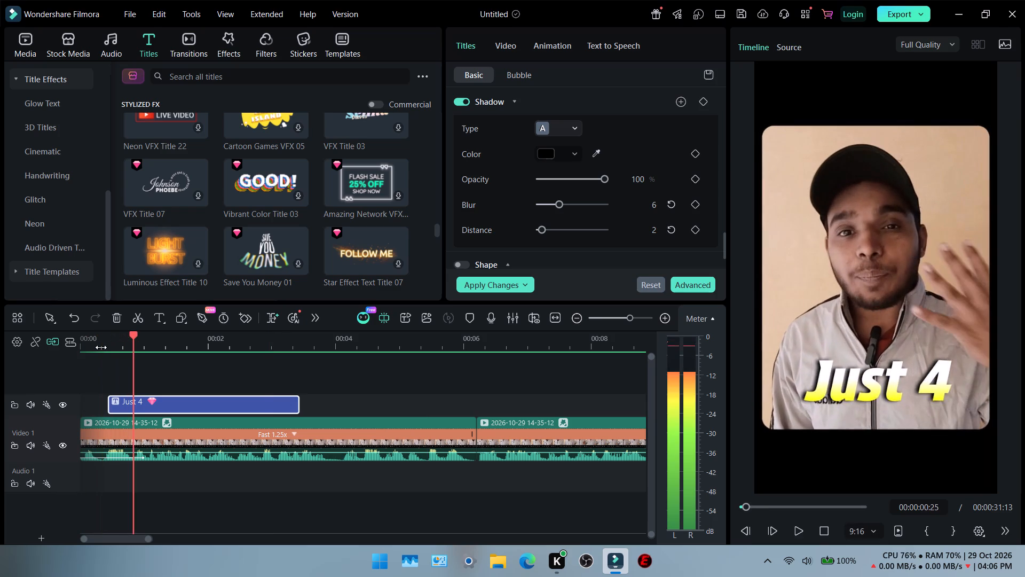
Play the opening from the start of the timeline through most of the "Just 4" title to review it.
left_click(101, 347)
left_click(100, 337)
left_click_drag(100, 337, 74, 342)
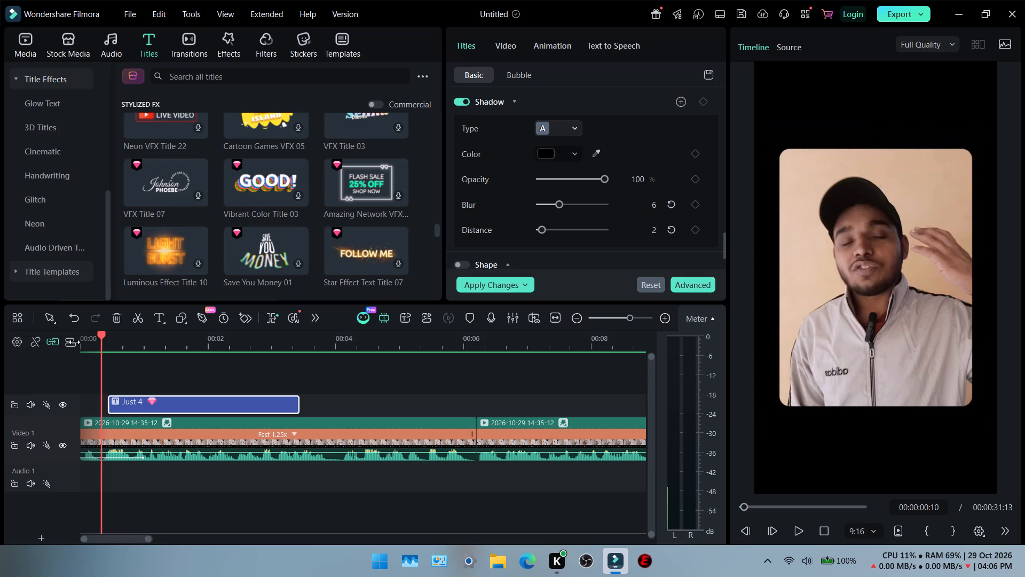
left_click_drag(74, 342, 64, 347)
left_click(62, 347)
left_click_drag(100, 335, 50, 347)
key("space")
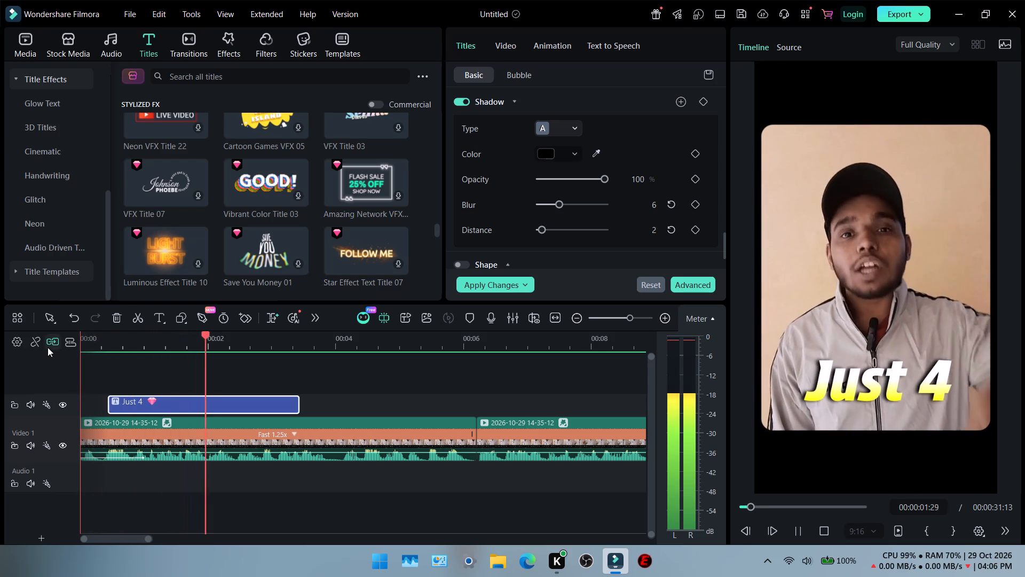
key("space")
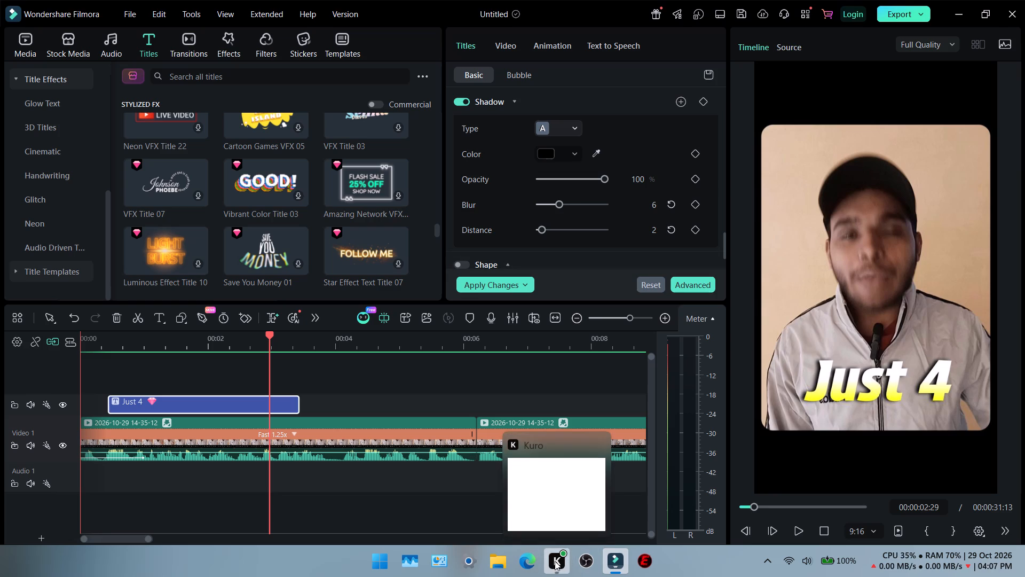
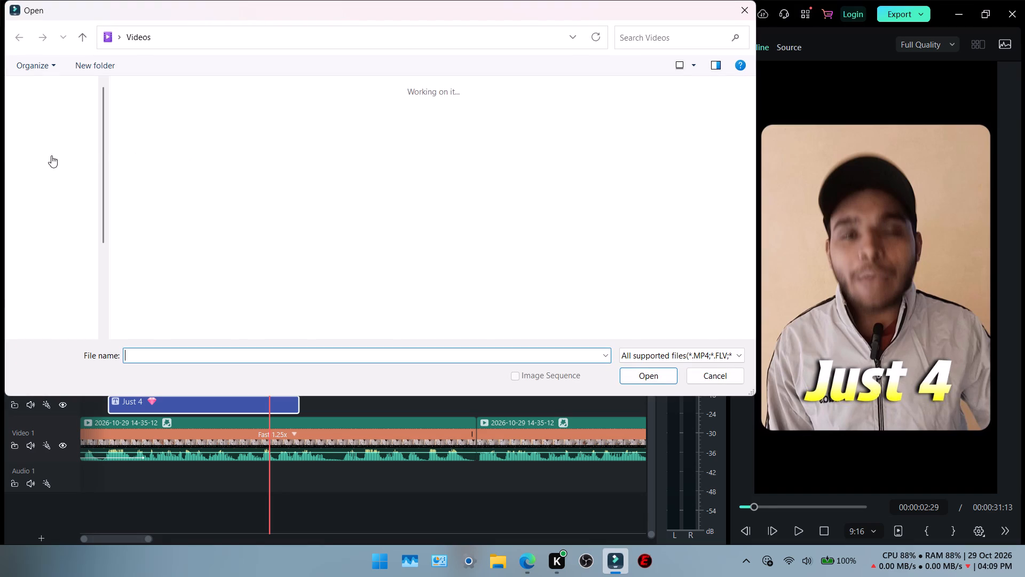
left_click(53, 177)
double_click(178, 124)
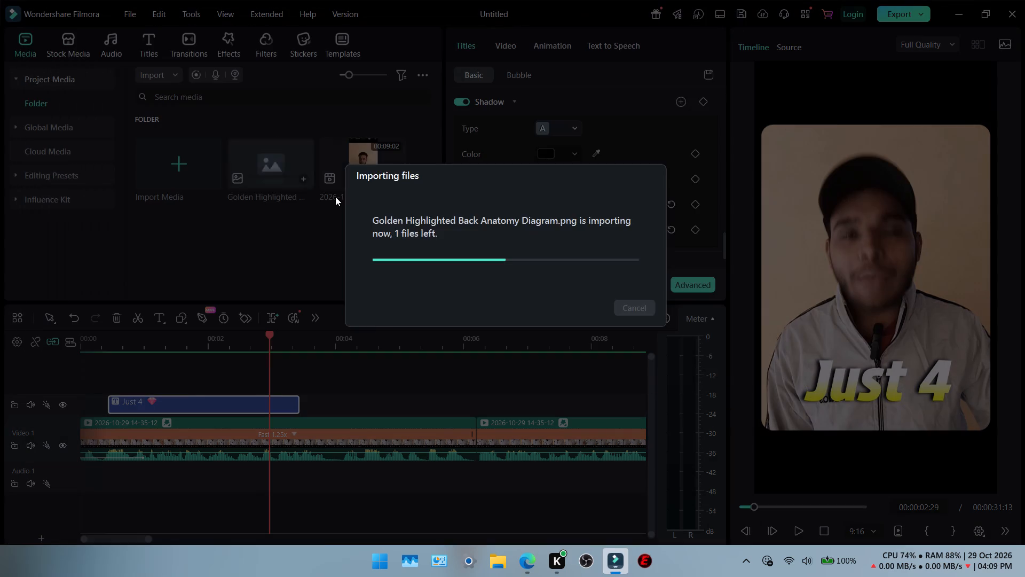
Place the back anatomy image on a new track above the "Just 4" title, starting at 00:00:02:16.
left_click_drag(271, 161, 270, 165)
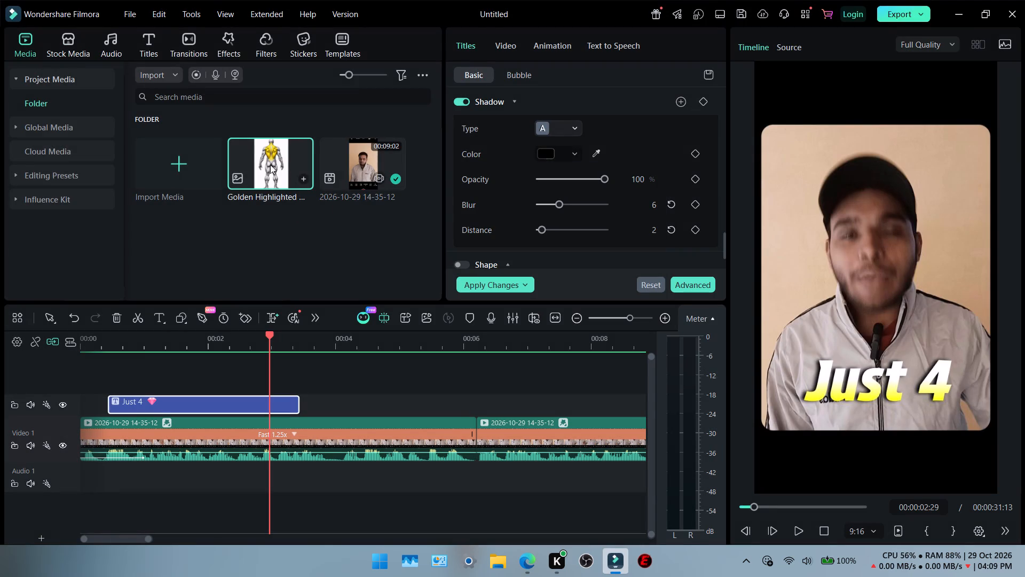
left_click_drag(270, 165, 275, 375)
left_click(254, 347)
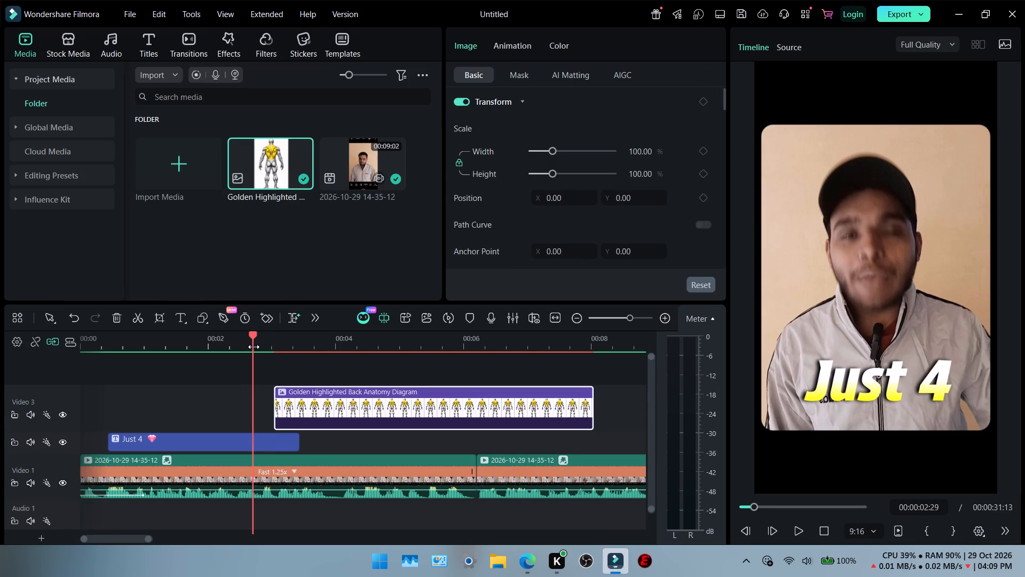
type("b")
key("space")
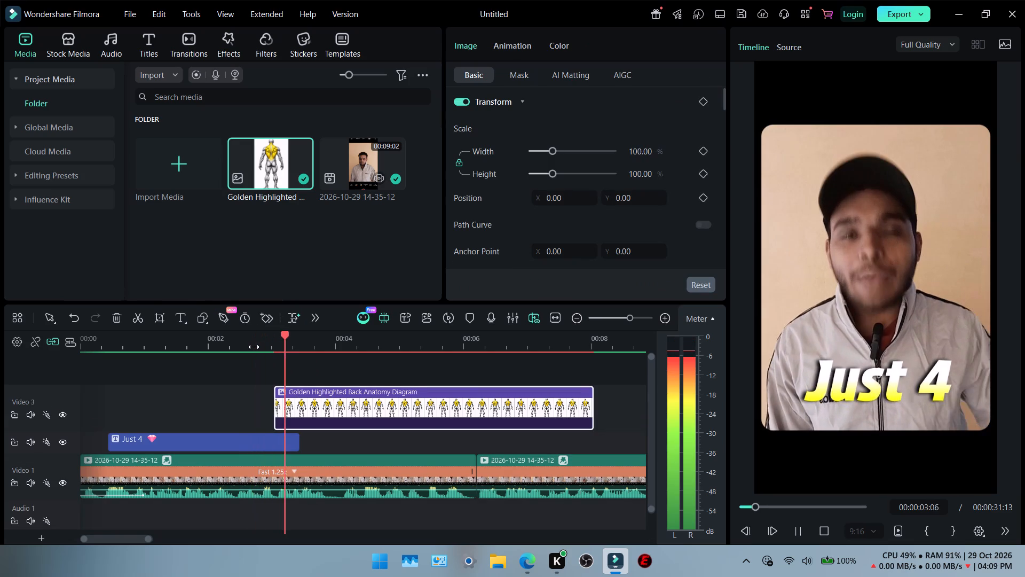
key("space")
left_click(243, 347)
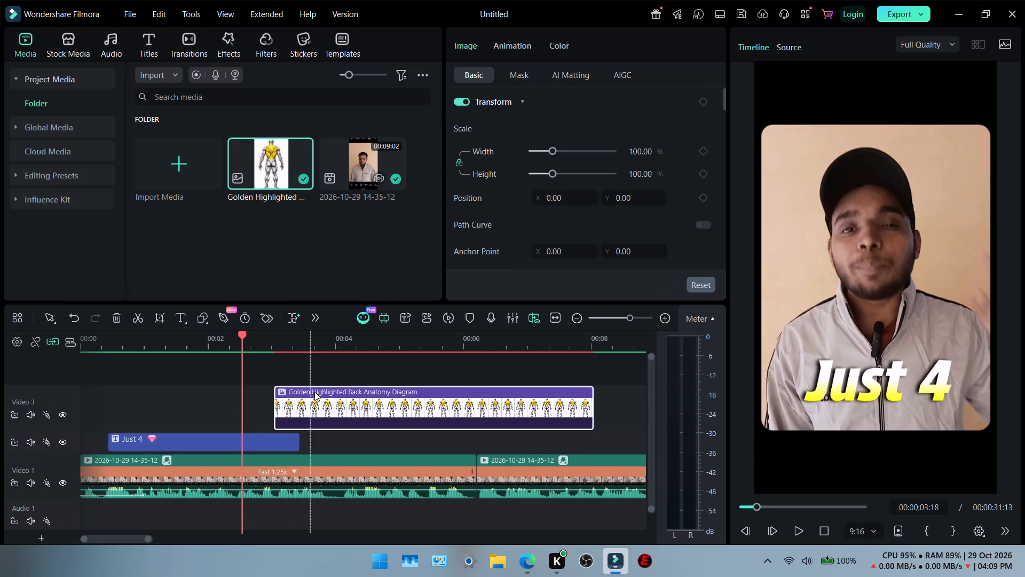
left_click(317, 394)
left_click_drag(340, 388, 310, 392)
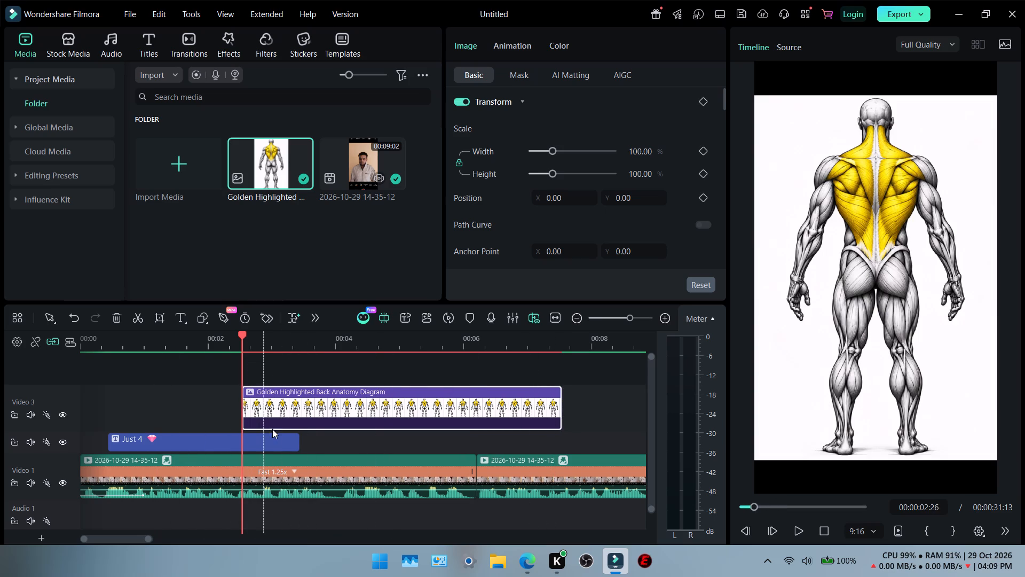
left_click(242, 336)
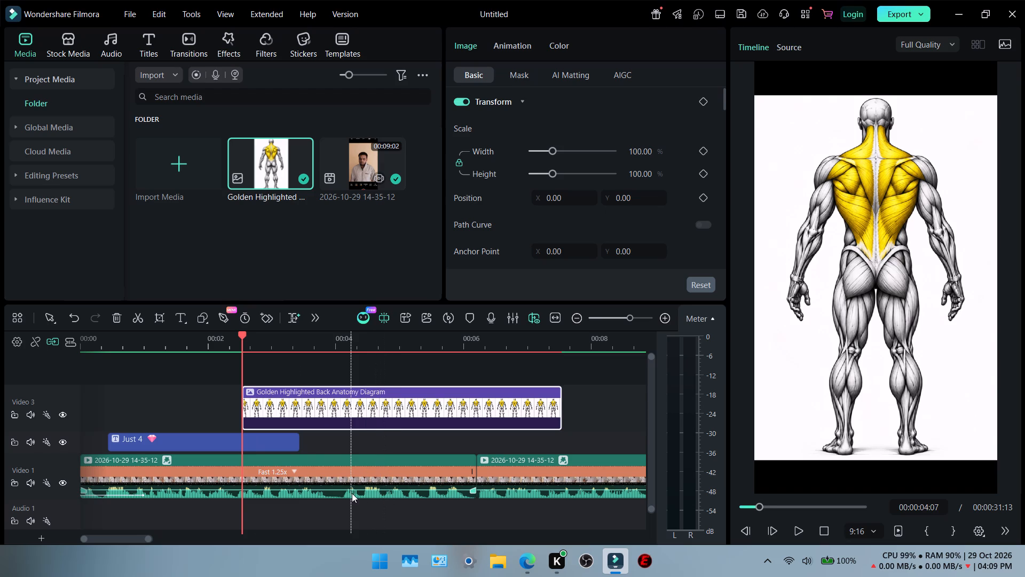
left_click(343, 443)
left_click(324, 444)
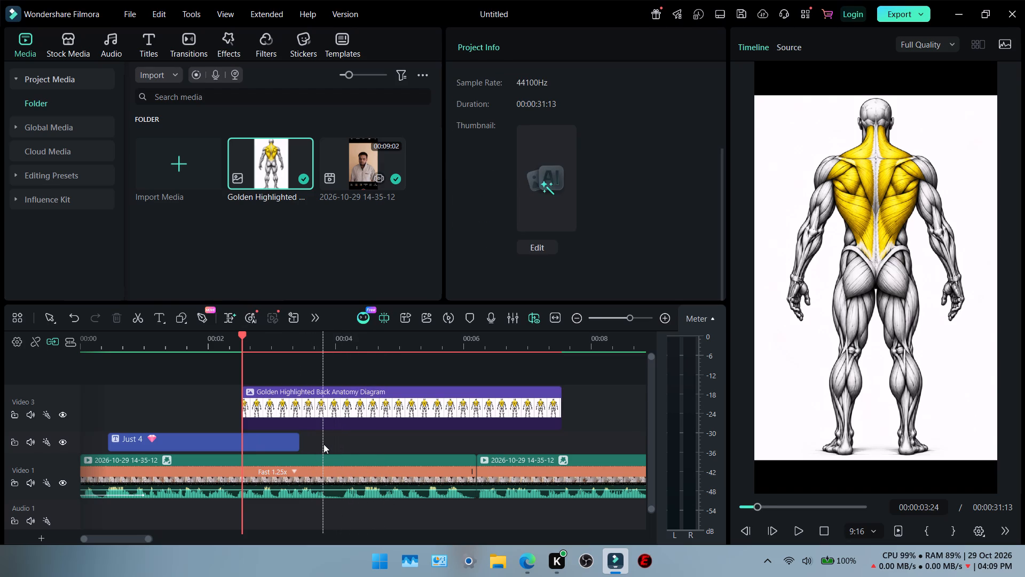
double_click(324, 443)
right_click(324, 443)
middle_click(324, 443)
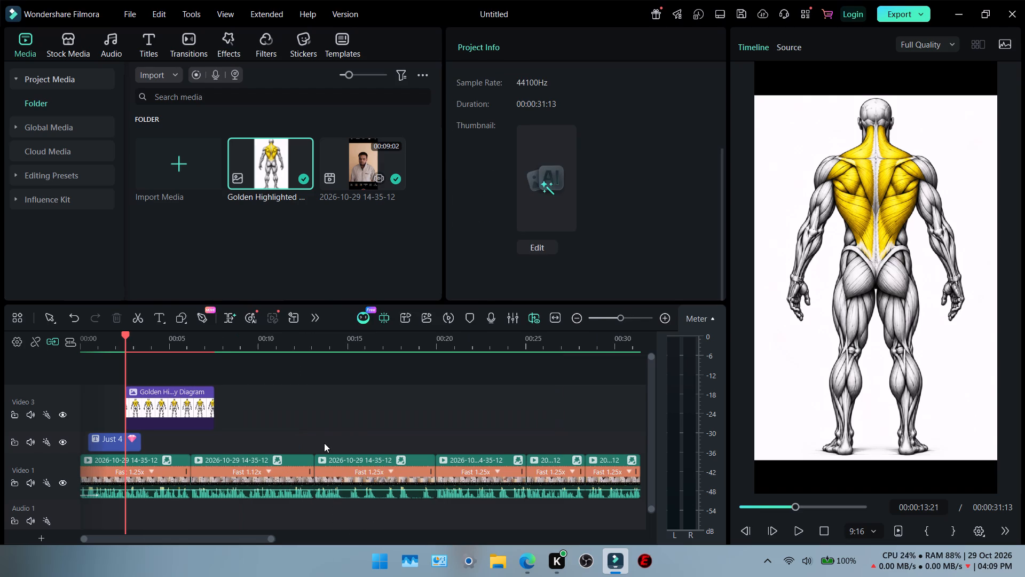
Split the first talking-head clip on Video 1 at the start of the anatomy image, 00:00:02:16.
double_click(140, 345)
left_click_drag(140, 334, 123, 340)
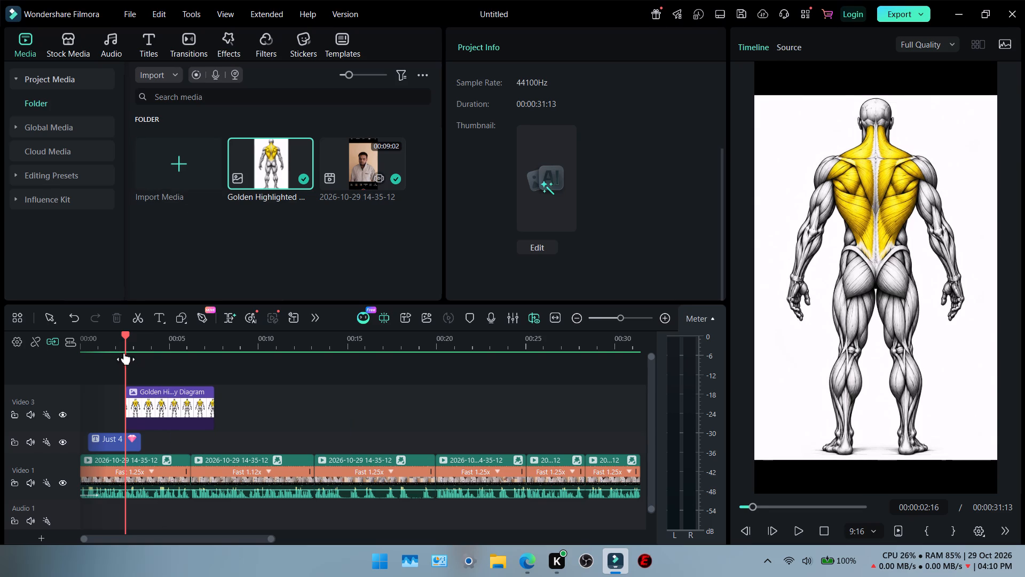
left_click(124, 337)
left_click_drag(124, 337, 135, 337)
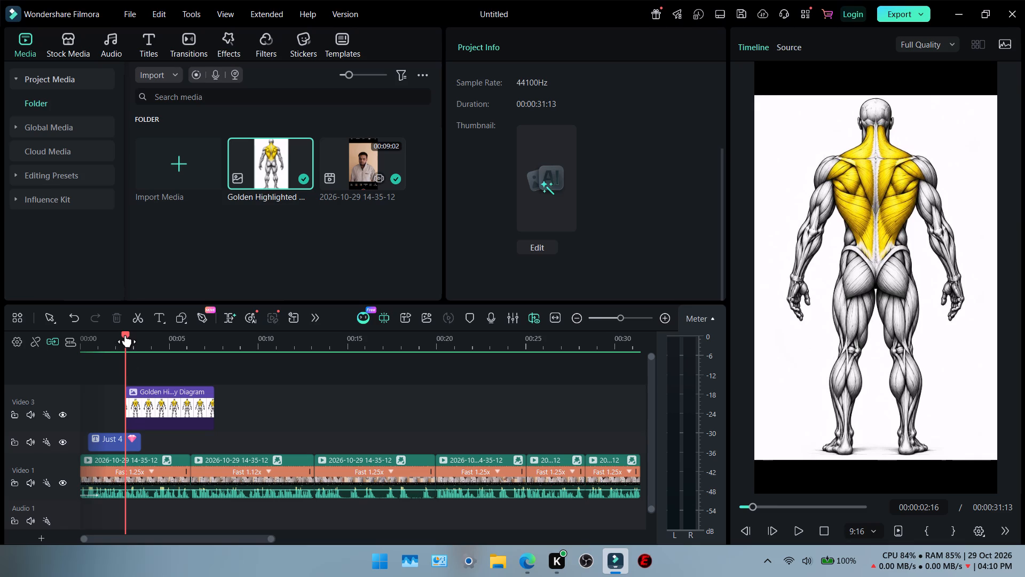
left_click(125, 335)
left_click_drag(125, 335, 141, 336)
left_click_drag(126, 334, 143, 337)
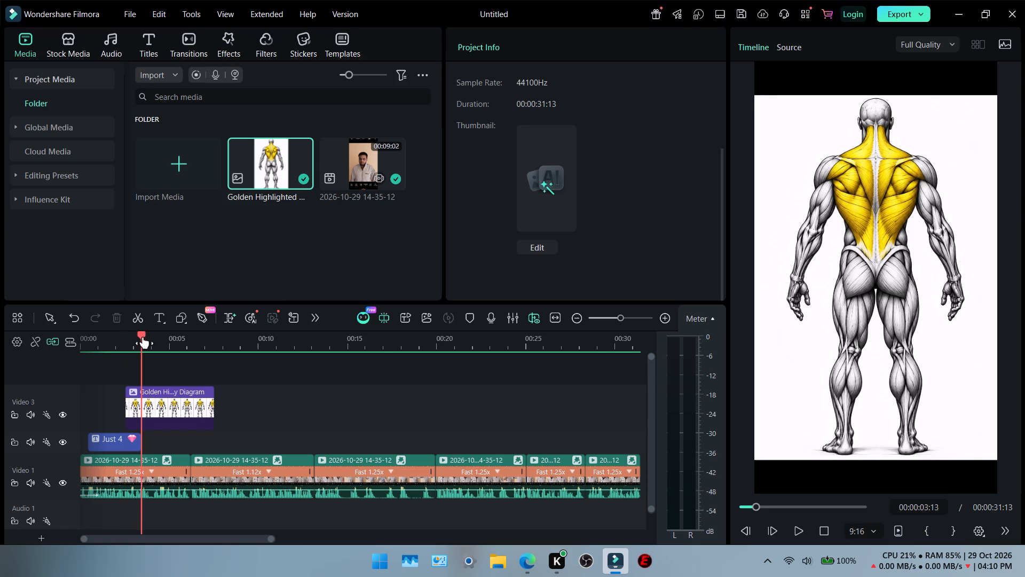
left_click_drag(143, 337, 124, 344)
left_click(127, 473)
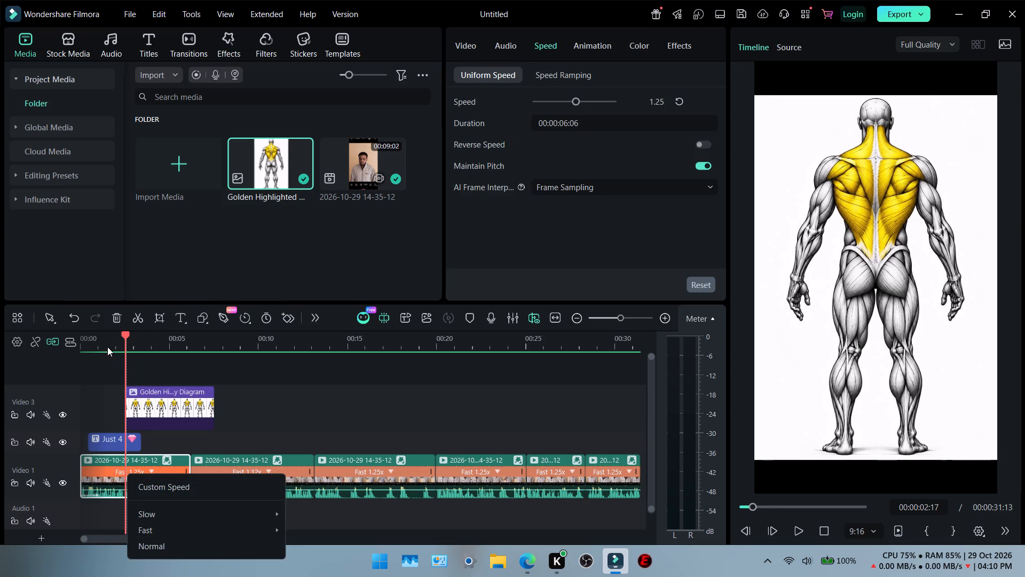
left_click(137, 317)
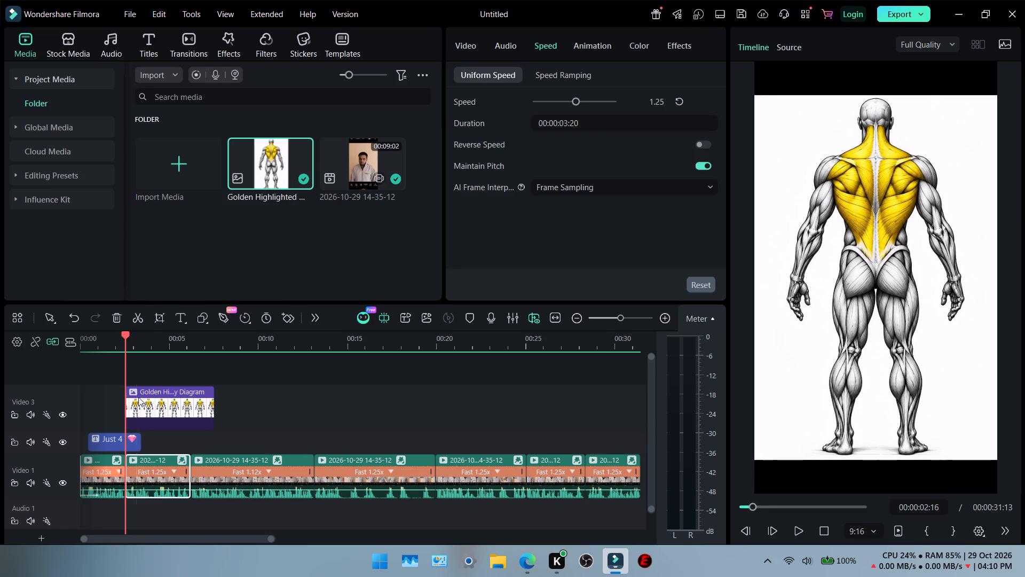
Duplicate the segment after the split and move the copy to its own track between the title and the anatomy image, starting at 00:00:02:16.
right_click(147, 460)
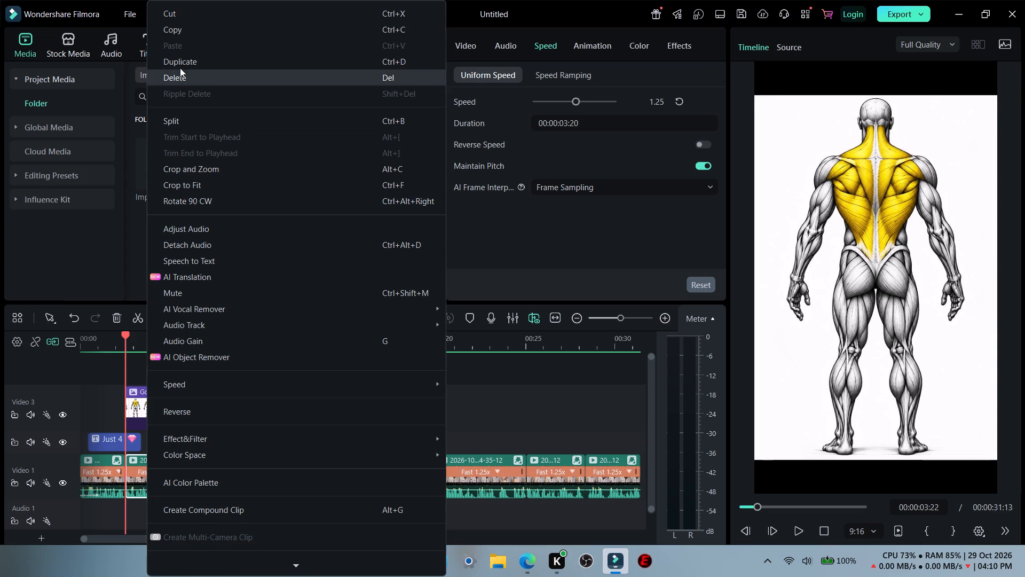
left_click(184, 64)
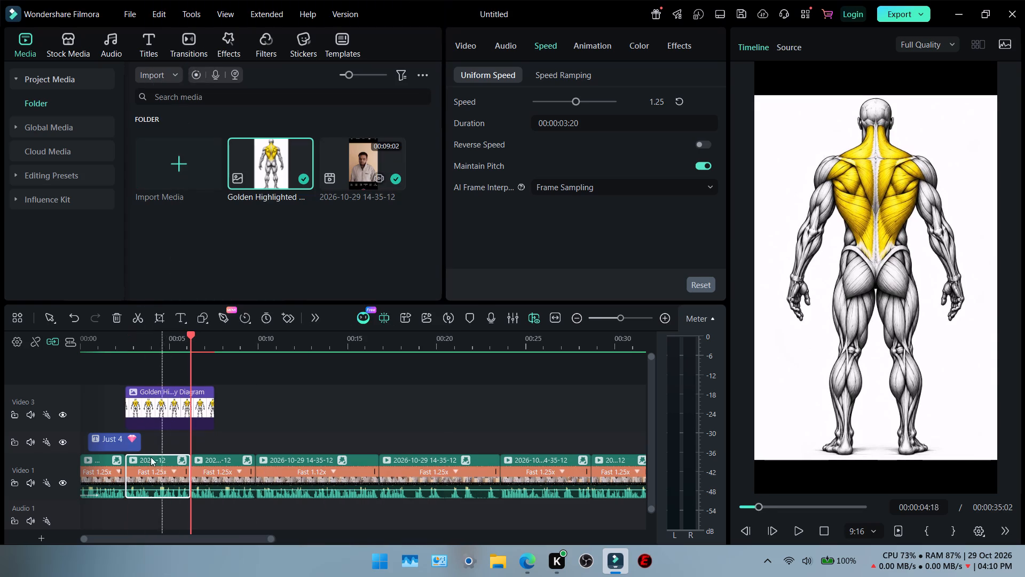
left_click(146, 460)
left_click_drag(146, 460, 154, 409)
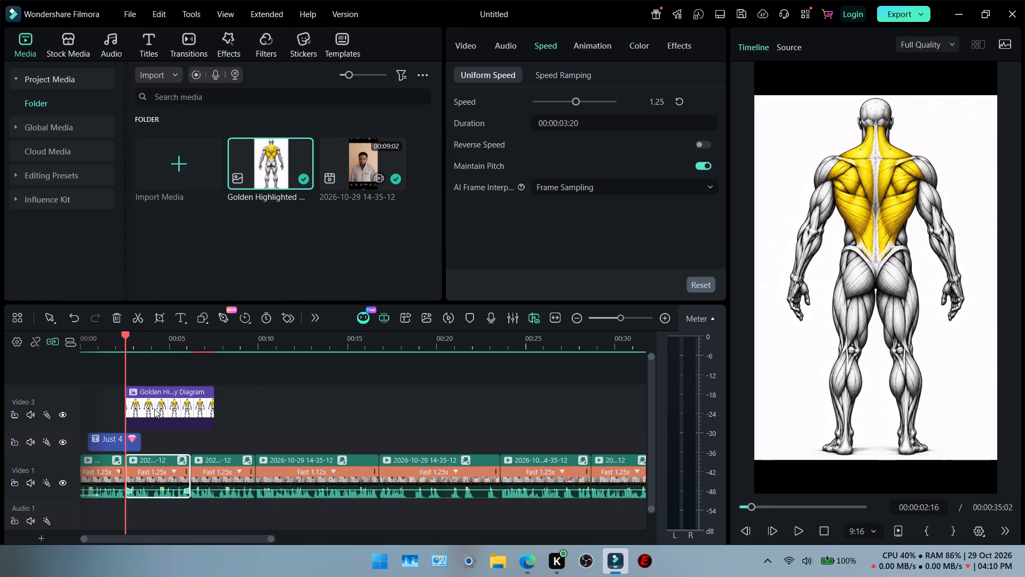
left_click_drag(154, 409, 155, 393)
left_click_drag(144, 459, 144, 414)
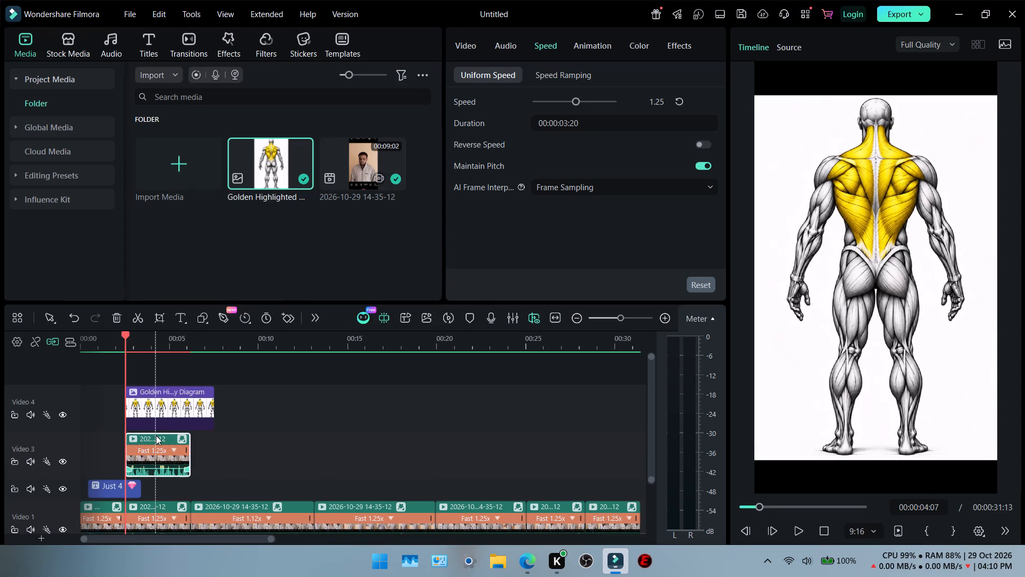
Turn on AI Portrait Cutout for the duplicated talking-head clip on Video 3.
left_click(156, 436)
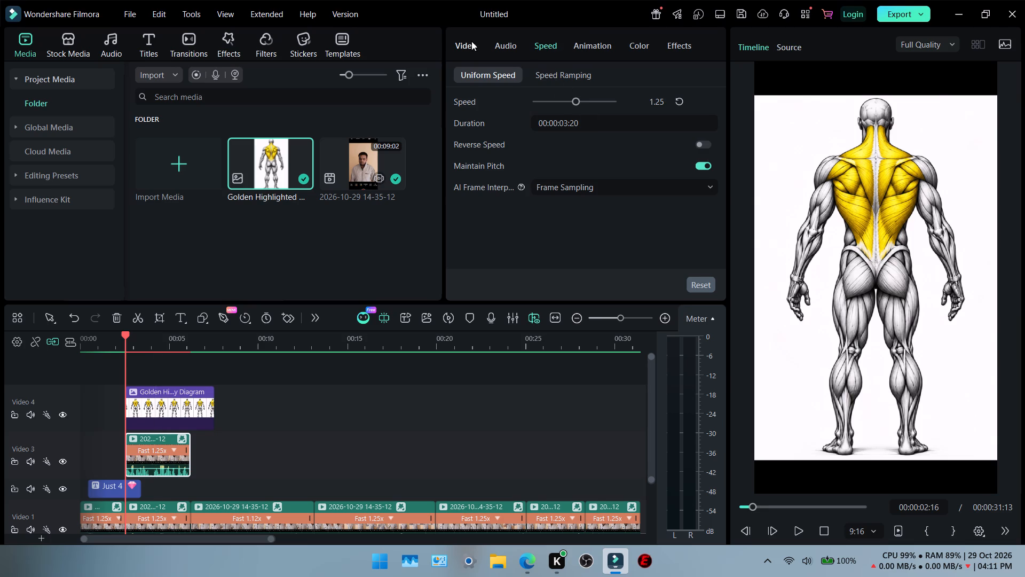
left_click(475, 44)
left_click(563, 74)
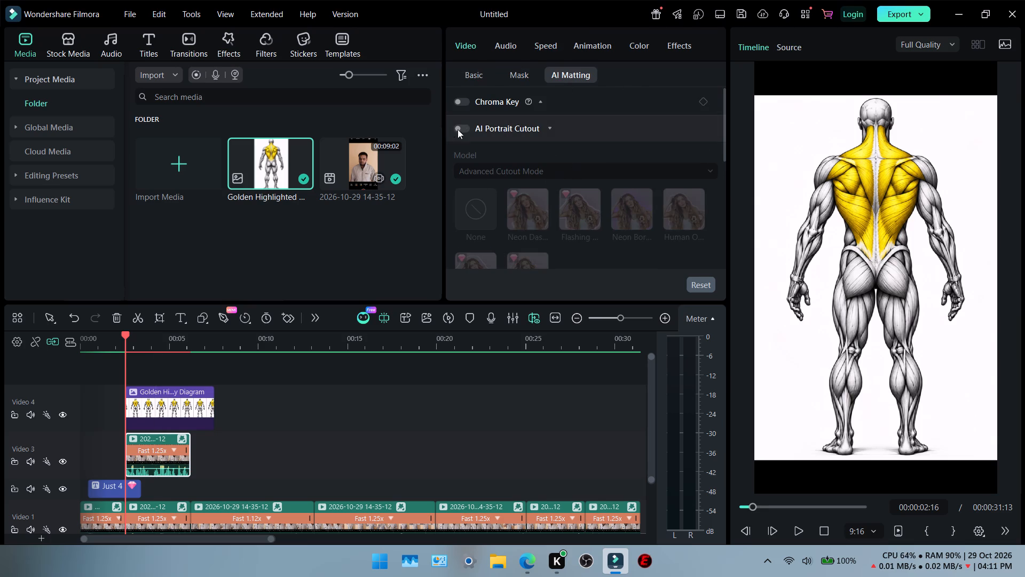
double_click(464, 128)
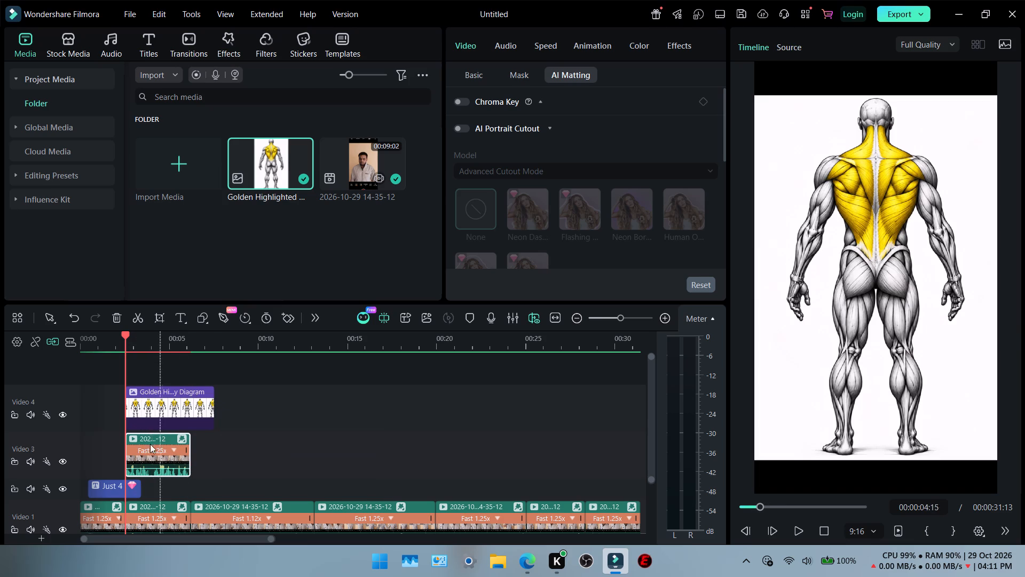
left_click(463, 129)
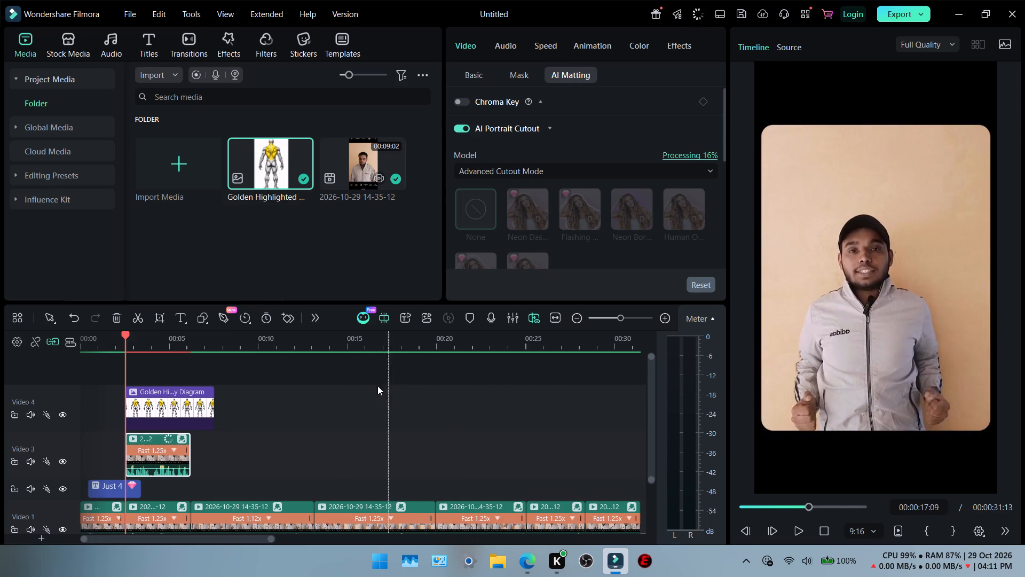
Move the back anatomy image upward in the frame, keeping it horizontally centred, to about X 0, Y 270.
left_click(143, 406)
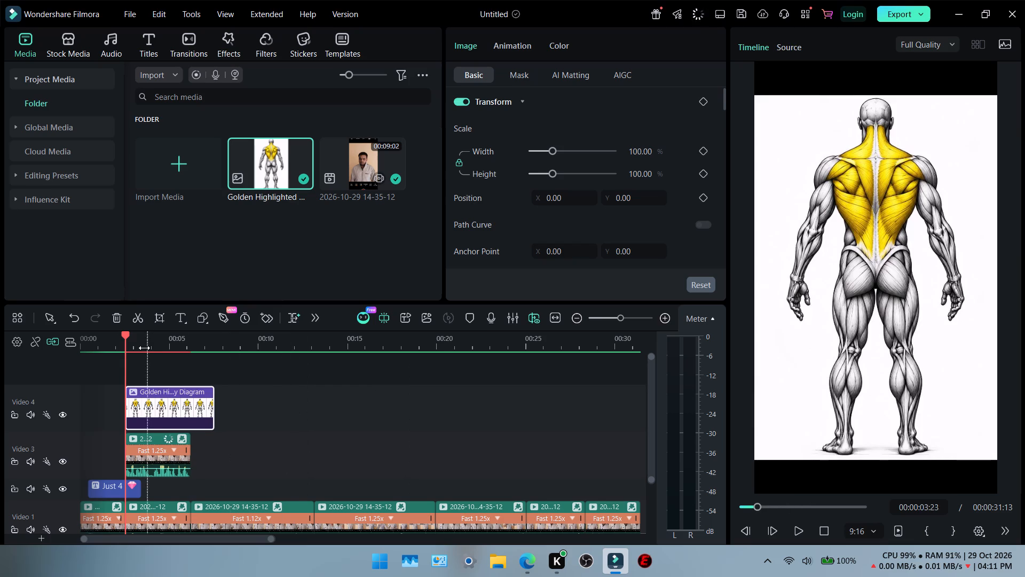
left_click(144, 348)
left_click(145, 399)
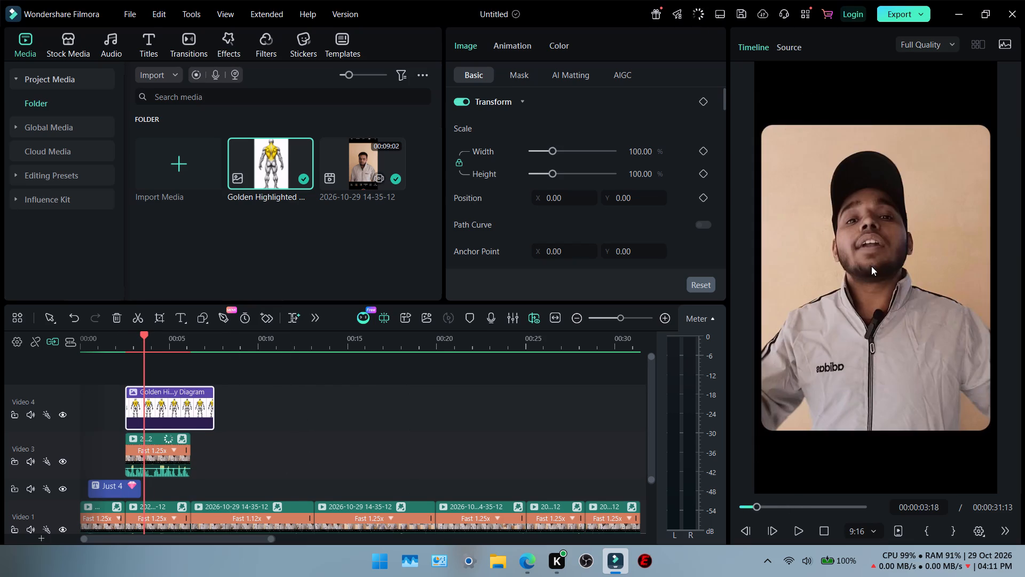
left_click(874, 295)
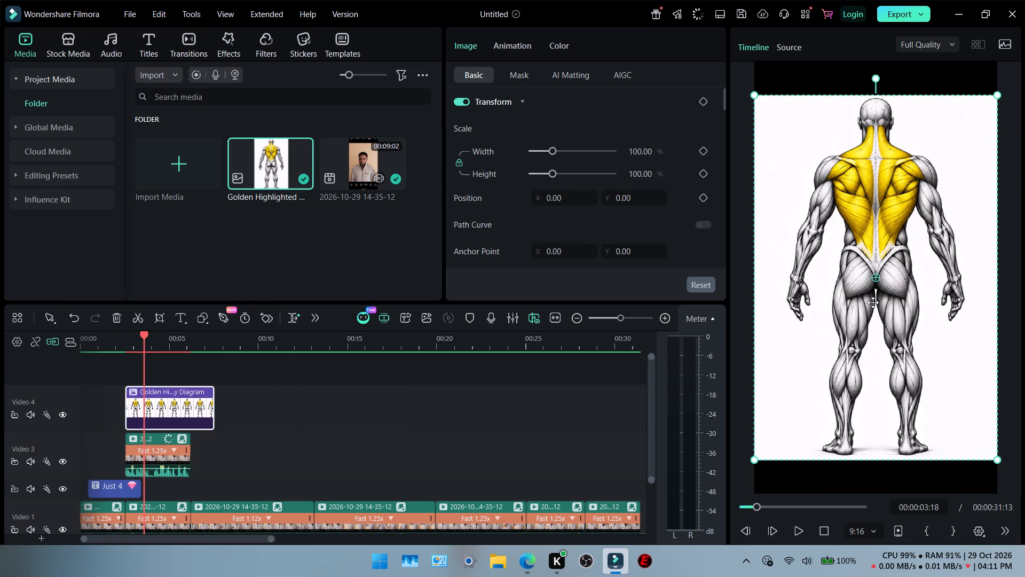
left_click_drag(936, 356, 935, 344)
left_click_drag(935, 344, 924, 248)
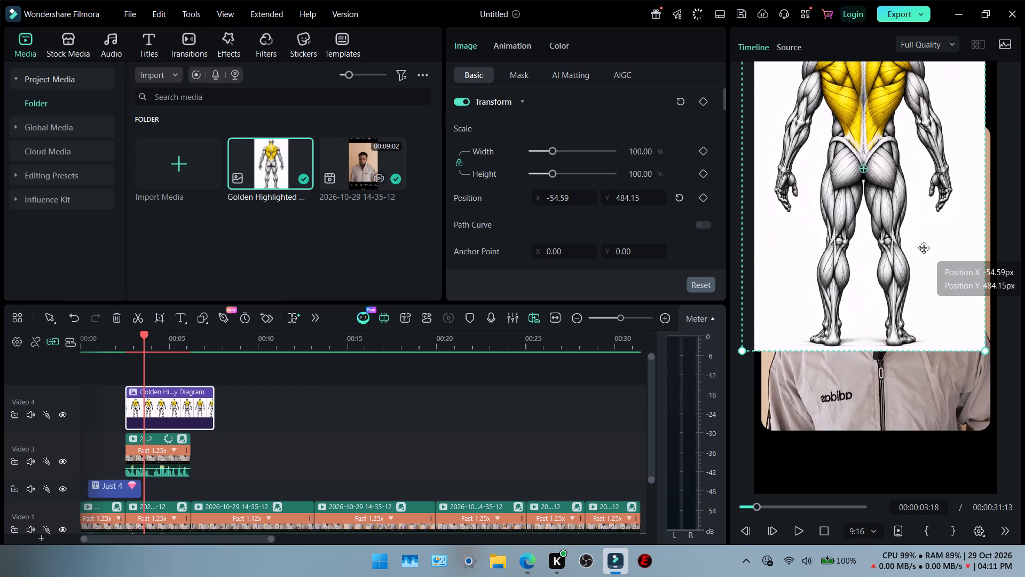
left_click_drag(924, 248, 935, 285)
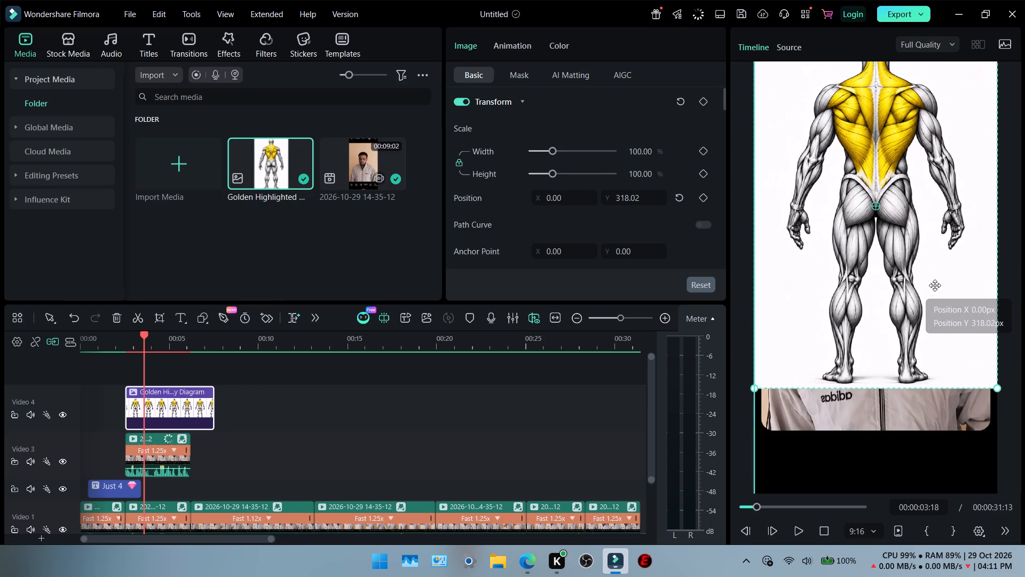
left_click_drag(935, 285, 936, 295)
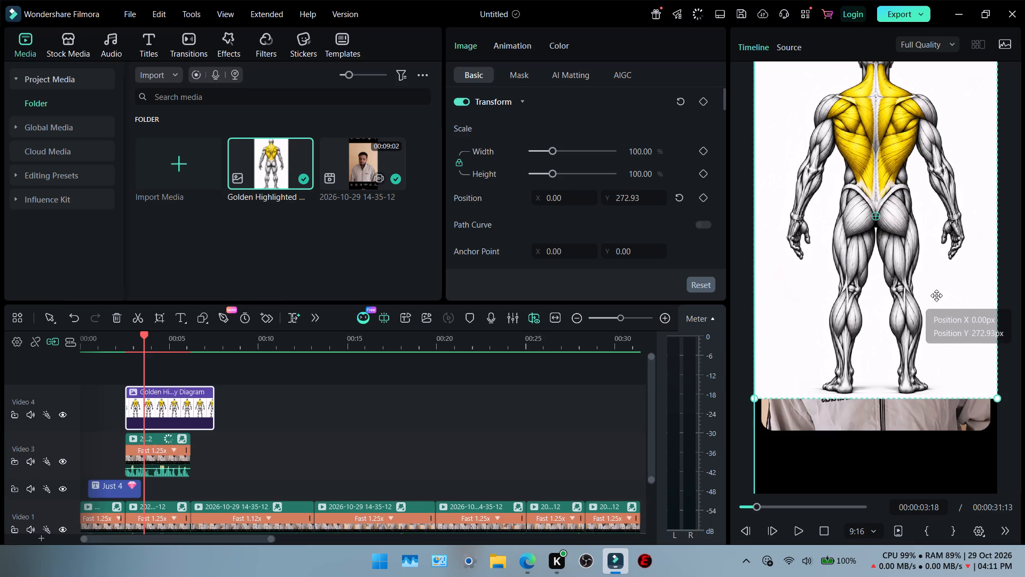
left_click_drag(936, 295, 937, 297)
Apply a single-line mask to the anatomy image and rotate the mask to -90° so only the upper body shows.
left_click(518, 74)
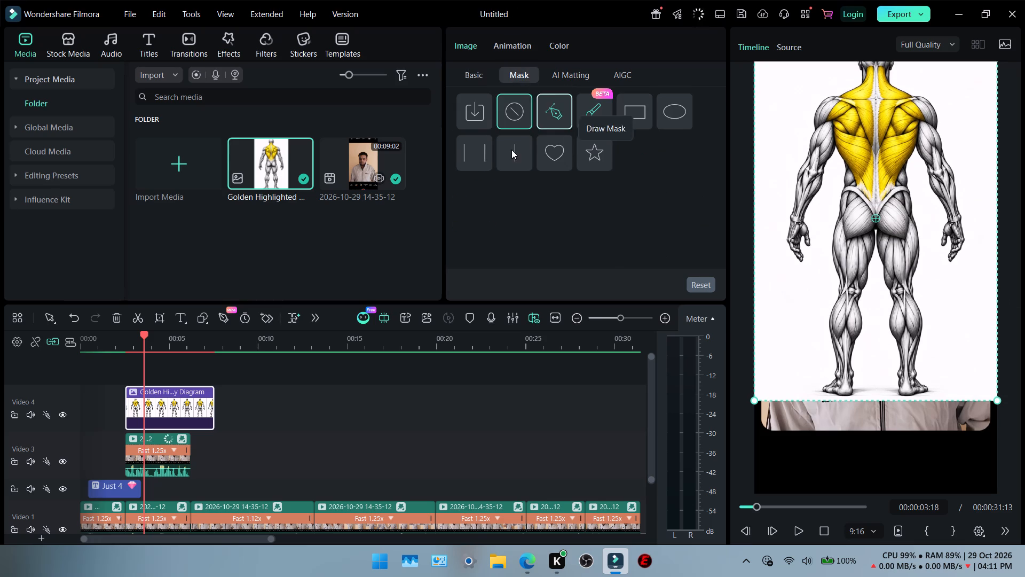
left_click(516, 151)
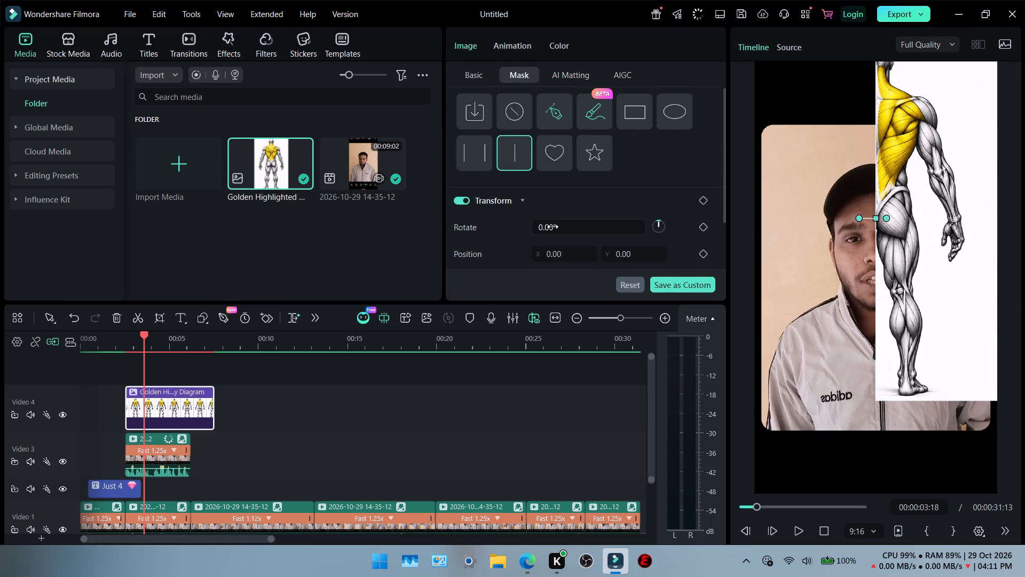
left_click(553, 227)
type("-90")
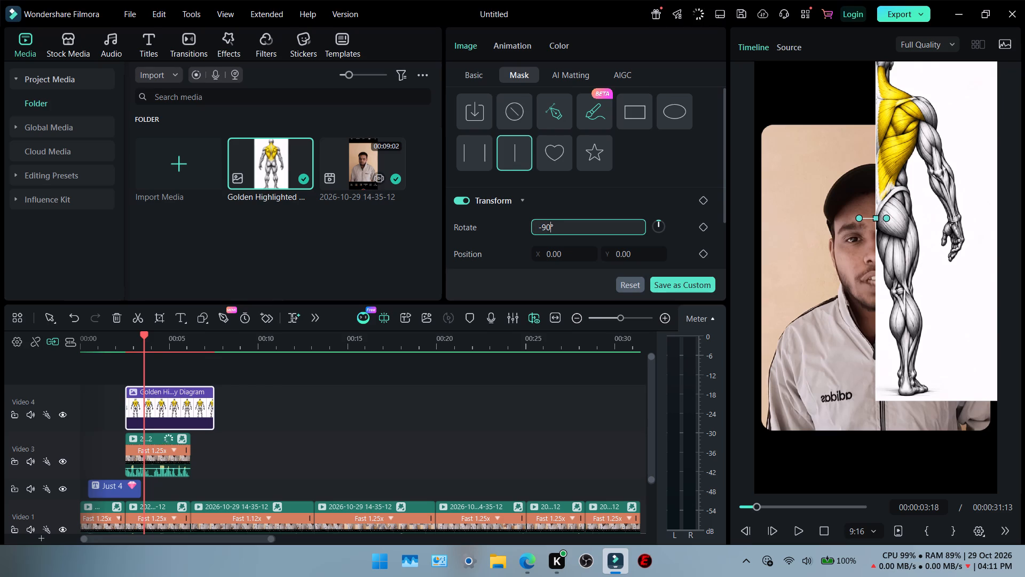
left_click(700, 157)
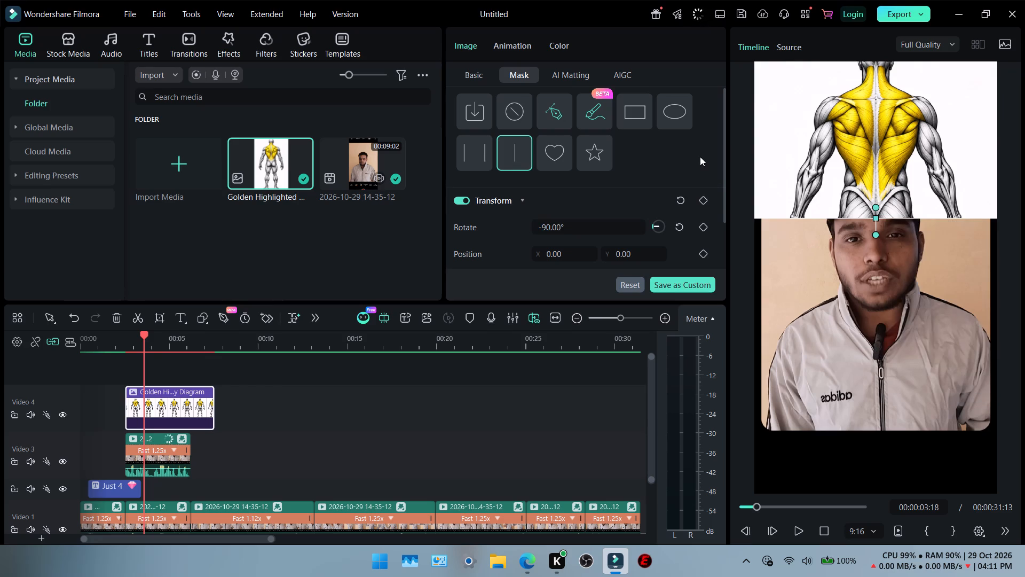
Set the blur strength of the anatomy image's mask to 35%.
scroll(697, 158, "down", 1)
scroll(669, 238, "down", 1)
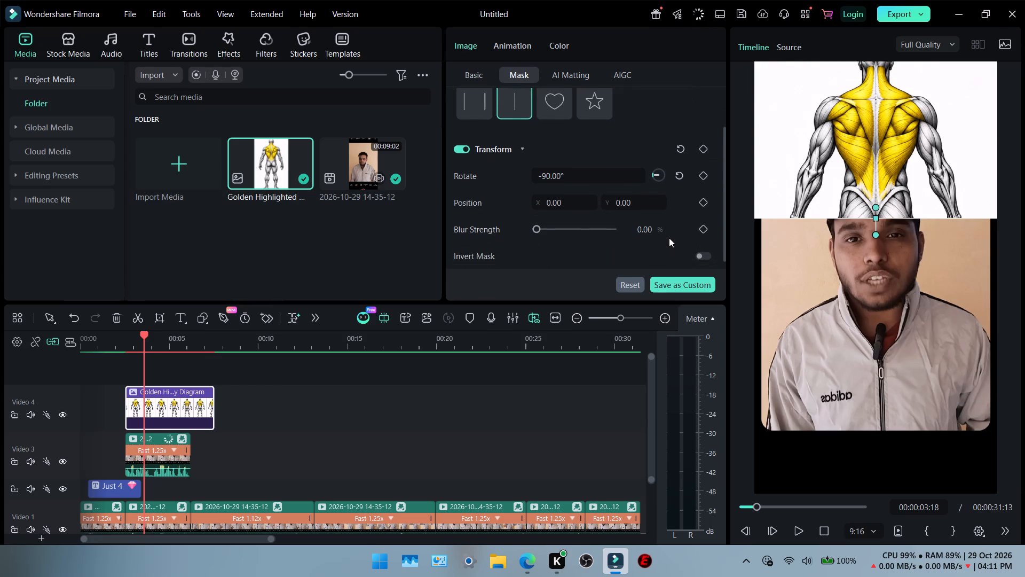
left_click(655, 225)
type("35")
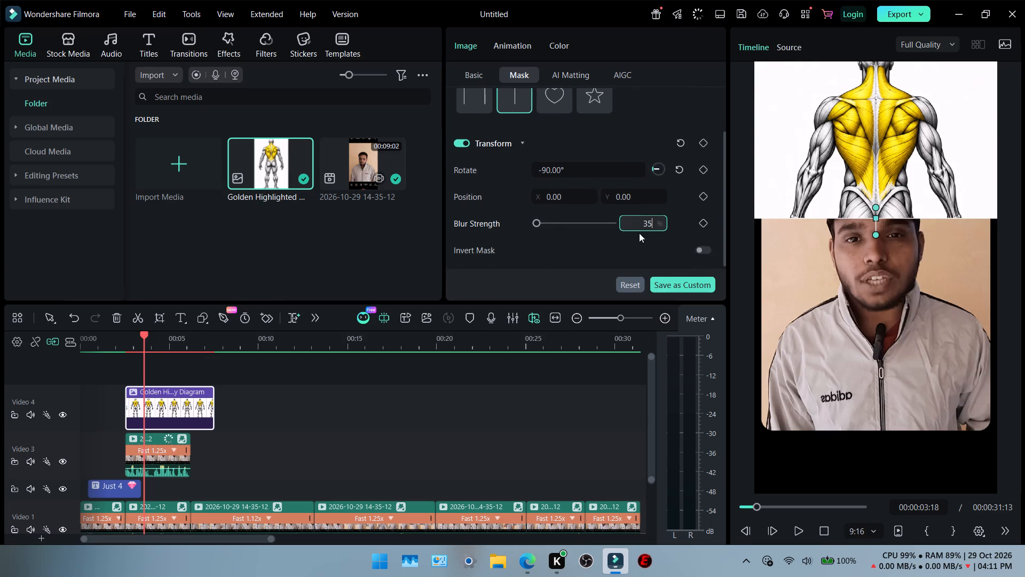
double_click(513, 278)
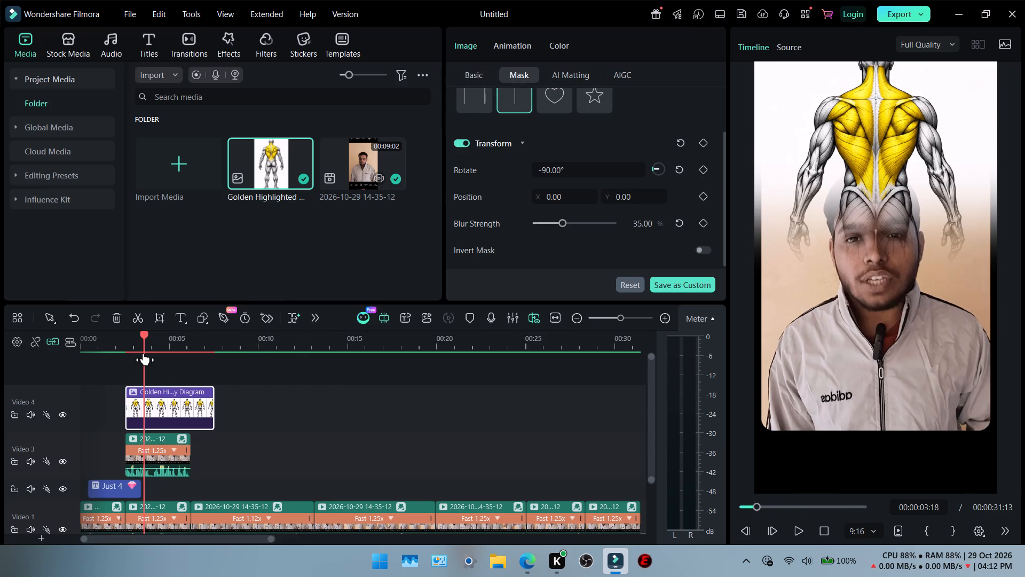
Move the anatomy image down to Video 3, beneath the portrait cutout clip, keeping its start time.
left_click(141, 436)
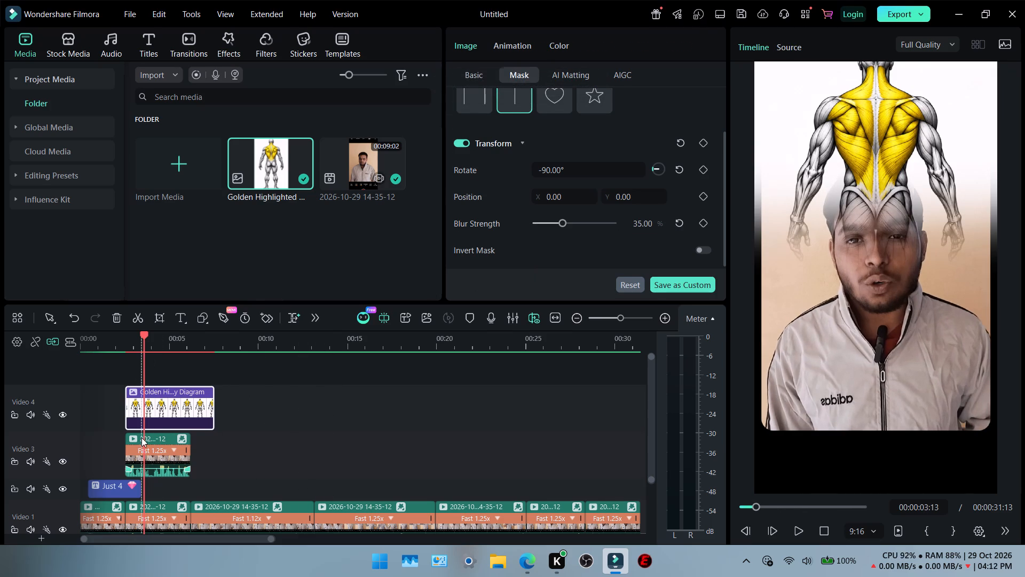
double_click(155, 392)
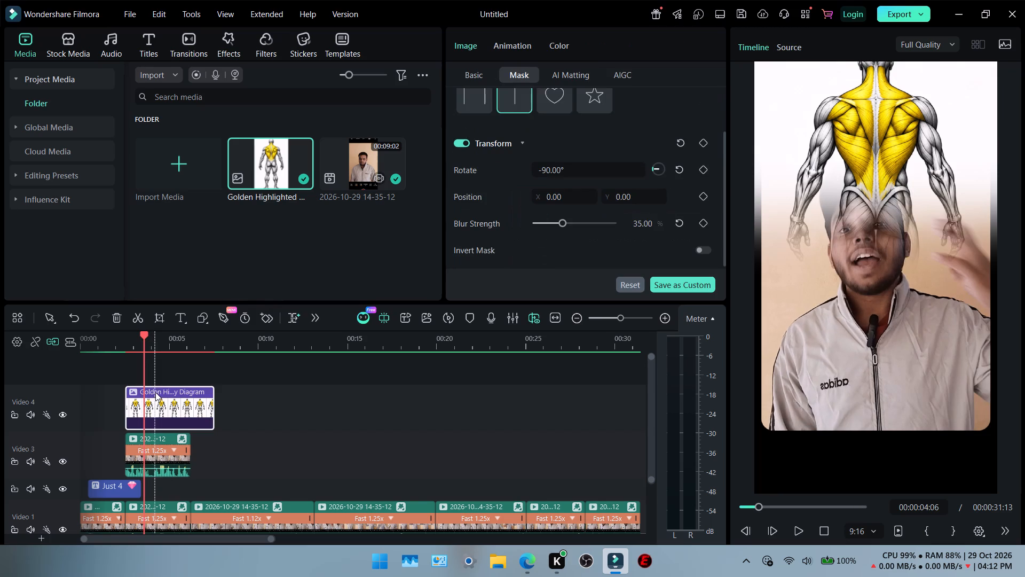
left_click(157, 391)
left_click_drag(158, 392, 154, 467)
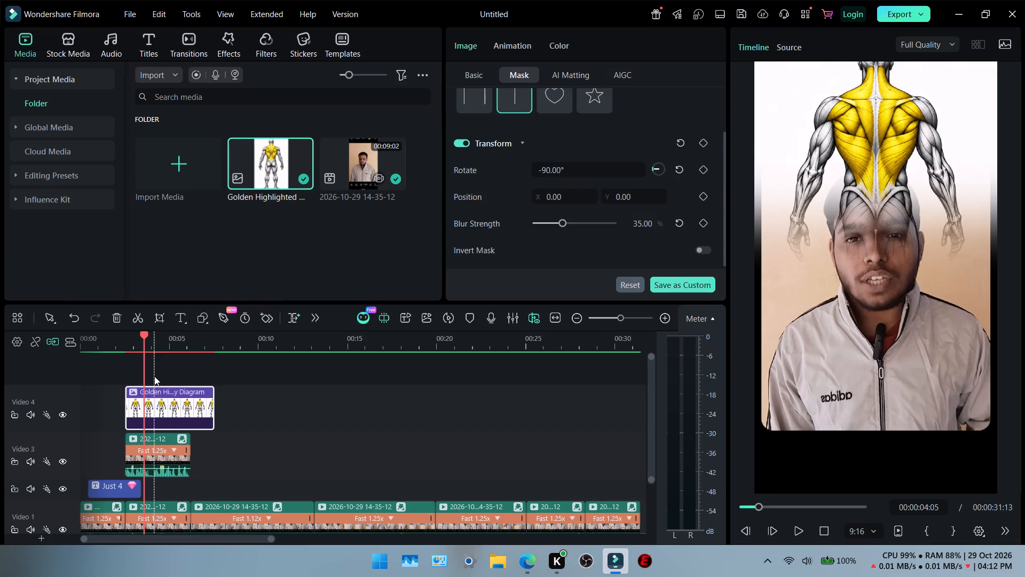
left_click_drag(154, 390, 154, 453)
left_click(154, 453)
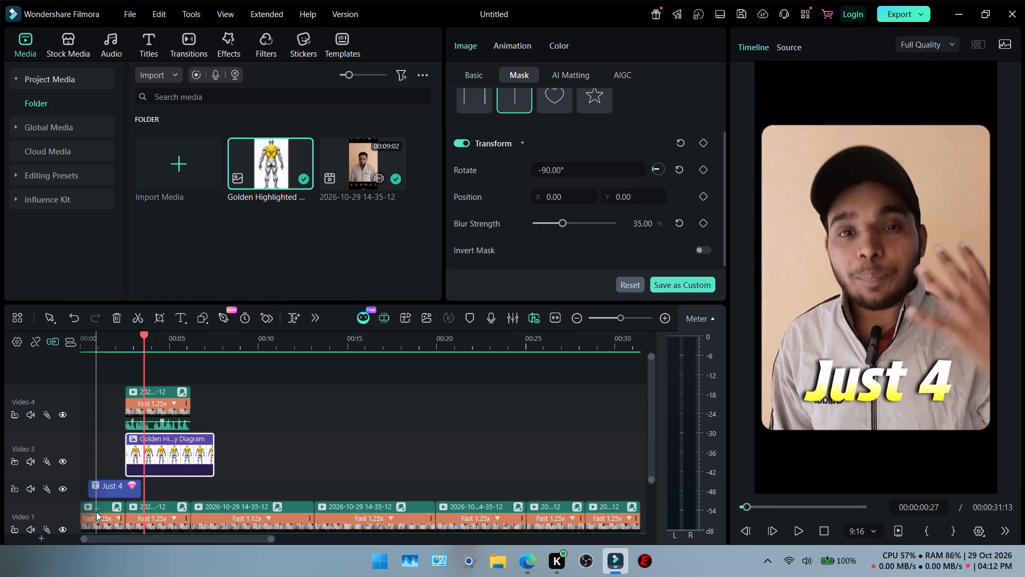
Set the Cinematic Border 05 width to 0 for the first talking-head clip on Video 1.
left_click(96, 512)
left_click(682, 47)
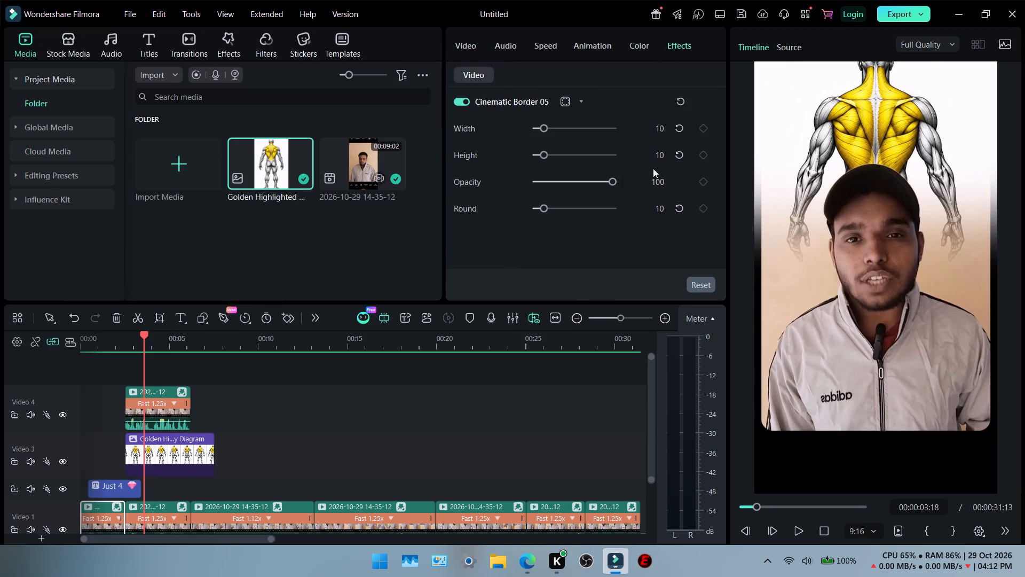
left_click_drag(544, 129, 470, 130)
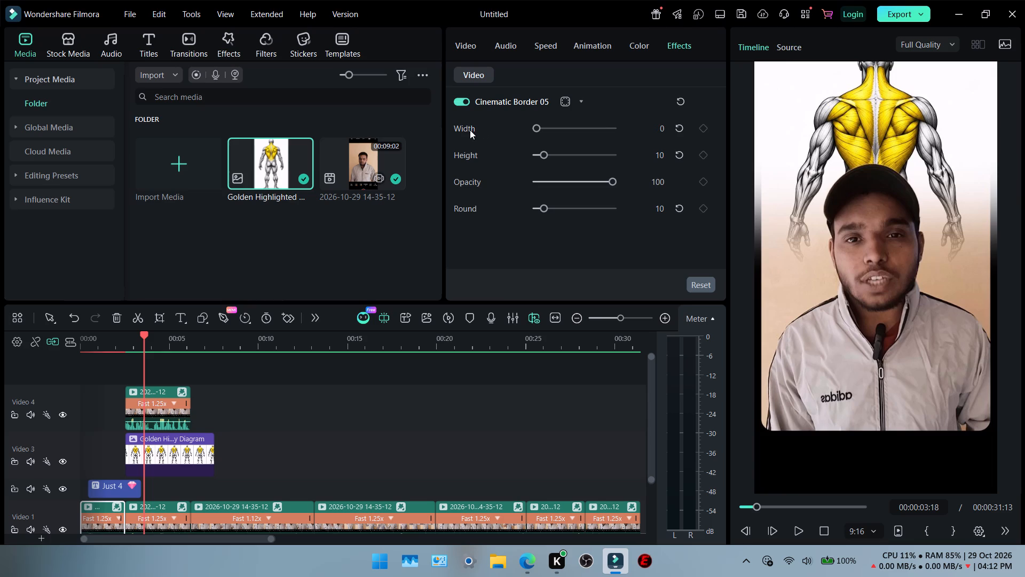
left_click(101, 348)
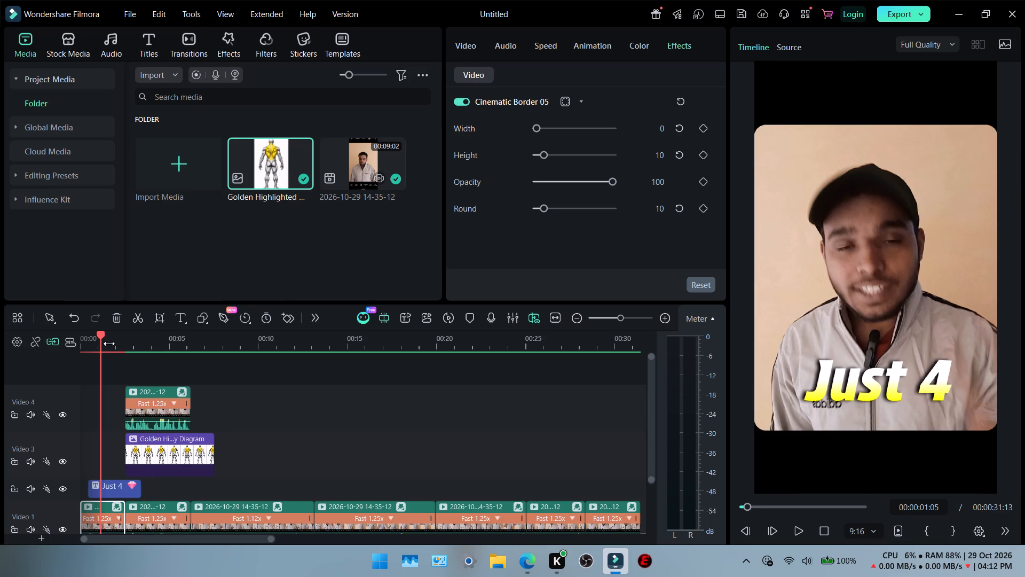
Set the Cinematic Border 05 width to 0 for the second clip on Video 1, below the anatomy image.
left_click(140, 347)
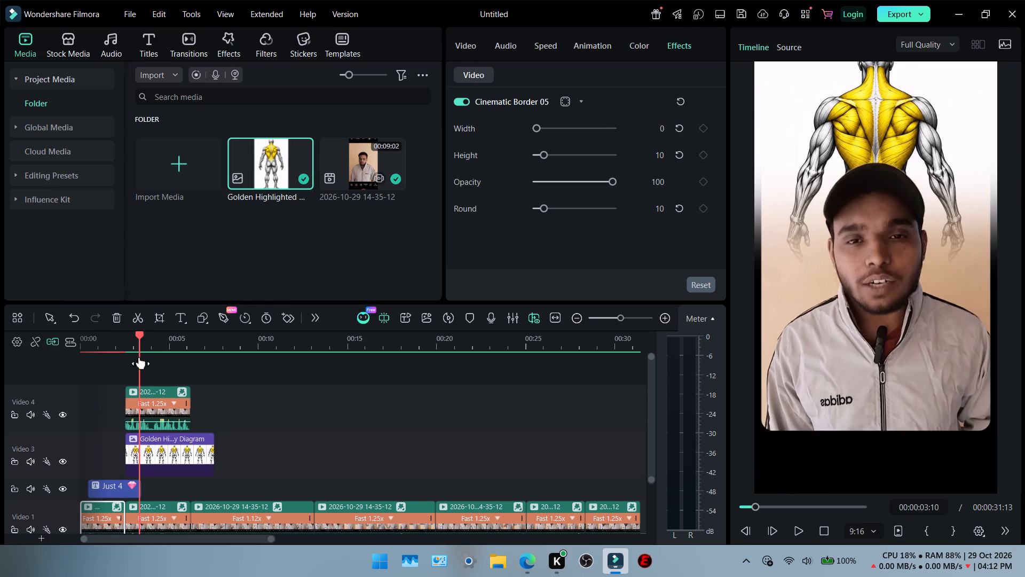
left_click(148, 505)
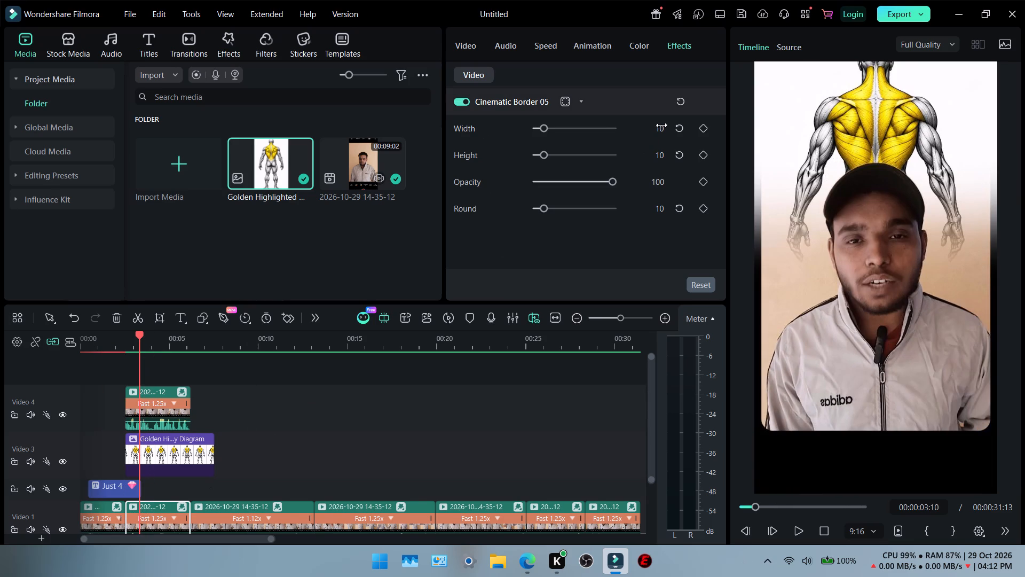
left_click(659, 130)
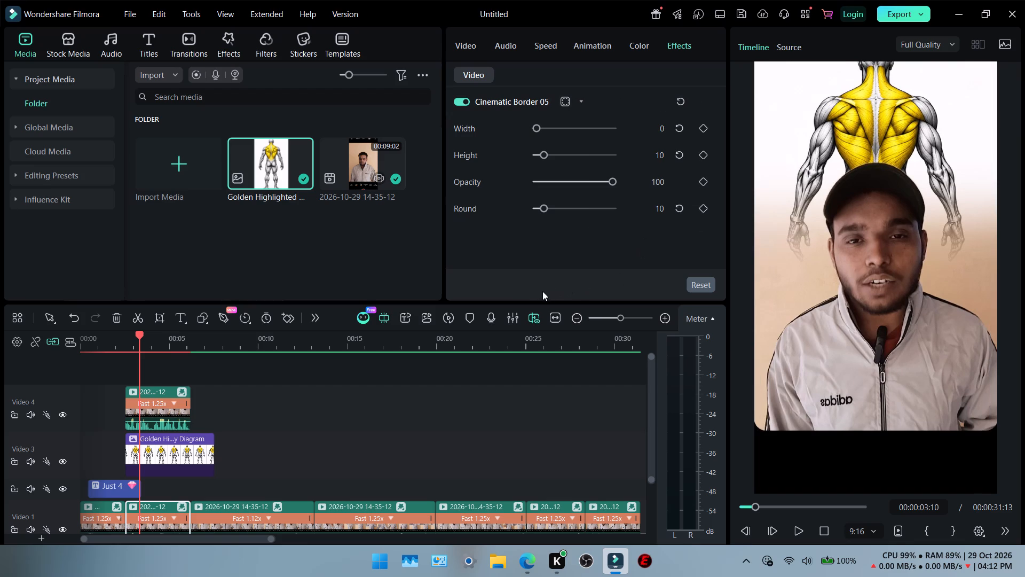
left_click(535, 253)
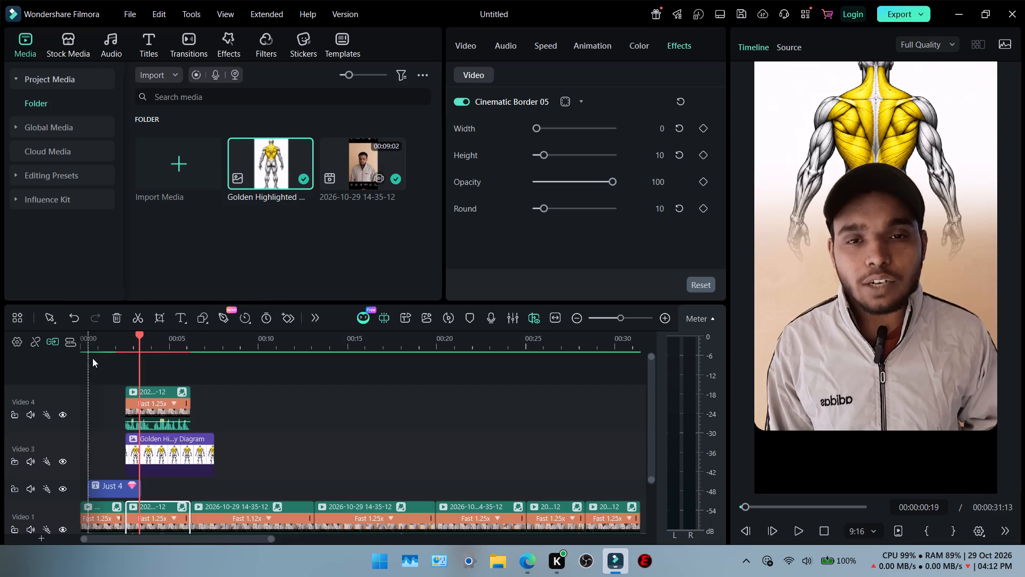
Render the timeline preview for smooth playback.
left_click(107, 339)
key("Return")
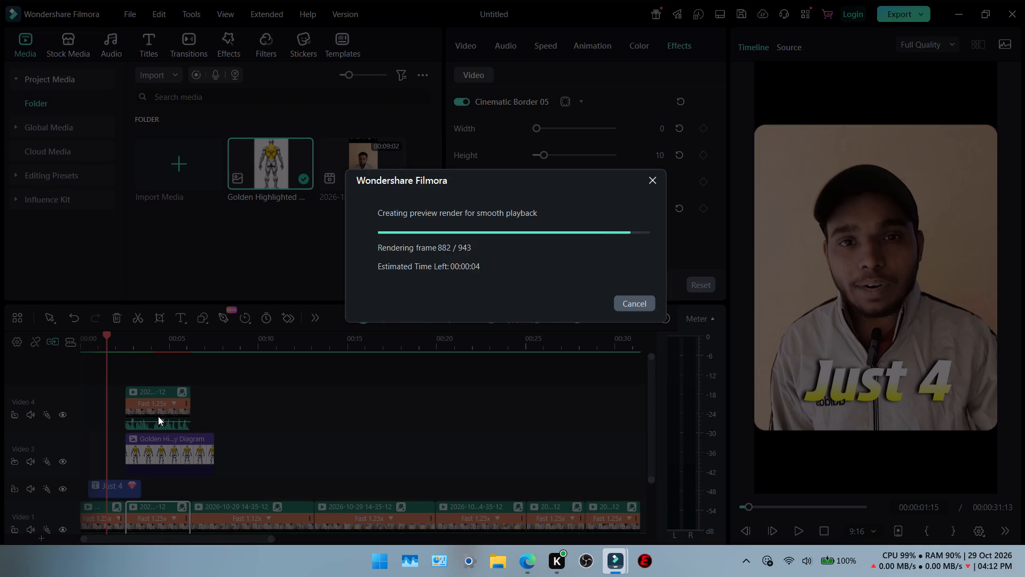
Trim the end of the "Just 4" title to the start of the anatomy image.
left_click(110, 485)
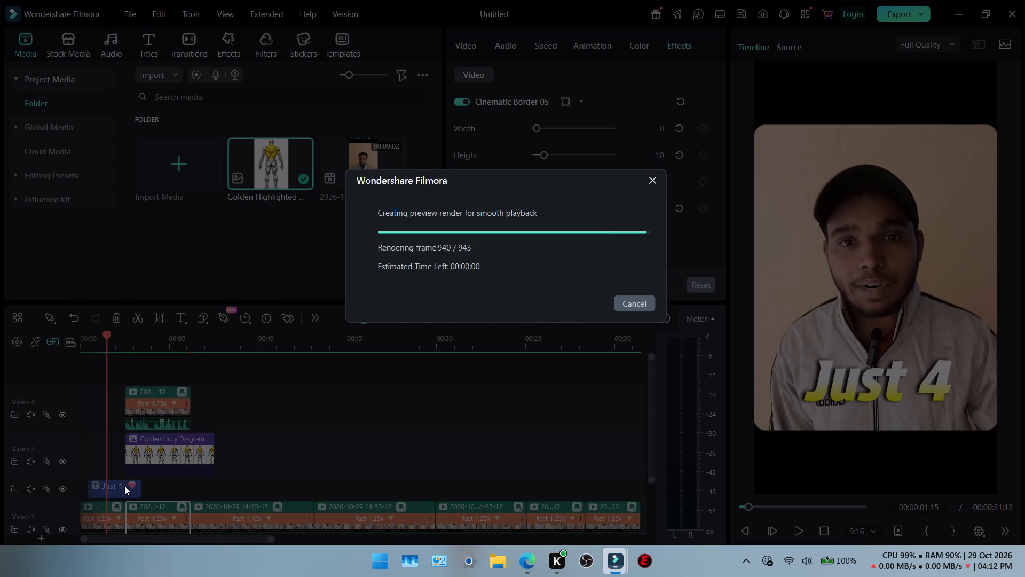
left_click(125, 488)
left_click_drag(138, 488, 124, 492)
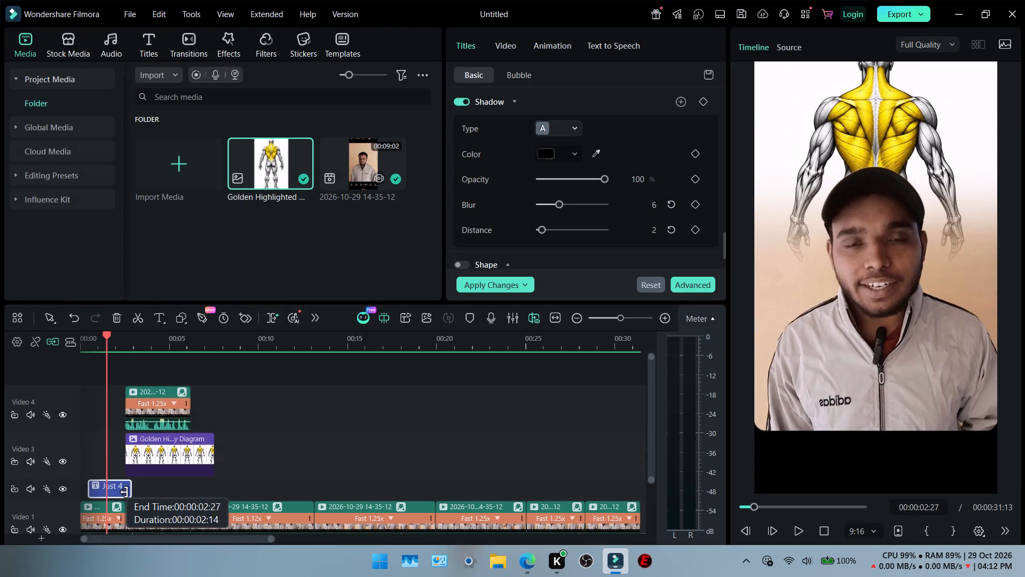
left_click_drag(124, 492, 123, 493)
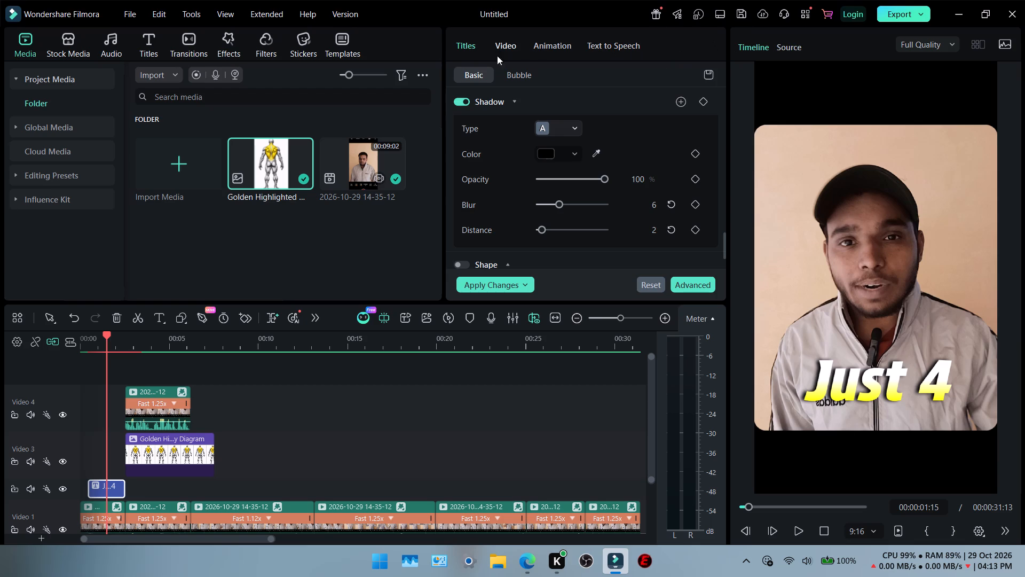
Apply the premium Out animation that follows Pinwheel in the Trending set to the "Just 4" title.
left_click(550, 43)
left_click(519, 80)
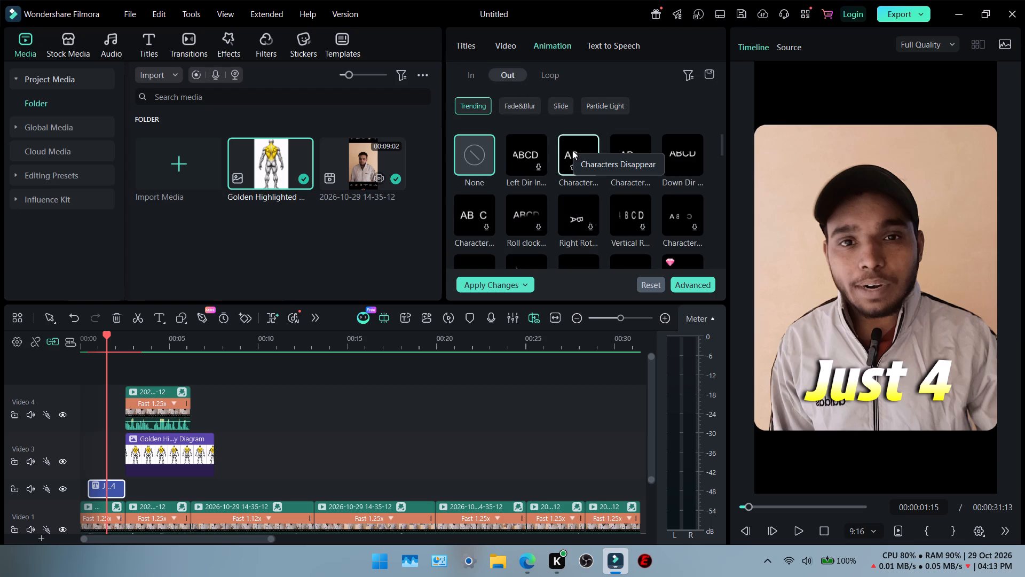
scroll(635, 142, "down", 1)
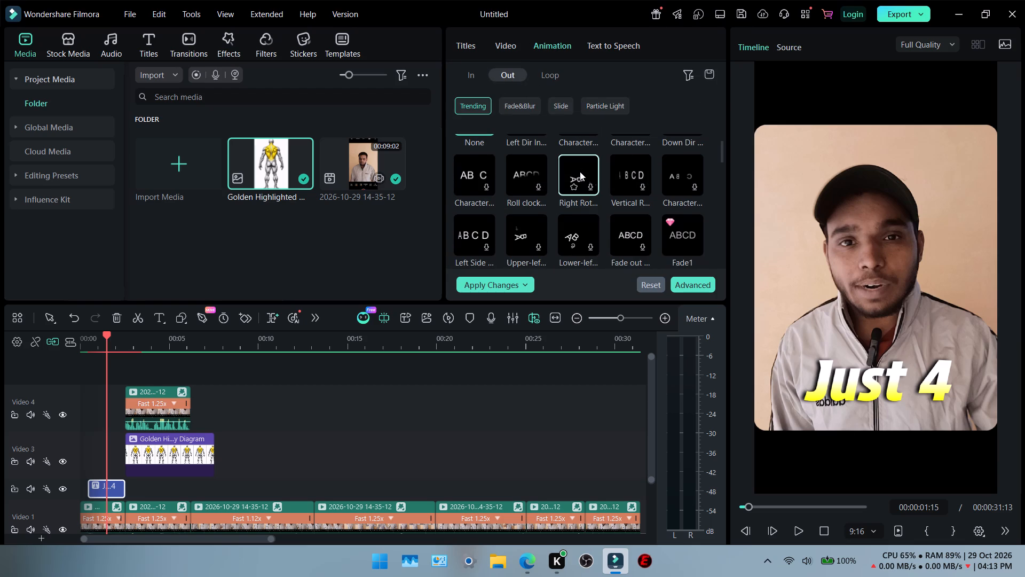
scroll(673, 171, "down", 1)
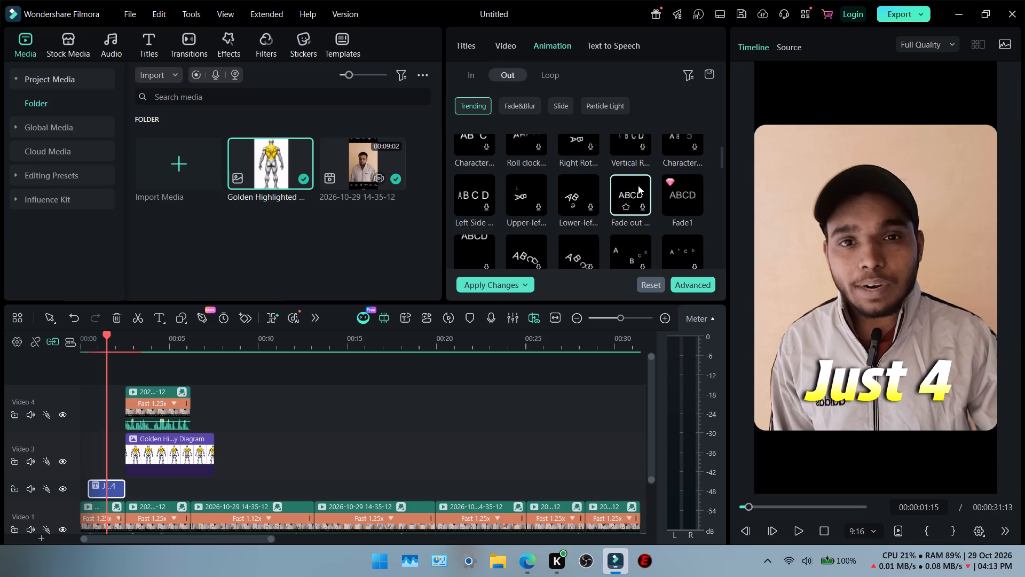
scroll(606, 201, "down", 1)
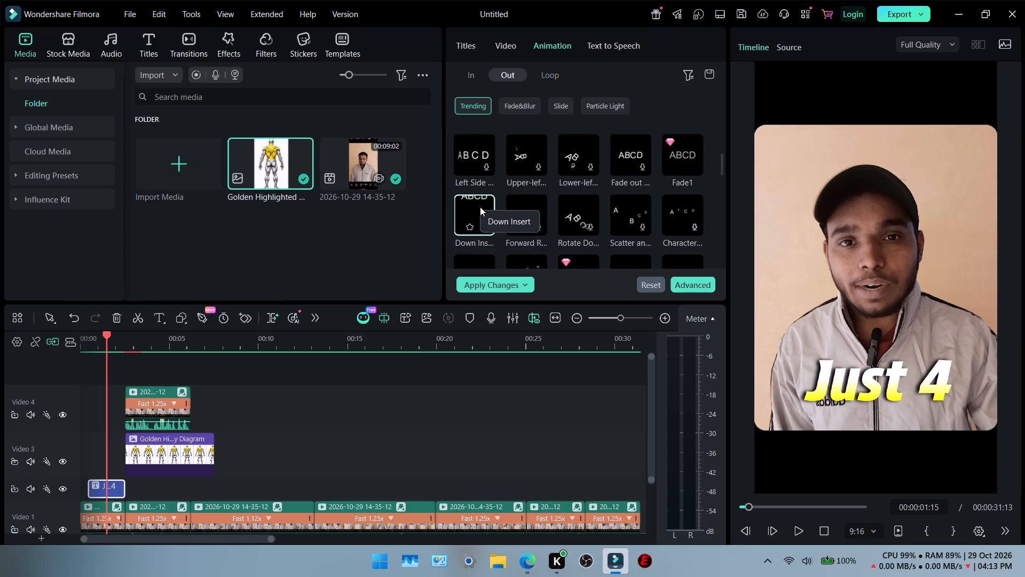
scroll(480, 207, "down", 1)
scroll(597, 241, "down", 1)
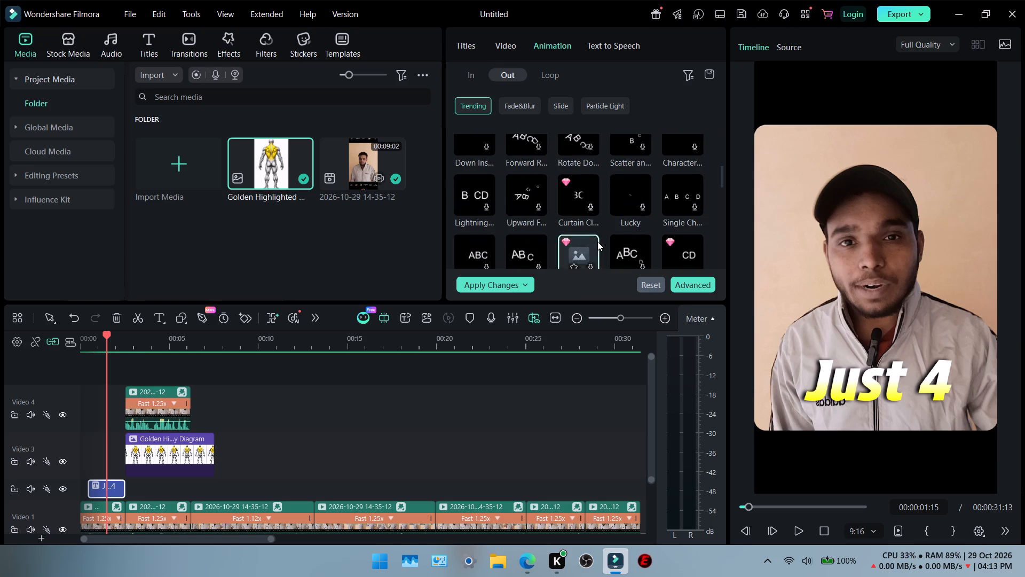
scroll(643, 188, "down", 2)
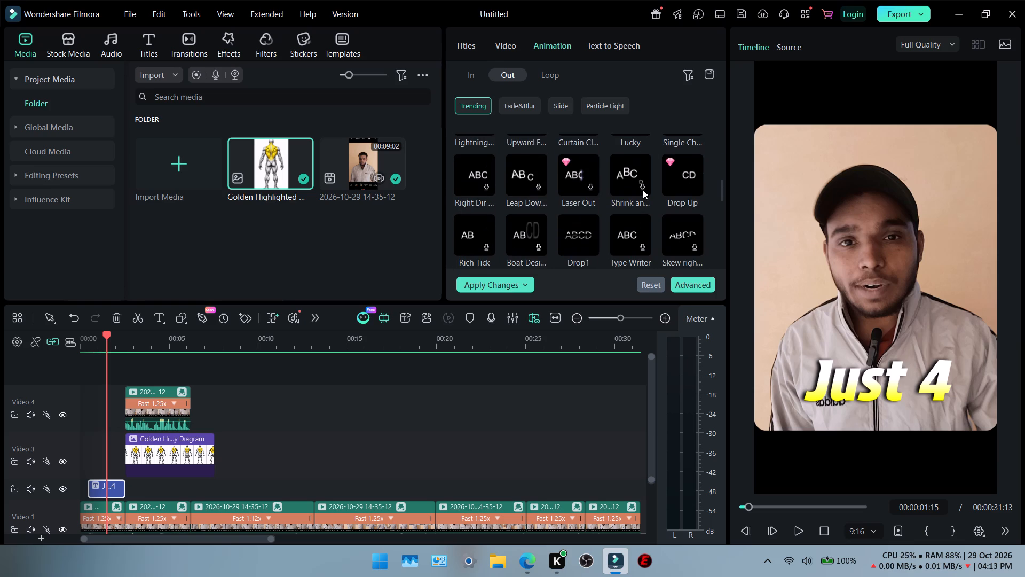
scroll(644, 190, "down", 2)
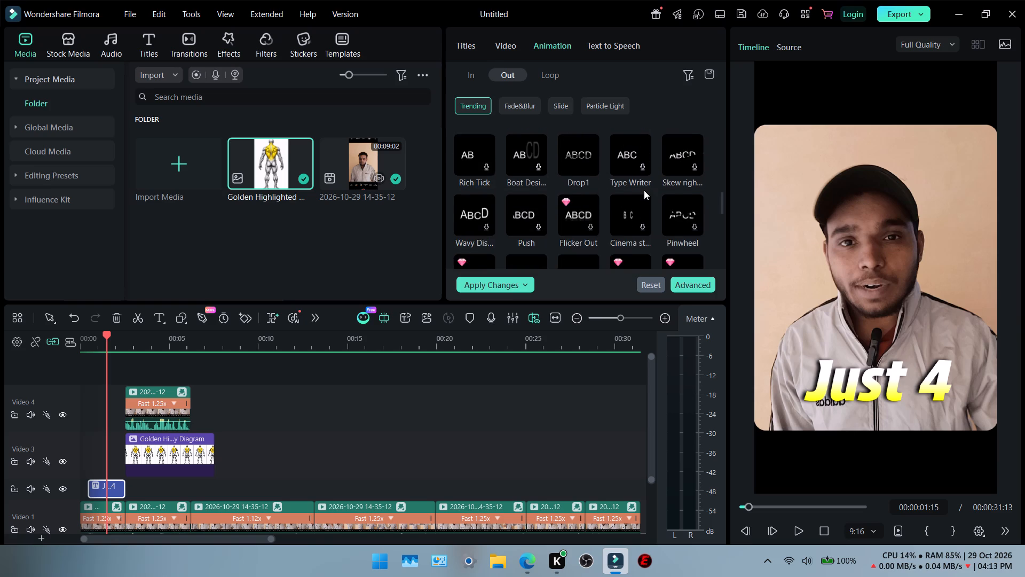
scroll(644, 190, "down", 1)
left_click(480, 230)
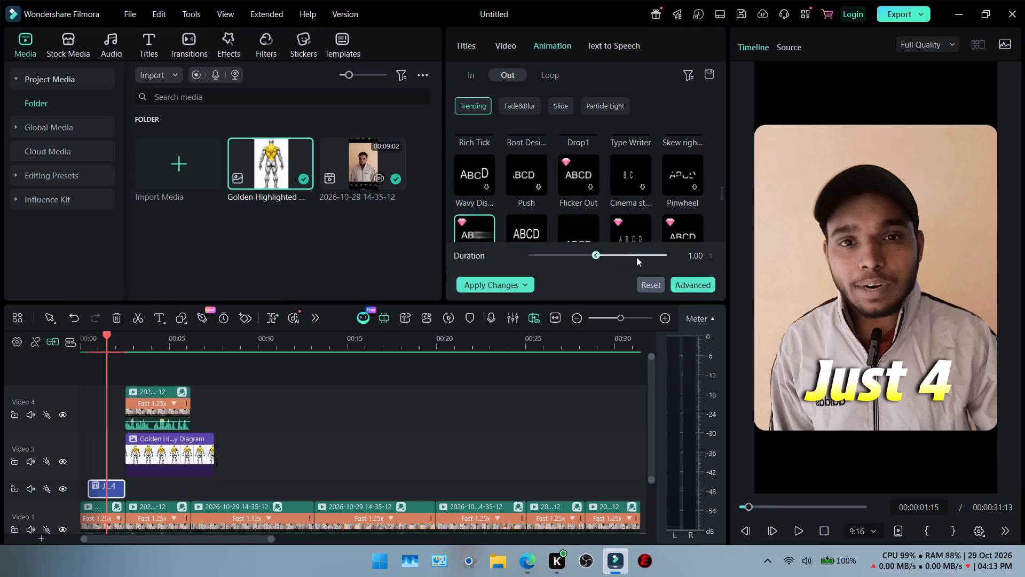
Set the duration of the "Just 4" title's Out animation to 0.19.
left_click(636, 257)
left_click(645, 255)
left_click(649, 254)
left_click(655, 254)
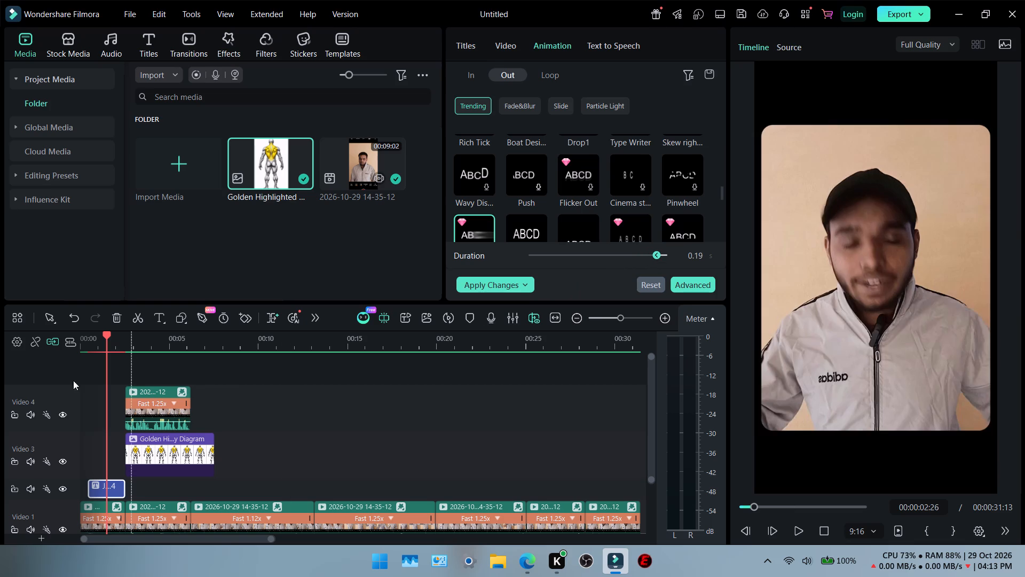
Render the timeline preview with the playhead near the start, at 00:00:00:10.
left_click(86, 344)
key("Return")
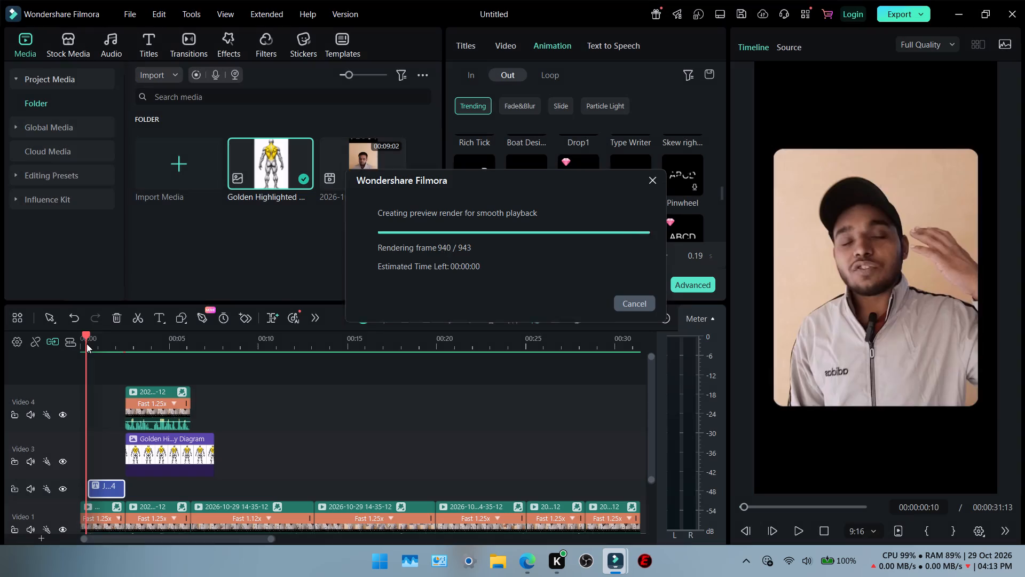
Play and replay the opening to examine the "Just 4" exit, the anatomy image's entry and the sound.
key("space")
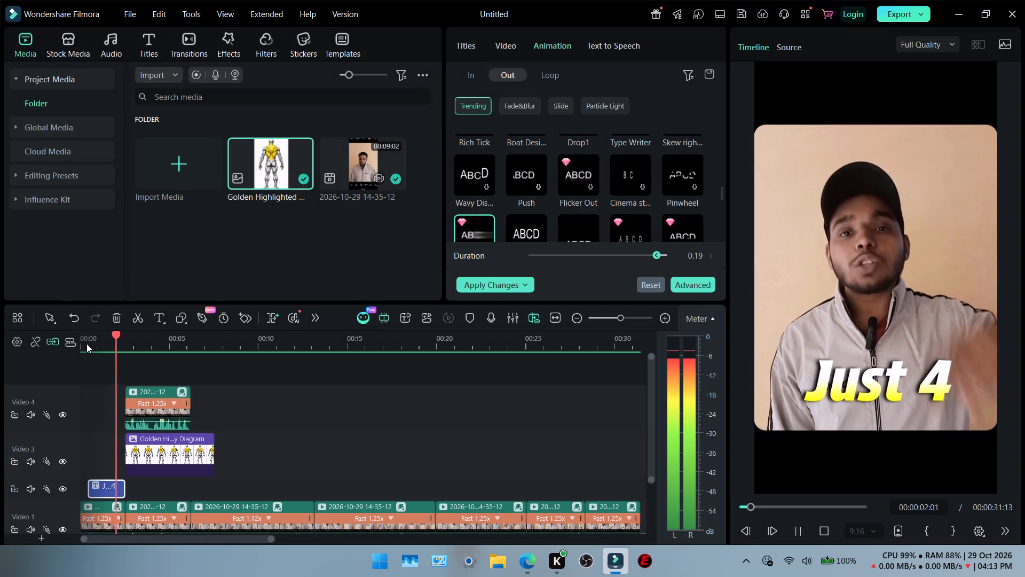
key("space")
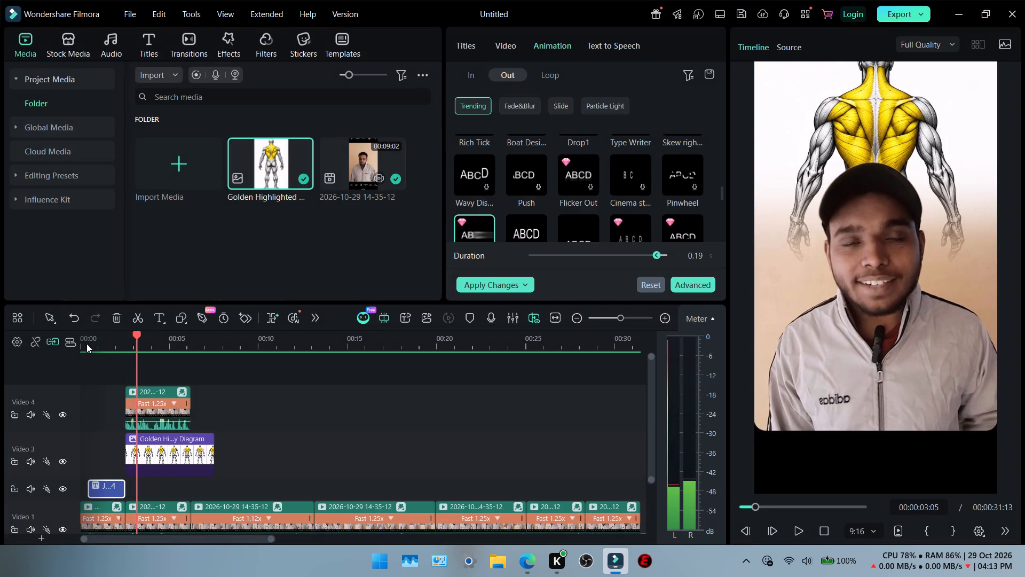
key("space")
key("space")
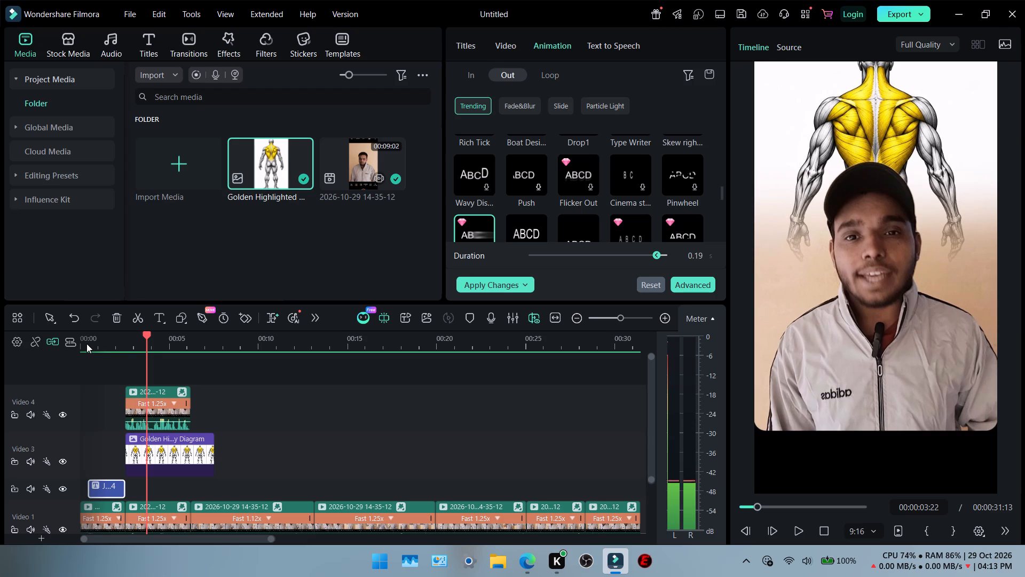
key("Left")
key("Left")
key("Left")
key("Left")
key("Left")
key("Left")
key("Left")
key("Left")
key("Left")
key("Left")
key("Left")
key("Left")
key("Left")
key("Left")
key("Left")
key("Left")
key("Left")
key("Left")
key("Left")
key("Left")
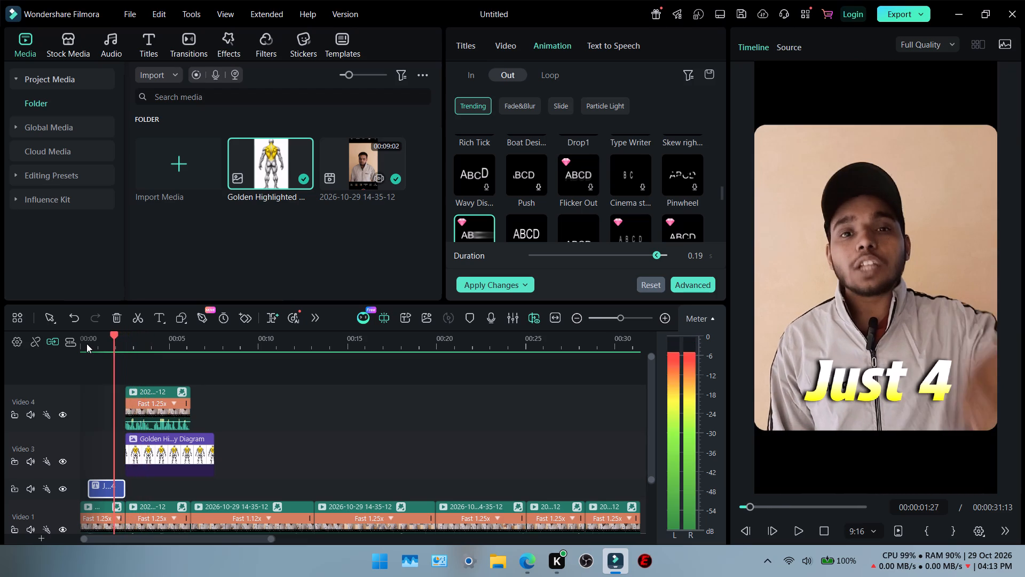
key("space")
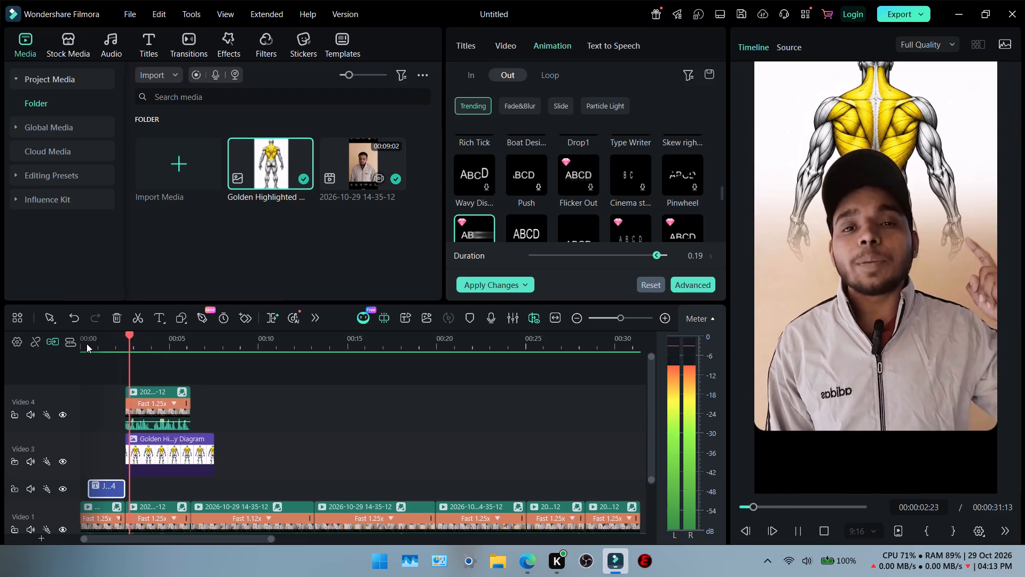
key("space")
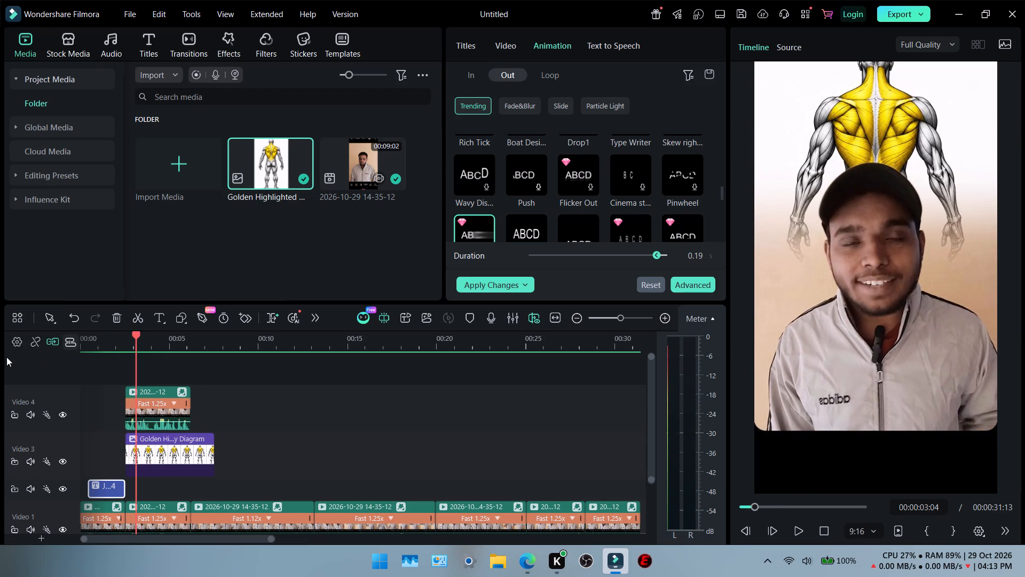
Mute the Video 4 track that holds the cut-out speaker clip.
scroll(108, 410, "up", 8, "ctrl")
scroll(207, 406, "up", 5, "ctrl")
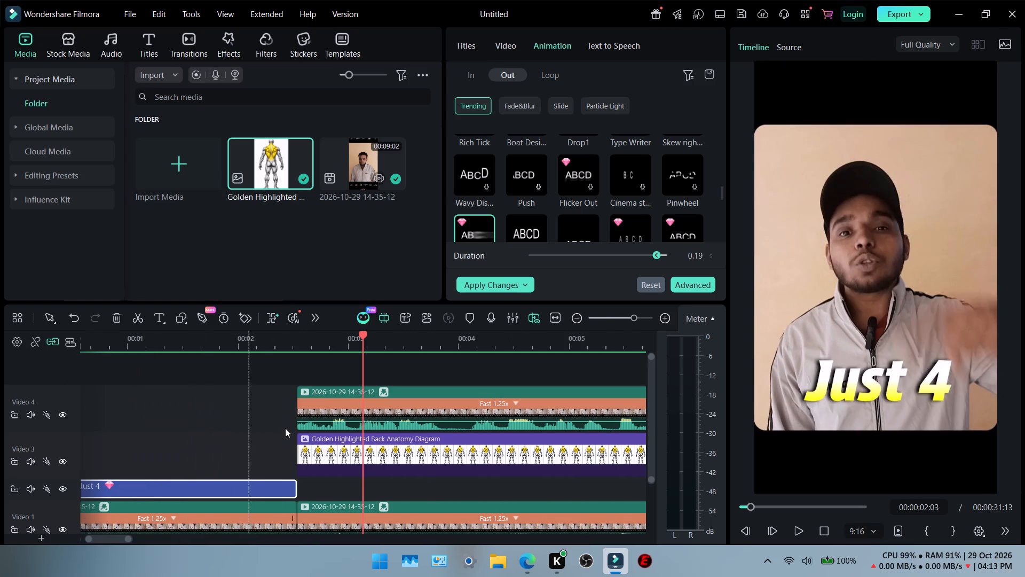
scroll(321, 434, "down", 2)
scroll(339, 402, "up", 1)
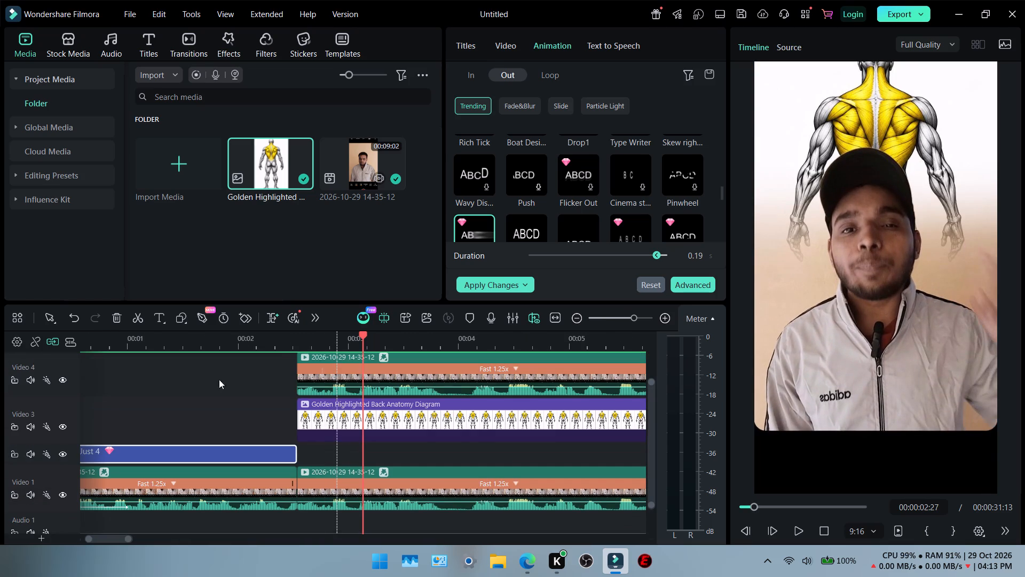
left_click(34, 378)
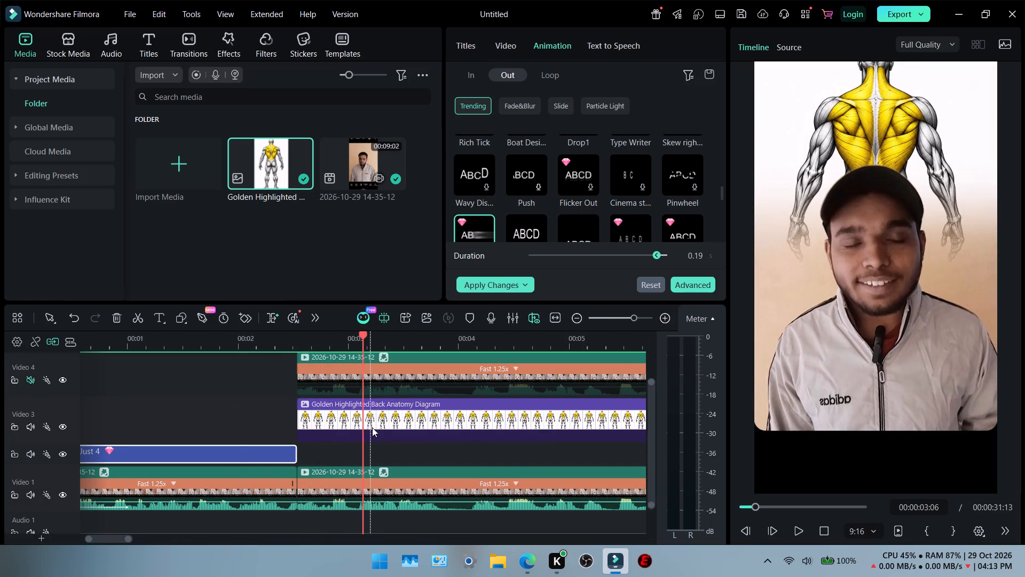
Move the back anatomy image on Video 3 to start at 00:00:02:25, matching the speaker's pointing gesture.
left_click_drag(361, 336, 329, 341)
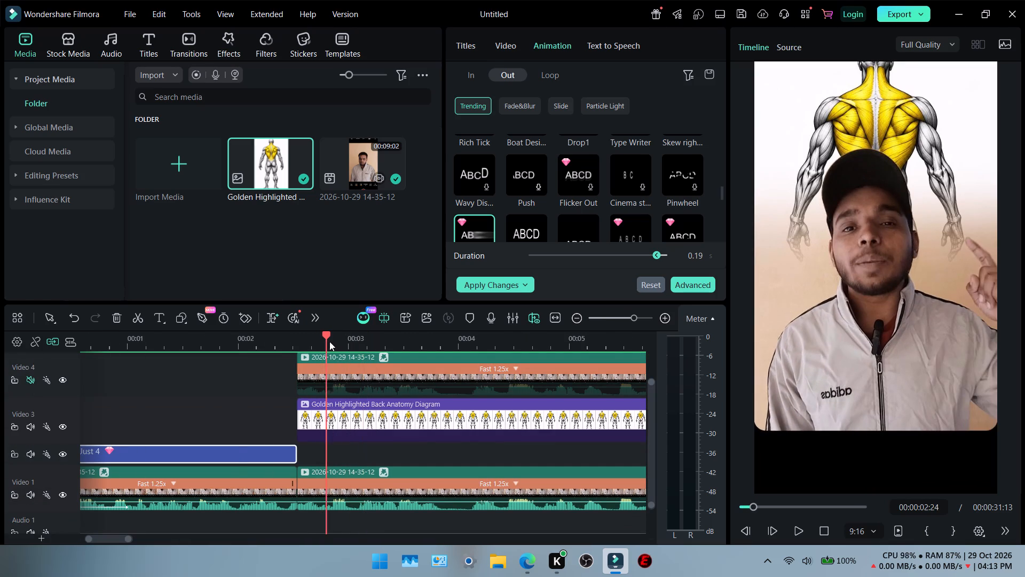
left_click_drag(329, 341, 326, 346)
key("space")
key("space")
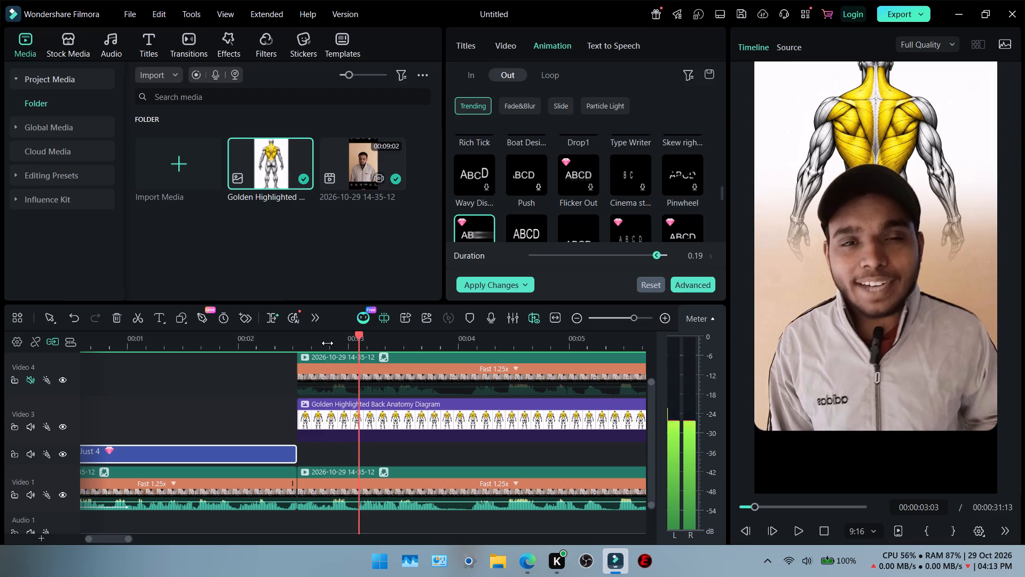
left_click(327, 343)
left_click(327, 334)
left_click_drag(327, 334, 330, 335)
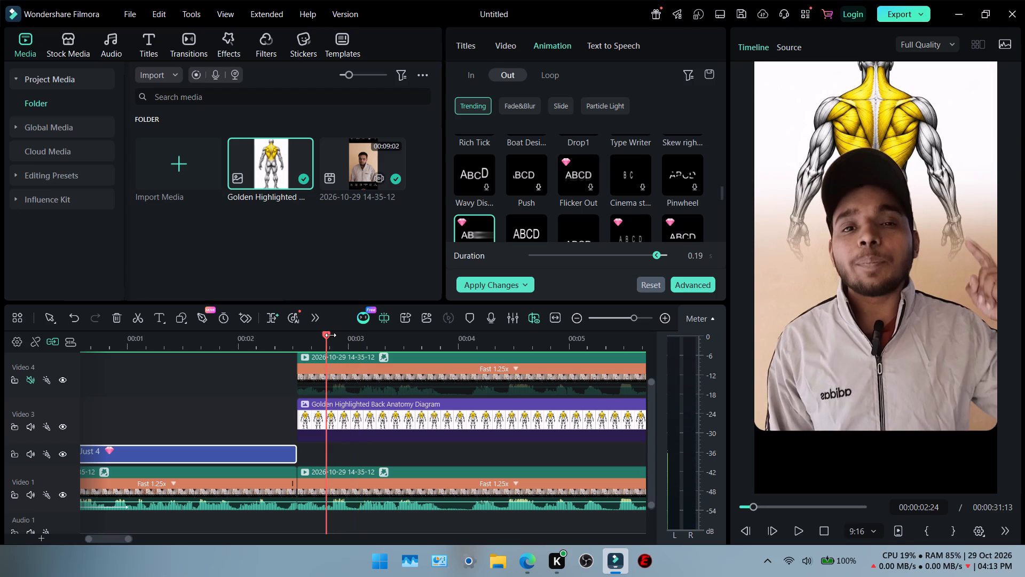
left_click_drag(330, 335, 332, 336)
left_click(326, 336)
left_click_drag(326, 336, 332, 336)
left_click(328, 336)
left_click_drag(328, 336, 333, 336)
left_click(326, 333)
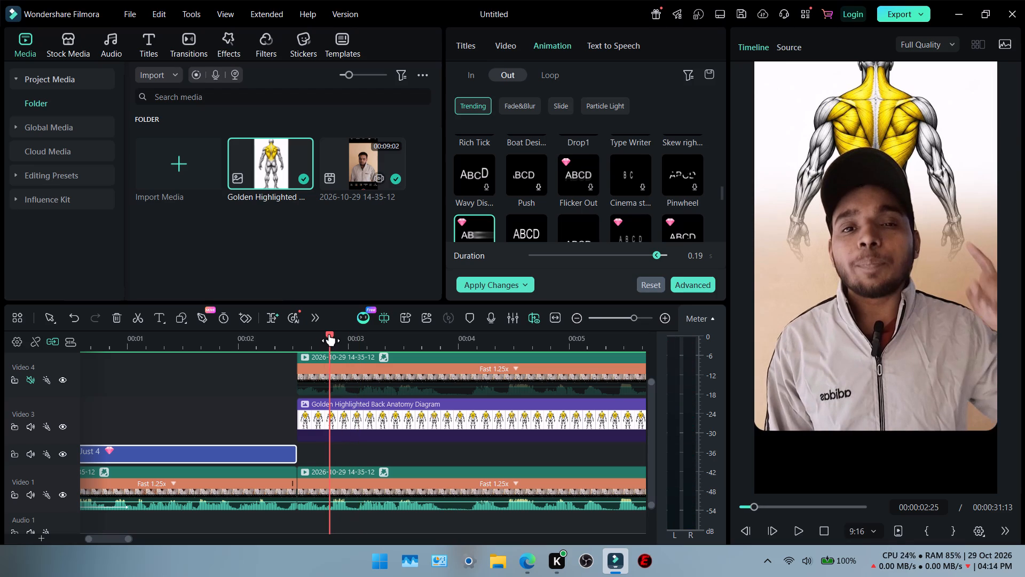
scroll(380, 436, "up", 2)
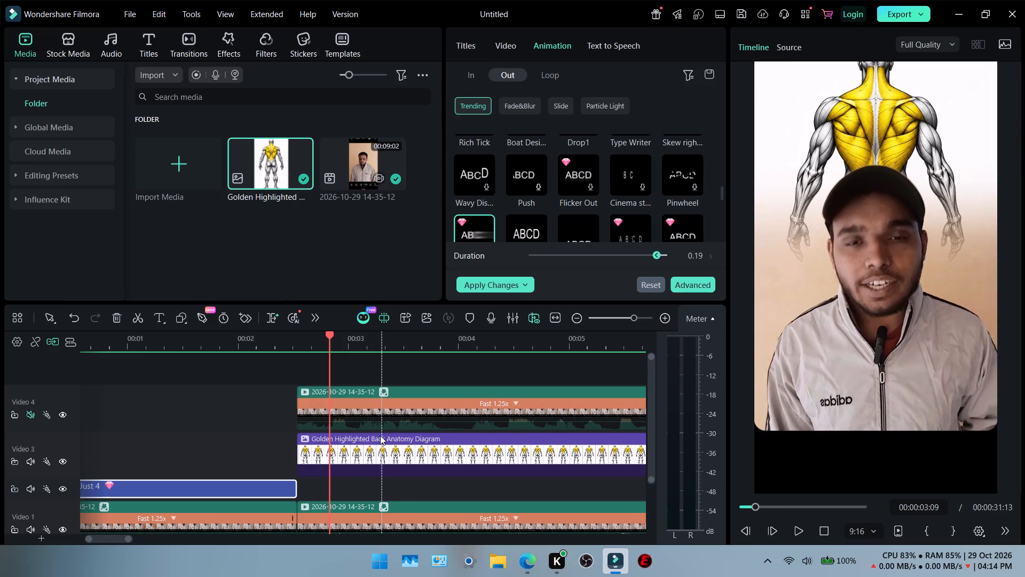
left_click(356, 444)
double_click(344, 454)
left_click_drag(344, 454, 374, 454)
left_click(374, 454)
Trim the start of the cut-out speaker clip on Video 4 to the anatomy image's start at 00:00:02:25.
left_click(346, 406)
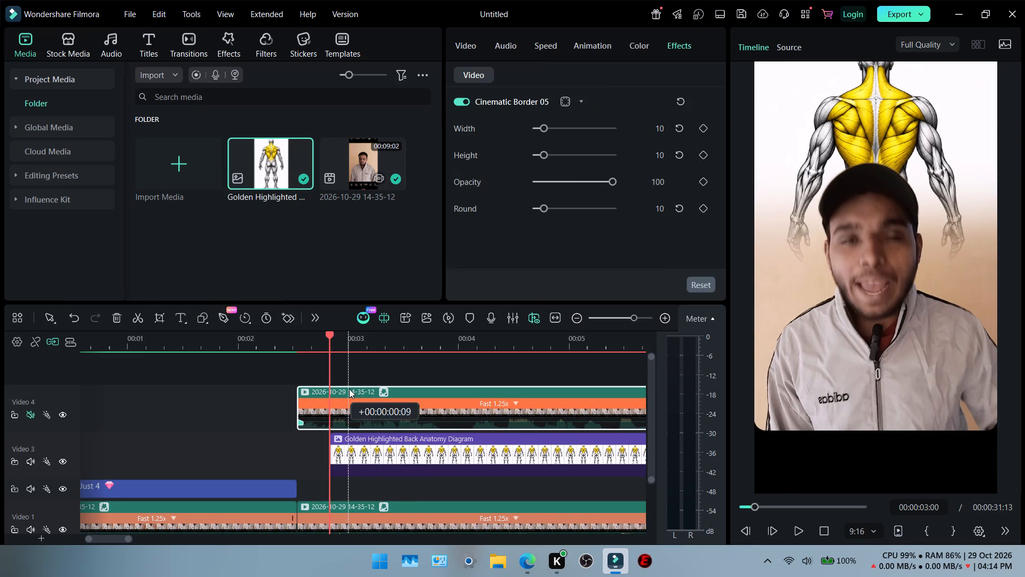
left_click_drag(301, 394, 303, 394)
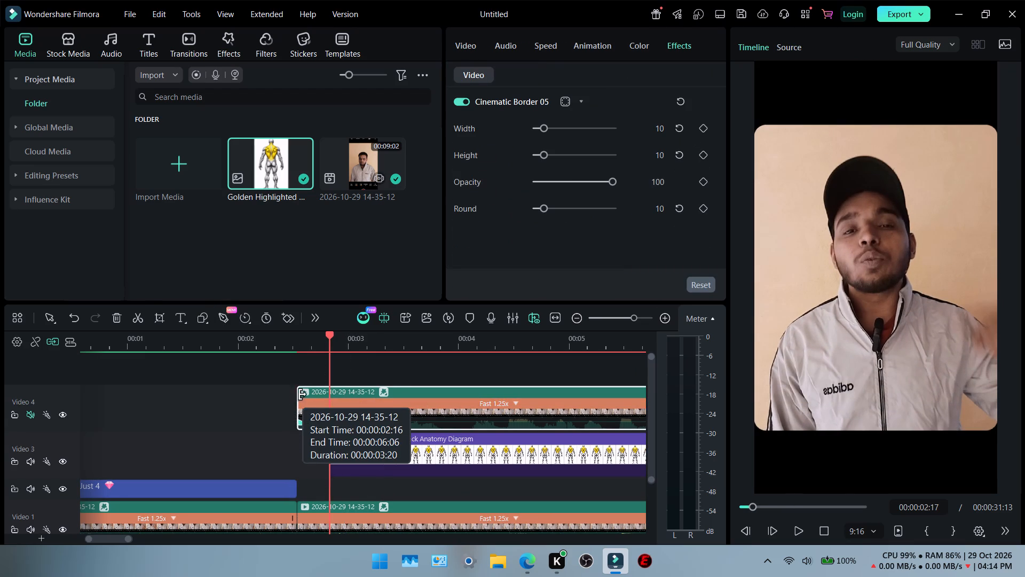
left_click_drag(303, 394, 331, 398)
Render the timeline preview with the retimed anatomy image and cut-out clip.
left_click(291, 344)
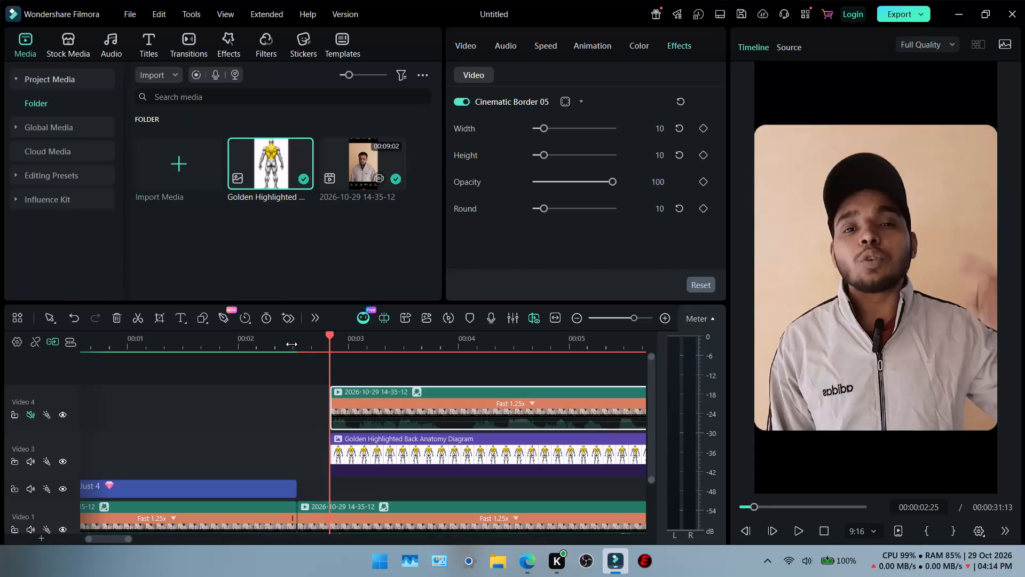
key("Return")
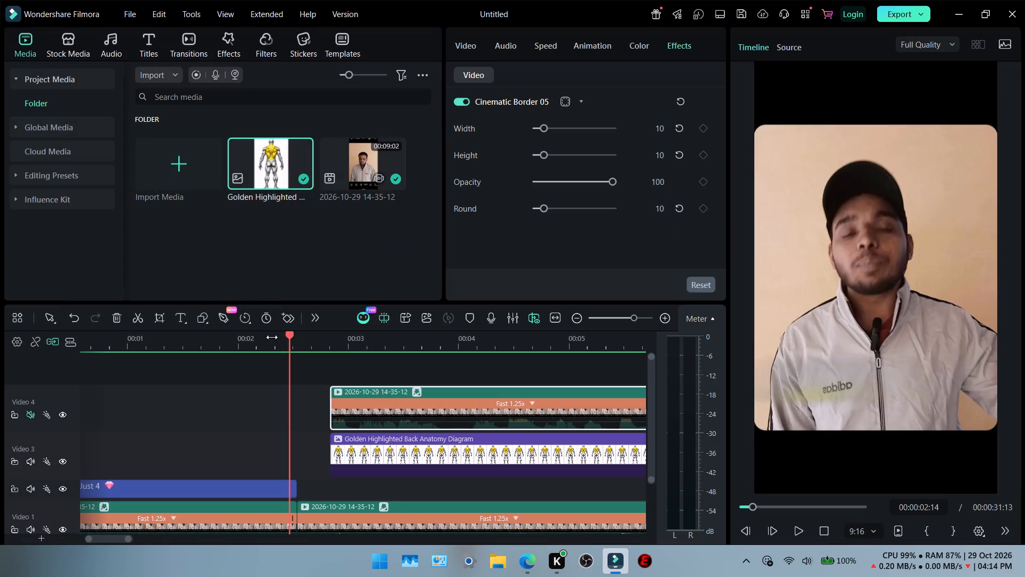
Play the video from the beginning past the end of the cut-out clip to examine the timing of the layers.
left_click(215, 345)
left_click_drag(214, 334, 13, 369)
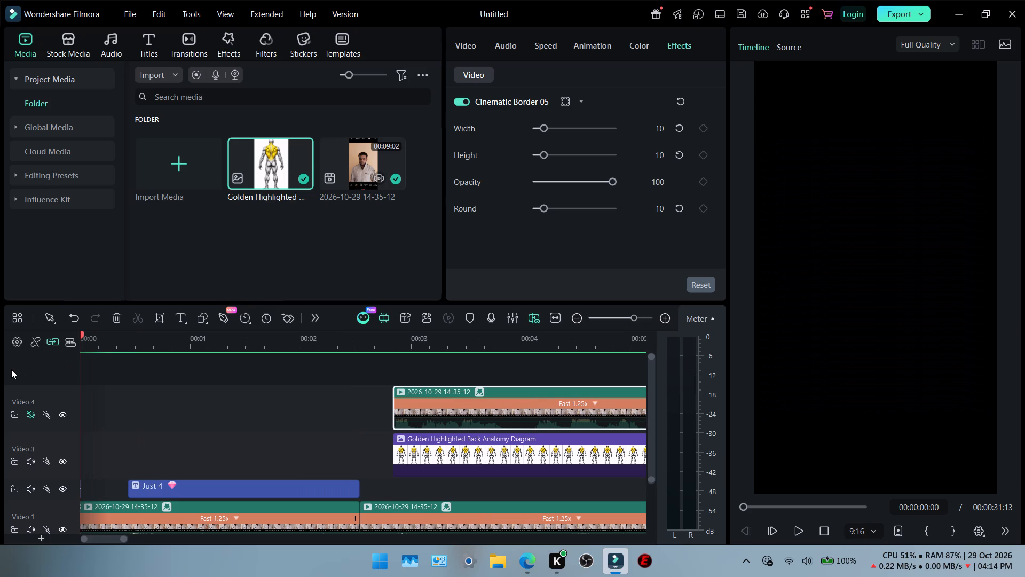
key("space")
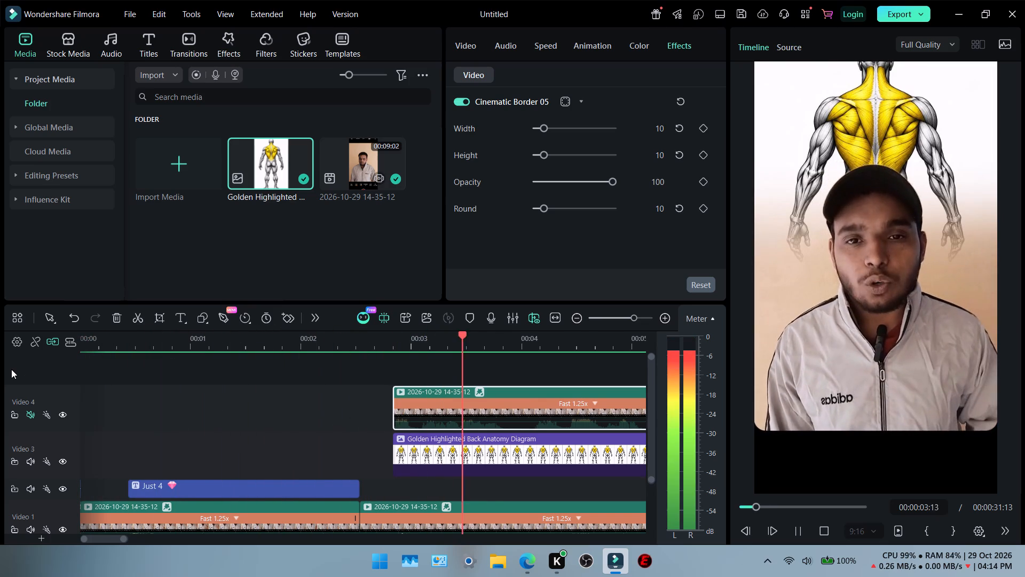
key("space")
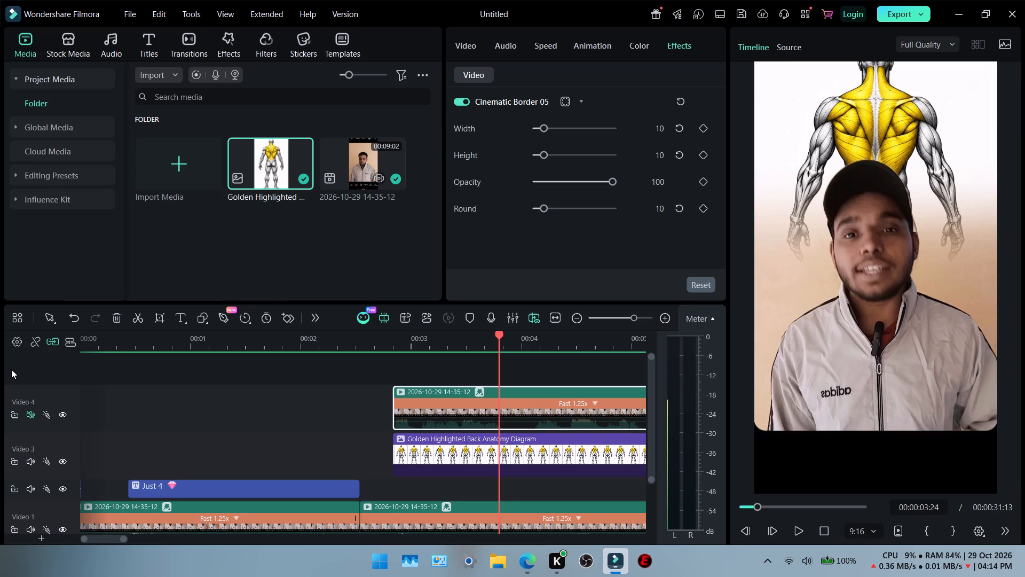
key("space")
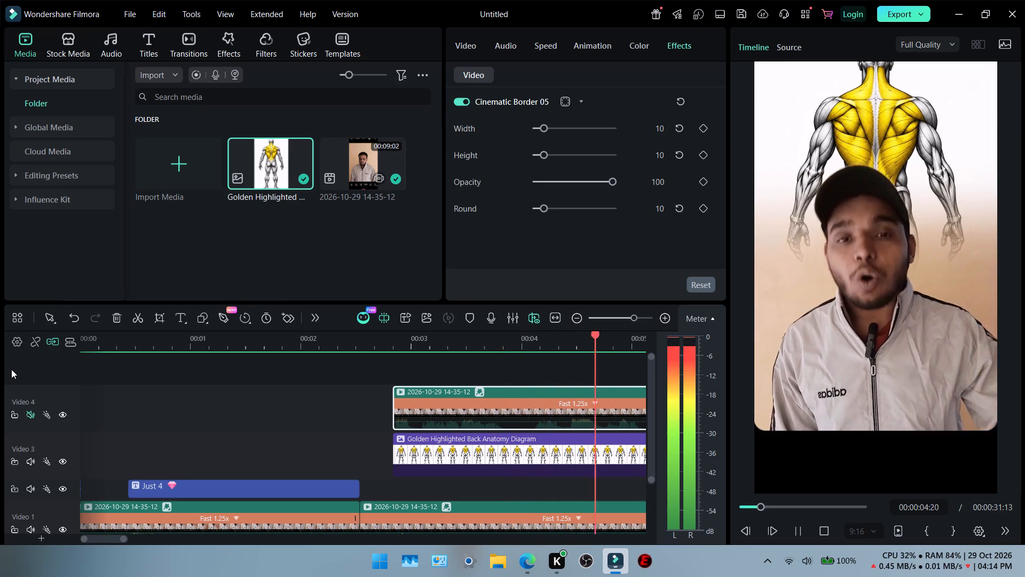
key("space")
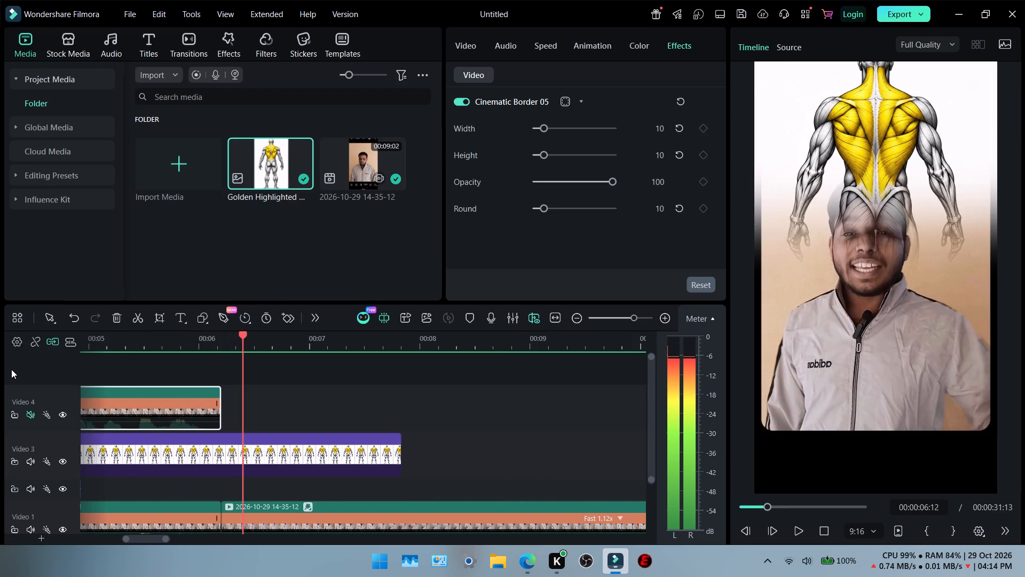
key("space")
key("space")
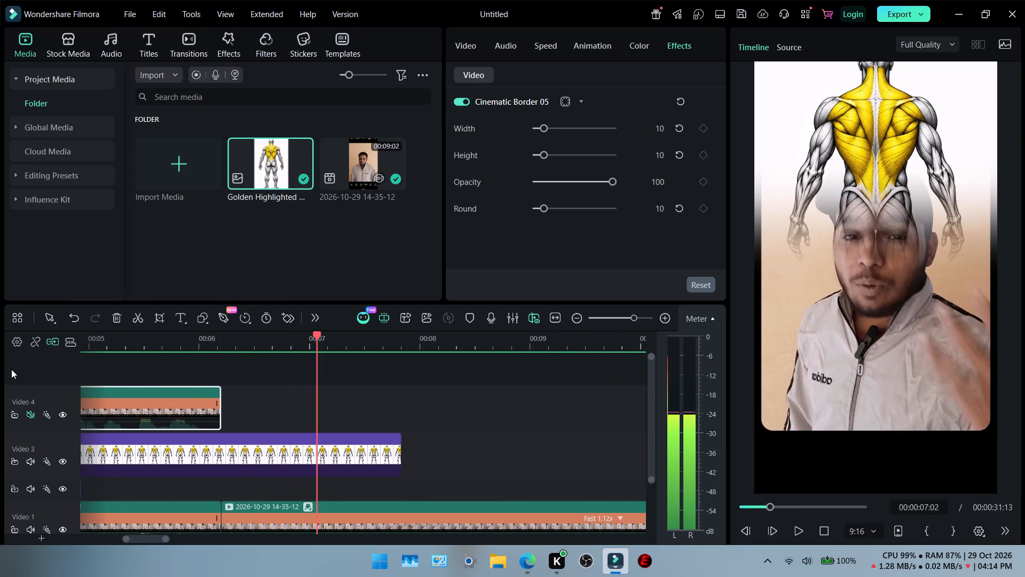
Trim the end of the back anatomy image on Video 3 to the end of the cut-out speaker clip on Video 4.
left_click(210, 466)
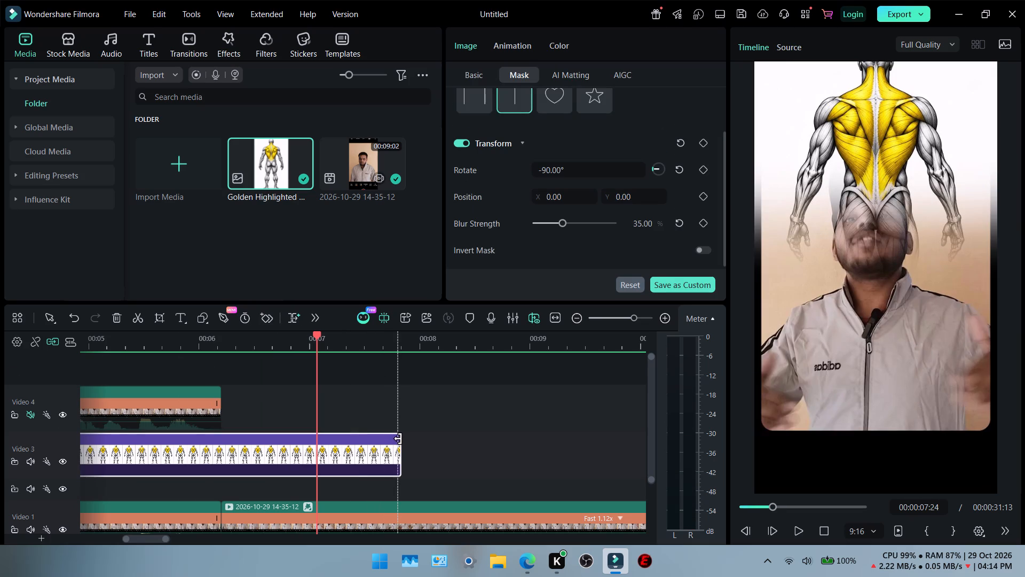
left_click_drag(398, 439, 214, 460)
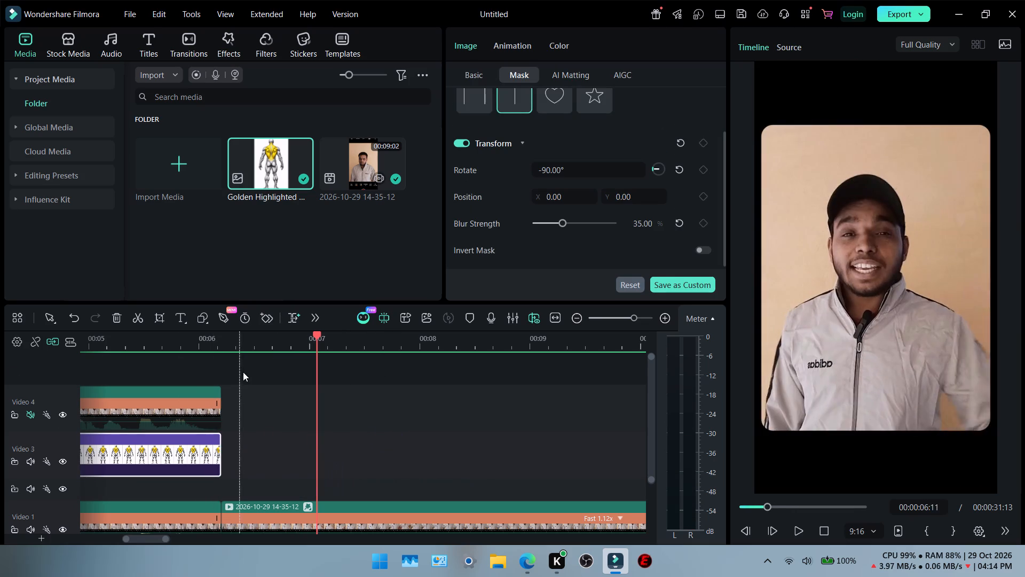
Play the whole video from the beginning to examine the timing of the layers and find where the next title belongs.
scroll(225, 345, "right", 8)
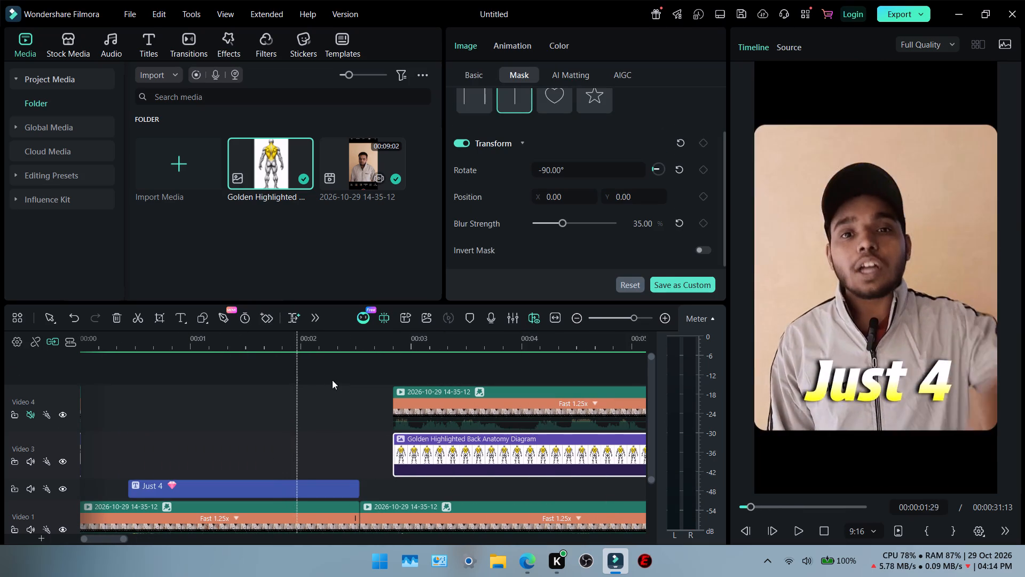
scroll(372, 354, "down", 7, "ctrl")
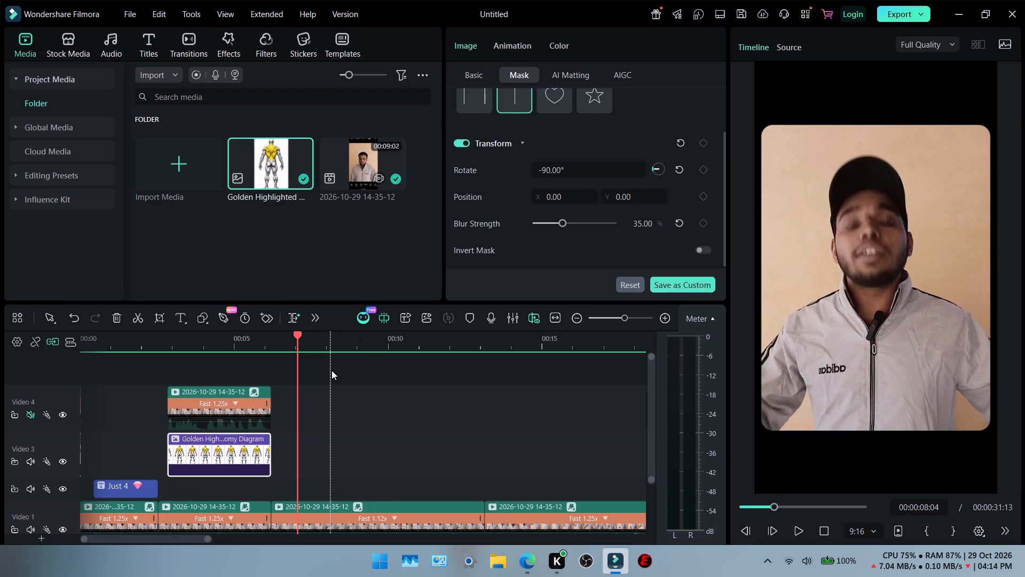
left_click(149, 351)
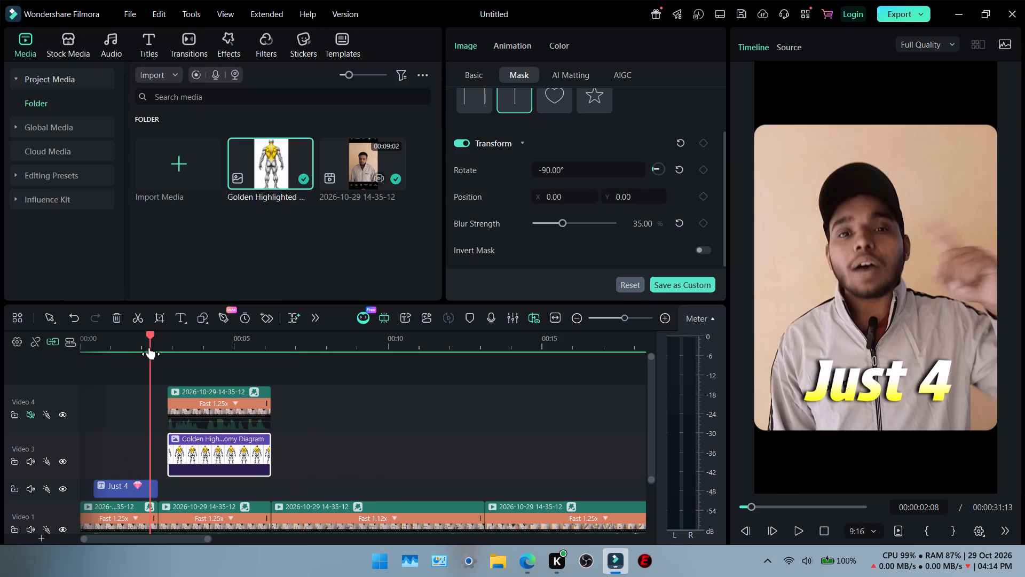
left_click_drag(148, 336, 5, 355)
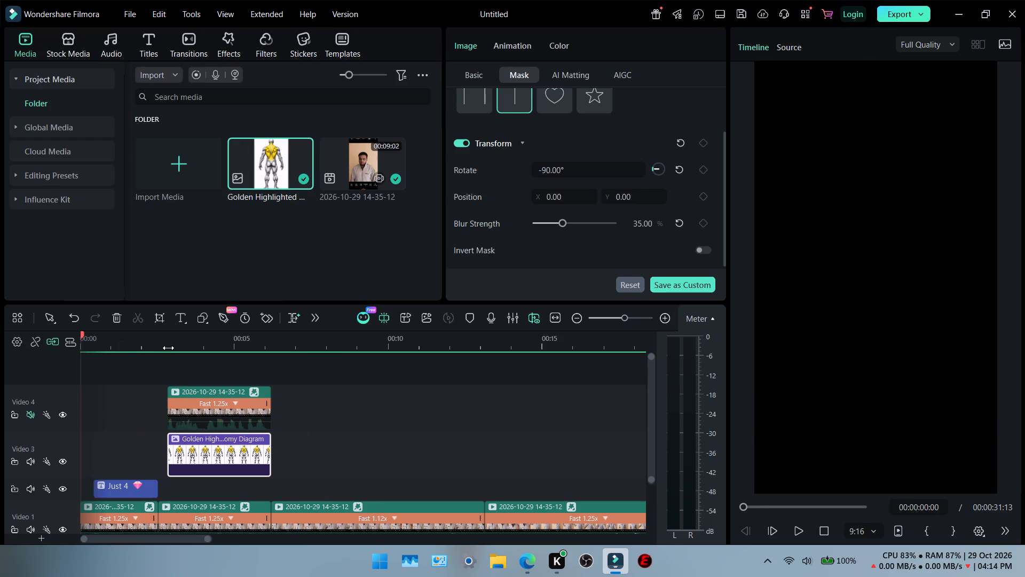
left_click(166, 346)
left_click_drag(163, 333, 0, 363)
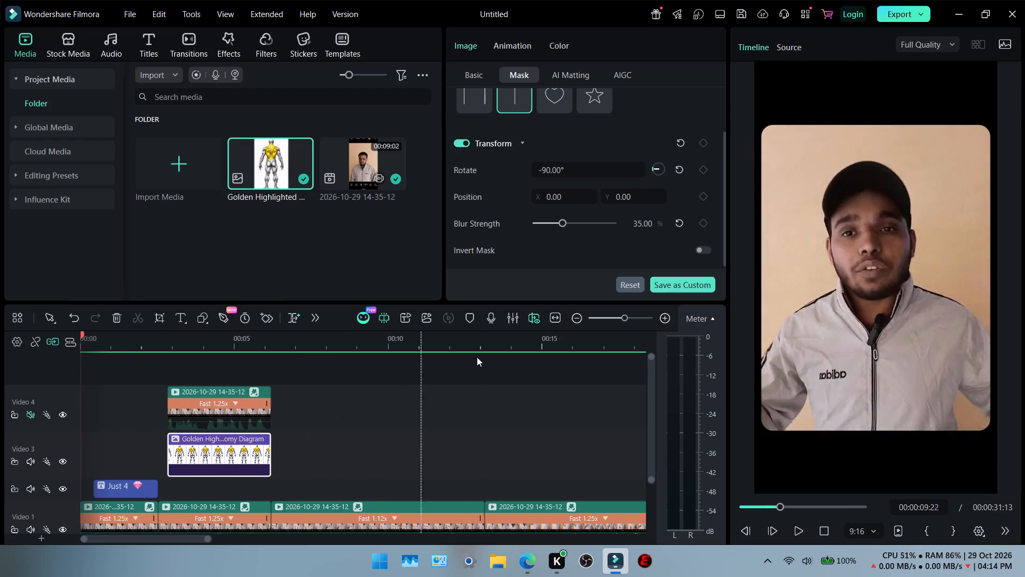
key("space")
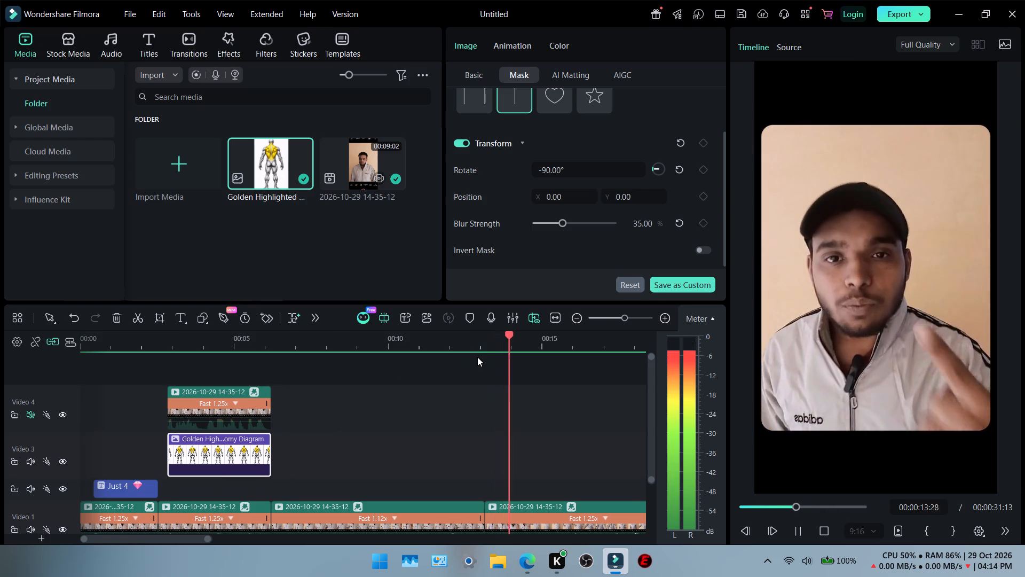
left_click(89, 363)
left_click(89, 346)
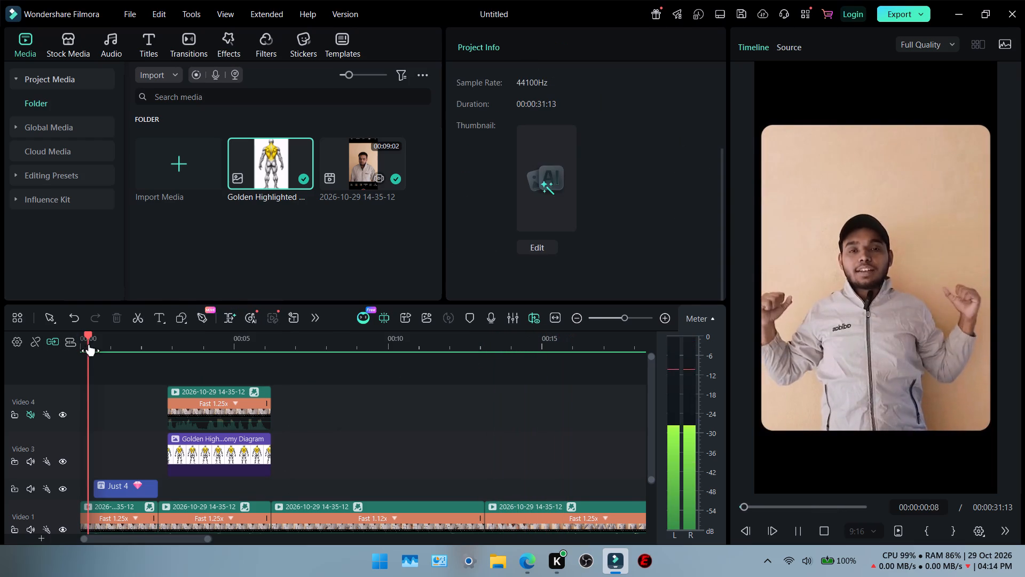
left_click(92, 340)
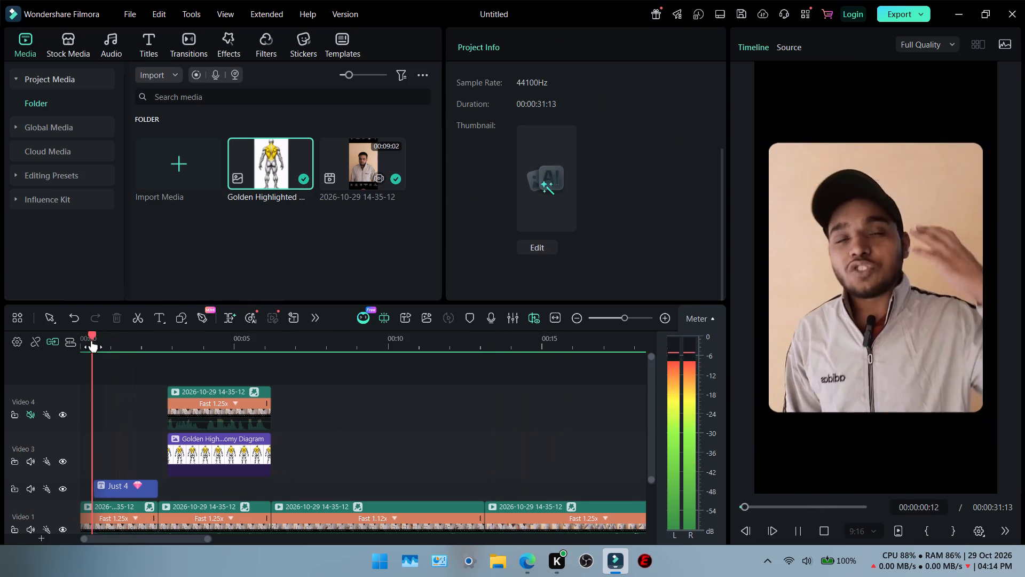
left_click_drag(92, 335, 36, 343)
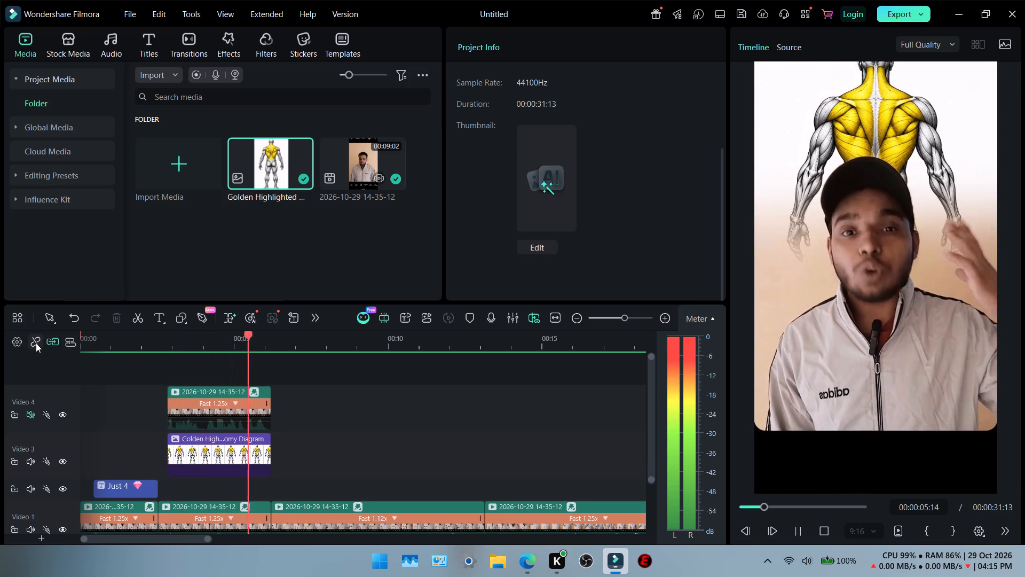
key("space")
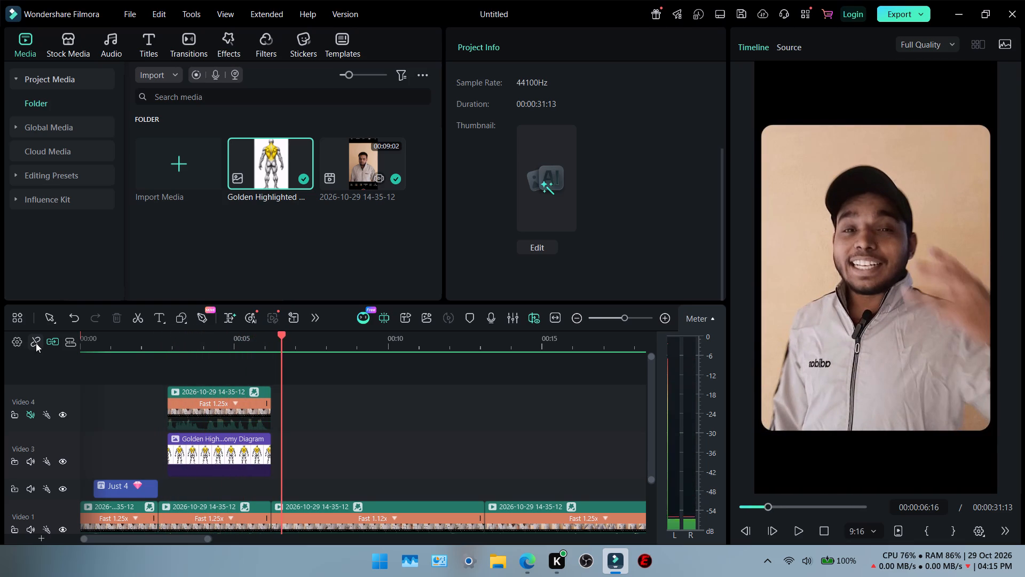
key("space")
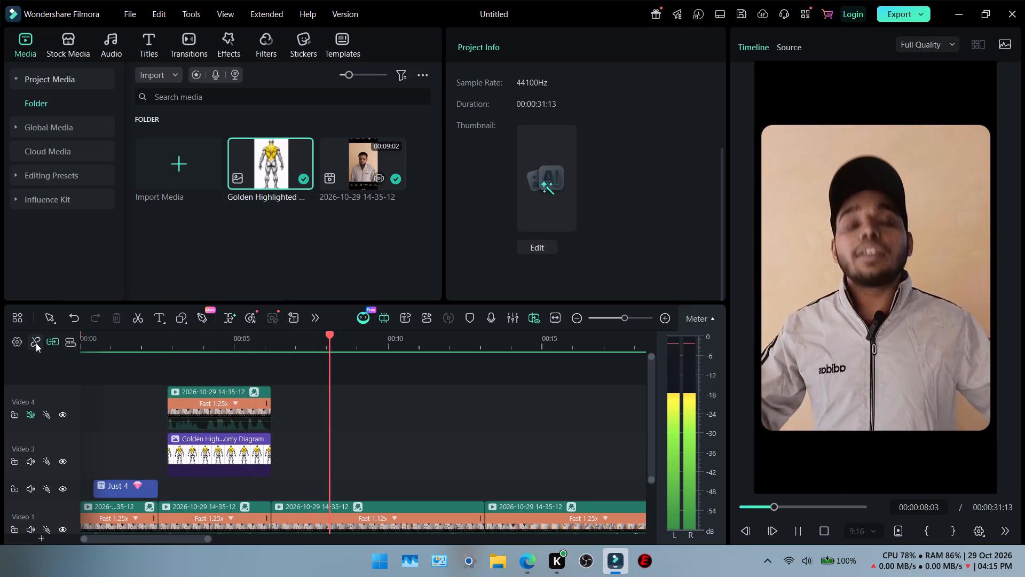
key("space")
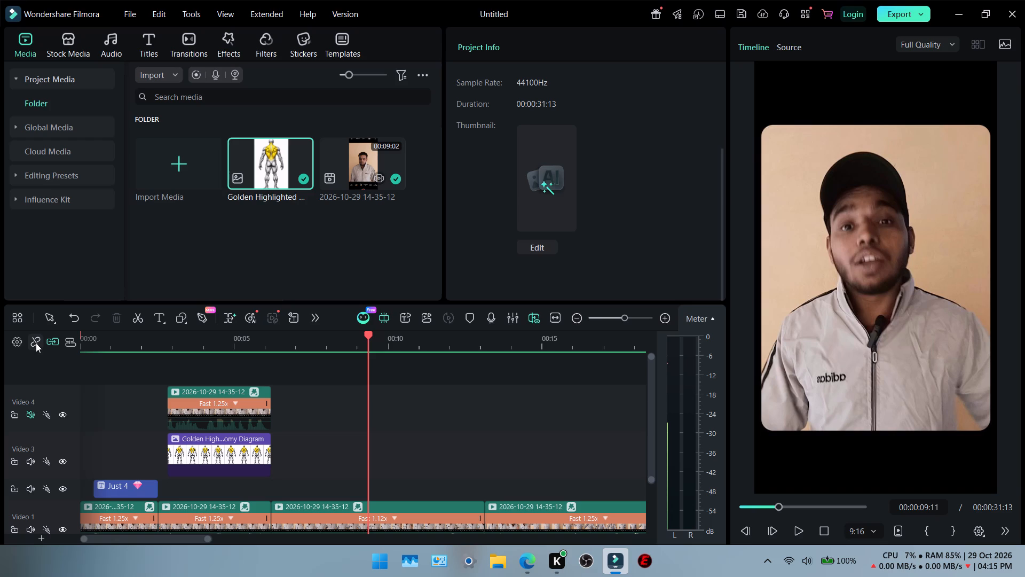
key("space")
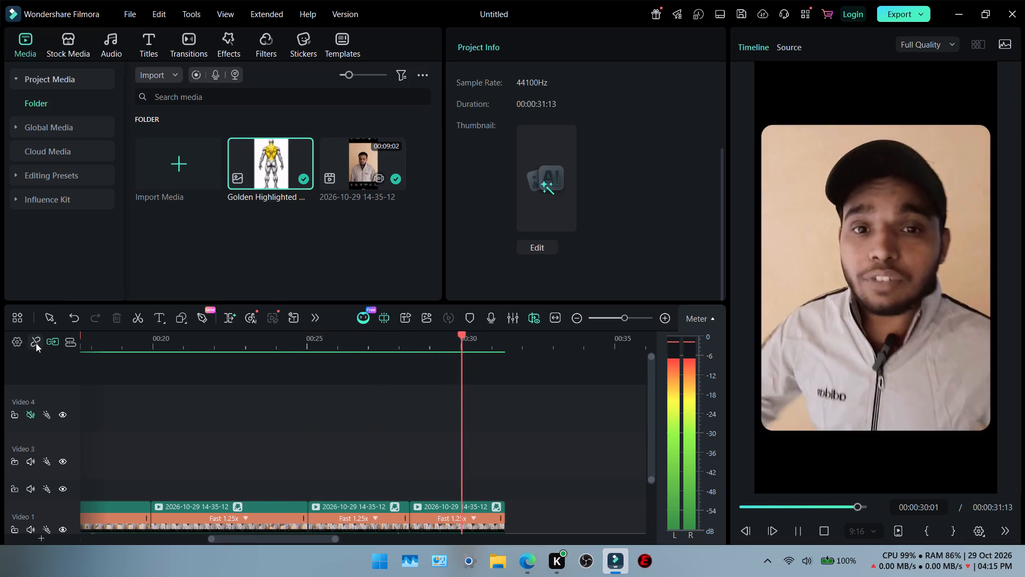
key("space")
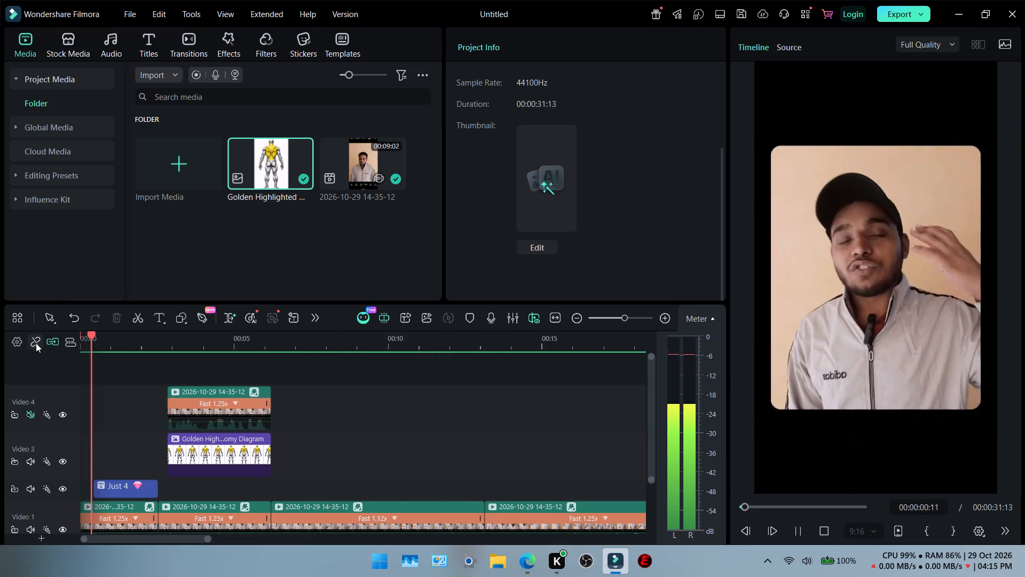
key("space")
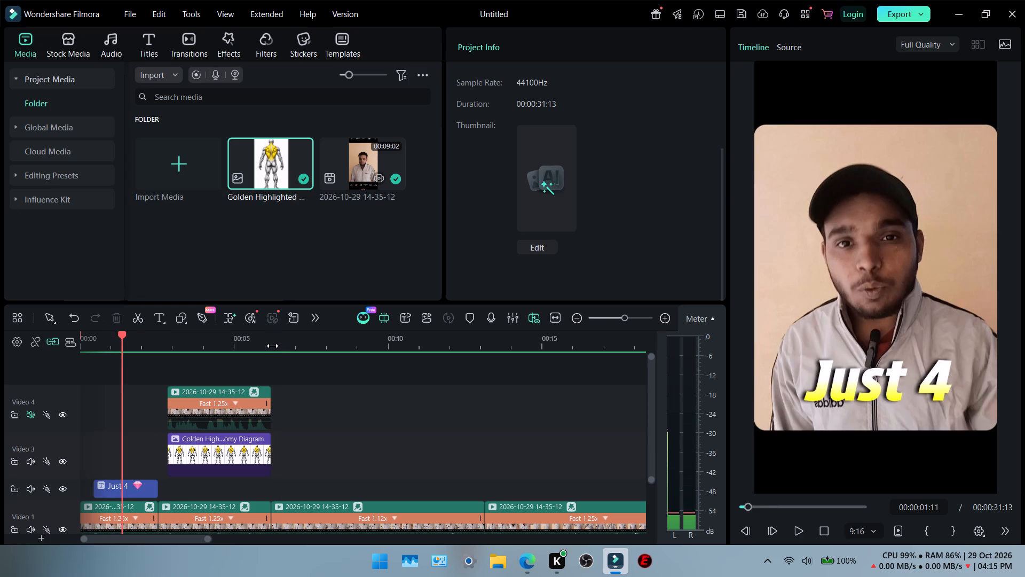
Copy the "Just 4" title and paste it at the start of the fourth Video 1 clip, at about 00:00:13.
left_click(272, 346)
left_click(271, 336)
left_click_drag(271, 336, 368, 355)
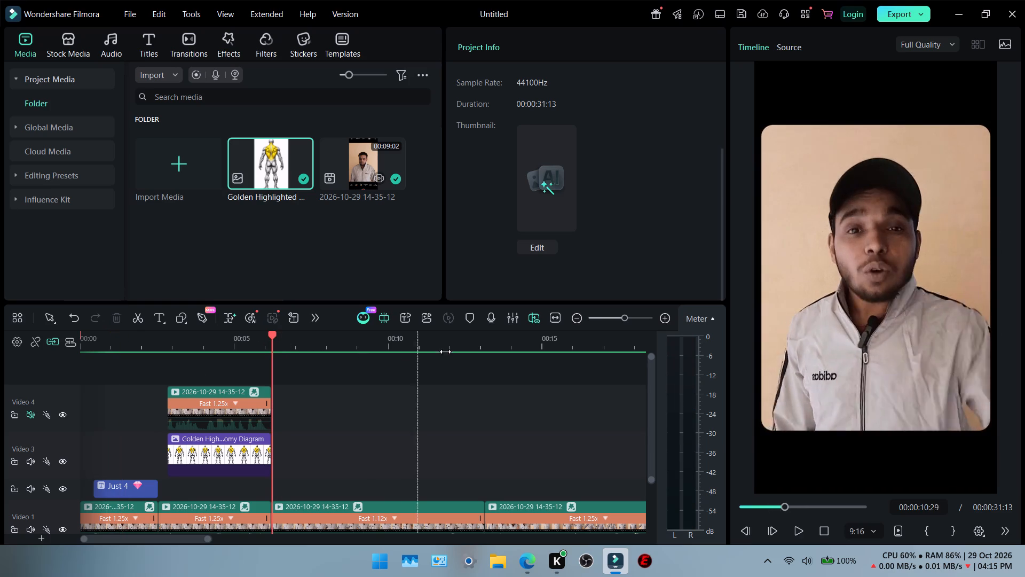
left_click(477, 340)
left_click_drag(476, 334, 484, 340)
scroll(527, 404, "down", 1)
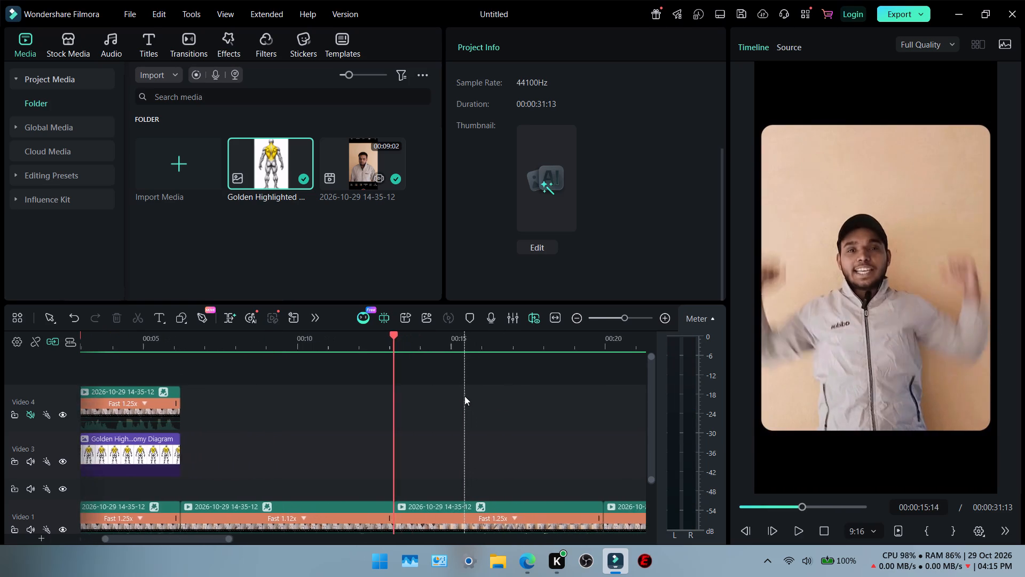
scroll(464, 396, "down", 1)
left_click(102, 472)
right_click(102, 472)
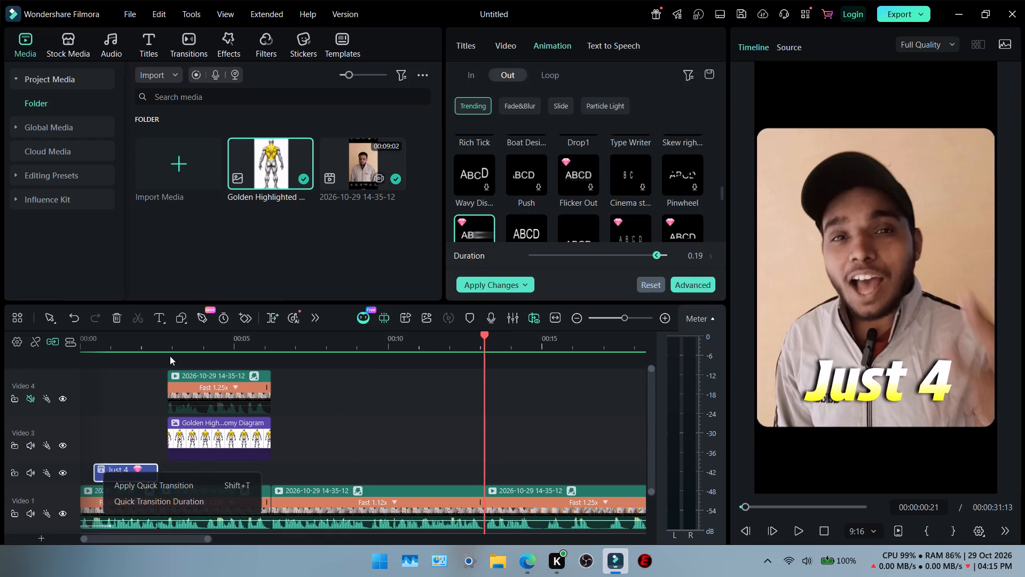
left_click(125, 467)
right_click(119, 472)
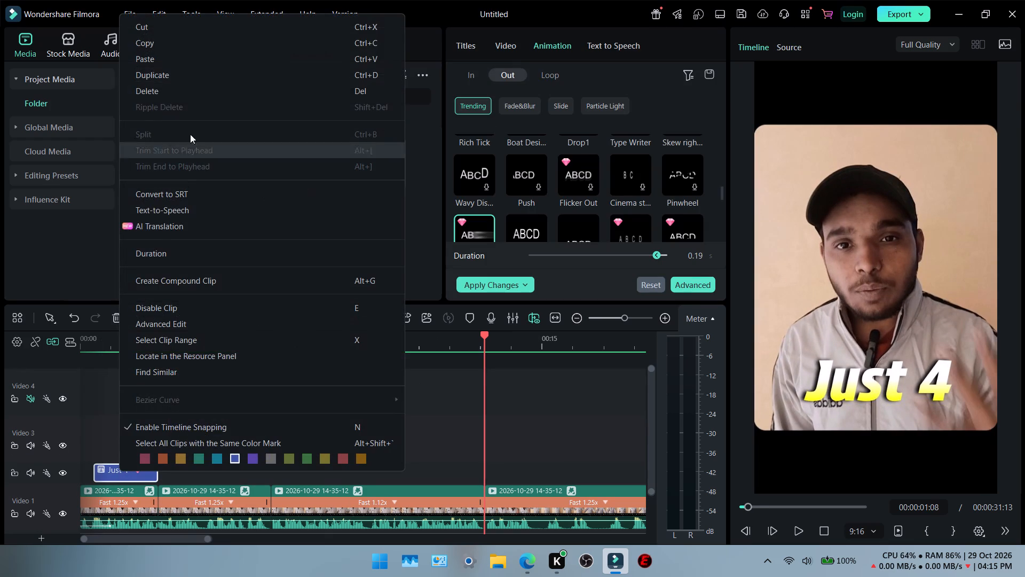
left_click(170, 46)
right_click(493, 415)
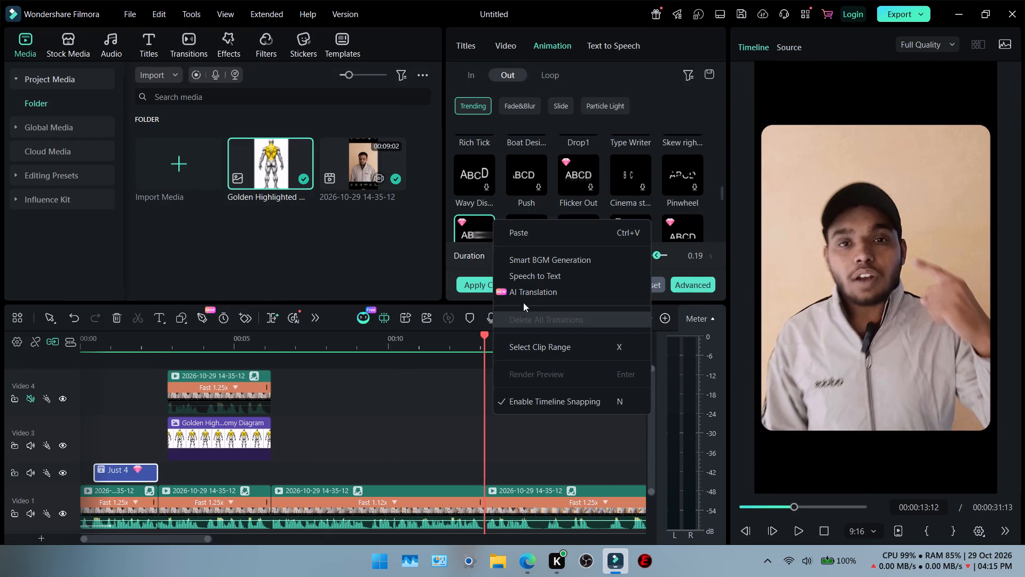
left_click(541, 231)
Change the text of the pasted title to "1st Movement".
scroll(523, 469, "left", 1)
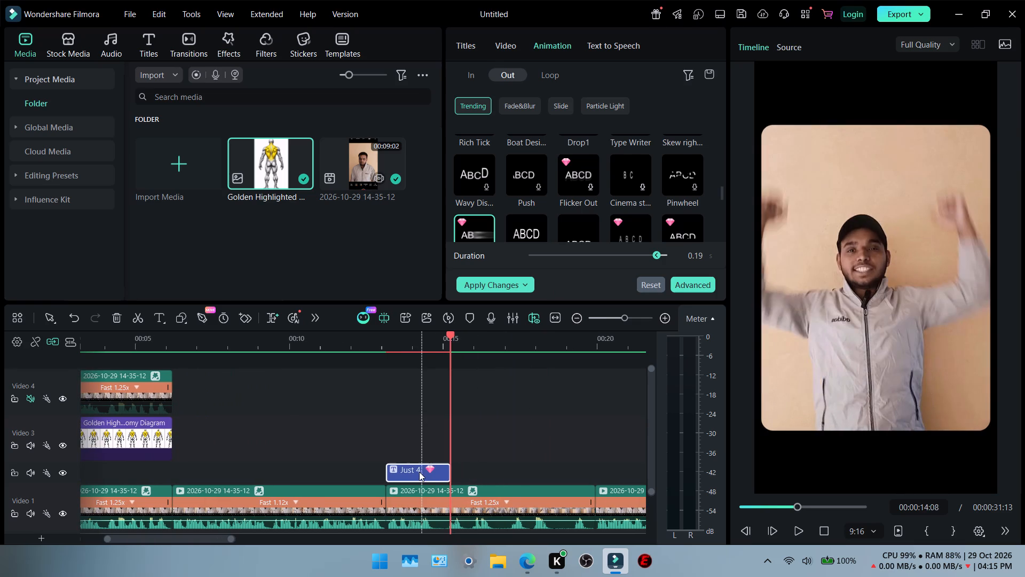
left_click(411, 473)
left_click(459, 37)
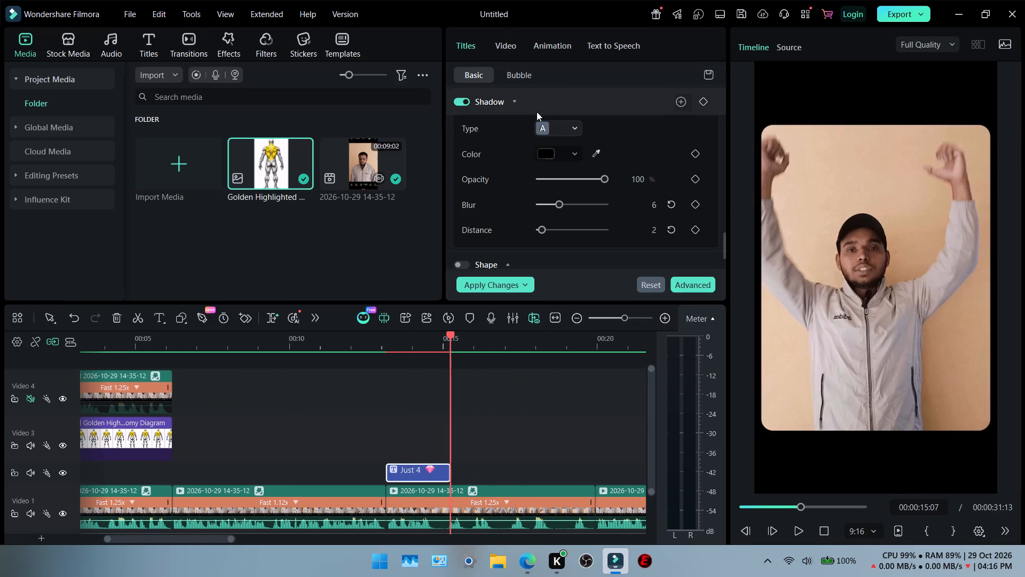
scroll(486, 175, "up", 7)
scroll(489, 222, "up", 7)
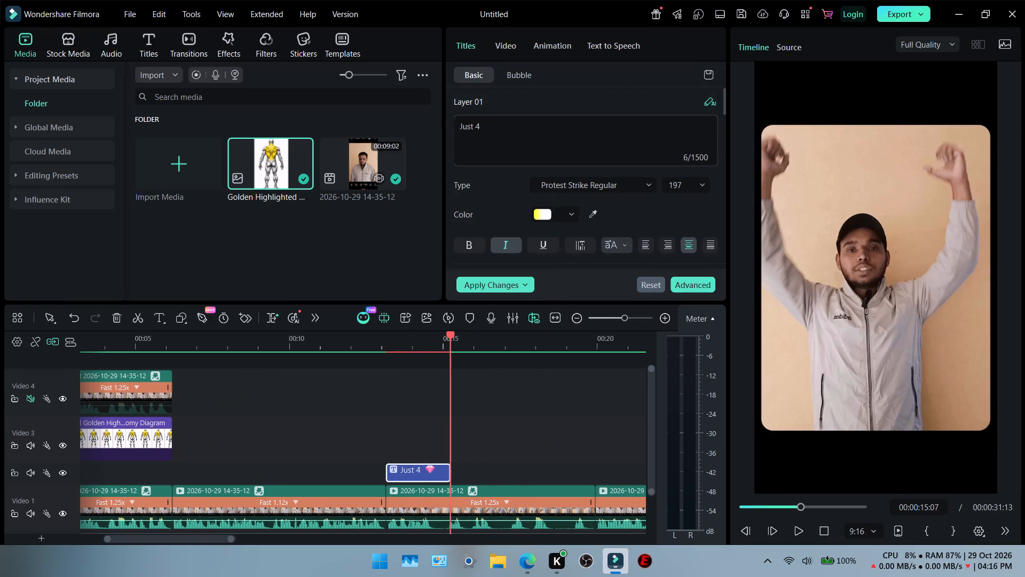
left_click_drag(497, 122, 456, 122)
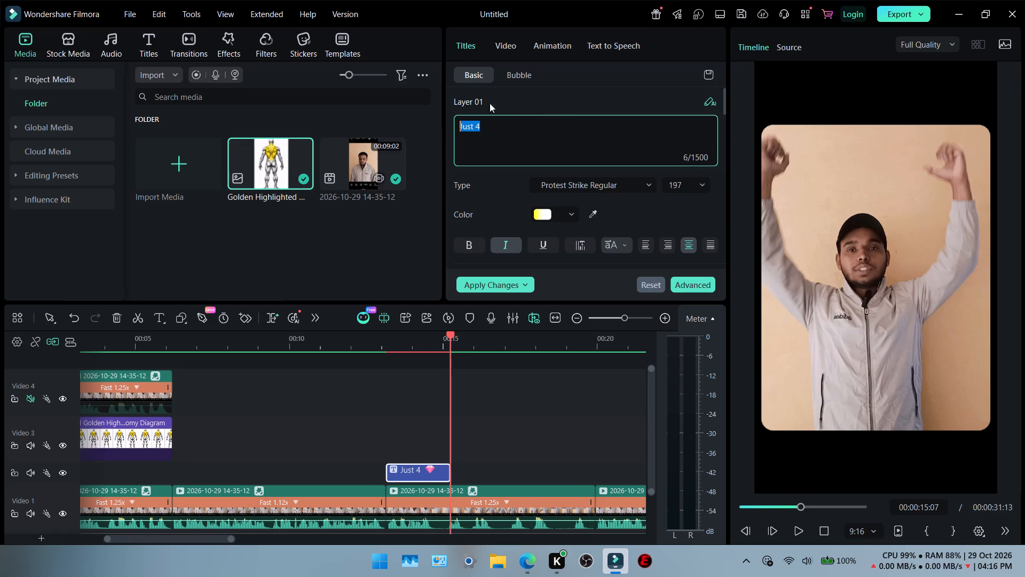
left_click(480, 101)
left_click(479, 101)
left_click(485, 123)
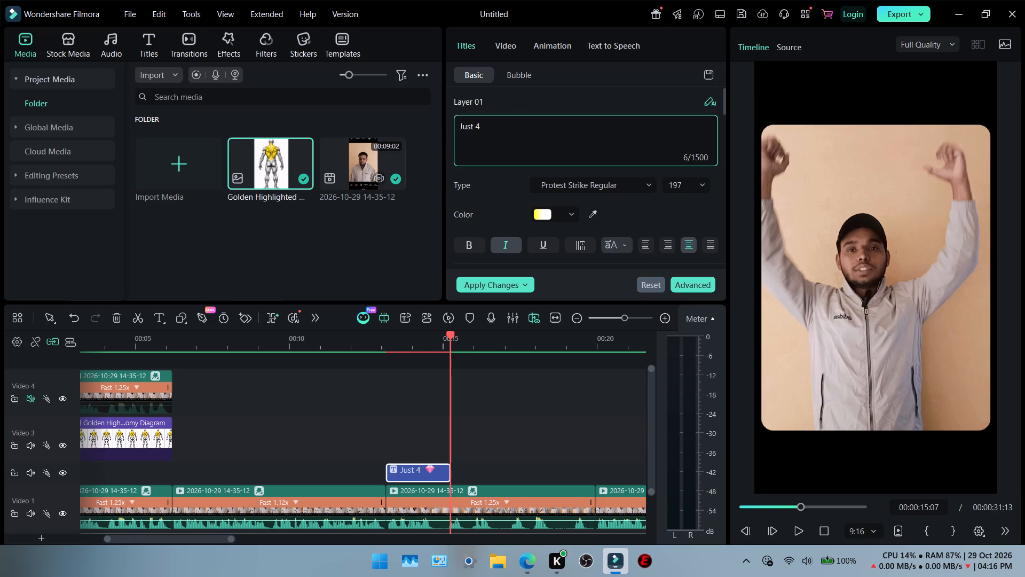
left_click_drag(499, 128, 440, 129)
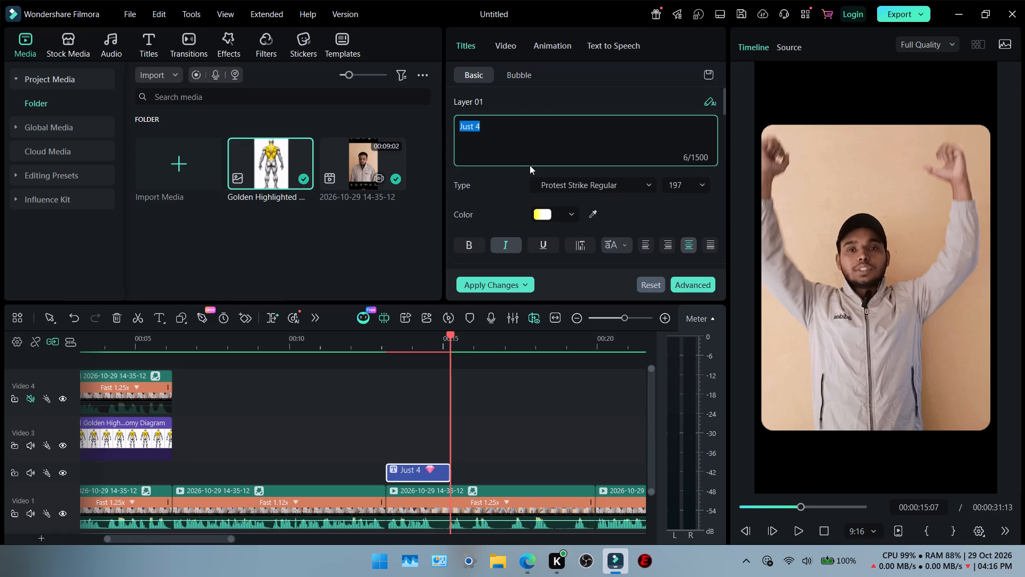
key("BackSpace")
key("shift+exclam")
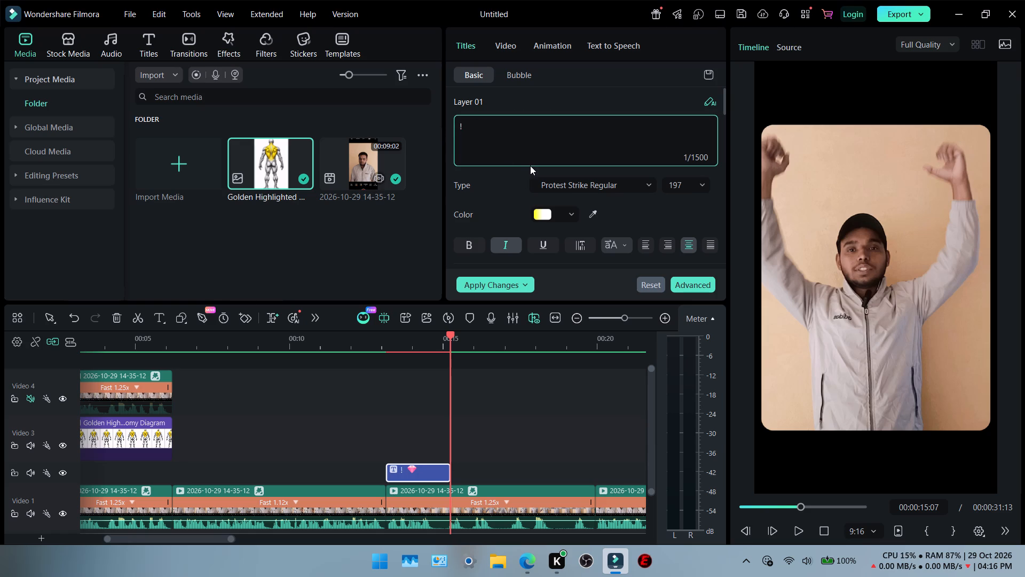
key("BackSpace")
type("1st")
key("space")
type("Movement")
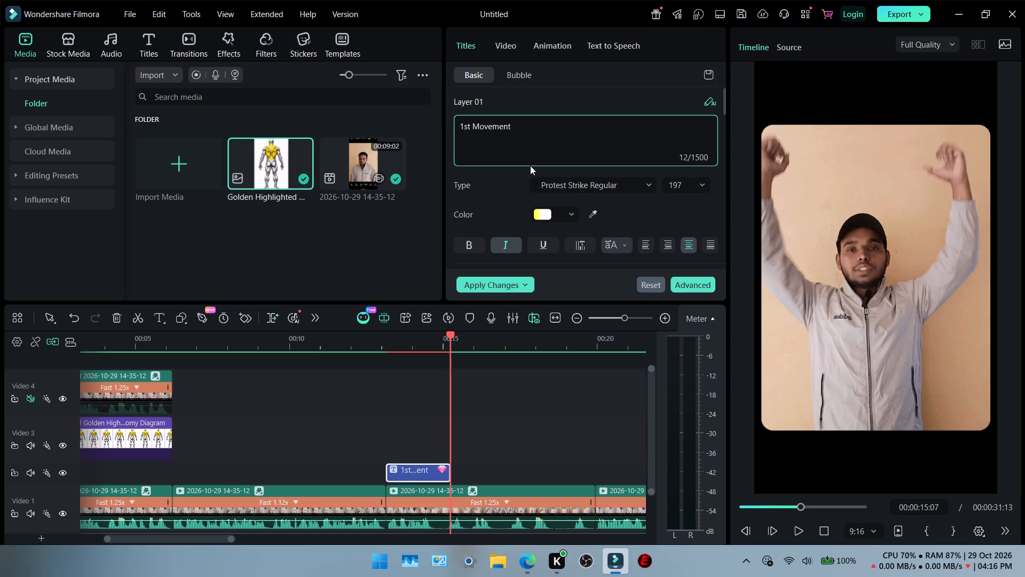
Play the section from 00:00:13:01 to check the "1st Movement" title against the speech.
left_click(383, 346)
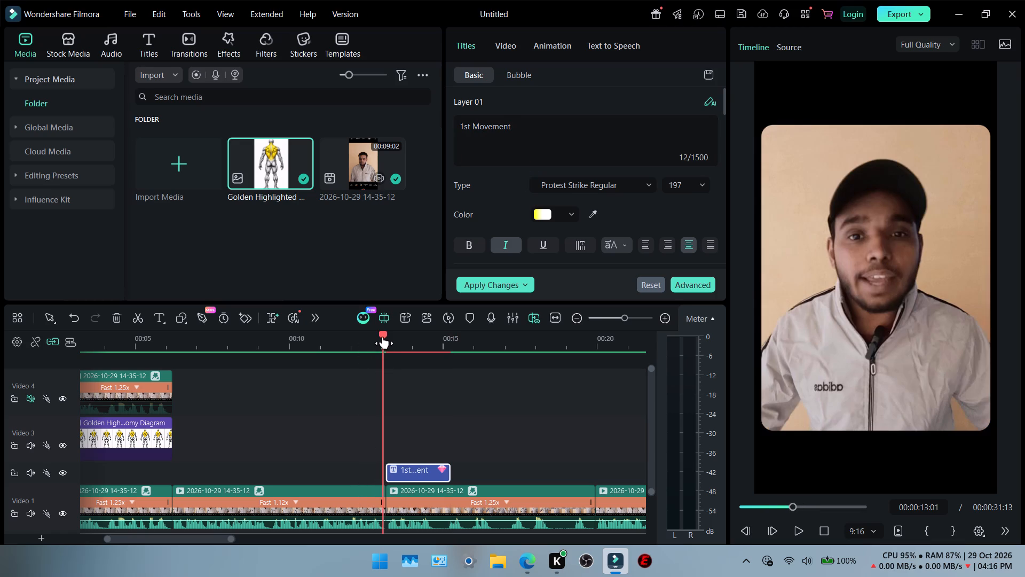
left_click(383, 337)
left_click_drag(383, 337, 390, 336)
key("space")
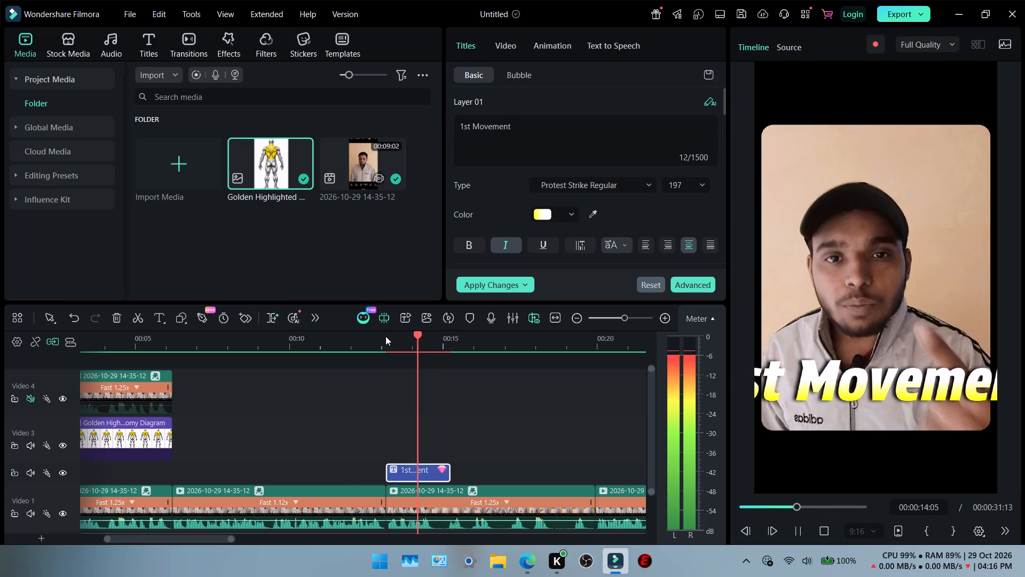
key("space")
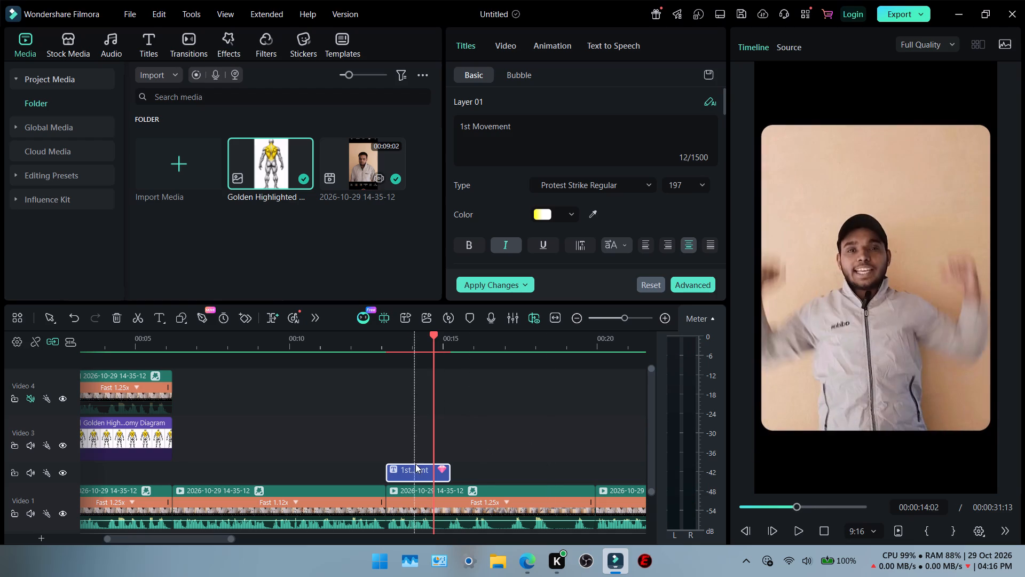
Scale the "1st Movement" title down to 63% so the whole text fits within the frame.
left_click(415, 464)
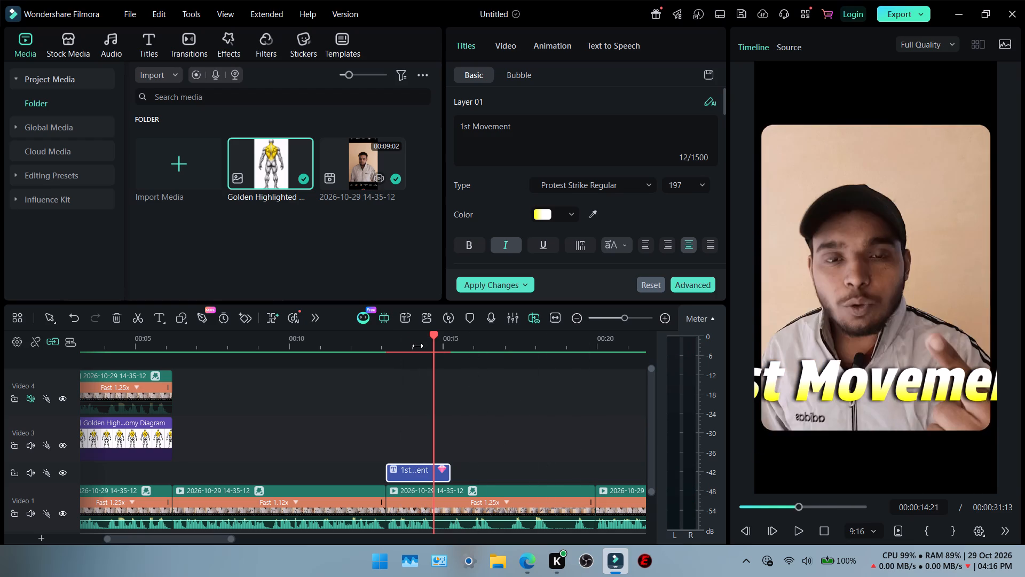
left_click(417, 346)
left_click(913, 385)
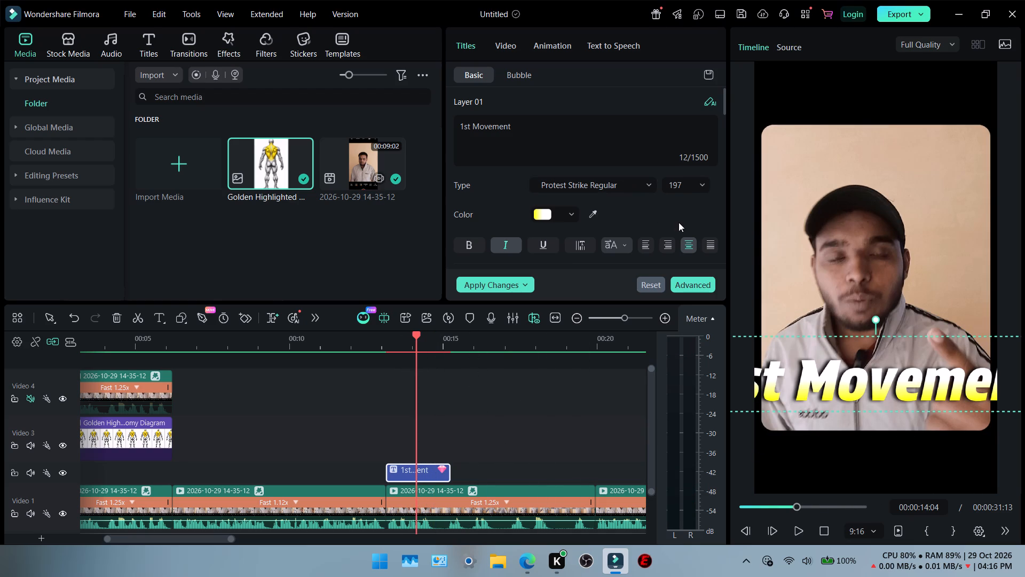
scroll(679, 222, "down", 10)
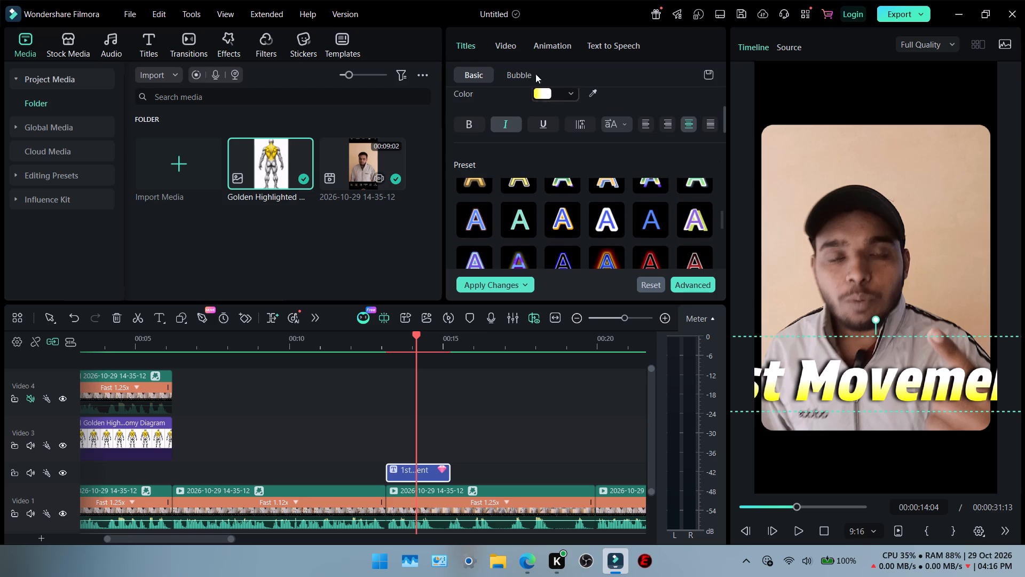
left_click(509, 45)
left_click(642, 151)
left_click_drag(642, 151, 630, 153)
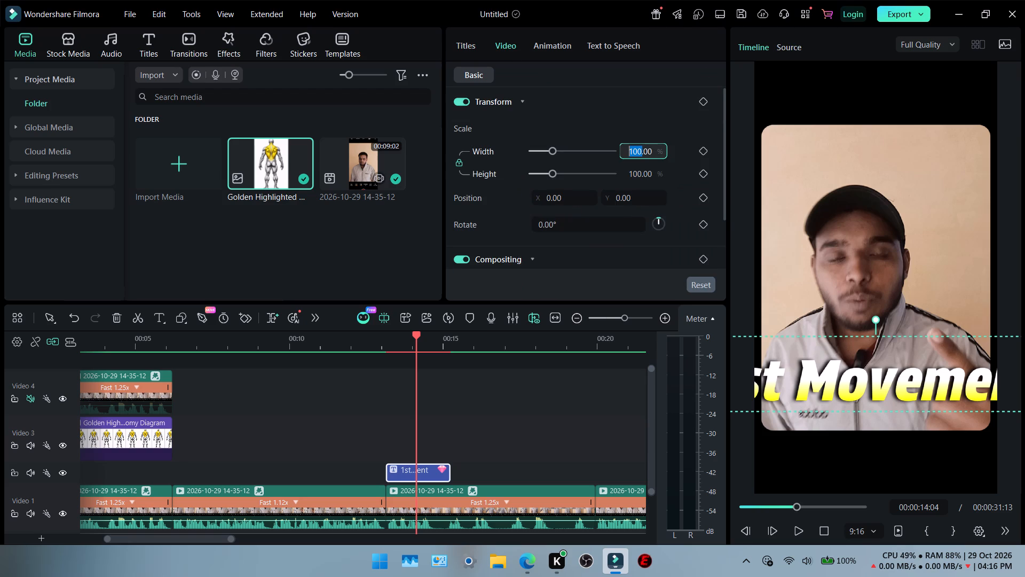
left_click_drag(630, 153, 627, 154)
left_click(689, 124)
left_click(644, 154)
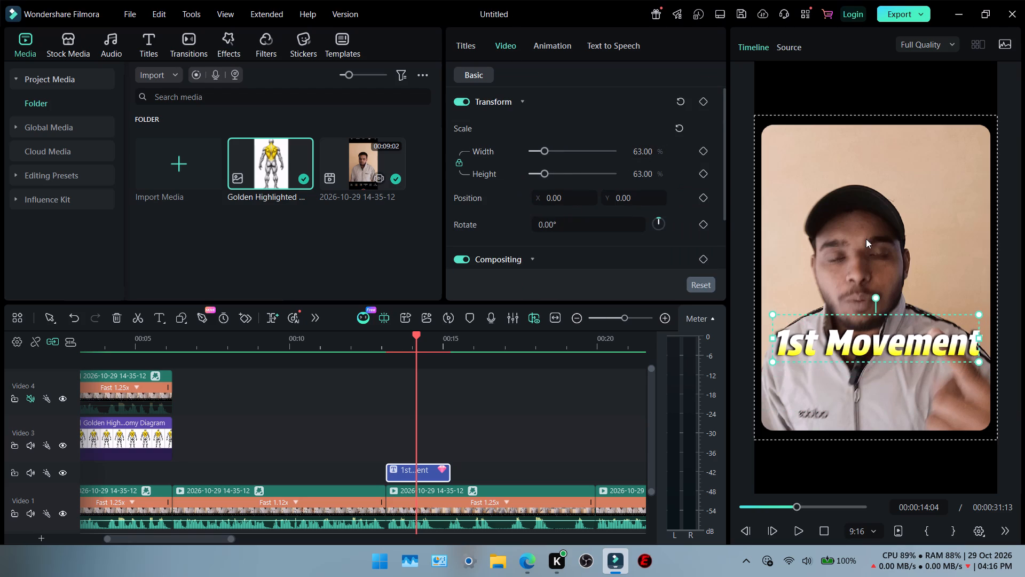
Reduce the "1st Movement" title's scale to 51% and place it horizontally centred above the speaker's head, near the clip's upper edge.
left_click_drag(863, 346, 858, 232)
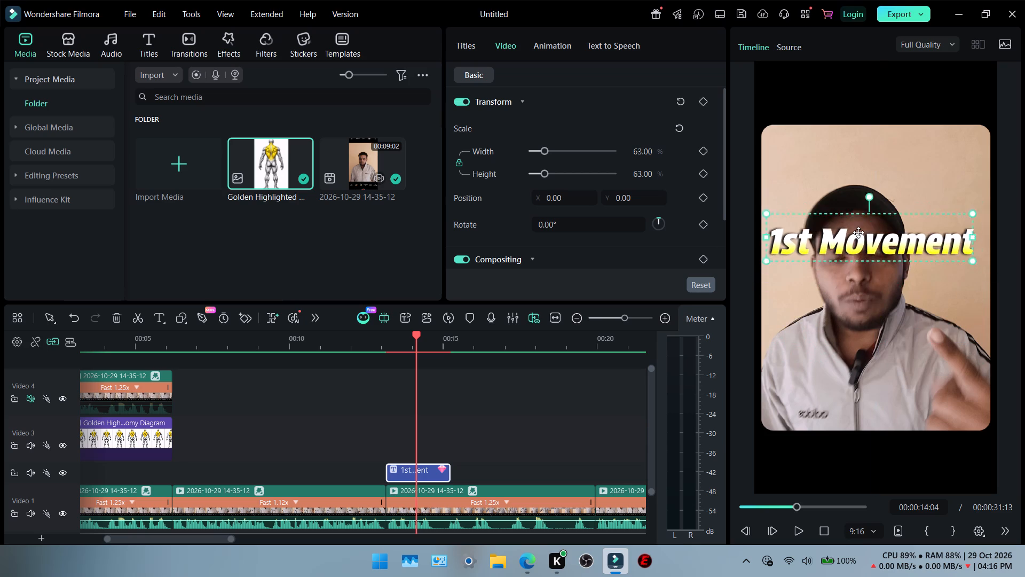
left_click_drag(858, 232, 867, 149)
left_click(641, 146)
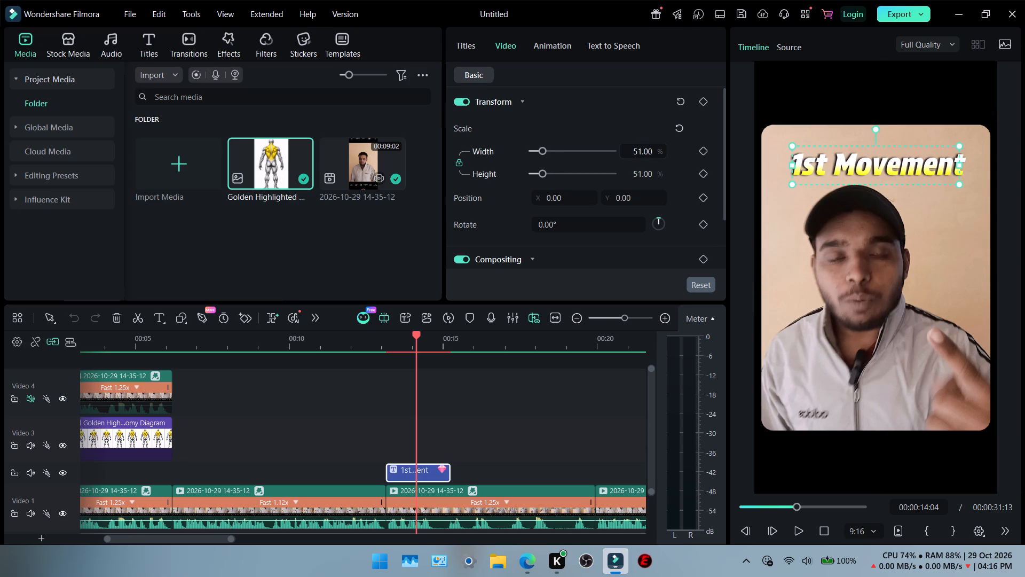
left_click_drag(862, 167, 863, 148)
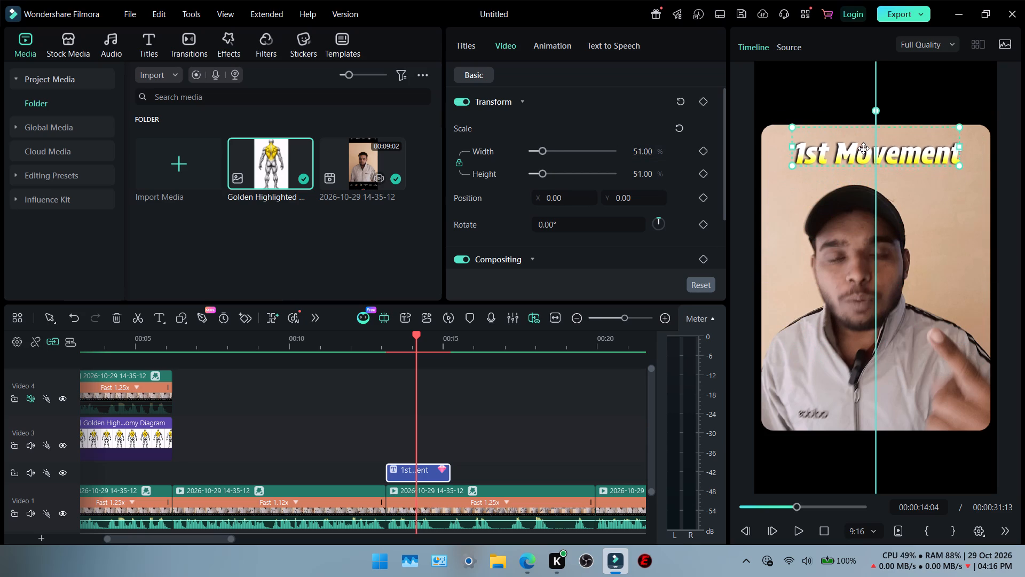
left_click_drag(863, 148, 863, 141)
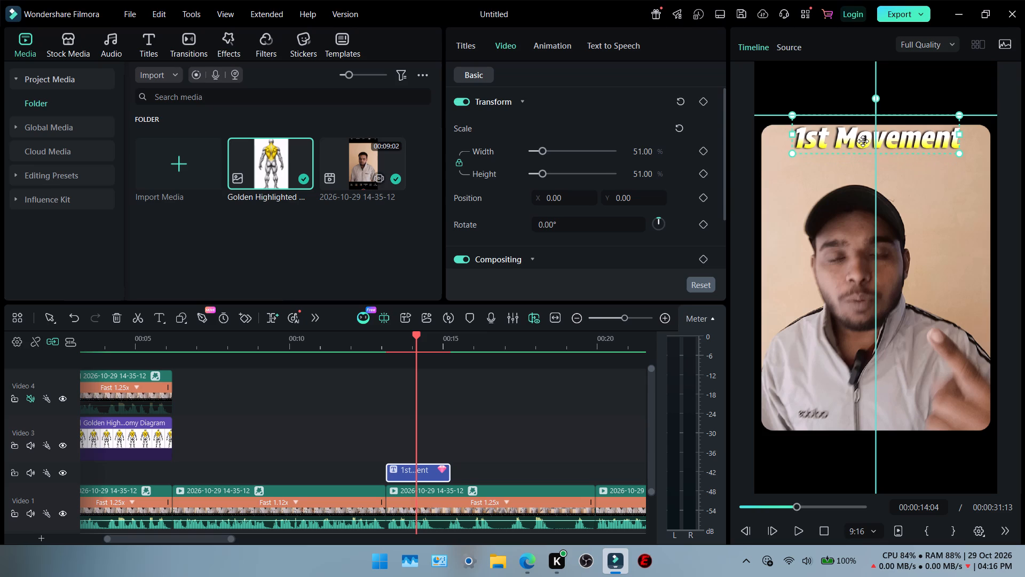
left_click_drag(863, 141, 862, 142)
Render the timeline preview and play from just before the "1st Movement" title, at about 00:00:13, to check its placement and timing.
left_click(383, 343)
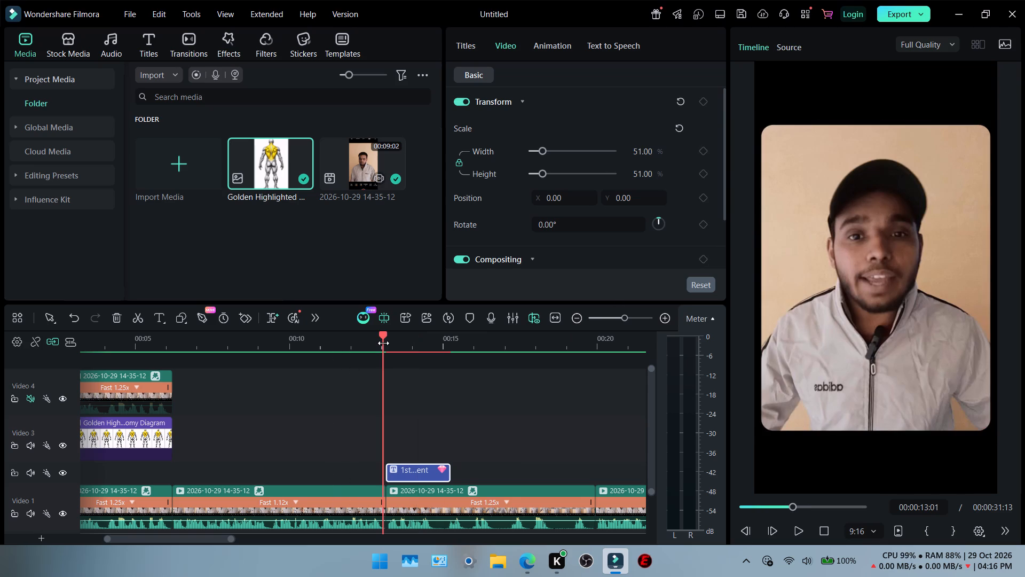
key("space")
key("space")
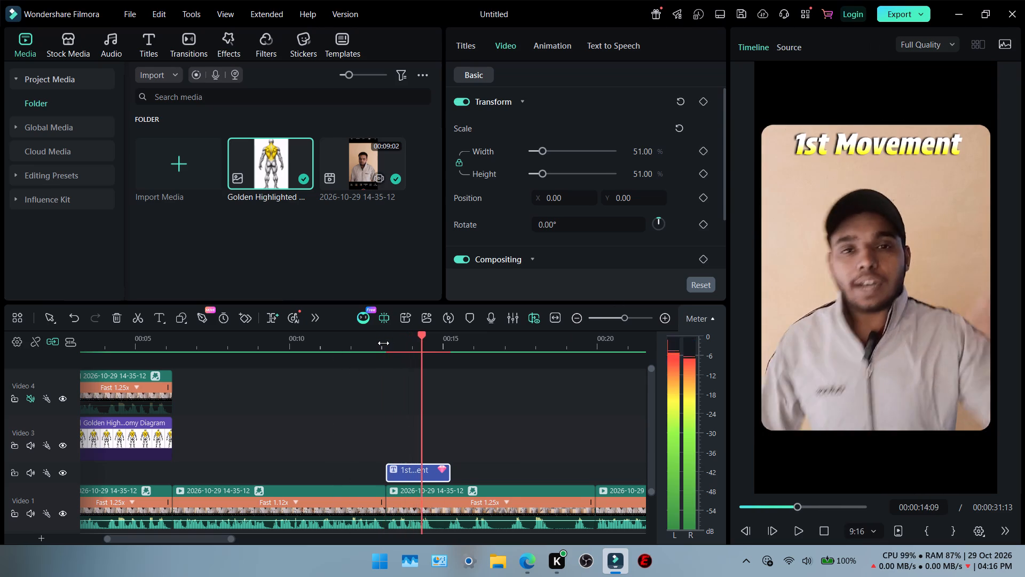
key("Return")
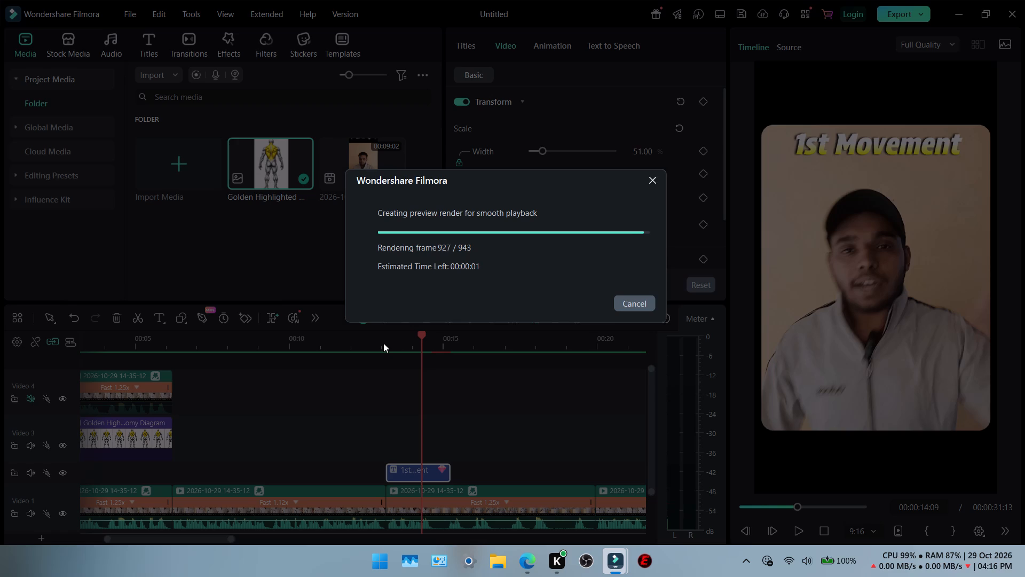
left_click(384, 346)
left_click(385, 334)
left_click_drag(385, 334, 363, 340)
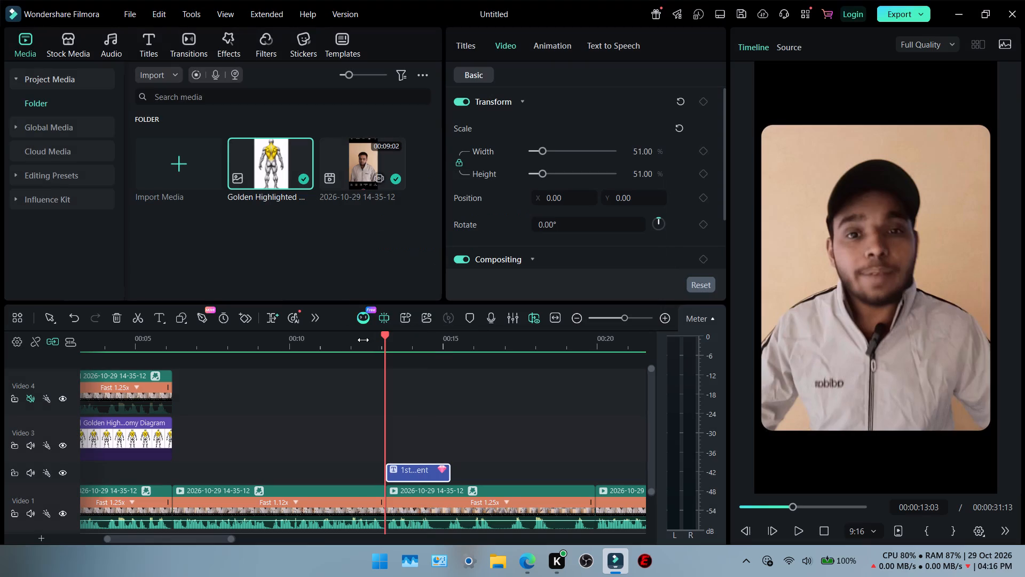
left_click_drag(363, 340, 357, 343)
left_click_drag(383, 336, 361, 339)
key("space")
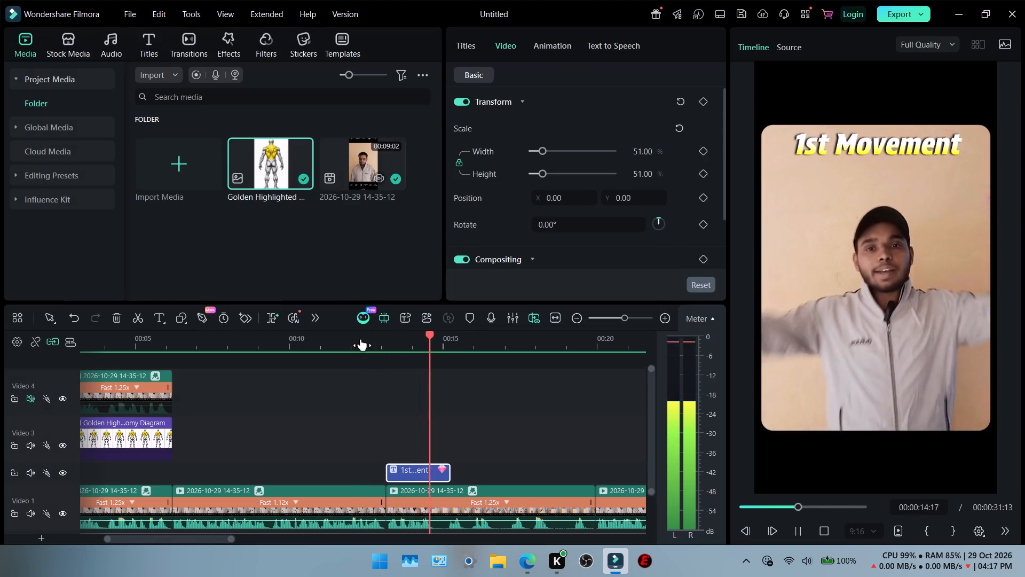
key("space")
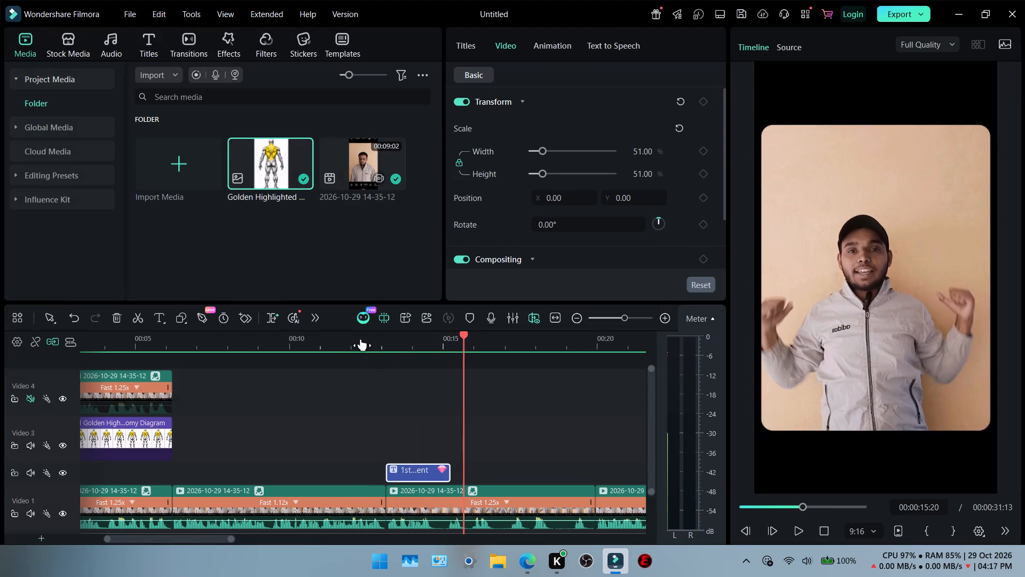
Extend the end of the "1st Movement" title to about 00:00:15:25.
left_click(469, 346)
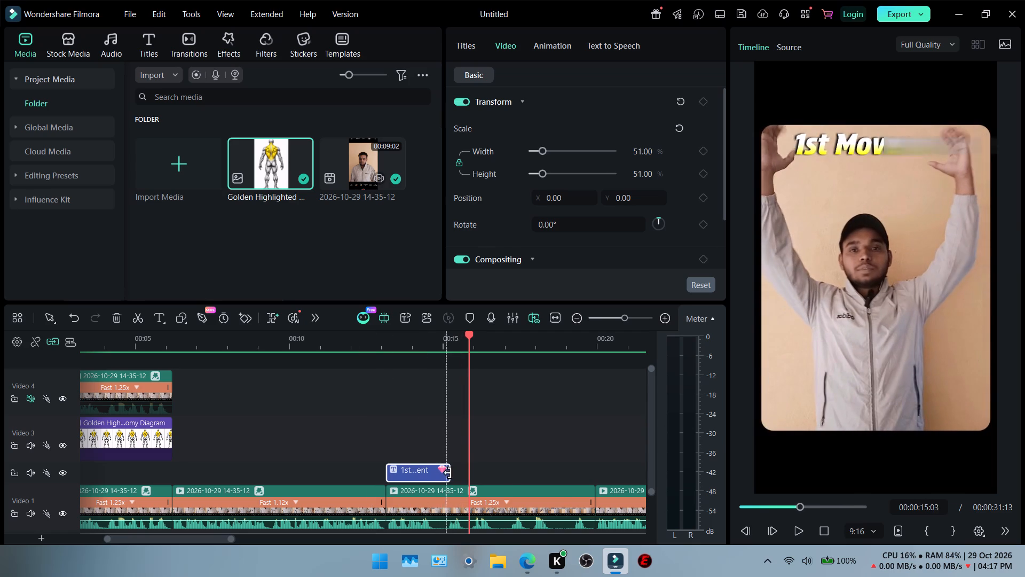
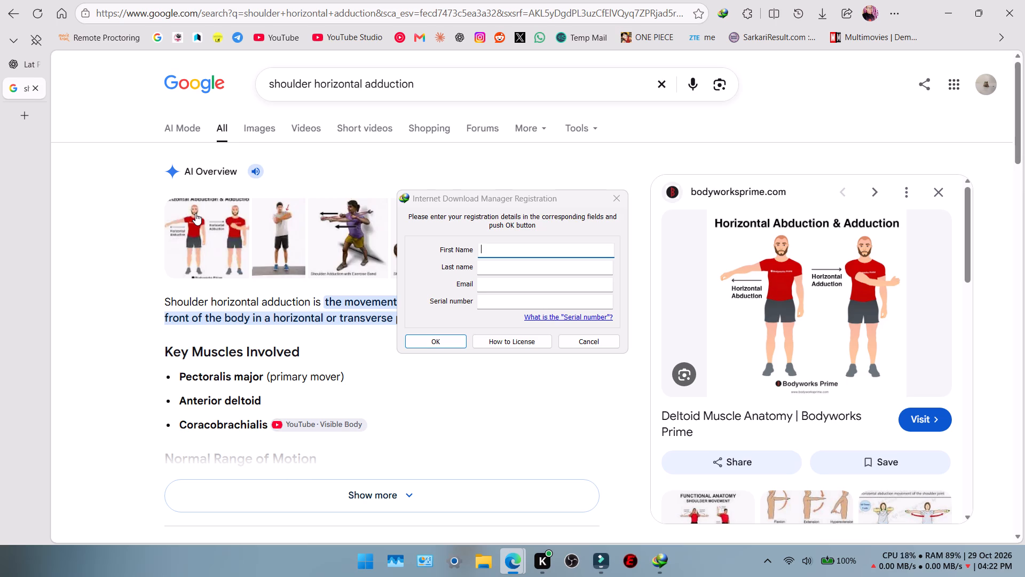
left_click(622, 193)
scroll(744, 256, "down", 3)
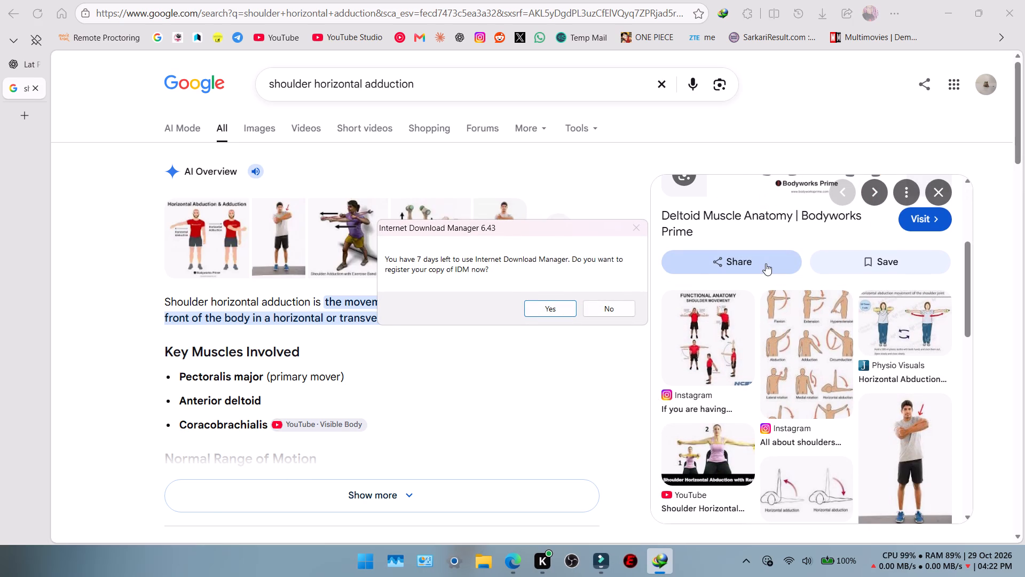
left_click(653, 224)
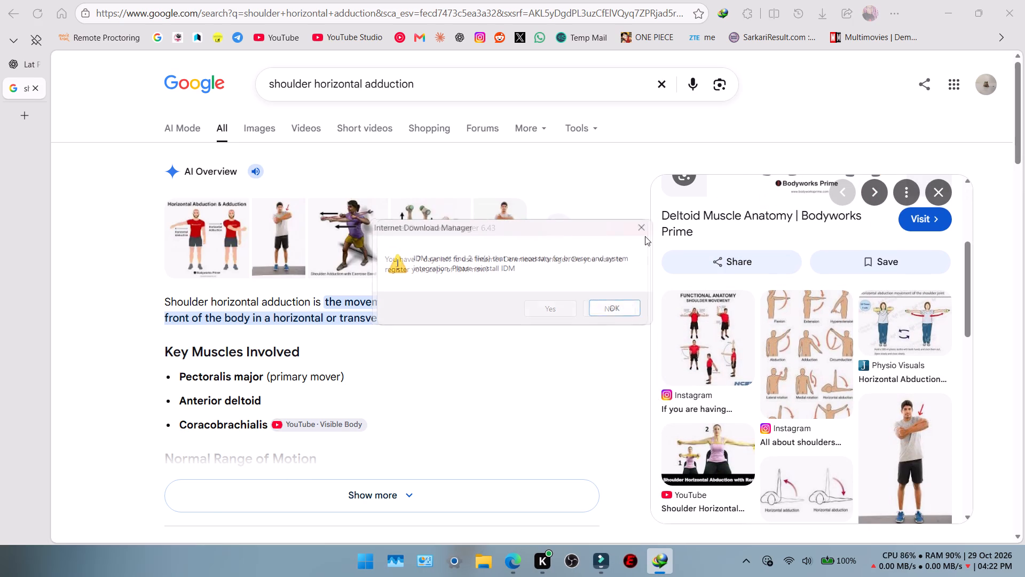
scroll(610, 341, "down", 3)
left_click(619, 309)
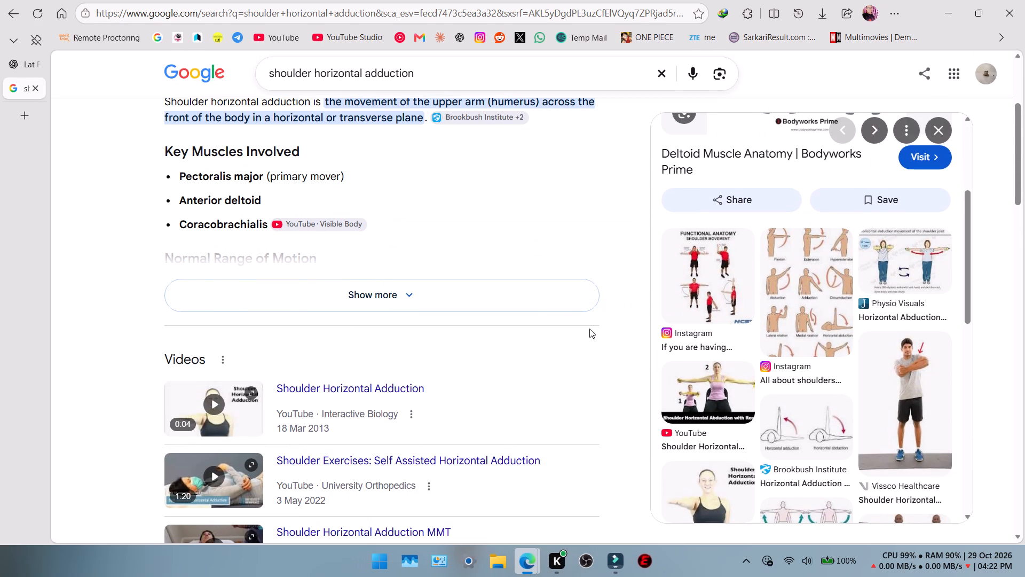
scroll(622, 301, "down", 2)
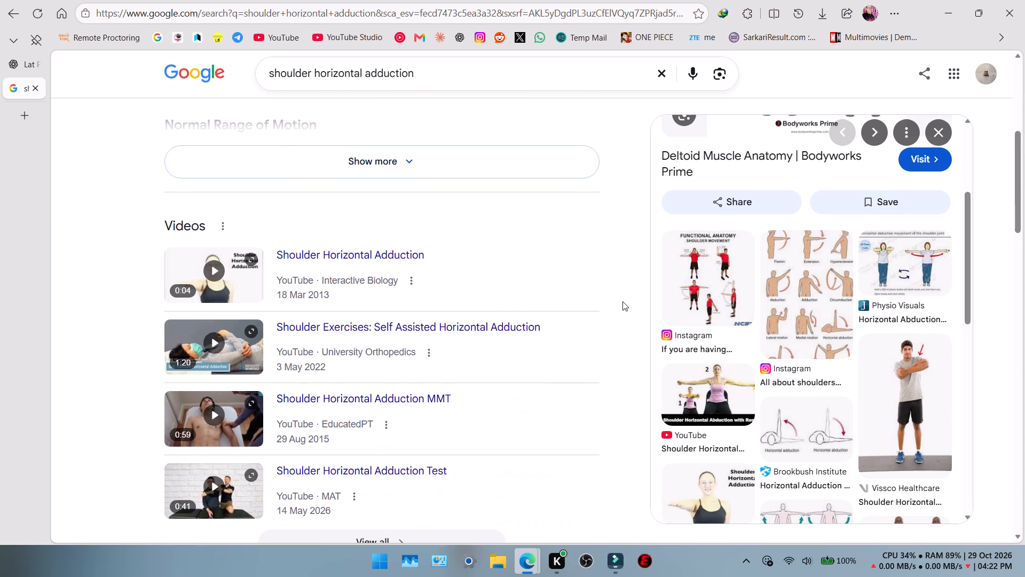
scroll(622, 301, "up", 13)
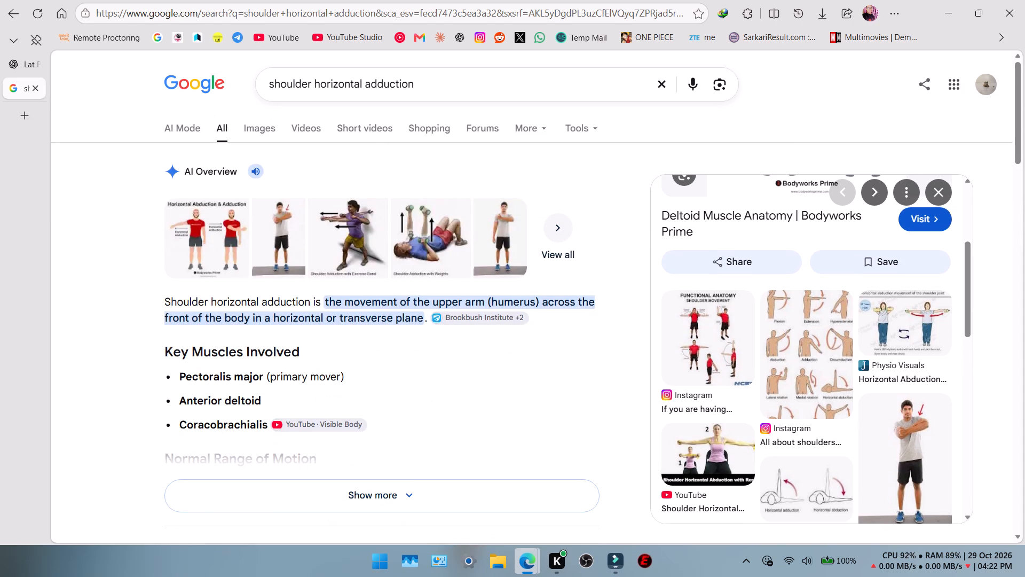
Change the Google search to "shoulder horizontal abduction" and run it.
left_click(375, 84)
key("BackSpace")
key("b")
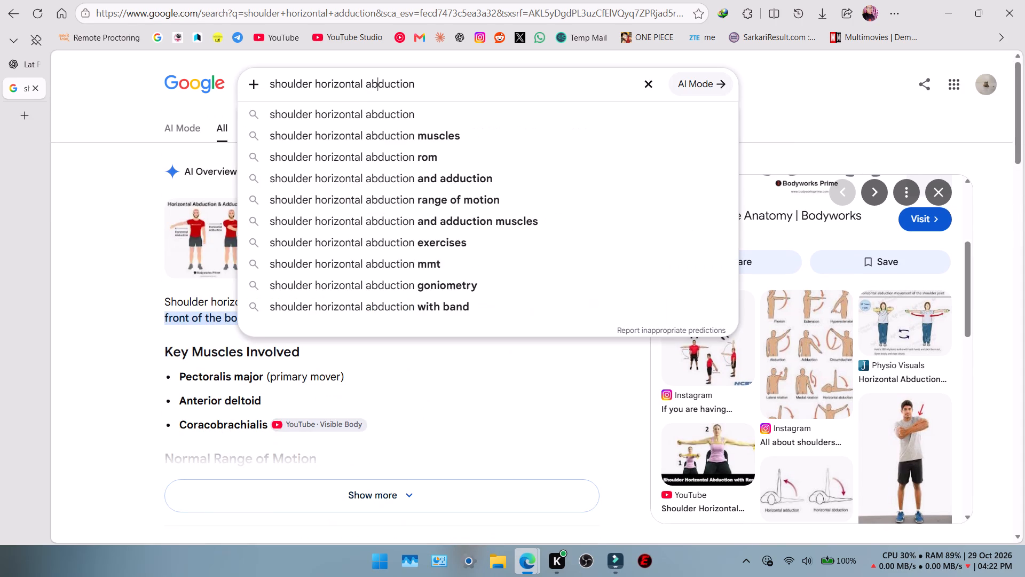
key("Return")
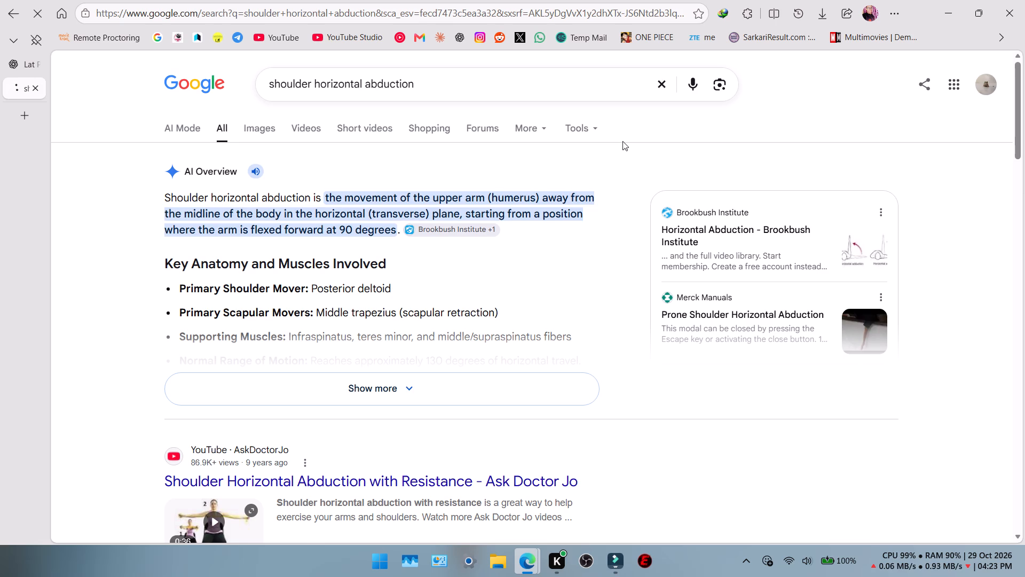
Expand the AI overview for shoulder horizontal abduction and read its muscles, range of motion and exercises.
scroll(622, 141, "down", 1)
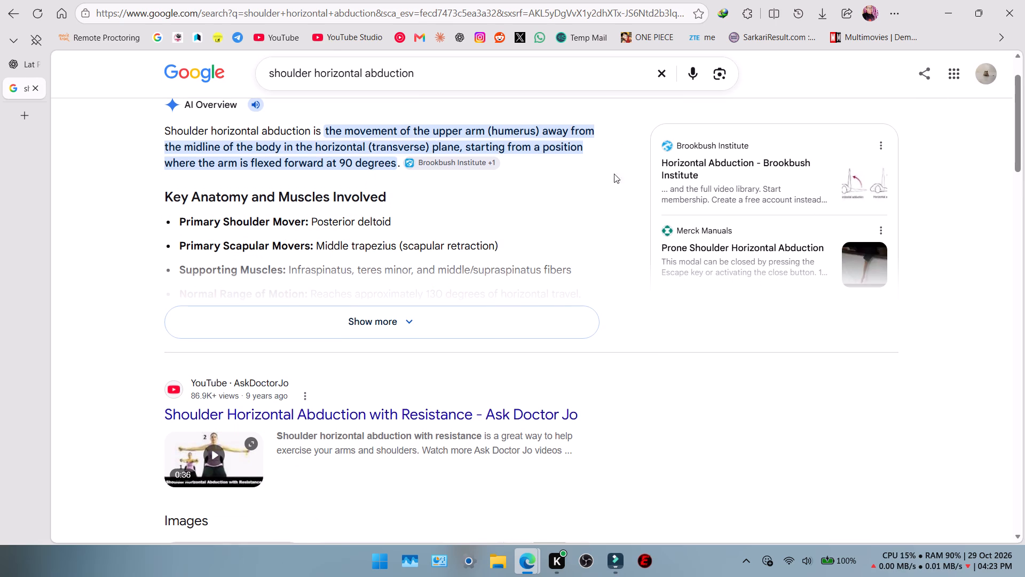
left_click(383, 325)
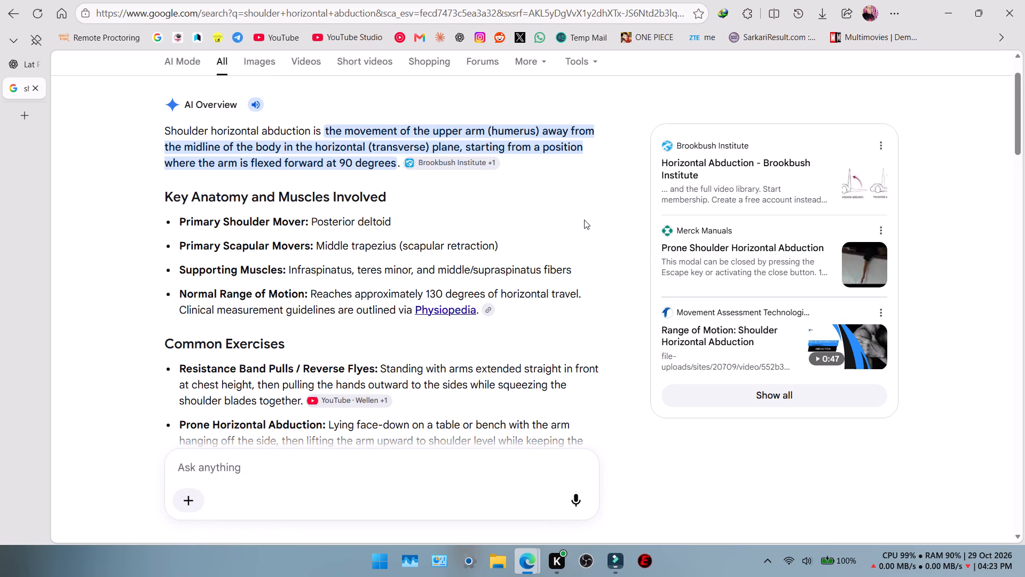
scroll(584, 220, "down", 1)
scroll(584, 220, "up", 3)
Examine the image results for shoulder horizontal abduction, including the Instagram shoulder-movements illustration and its related images, dismissing the Internet Download Manager update dialogs.
left_click(252, 126)
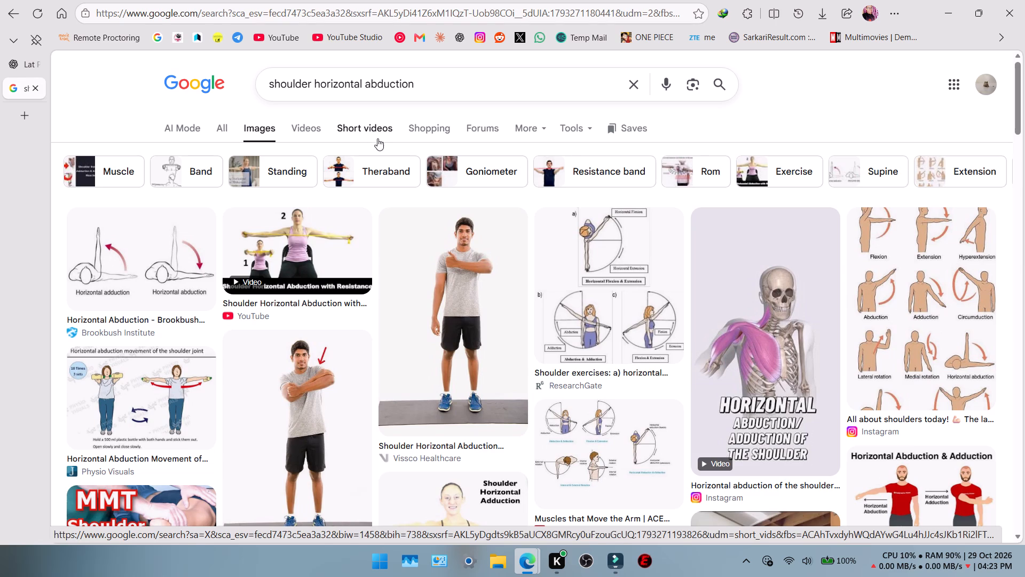
left_click(887, 290)
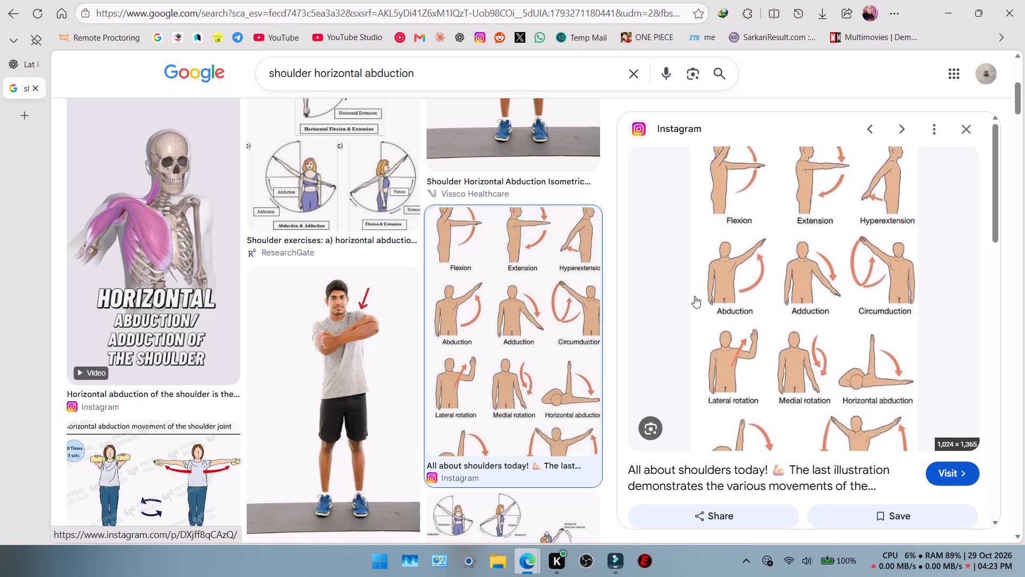
scroll(509, 303, "down", 4)
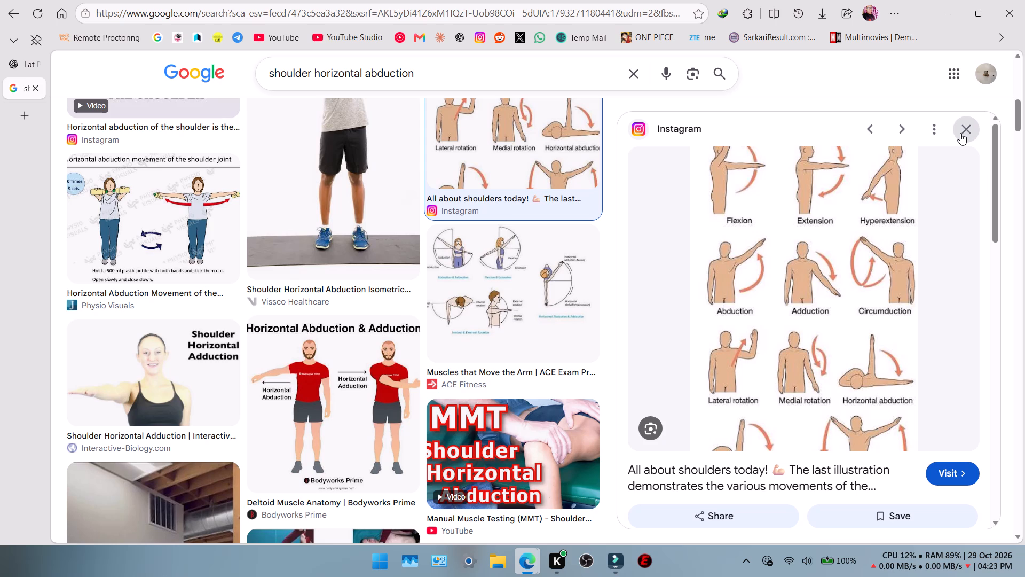
scroll(952, 209, "down", 4)
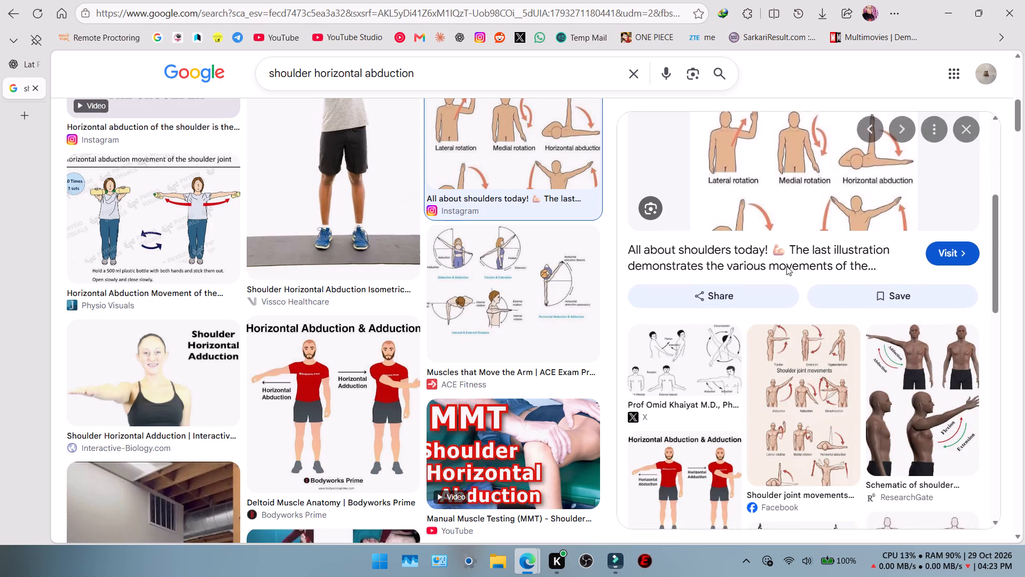
scroll(542, 238, "down", 3)
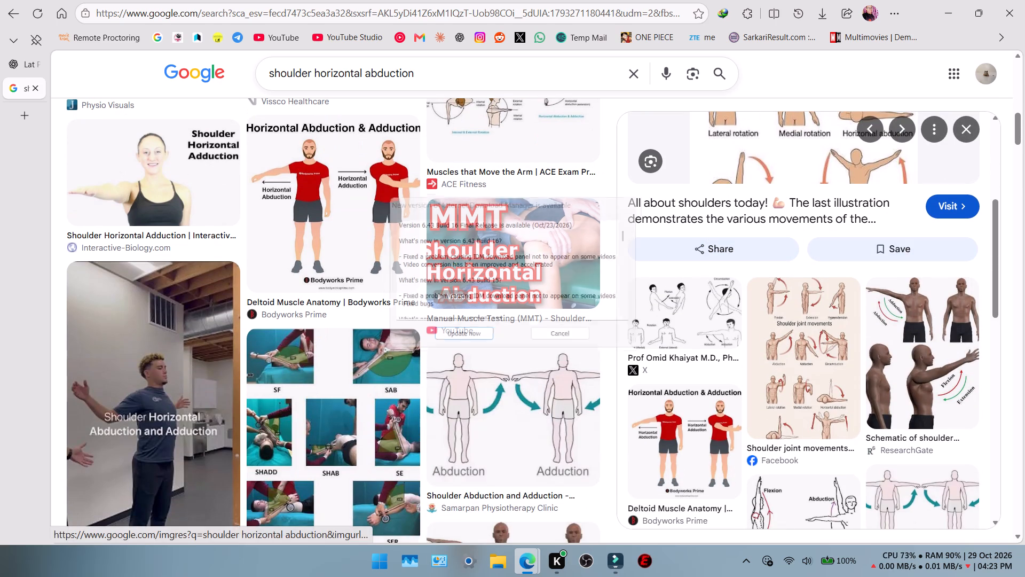
left_click(570, 337)
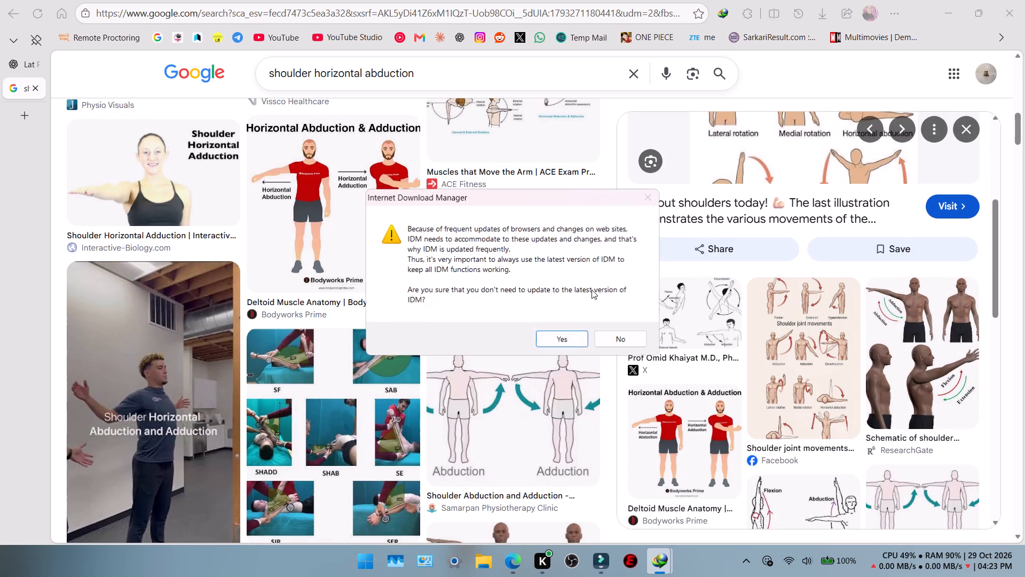
left_click(556, 338)
scroll(543, 283, "down", 4)
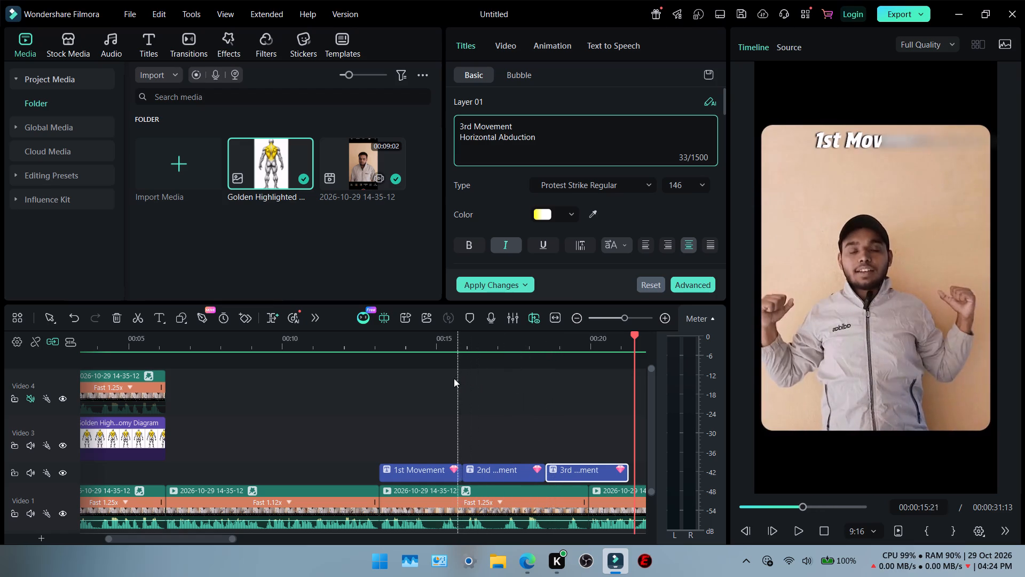
left_click(376, 375)
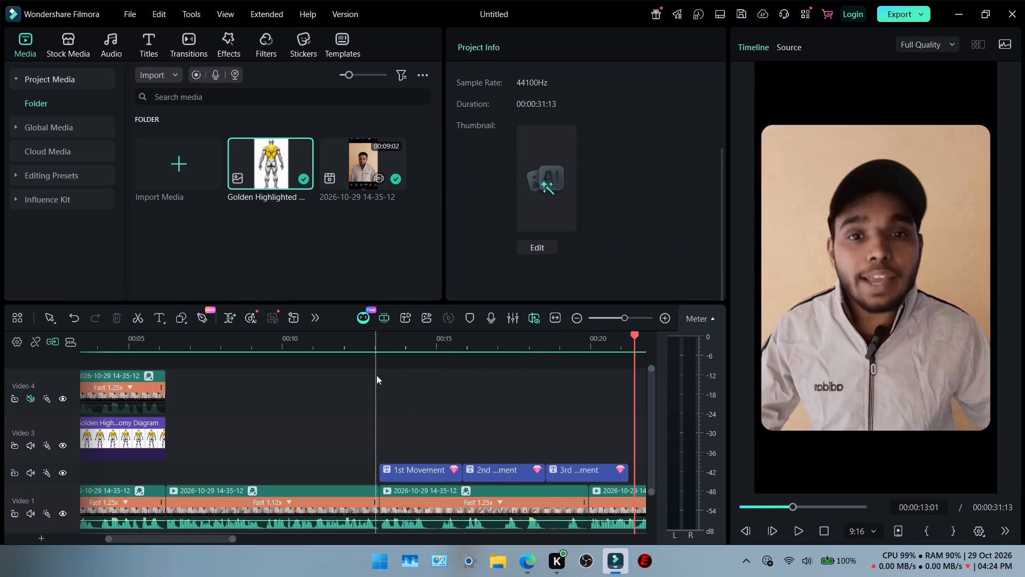
double_click(366, 346)
key("space")
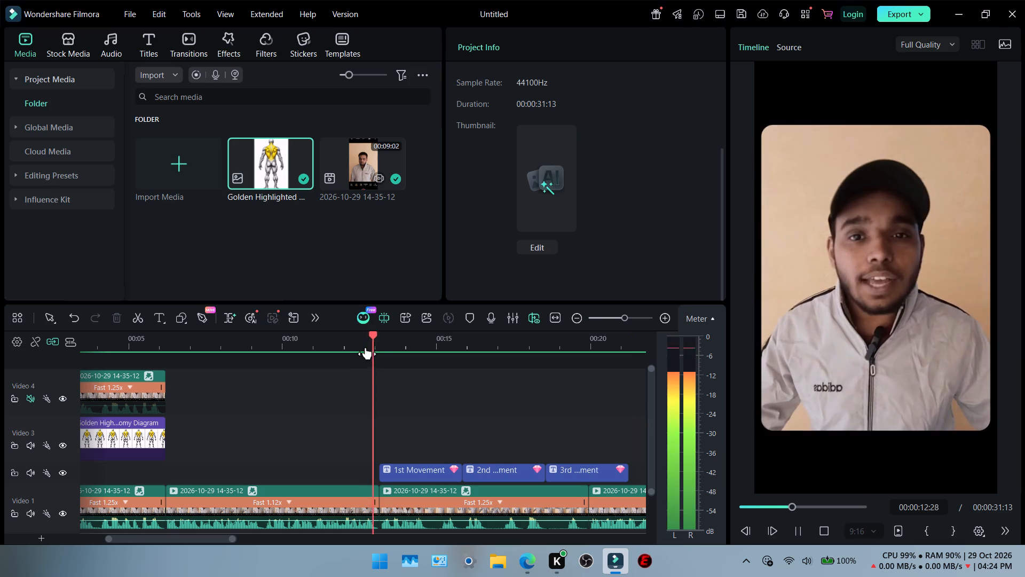
key("space")
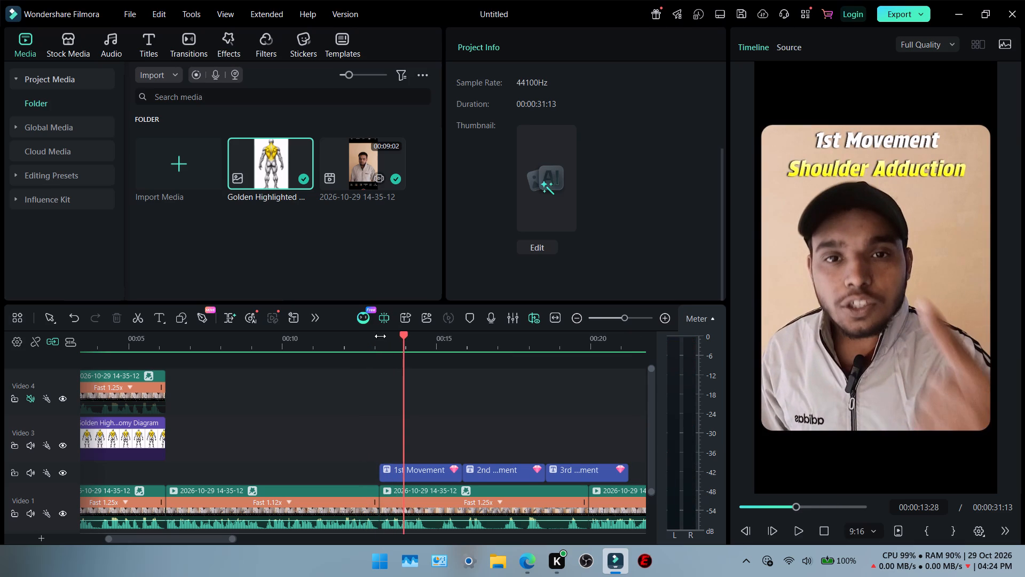
Copy the "1st Movement" title clip and paste the duplicate at the same start point on a separate track.
left_click(381, 337)
left_click(402, 467)
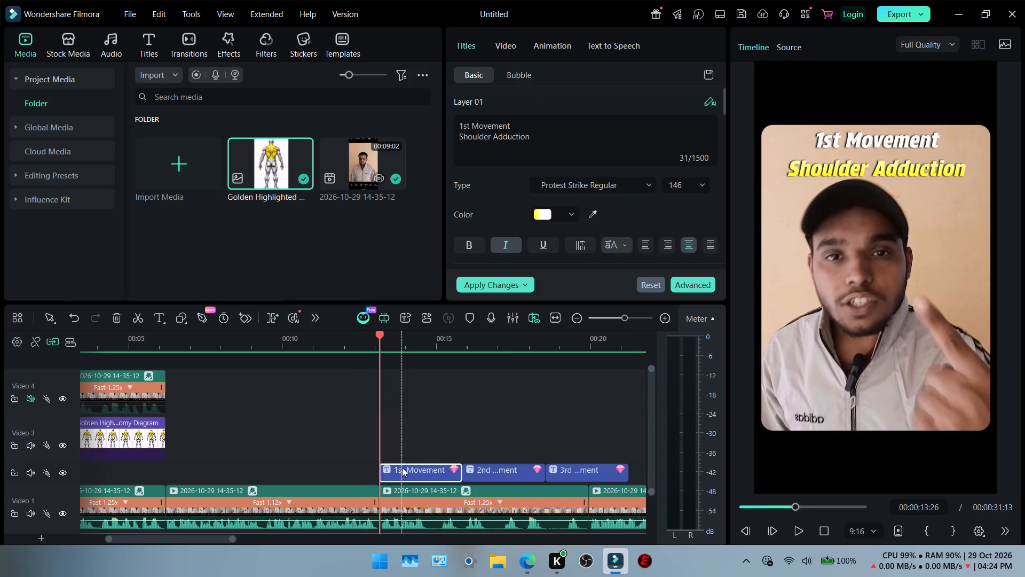
right_click(402, 467)
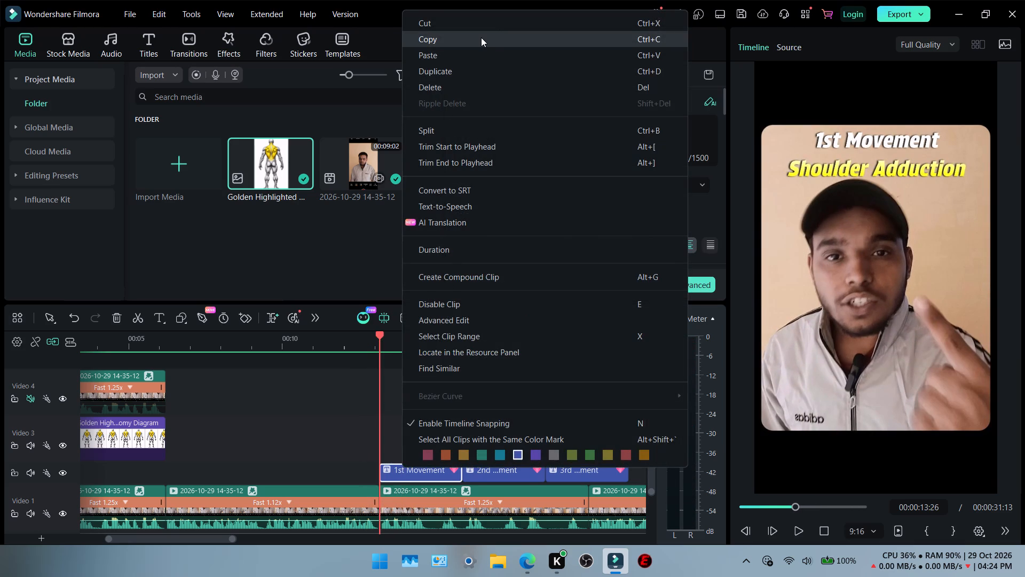
left_click(481, 37)
left_click_drag(379, 333, 382, 348)
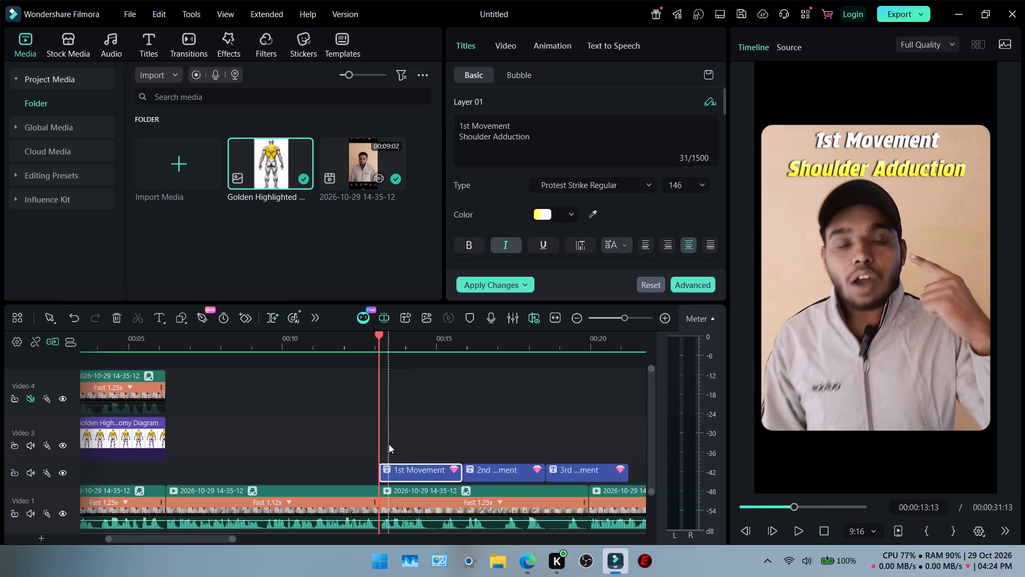
right_click(389, 444)
left_click(417, 262)
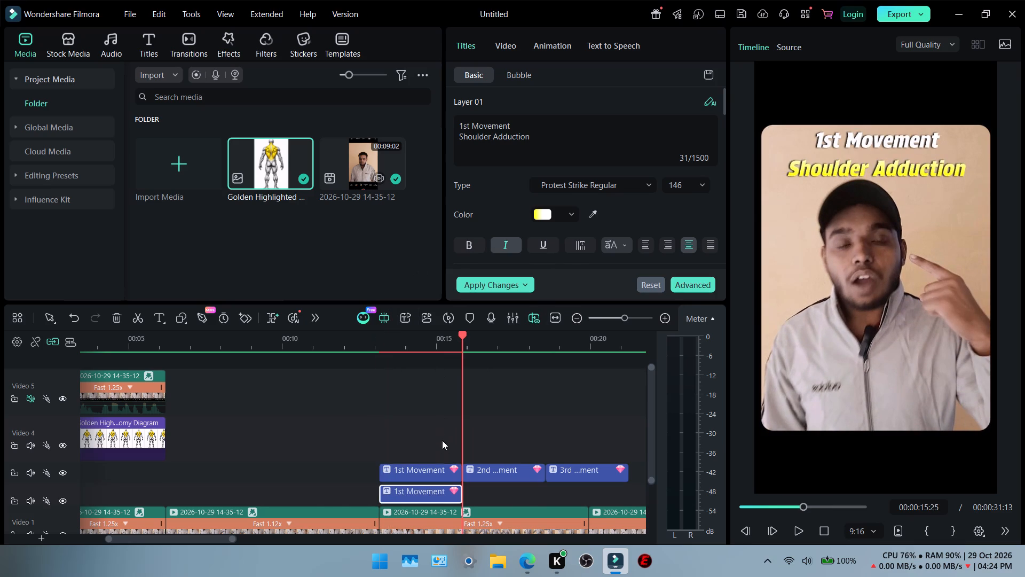
Delete the "Shoulder Adduction" line from the upper-track copy of the first title, leaving only "1st Movement".
left_click(406, 345)
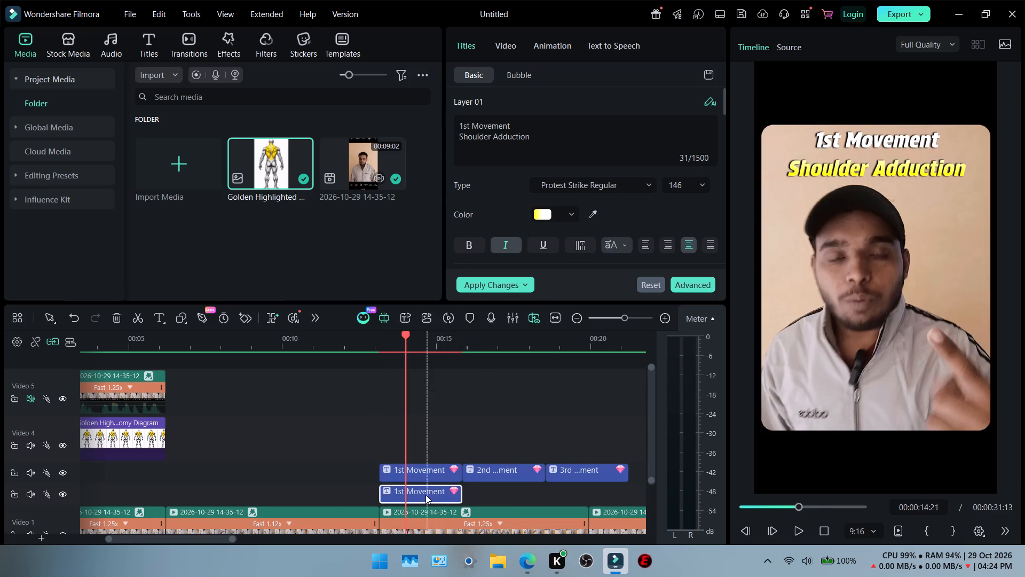
left_click(421, 473)
double_click(532, 137)
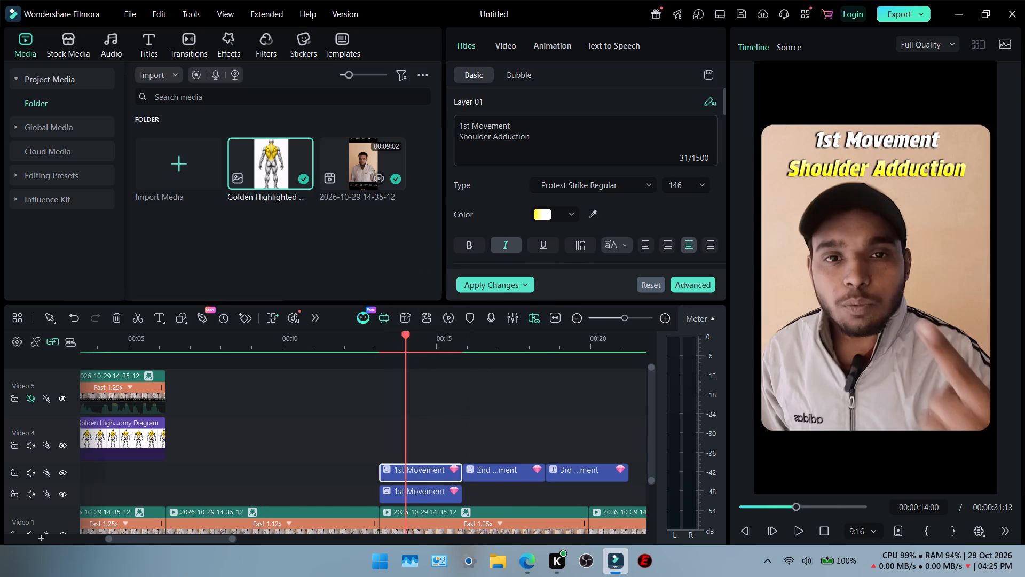
left_click(546, 137)
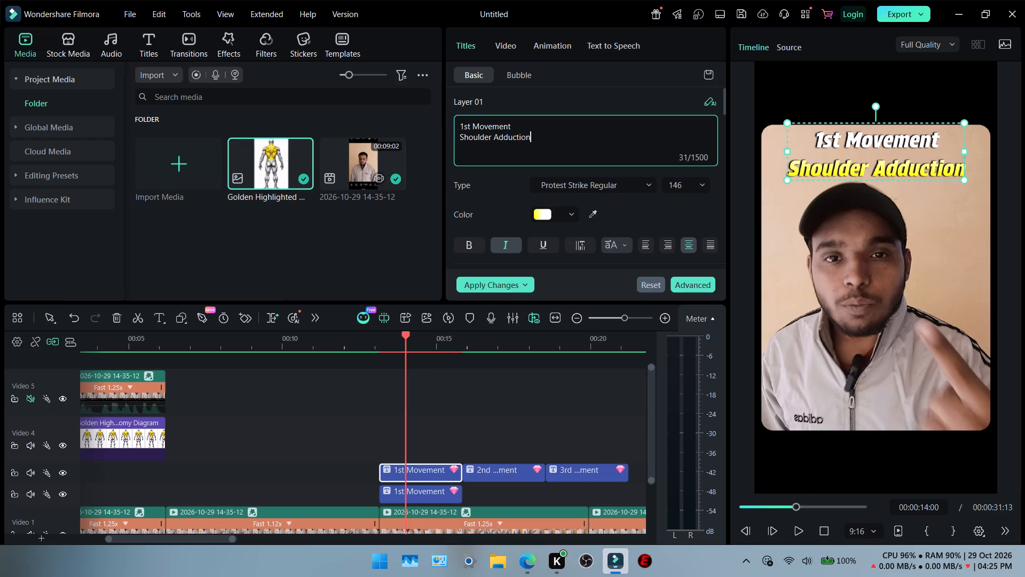
left_click(546, 137)
key("BackSpace")
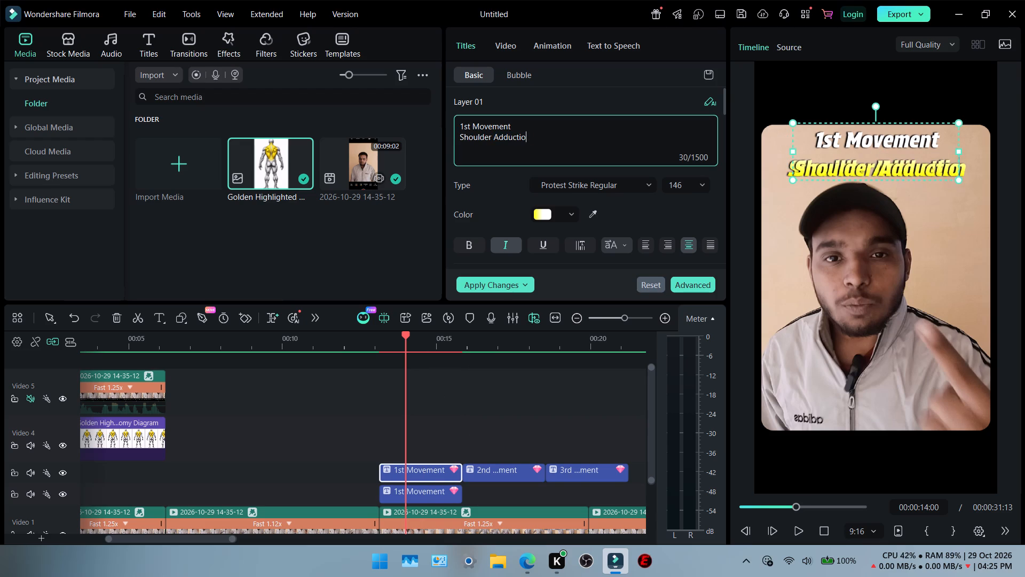
key("BackSpace")
key("BackSpace")
key("BackSpace")
key("BackSpace")
key("BackSpace")
key("BackSpace")
key("BackSpace")
key("BackSpace")
key("BackSpace")
key("BackSpace")
key("BackSpace")
key("BackSpace")
key("BackSpace")
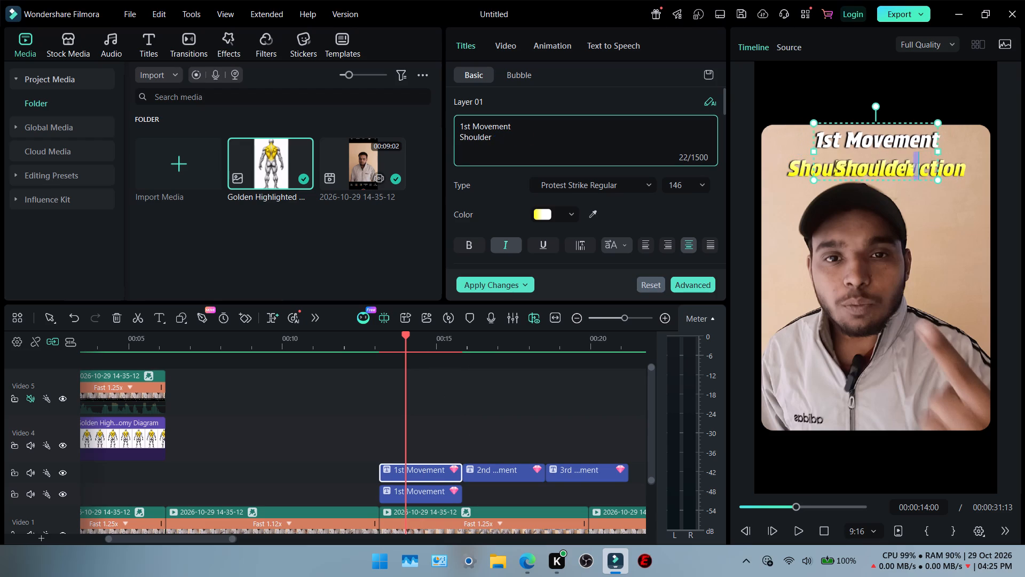
key("BackSpace")
key("BackSpace")
key("BackSpace")
key("BackSpace")
key("BackSpace")
key("BackSpace")
key("BackSpace")
key("BackSpace")
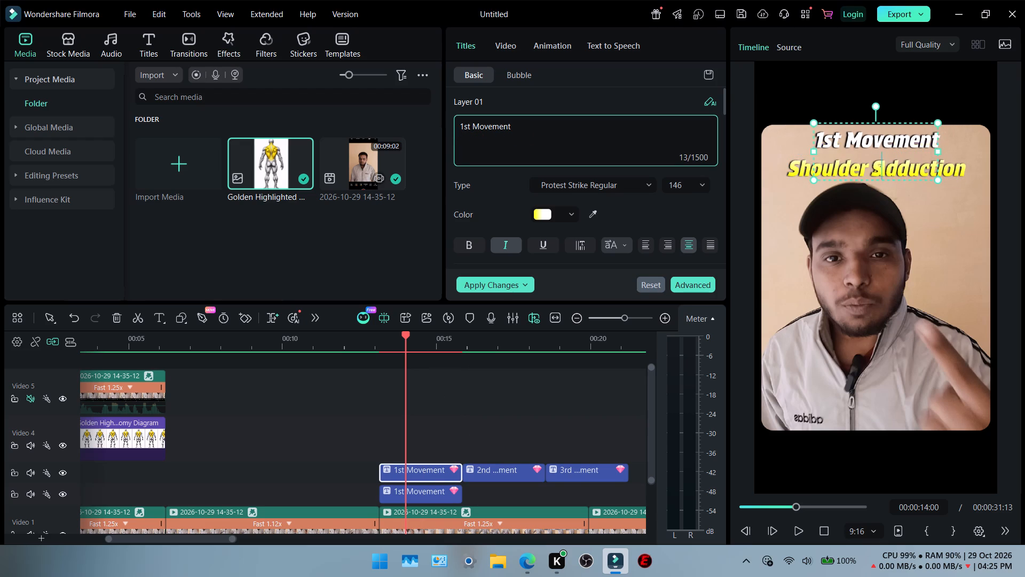
key("BackSpace")
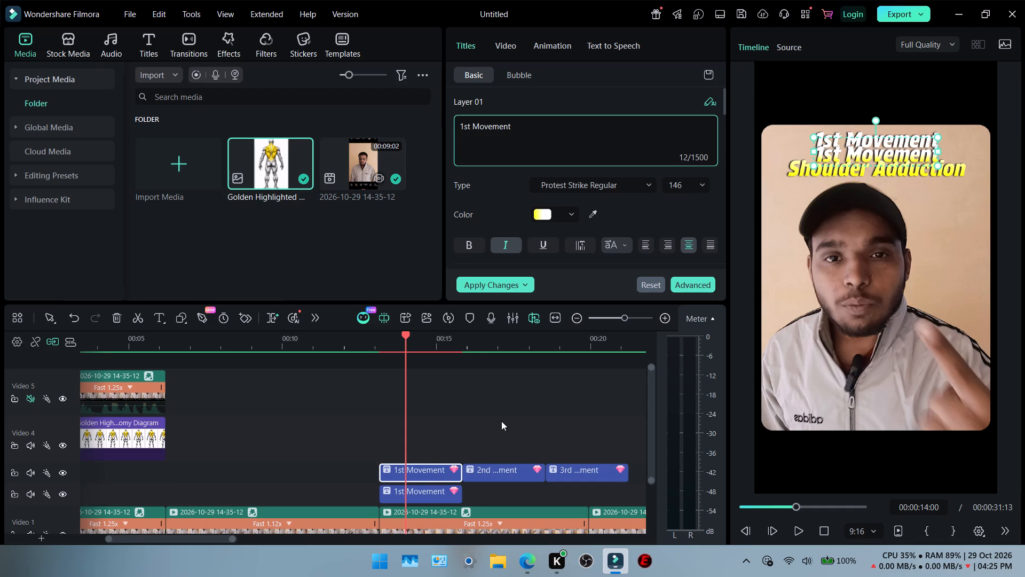
Clear the "1st Movement" text from the lower-track copy, keeping an empty first line above "Shoulder Adduction".
left_click(428, 499)
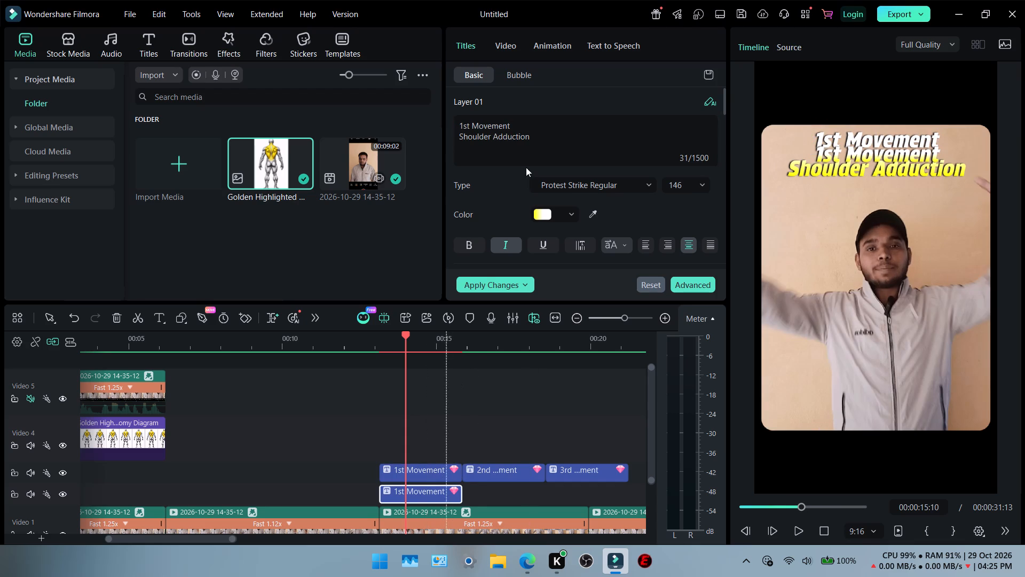
left_click(517, 123)
key("BackSpace")
key("BackSpace")
key("BackSpace")
key("BackSpace")
key("BackSpace")
key("BackSpace")
key("BackSpace")
key("BackSpace")
key("BackSpace")
key("BackSpace")
key("BackSpace")
key("BackSpace")
key("BackSpace")
key("BackSpace")
key("BackSpace")
key("BackSpace")
key("BackSpace")
key("BackSpace")
key("BackSpace")
key("BackSpace")
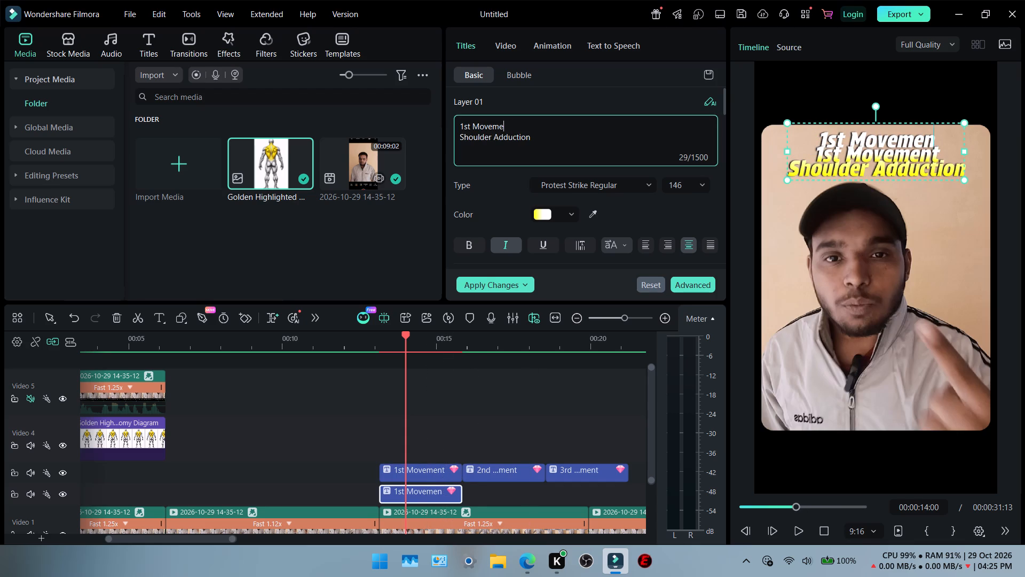
key("BackSpace")
key("BackSpace")
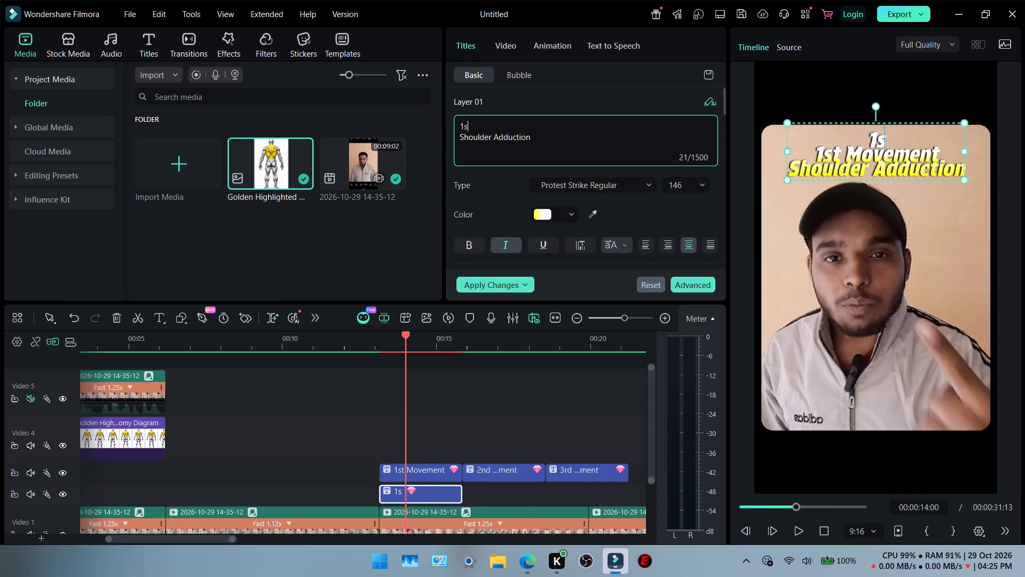
key("BackSpace")
key("BackSpace")
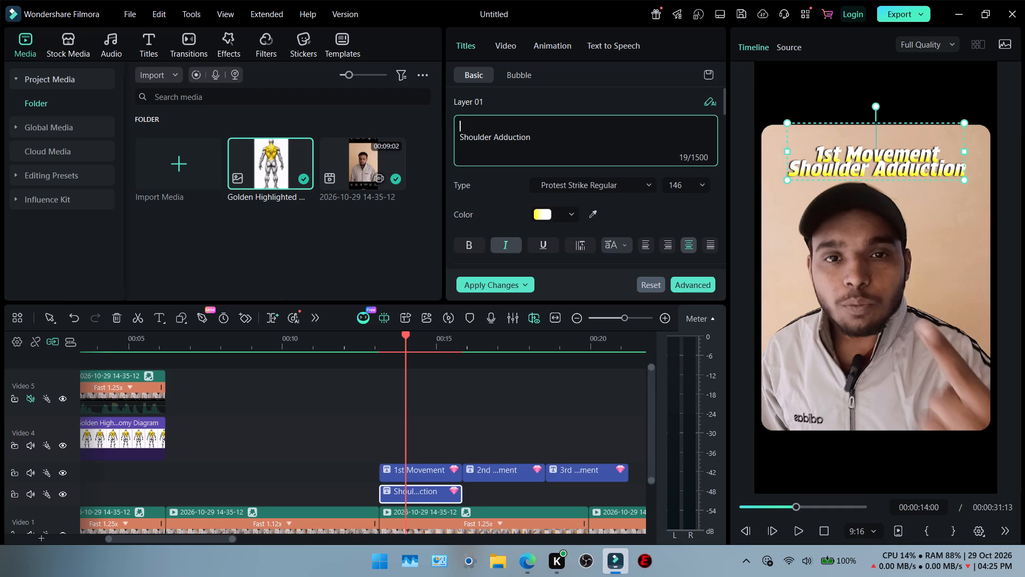
Add an empty second line below "1st Movement" in the upper-track title.
left_click(412, 476)
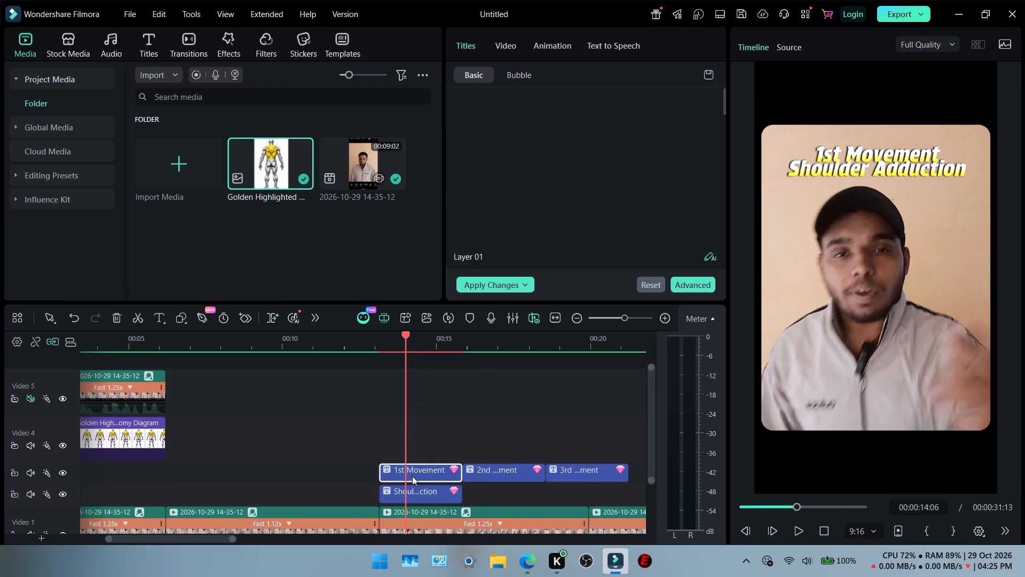
left_click(526, 121)
key("Return")
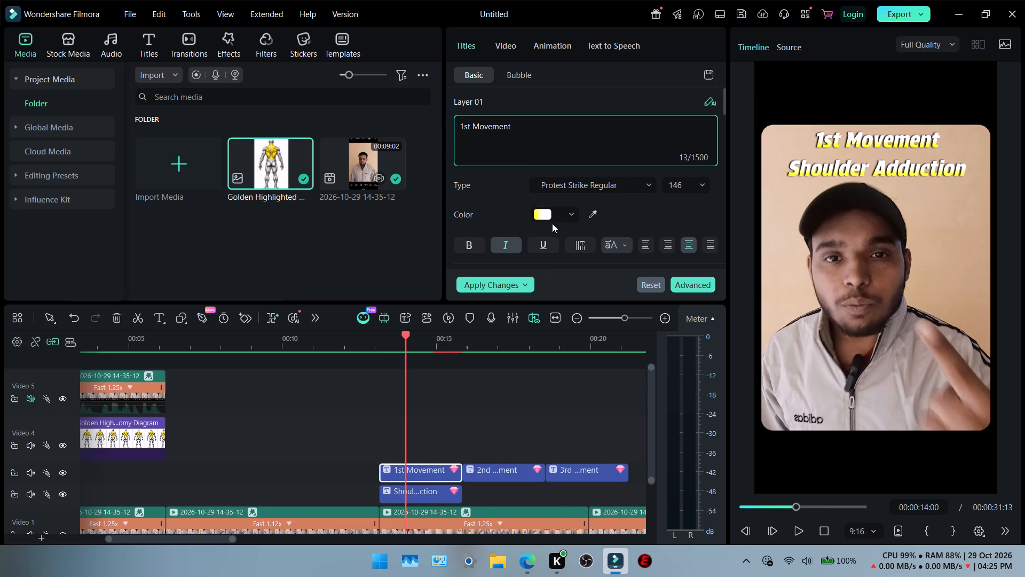
Copy the yellow hex code #FFFF00 from the "1st Movement" title's gradient, and change its text to solid white #FFFFFF.
left_click(570, 215)
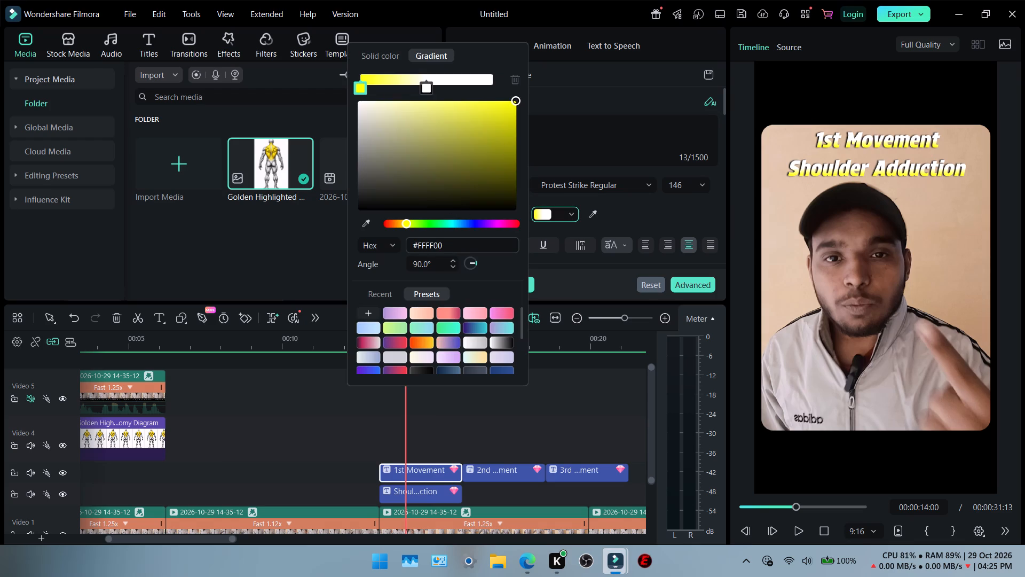
left_click_drag(458, 245, 411, 245)
right_click(433, 246)
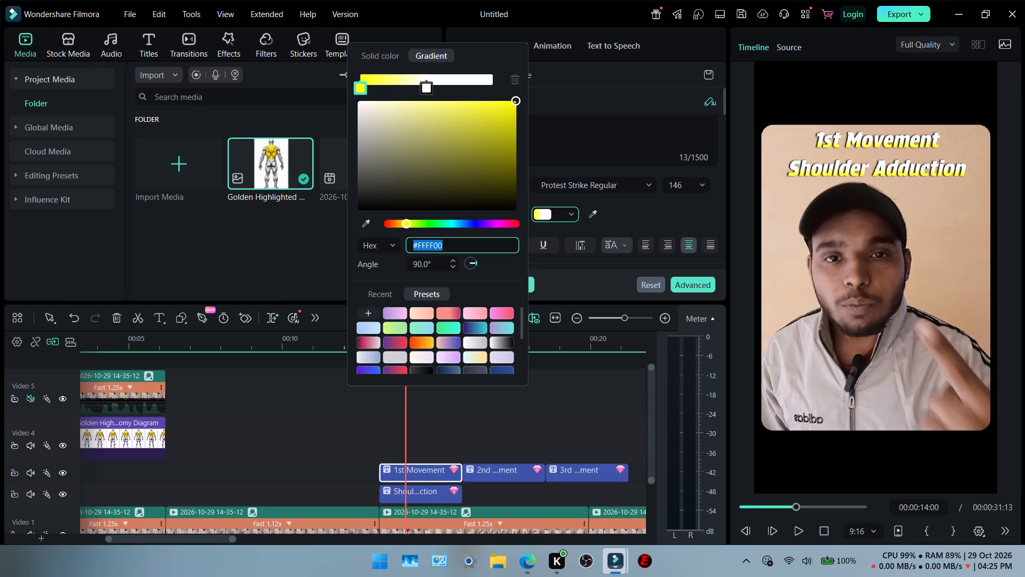
key("ctrl+c")
left_click(380, 56)
left_click(395, 115)
left_click_drag(358, 88, 350, 69)
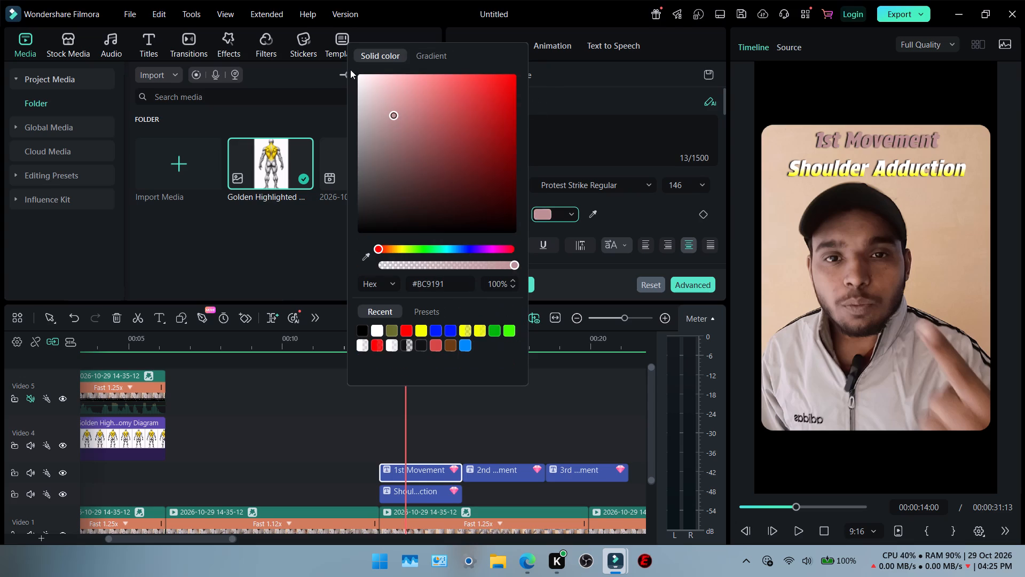
left_click_drag(350, 69, 344, 42)
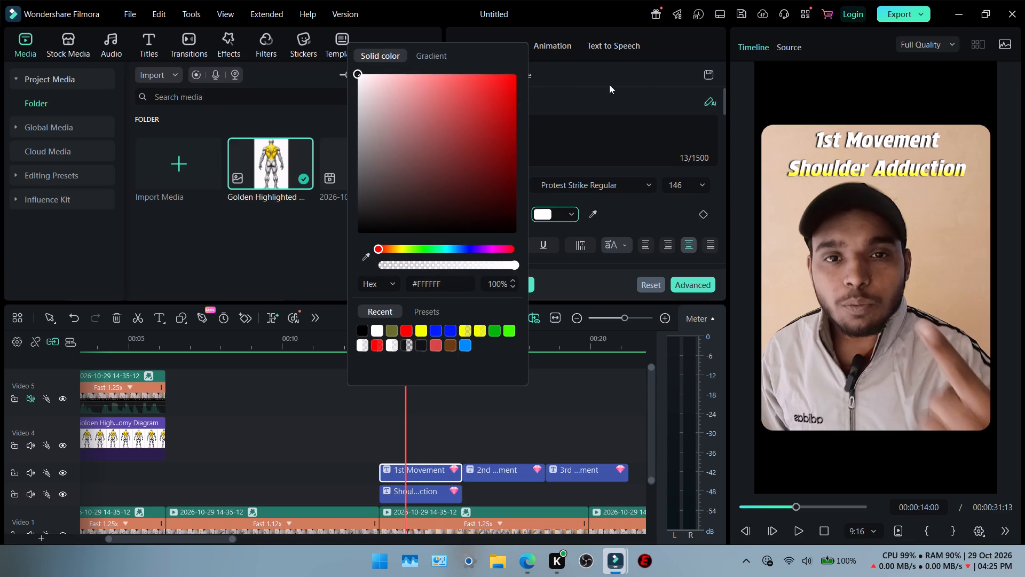
double_click(651, 93)
Change the "Shoulder Adduction" title's text from a gradient to solid yellow with the copied hex code #FFFF00.
left_click(416, 494)
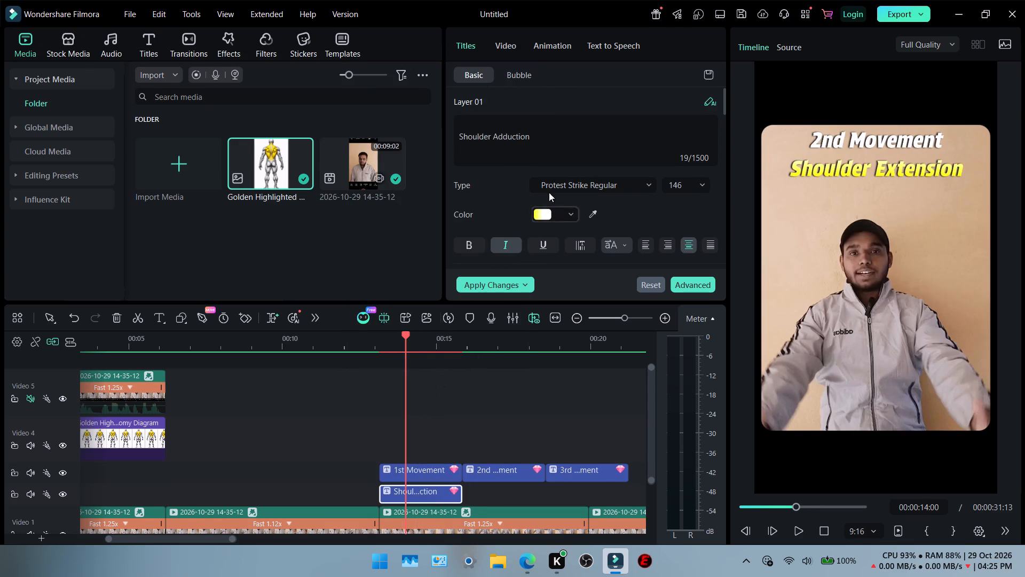
double_click(563, 213)
left_click(572, 216)
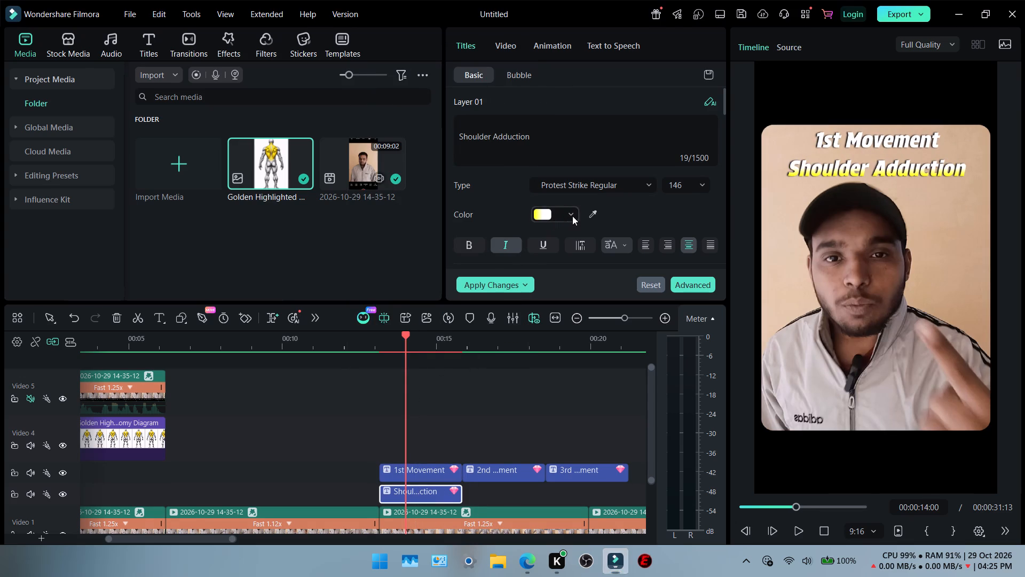
left_click(372, 51)
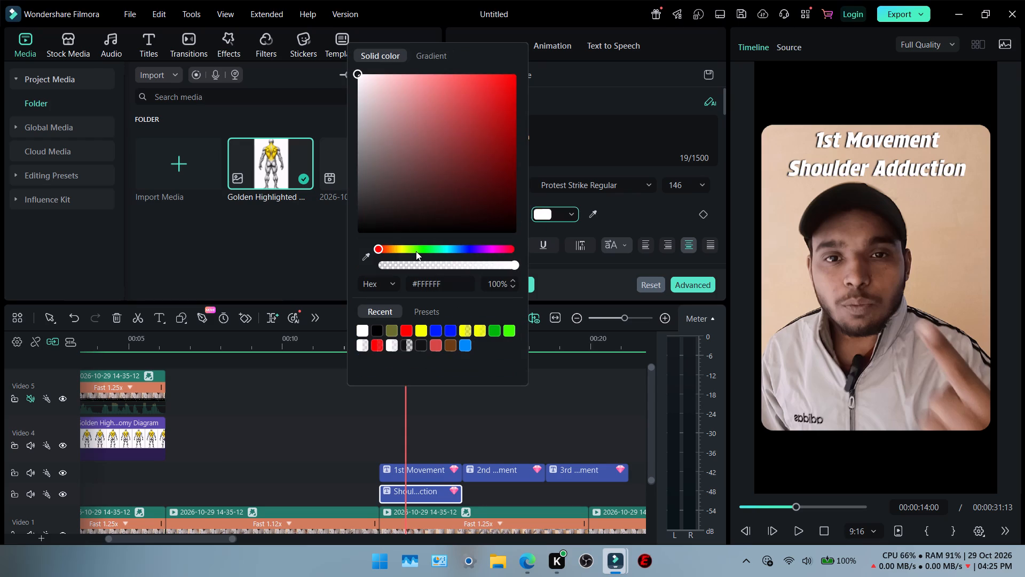
left_click(448, 286)
left_click_drag(448, 286, 437, 286)
left_click_drag(421, 286, 450, 283)
left_click(470, 284)
left_click_drag(463, 285, 400, 283)
key("ctrl+v")
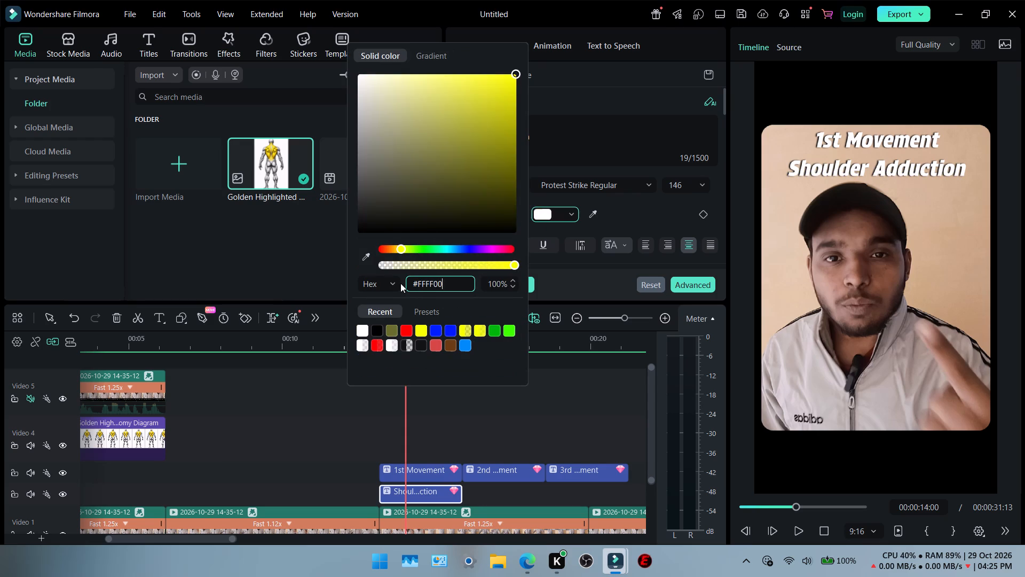
left_click(596, 75)
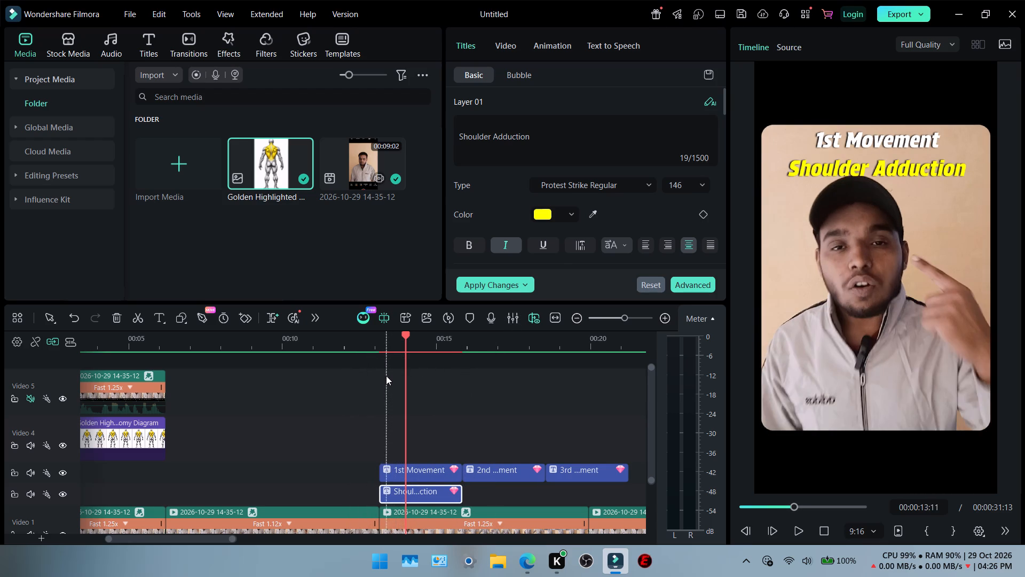
Step through the frames from about 00:00:12:29 to 00:00:13:14 to examine how the "1st Movement" and "Shoulder Adduction" titles animate in.
double_click(375, 345)
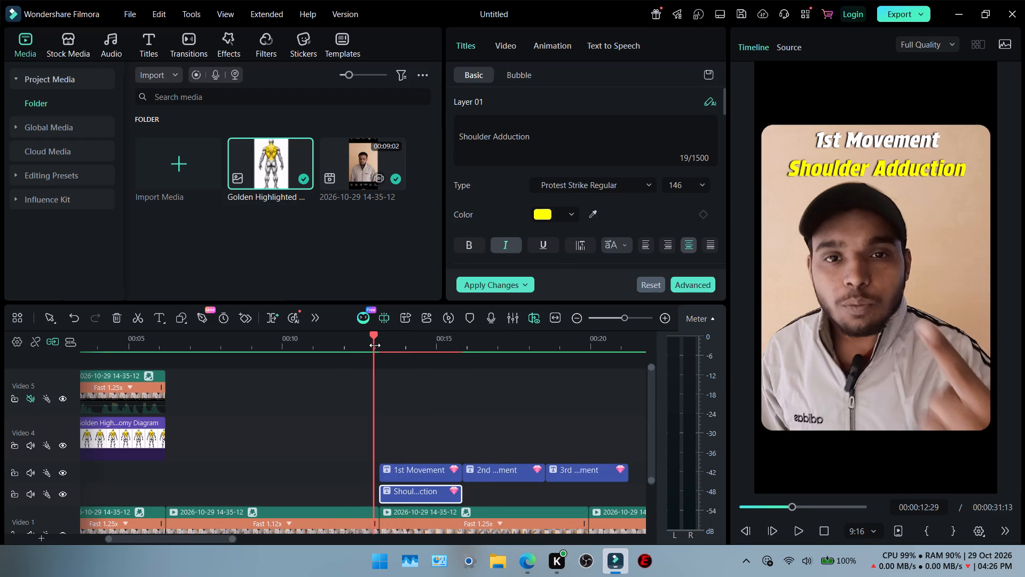
key("Right")
key("Right")
key("Right")
key("Right")
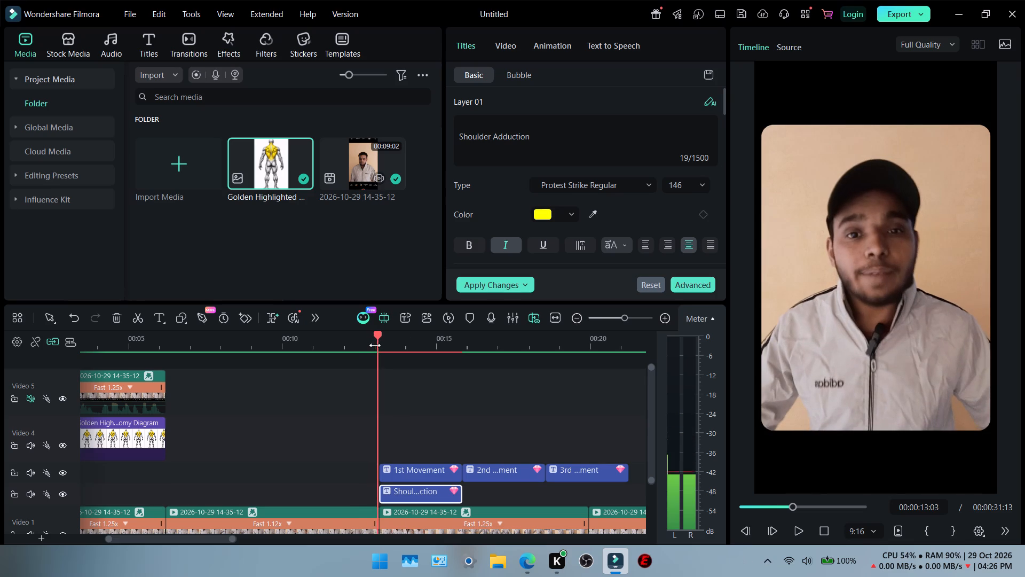
key("Right")
key("Right")
key("Right")
key("Right")
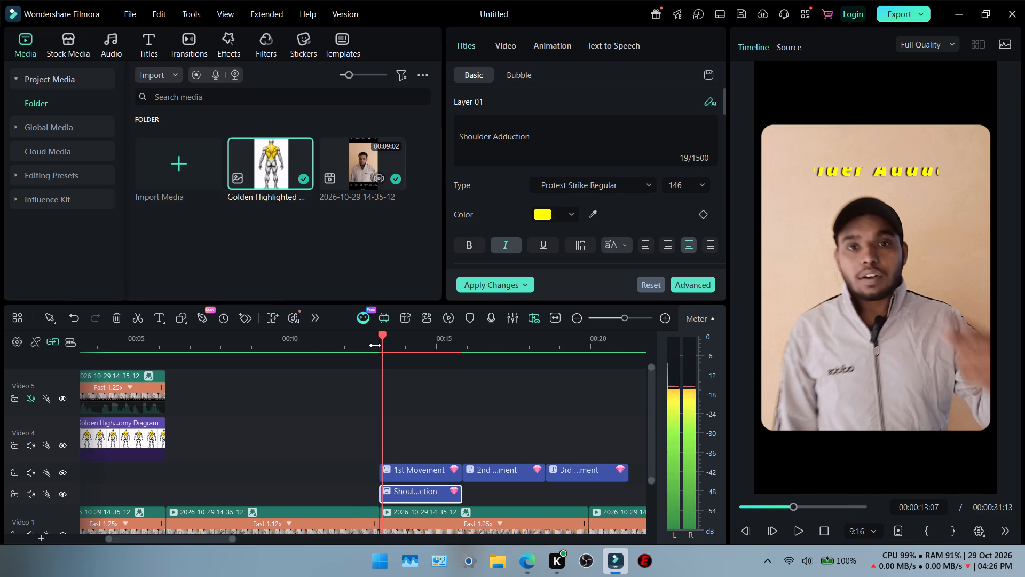
key("Right")
key("Right")
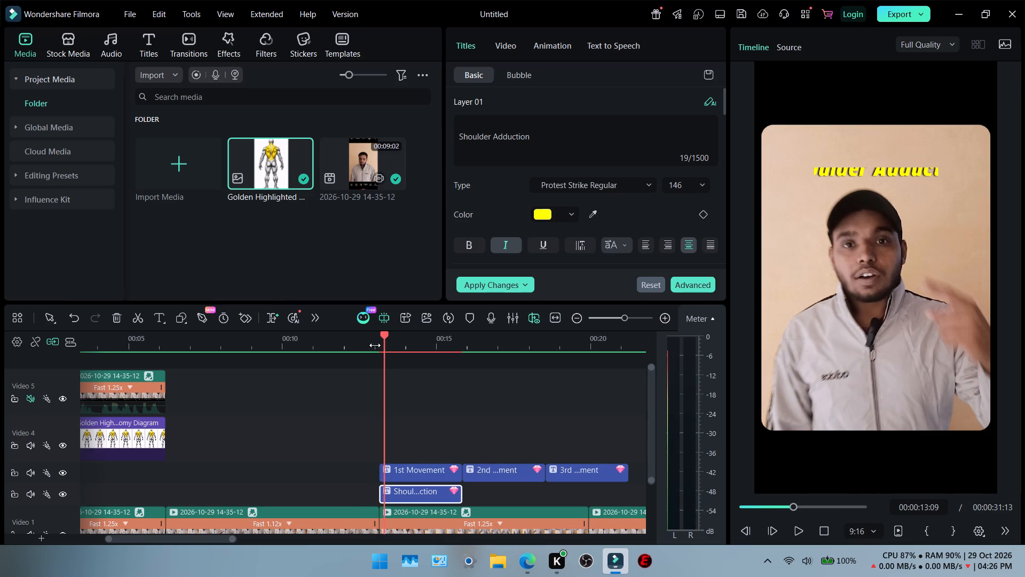
key("Right")
key("Right")
key("Right")
key("Right")
key("Right")
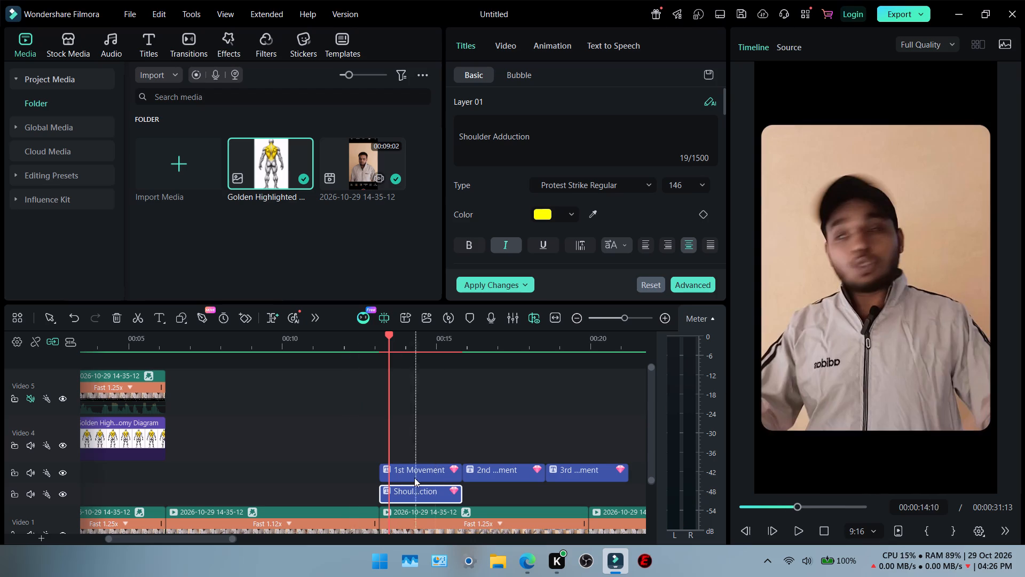
Remove the empty first line above "Shoulder Adduction" in the lower-track title.
left_click(403, 490)
left_click(458, 137)
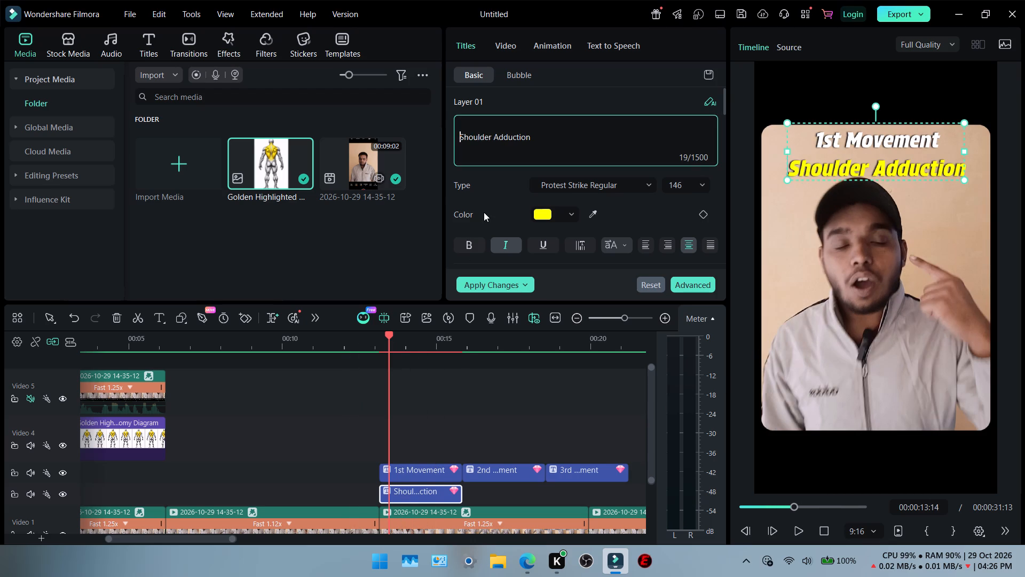
key("BackSpace")
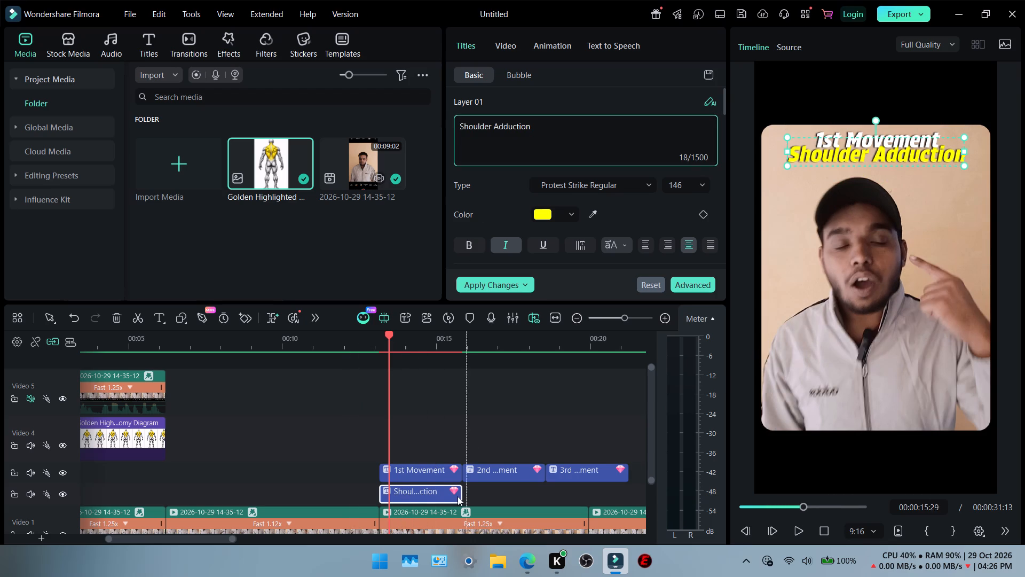
Remove the empty second line below "1st Movement" in the upper-track title.
left_click(412, 475)
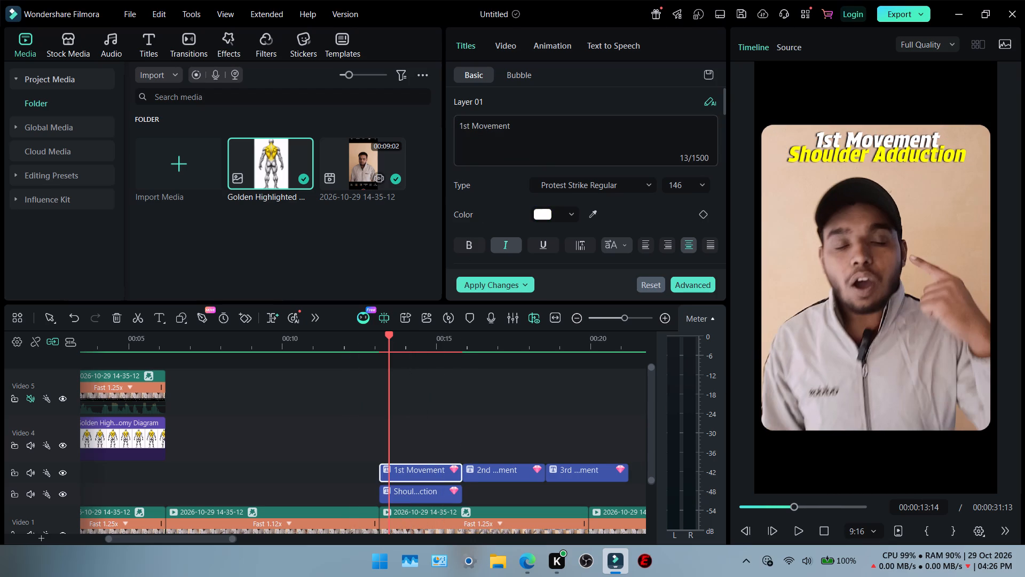
triple_click(487, 147)
key("BackSpace")
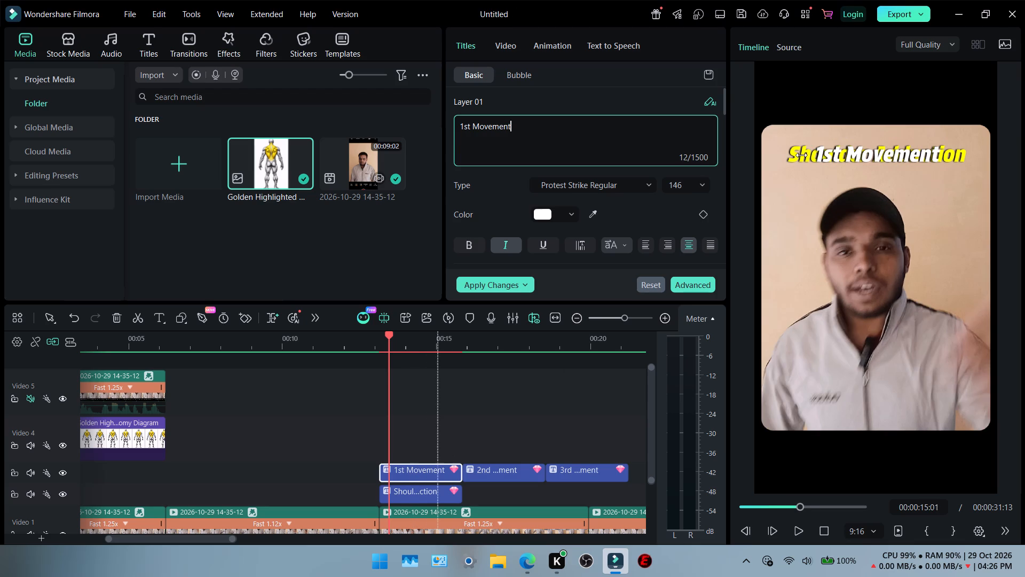
Move the "1st Movement" title up in the video frame so it sits centred just above "Shoulder Adduction", fine-tuning the gap.
left_click(884, 158)
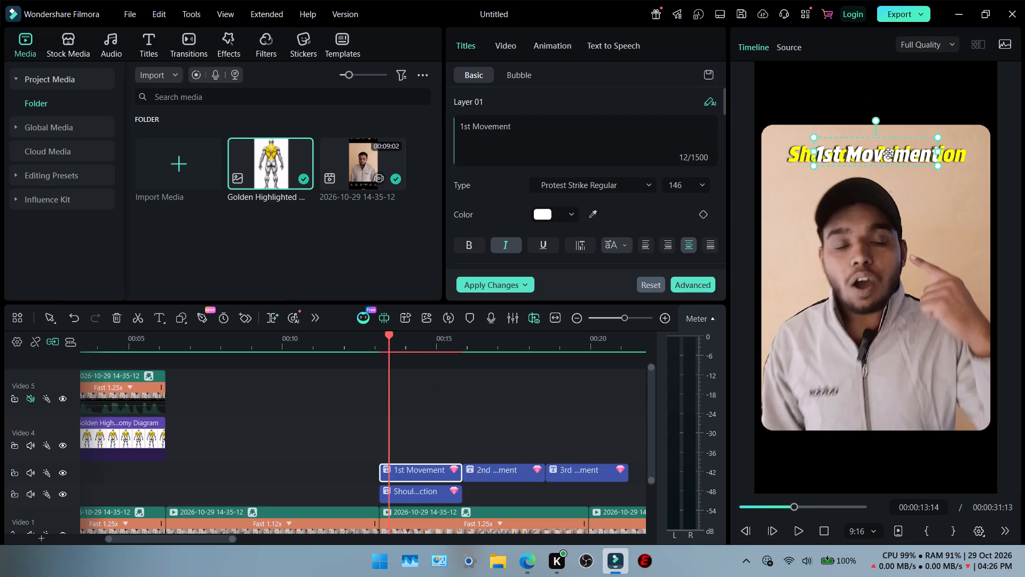
left_click_drag(888, 153, 887, 137)
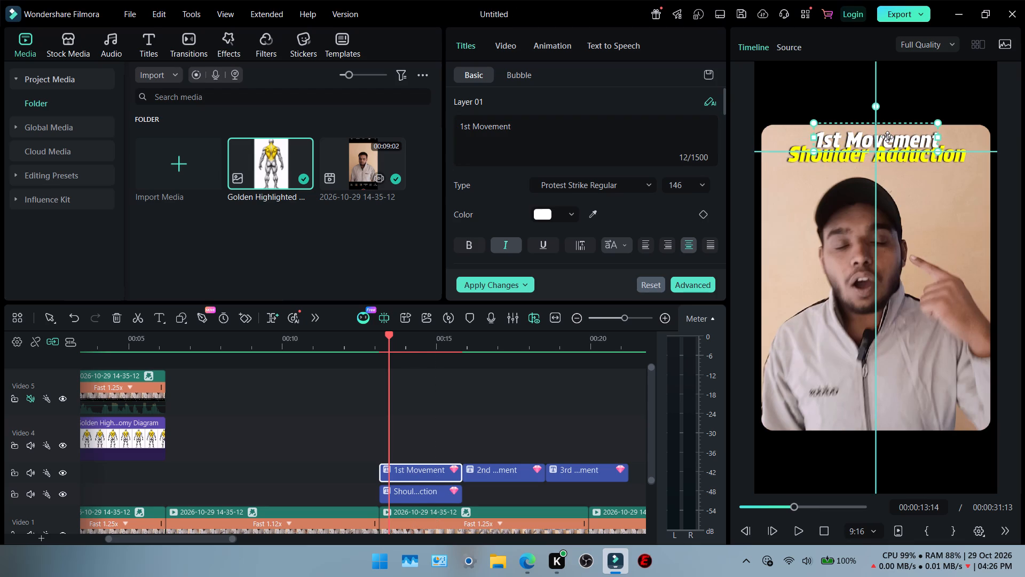
left_click_drag(887, 137, 887, 134)
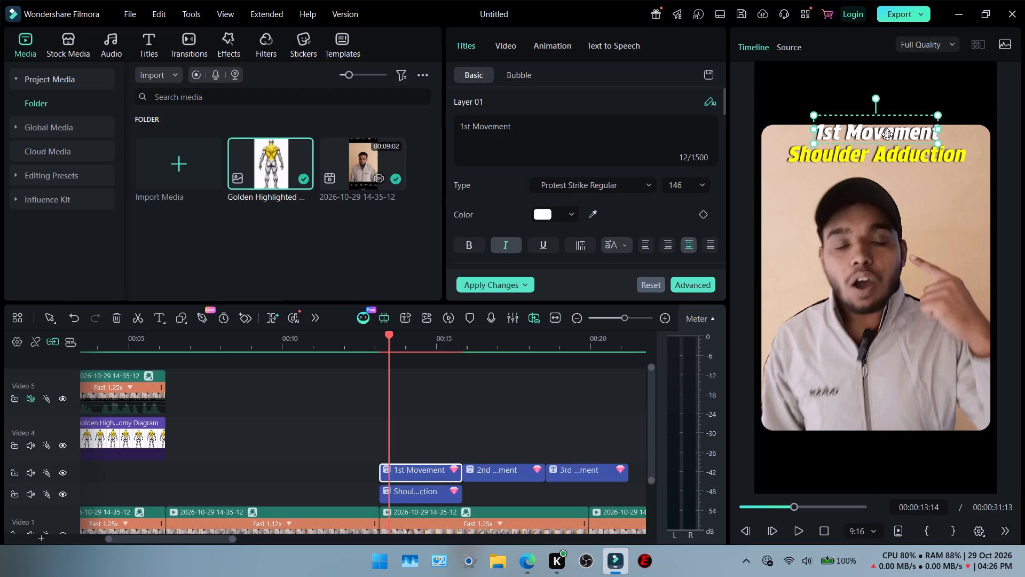
key("Down")
key("Down")
key("Down")
key("Down")
key("Down")
key("Down")
key("Down")
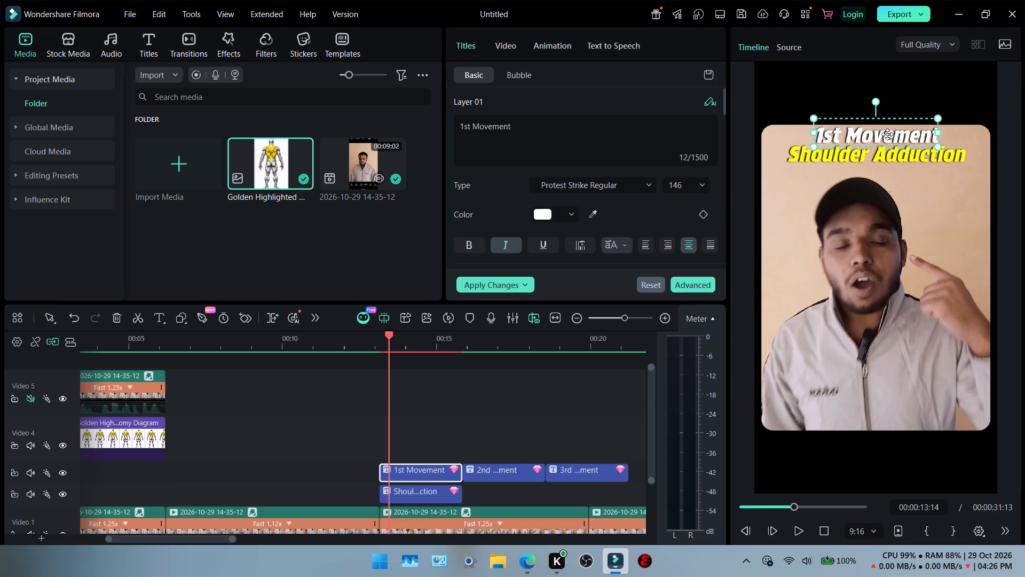
left_click(1020, 165)
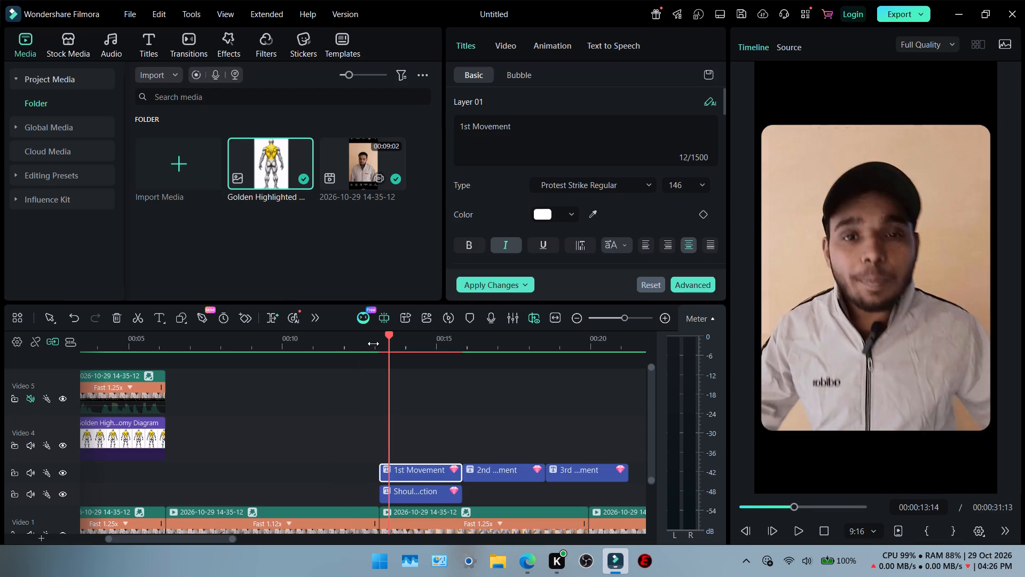
Step through the frames around the start of both title clips, up to 00:00:13:14, to examine how the repositioned titles animate in.
left_click(374, 344)
key("Right")
key("Right")
key("Right")
key("Right")
key("Right")
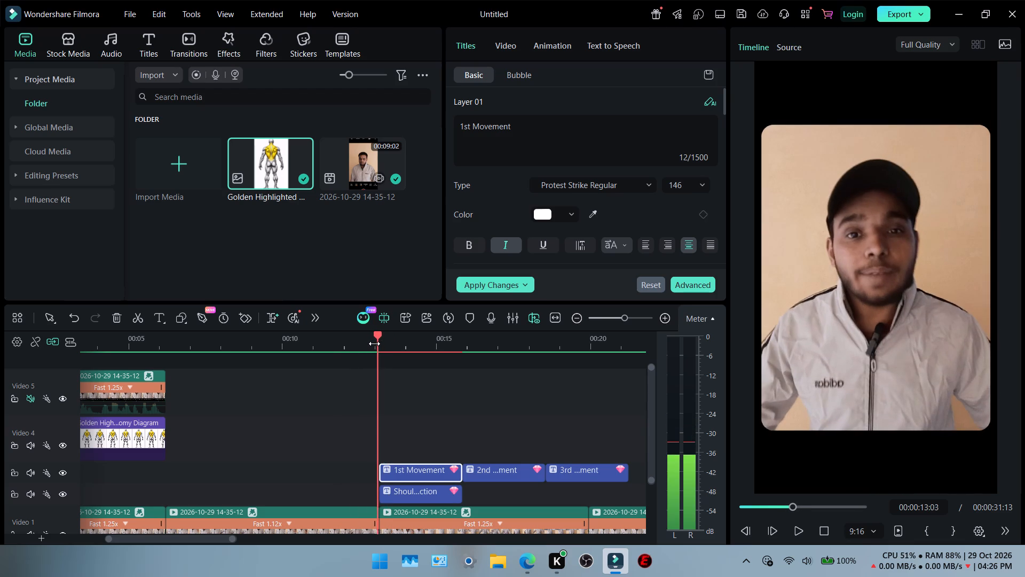
key("Right")
key("Right")
key("Right")
key("Right")
key("Right")
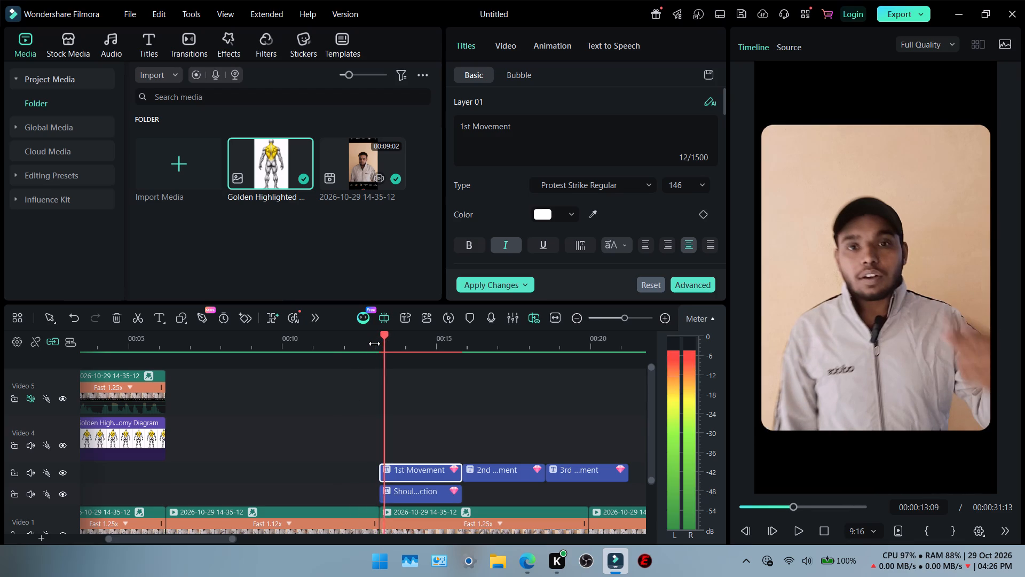
key("Right")
key("Right")
key("Right")
key("Right")
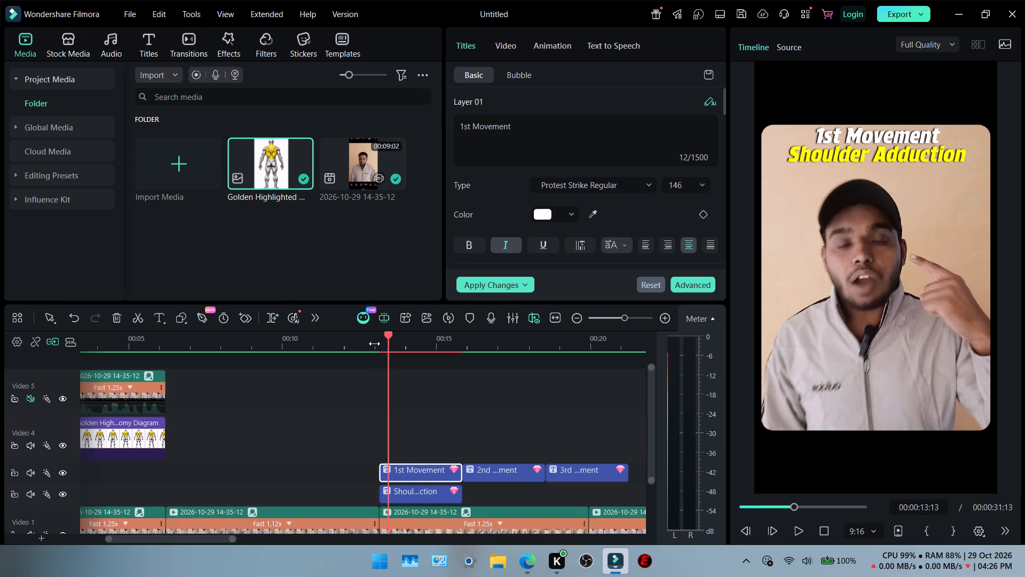
key("Right")
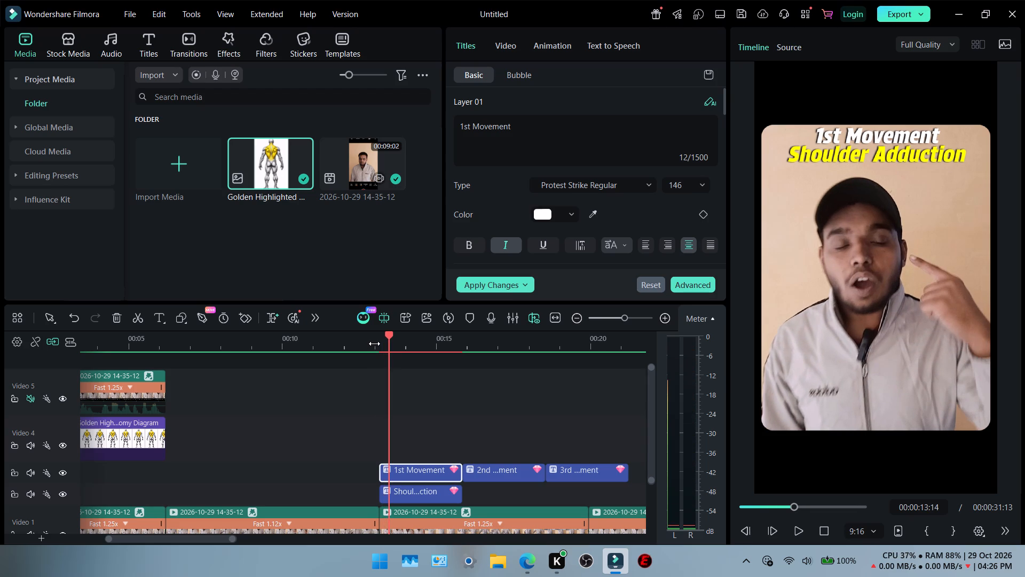
key("Left")
key("Left")
key("Left")
key("Left")
key("Left")
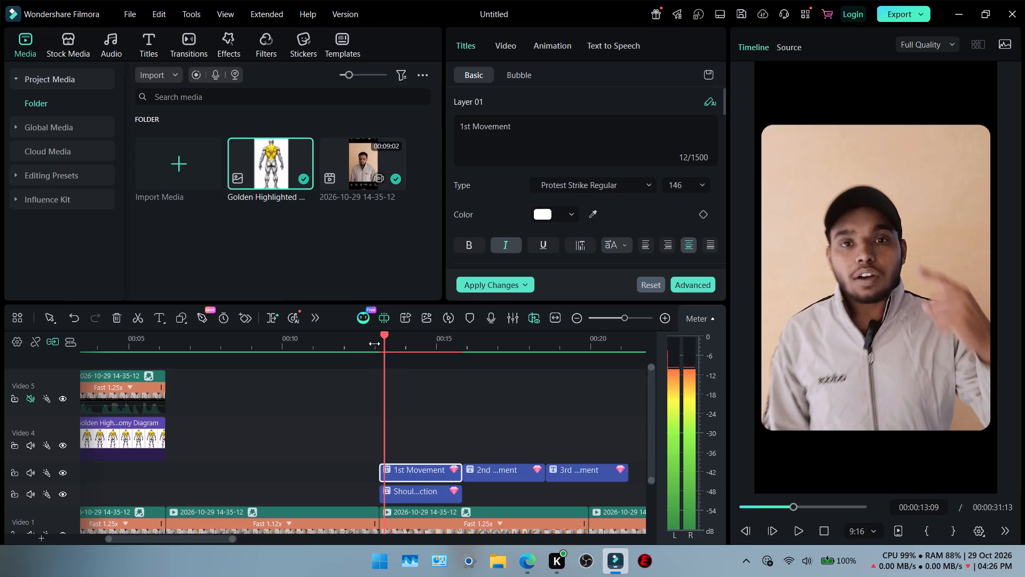
key("Right")
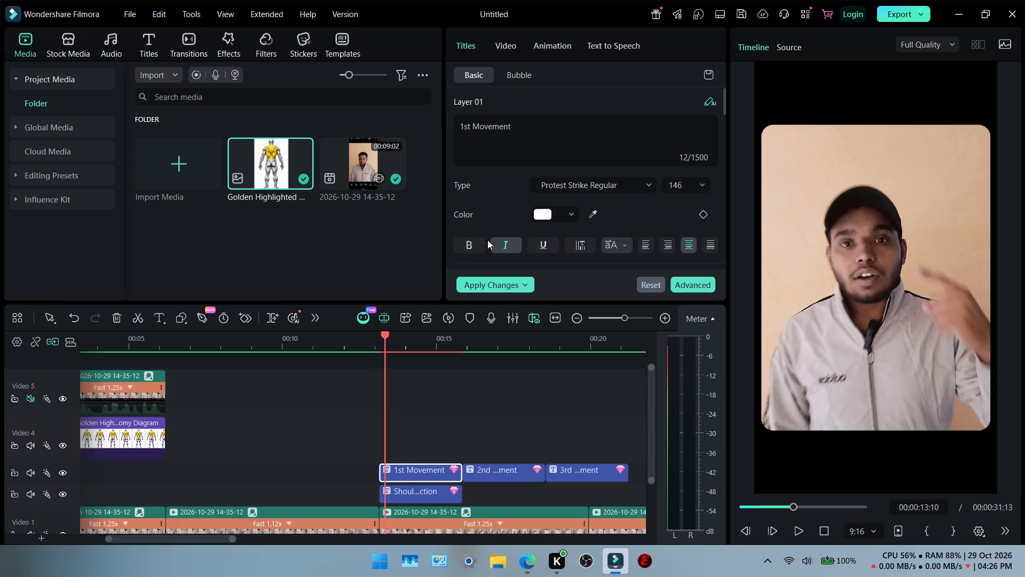
Examine the In animation presets for the "1st Movement" title to see which entrance animation it uses.
left_click(572, 40)
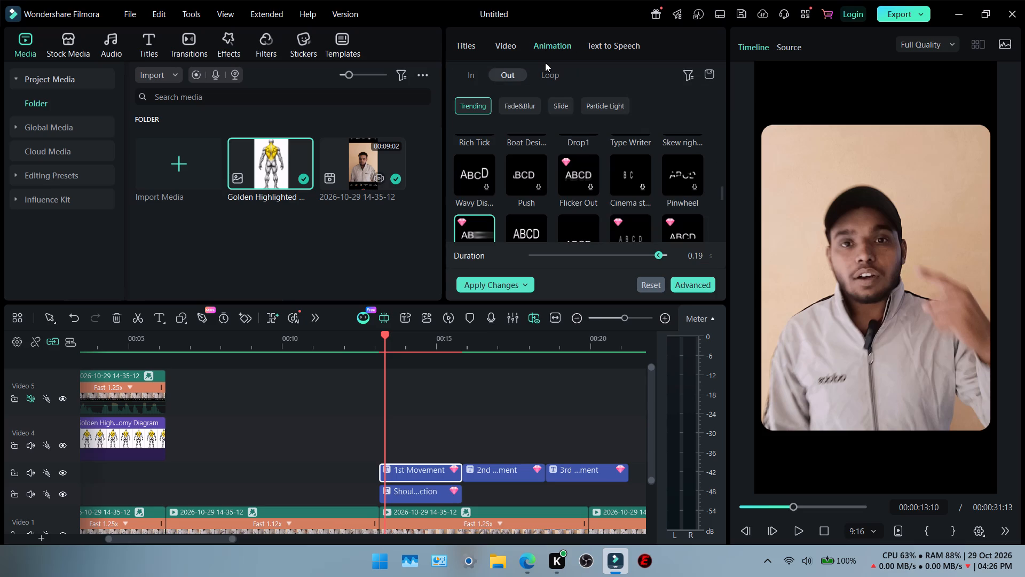
left_click(472, 72)
left_click(480, 104)
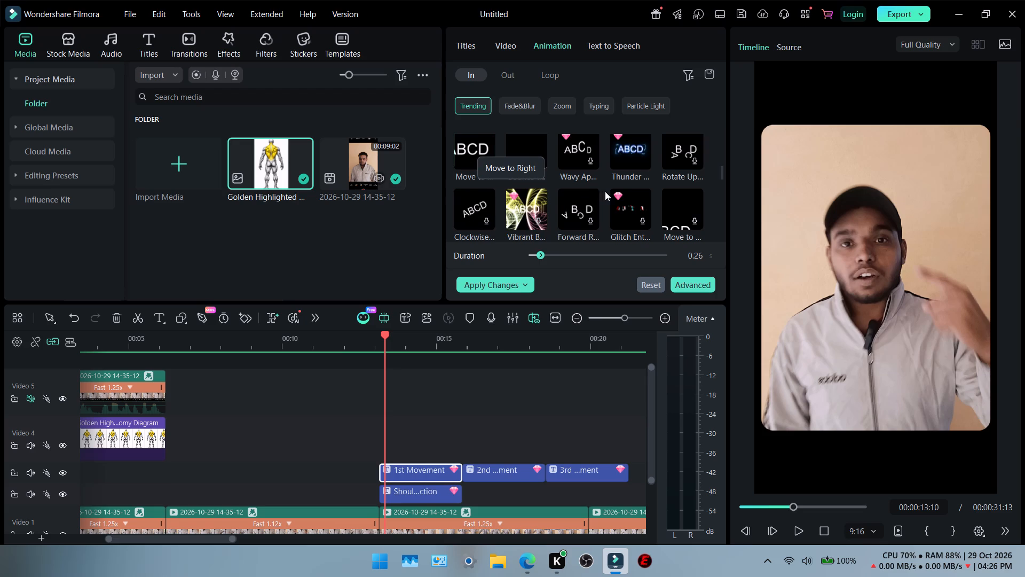
scroll(605, 191, "up", 14)
scroll(605, 191, "up", 8)
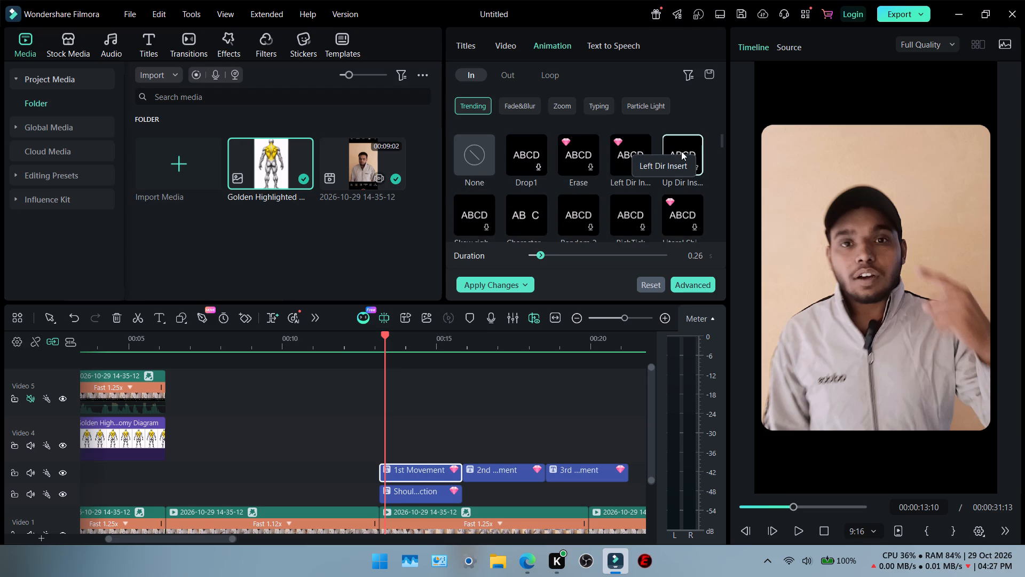
scroll(696, 159, "down", 2)
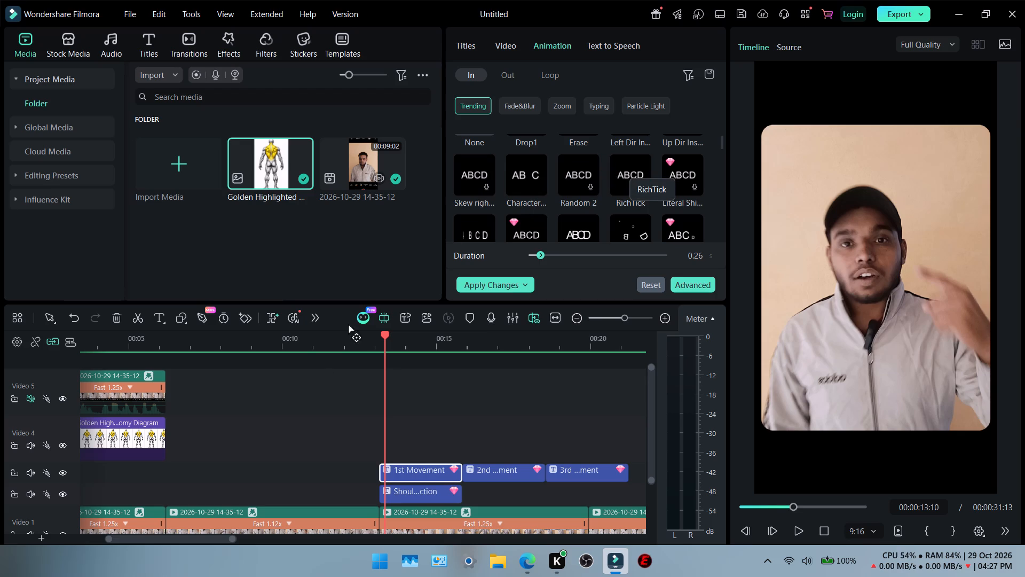
Examine the Trending In animation presets for the "Just 4" title near the start of the timeline to identify its entrance animation.
scroll(279, 439, "right", 5)
left_click(133, 471)
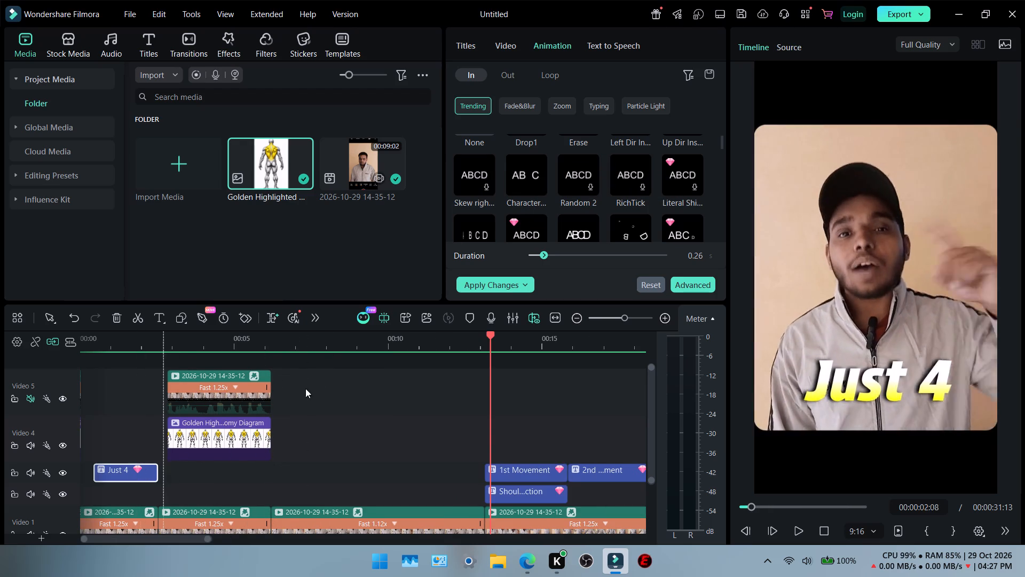
scroll(509, 176, "up", 3)
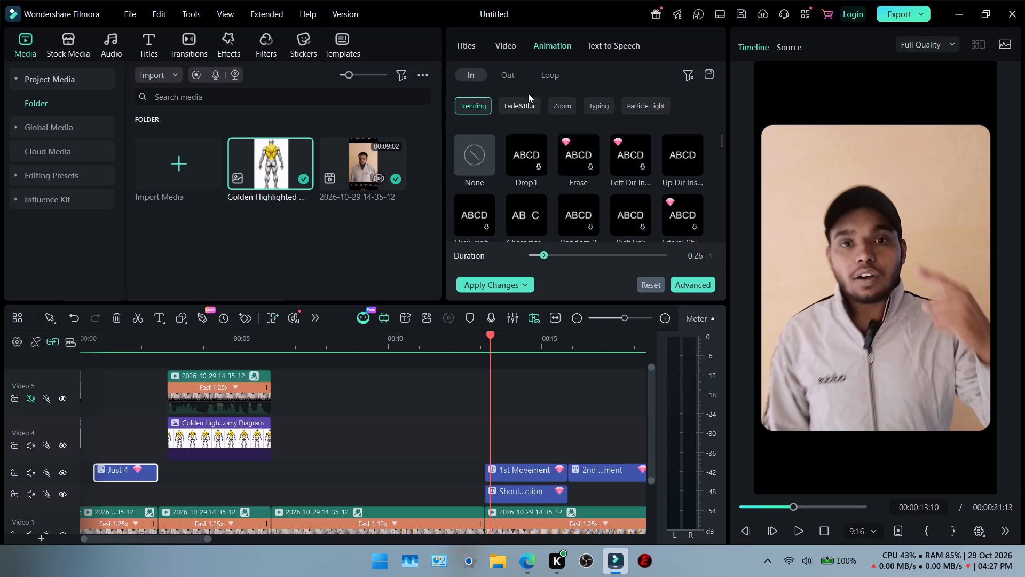
left_click(507, 74)
left_click(462, 72)
left_click(484, 72)
scroll(656, 176, "down", 6)
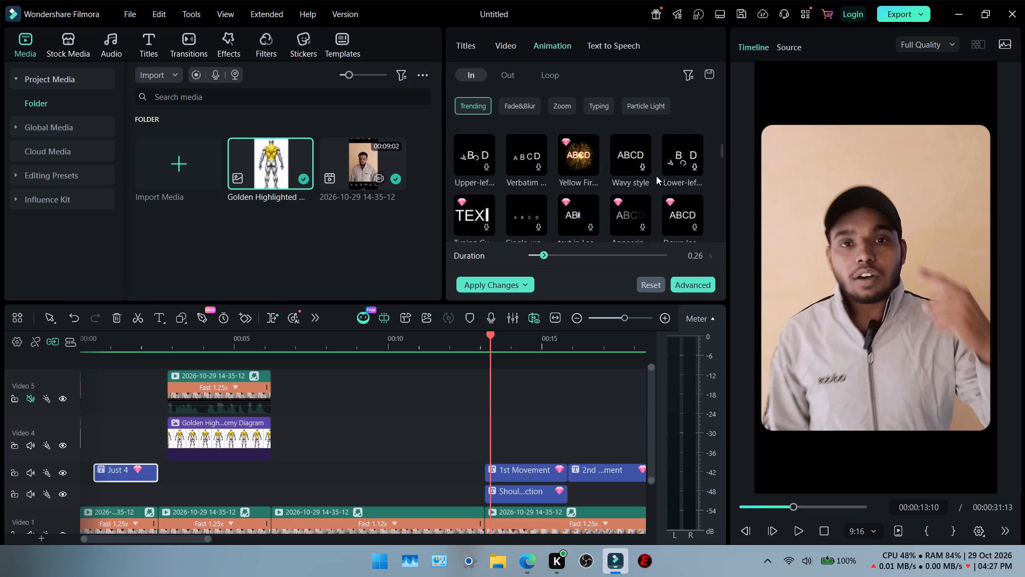
scroll(656, 176, "down", 7)
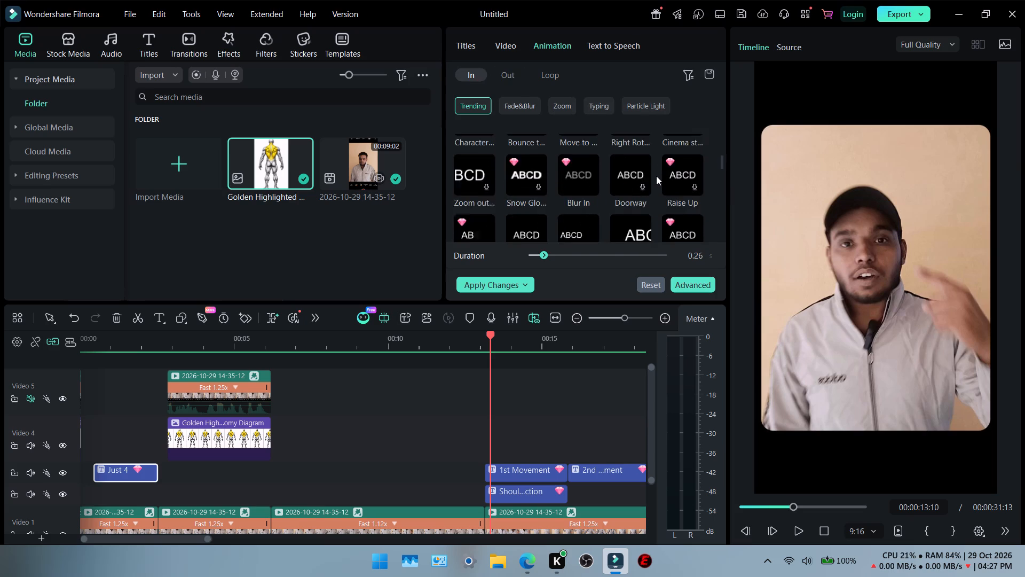
scroll(656, 176, "down", 9)
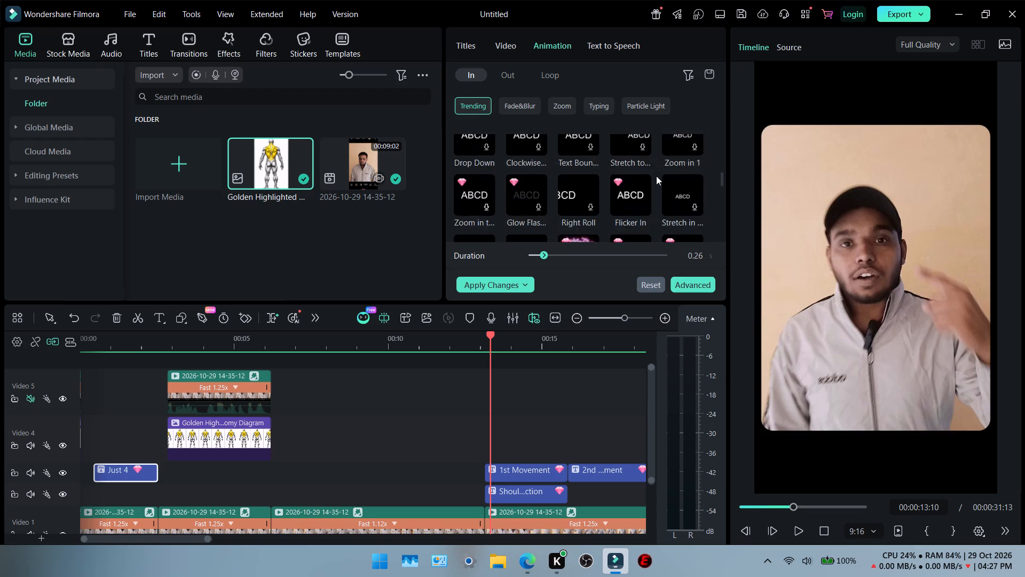
scroll(656, 176, "down", 9)
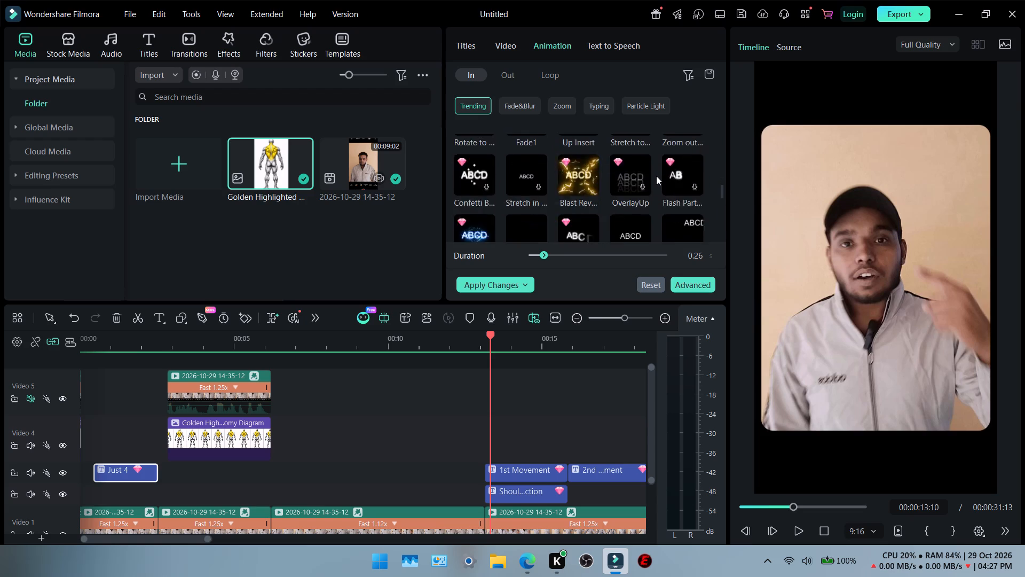
scroll(656, 176, "down", 7)
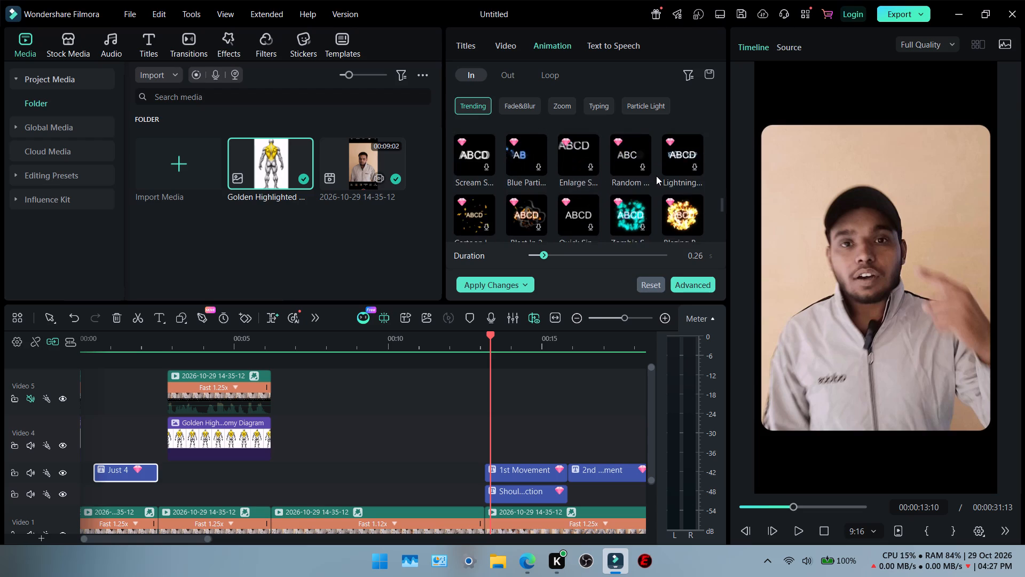
scroll(656, 176, "down", 7)
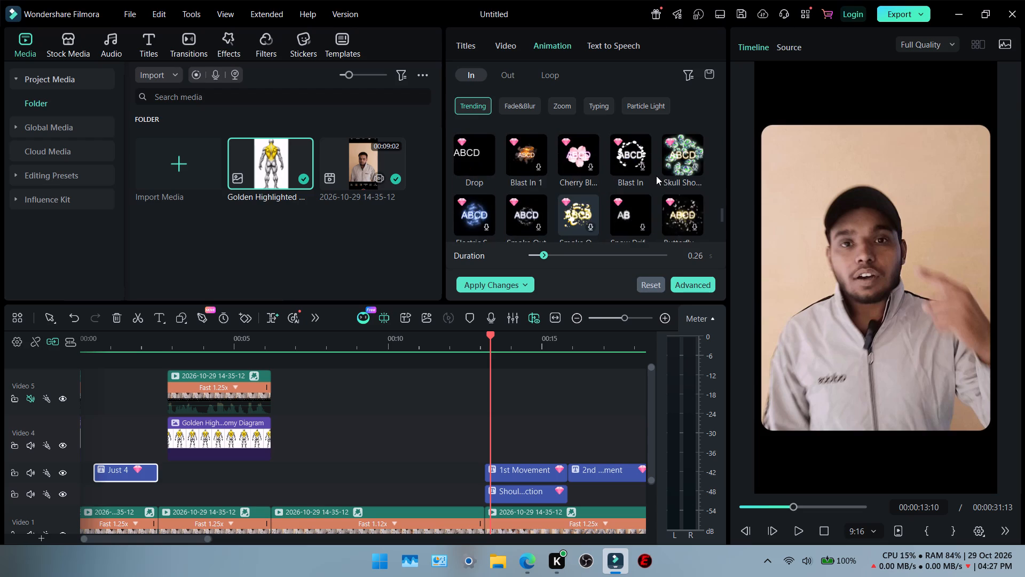
scroll(656, 176, "down", 6)
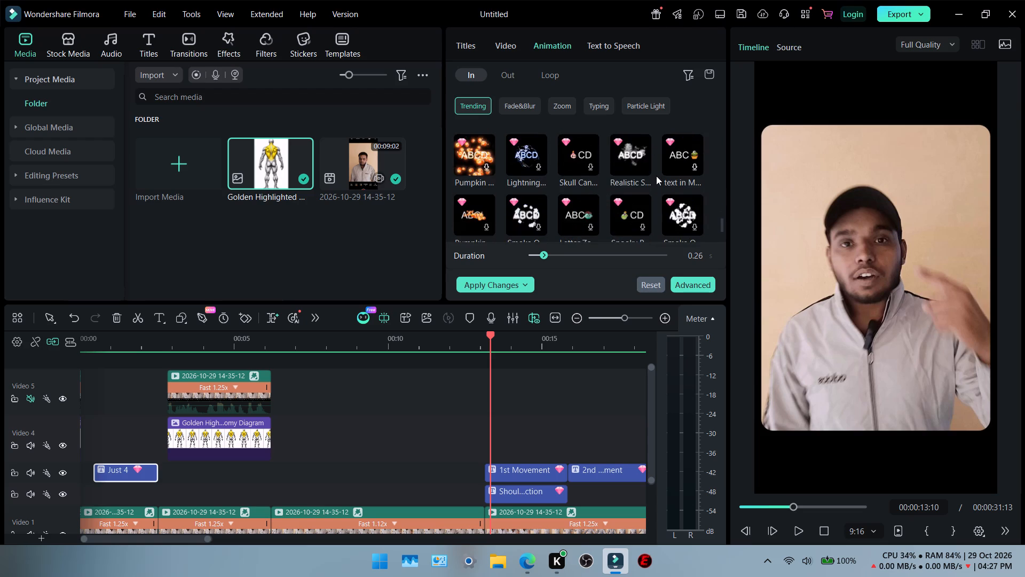
scroll(656, 176, "down", 9)
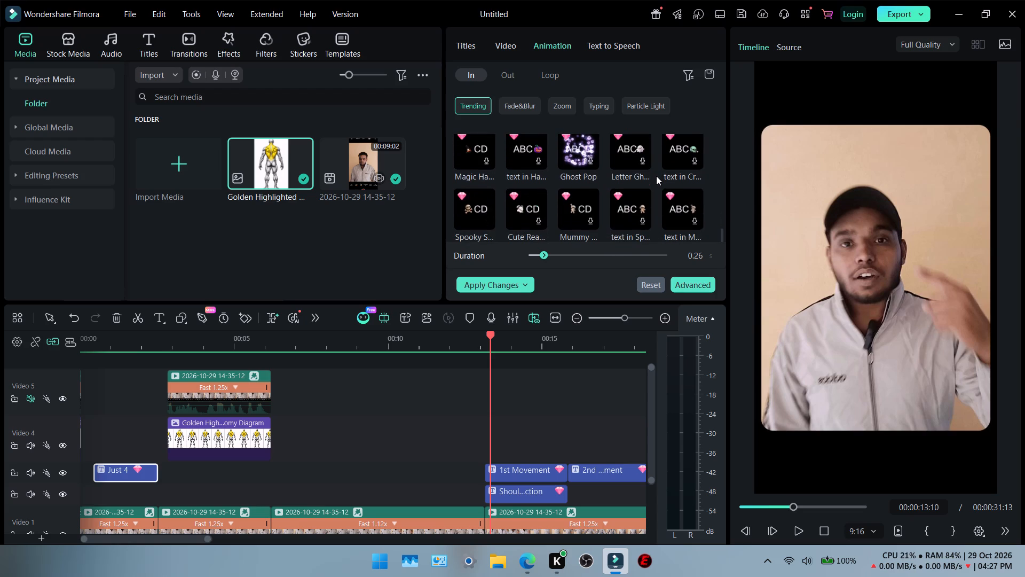
scroll(656, 176, "down", 6)
scroll(656, 176, "up", 16)
scroll(656, 176, "up", 8)
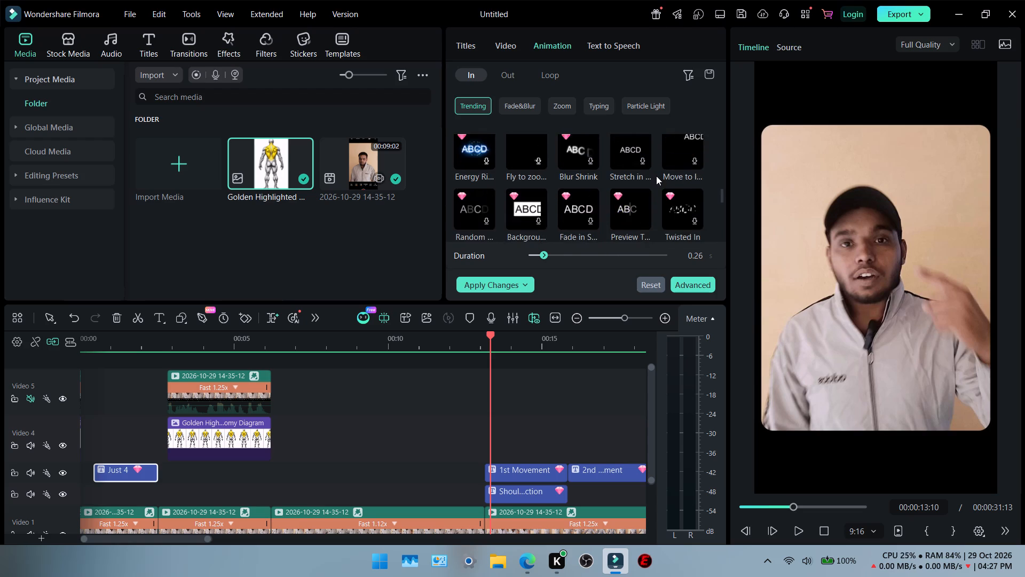
scroll(656, 176, "up", 17)
scroll(656, 176, "up", 18)
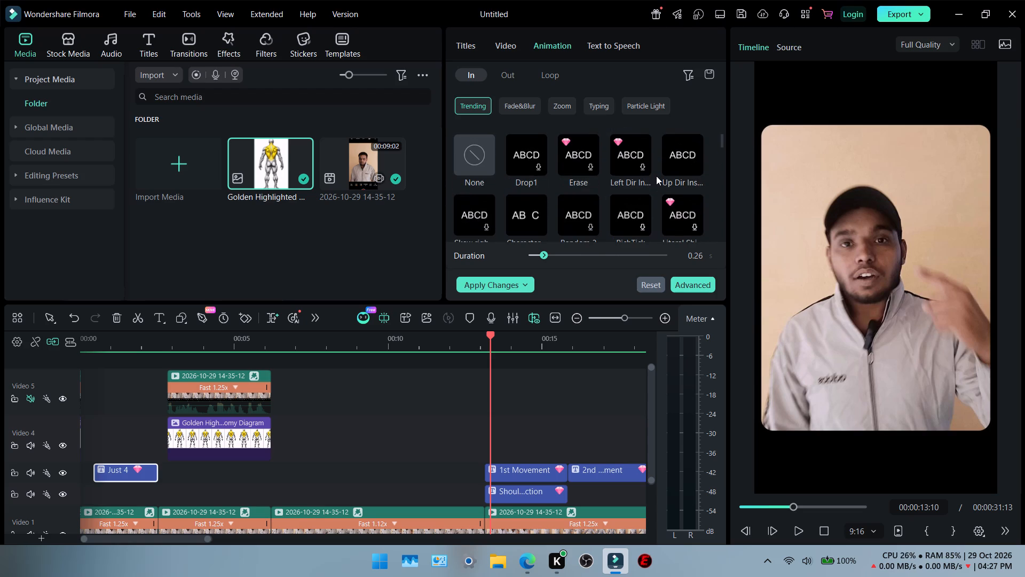
scroll(656, 176, "up", 6)
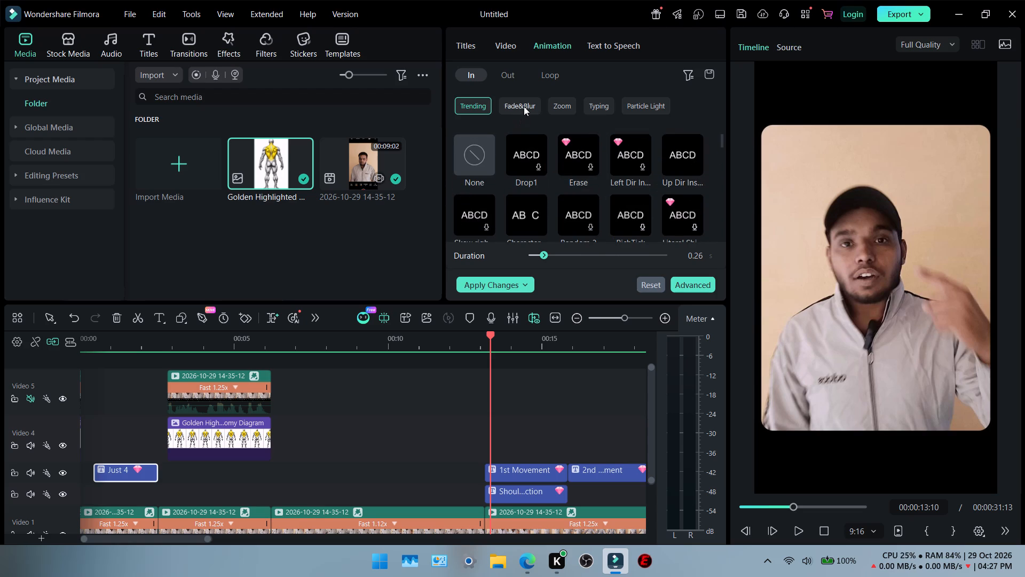
Look through the Fade&Blur, Zoom, Typing and Particle Light In presets for the entrance animation used by the "Just 4" title.
left_click(524, 106)
scroll(657, 148, "down", 5)
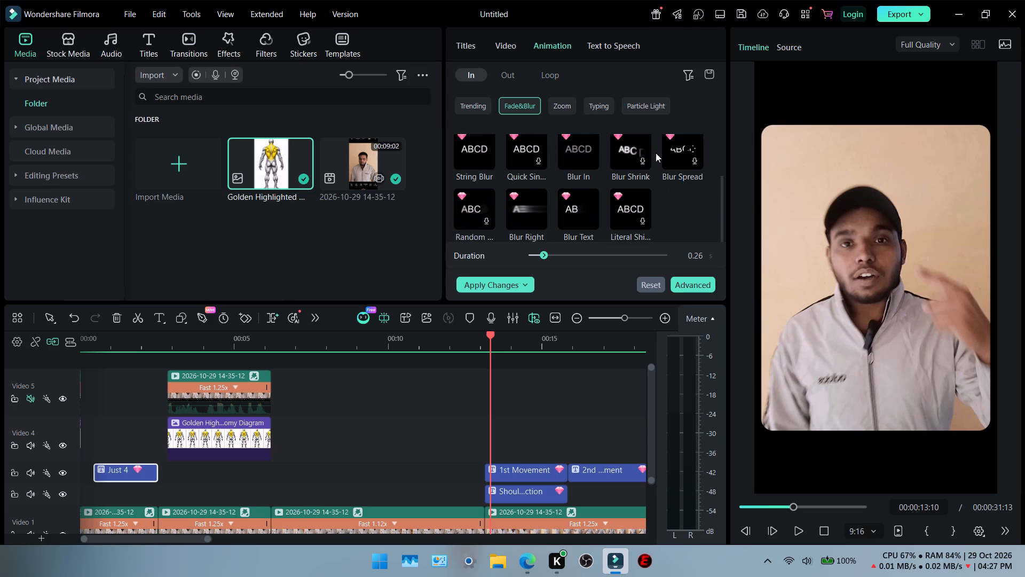
scroll(656, 153, "up", 6)
scroll(656, 153, "down", 6)
scroll(656, 153, "up", 4)
left_click(559, 103)
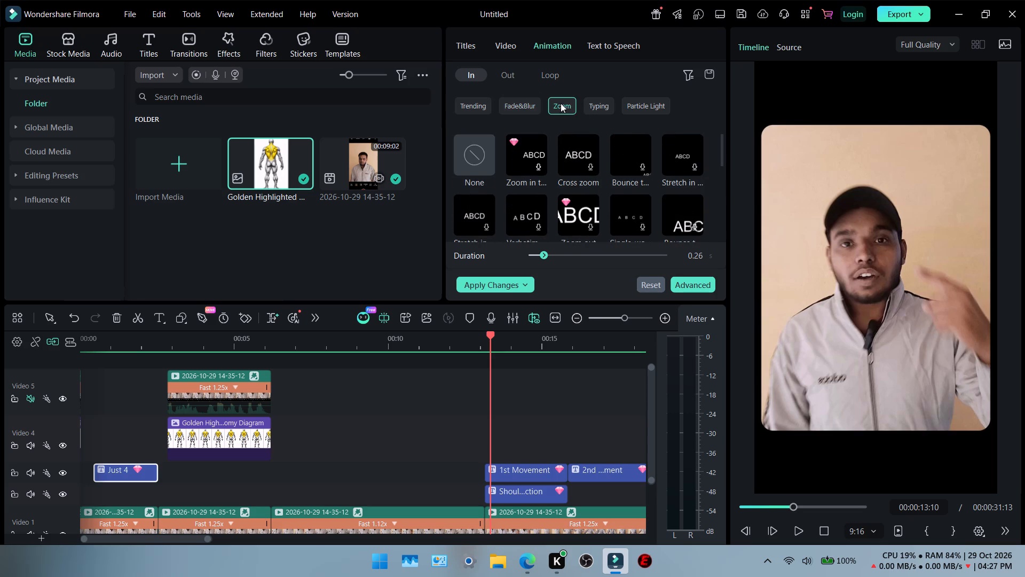
scroll(653, 128, "down", 5)
scroll(652, 185, "up", 3)
scroll(657, 180, "down", 9)
scroll(657, 180, "up", 3)
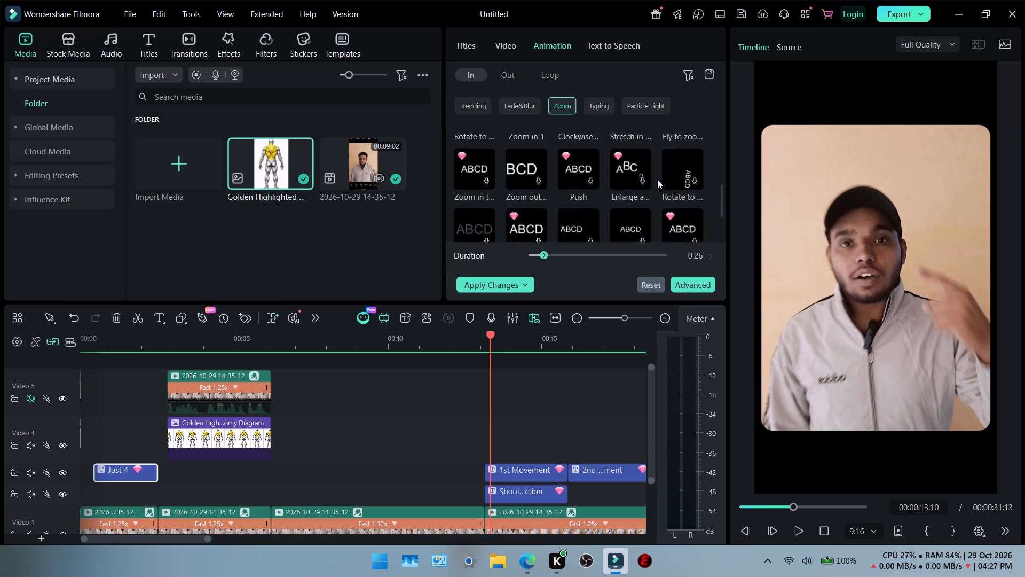
scroll(657, 180, "up", 5)
left_click(594, 101)
scroll(659, 167, "down", 7)
scroll(658, 171, "up", 1)
left_click(634, 106)
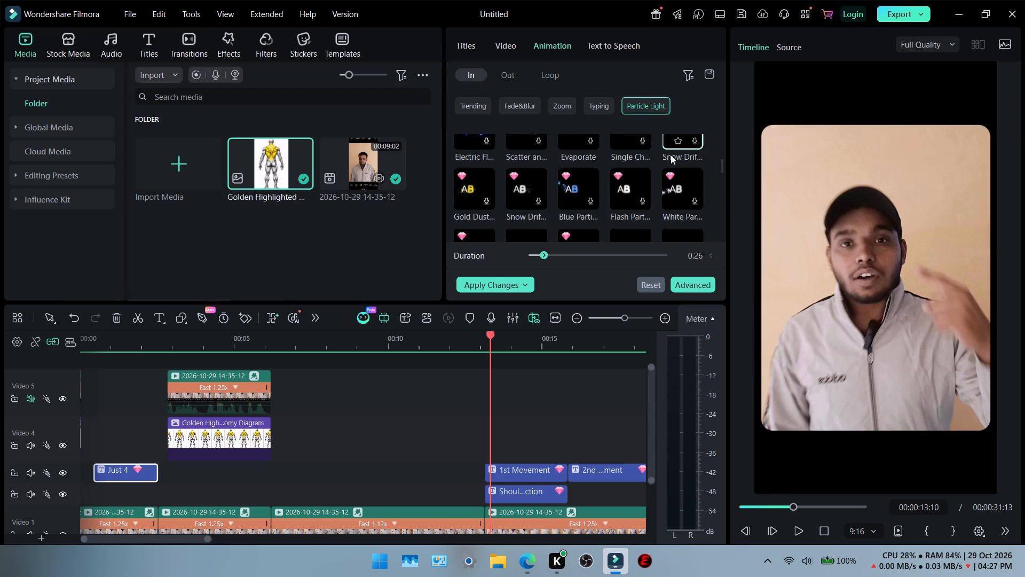
scroll(656, 176, "up", 12)
scroll(656, 176, "down", 1)
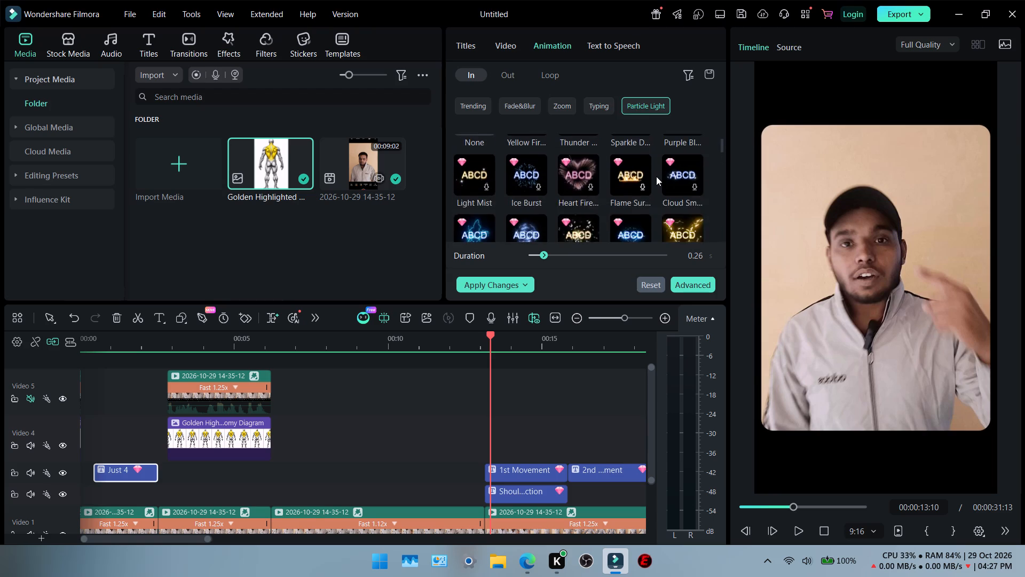
scroll(656, 176, "down", 9)
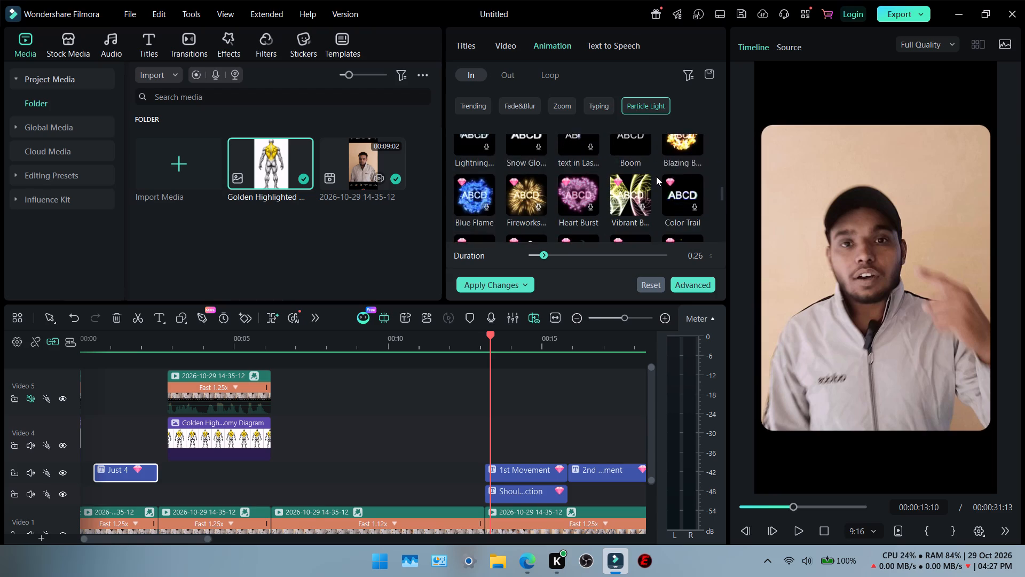
scroll(656, 176, "down", 8)
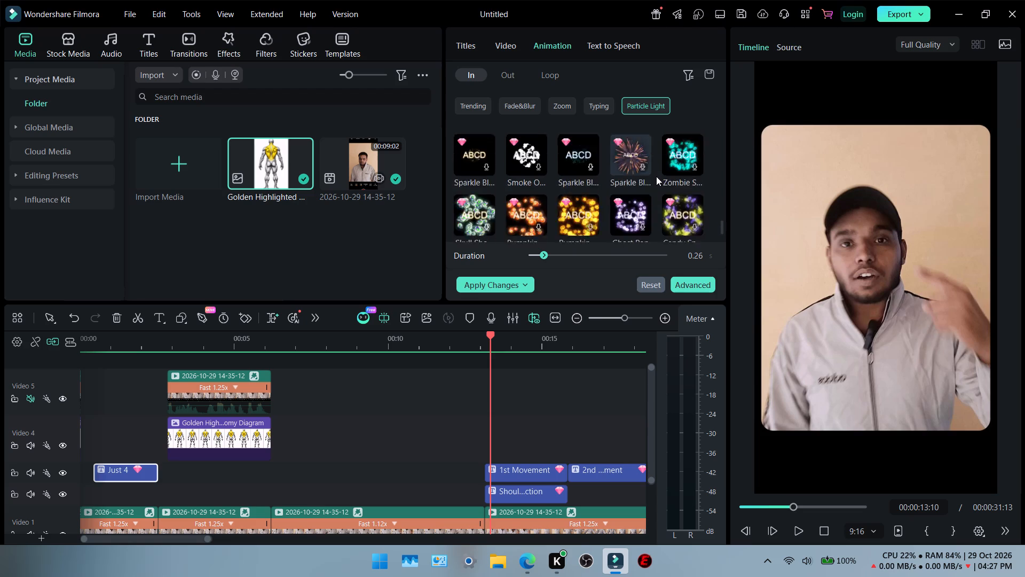
scroll(656, 176, "down", 2)
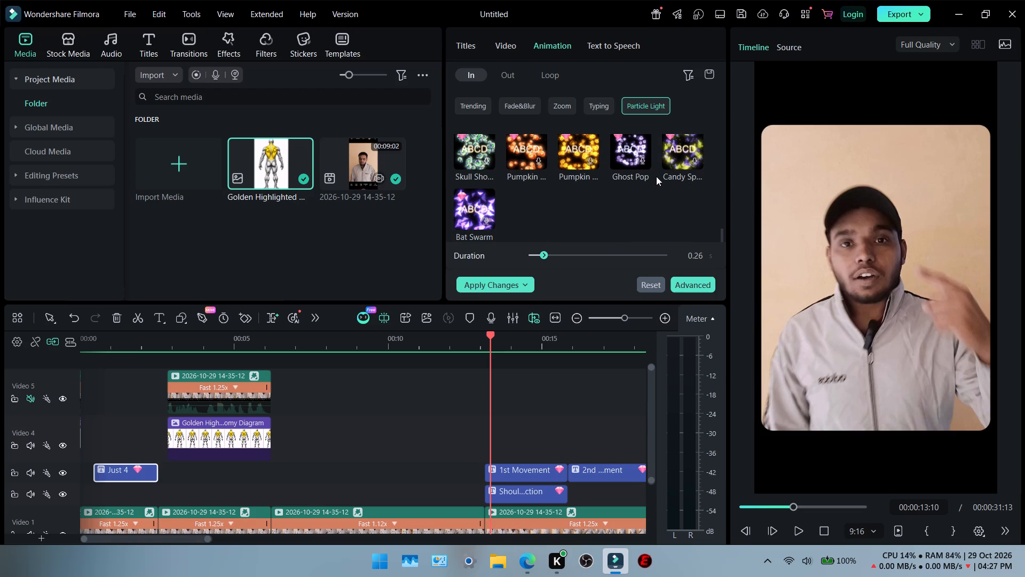
Search the Trending In presets again for the "Just 4" title's entrance animation.
left_click(481, 106)
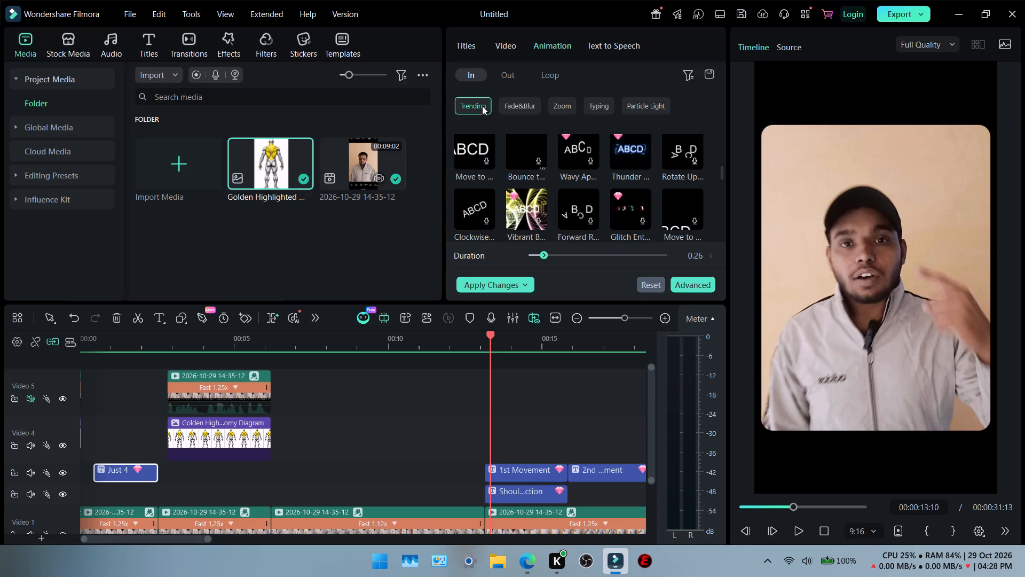
left_click_drag(722, 172, 722, 168)
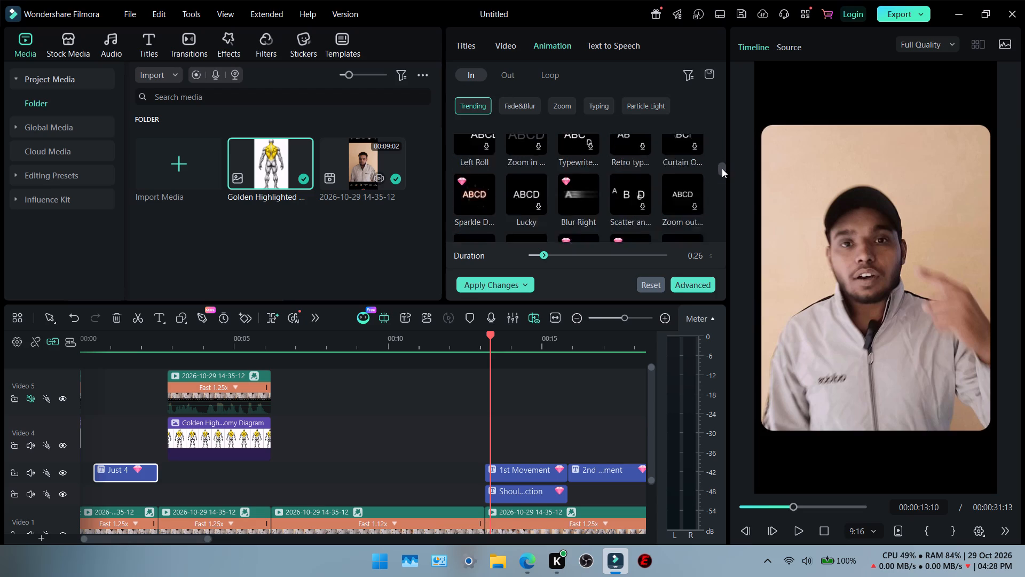
left_click_drag(722, 168, 733, 140)
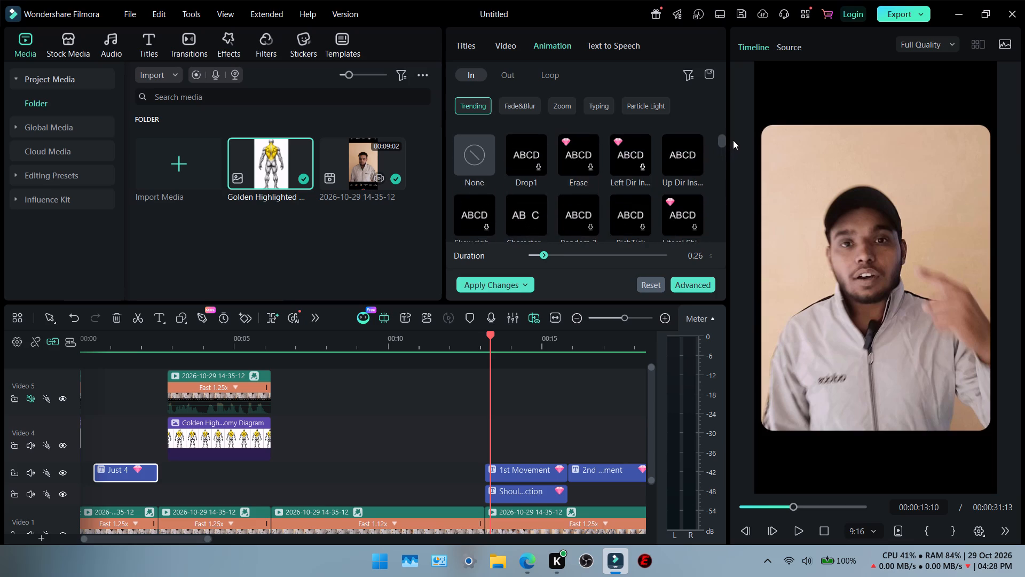
left_click_drag(733, 140, 734, 182)
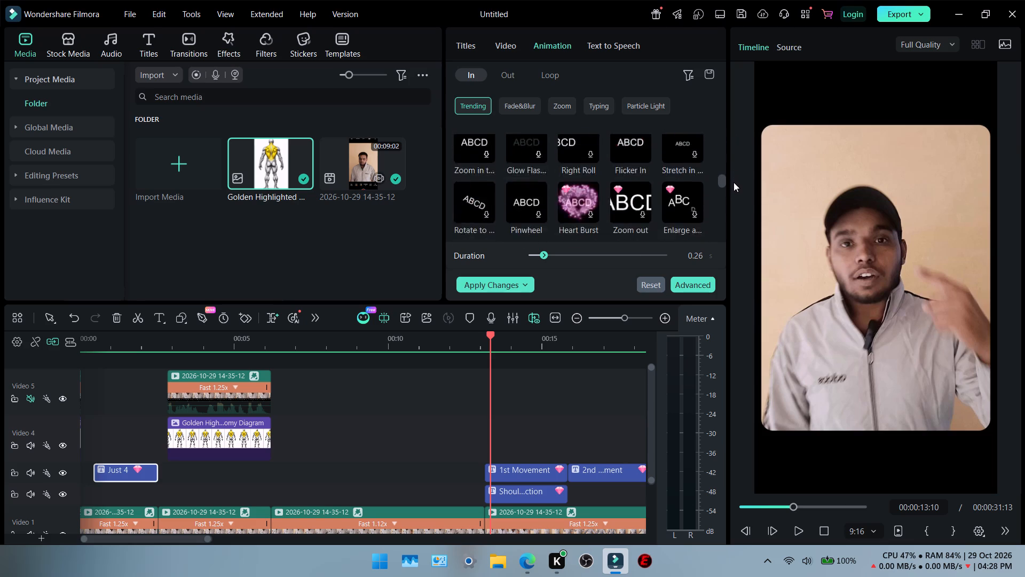
left_click_drag(734, 182, 733, 212)
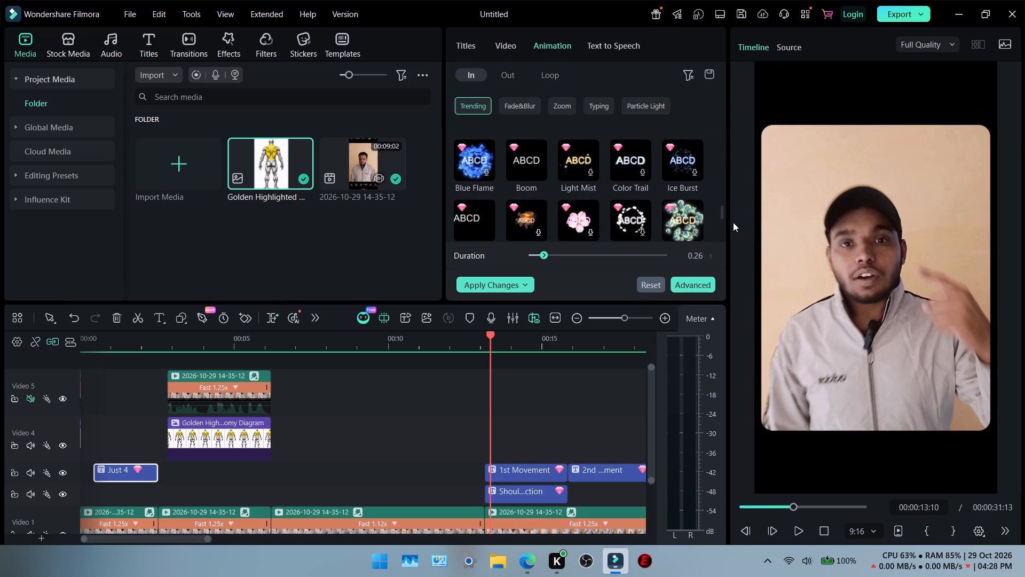
left_click(709, 82)
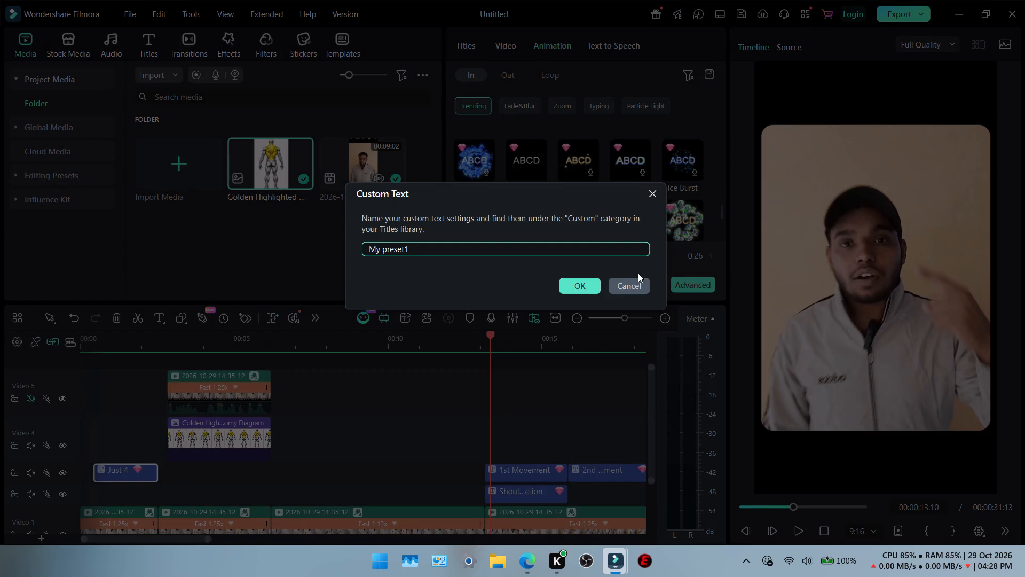
left_click(636, 285)
left_click_drag(721, 209, 721, 115)
left_click(719, 114)
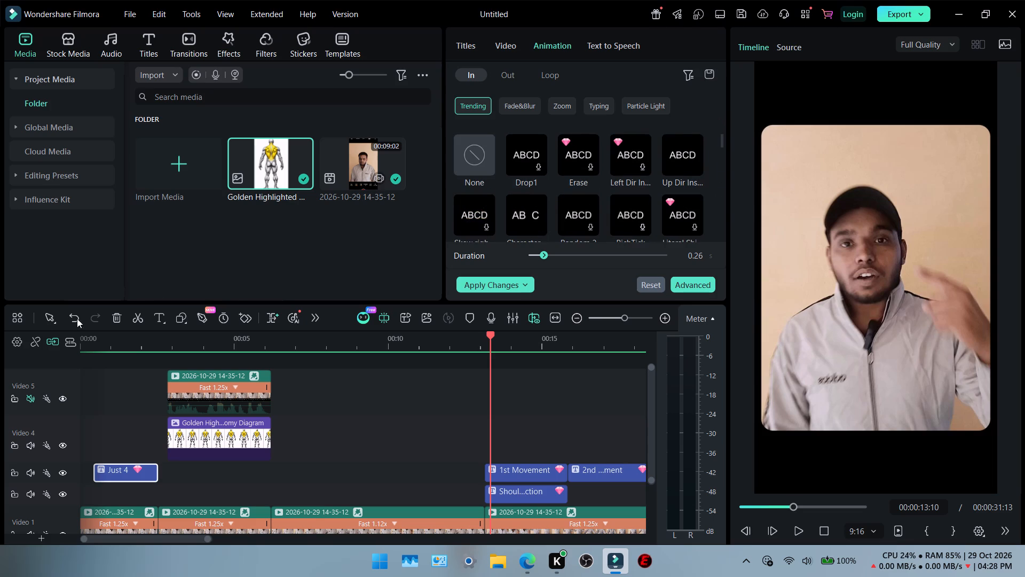
Step through the frames around the start of the "Just 4" title, up to 00:00:00:19, to examine how its letters animate in.
left_click(91, 342)
key("Right")
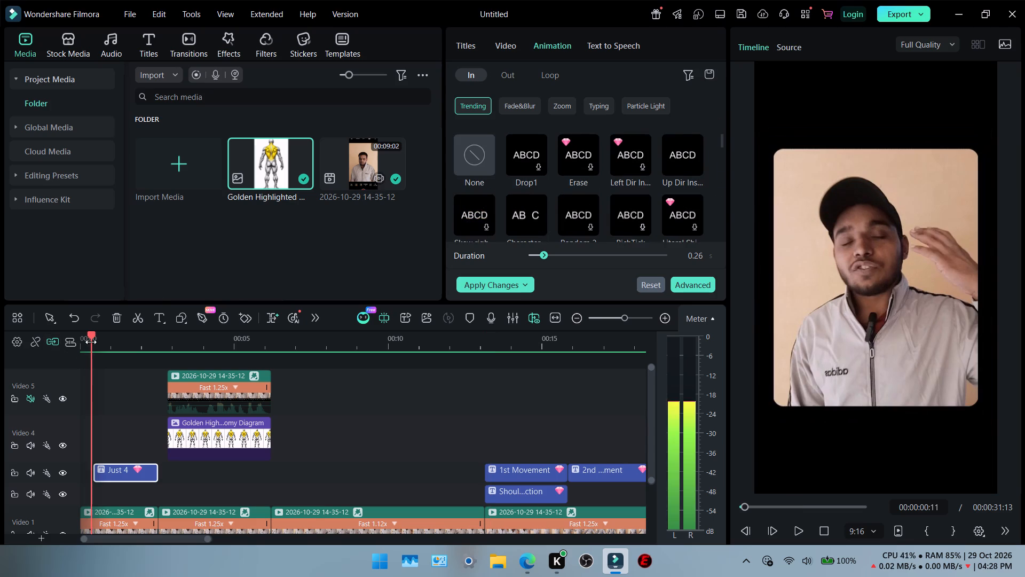
key("Right")
key("Right")
key("Right")
key("Right")
key("Right")
key("Right")
key("Right")
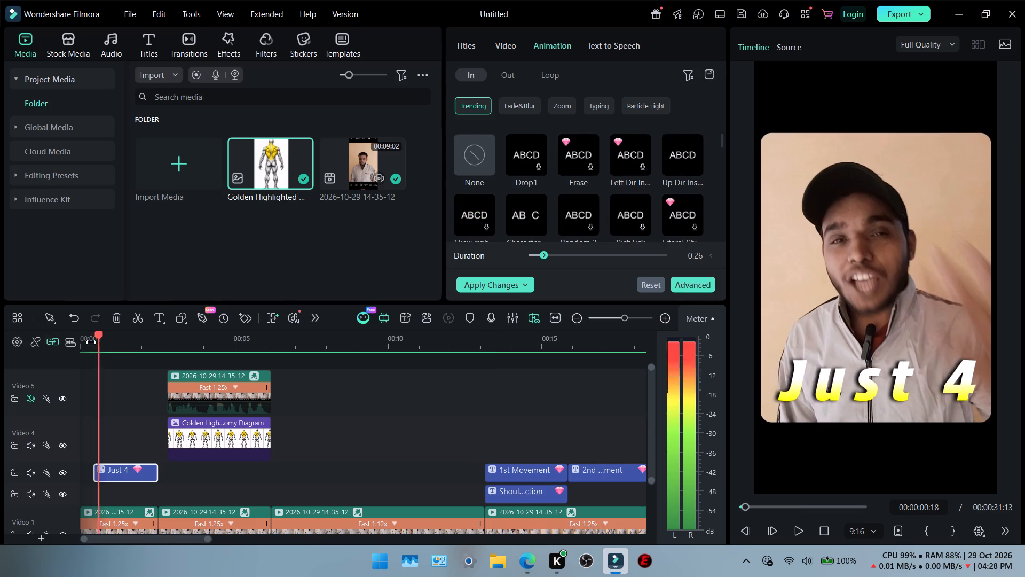
key("Right")
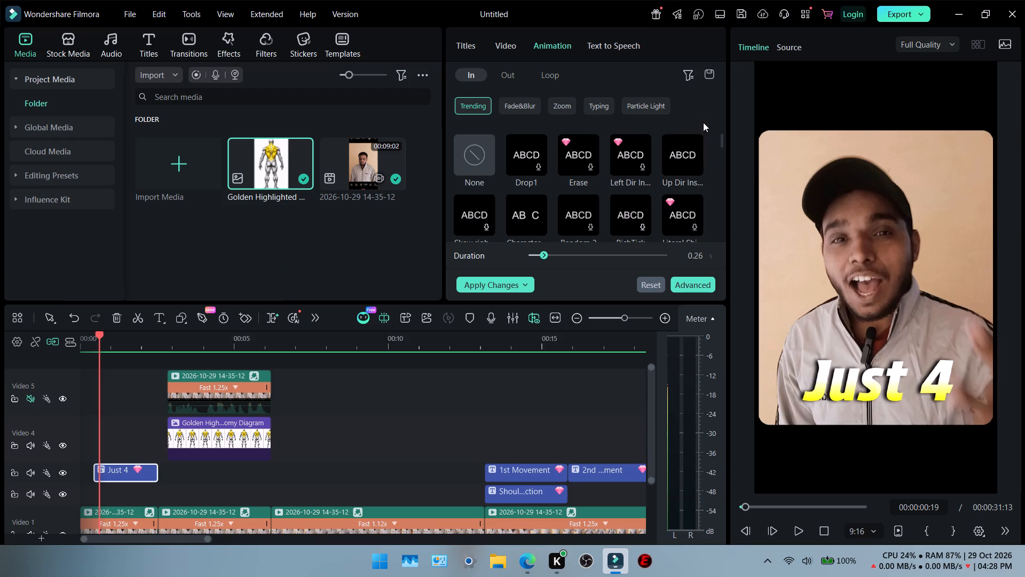
Search the Trending In animation presets once more for the entrance animation used by the "Just 4" title.
scroll(703, 122, "down", 1)
scroll(580, 217, "down", 1)
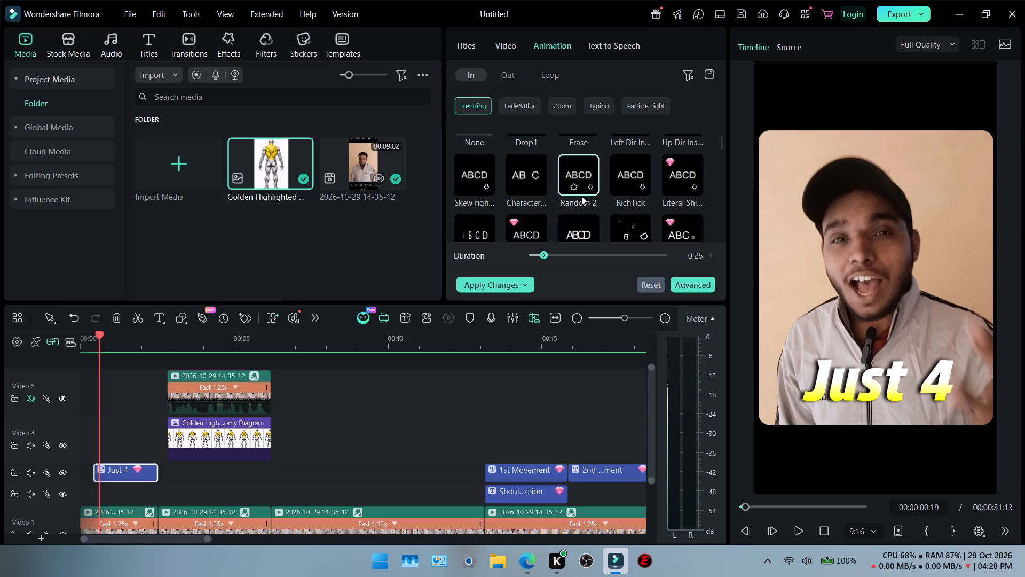
scroll(720, 197, "down", 1)
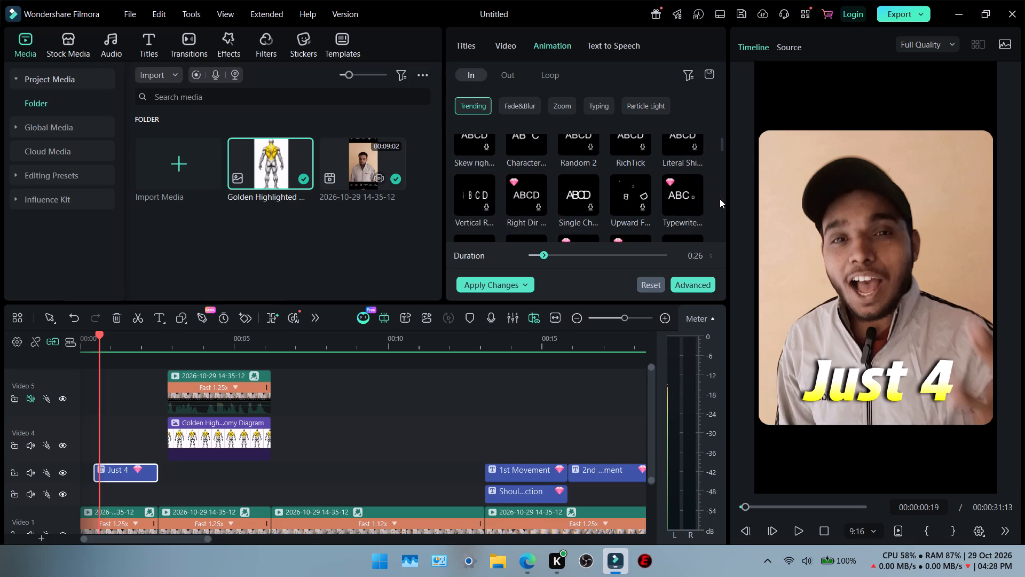
scroll(719, 201, "down", 2)
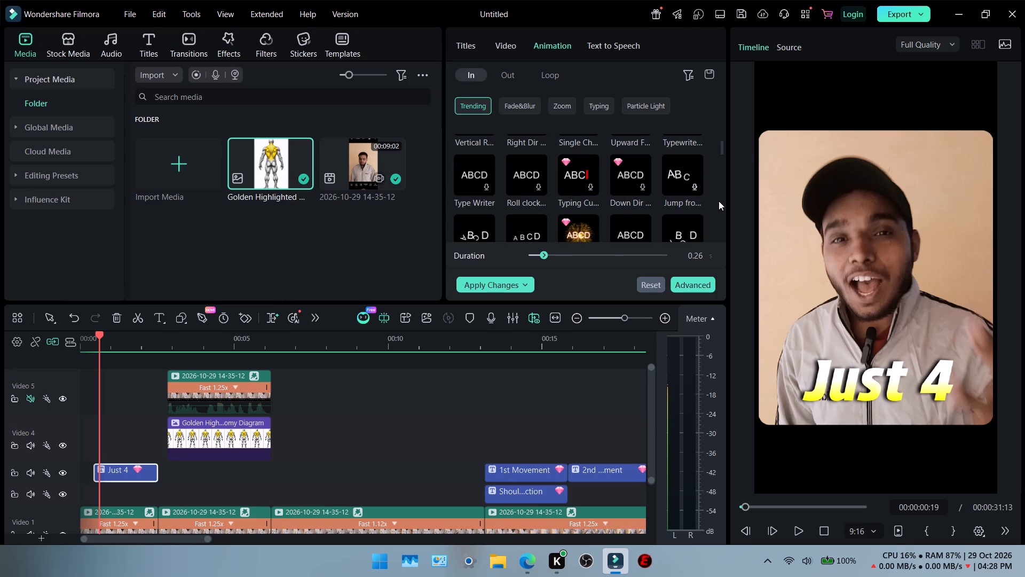
scroll(717, 201, "down", 1)
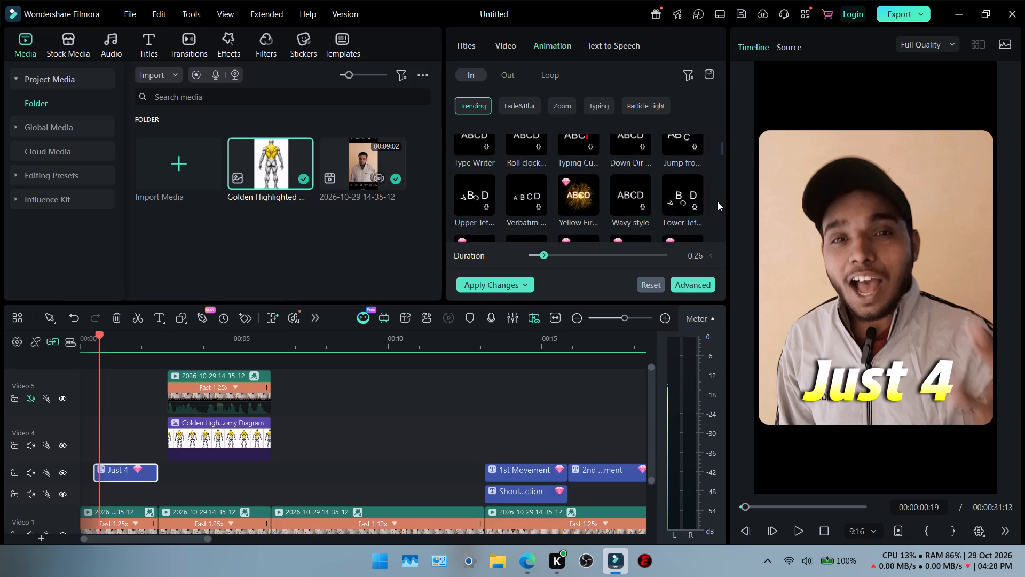
scroll(717, 201, "down", 1)
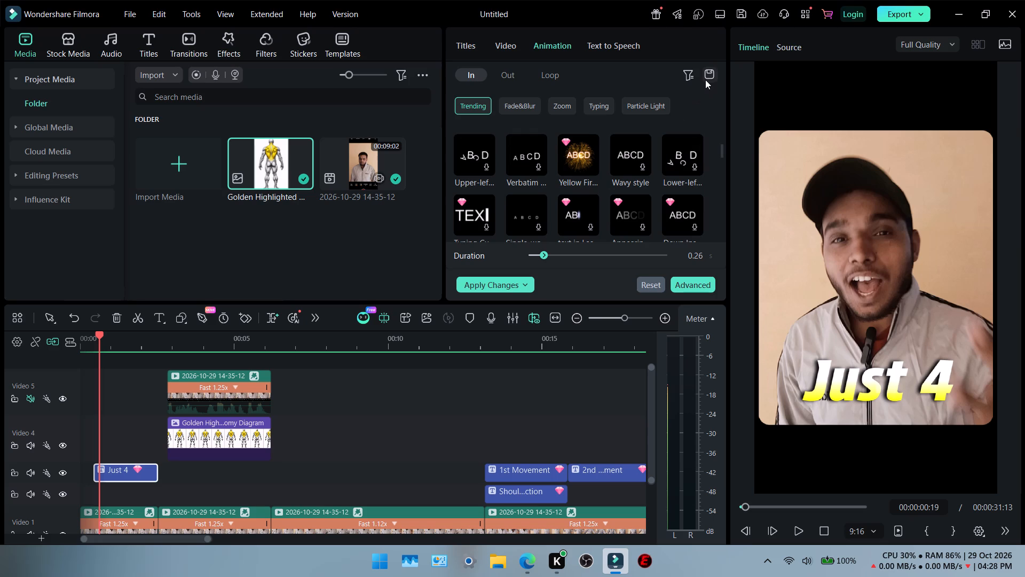
Save the "Just 4" title's settings as a custom title preset named My preset1.
left_click(512, 72)
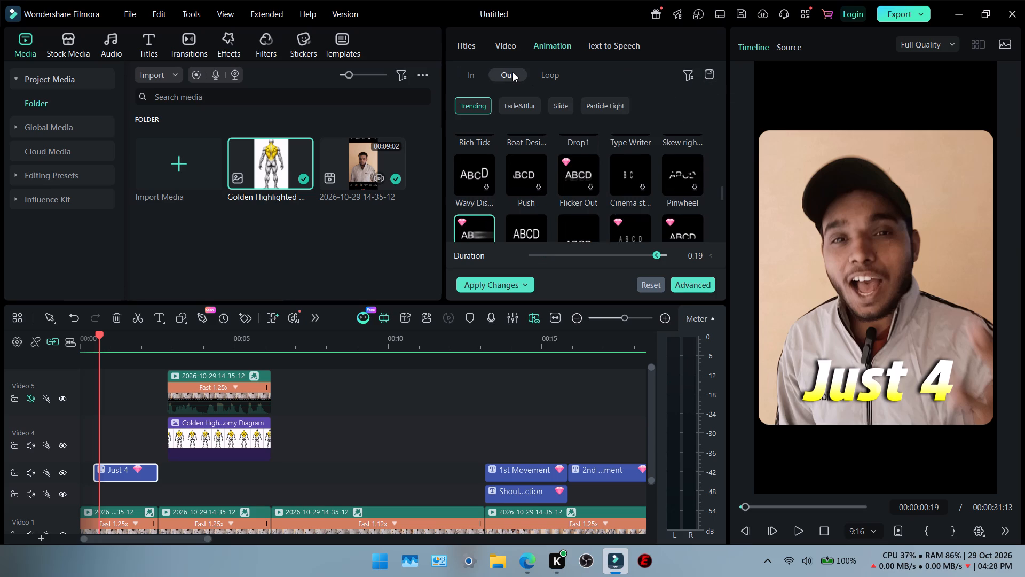
left_click(712, 77)
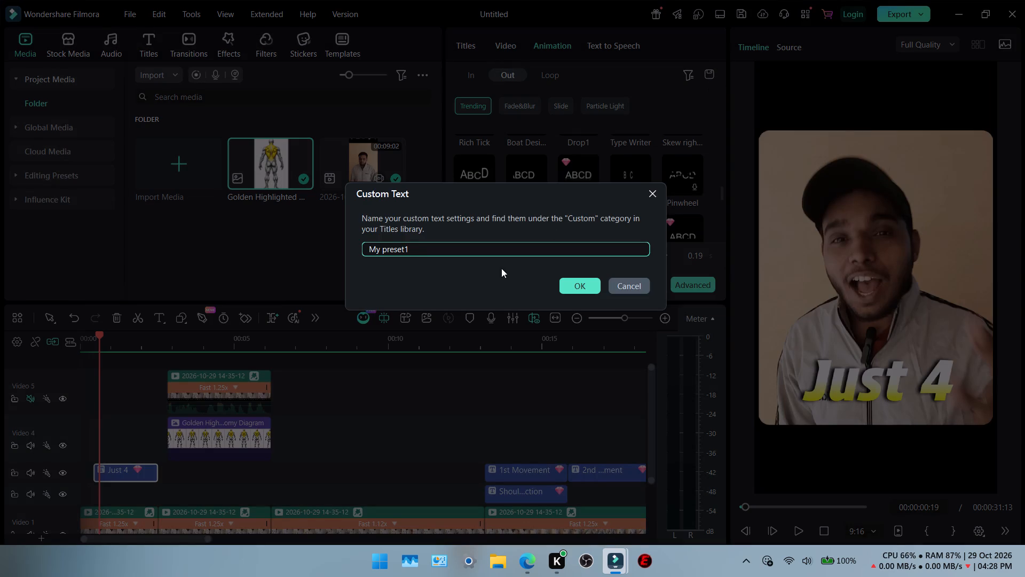
left_click(590, 282)
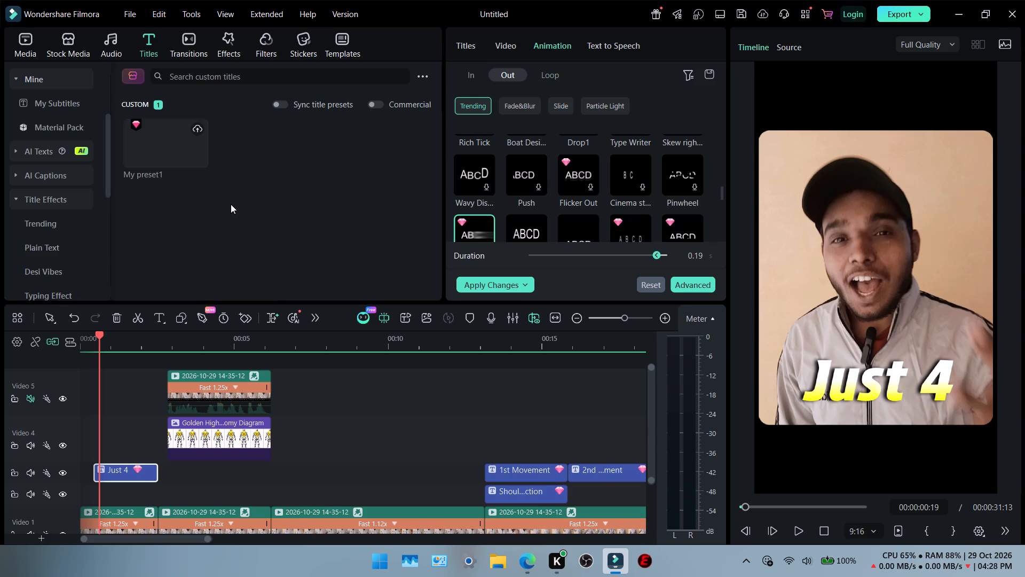
Add the My preset1 custom title on a track directly below the "Shoulder Adduction" title, starting at 00:00:13:14.
left_click(517, 497)
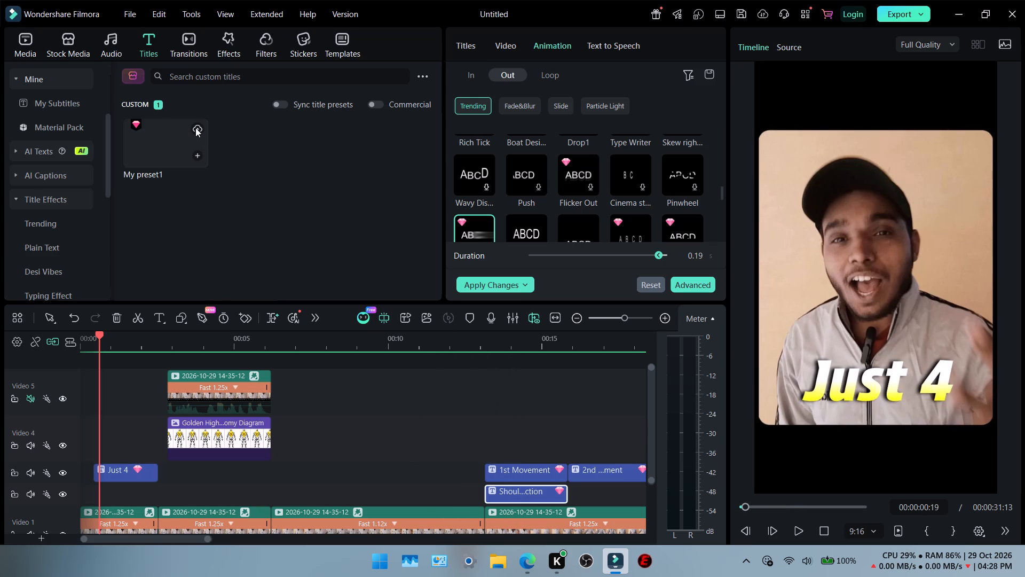
left_click(178, 145)
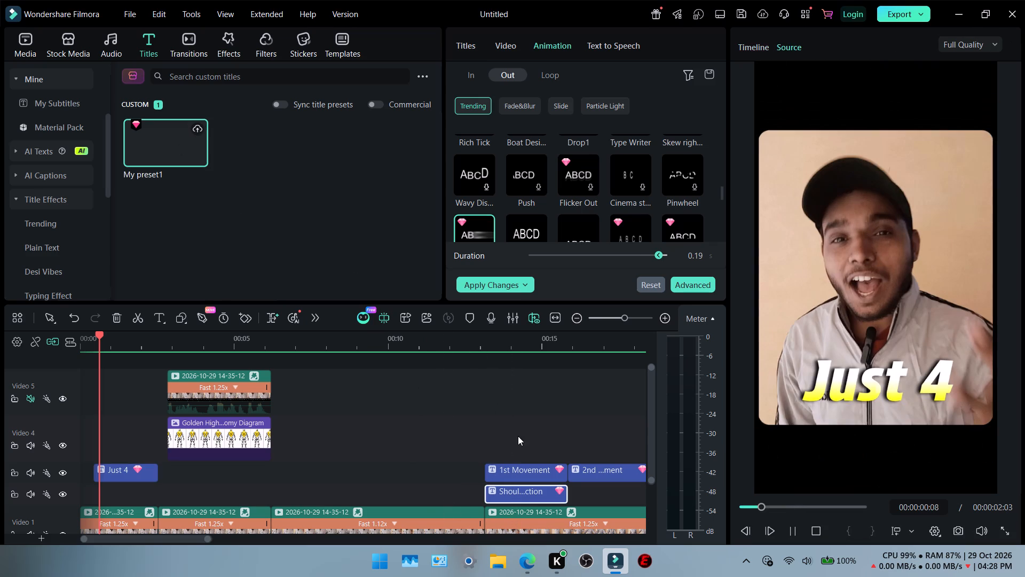
left_click(523, 343)
left_click(515, 494)
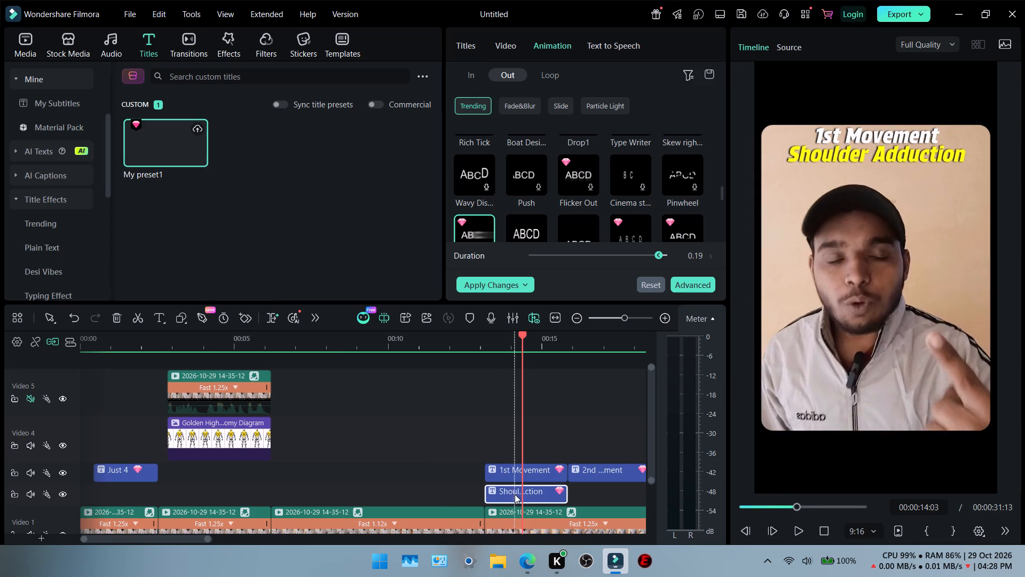
left_click_drag(160, 145, 425, 353)
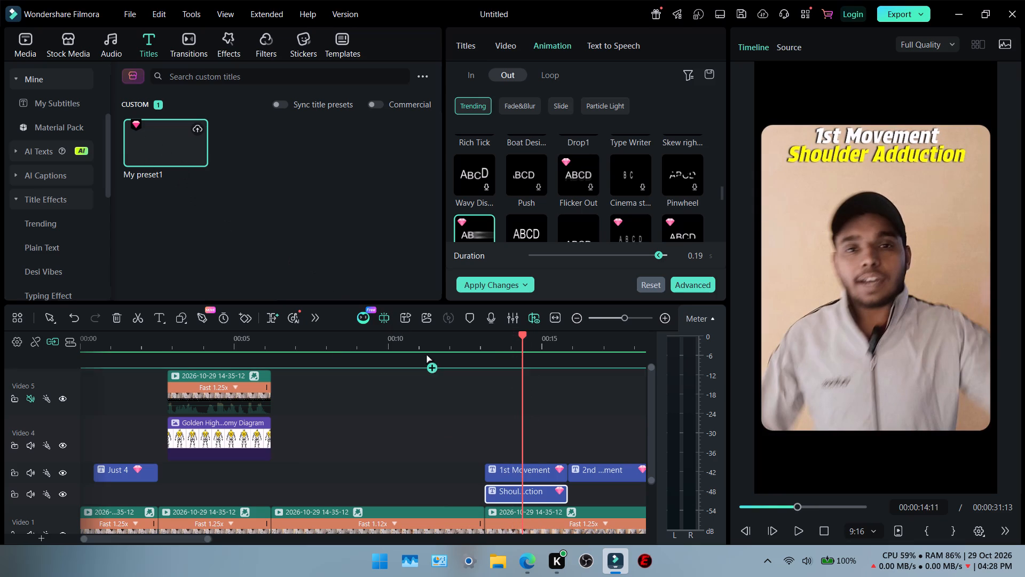
left_click_drag(425, 353, 496, 487)
left_click(496, 487)
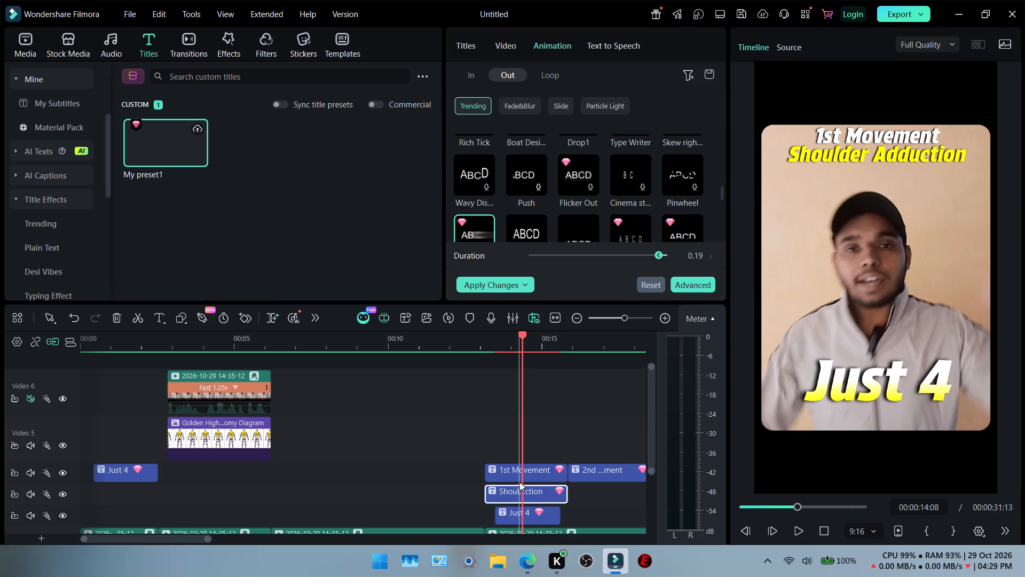
Step through the opening frames of the added "Just 4" title, from 00:00:13:14 to 00:00:13:21, to examine its entrance animation.
left_click(492, 517)
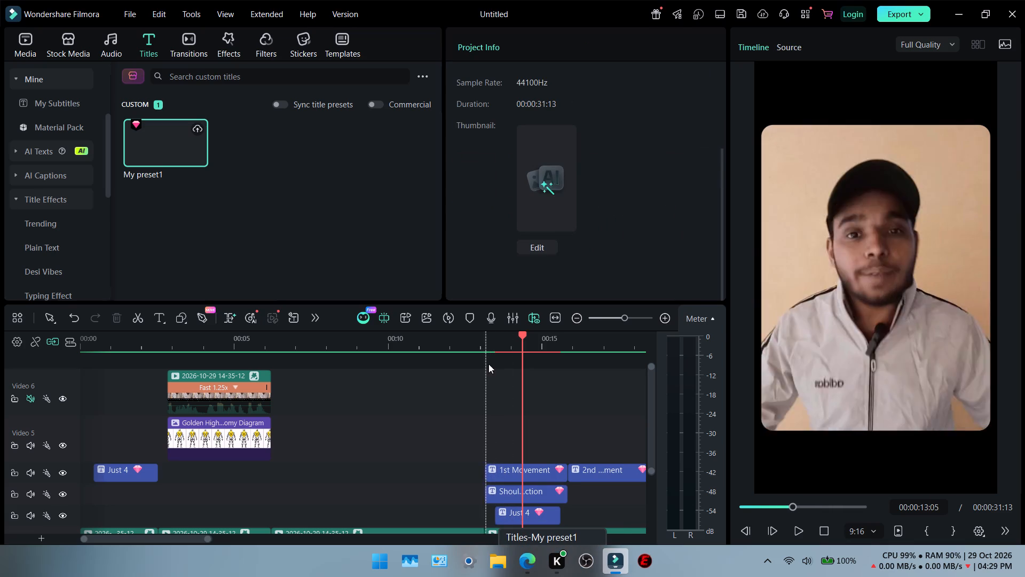
left_click(493, 344)
key("Right")
key("Right")
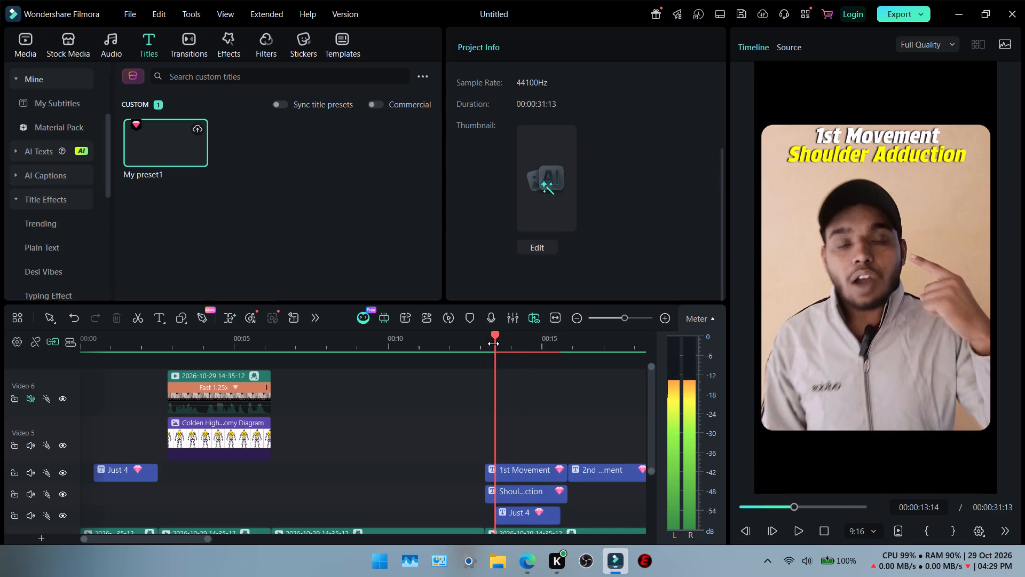
key("Right")
key("Right")
key("Right")
key("Right")
key("Right")
key("Right")
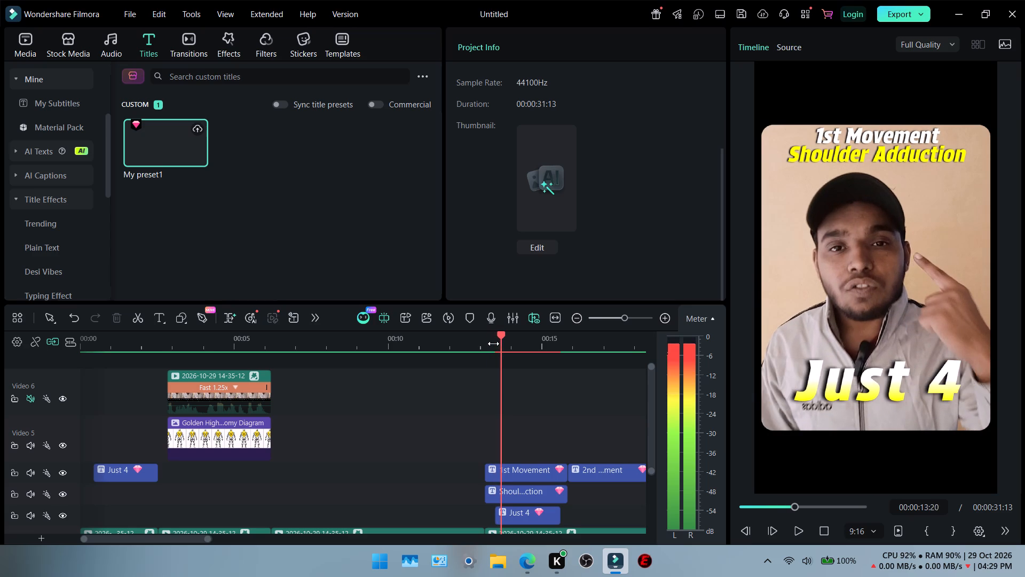
key("Right")
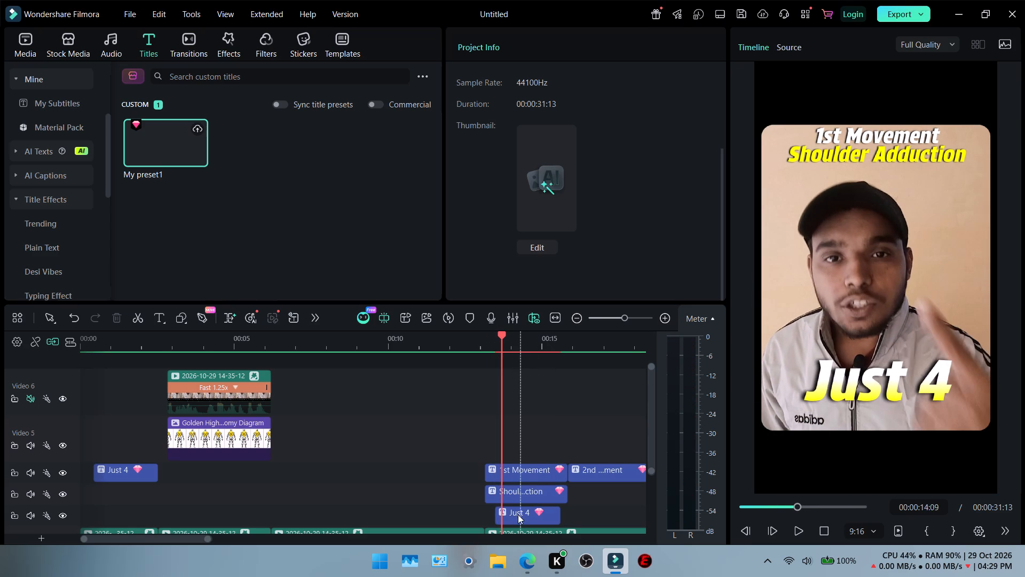
Look through the Trending In and Out animation presets for the added "Just 4" title below the movement titles.
left_click(518, 514)
scroll(528, 392, "down", 1)
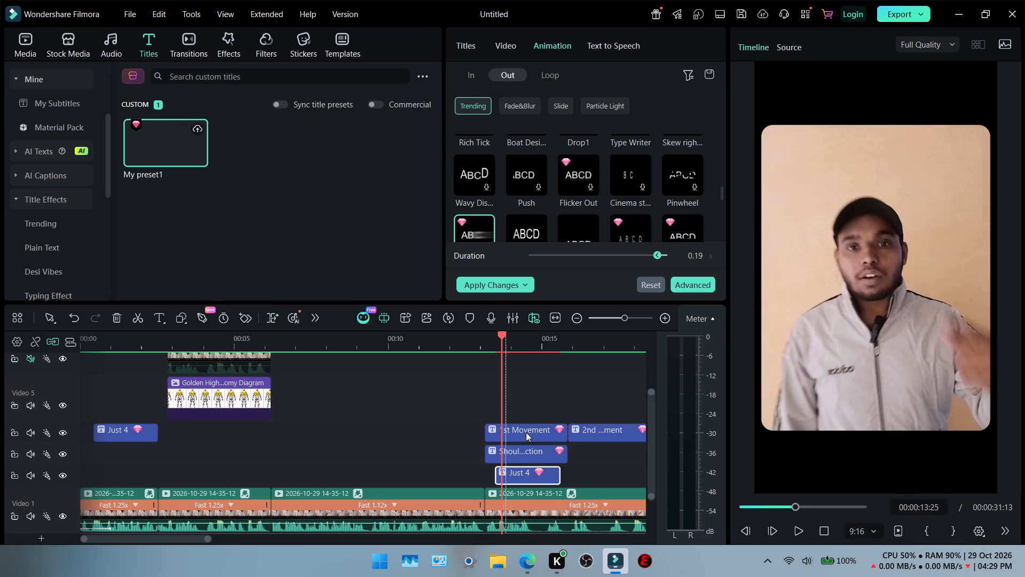
scroll(558, 194, "down", 1)
left_click(470, 73)
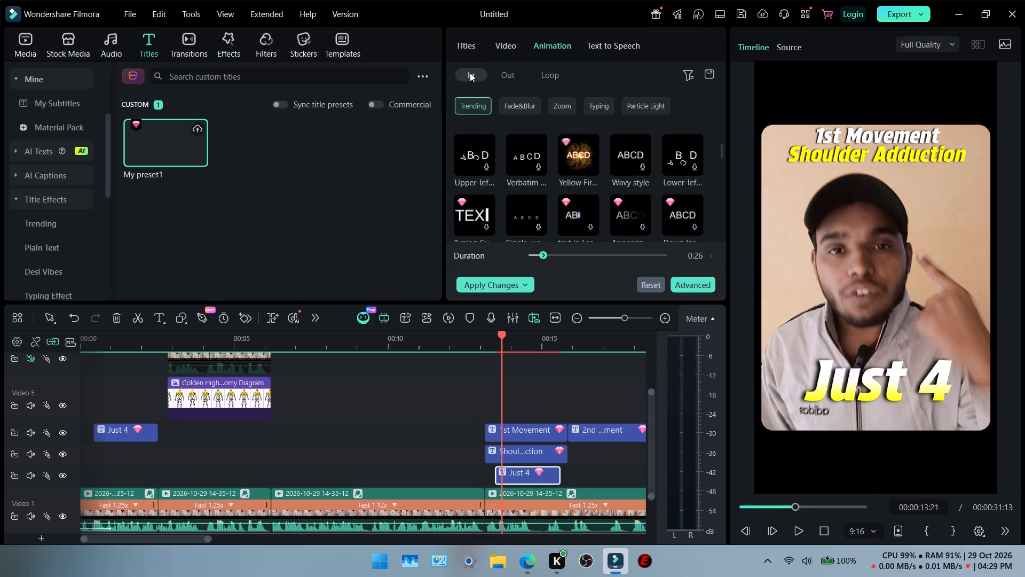
scroll(686, 204, "up", 2)
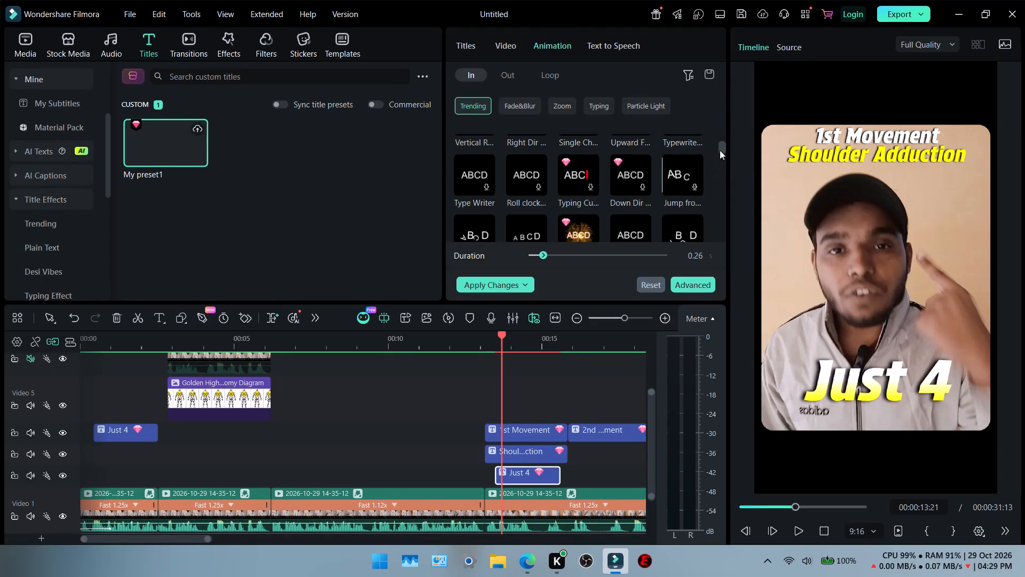
left_click_drag(720, 150, 720, 176)
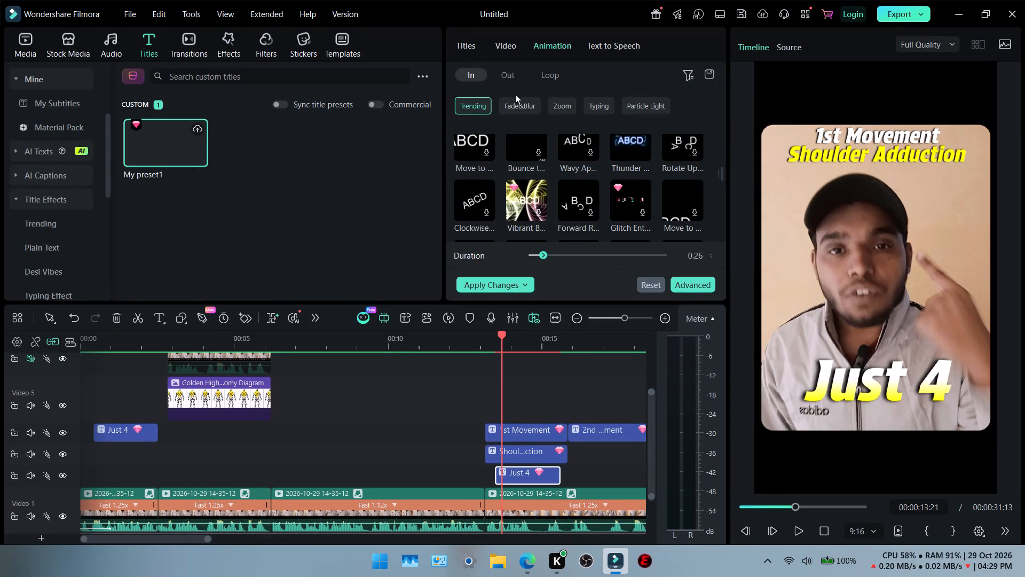
left_click(512, 78)
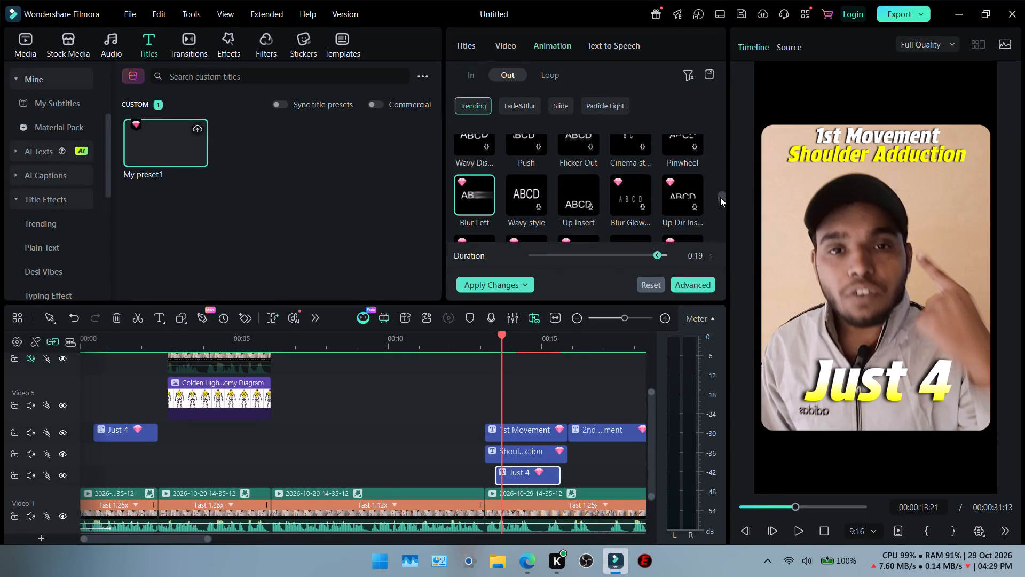
left_click_drag(720, 197, 721, 242)
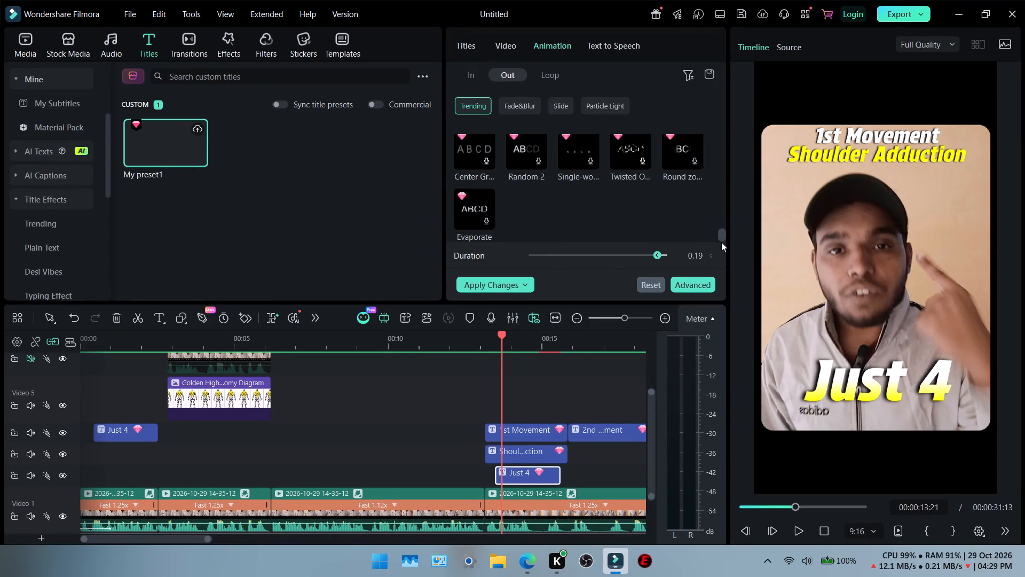
left_click_drag(721, 242, 721, 243)
Search the full Trending In preset list, through to its end, for the added "Just 4" title's entrance animation.
left_click(474, 77)
left_click(721, 176)
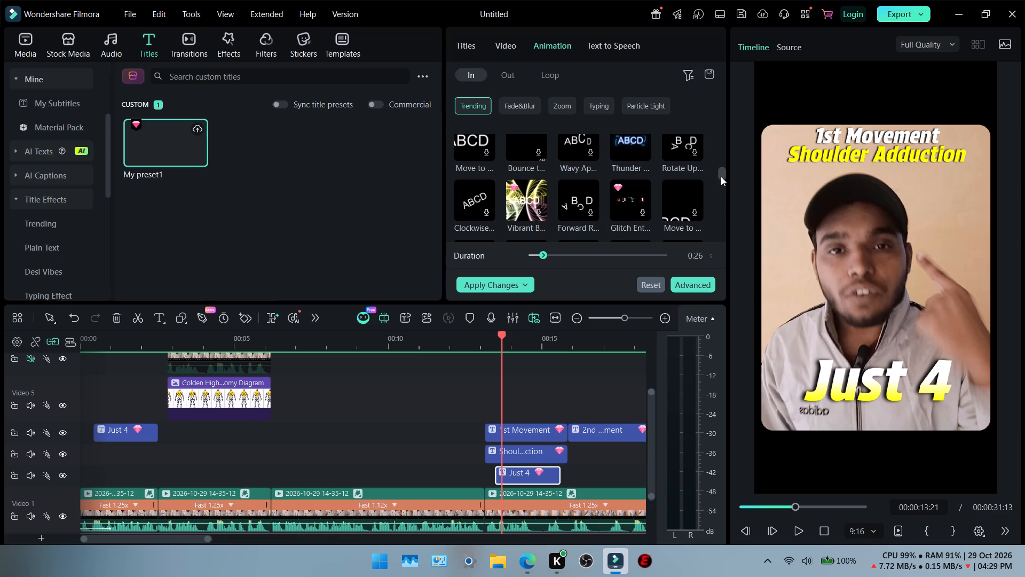
left_click(722, 146)
left_click(722, 166)
left_click_drag(722, 166, 726, 139)
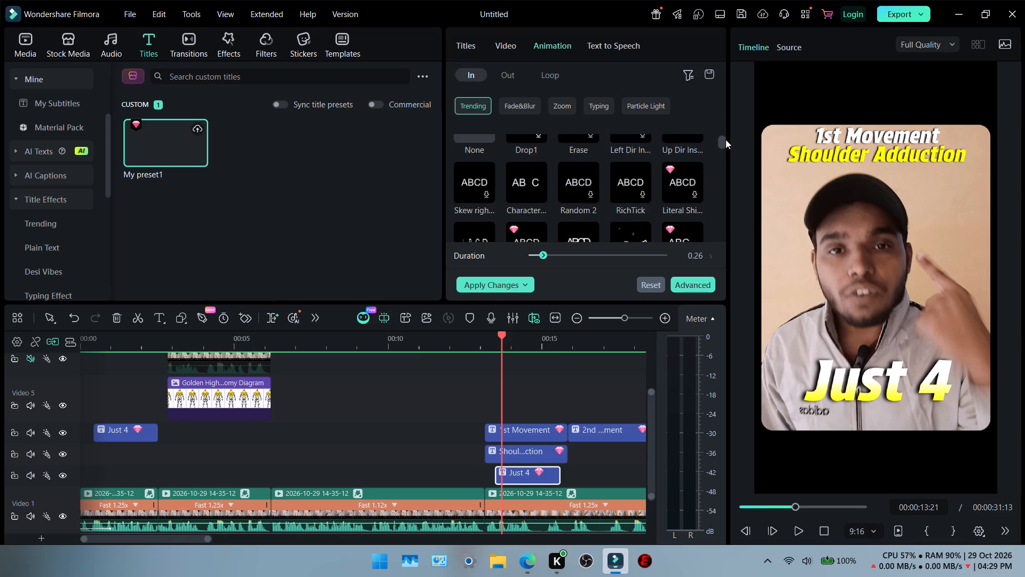
left_click_drag(726, 139, 730, 156)
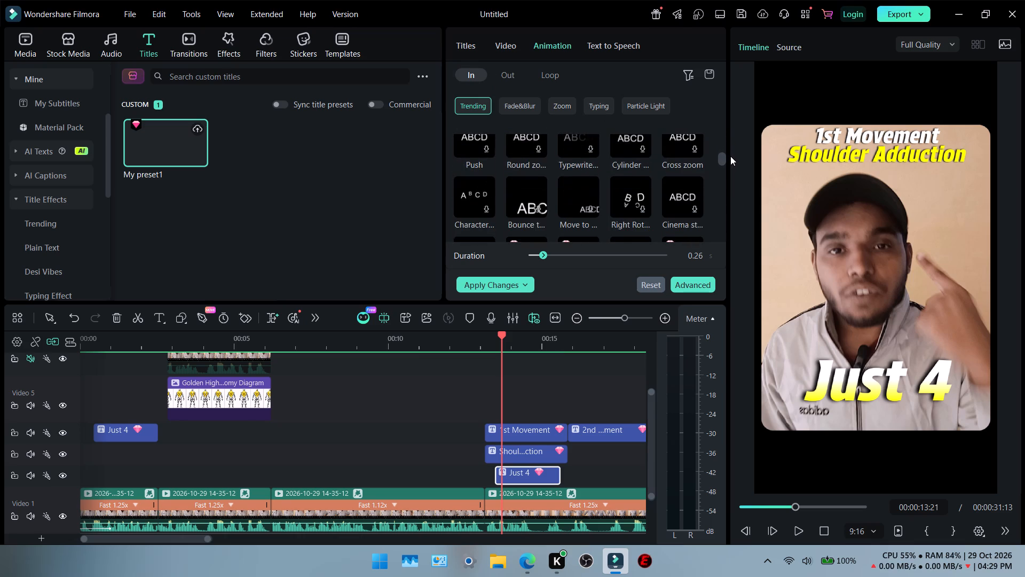
left_click_drag(730, 156, 730, 157)
left_click_drag(730, 159, 731, 170)
left_click(731, 170)
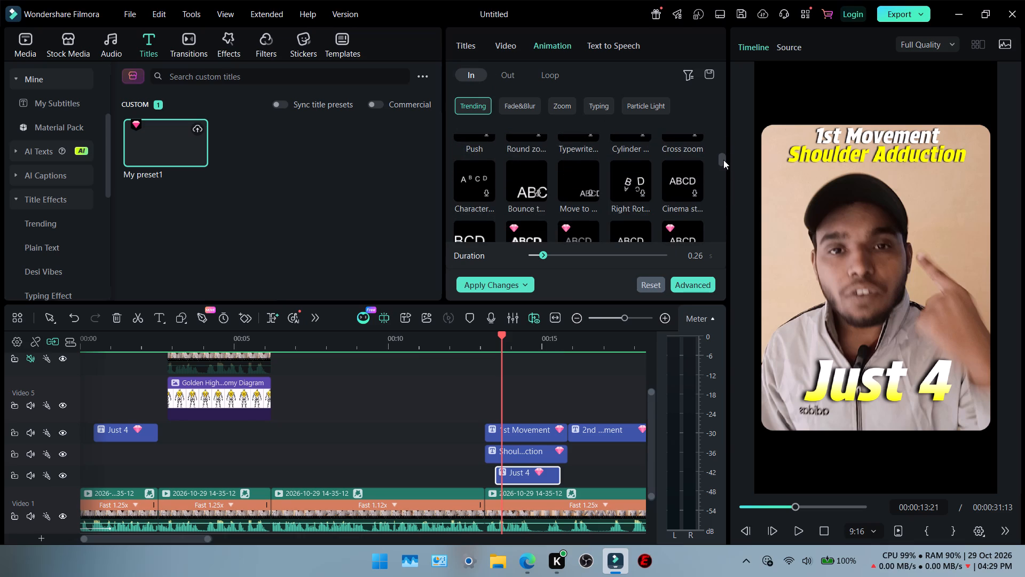
left_click(722, 160)
left_click_drag(722, 160, 723, 204)
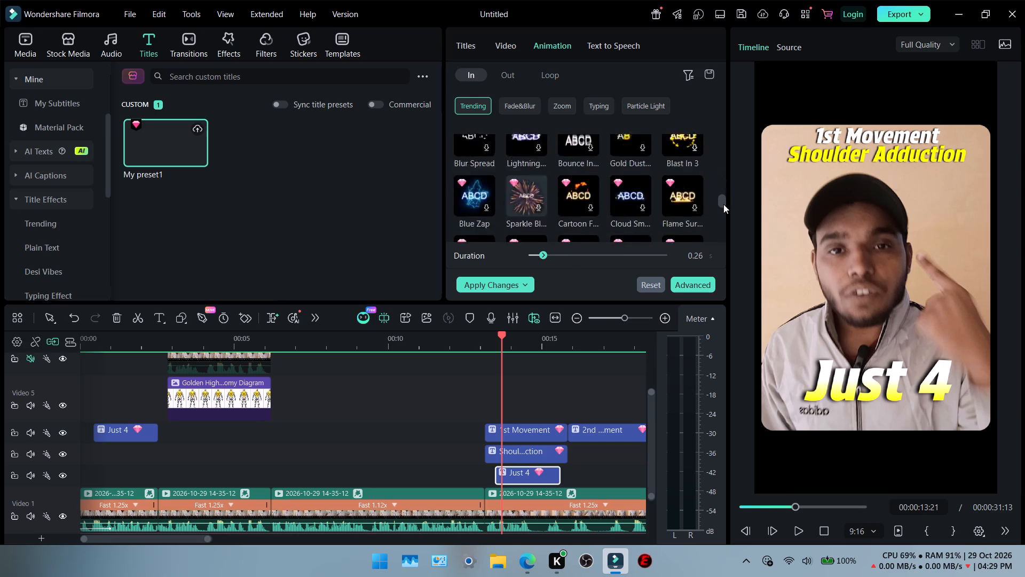
left_click_drag(723, 204, 726, 244)
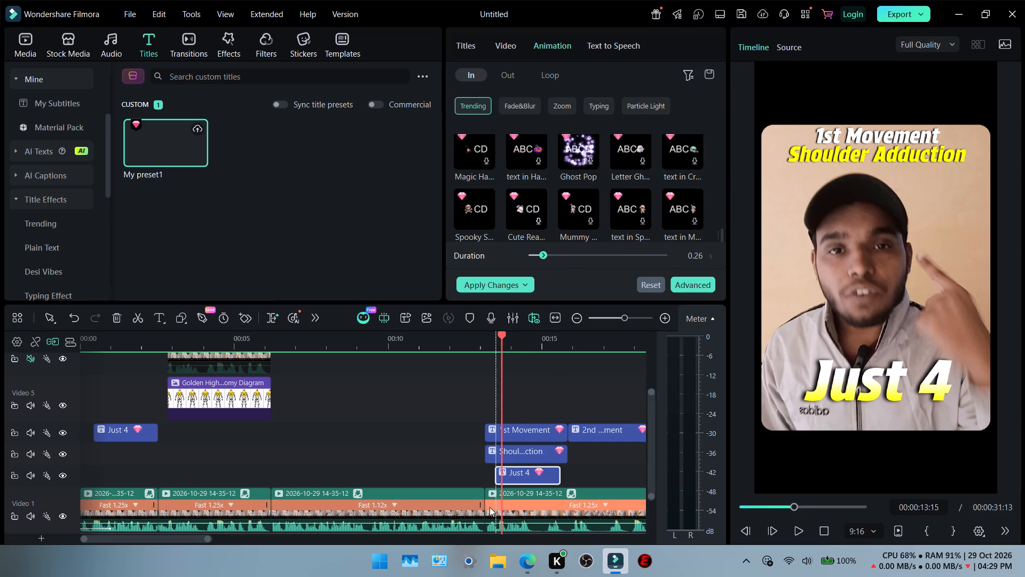
Move the added "Just 4" title earlier so its start aligns with the "1st Movement" and "Shoulder Adduction" titles.
left_click(521, 478)
double_click(537, 477)
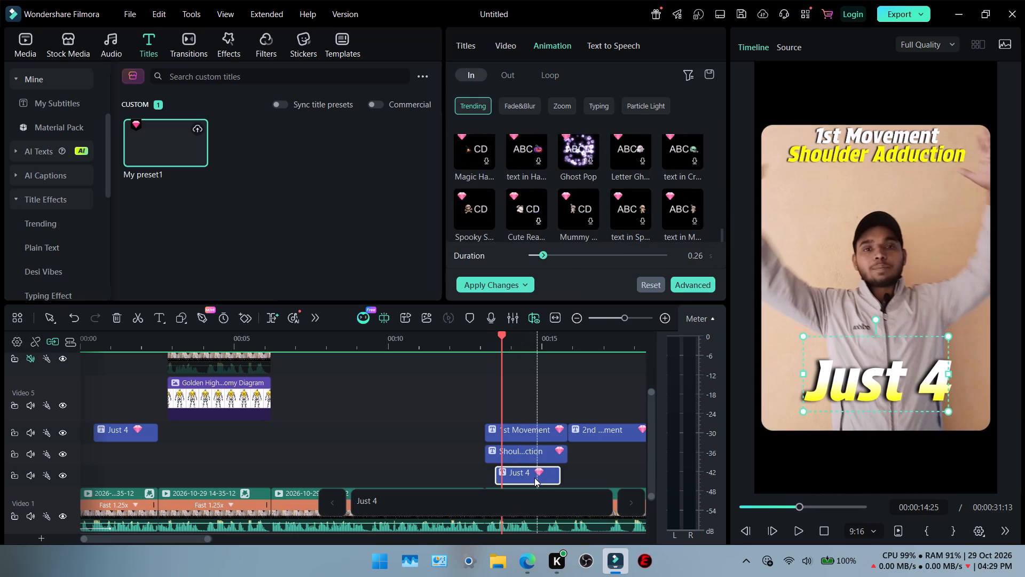
left_click(582, 467)
left_click(525, 473)
left_click_drag(529, 474, 526, 474)
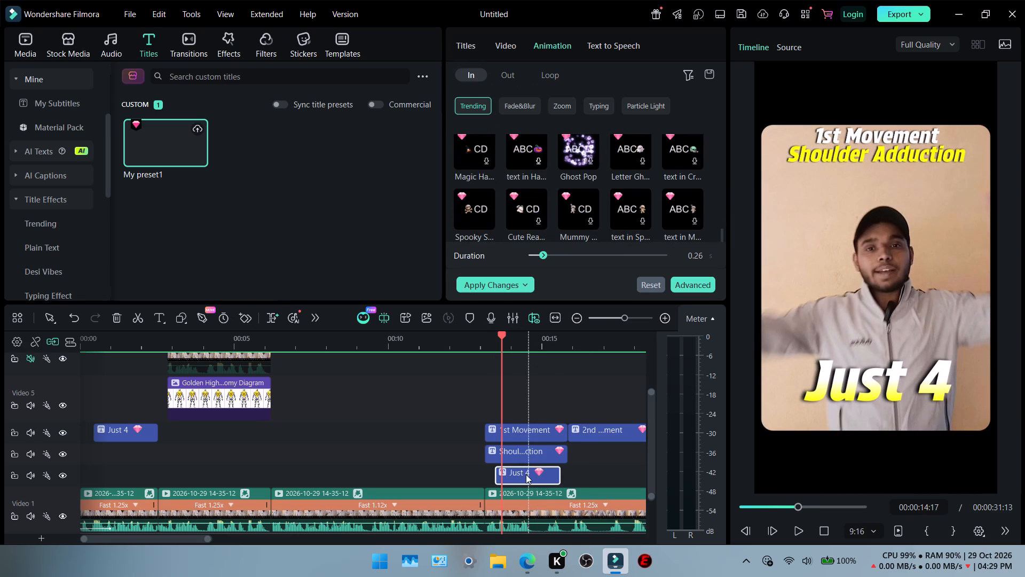
left_click_drag(526, 474, 514, 474)
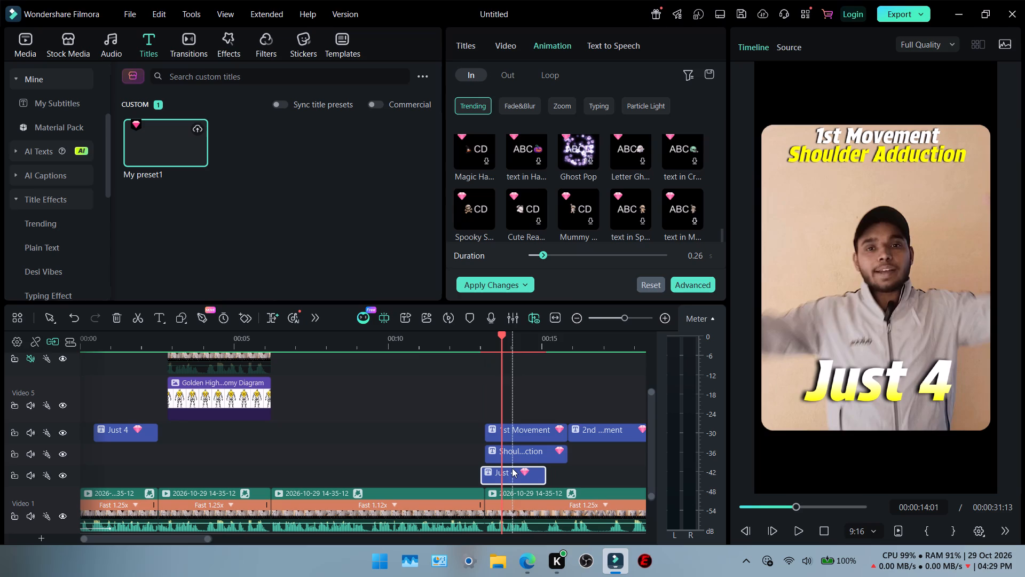
left_click_drag(504, 475, 511, 478)
left_click(508, 474)
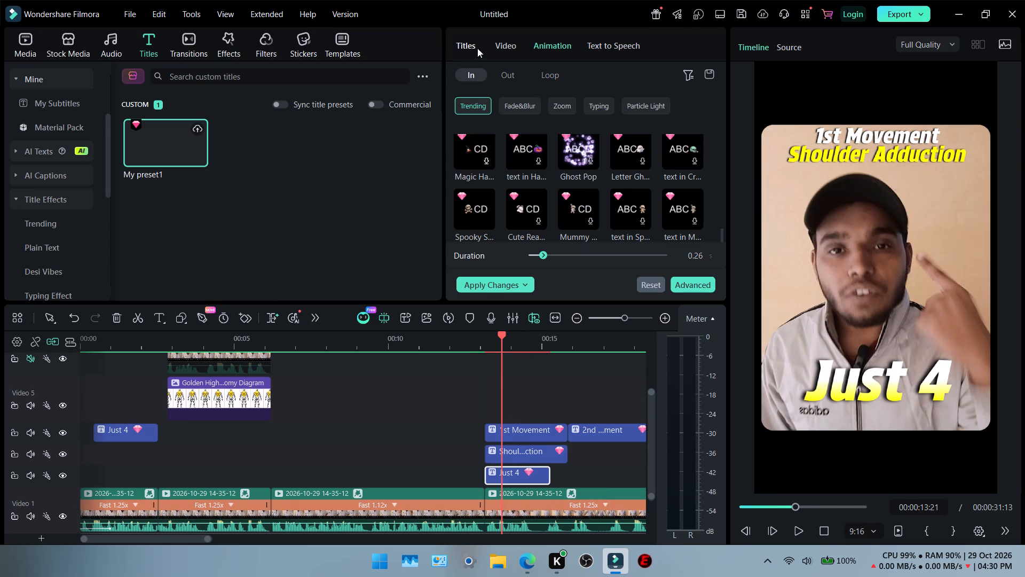
Delete the added "Just 4" title below the "1st Movement" and "Shoulder Adduction" titles.
left_click(459, 45)
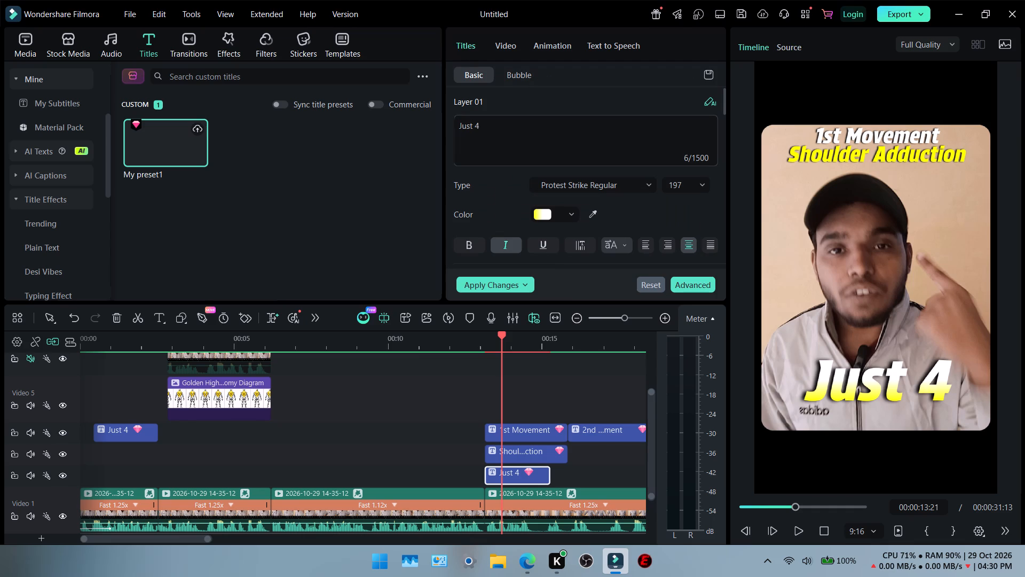
key("Delete")
left_click(518, 479)
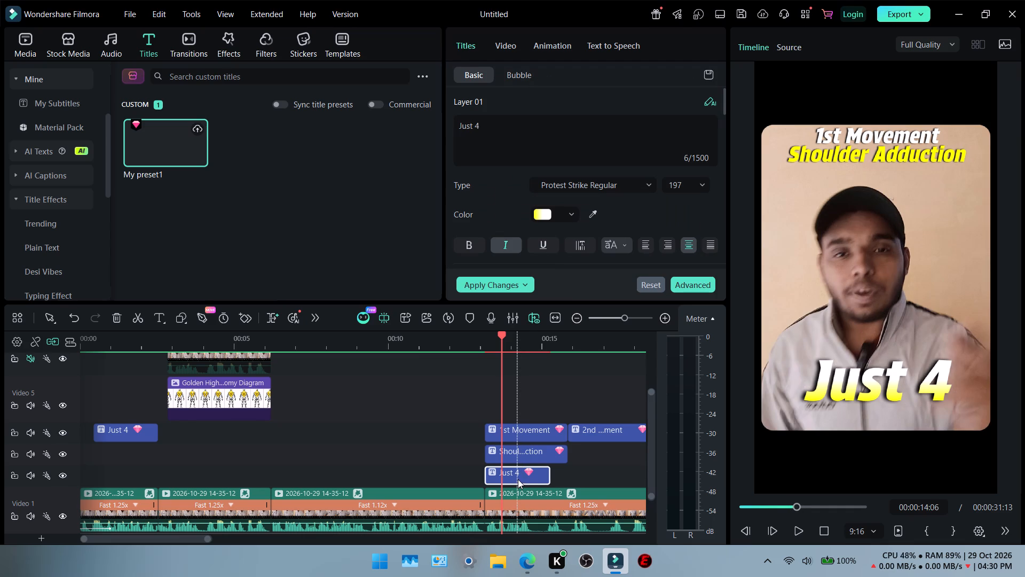
key("Delete")
Play the opening of the "1st Movement" title from about 00:00:13:06 to review how it enters.
left_click(508, 431)
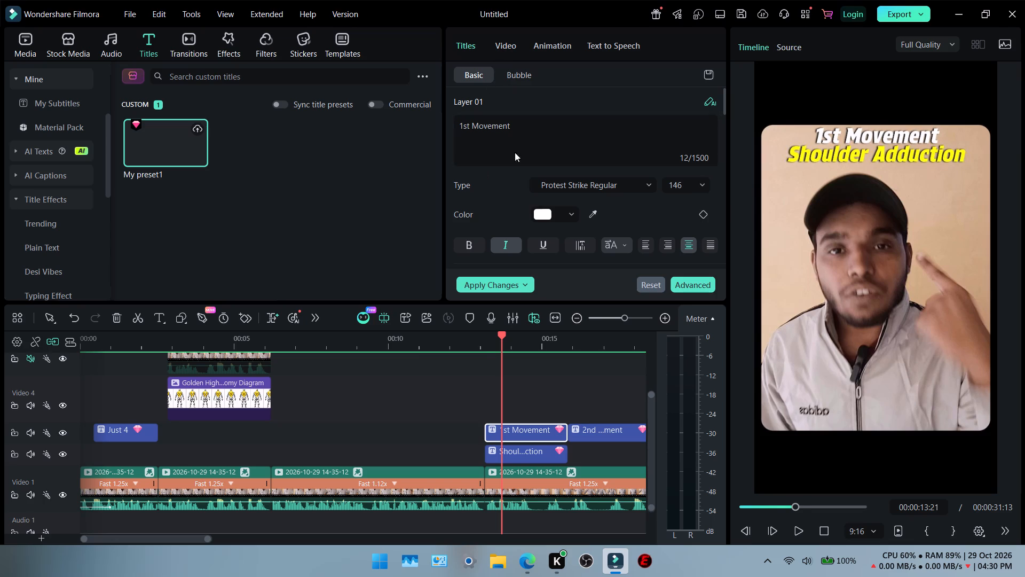
key("Left")
key("Left")
key("Left")
key("Left")
key("Left")
key("Left")
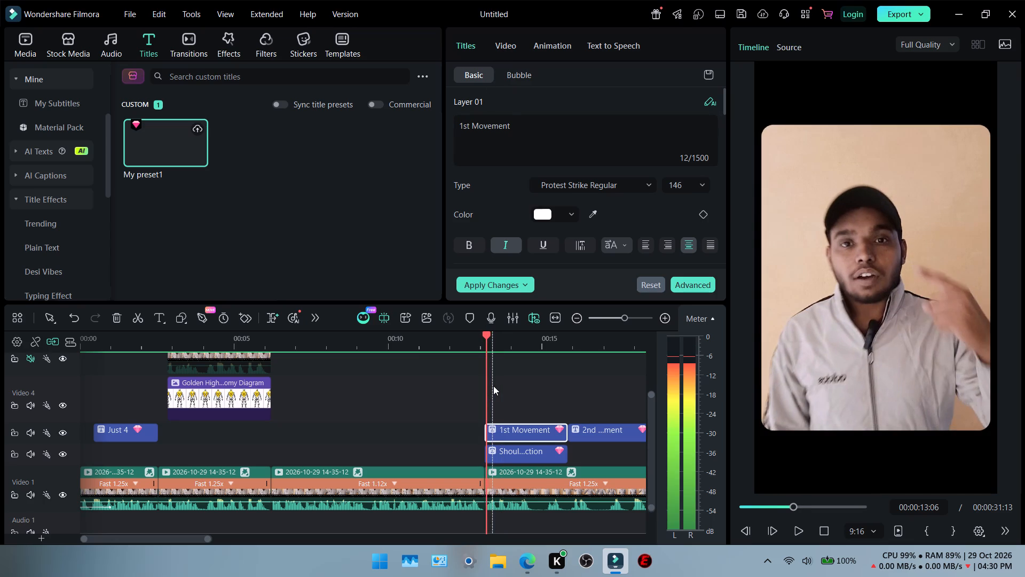
key("space")
key("space")
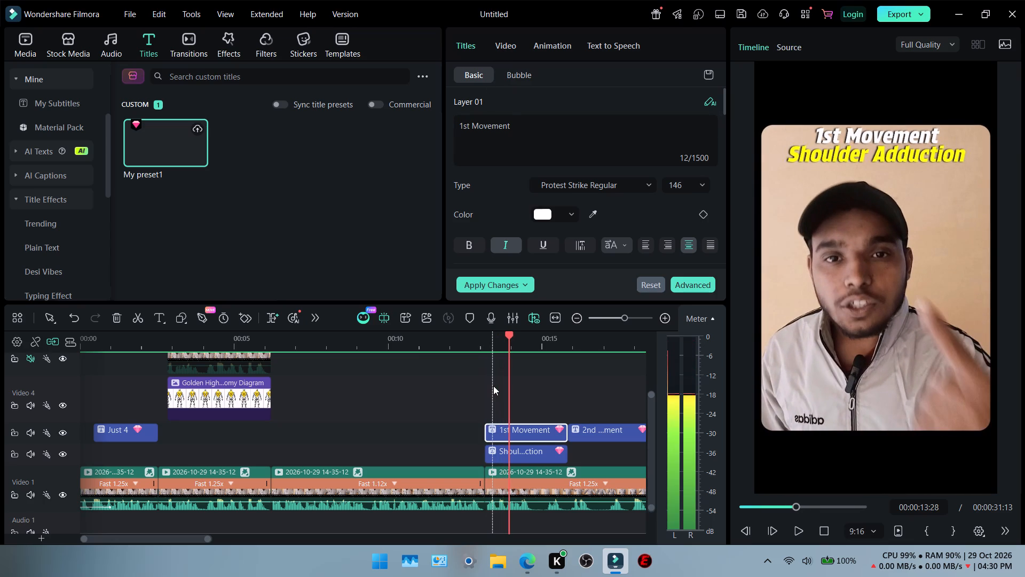
Show the Trending In animation presets for the "1st Movement" title from the beginning of the list.
left_click(463, 45)
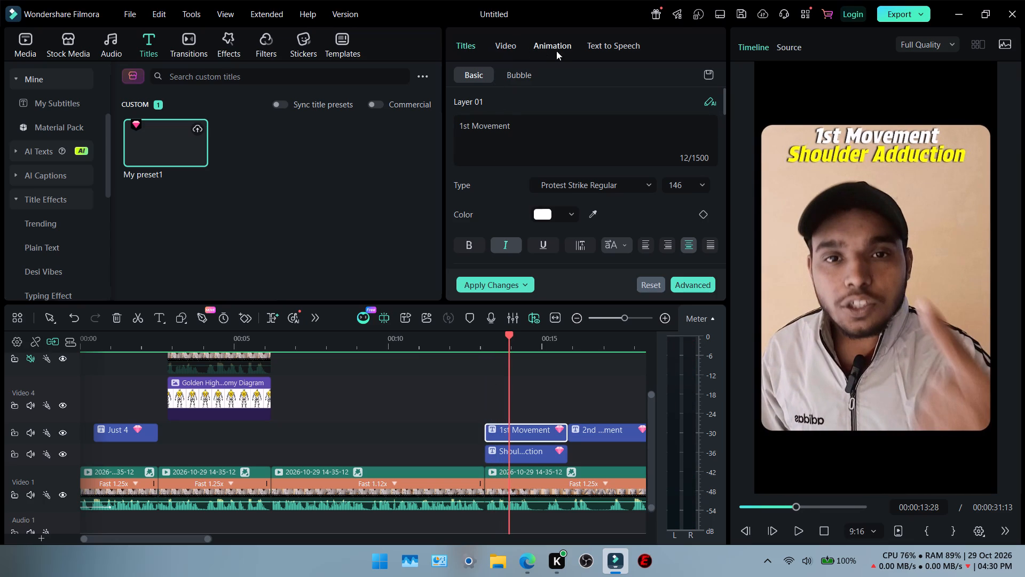
left_click(559, 51)
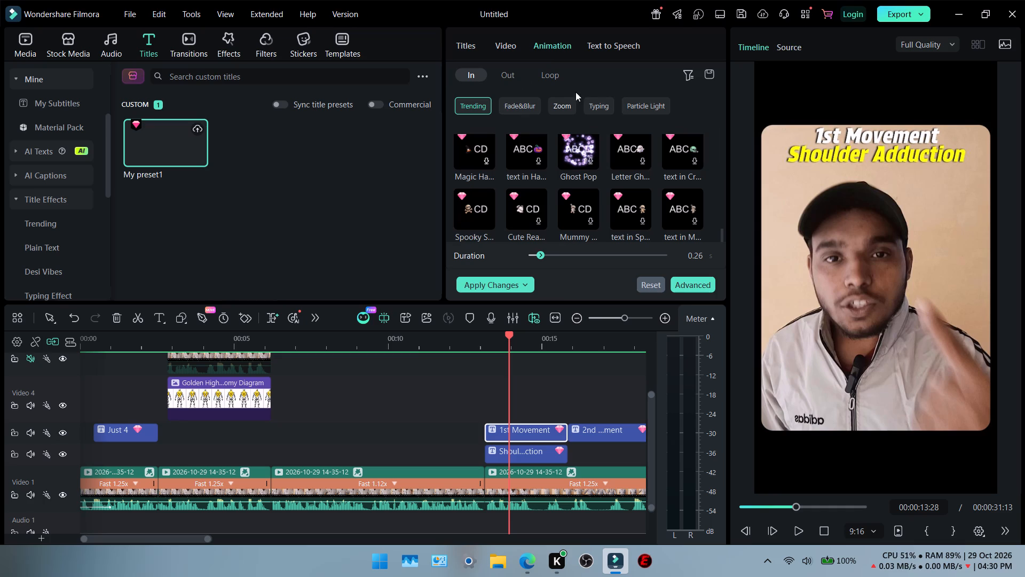
left_click(719, 233)
left_click_drag(719, 233, 734, 97)
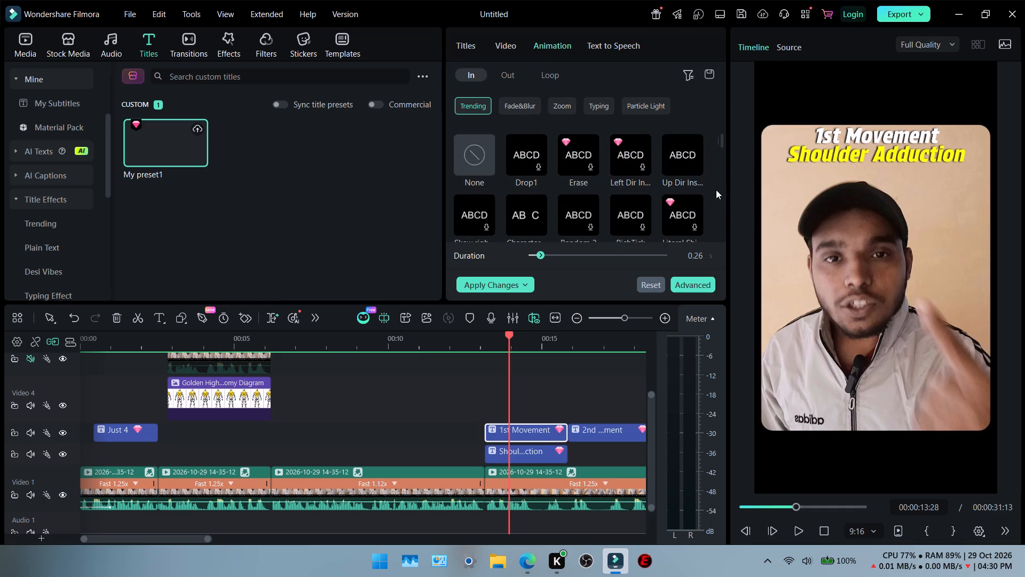
left_click(523, 287)
left_click(554, 280)
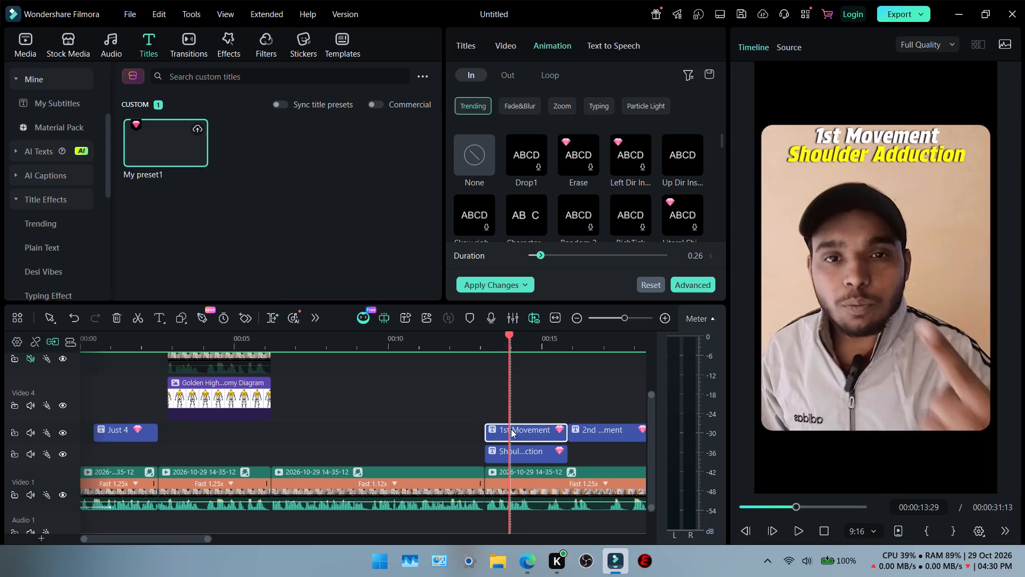
Step through the opening frames of the "1st Movement" title, from 00:00:13:05 to 00:00:13:13, to examine its entrance.
double_click(486, 349)
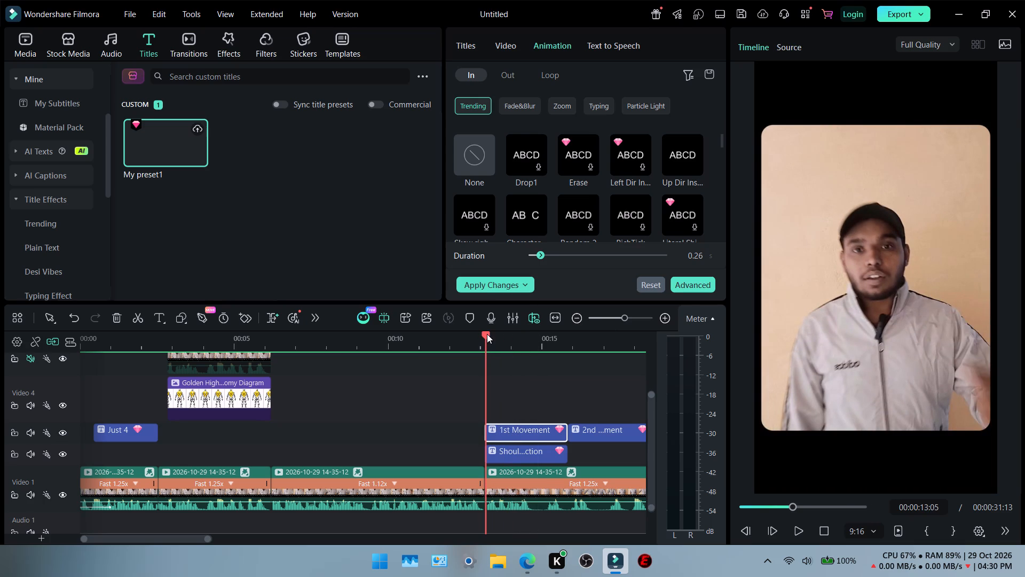
key("Right")
key("Right")
key("Right")
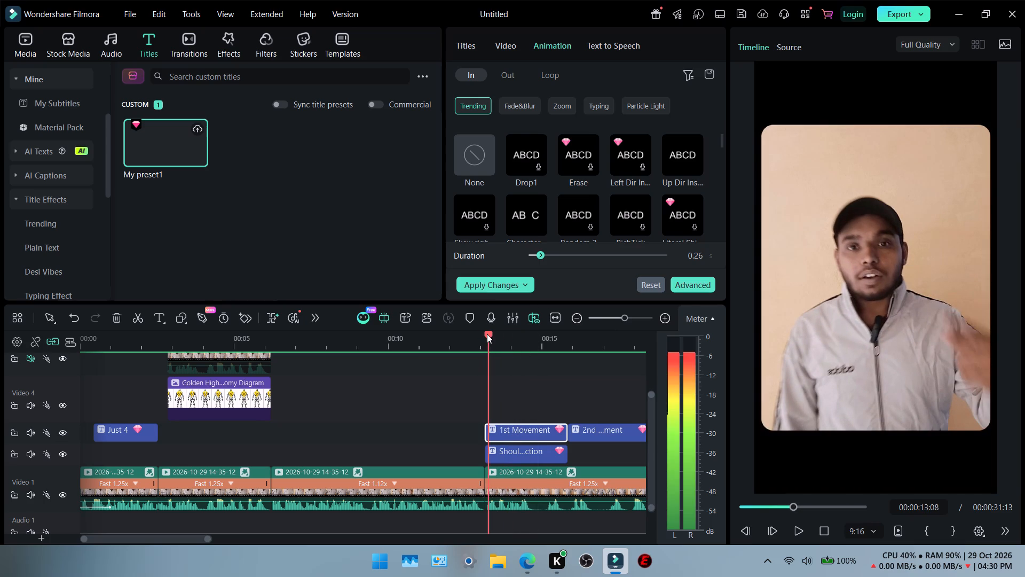
key("Right")
key("Right")
key("Right")
key("Right")
key("Right")
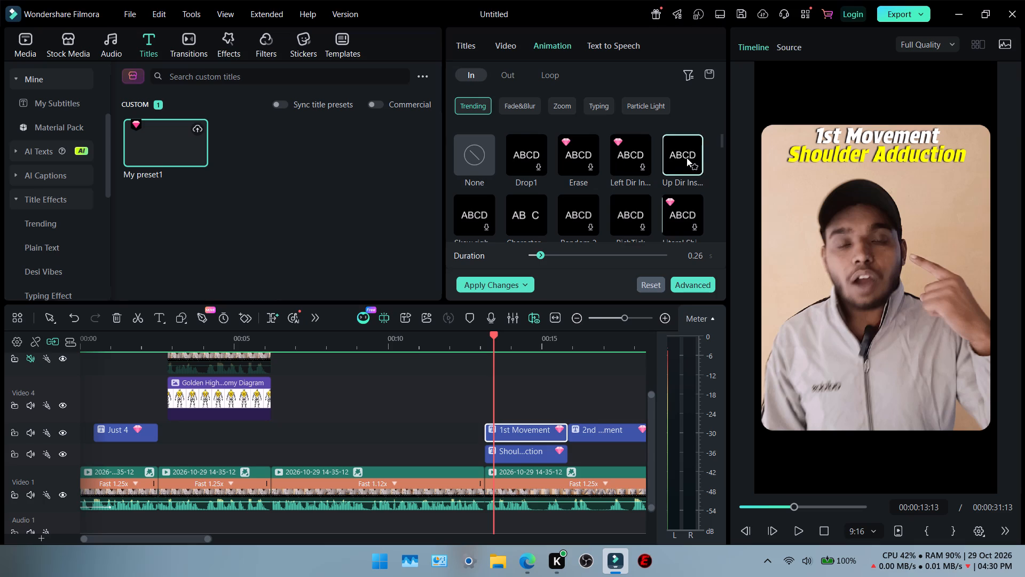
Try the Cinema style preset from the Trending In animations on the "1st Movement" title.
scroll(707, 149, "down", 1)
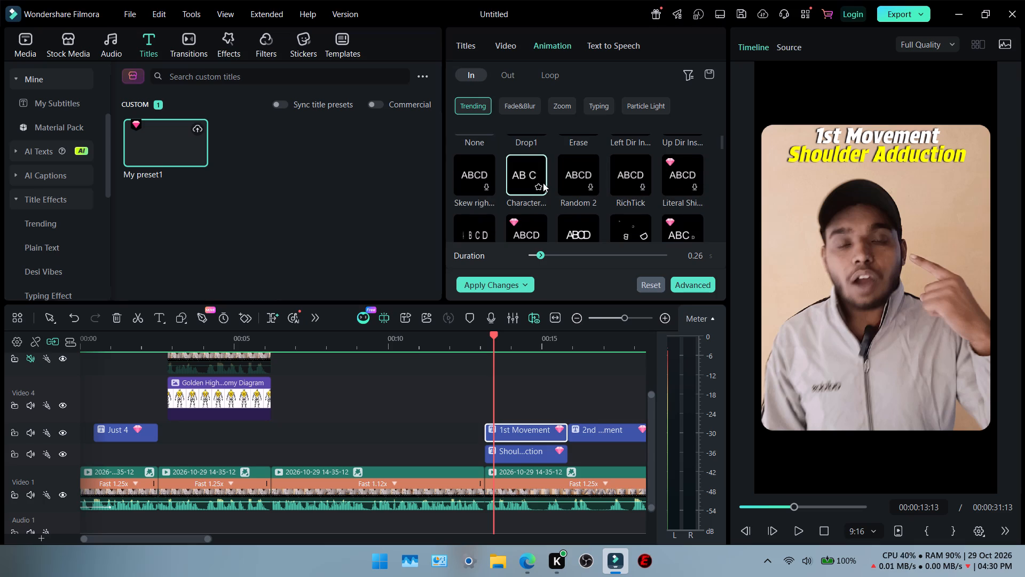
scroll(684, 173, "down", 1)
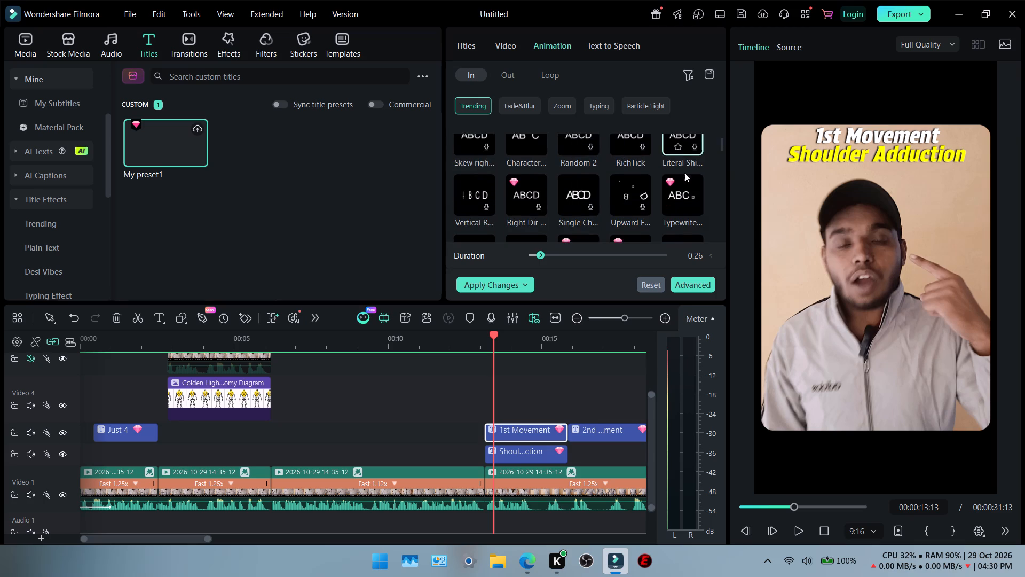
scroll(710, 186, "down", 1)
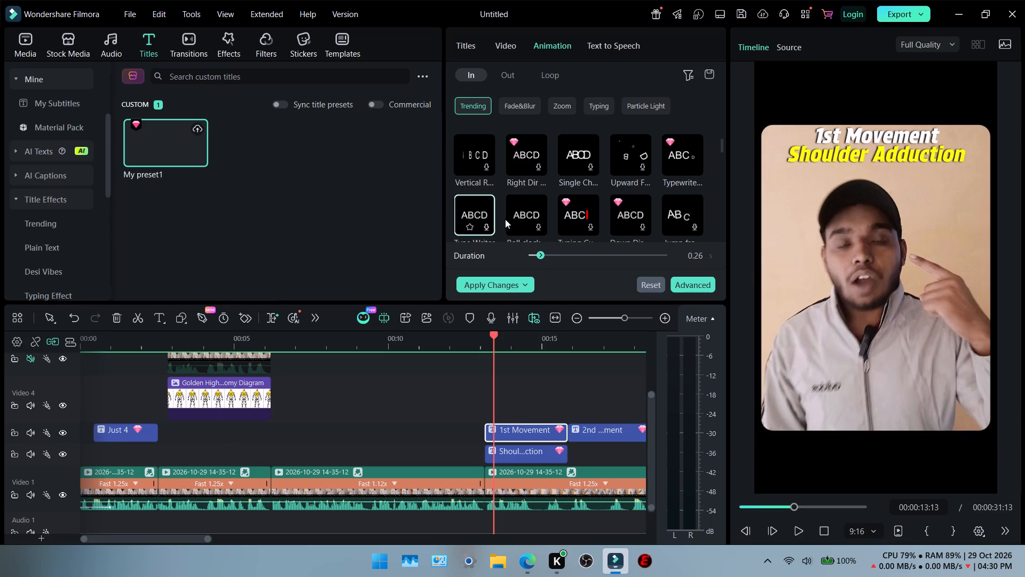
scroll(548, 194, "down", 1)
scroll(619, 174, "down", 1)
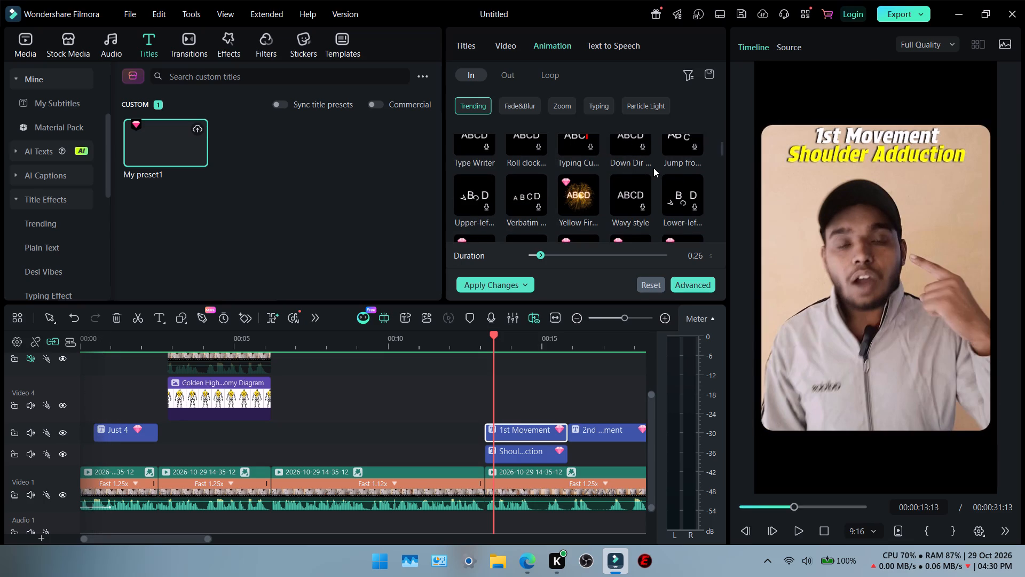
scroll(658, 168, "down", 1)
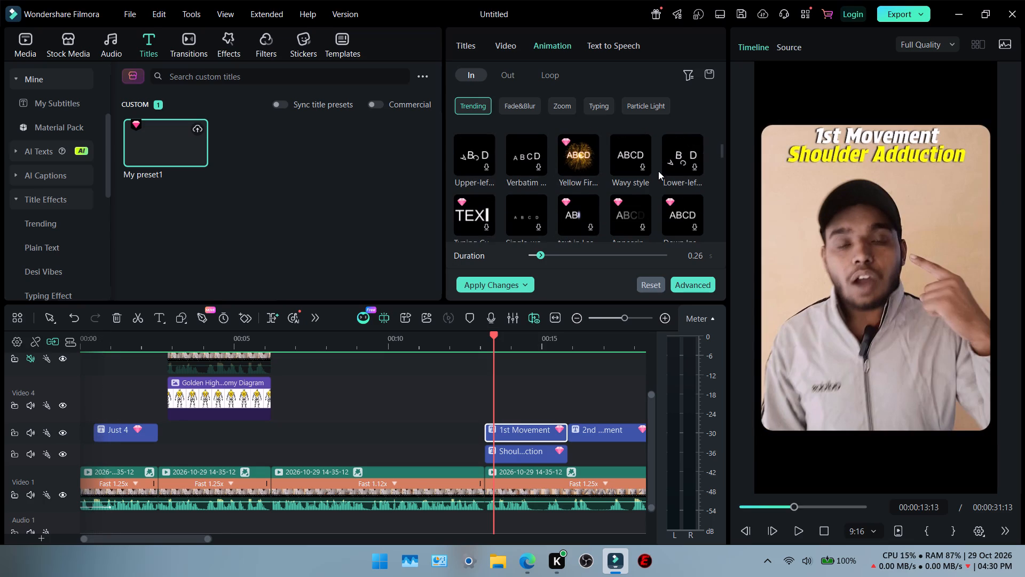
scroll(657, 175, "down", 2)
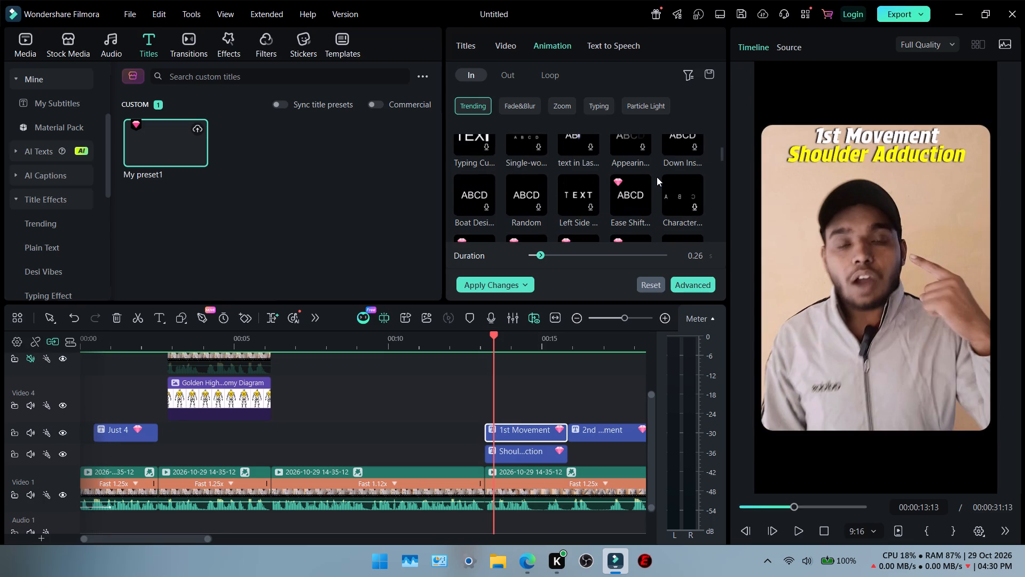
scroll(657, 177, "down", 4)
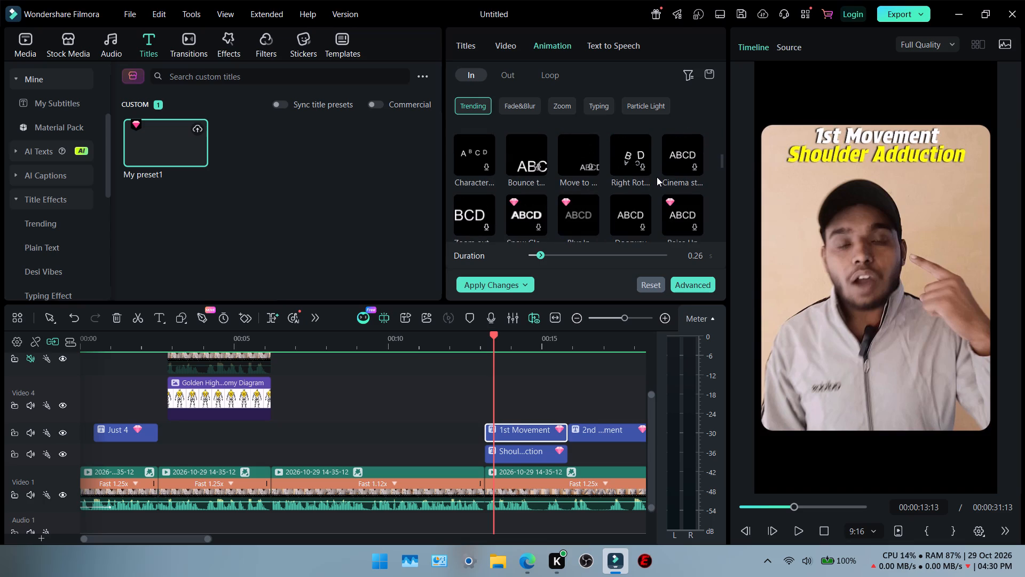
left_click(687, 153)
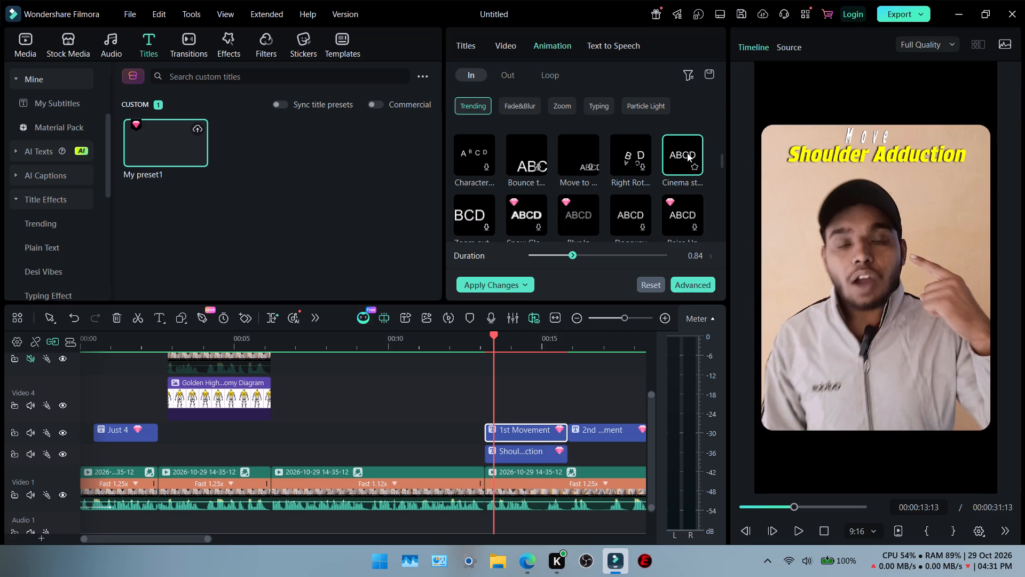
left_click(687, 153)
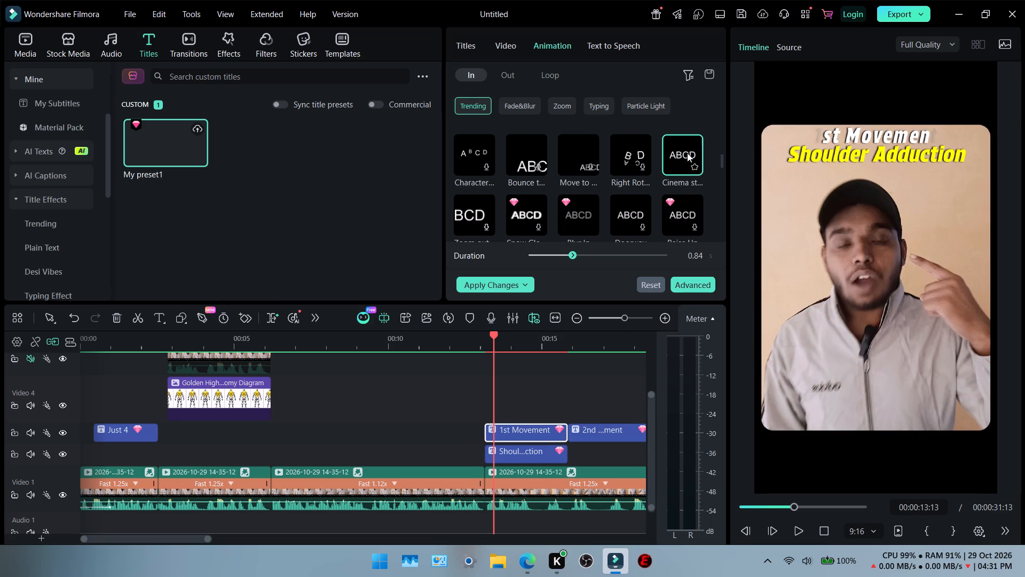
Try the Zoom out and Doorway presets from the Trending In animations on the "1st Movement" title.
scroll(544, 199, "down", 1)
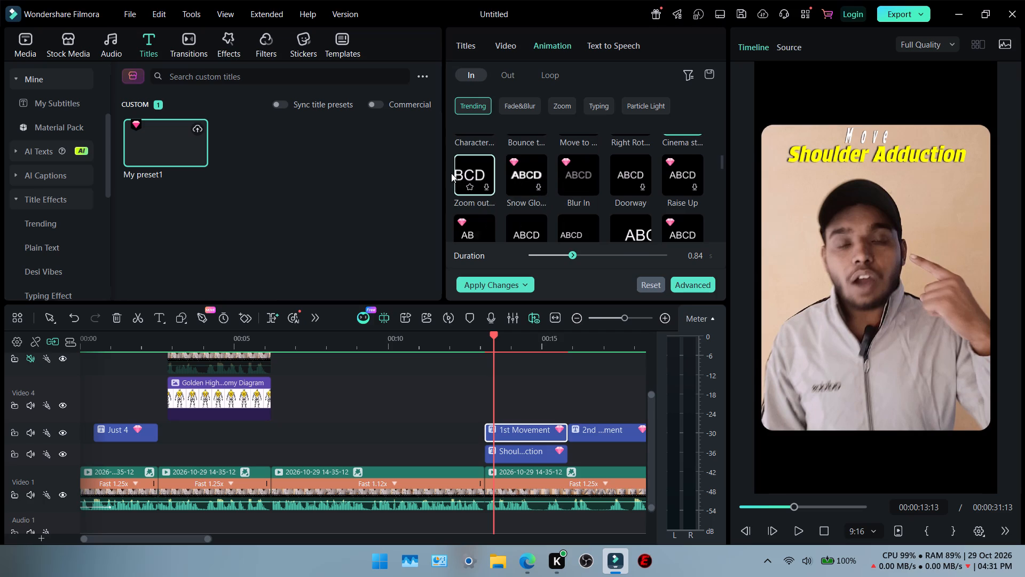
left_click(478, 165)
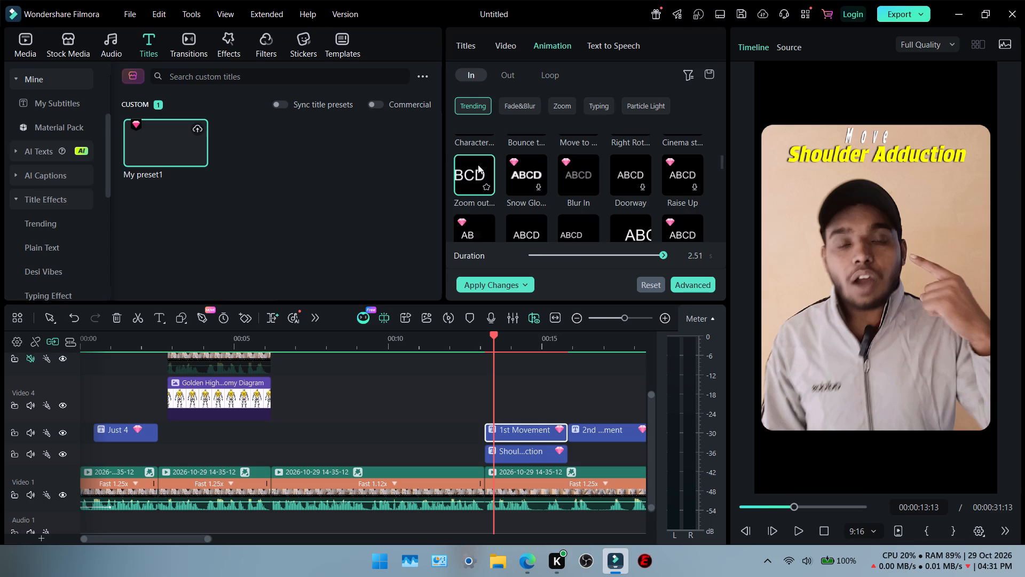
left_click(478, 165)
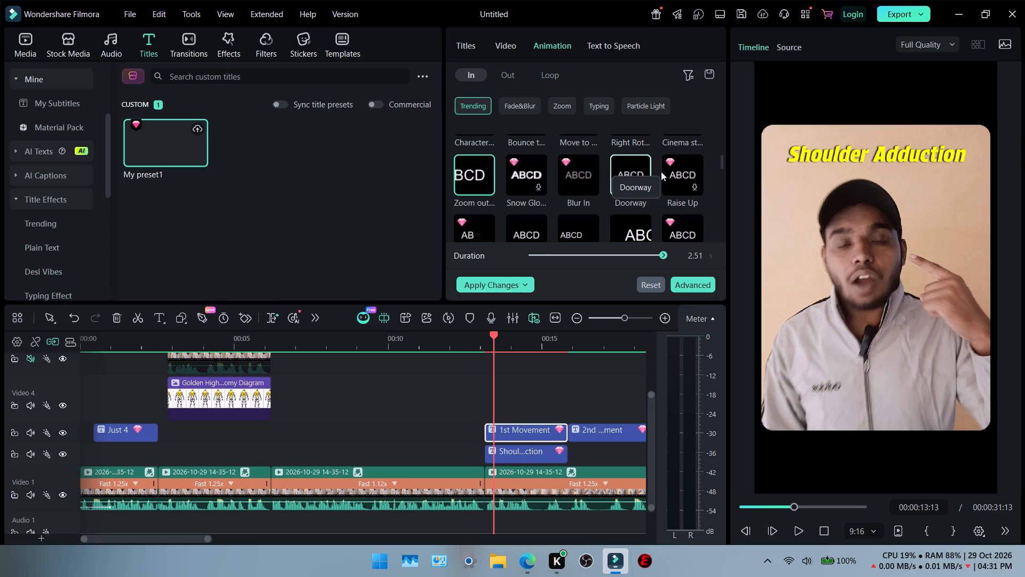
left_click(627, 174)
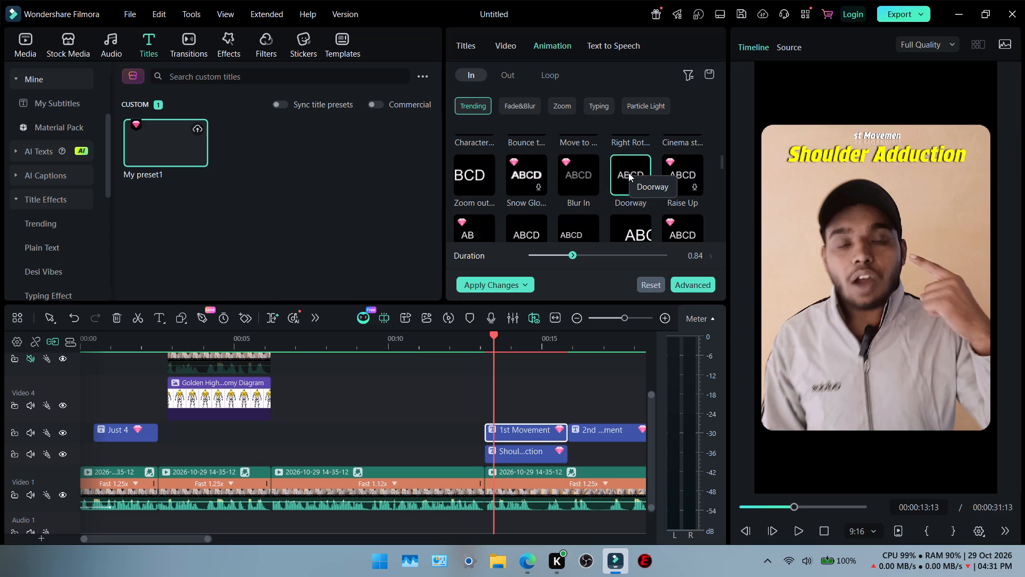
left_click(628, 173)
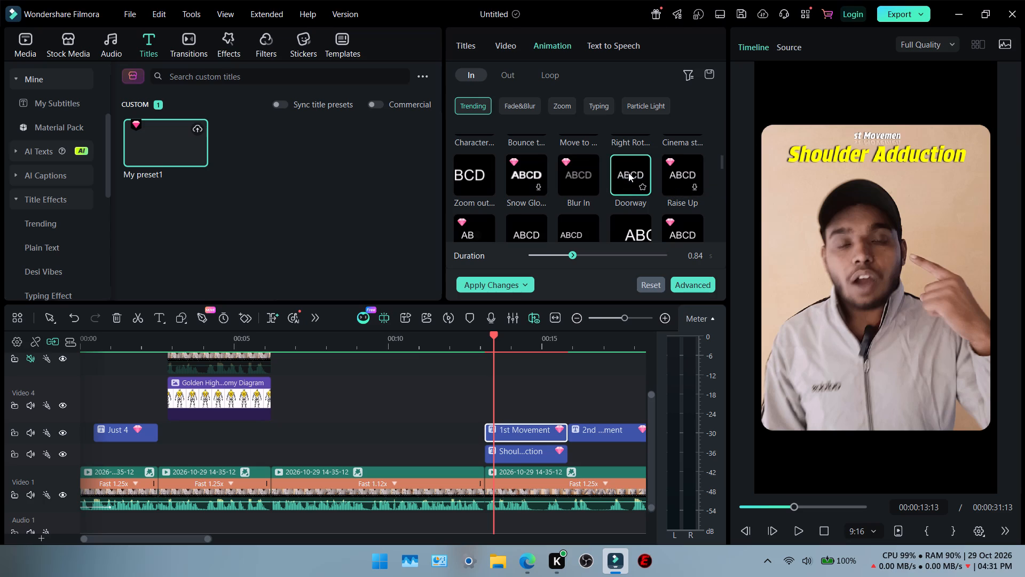
Apply the Move to Right preset from the Trending In animations to the "1st Movement" title and preview it.
scroll(627, 173, "down", 1)
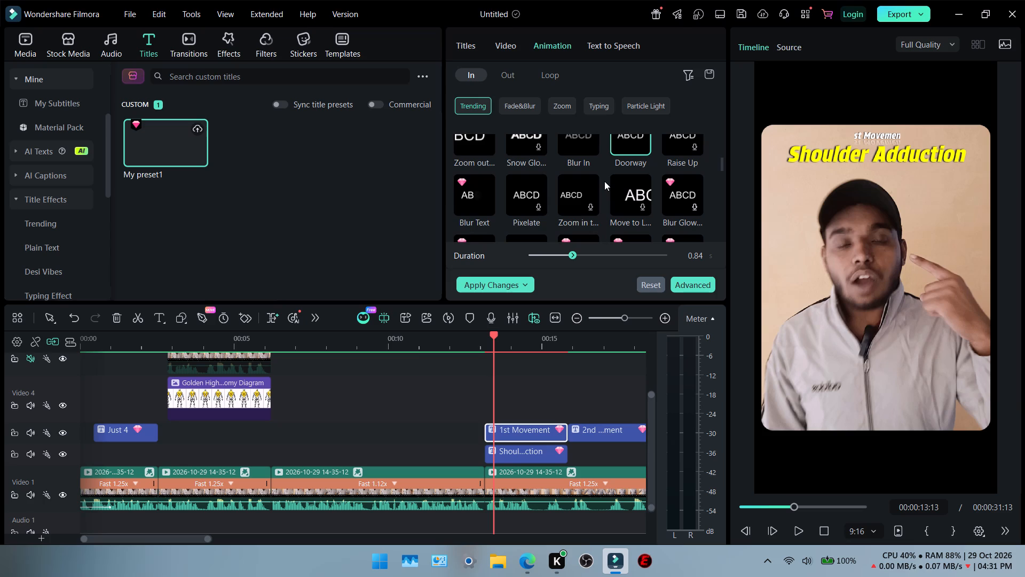
scroll(604, 181, "down", 1)
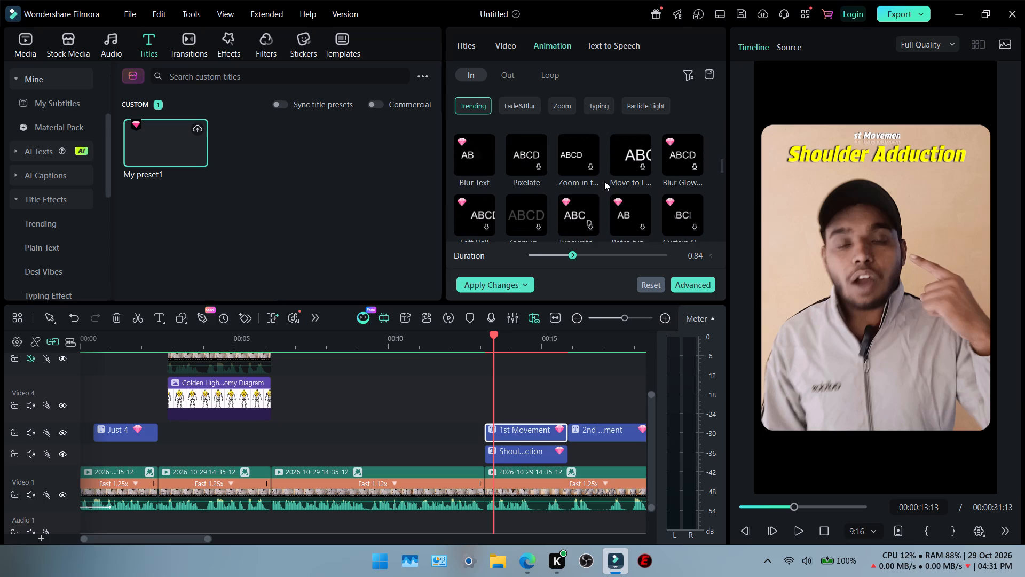
scroll(604, 181, "down", 1)
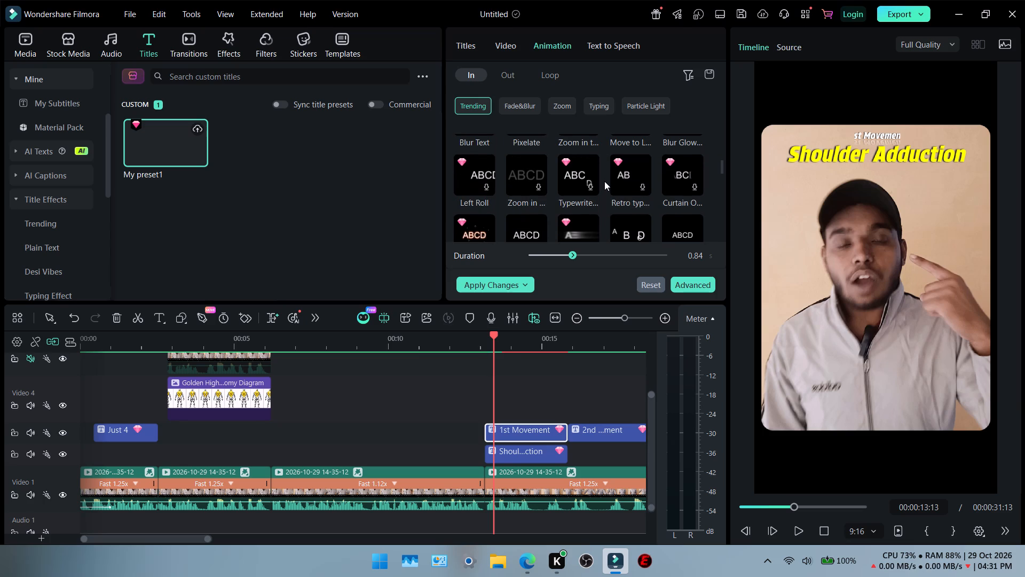
scroll(604, 181, "down", 1)
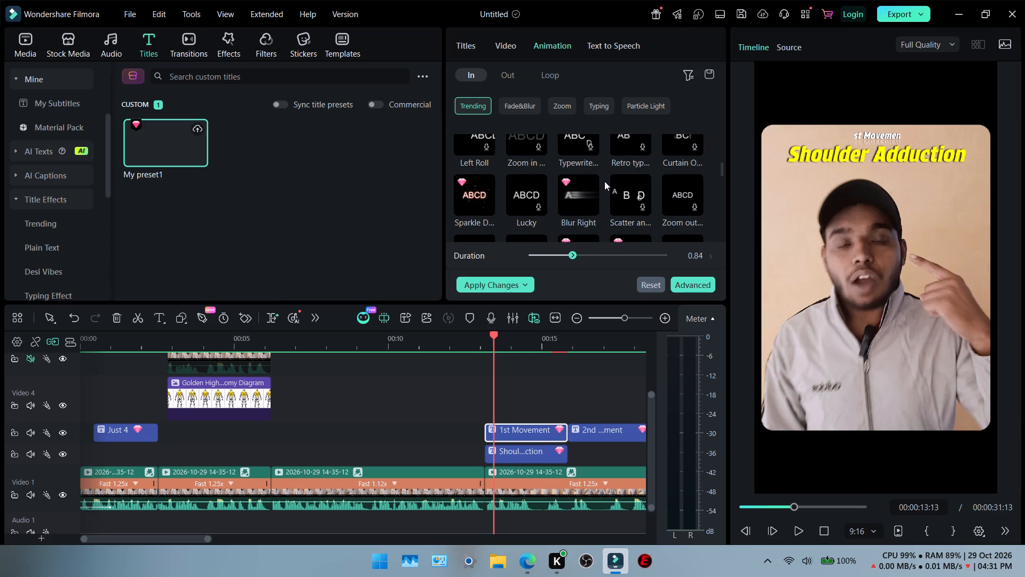
scroll(604, 181, "down", 2)
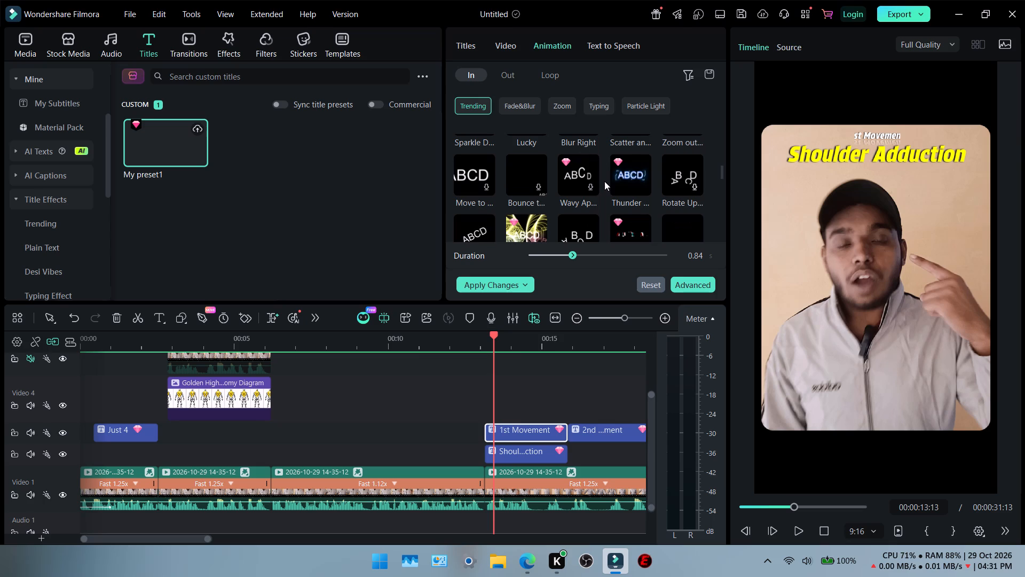
left_click(478, 175)
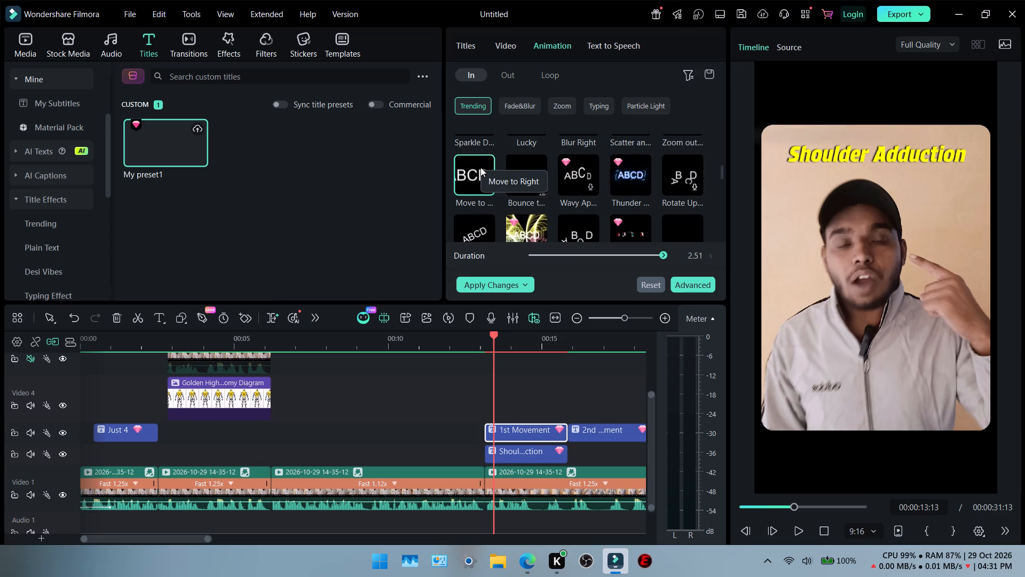
left_click(480, 167)
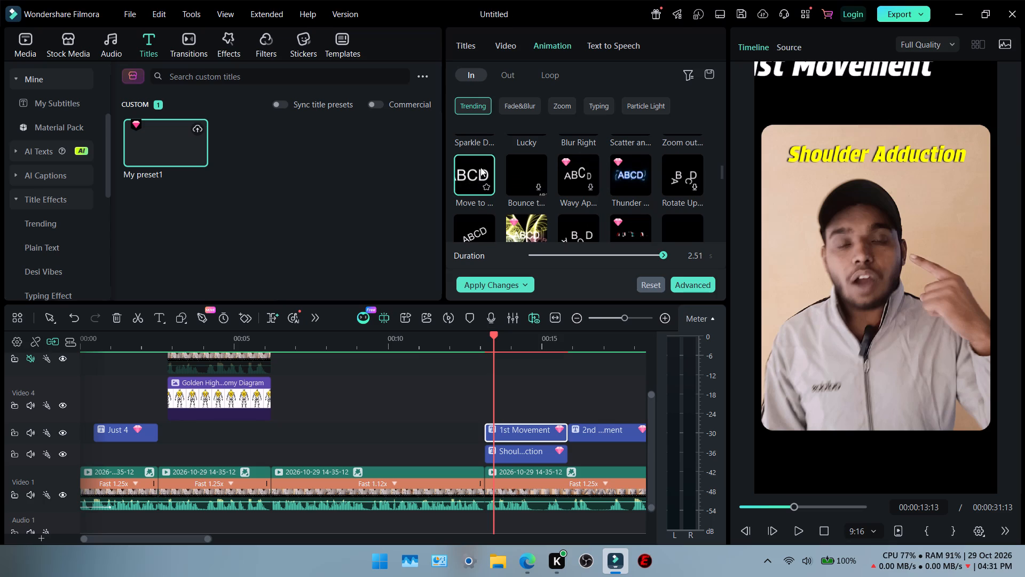
Browse the rest of the Trending In animations down to the end of the list for a suitable title entrance.
scroll(563, 176, "down", 1)
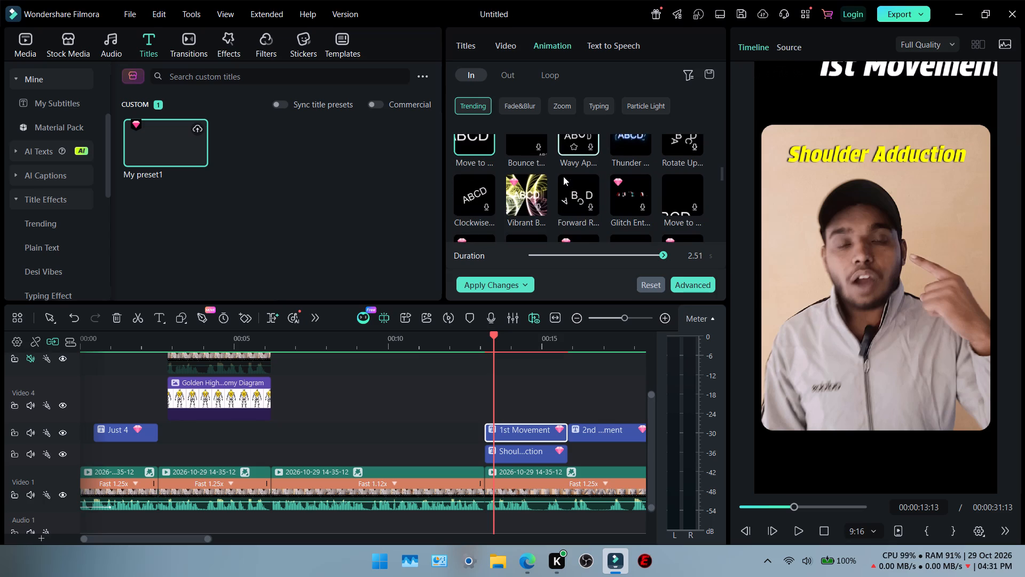
scroll(549, 200, "down", 1)
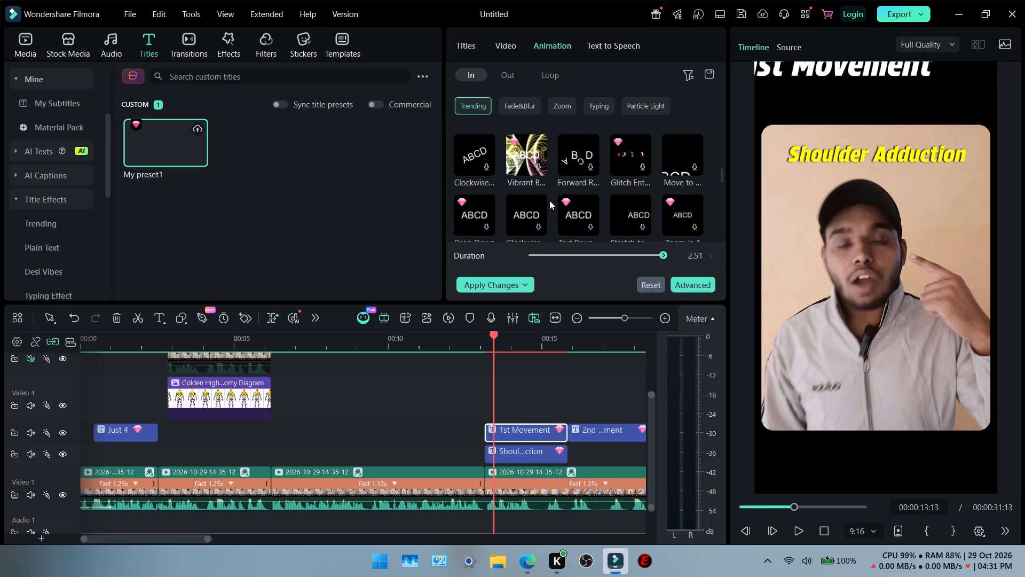
scroll(549, 200, "down", 2)
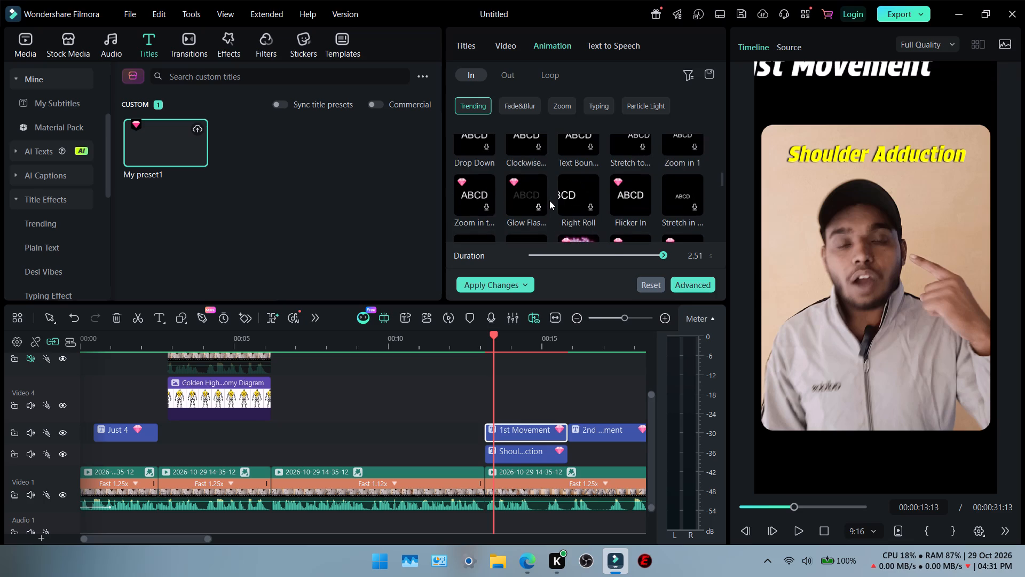
scroll(549, 200, "down", 2)
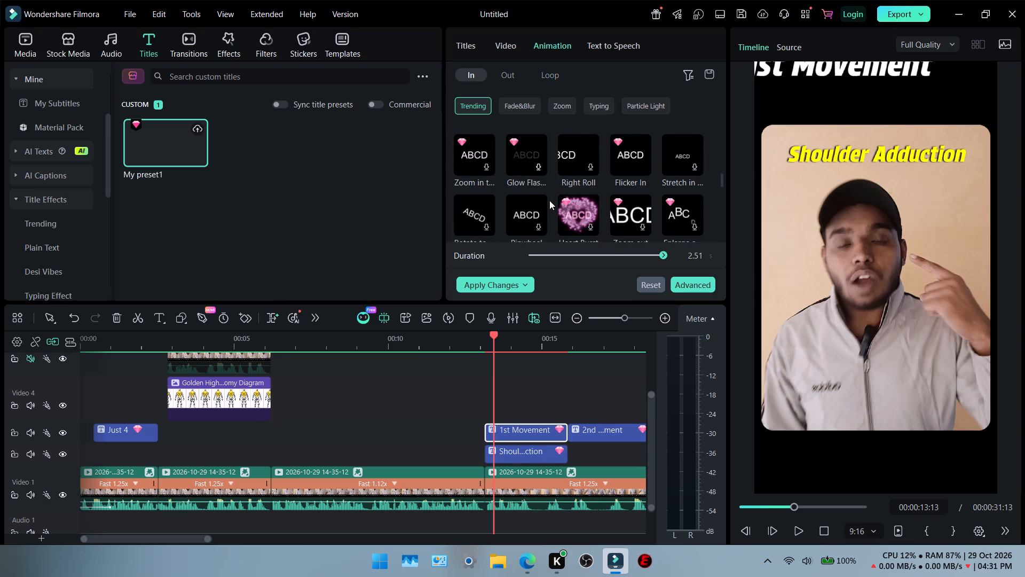
scroll(549, 200, "down", 1)
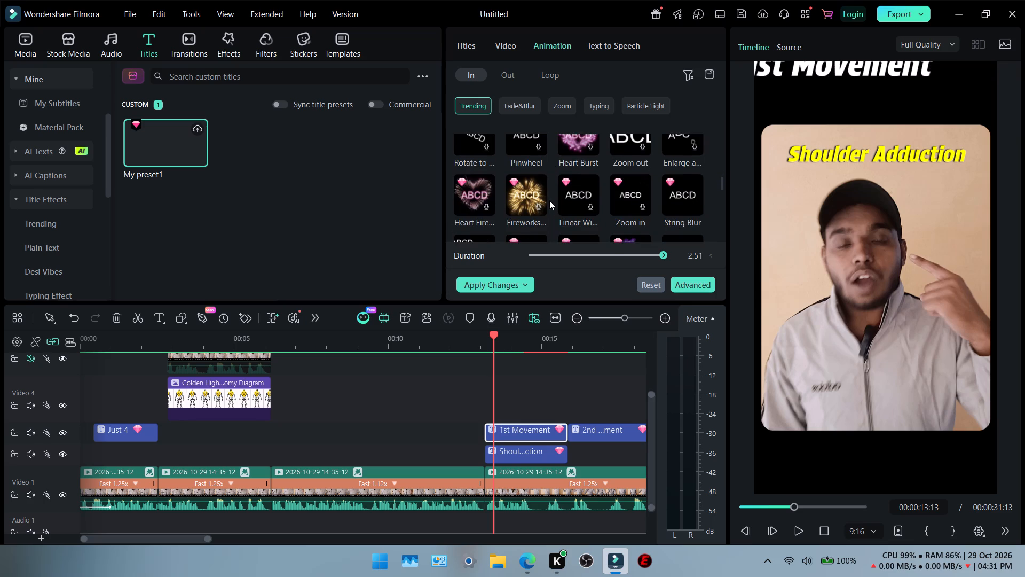
scroll(549, 200, "down", 1)
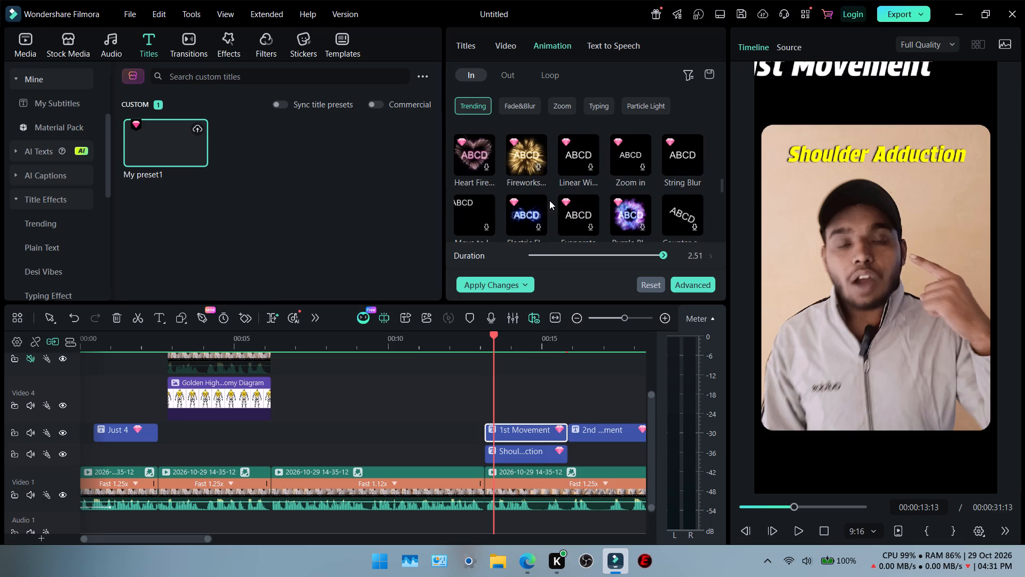
scroll(549, 200, "down", 1)
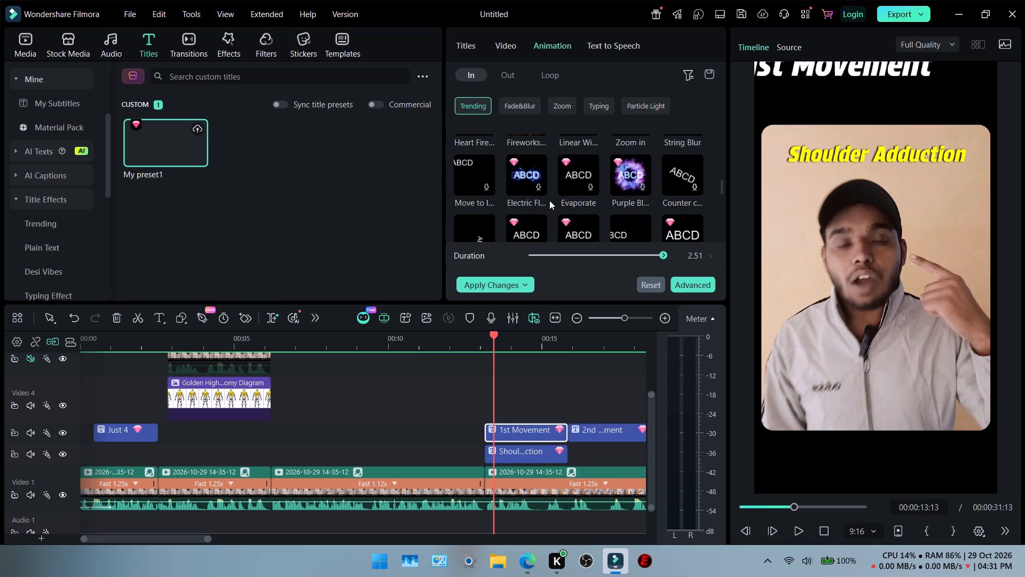
scroll(549, 200, "down", 2)
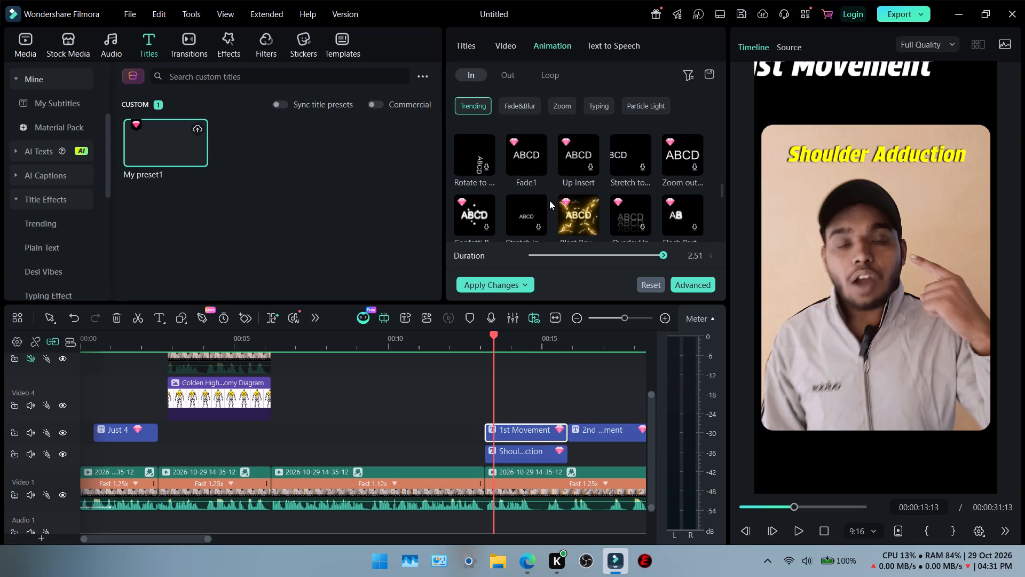
scroll(549, 200, "down", 1)
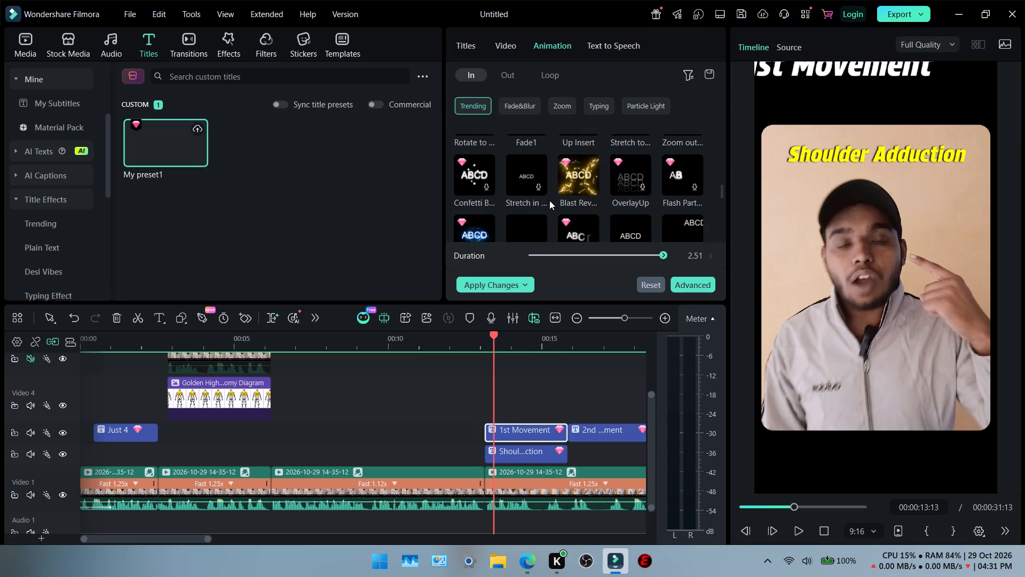
scroll(549, 200, "down", 2)
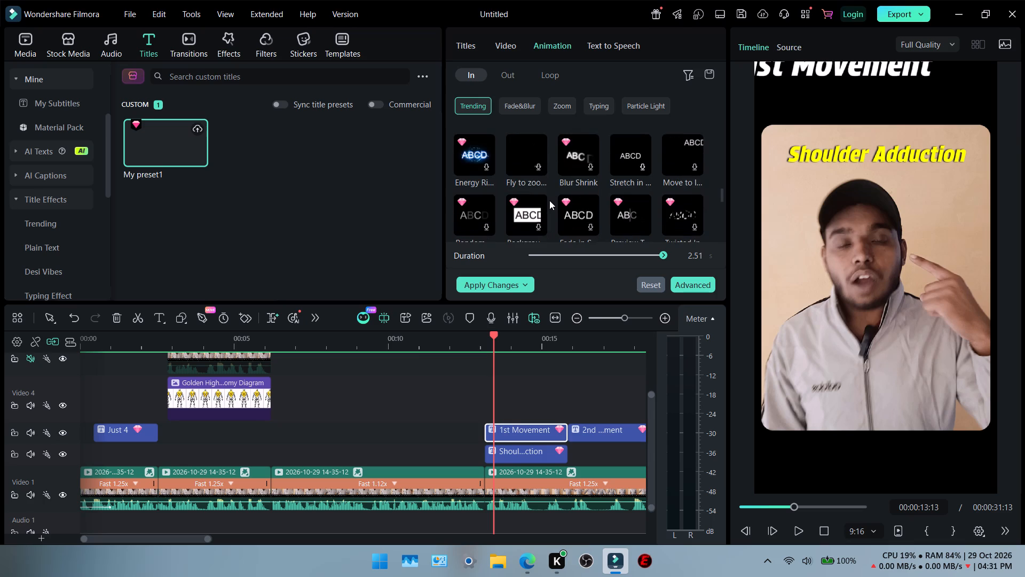
scroll(549, 200, "down", 1)
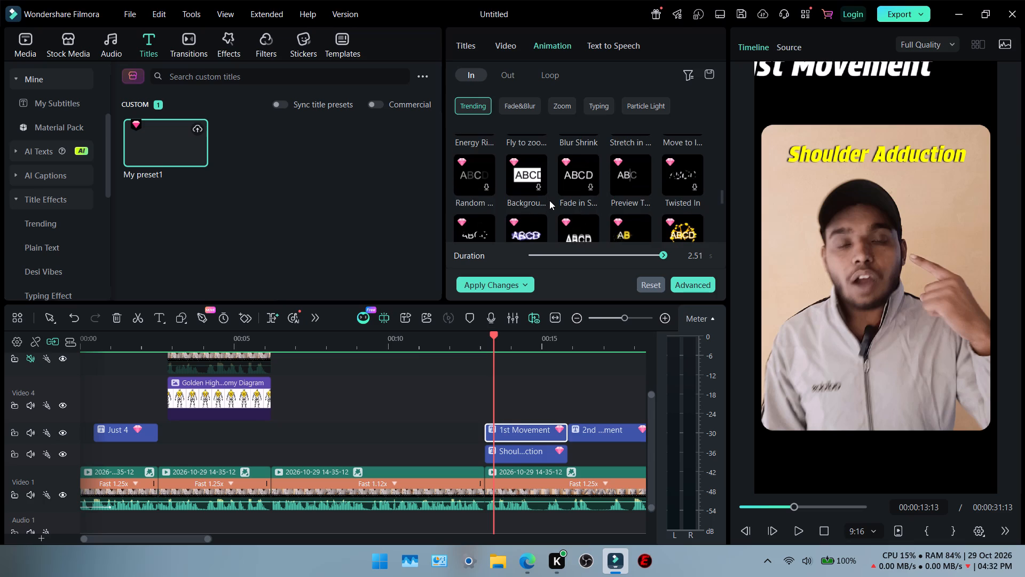
scroll(549, 200, "down", 2)
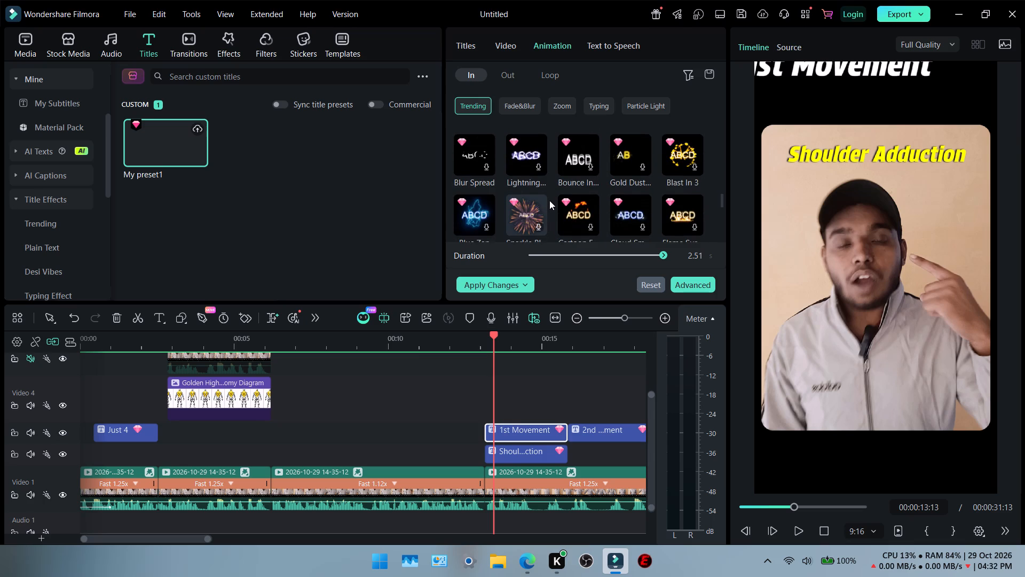
scroll(549, 200, "down", 3)
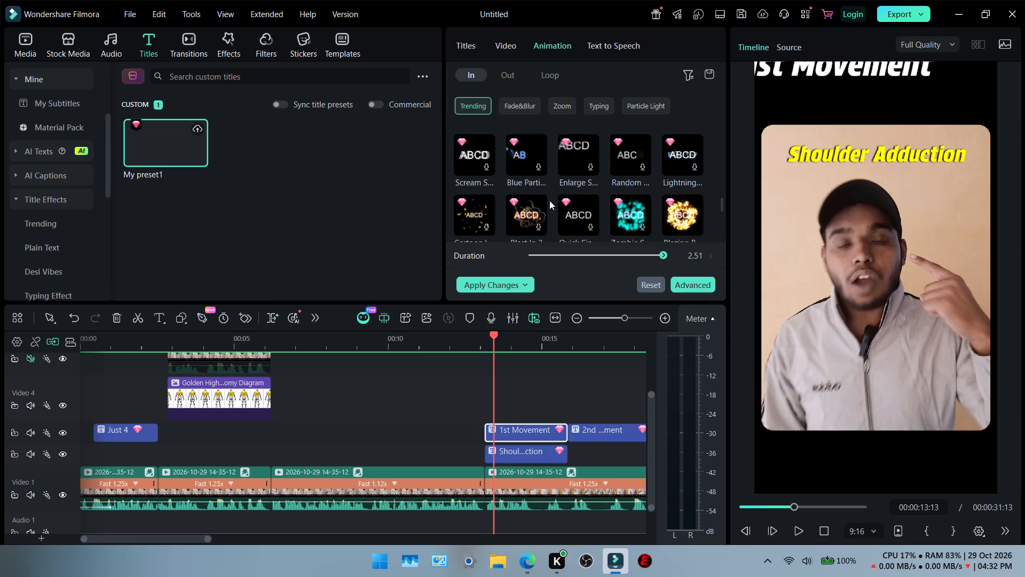
scroll(549, 200, "down", 2)
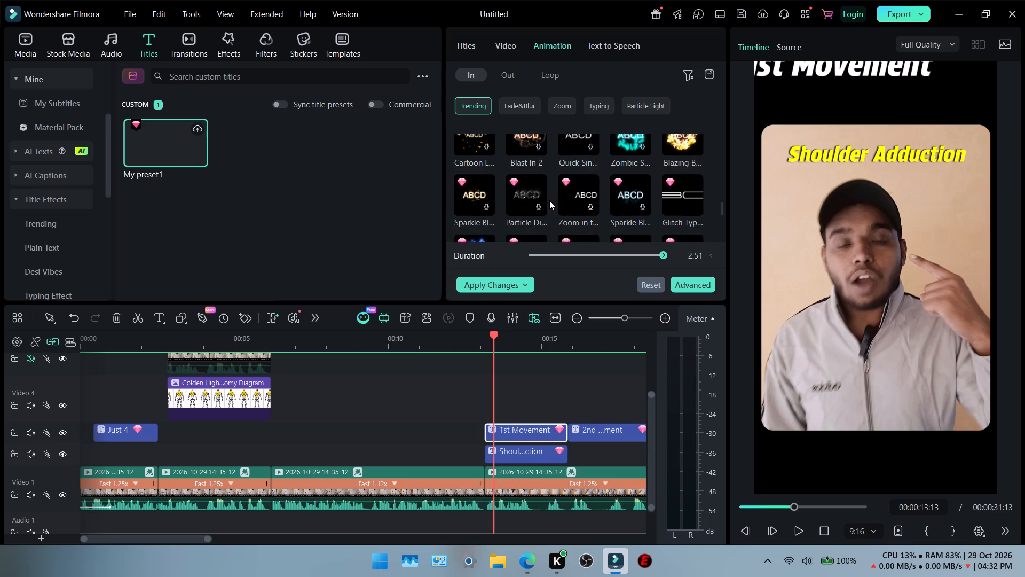
scroll(549, 200, "down", 2)
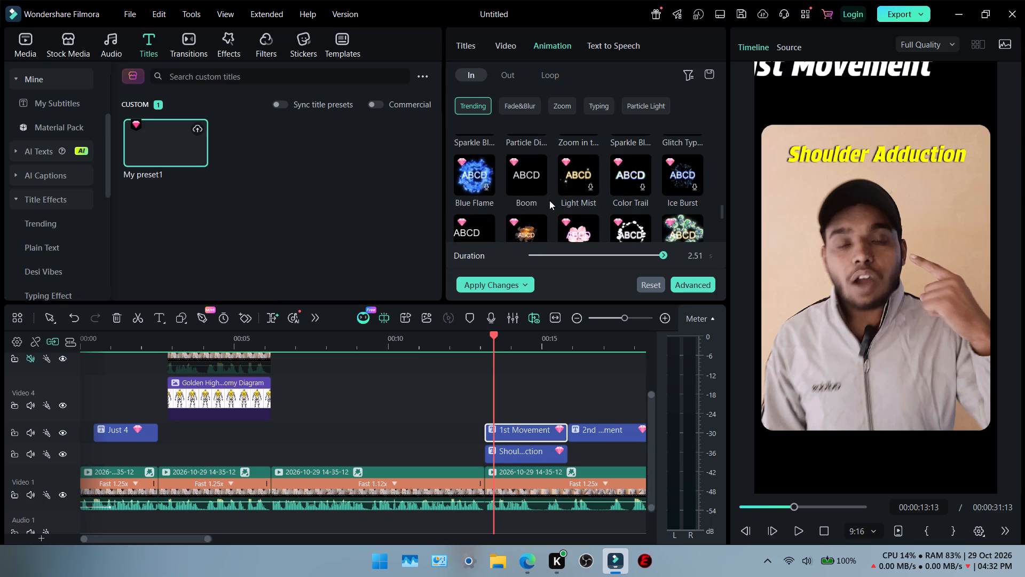
scroll(549, 200, "down", 3)
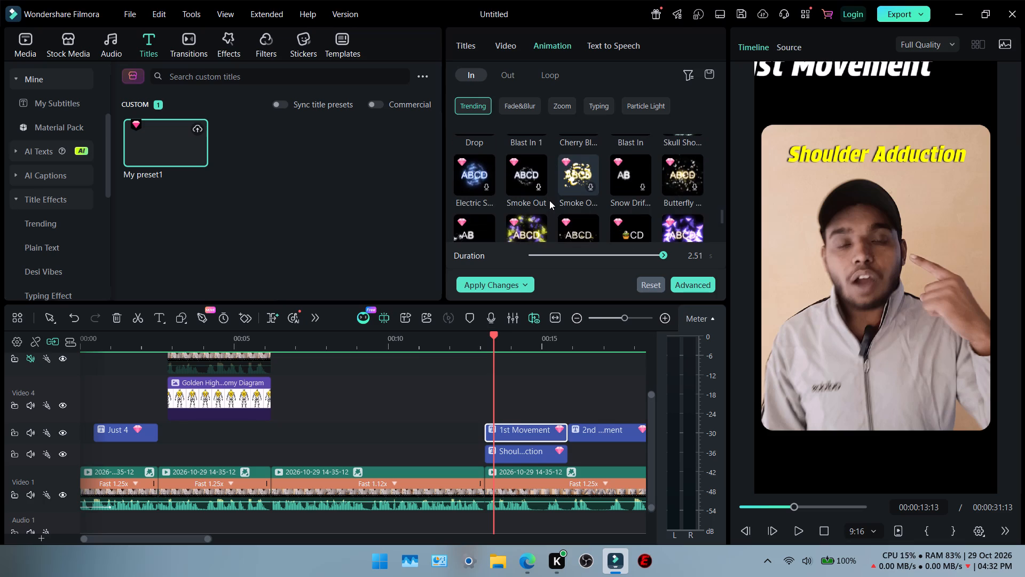
scroll(549, 200, "down", 3)
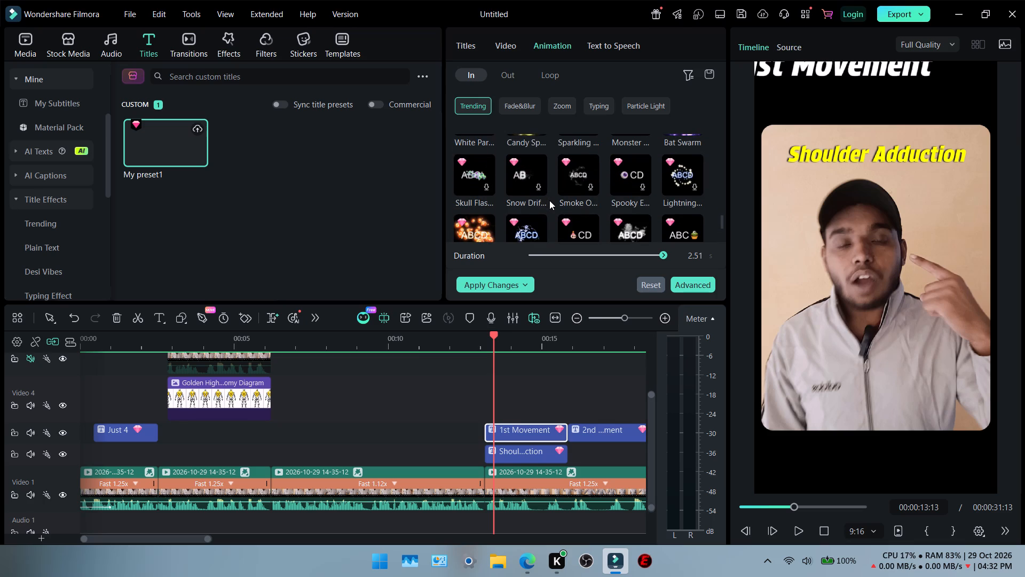
scroll(549, 200, "down", 9)
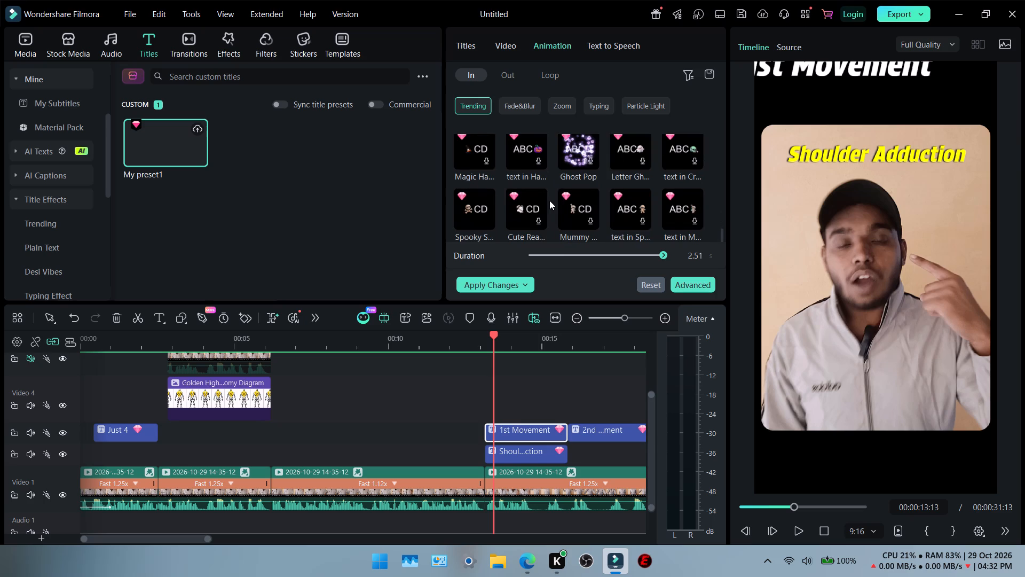
scroll(549, 200, "down", 4)
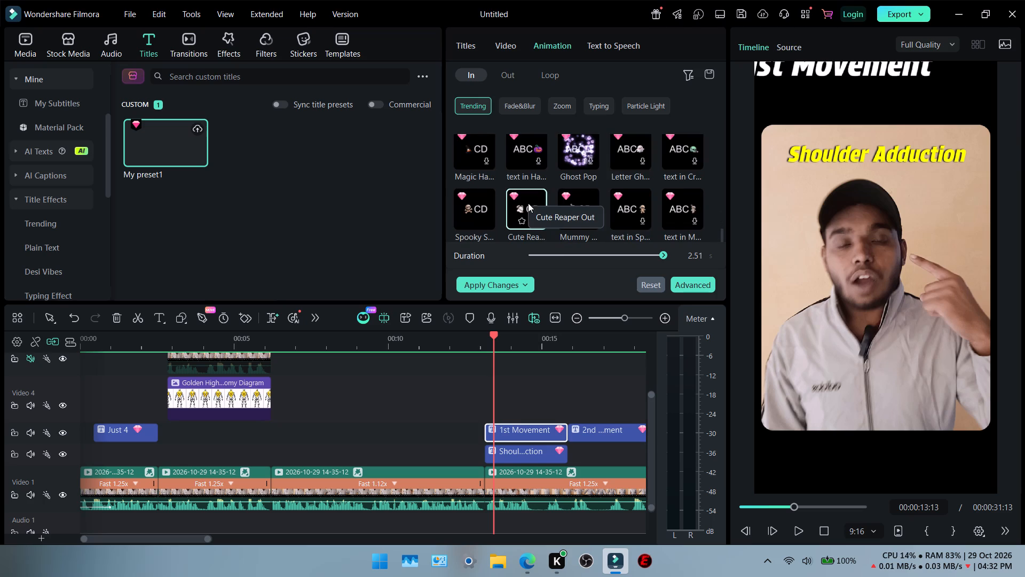
Try the skull-themed "Spooky S..." preset from the Trending In animations on the "1st Movement" title, dismissing the login window.
left_click(479, 215)
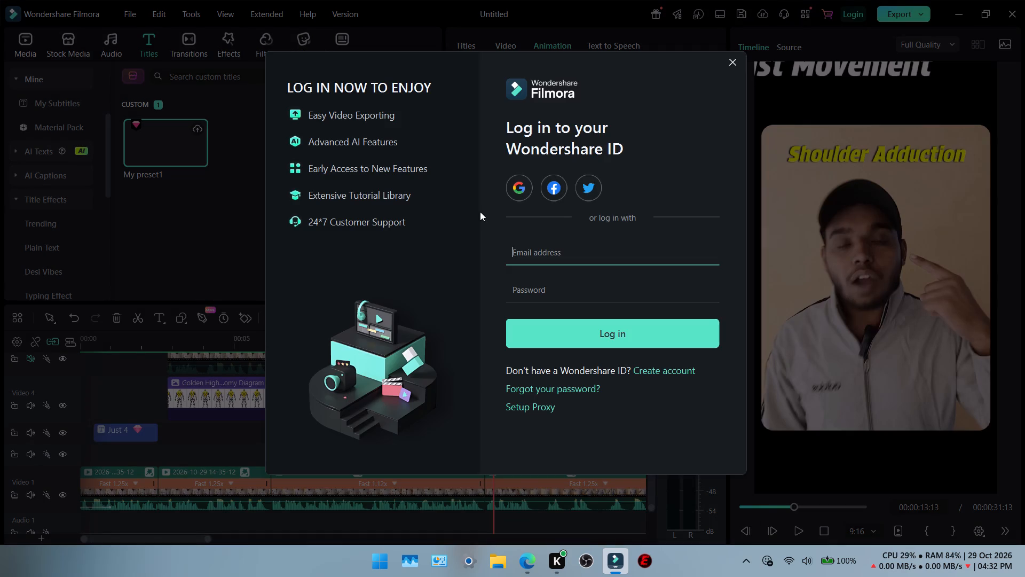
left_click(733, 57)
left_click(483, 198)
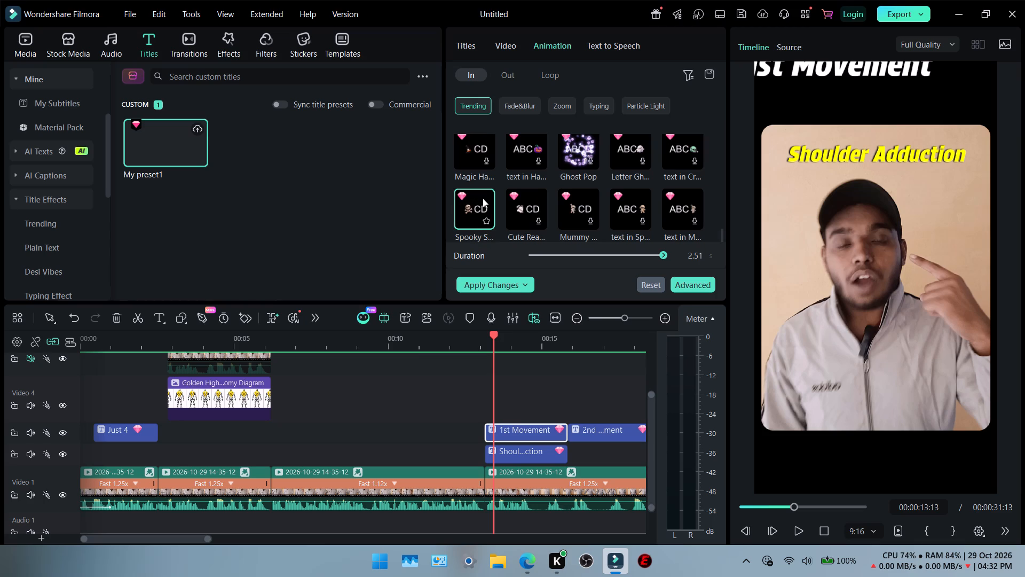
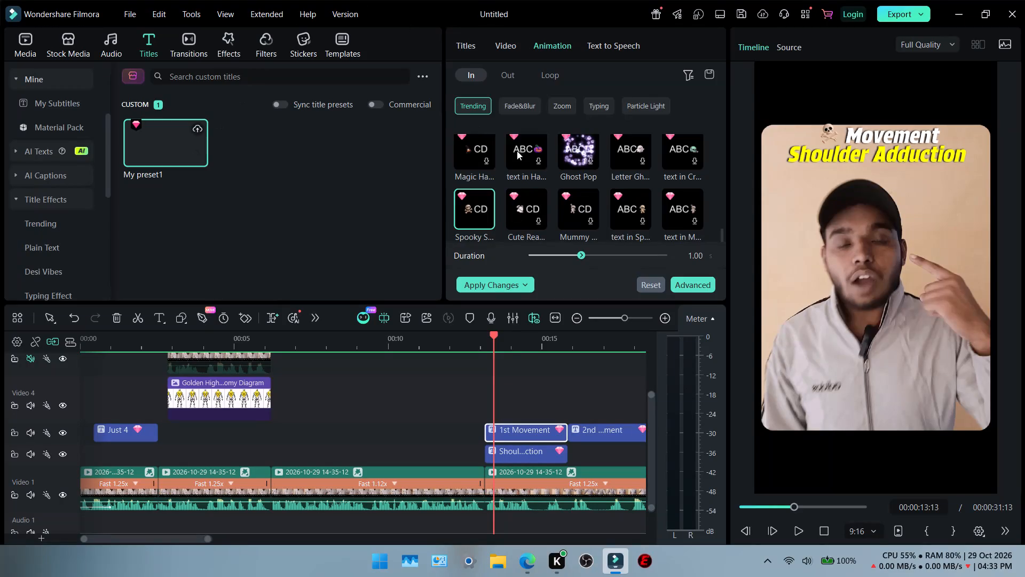
Place the custom My preset1 title on the track above the "1st Movement" title, aligned with its start.
left_click(471, 47)
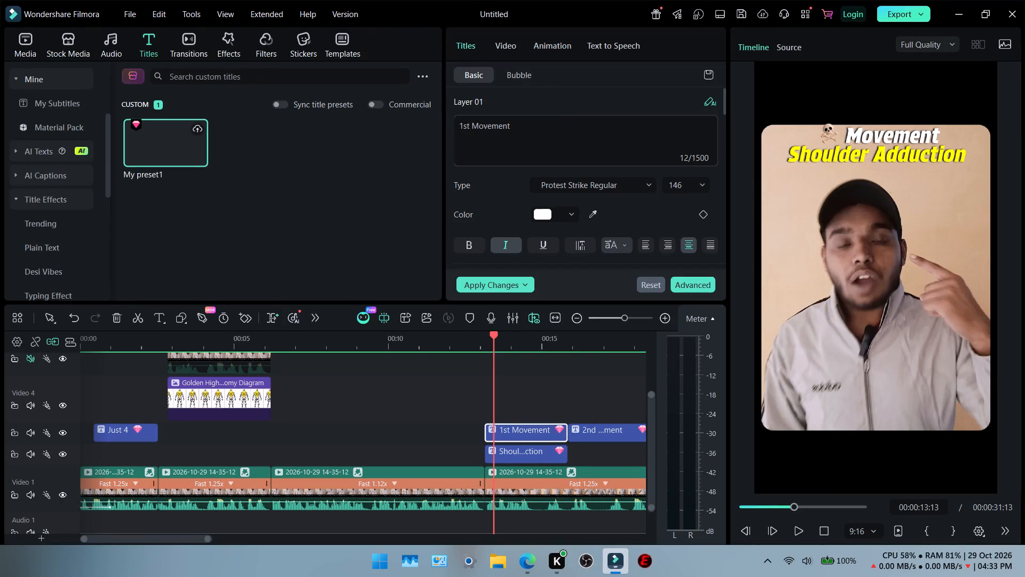
left_click(506, 47)
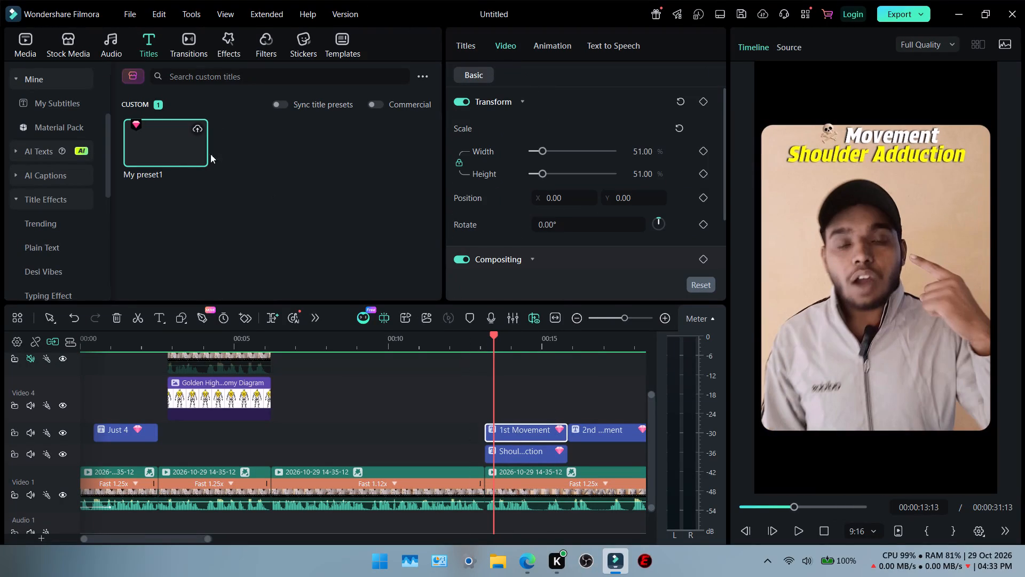
left_click_drag(162, 139, 245, 214)
left_click_drag(245, 214, 488, 401)
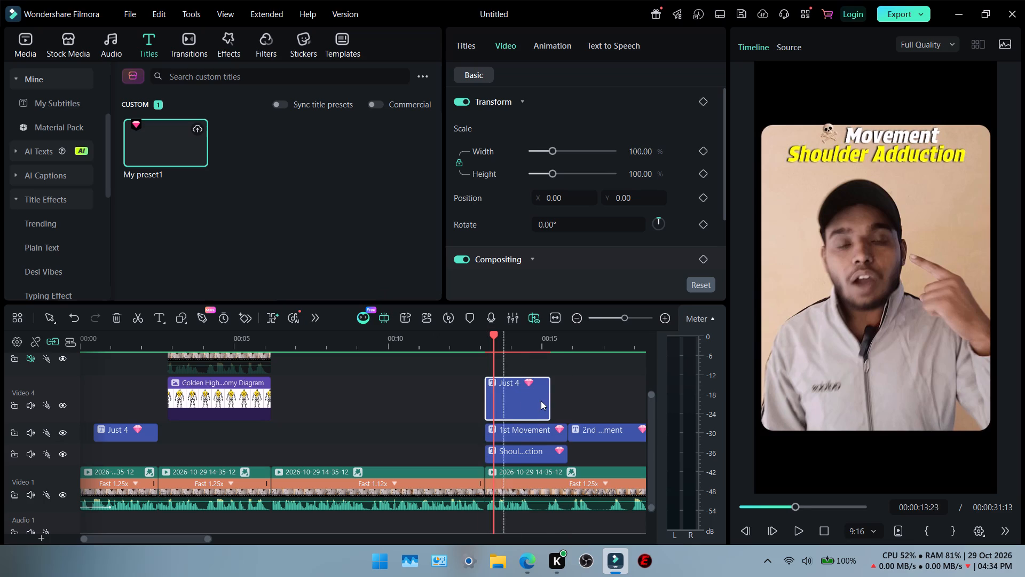
Lengthen the newly placed "Just 4" title so it ends together with the "1st Movement" title below it.
left_click(548, 395)
left_click_drag(548, 395, 564, 396)
left_click(564, 396)
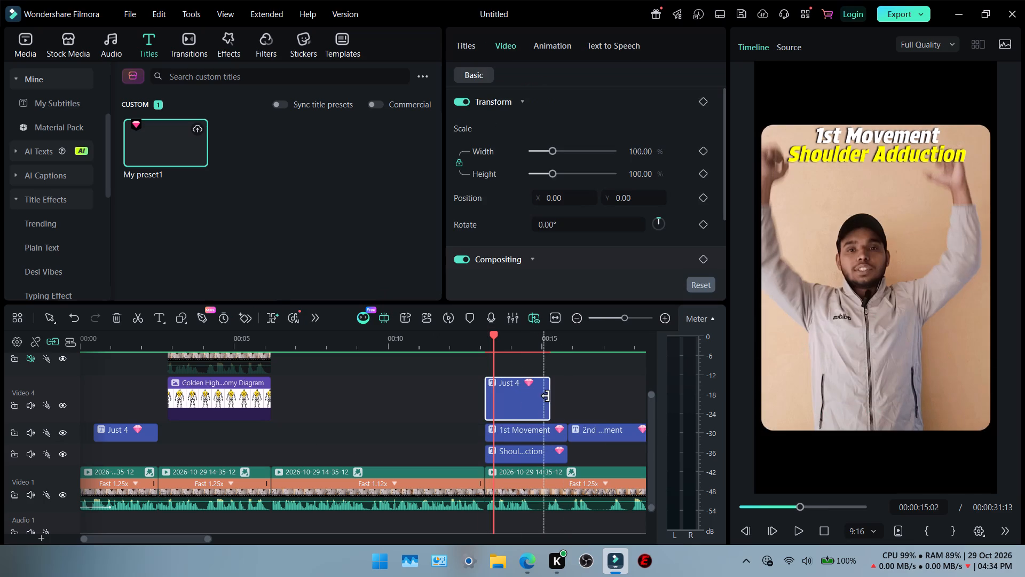
left_click(549, 396)
left_click_drag(549, 396, 562, 398)
left_click(578, 395)
double_click(546, 398)
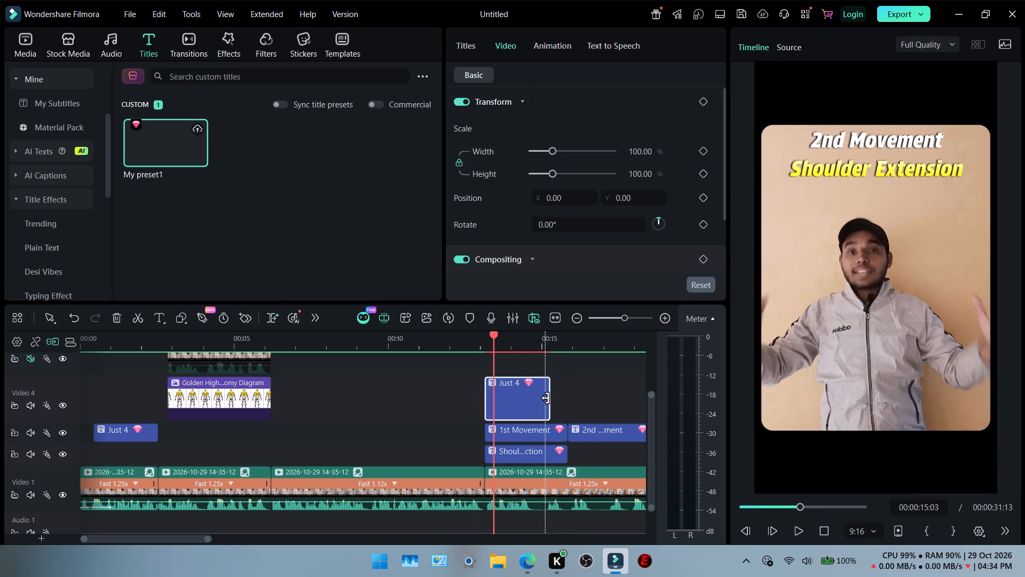
left_click_drag(549, 397, 565, 397)
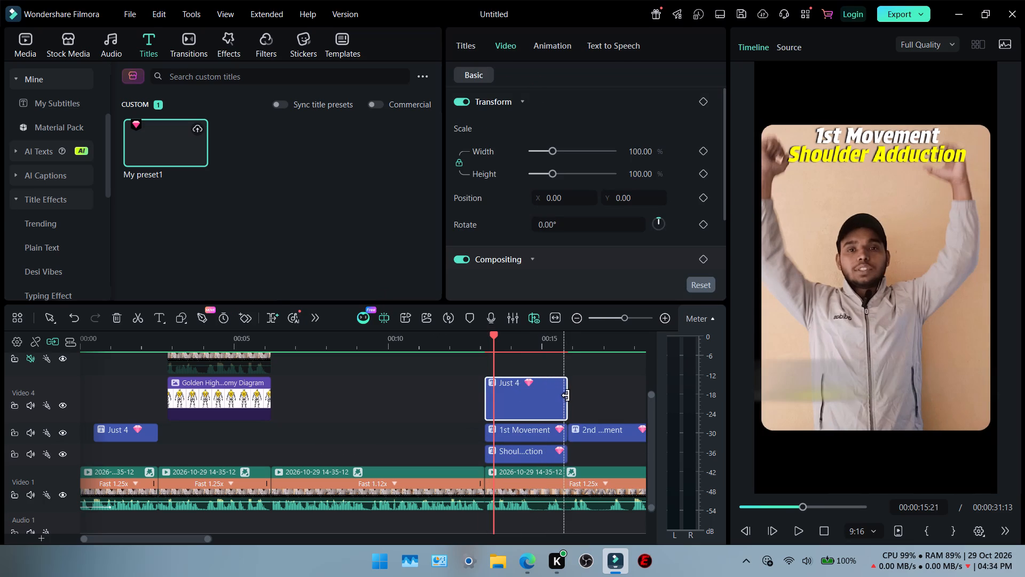
Replace the new preset title's text with "1st Movement", copied from the existing heading title.
left_click(526, 435)
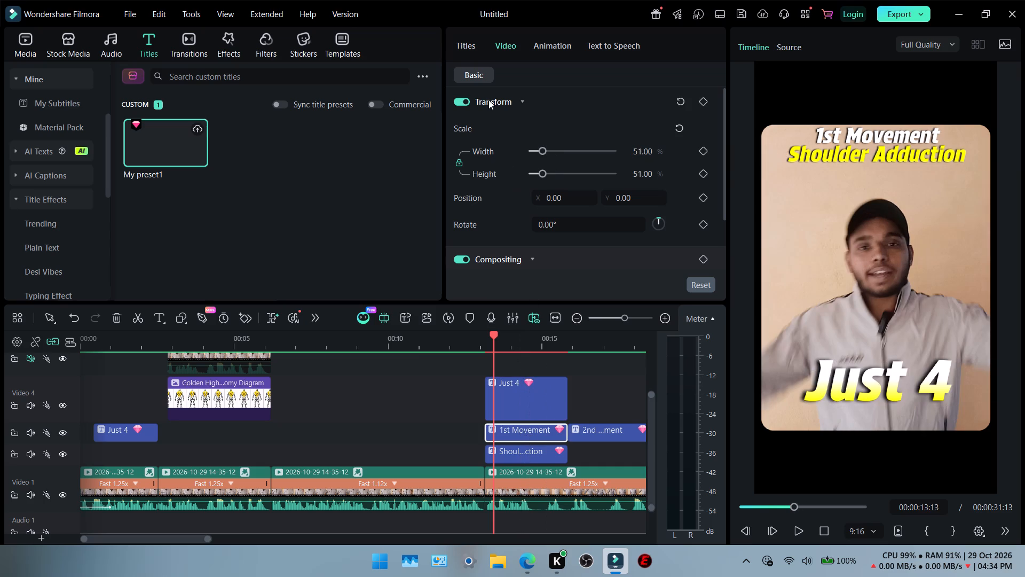
left_click(465, 32)
left_click(529, 136)
left_click_drag(524, 135, 464, 126)
left_click(451, 125)
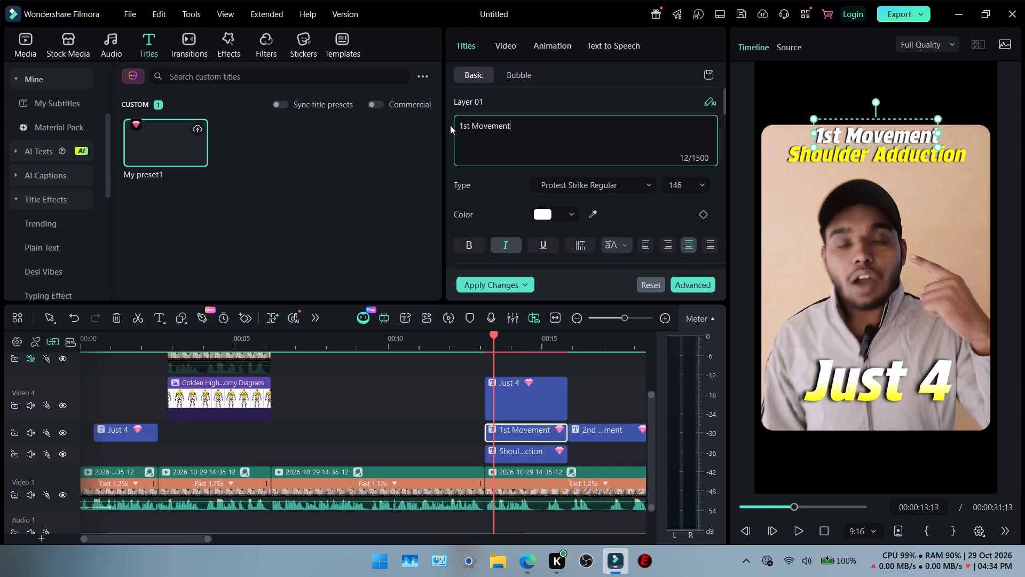
double_click(539, 134)
left_click_drag(516, 129, 479, 127)
left_click_drag(479, 127, 455, 127)
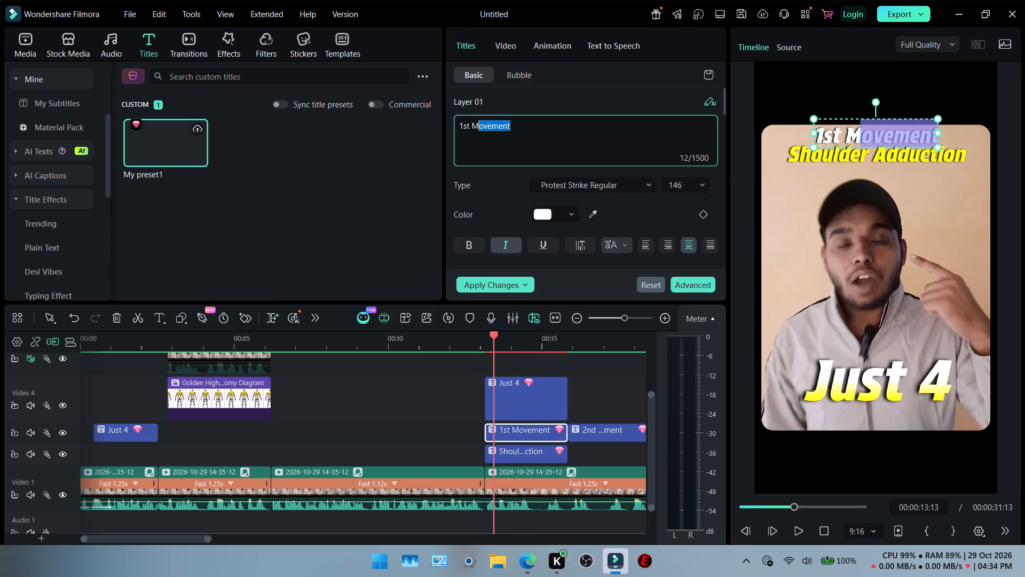
left_click(549, 137)
key("ctrl+a")
key("ctrl+c")
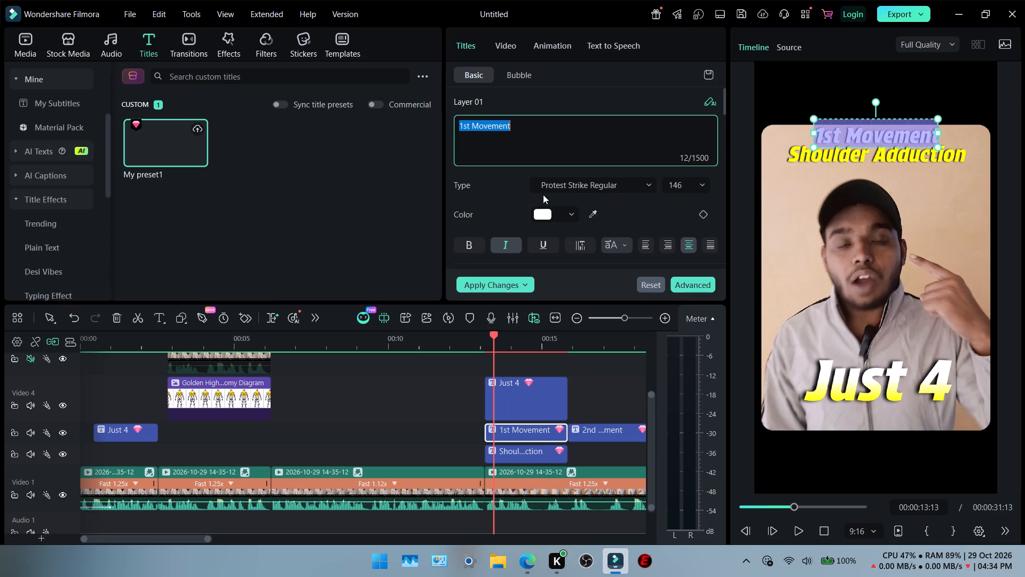
left_click(526, 384)
left_click_drag(521, 141, 466, 132)
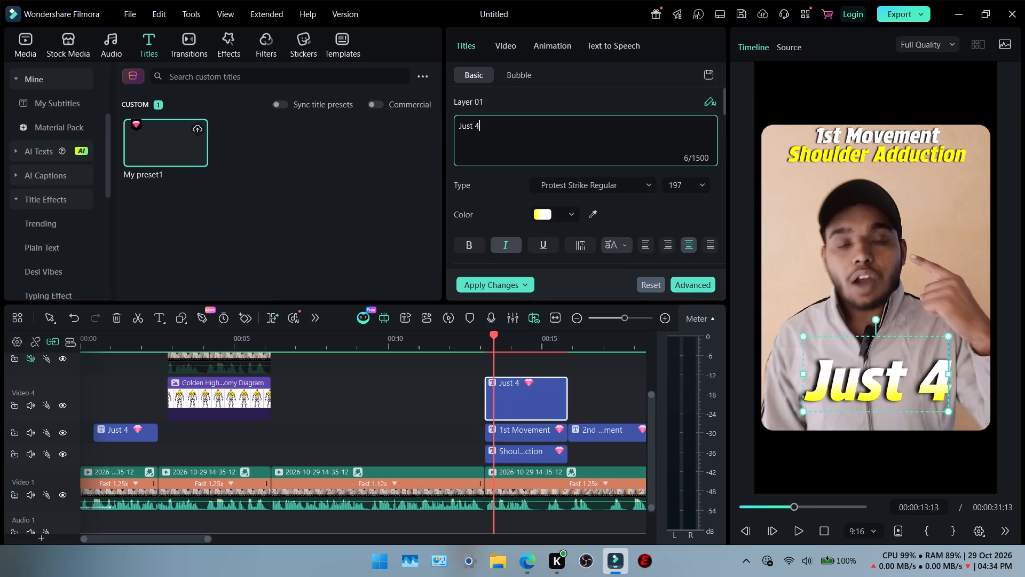
left_click_drag(466, 132, 460, 131)
key("ctrl+a")
key("ctrl+v")
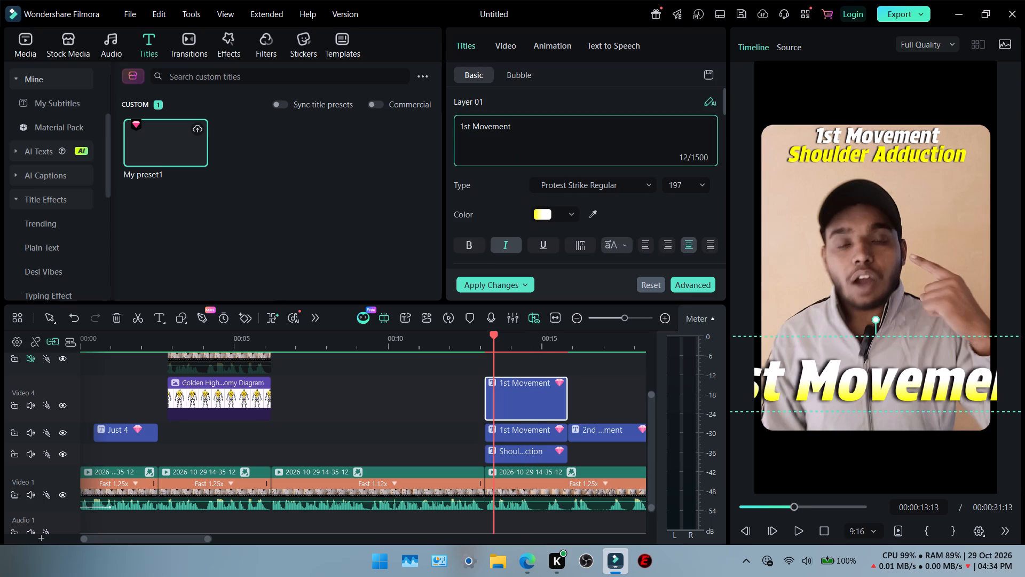
Add another My preset1 title at 00:00:13:04, where the movement titles start, and lengthen it to match their end.
left_click(518, 450)
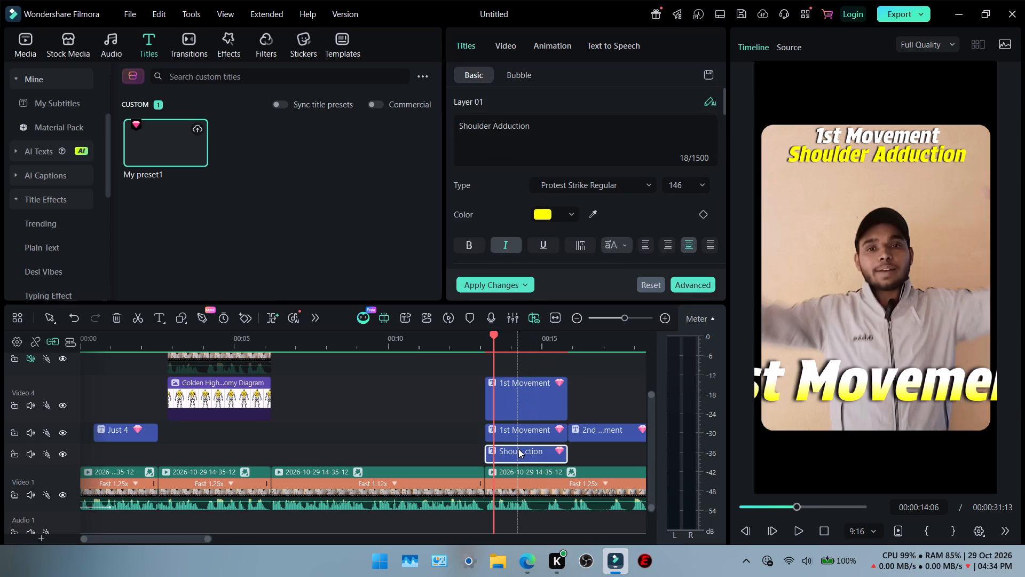
left_click(507, 389)
left_click(485, 341)
left_click_drag(485, 336, 483, 336)
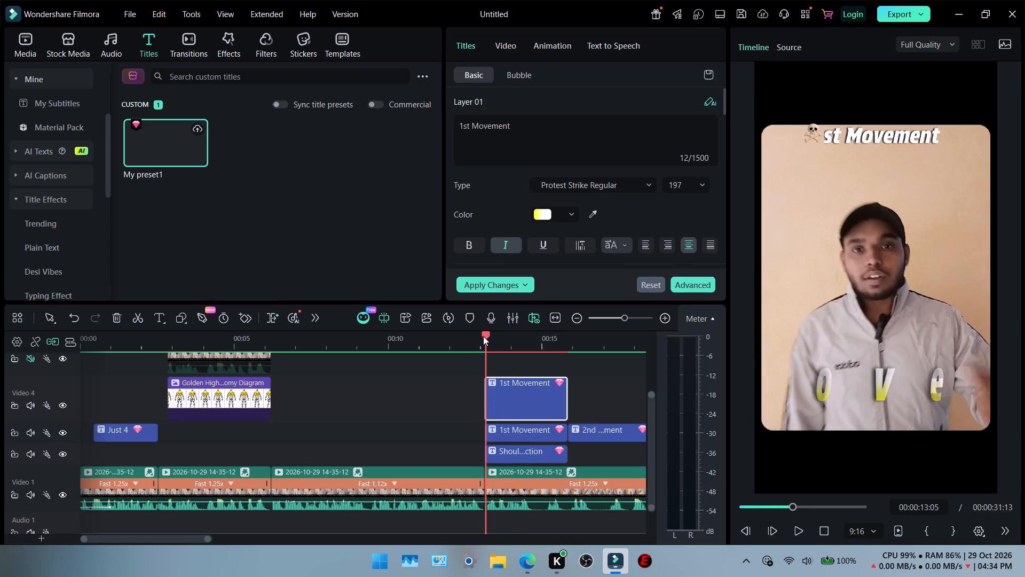
left_click_drag(483, 336, 485, 344)
right_click(511, 405)
left_click(334, 211)
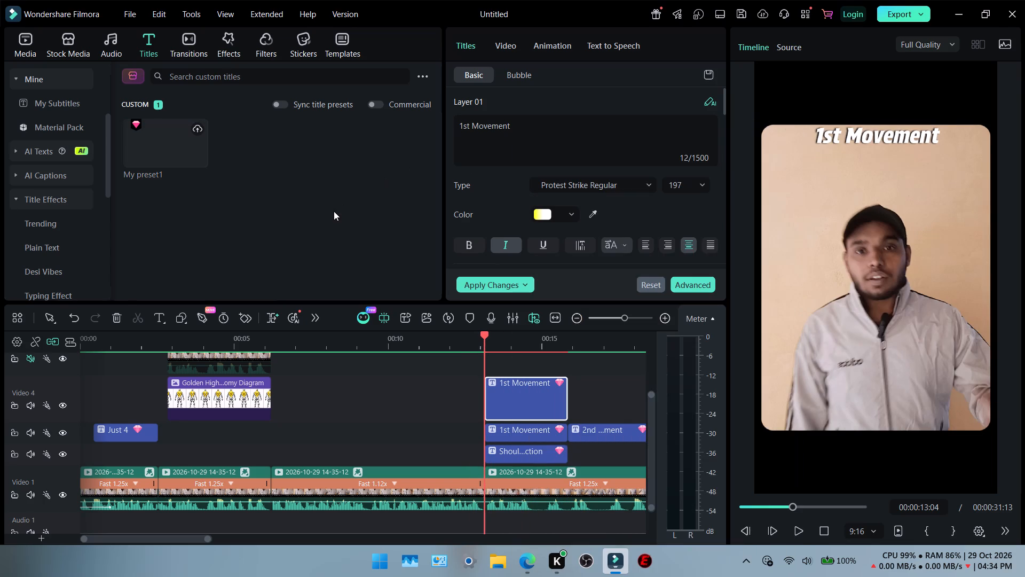
left_click(167, 146)
left_click_drag(167, 146, 514, 337)
left_click_drag(501, 332, 405, 283)
left_click_drag(331, 246, 261, 211)
left_click(182, 145)
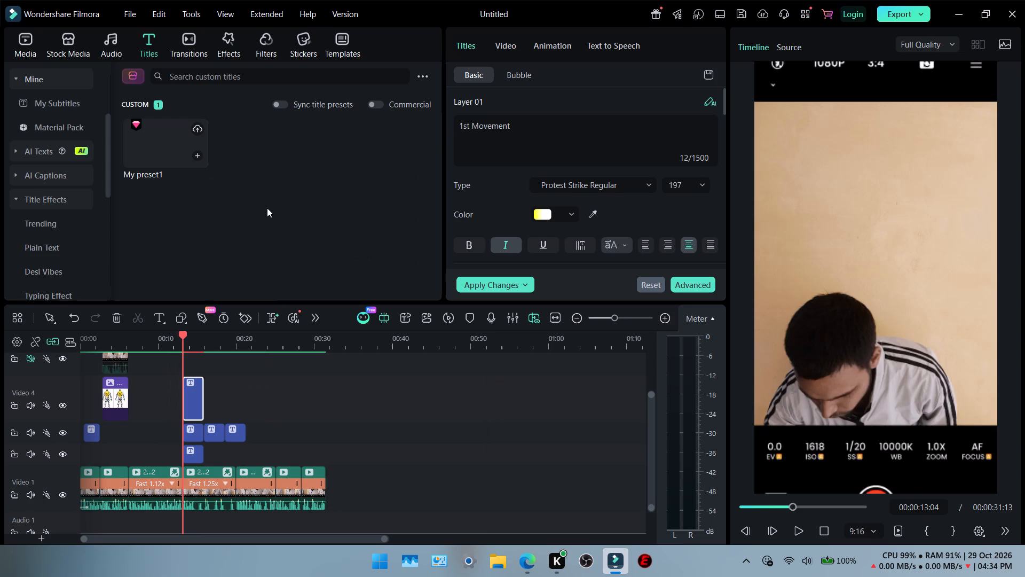
left_click(267, 208)
left_click(198, 157)
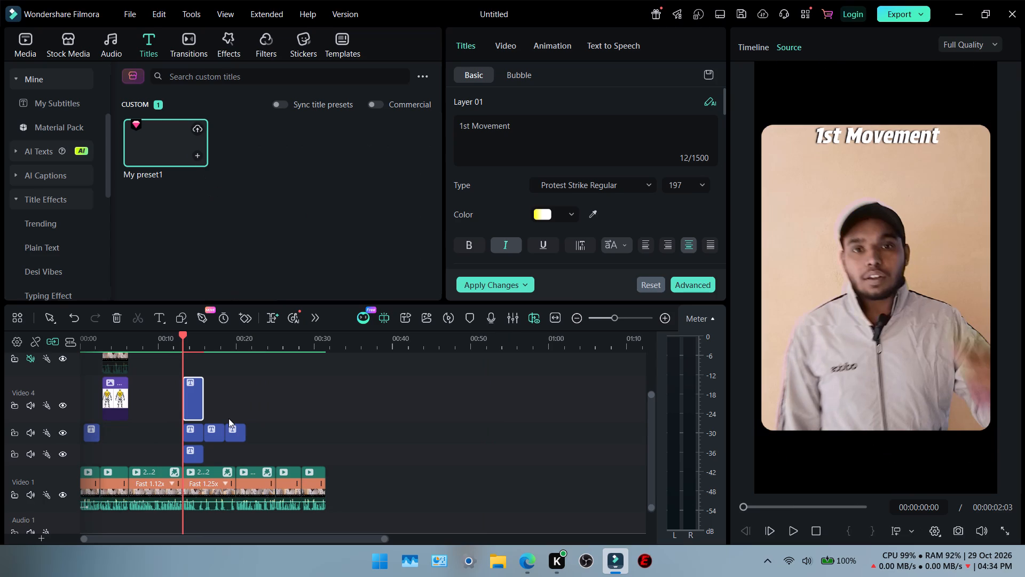
scroll(237, 393, "up", 2, "ctrl")
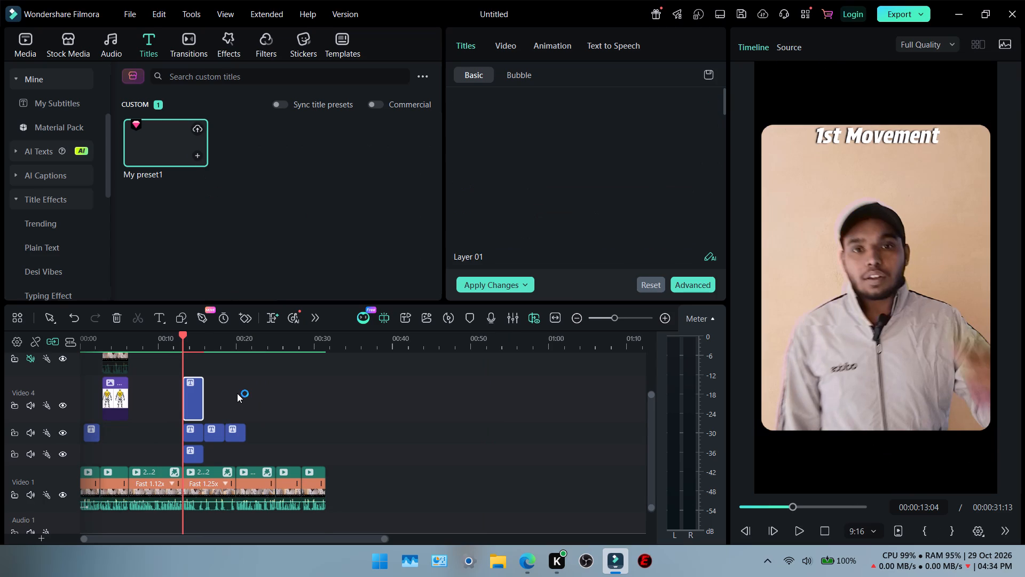
scroll(296, 394, "up", 6, "ctrl")
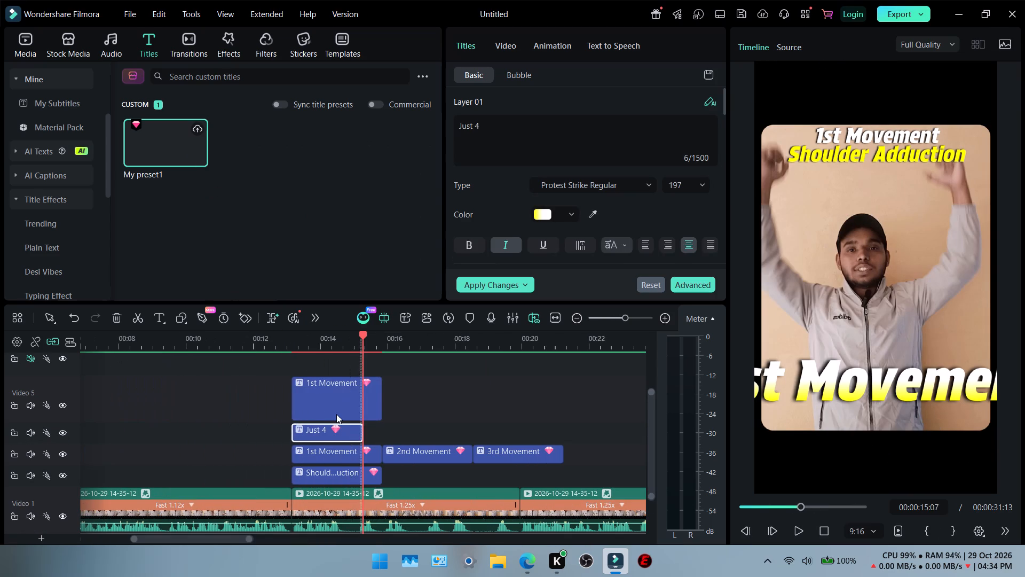
left_click_drag(361, 428, 376, 428)
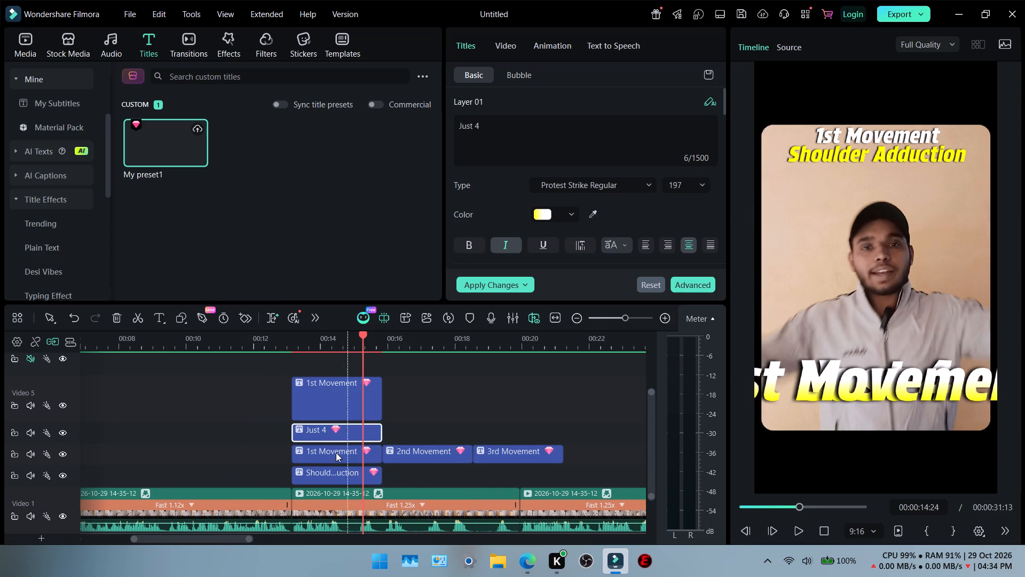
Replace the second preset title's text with "Shoulder Adduction", copied from the existing movement name title.
left_click(334, 471)
left_click(511, 139)
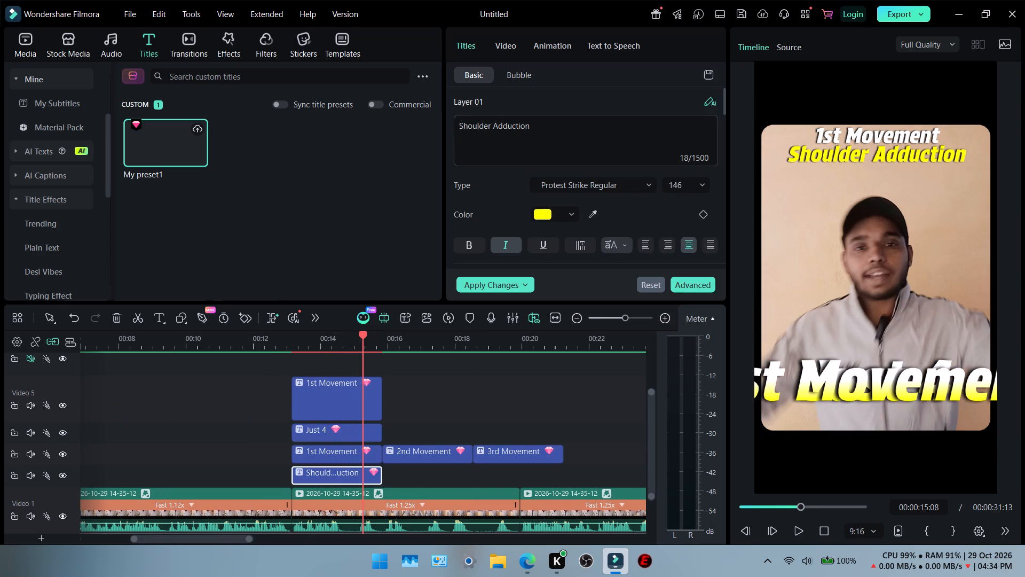
key("ctrl+a")
key("ctrl+c")
left_click(336, 438)
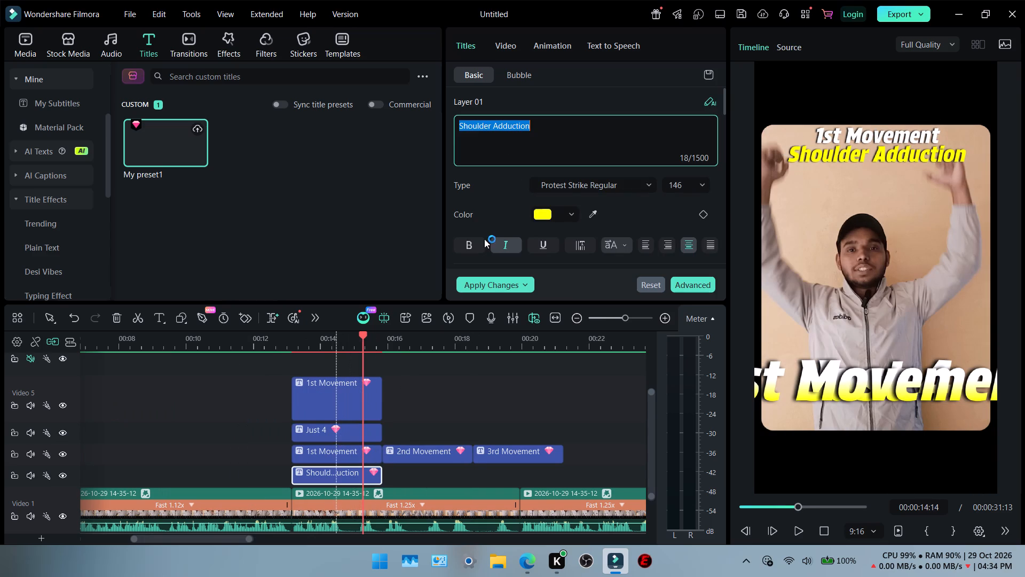
left_click(504, 139)
key("ctrl+a")
key("ctrl+v")
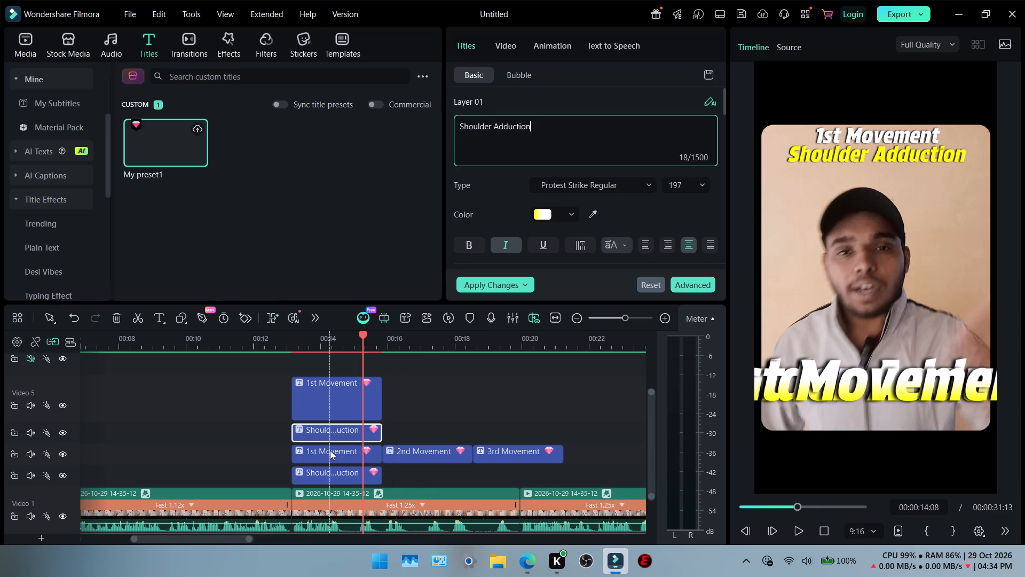
Set the scale of the new "Shoulder Adduction" preset title to 51%.
left_click(503, 35)
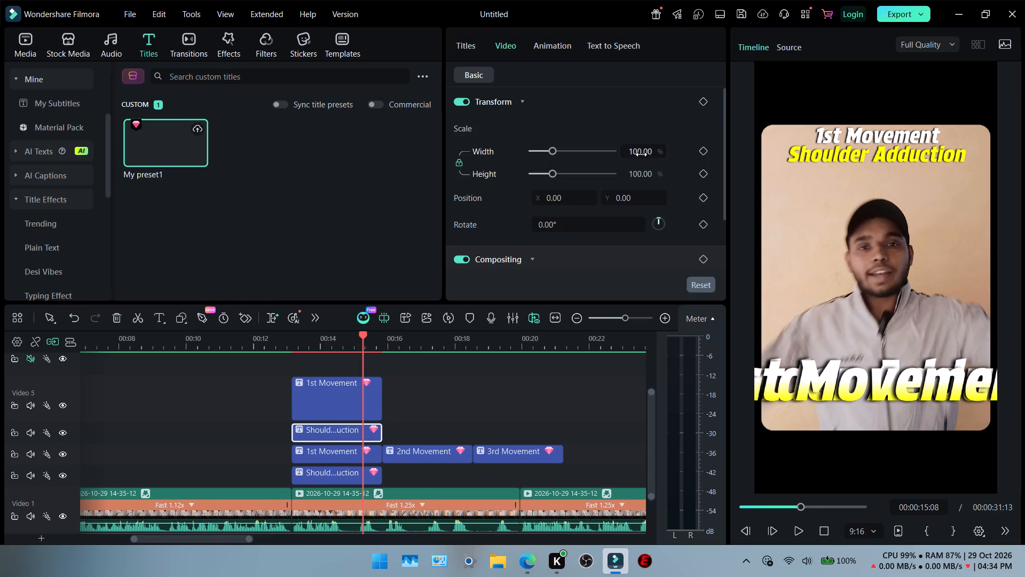
left_click(640, 154)
type("51")
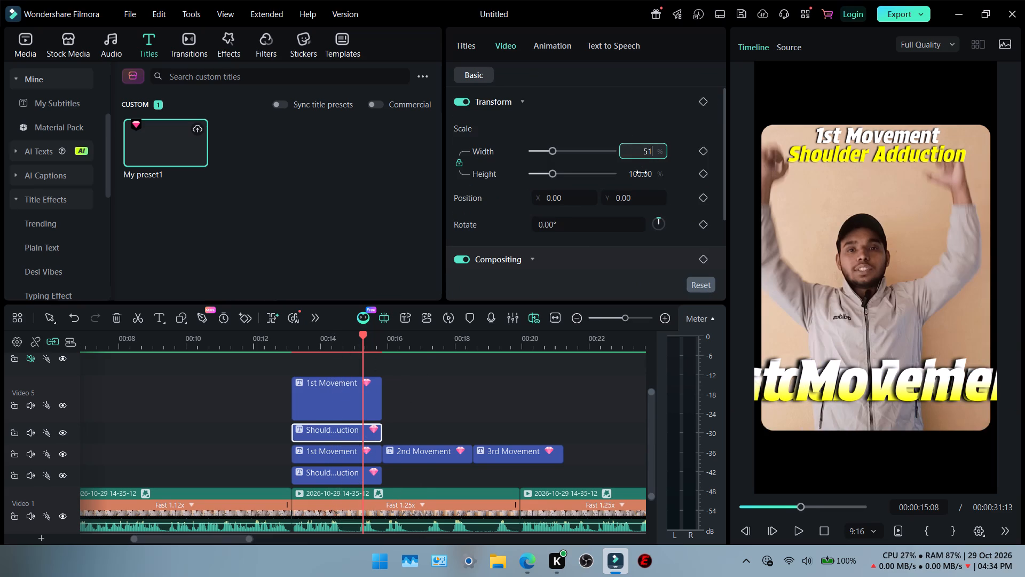
Set the scale of the new "1st Movement" preset title on the uppermost title track to 51%.
double_click(303, 411)
left_click(635, 149)
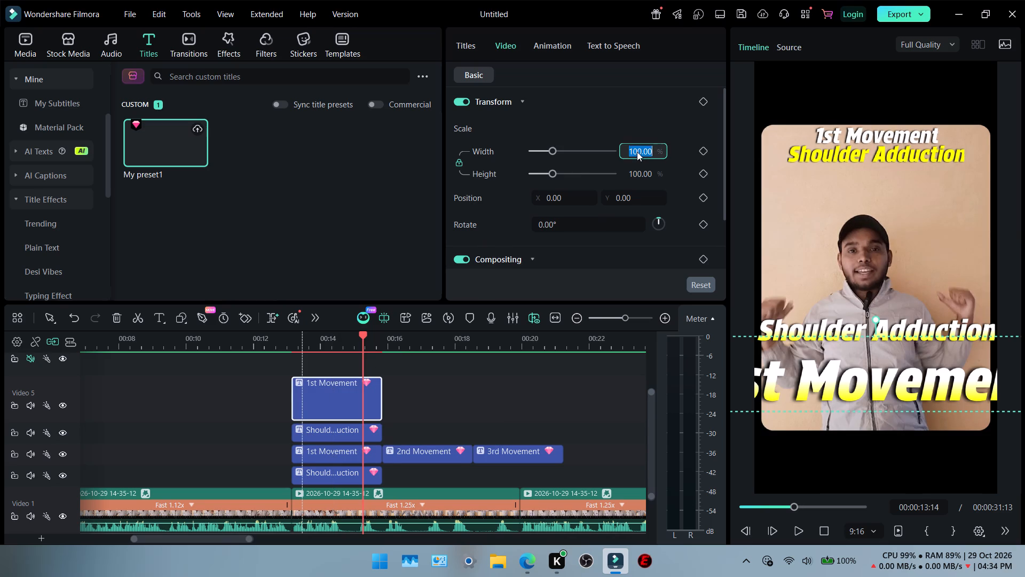
left_click(637, 152)
double_click(641, 152)
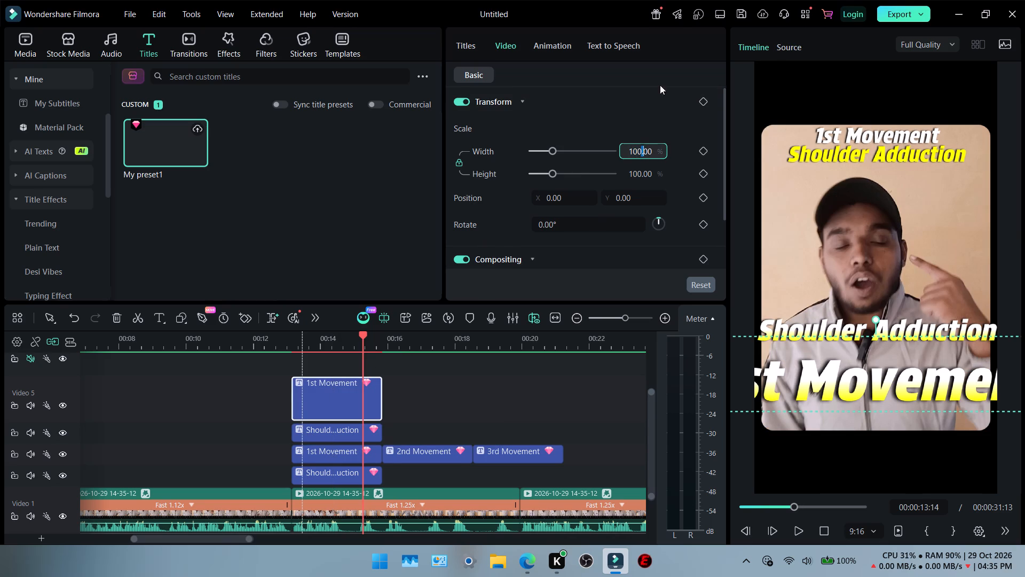
double_click(640, 173)
left_click(642, 150)
key("5")
key("1")
double_click(676, 66)
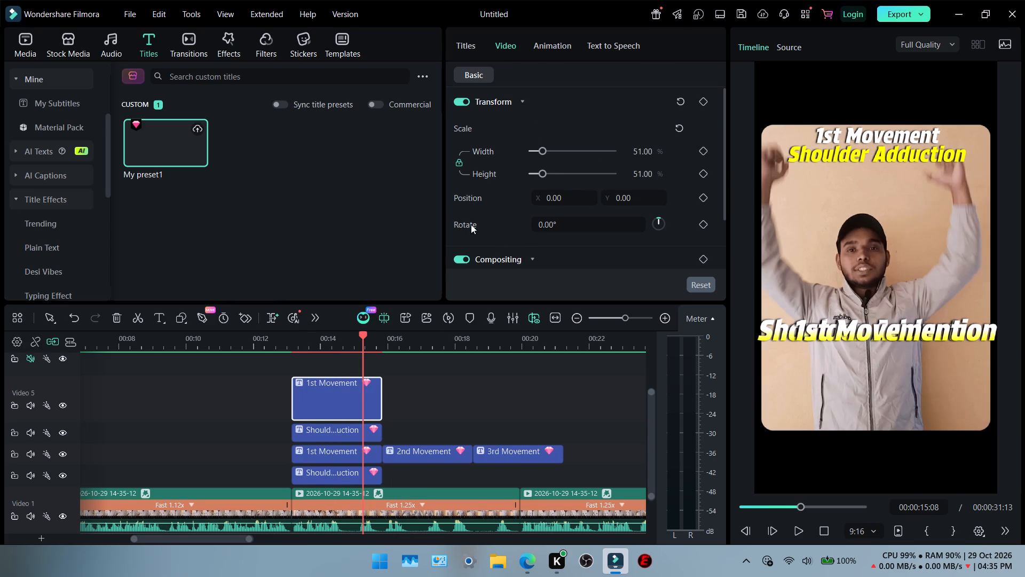
Change the new "1st Movement" title's text color from the gradient to solid white #FFFFFF.
scroll(485, 219, "down", 2)
left_click(466, 36)
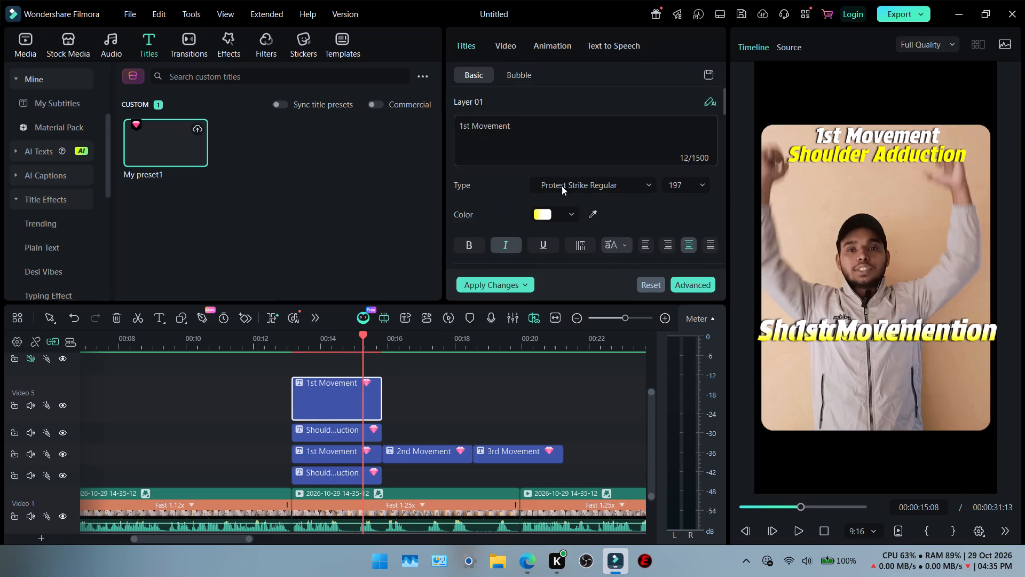
left_click(563, 215)
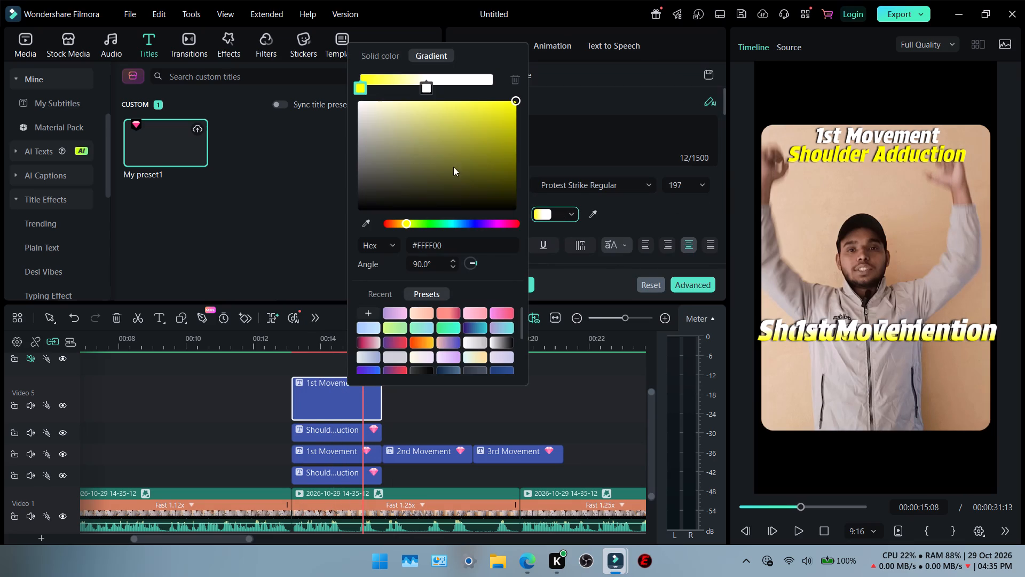
double_click(387, 58)
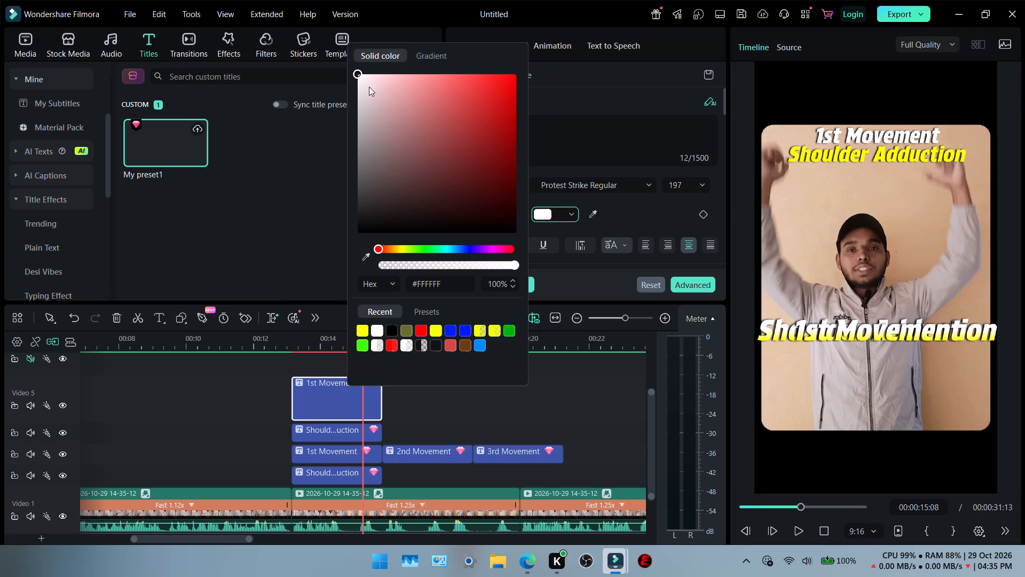
left_click_drag(369, 86, 337, 50)
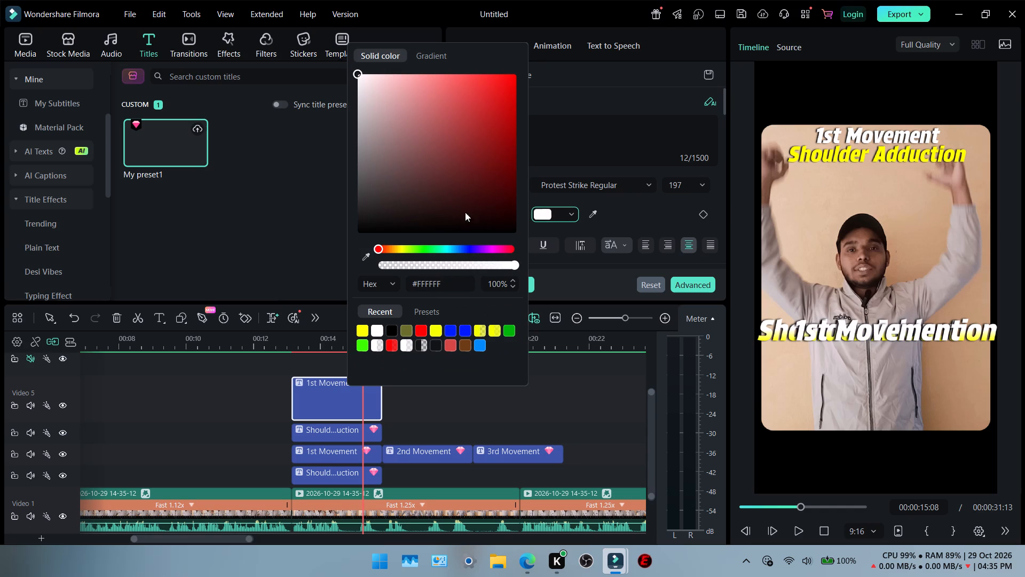
left_click(581, 93)
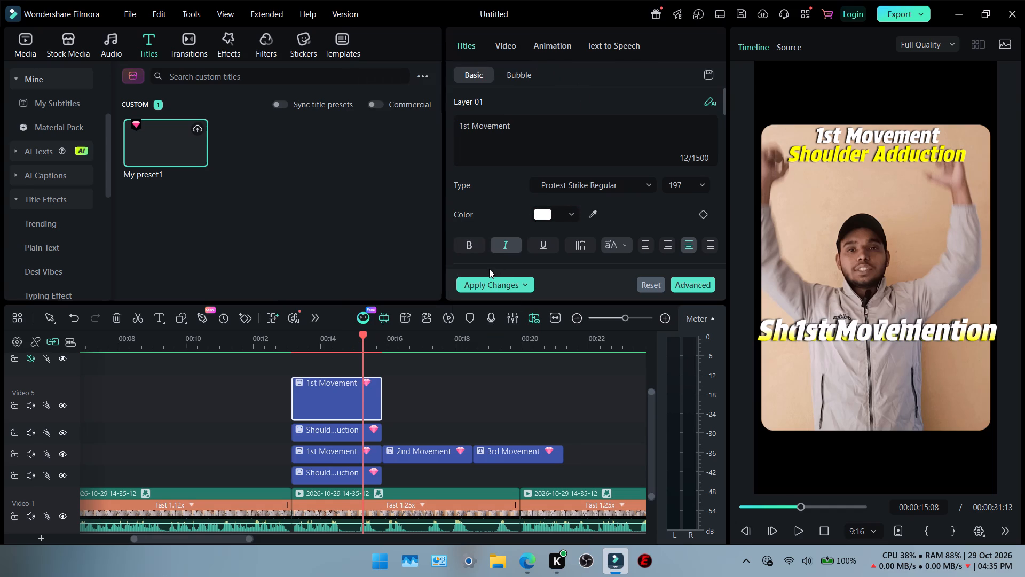
Change the new "Shoulder Adduction" preset title's text color from the gradient to solid yellow #FFFF00.
left_click(336, 434)
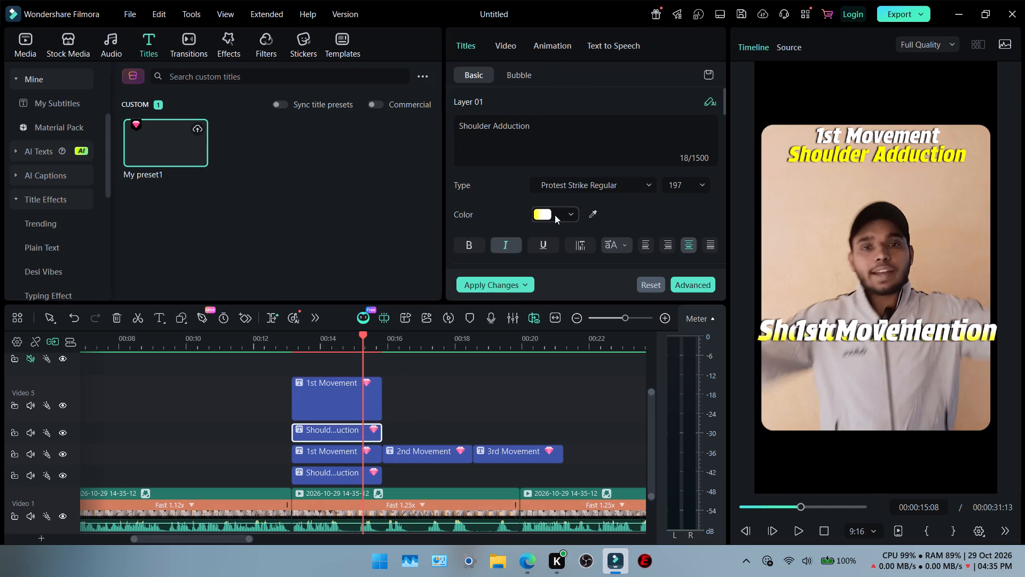
left_click(569, 217)
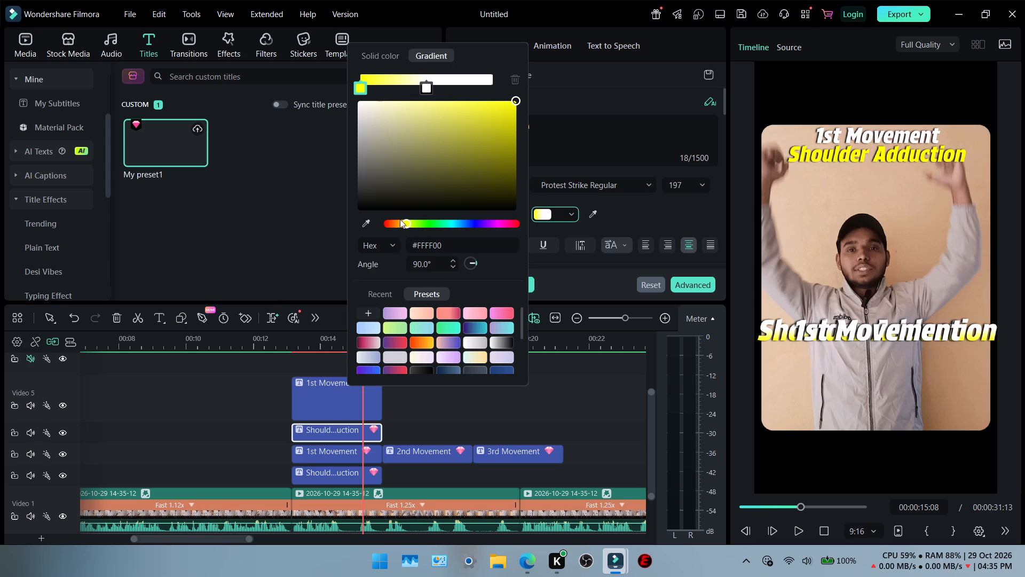
left_click_drag(455, 247, 446, 247)
left_click_drag(446, 247, 445, 247)
key("ctrl+a")
key("ctrl+c")
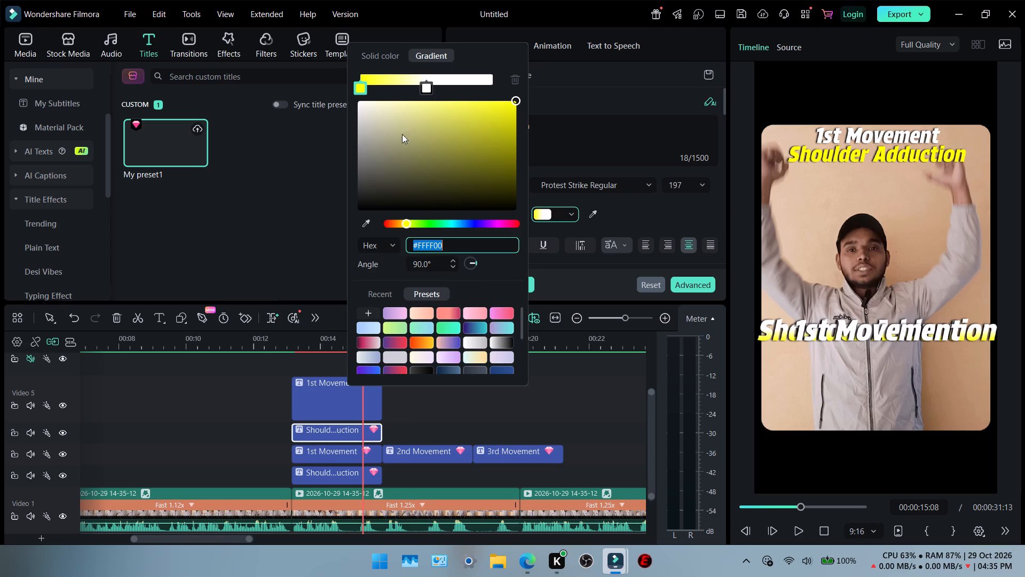
left_click(376, 56)
left_click(447, 287)
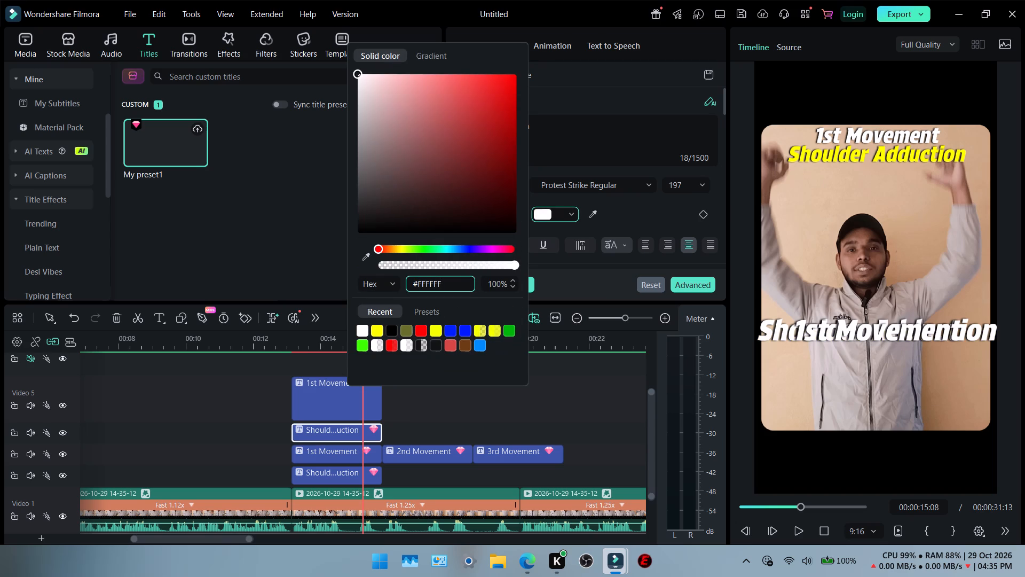
key("ctrl+a")
key("ctrl+v")
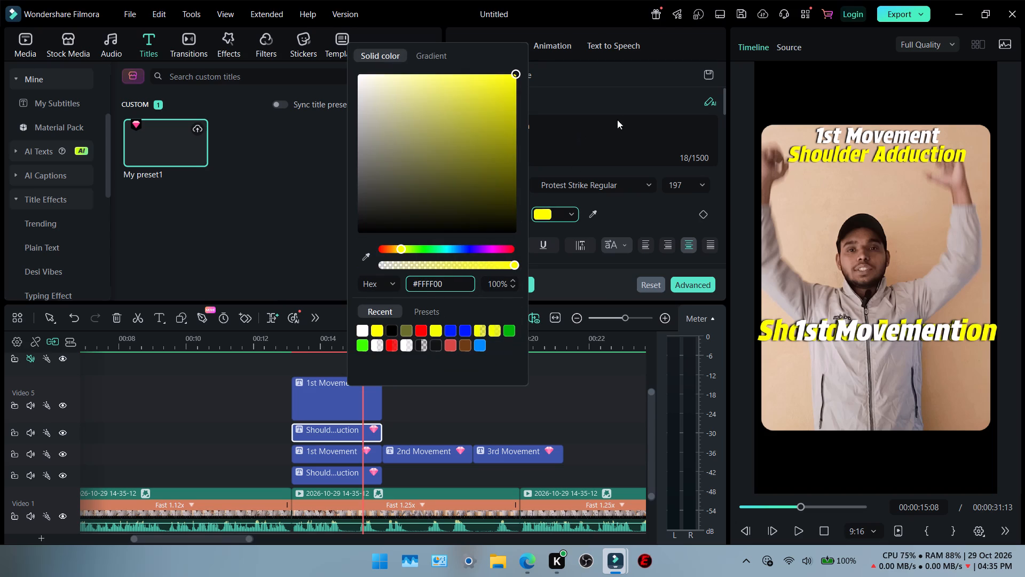
left_click(685, 46)
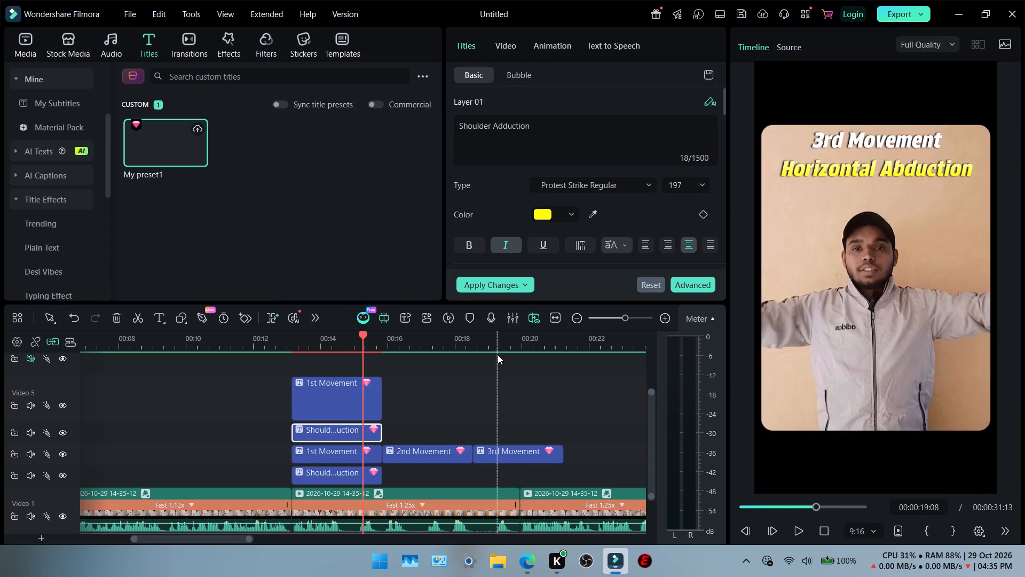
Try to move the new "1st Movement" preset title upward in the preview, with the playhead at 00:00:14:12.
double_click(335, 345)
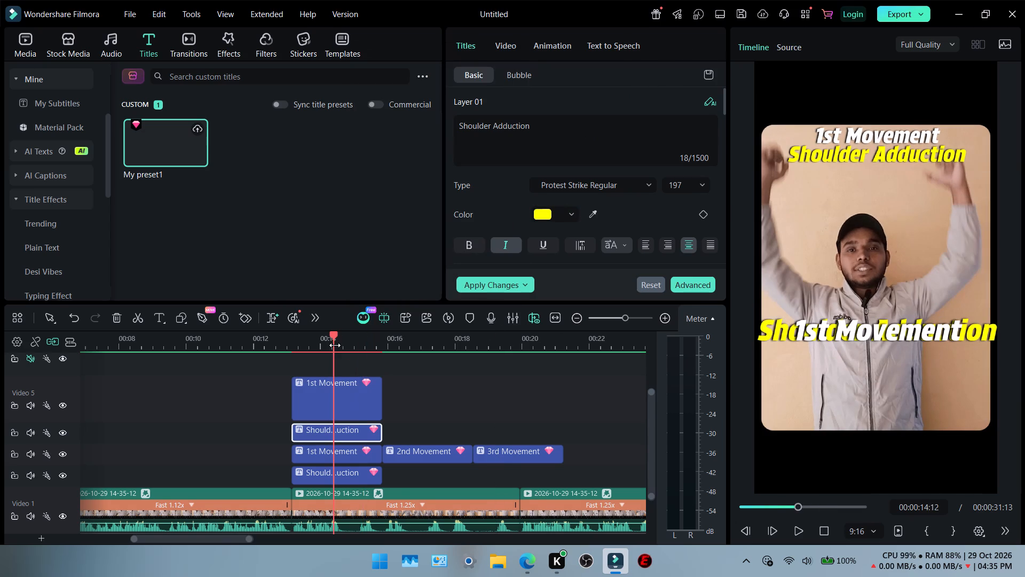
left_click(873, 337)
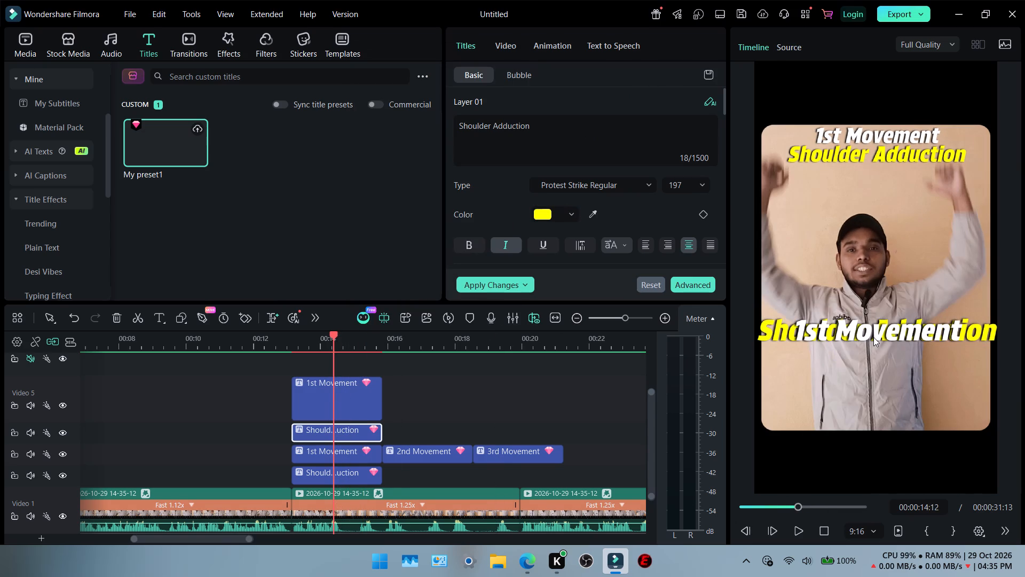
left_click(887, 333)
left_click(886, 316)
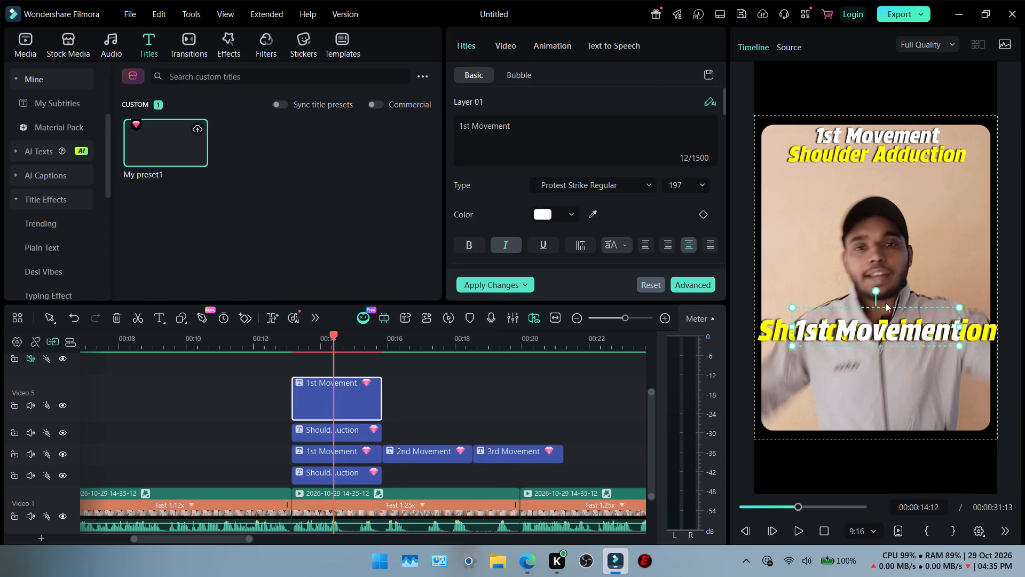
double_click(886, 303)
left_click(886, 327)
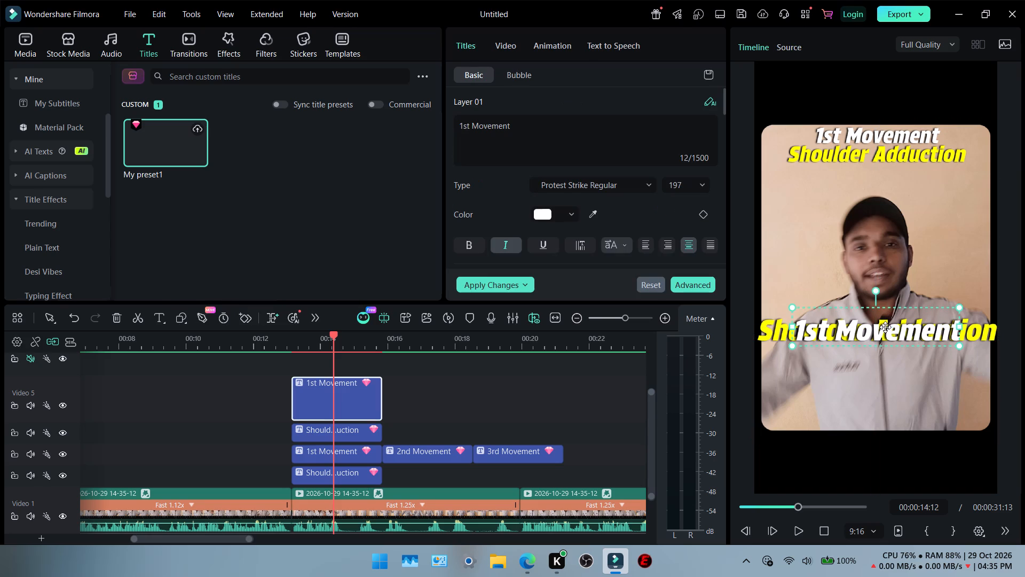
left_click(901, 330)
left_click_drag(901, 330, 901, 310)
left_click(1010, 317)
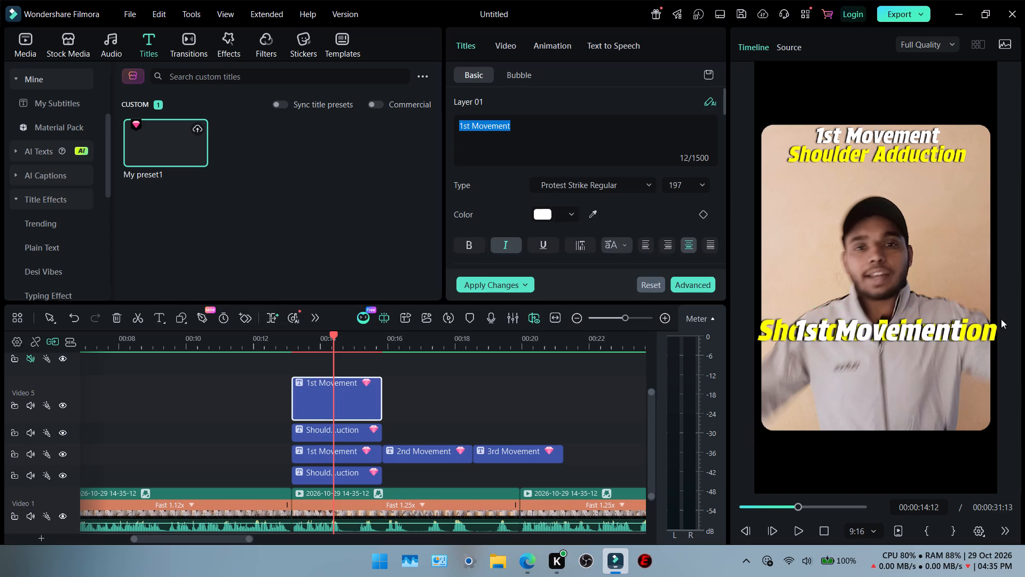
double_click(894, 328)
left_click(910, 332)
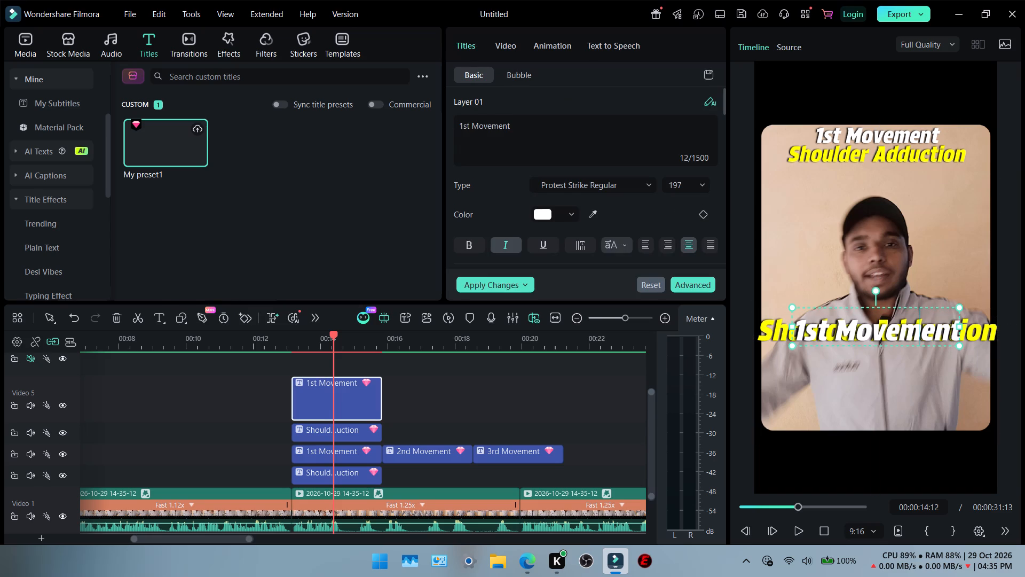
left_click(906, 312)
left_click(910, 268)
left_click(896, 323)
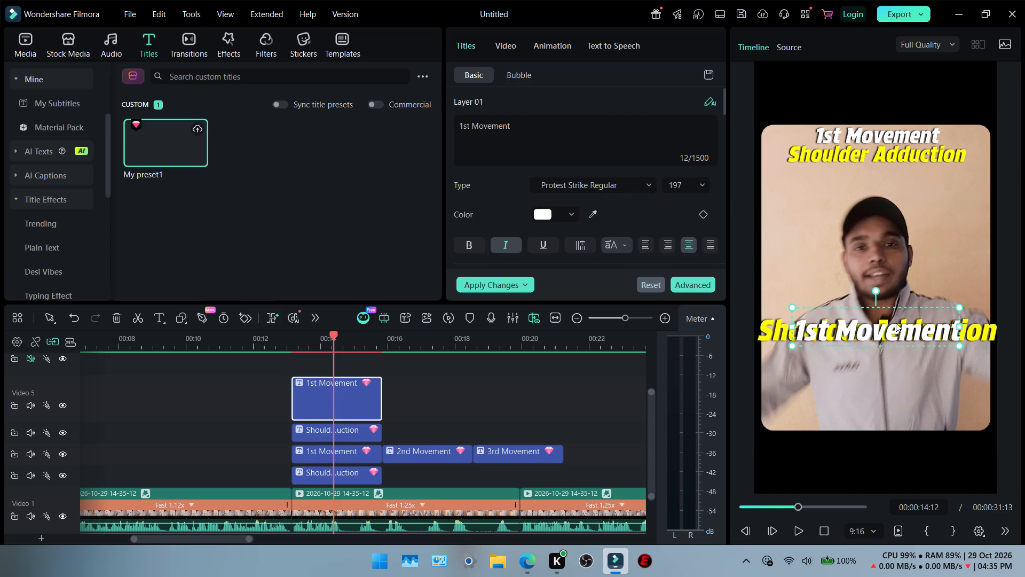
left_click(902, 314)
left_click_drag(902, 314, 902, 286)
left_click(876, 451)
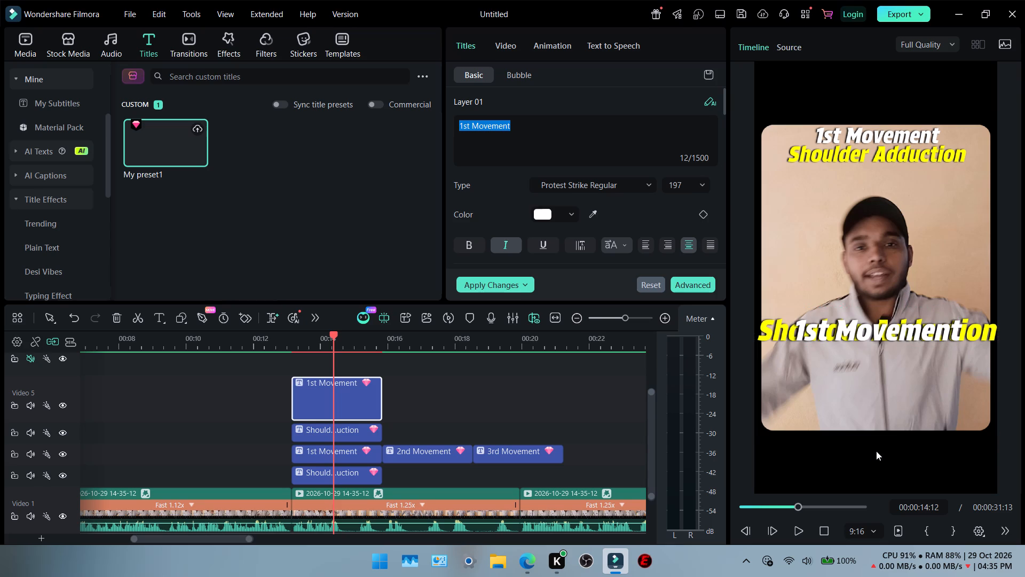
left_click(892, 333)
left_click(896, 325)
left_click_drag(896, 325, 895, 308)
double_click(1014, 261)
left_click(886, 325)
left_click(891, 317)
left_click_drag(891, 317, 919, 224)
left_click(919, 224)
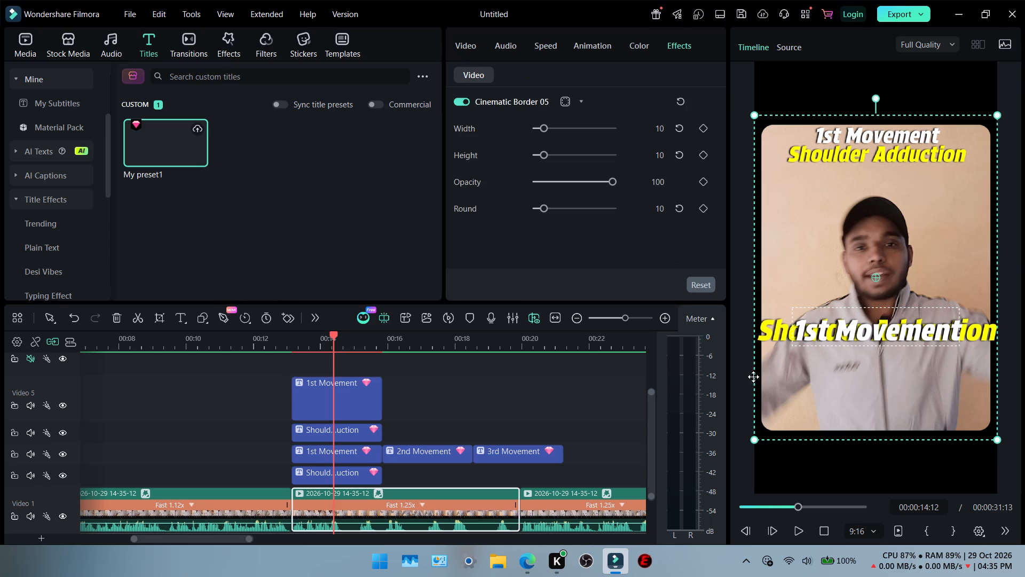
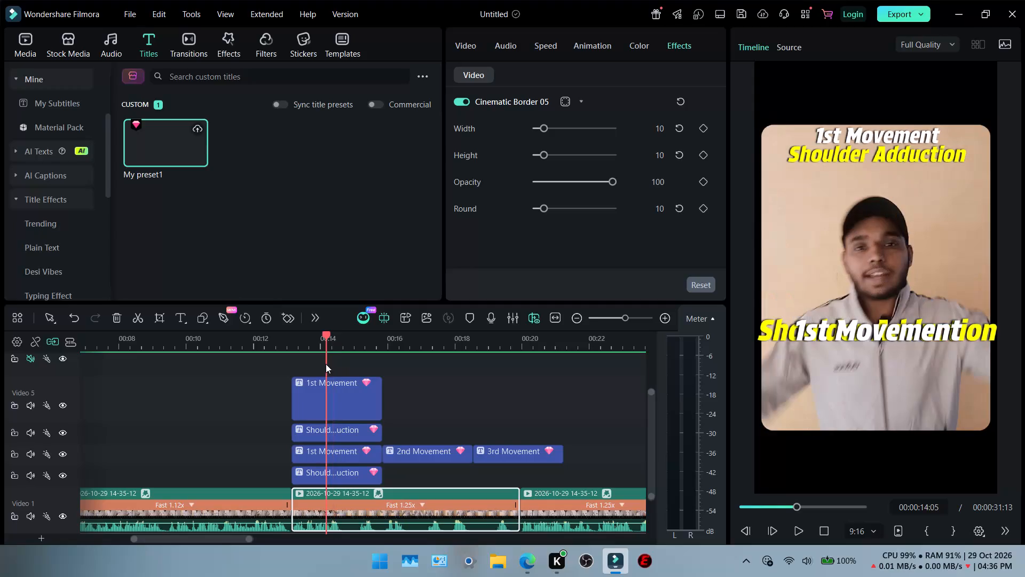
Set the timeline zoom mode to Zoom Around Mouse Position, turn off ruler-drag zooming, toggle Rolling Trim, and apply the settings.
right_click(279, 370)
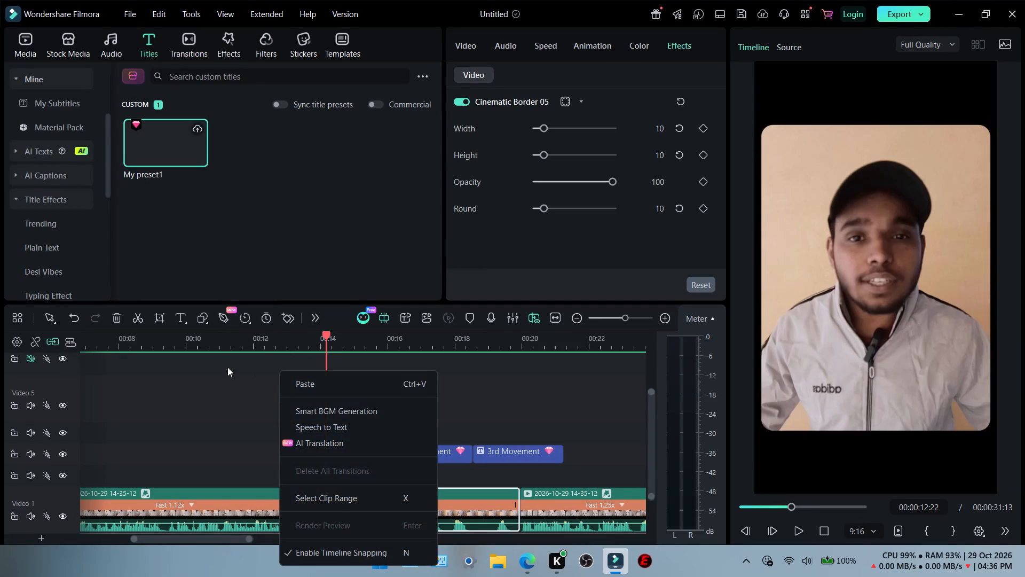
left_click(20, 336)
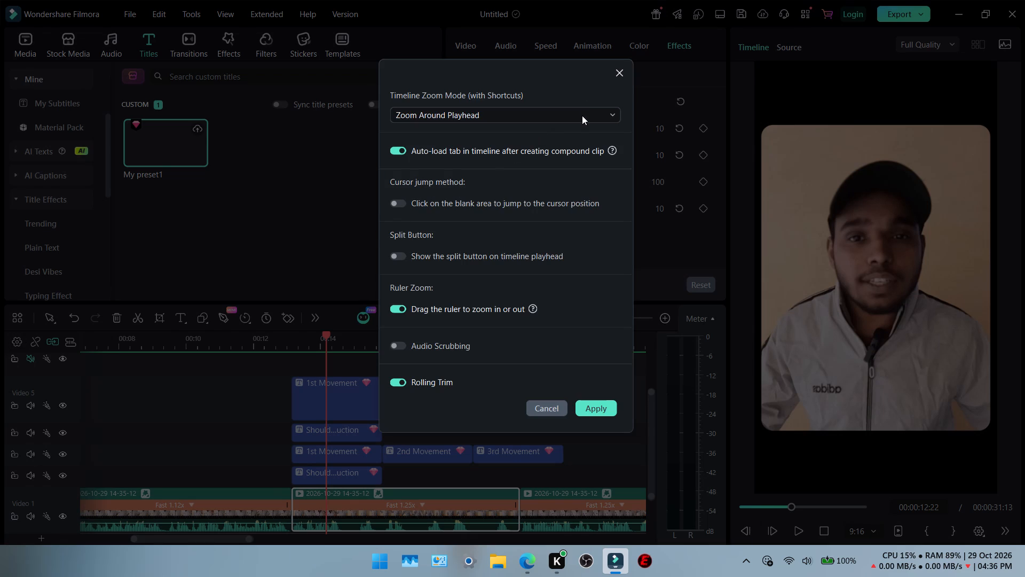
left_click(582, 115)
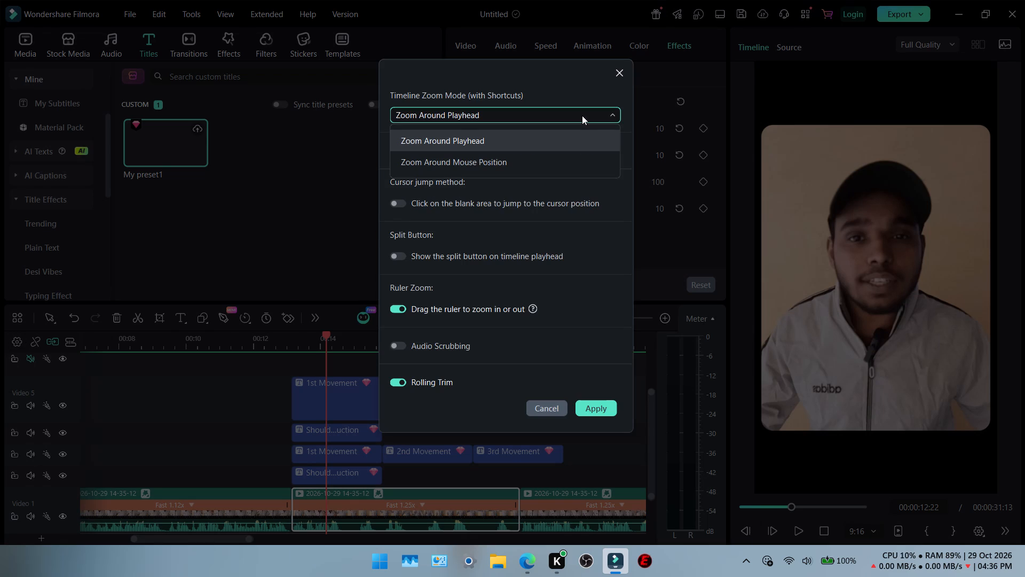
left_click(523, 157)
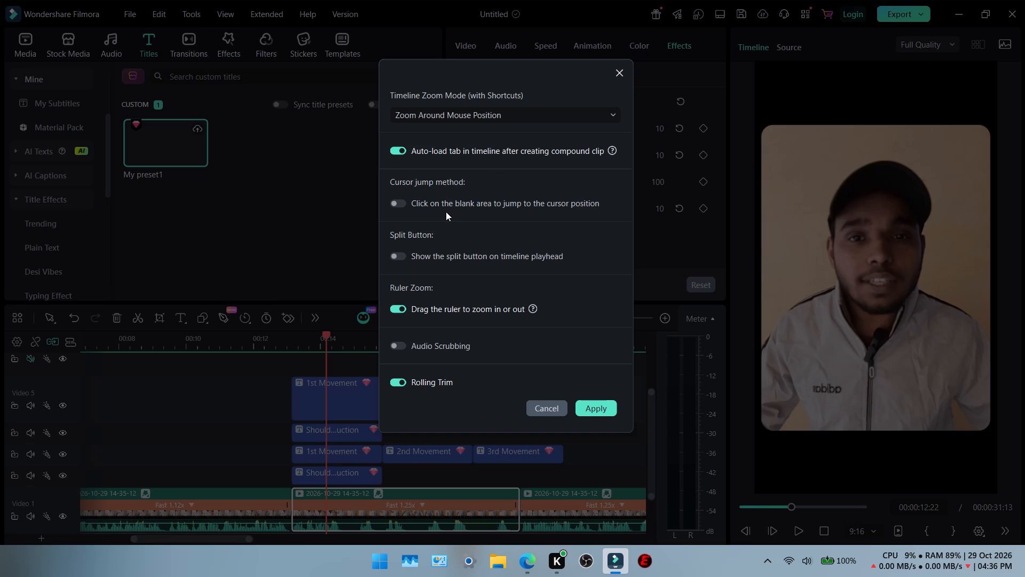
double_click(399, 310)
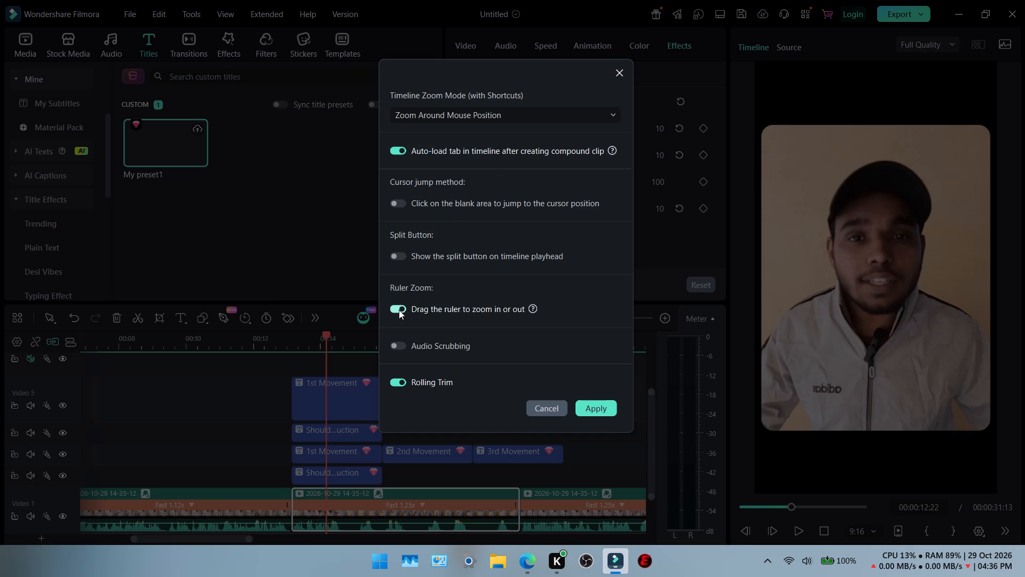
left_click(401, 307)
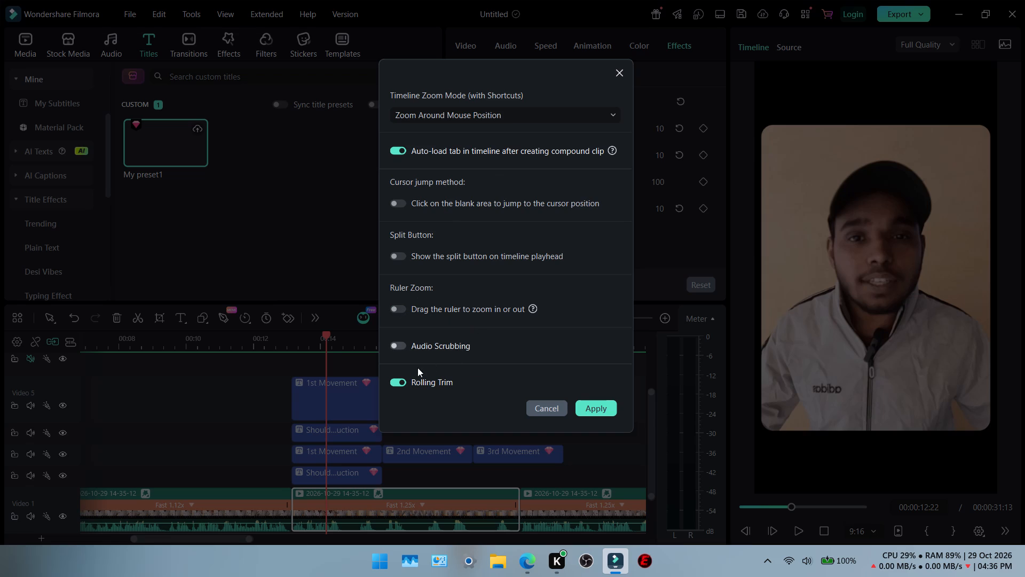
left_click(399, 381)
double_click(598, 408)
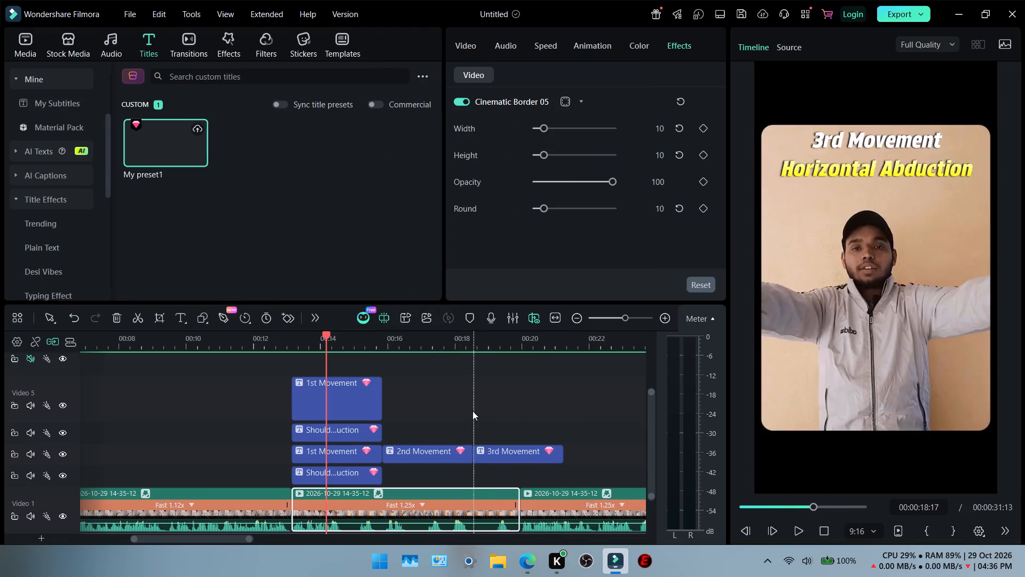
Zoom in on the title clips and turn off the timeline's auto ripple.
middle_click(470, 411)
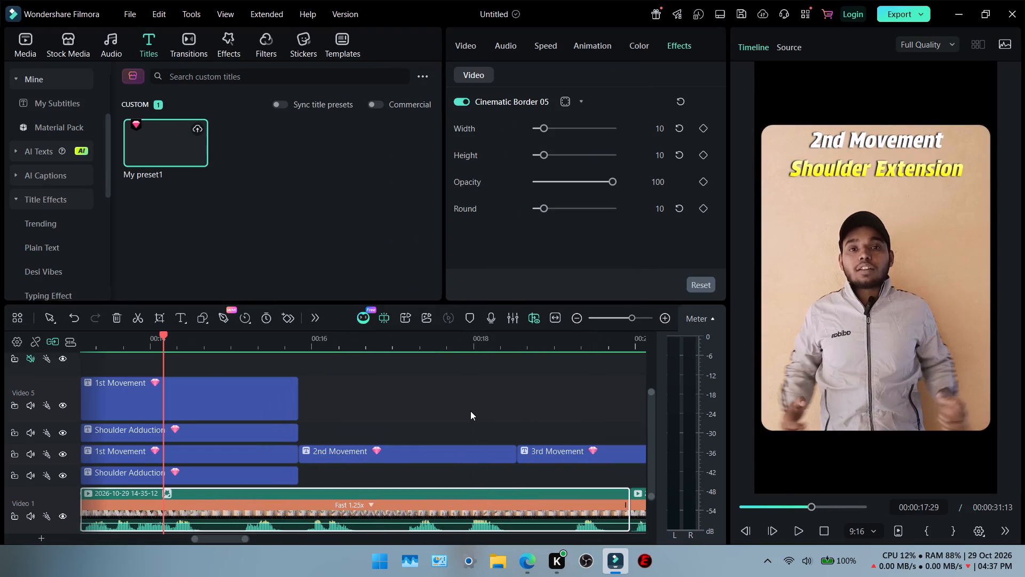
right_click(349, 401)
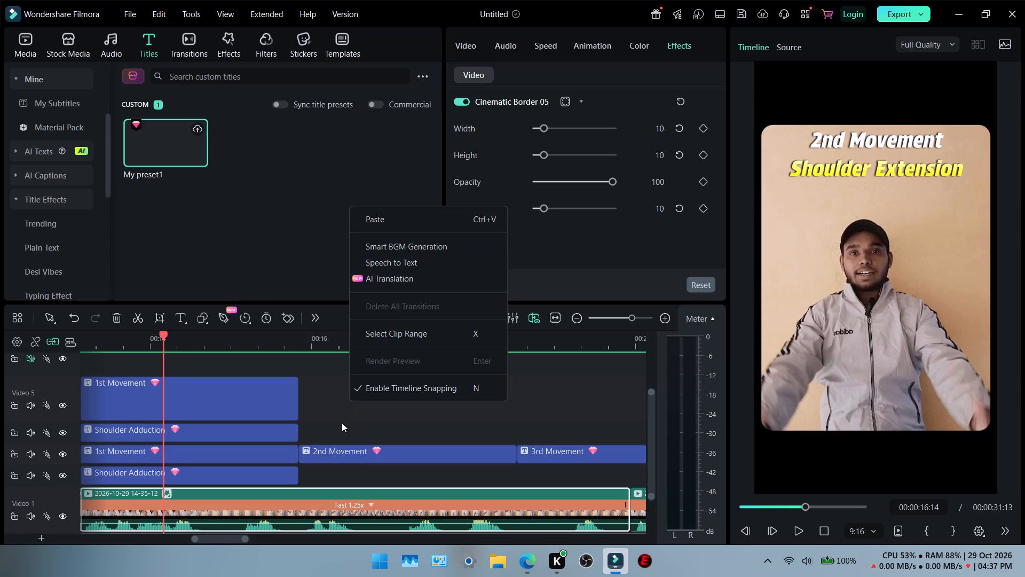
right_click(341, 423)
left_click(155, 342)
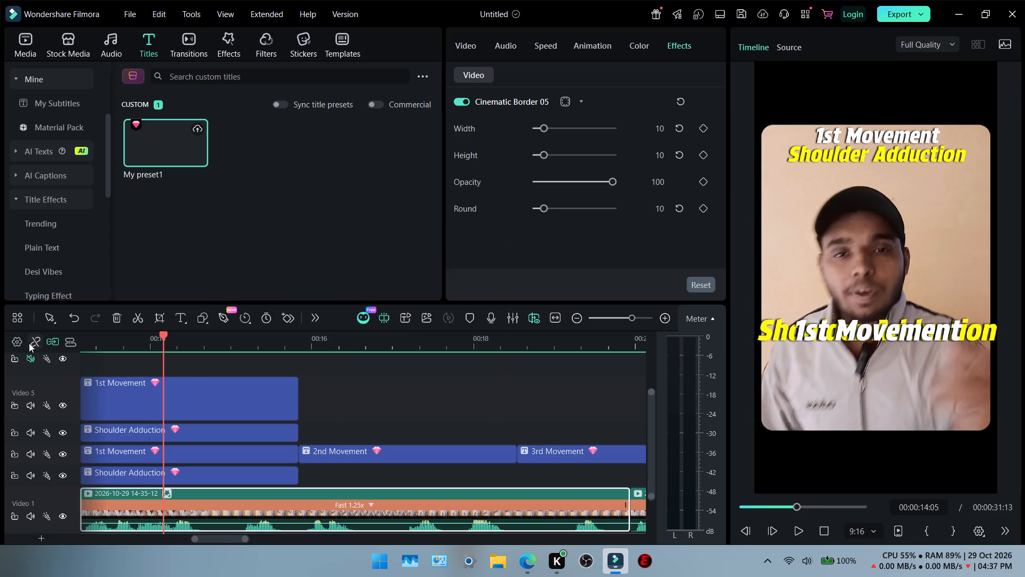
left_click(29, 343)
left_click(31, 341)
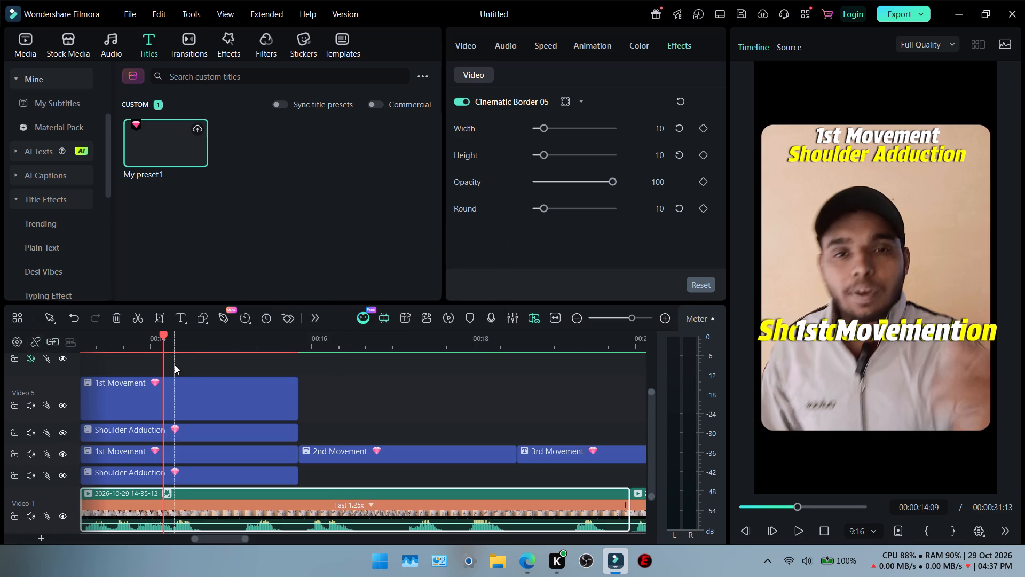
Move the new "1st Movement" title from mid-frame up to the older heading, with the playhead at 00:00:14:03.
left_click(169, 363)
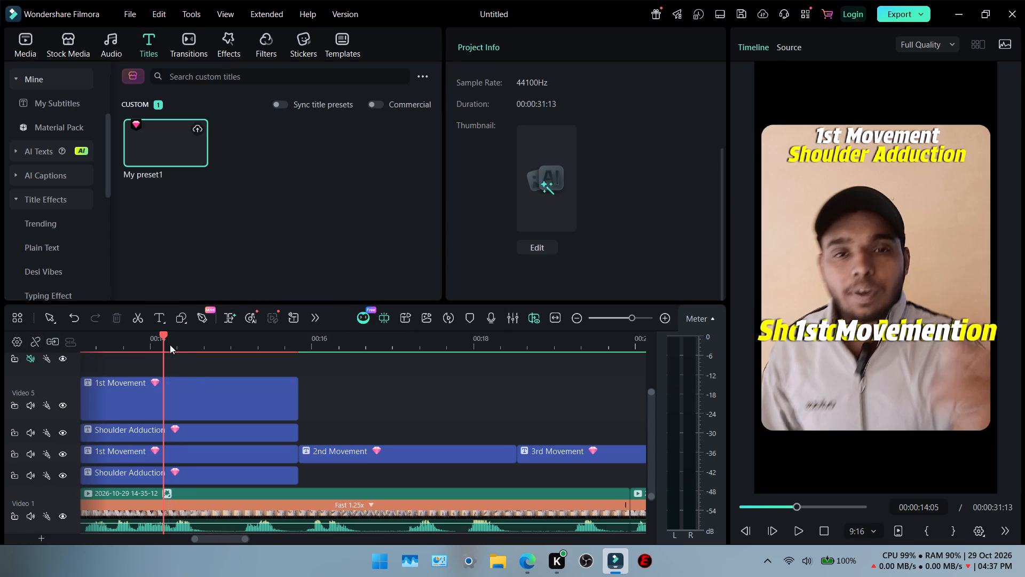
left_click(170, 344)
right_click(170, 344)
right_click(170, 344)
right_click(170, 344)
left_click_drag(169, 334, 159, 346)
left_click(151, 393)
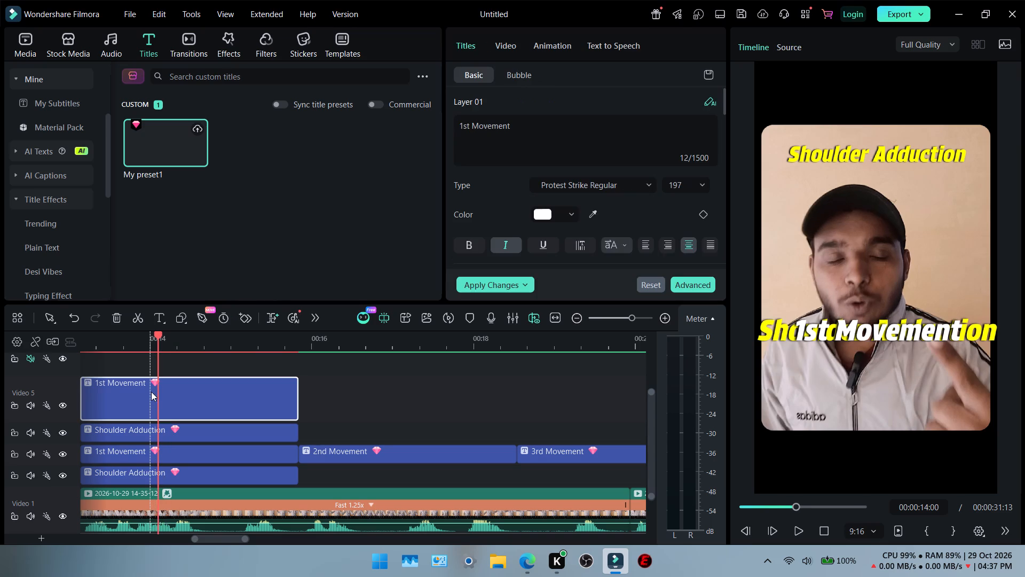
left_click(871, 335)
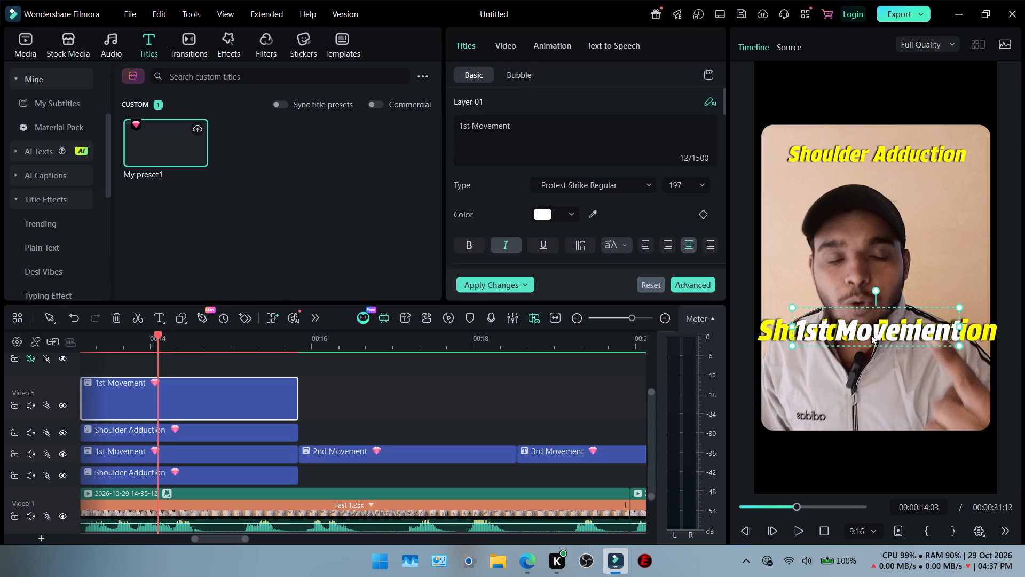
left_click_drag(880, 333, 877, 232)
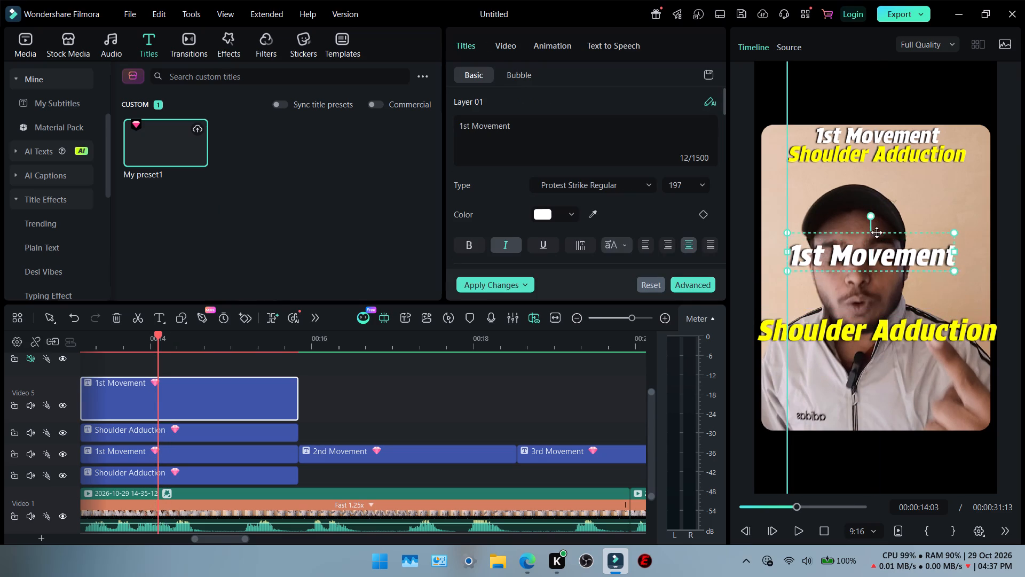
left_click_drag(877, 232, 878, 161)
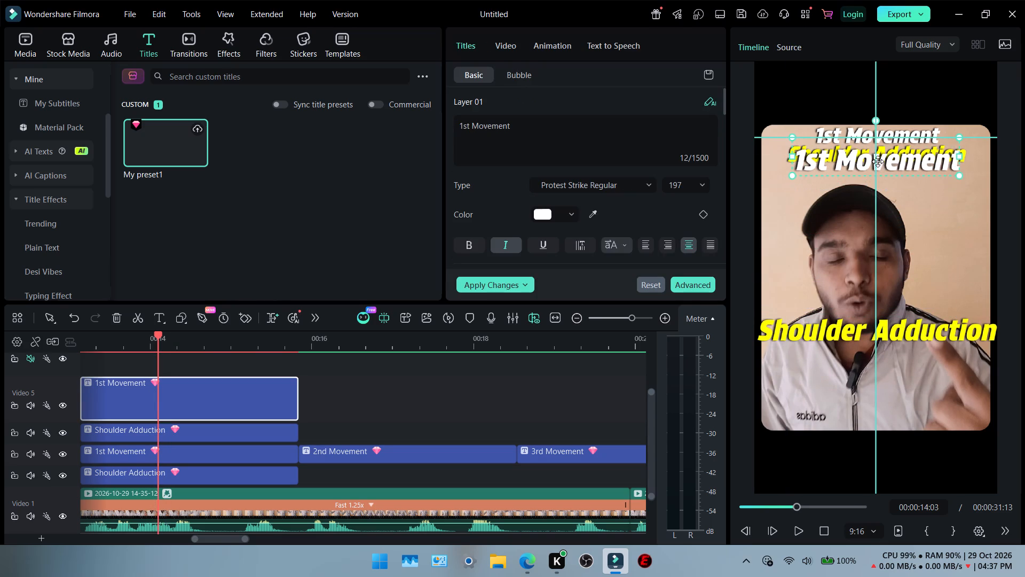
right_click(878, 161)
left_click_drag(878, 161, 881, 152)
left_click(796, 157)
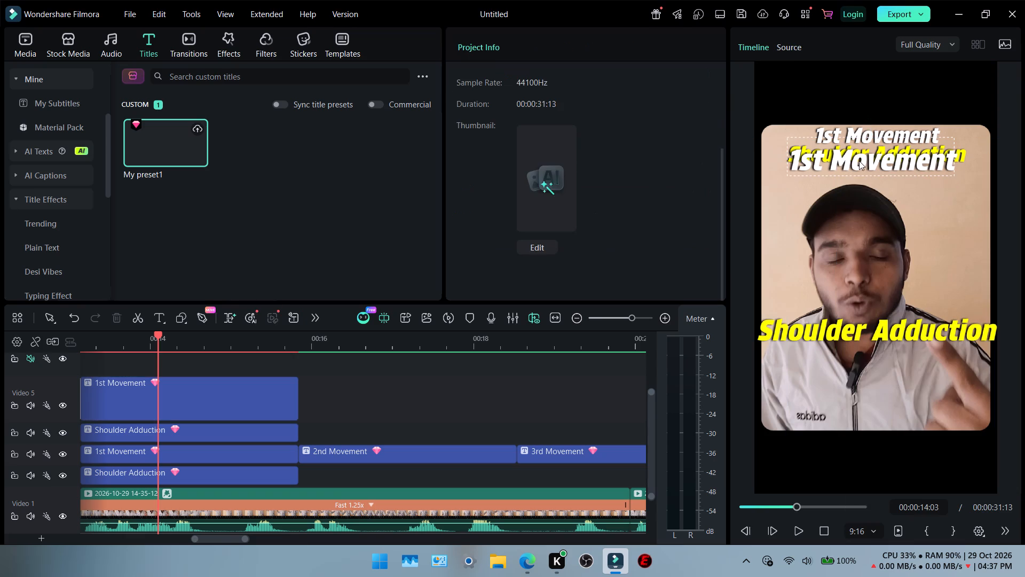
left_click(860, 161)
left_click_drag(884, 161, 881, 143)
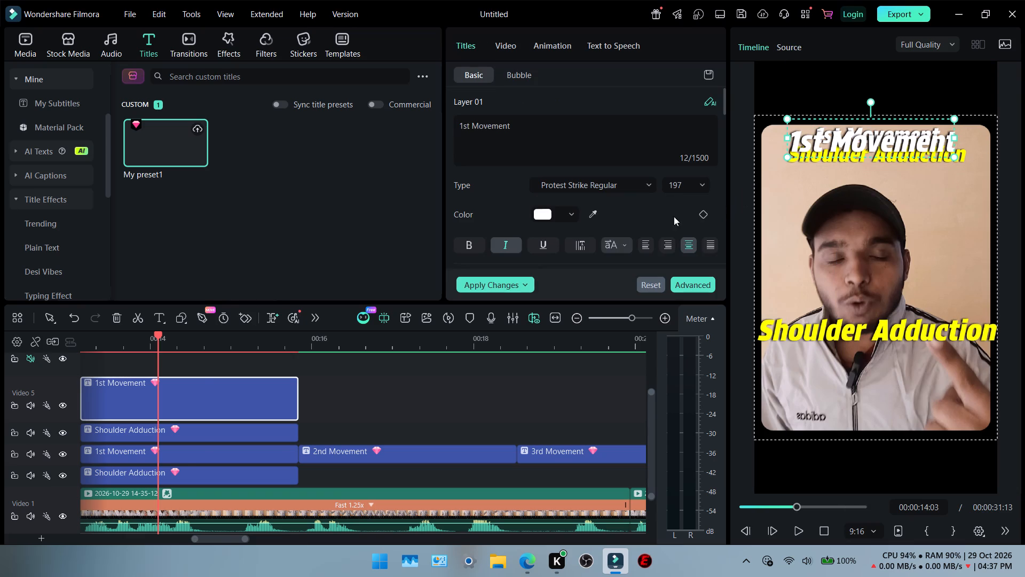
Set the new "1st Movement" title's font size to 146, matching the older heading.
left_click(179, 458)
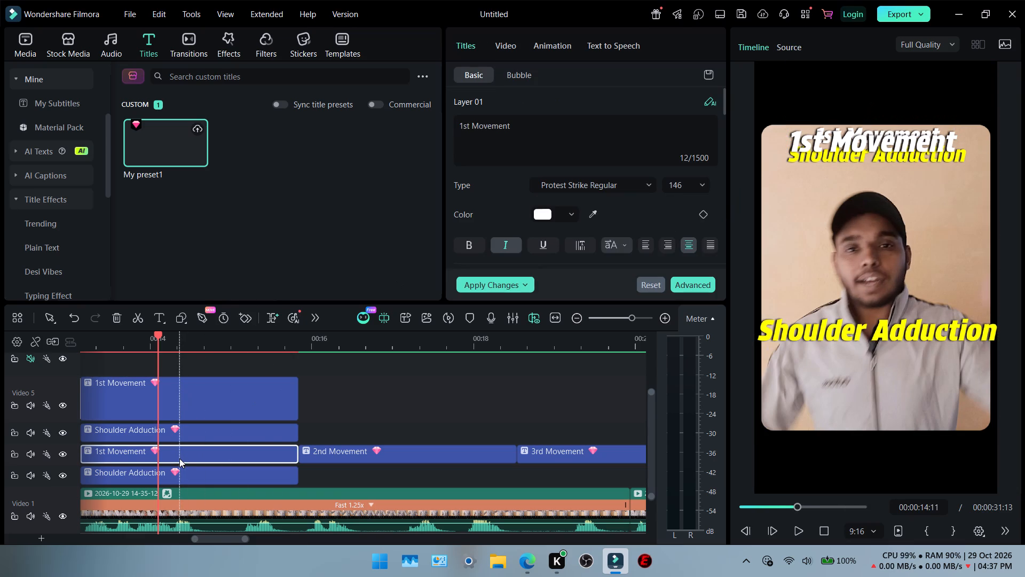
left_click(190, 402)
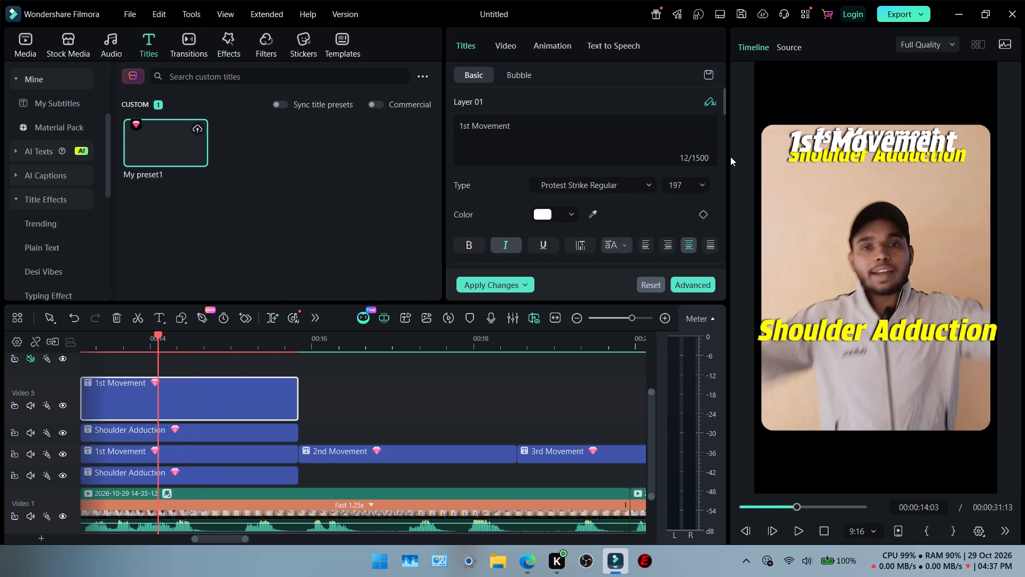
left_click(676, 186)
type("146")
left_click(357, 205)
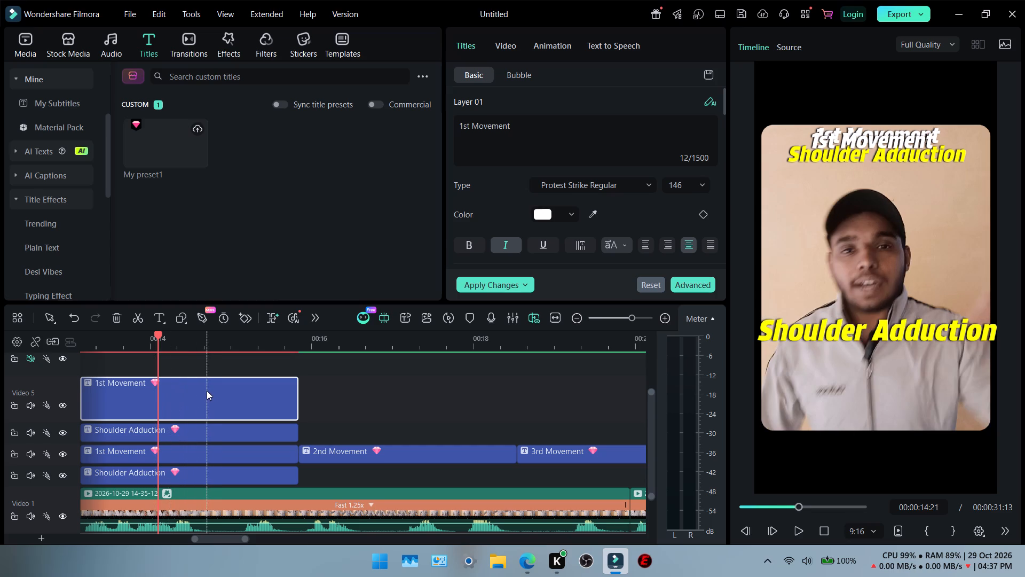
Shift the new "1st Movement" title sideways to line up with the older heading, with the playhead at 00:00:14:18.
left_click(136, 339)
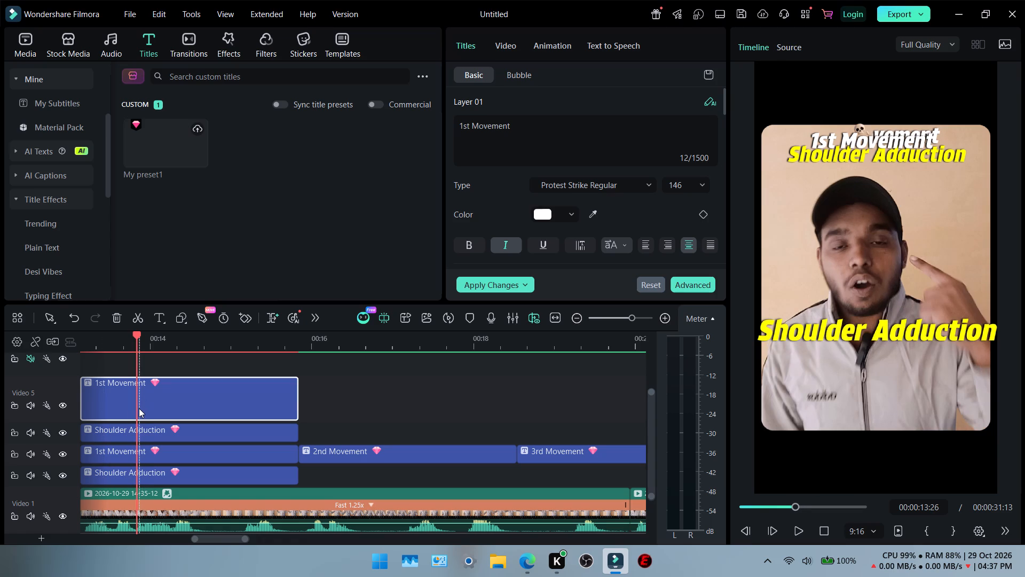
left_click(188, 347)
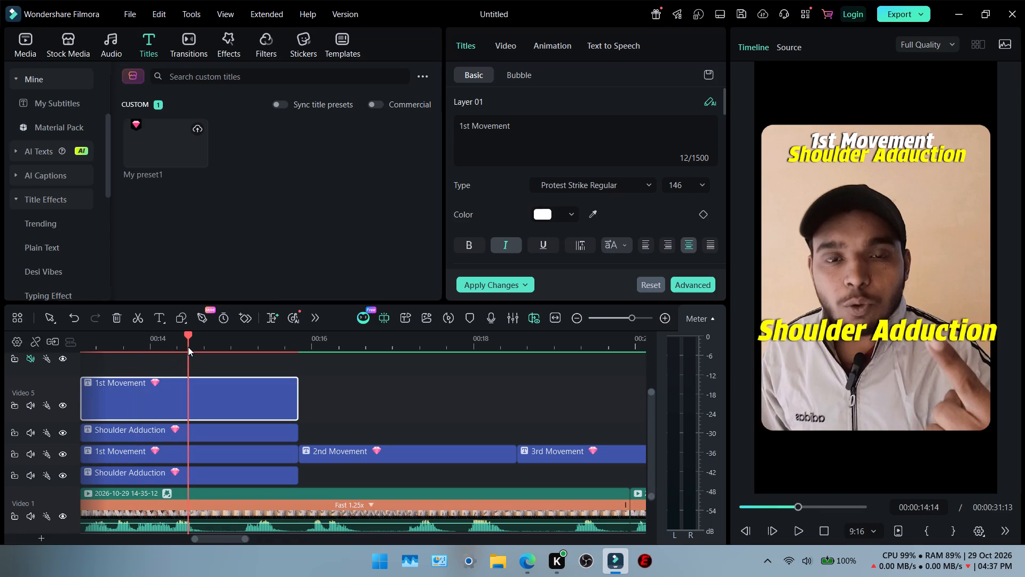
left_click(198, 347)
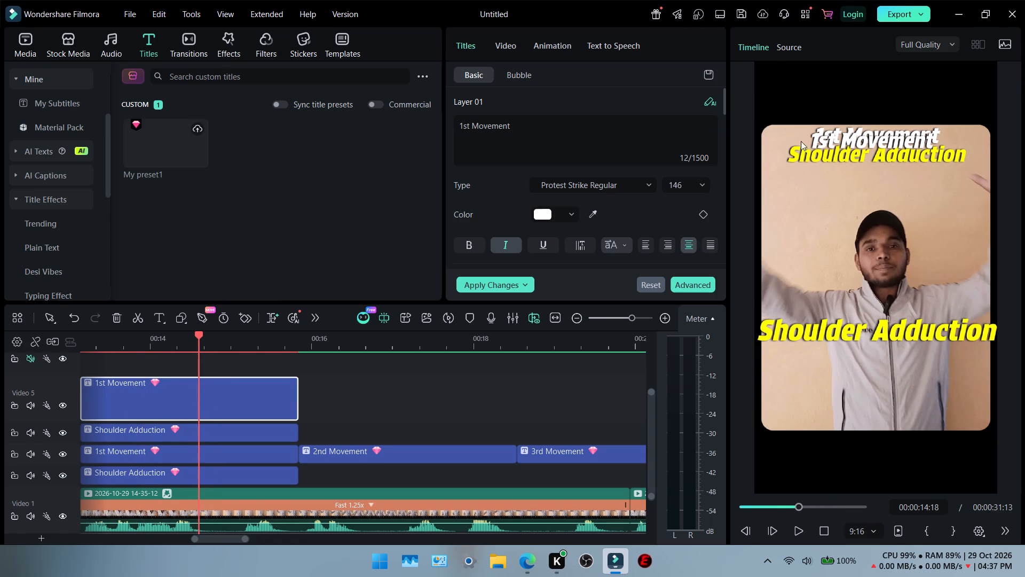
double_click(857, 143)
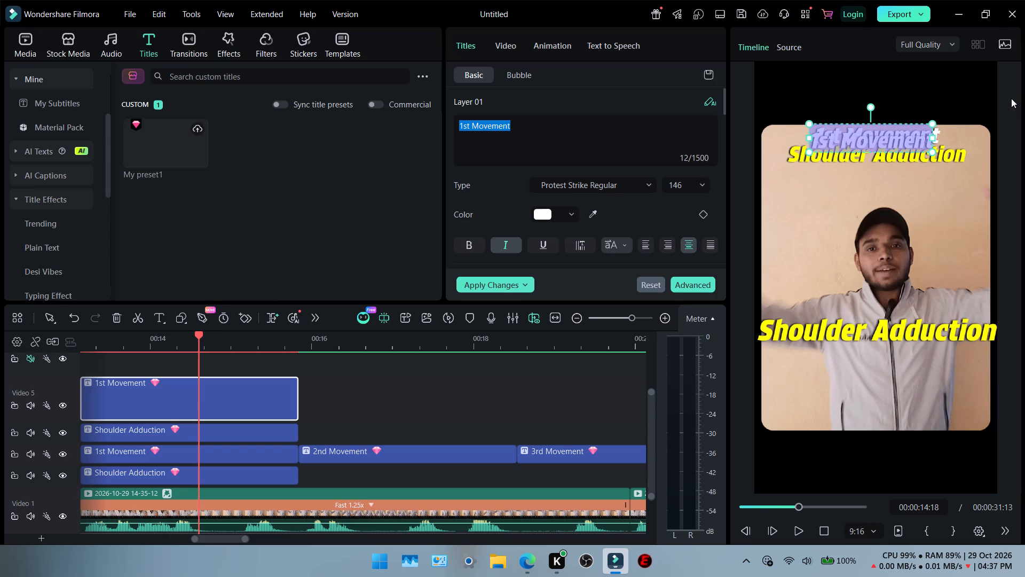
left_click(1011, 98)
left_click(897, 135)
double_click(879, 143)
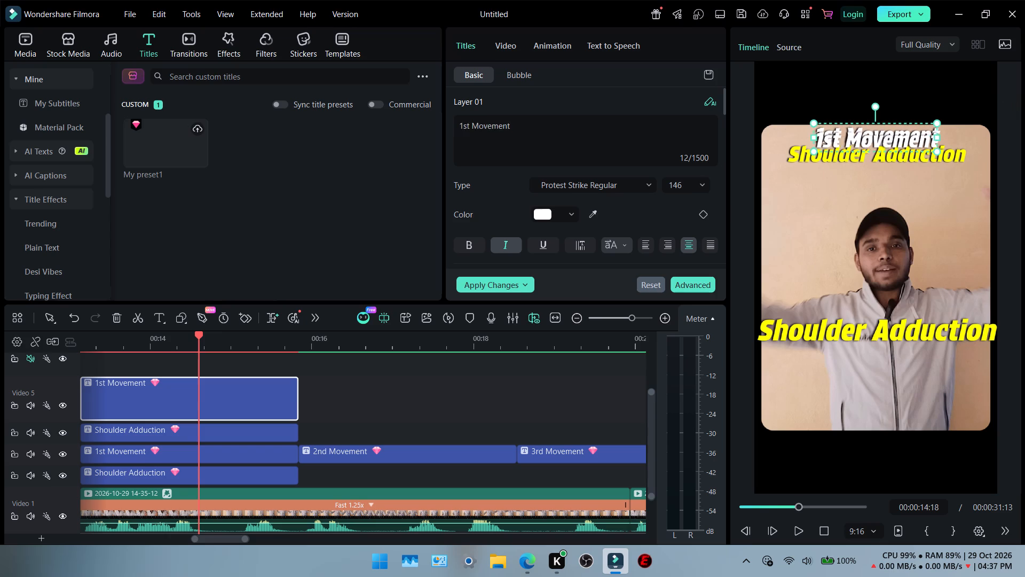
left_click(888, 140)
left_click(1013, 120)
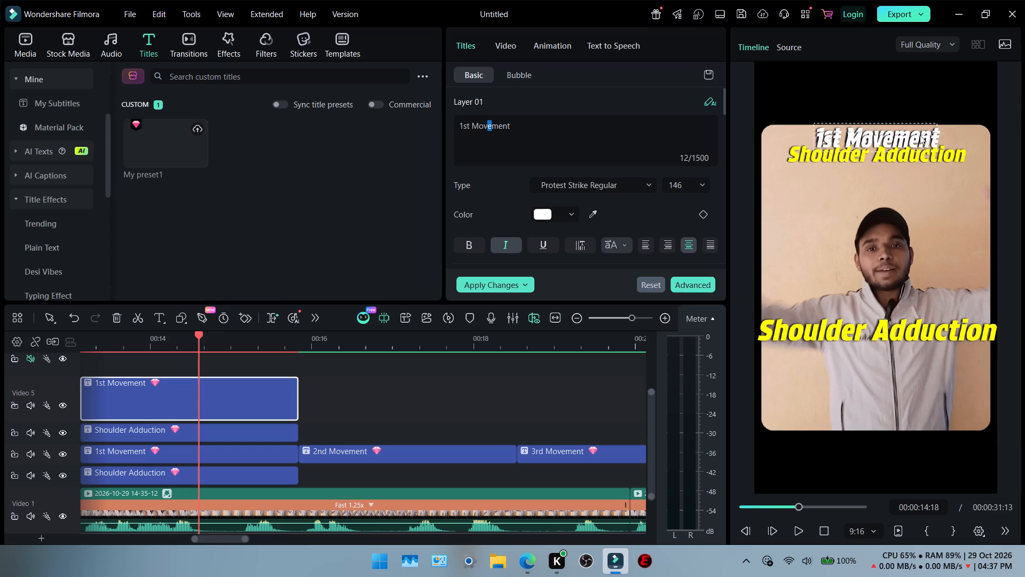
Nudge the new "1st Movement" title upward until it sits exactly over the older heading.
left_click(910, 136)
key("Up")
key("Up")
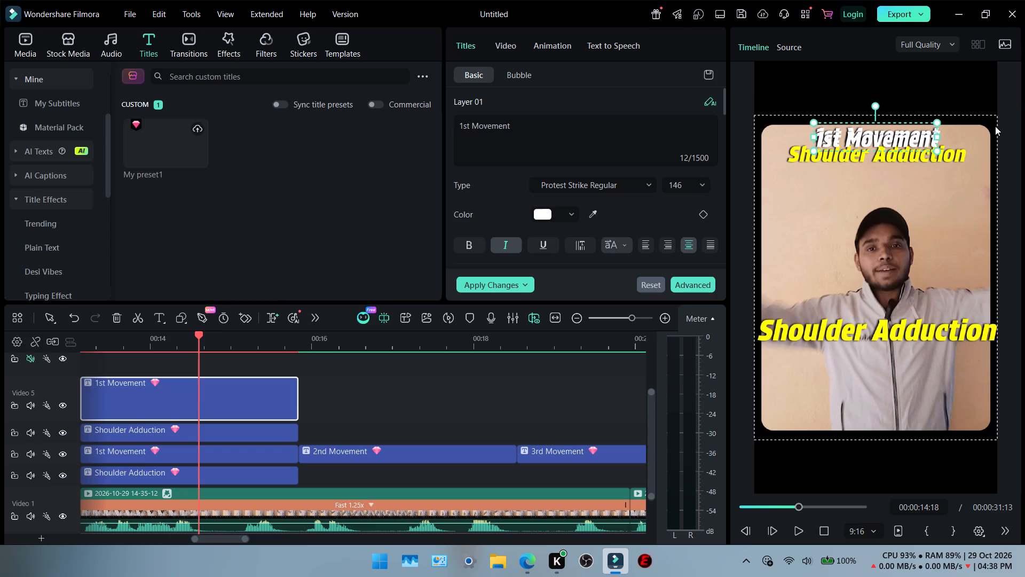
key("Up")
key("Up")
key("Up")
key("Up")
key("Up")
key("Up")
key("Up")
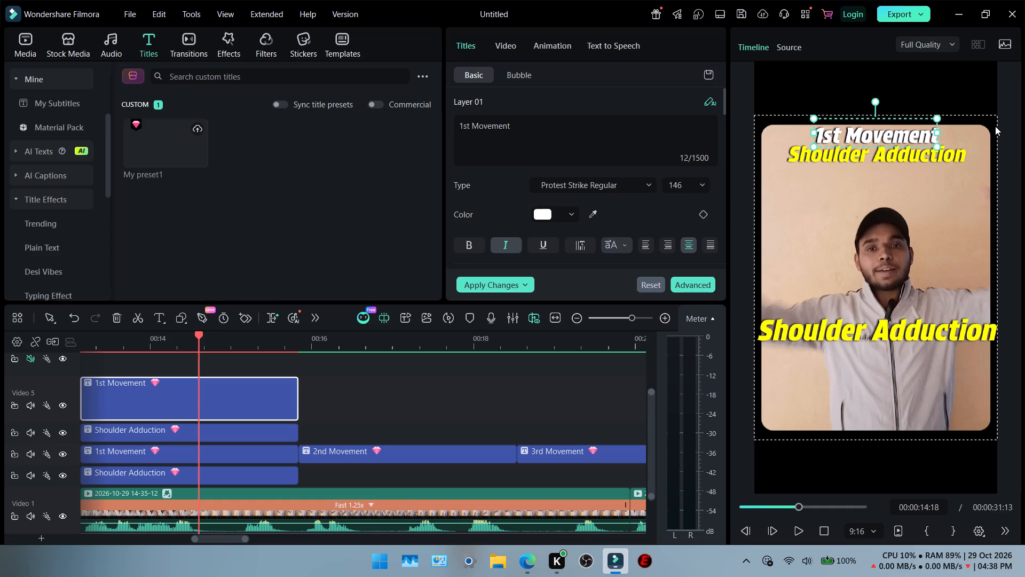
Examine the new "1st Movement" title's Transform settings, including scale and position.
scroll(493, 201, "down", 1)
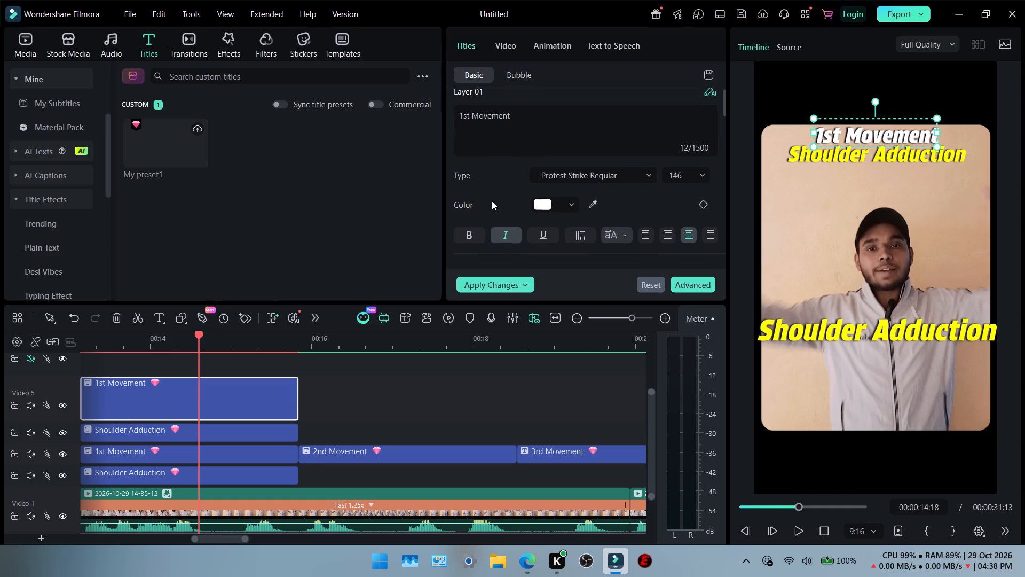
scroll(492, 201, "down", 1)
scroll(487, 135, "down", 1)
scroll(500, 222, "up", 2)
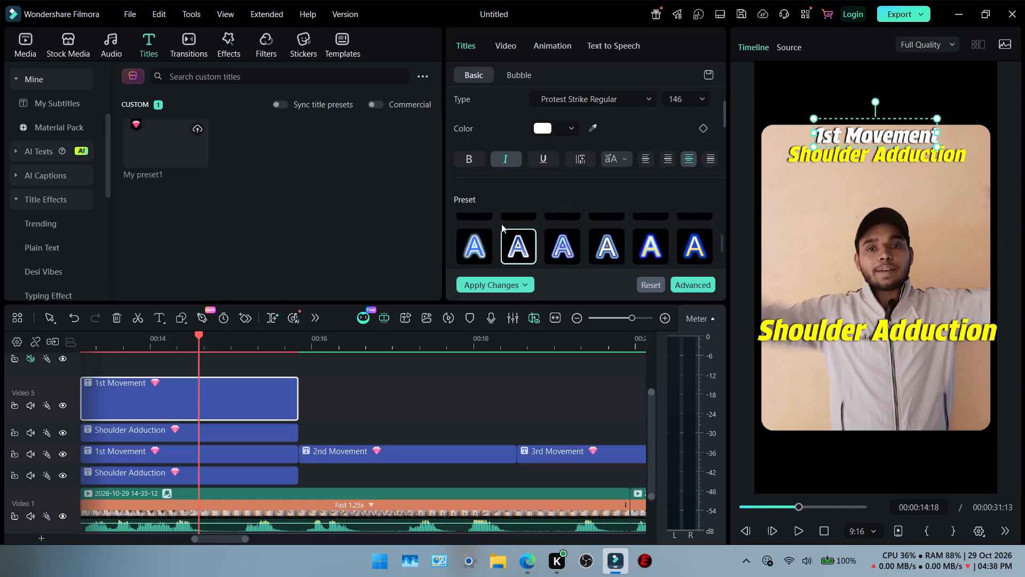
scroll(501, 224, "up", 1)
scroll(472, 186, "down", 4)
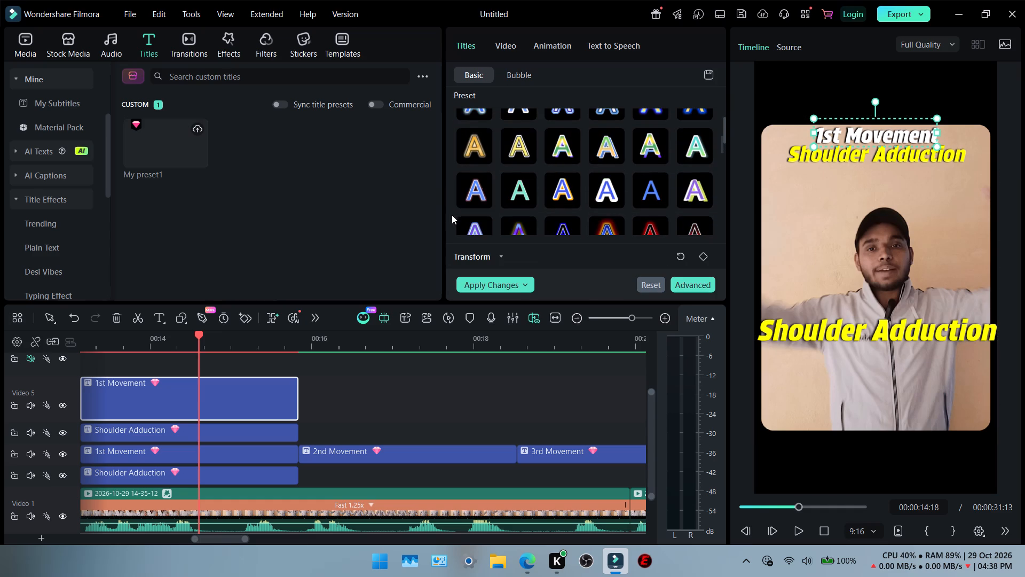
scroll(452, 229, "down", 4)
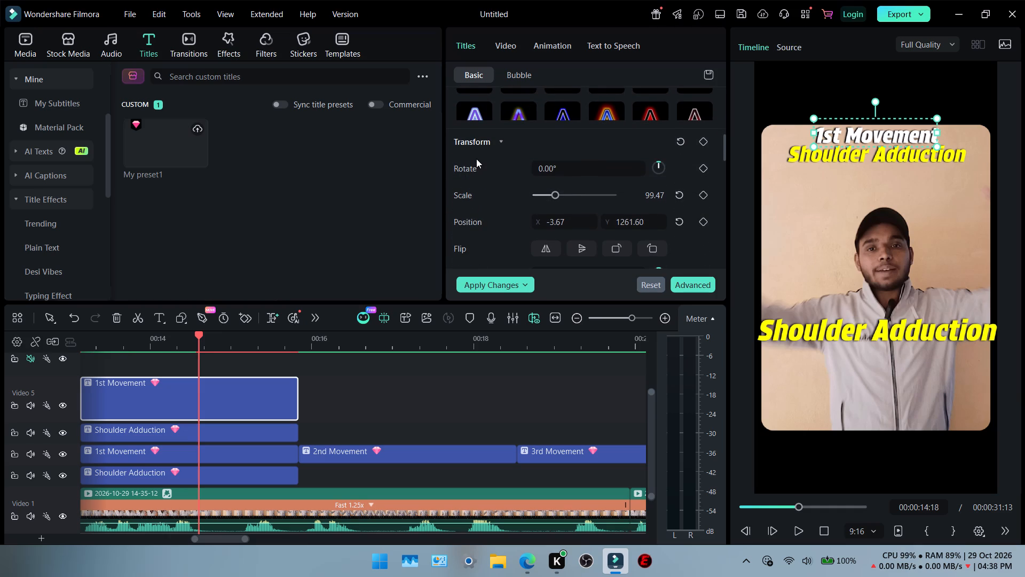
Delete the older "1st Movement" title clip on the track with the "2nd Movement" and "3rd Movement" titles.
left_click(140, 456)
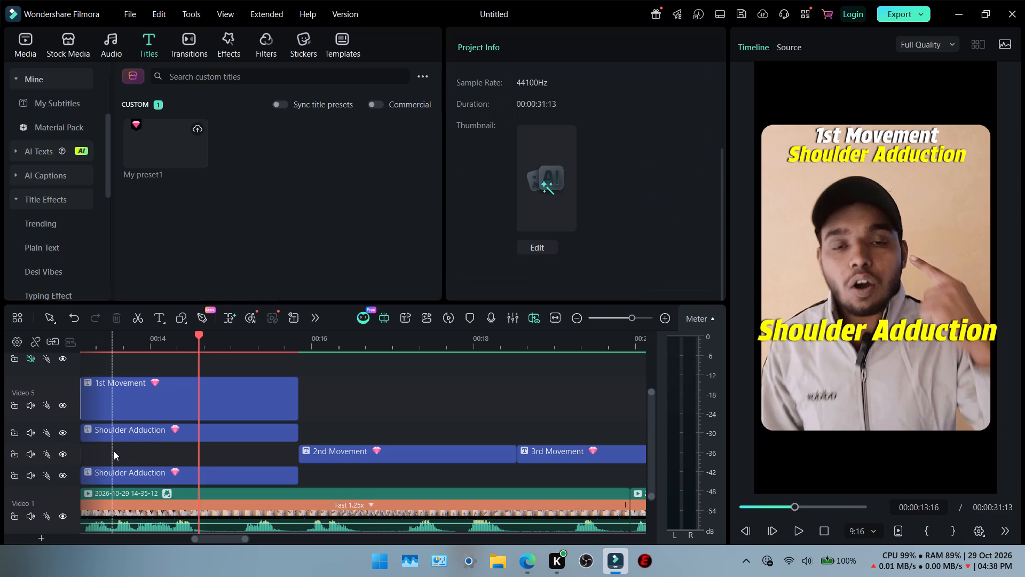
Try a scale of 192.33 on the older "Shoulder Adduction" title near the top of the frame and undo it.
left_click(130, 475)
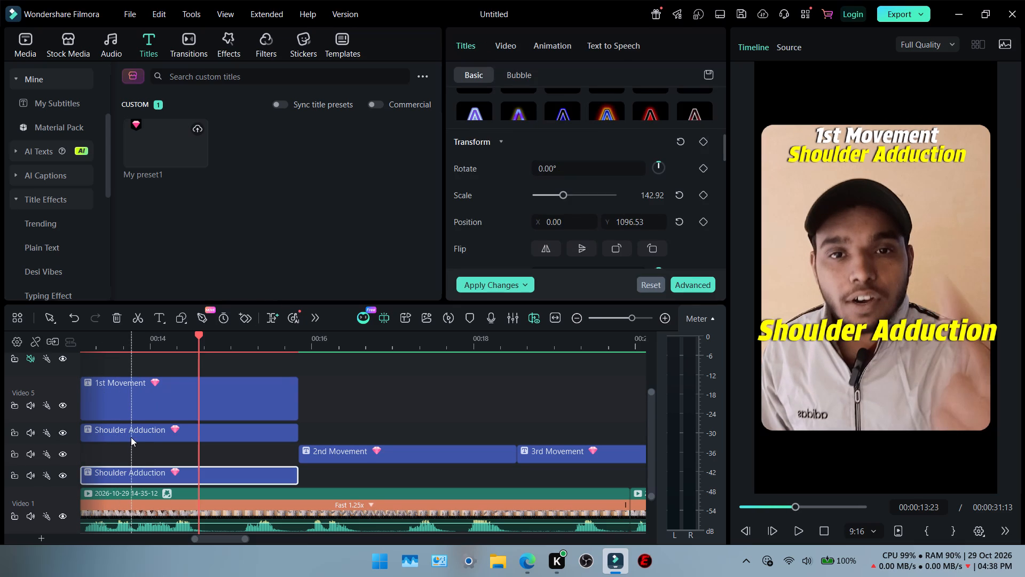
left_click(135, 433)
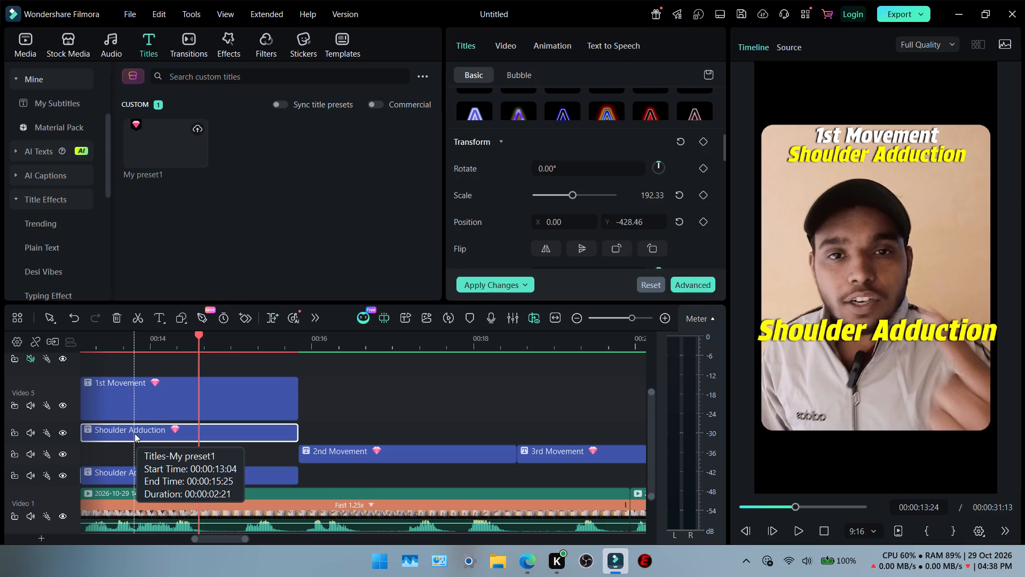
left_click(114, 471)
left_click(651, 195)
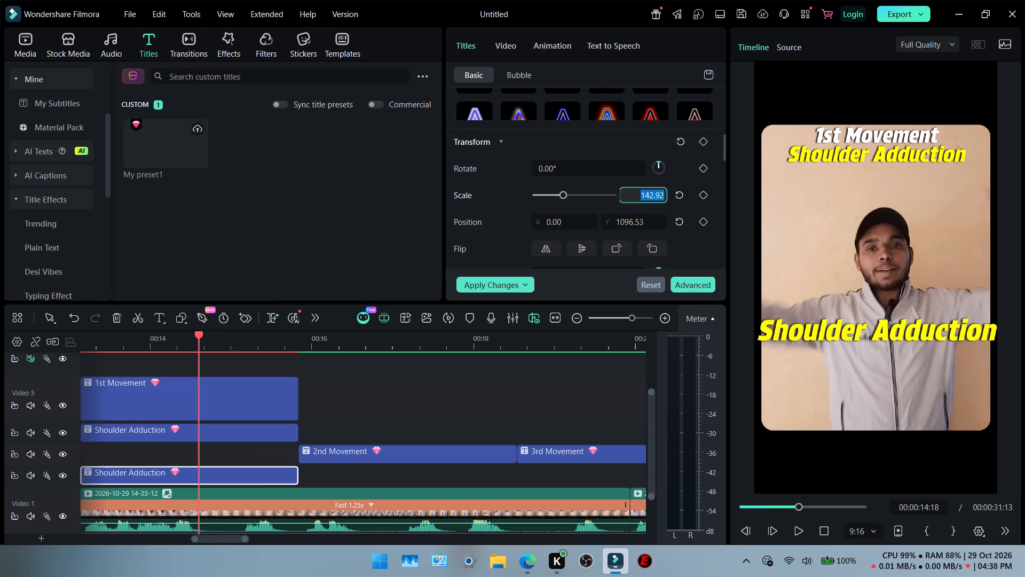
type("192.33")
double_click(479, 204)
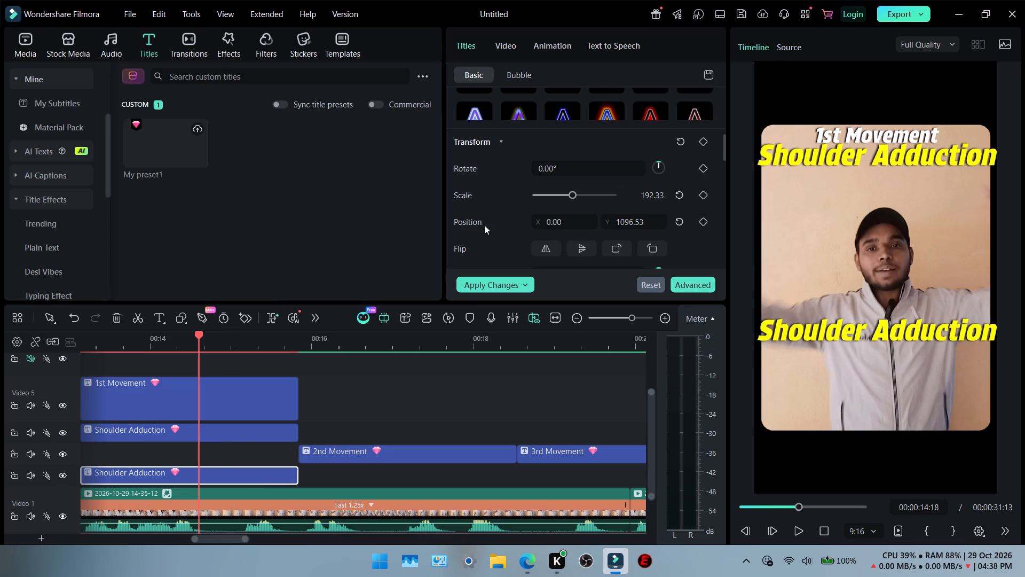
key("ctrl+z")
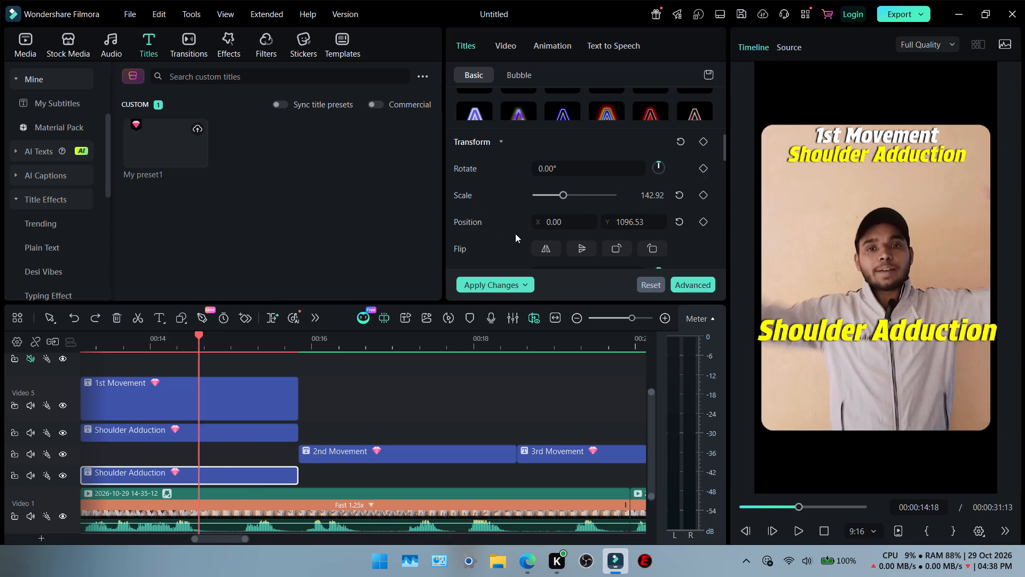
Set the scale of the new "Shoulder Adduction" title in the middle of the frame to 142.92.
left_click(202, 431)
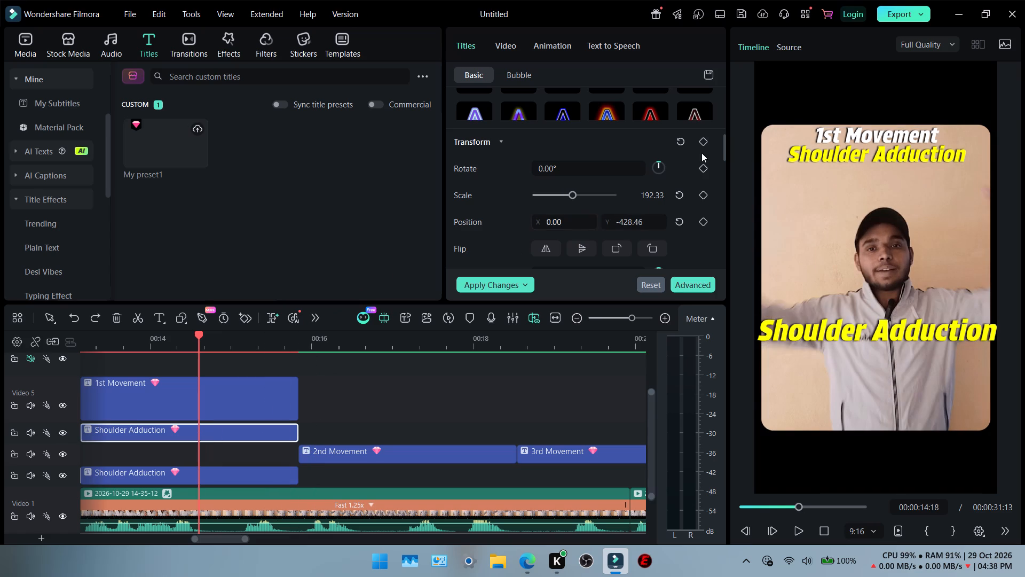
left_click(652, 196)
type("142.92")
left_click(467, 216)
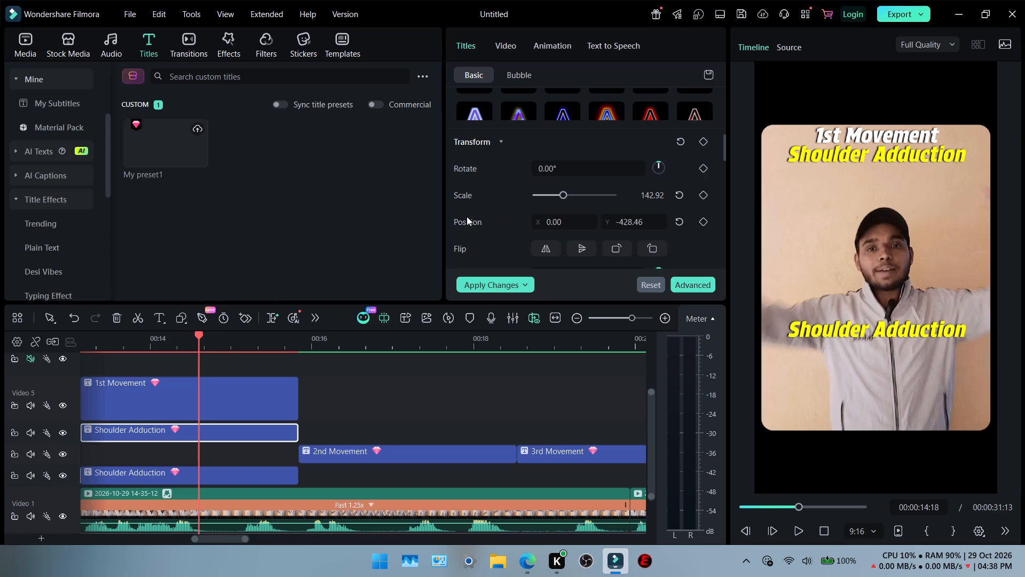
Compare the text and video Transform settings of the two "Shoulder Adduction" titles and the "1st Movement" title.
scroll(455, 216, "up", 5)
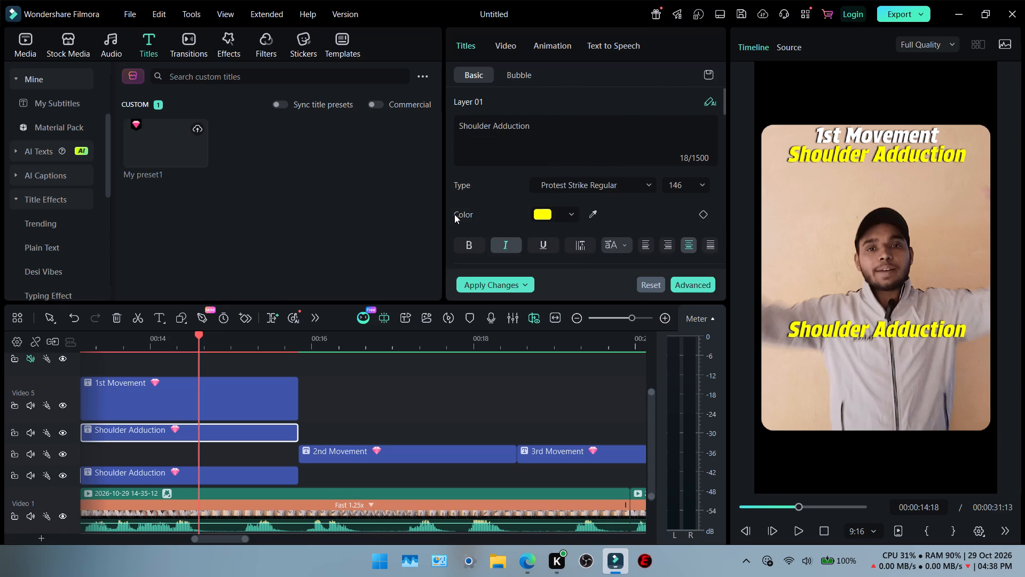
left_click(177, 471)
left_click(184, 432)
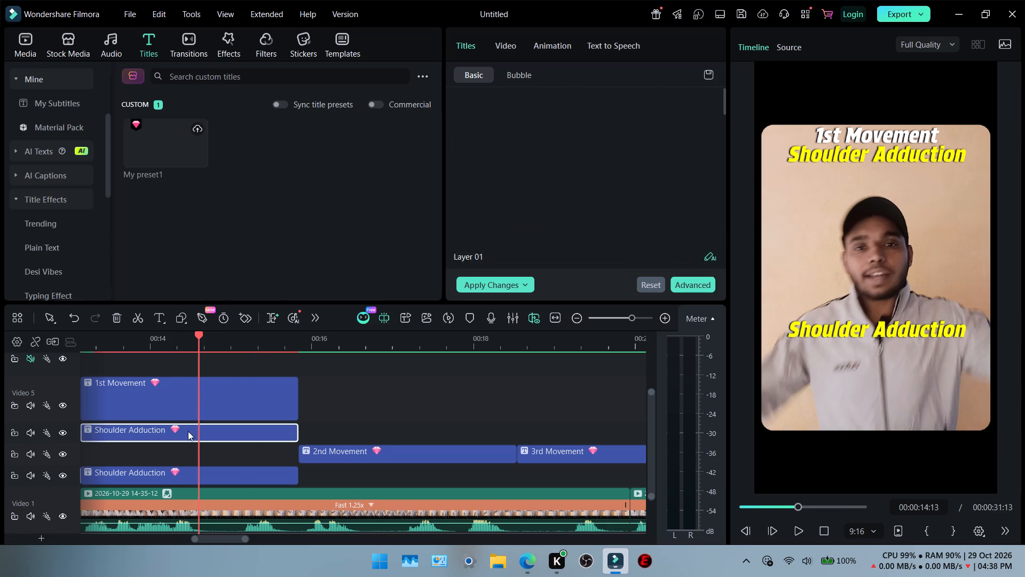
left_click(493, 43)
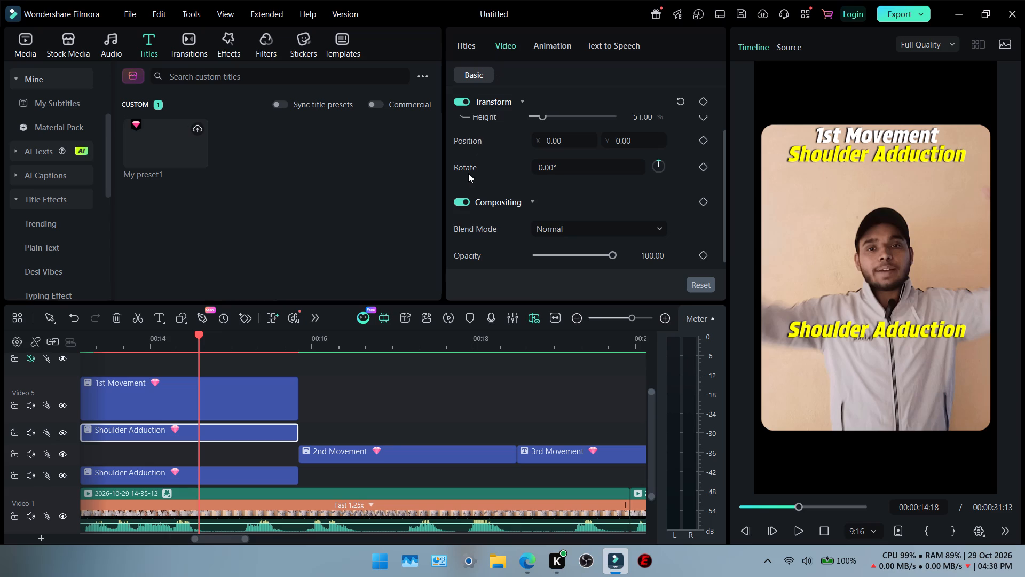
scroll(468, 173, "up", 1)
left_click(200, 477)
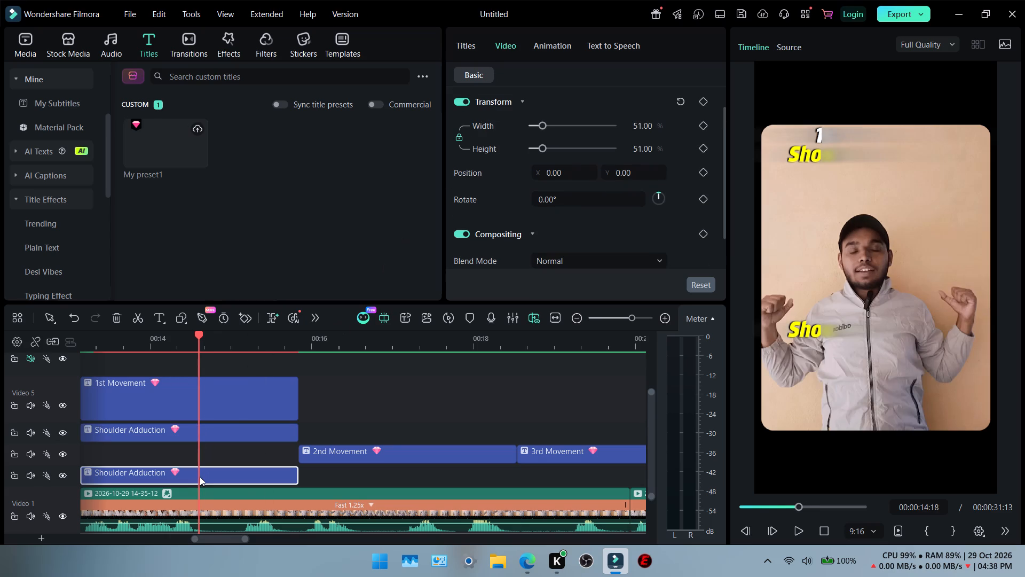
double_click(202, 431)
left_click(178, 383)
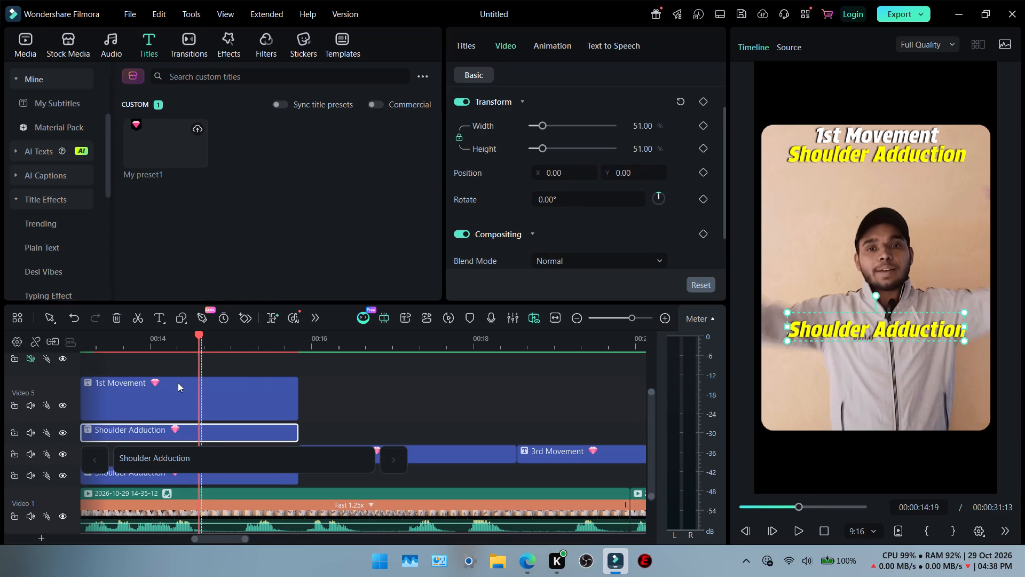
left_click(172, 384)
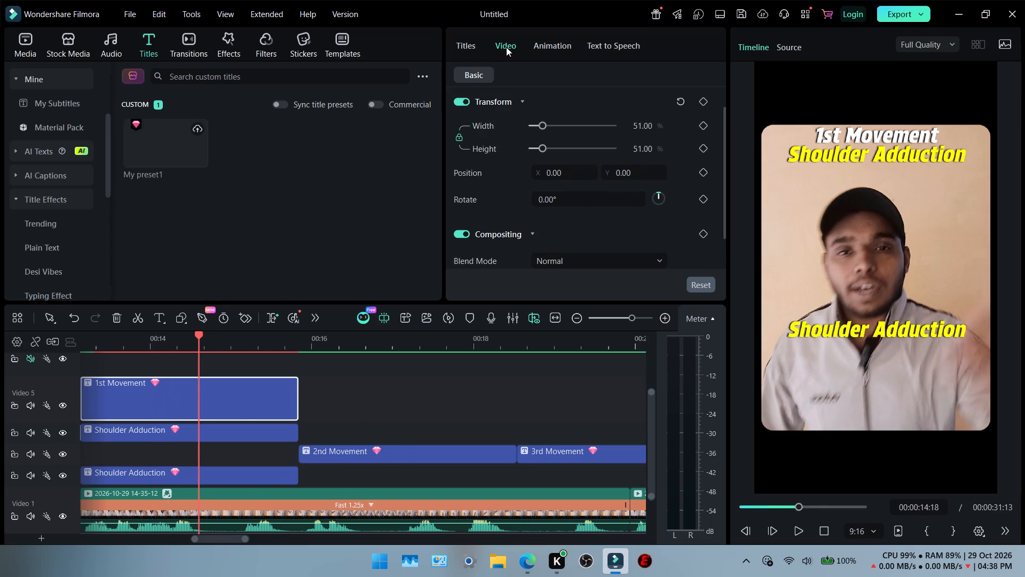
Move the new "Shoulder Adduction" title up until it sits exactly over the older one beneath "1st Movement".
left_click(175, 435)
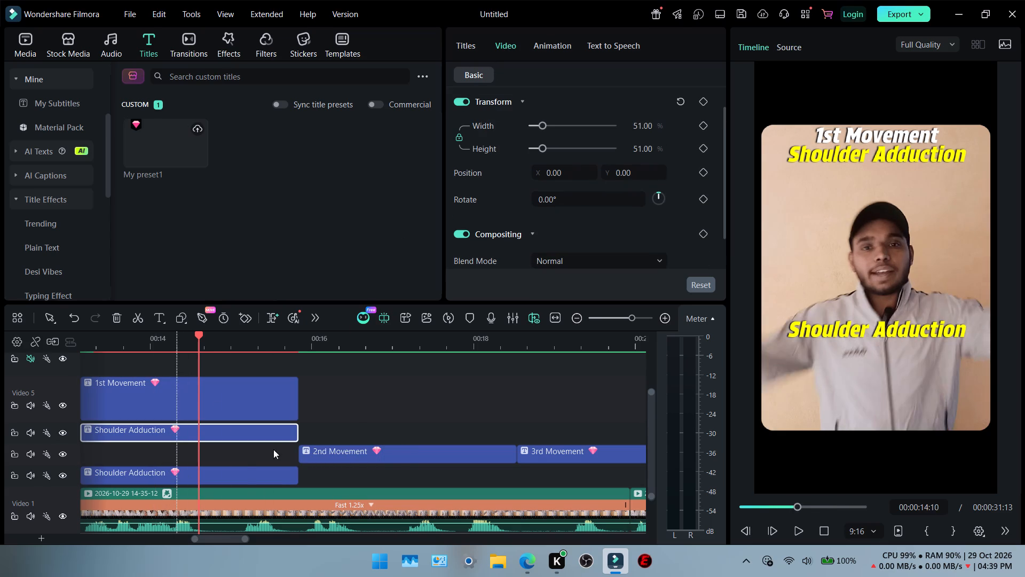
left_click(871, 314)
double_click(894, 330)
left_click(894, 324)
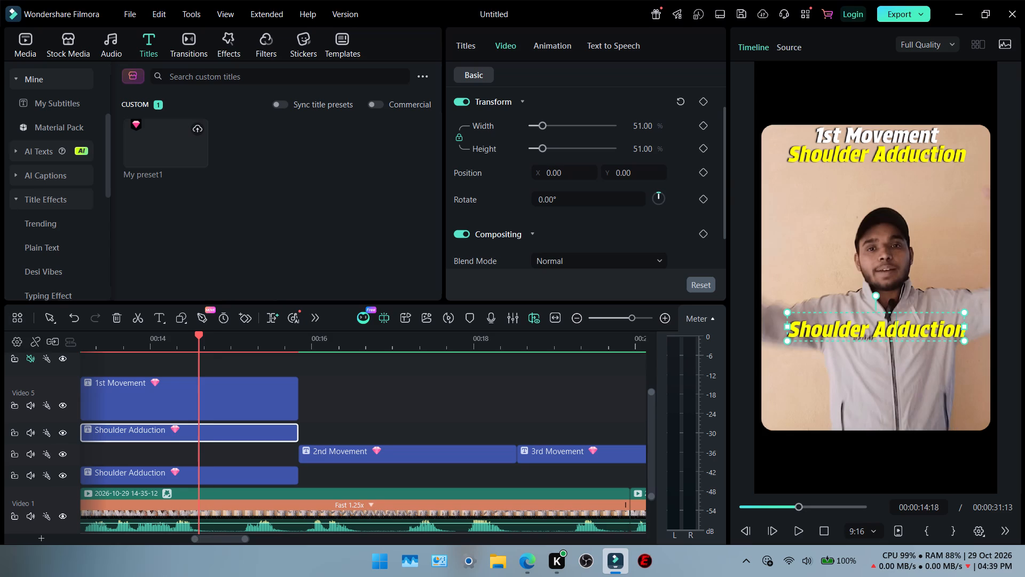
left_click(1005, 275)
double_click(929, 321)
left_click(917, 329)
left_click(1017, 300)
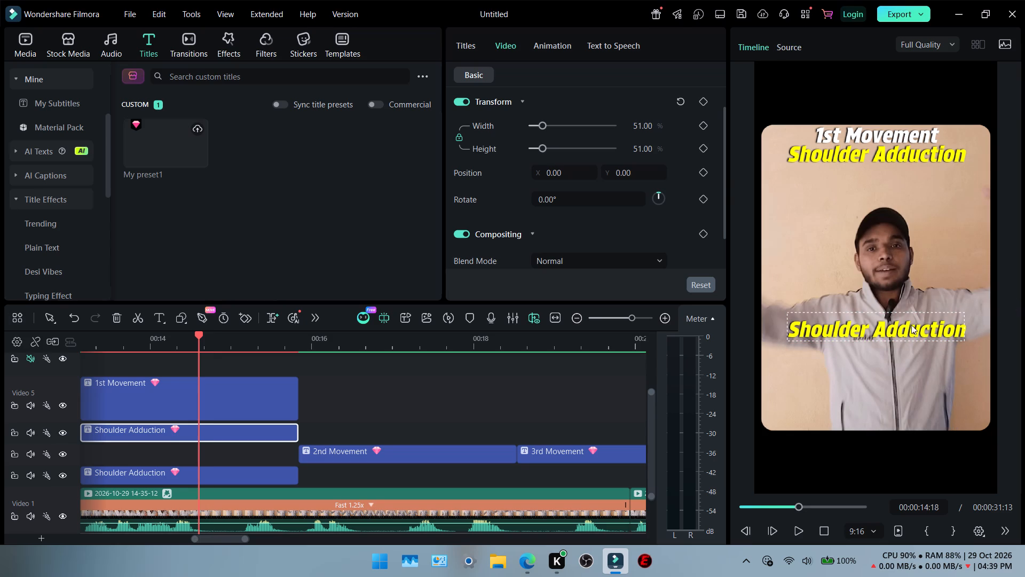
left_click(925, 317)
left_click_drag(938, 321, 939, 317)
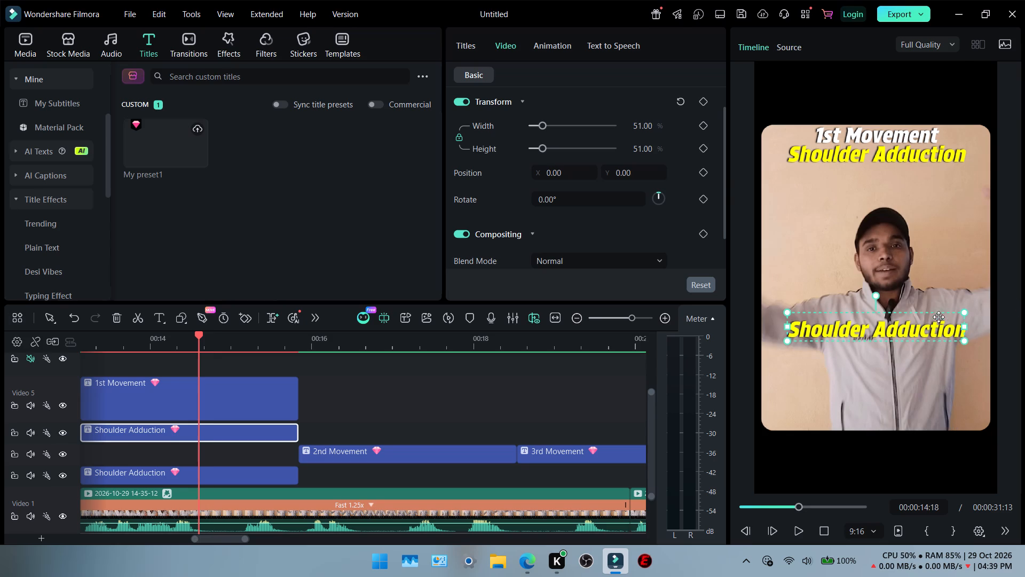
left_click_drag(939, 317, 943, 172)
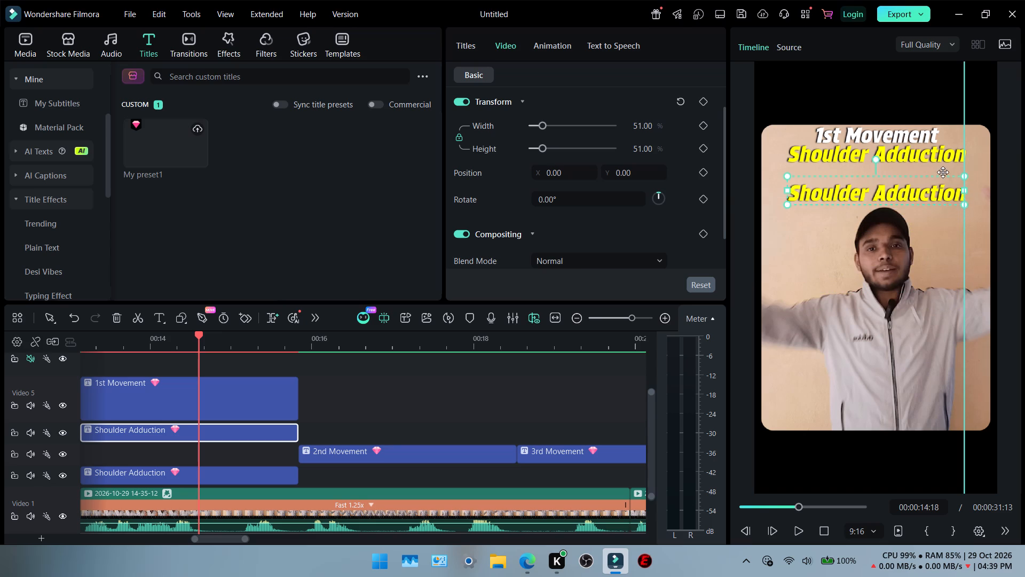
left_click_drag(943, 172, 943, 150)
Delete the older "Shoulder Adduction" title clip on the track directly above the main video.
left_click(152, 472)
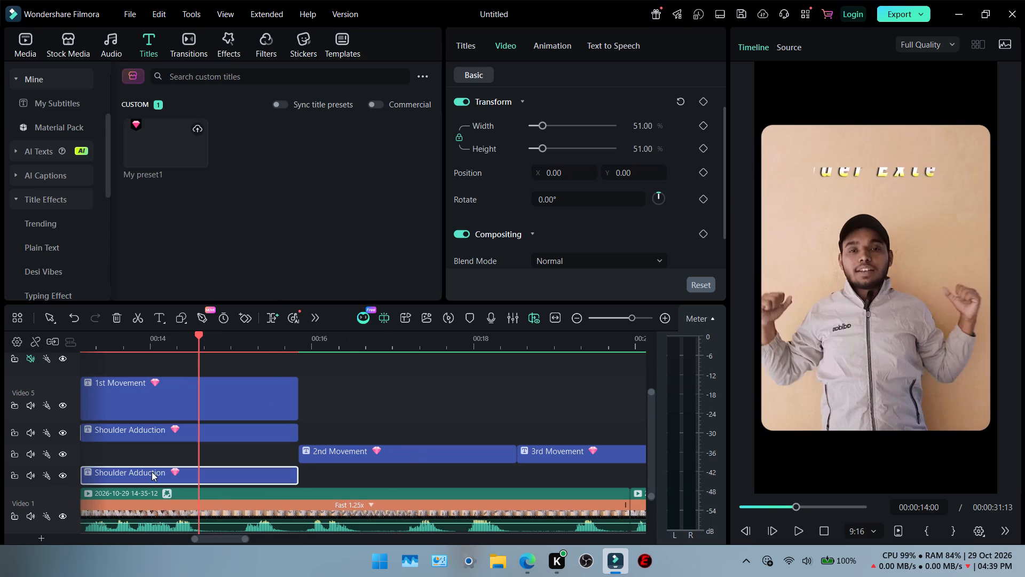
key("Delete")
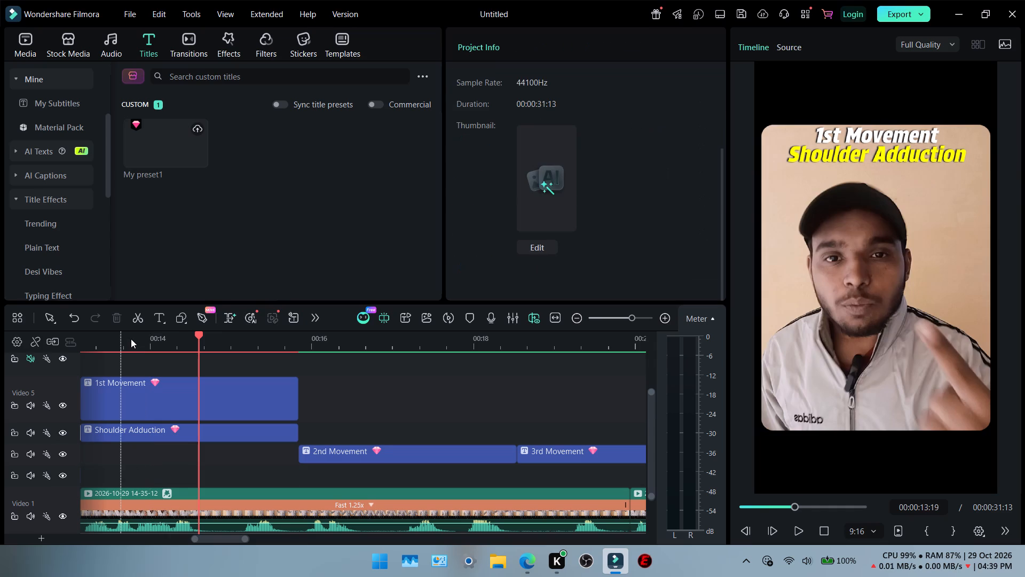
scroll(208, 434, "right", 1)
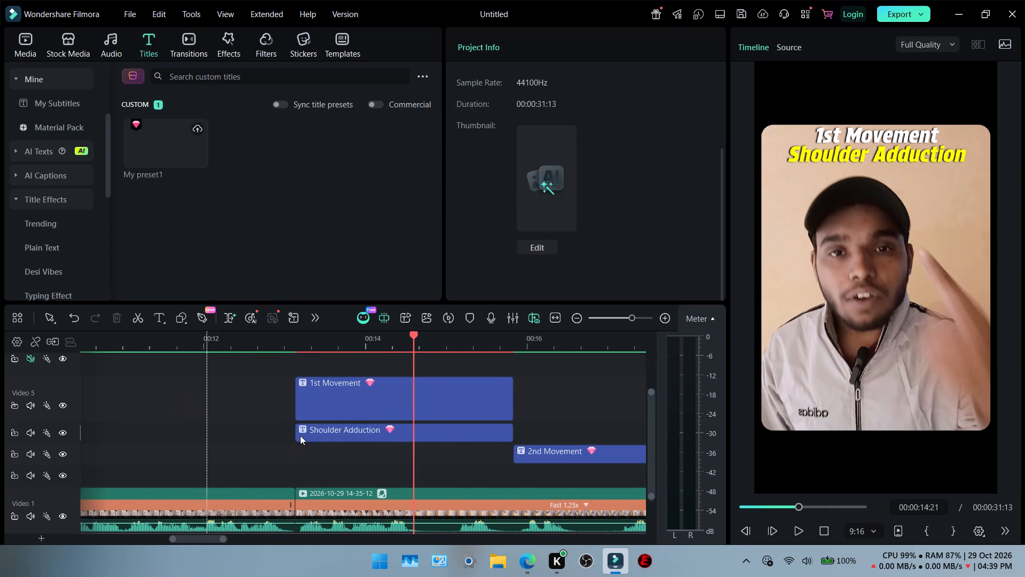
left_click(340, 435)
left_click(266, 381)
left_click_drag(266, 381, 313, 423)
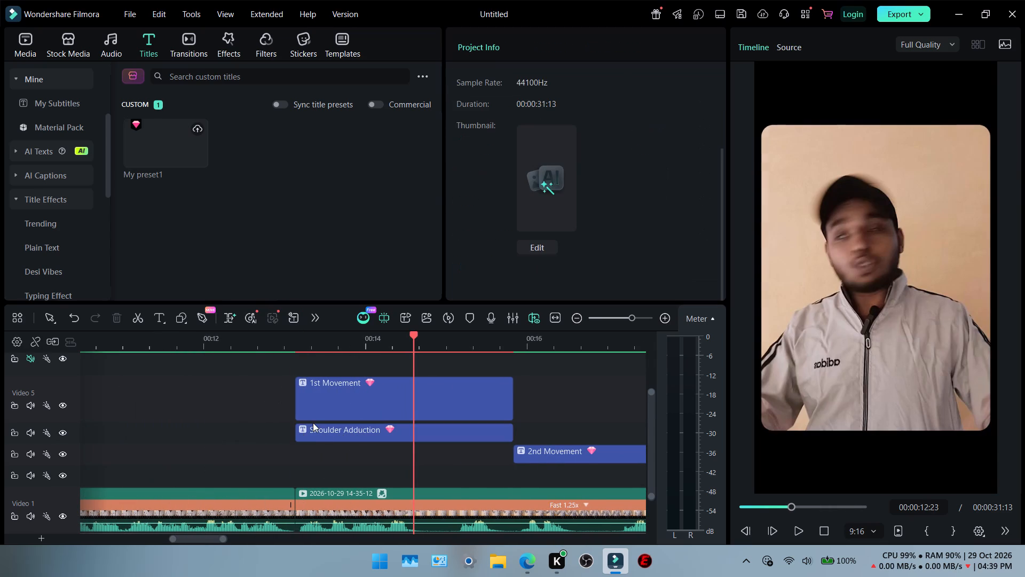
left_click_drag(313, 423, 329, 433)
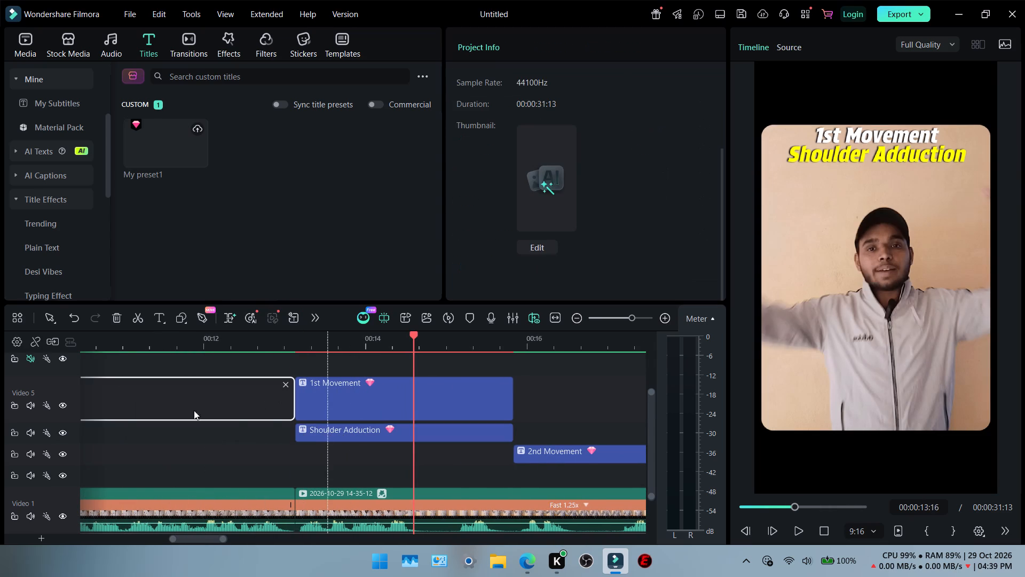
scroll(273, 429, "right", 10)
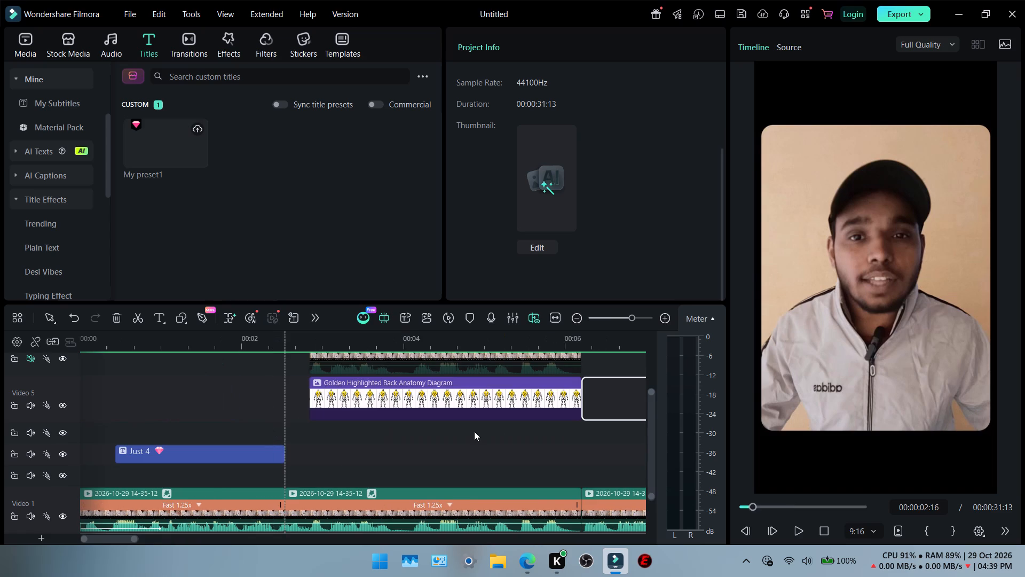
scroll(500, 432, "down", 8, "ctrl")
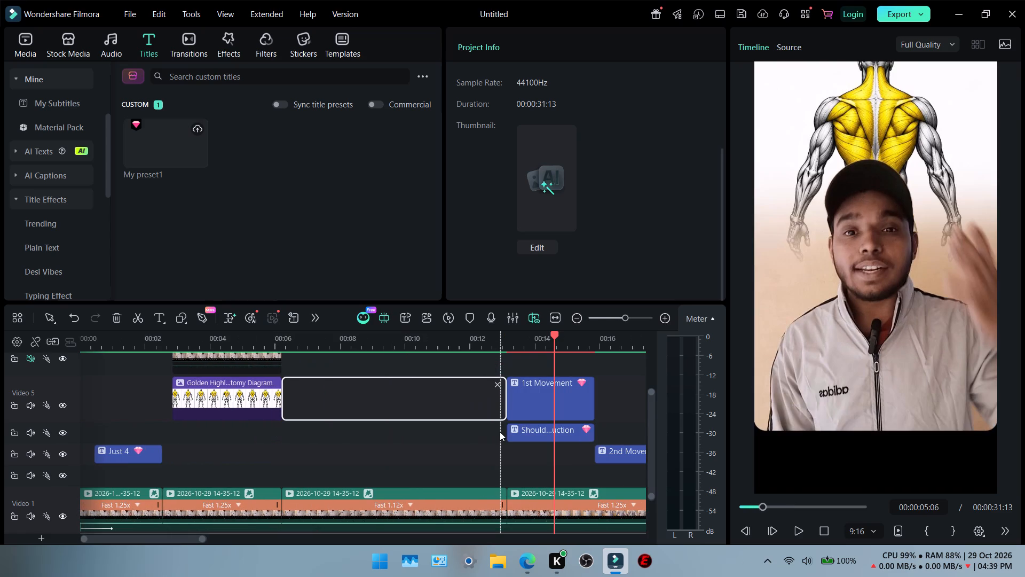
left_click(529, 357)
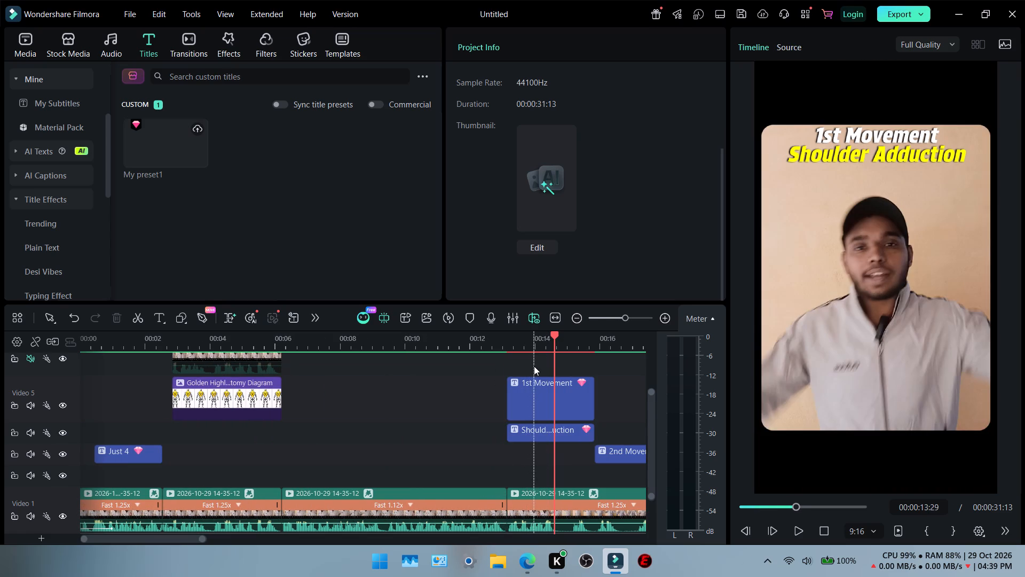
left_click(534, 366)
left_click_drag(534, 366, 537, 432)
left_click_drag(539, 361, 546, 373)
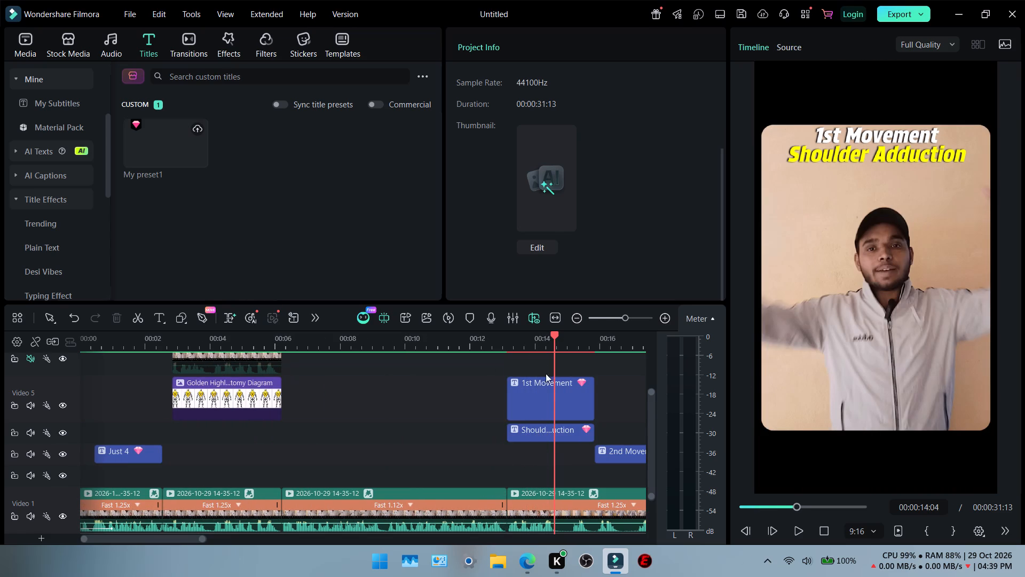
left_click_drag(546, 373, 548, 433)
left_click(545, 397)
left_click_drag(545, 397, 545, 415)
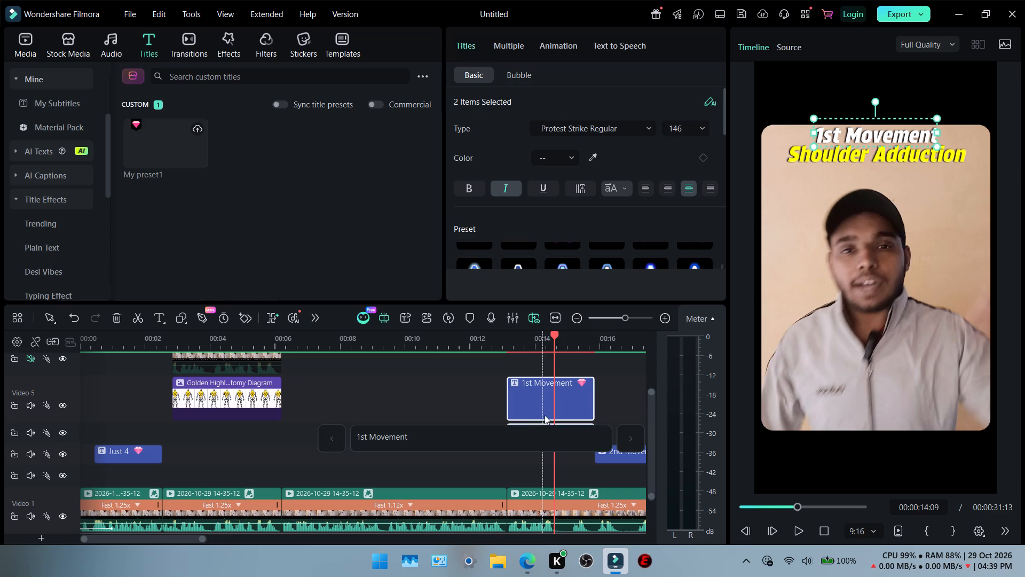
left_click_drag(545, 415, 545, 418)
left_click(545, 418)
Select the new "1st Movement" and "Shoulder Adduction" title clips together and move both down one track at the same start time.
left_click(521, 364)
left_click_drag(521, 364, 540, 403)
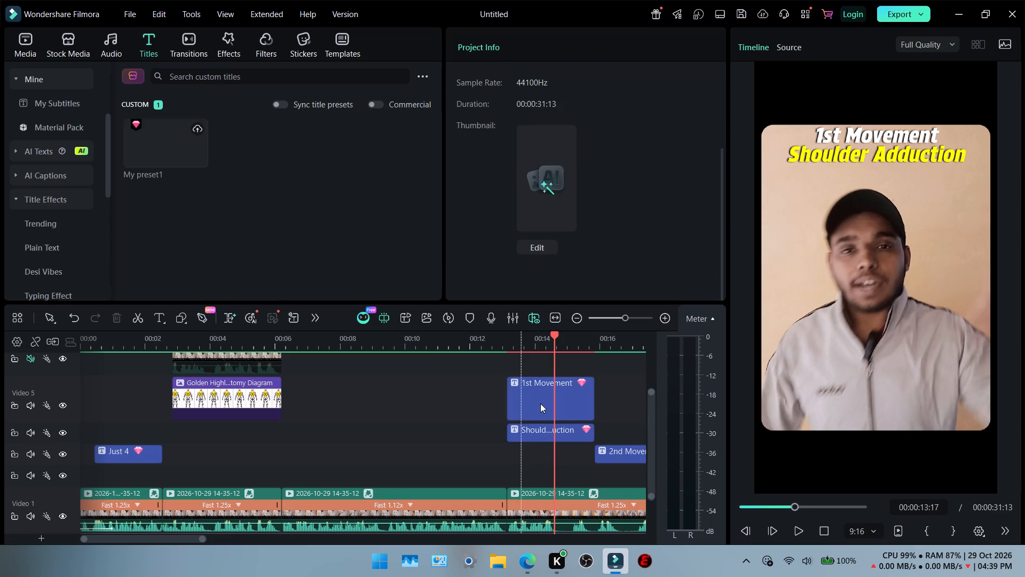
left_click_drag(540, 403, 546, 439)
left_click_drag(538, 361, 553, 433)
left_click_drag(534, 392, 537, 417)
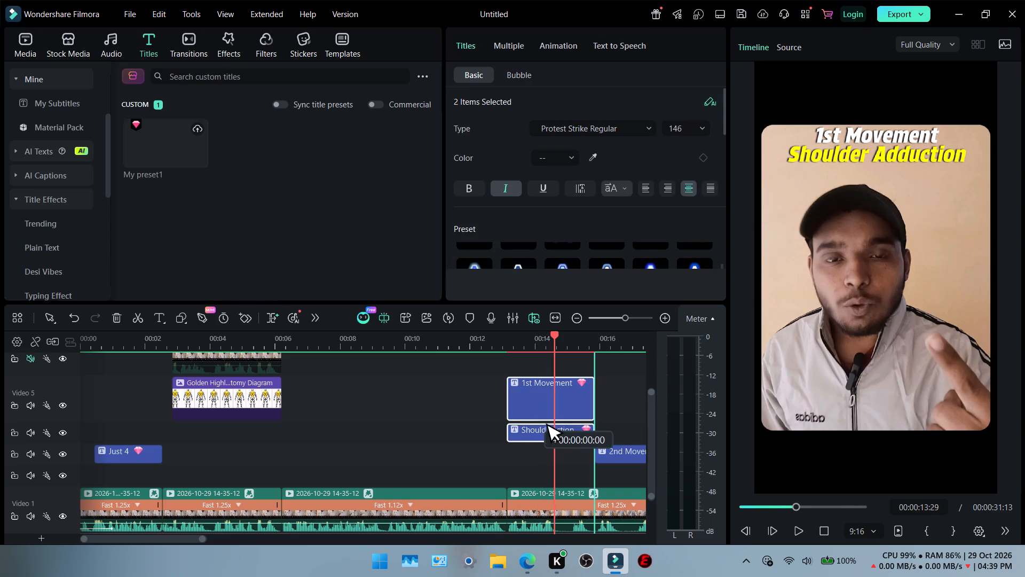
left_click_drag(537, 417, 537, 429)
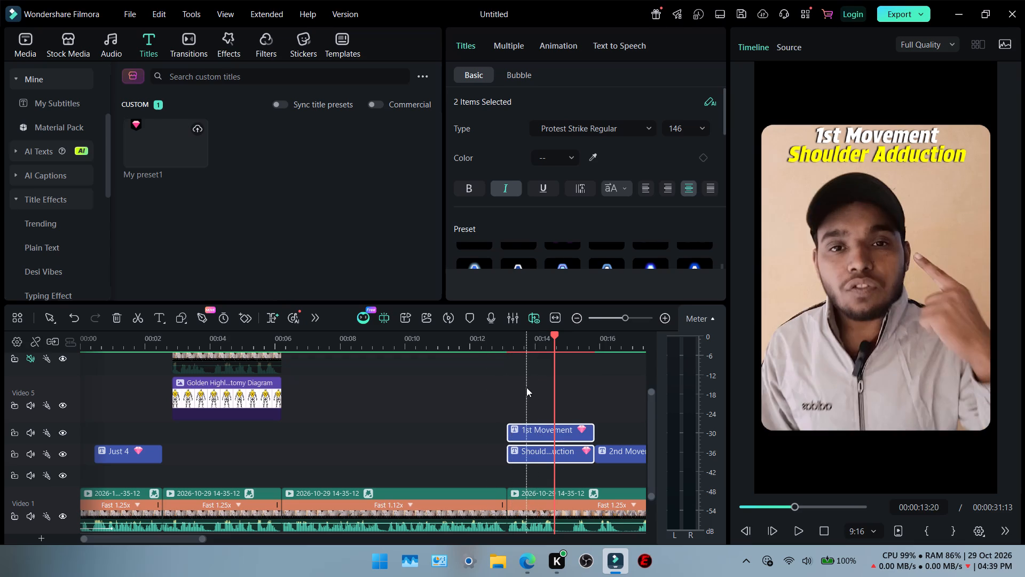
Place the playhead at 00:00:12:29, just before the "1st Movement" titles, and render the timeline preview.
left_click(502, 346)
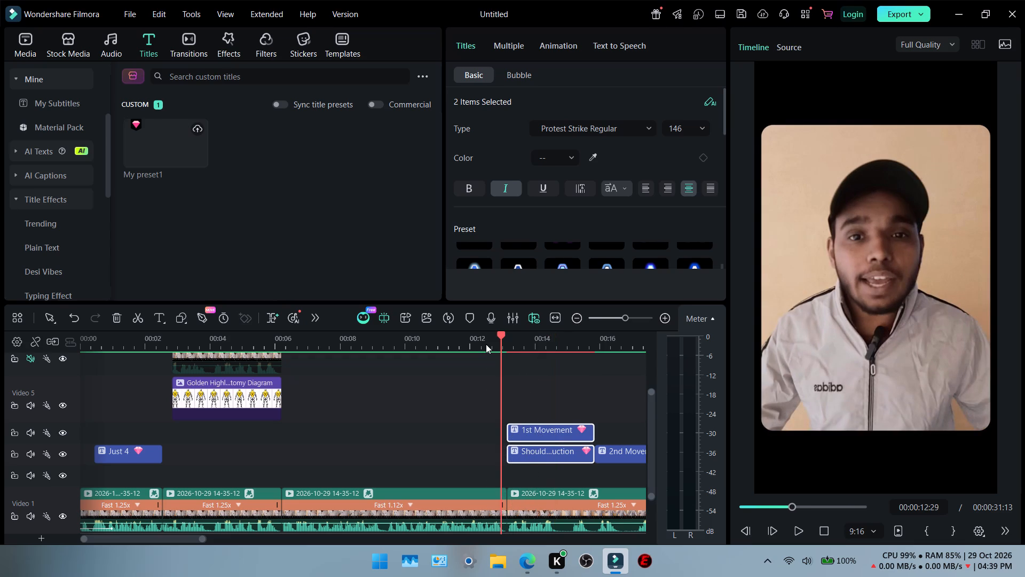
key("Return")
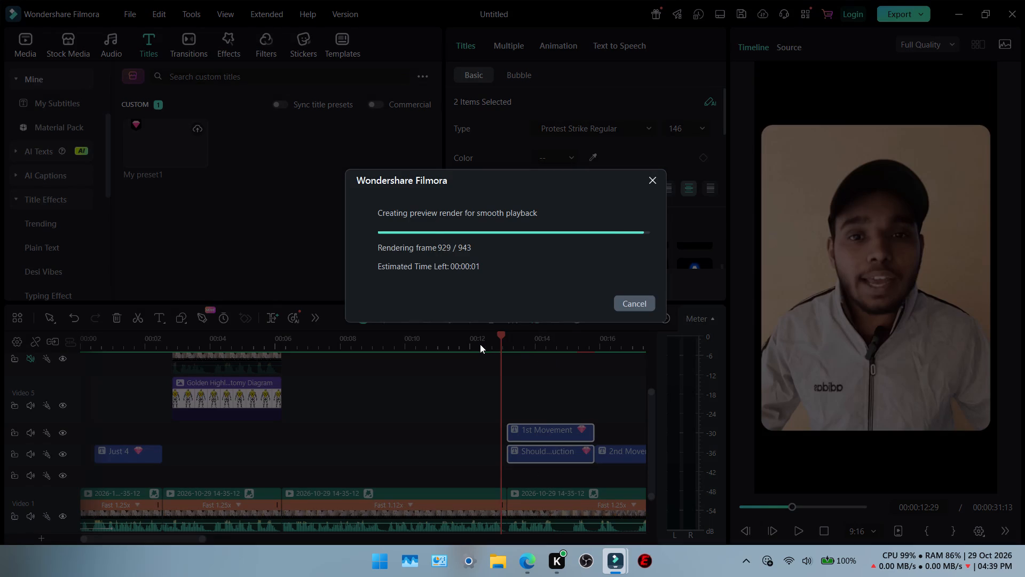
Set the preview playback quality to 1/4 Quality.
left_click(933, 43)
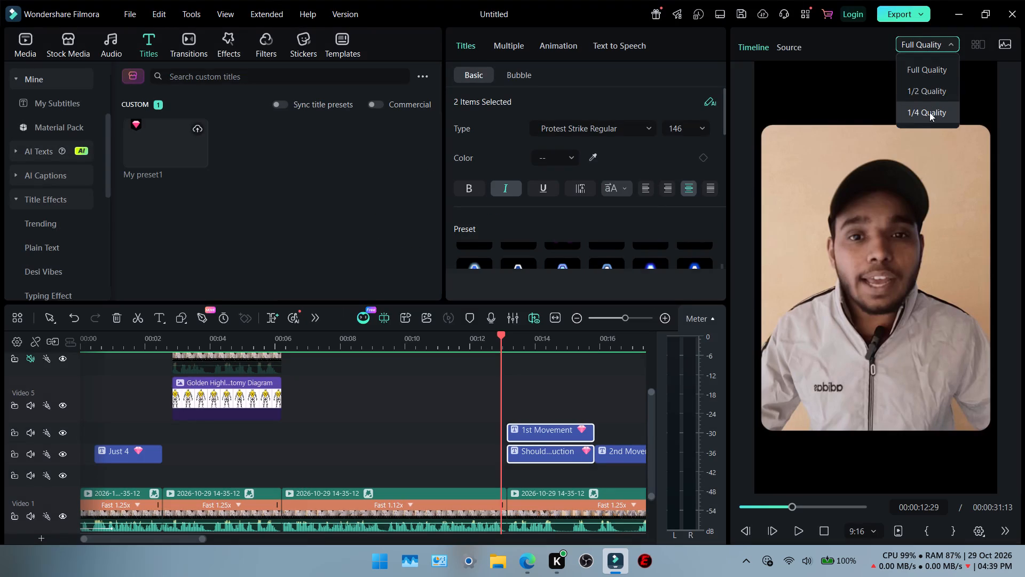
left_click(929, 112)
Play and scrub through the "1st Movement" and "Shoulder Adduction" titles into the "2nd Movement" title to compare their entrance animations.
left_click(470, 347)
key("space")
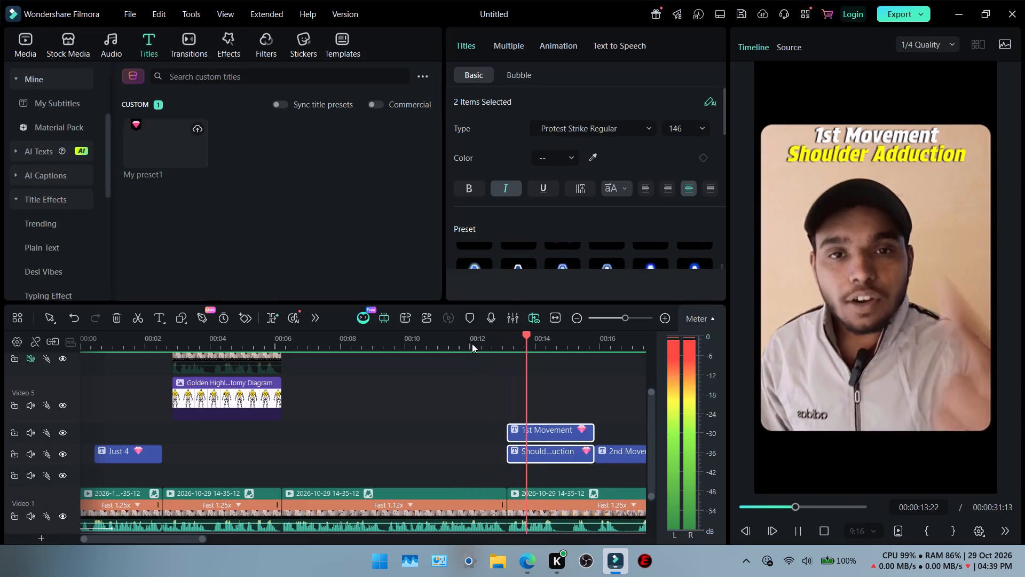
key("space")
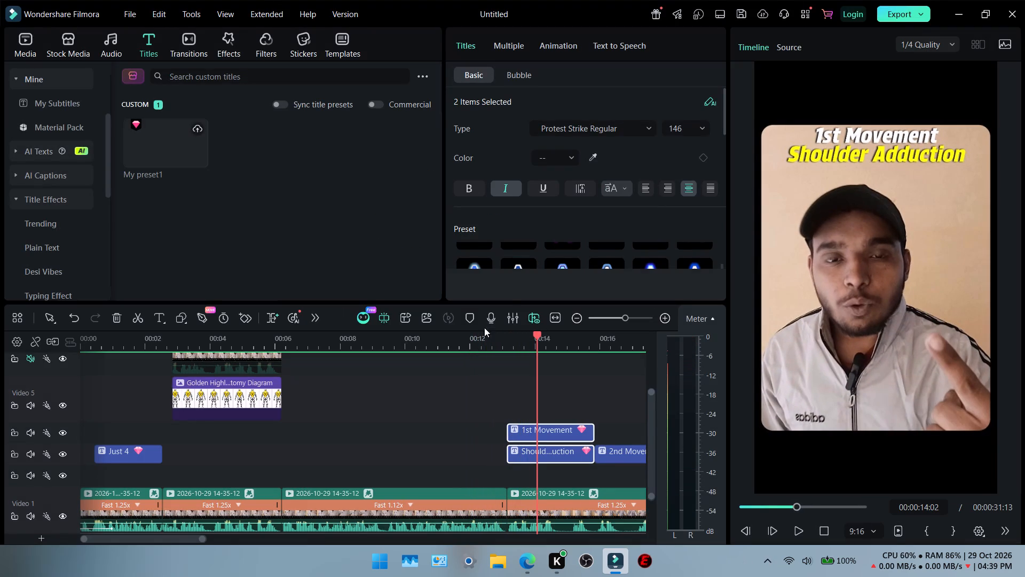
left_click(515, 340)
left_click_drag(514, 336, 518, 341)
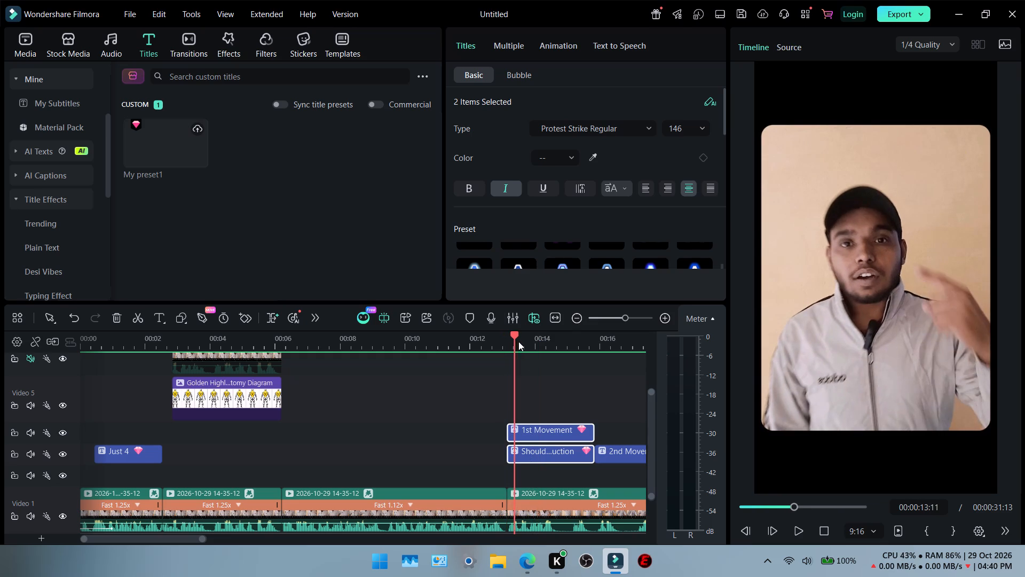
left_click_drag(518, 341, 544, 342)
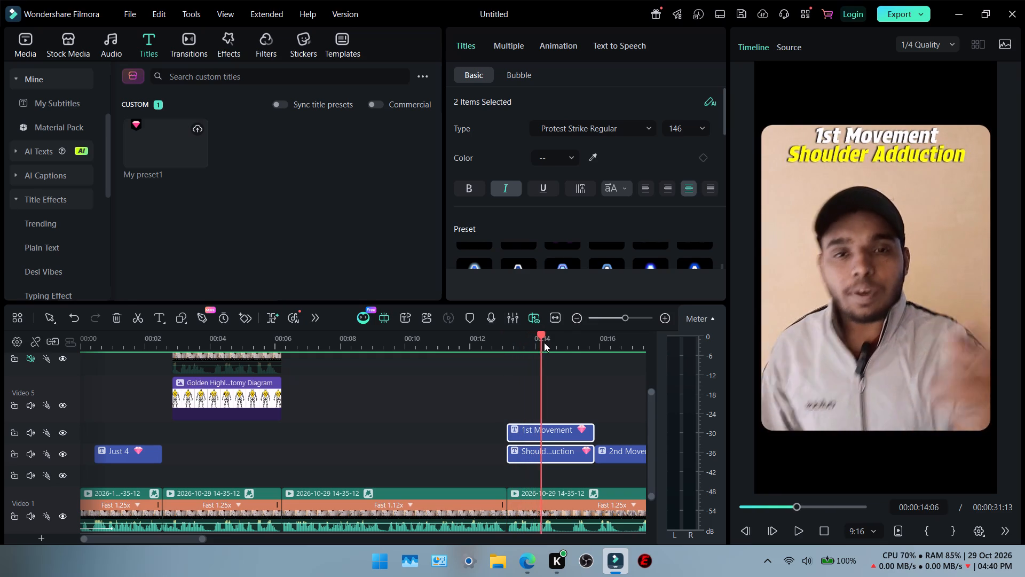
left_click_drag(544, 342, 590, 353)
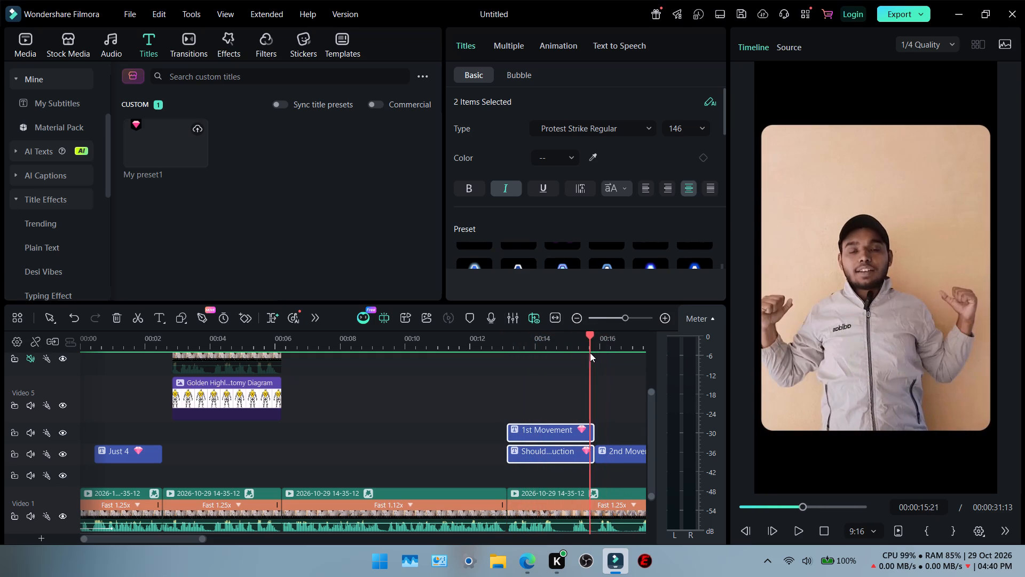
left_click_drag(590, 353, 603, 354)
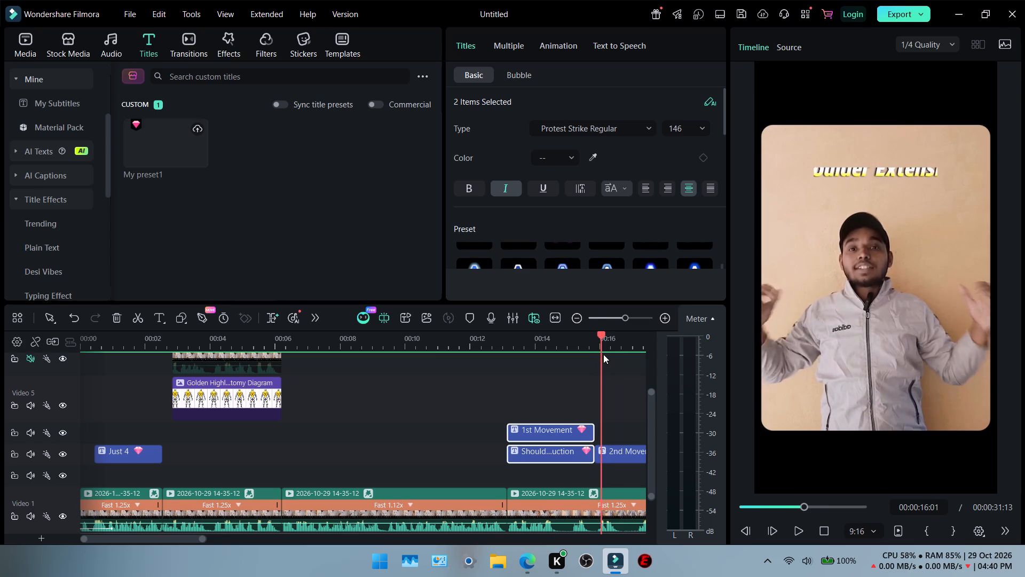
left_click_drag(603, 354, 600, 358)
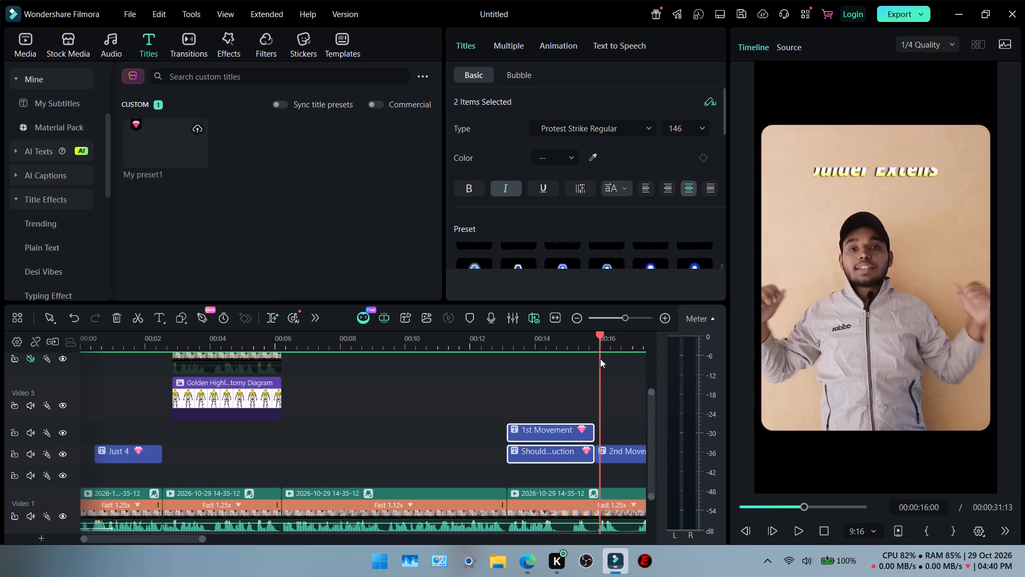
left_click_drag(600, 358, 598, 361)
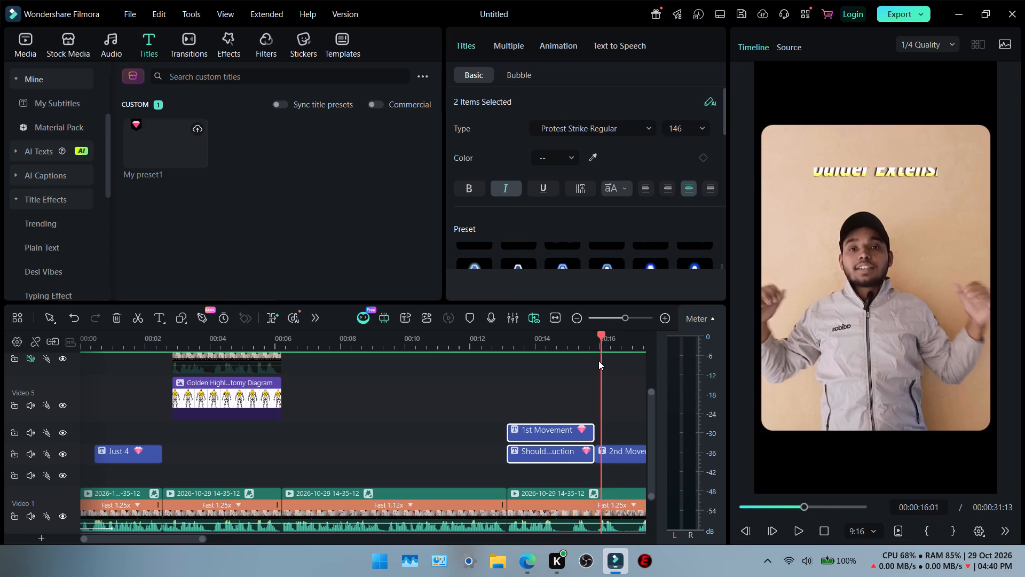
left_click_drag(598, 361, 607, 361)
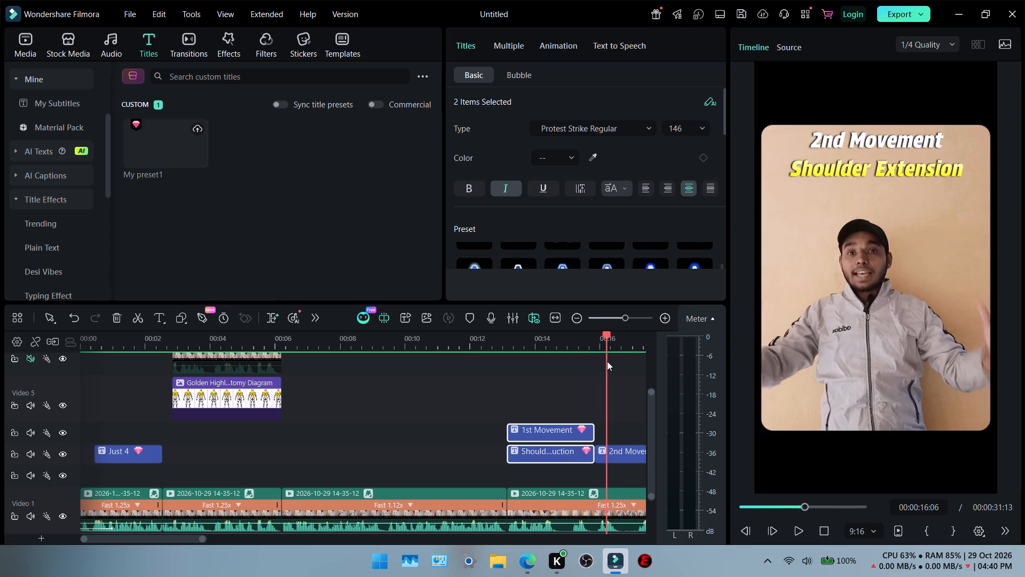
left_click_drag(607, 361, 565, 377)
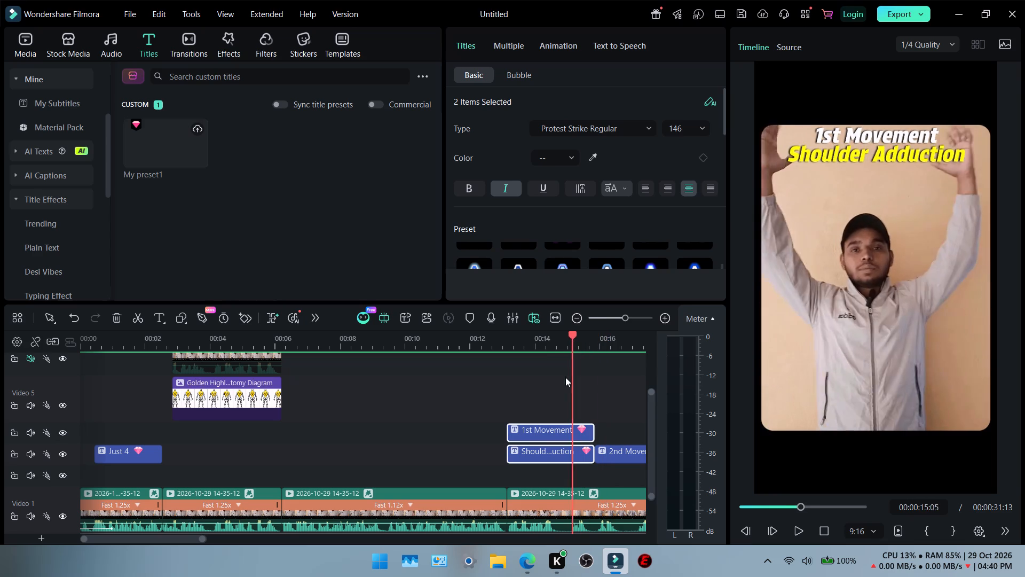
left_click_drag(565, 377, 512, 386)
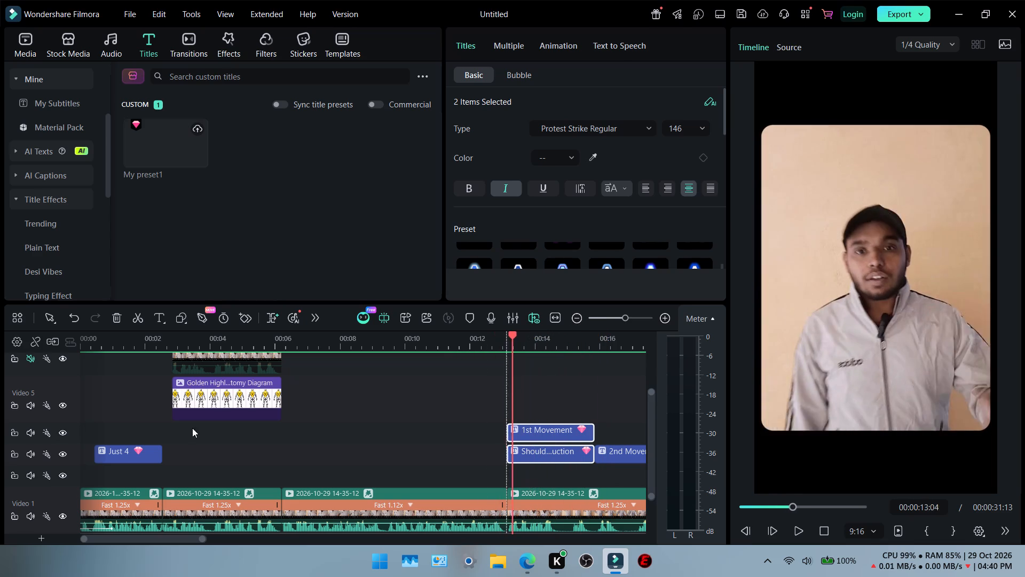
Temporarily hide the track holding "Shoulder Adduction" to examine the "1st Movement" title's entrance on its own, and show the track again.
left_click(60, 457)
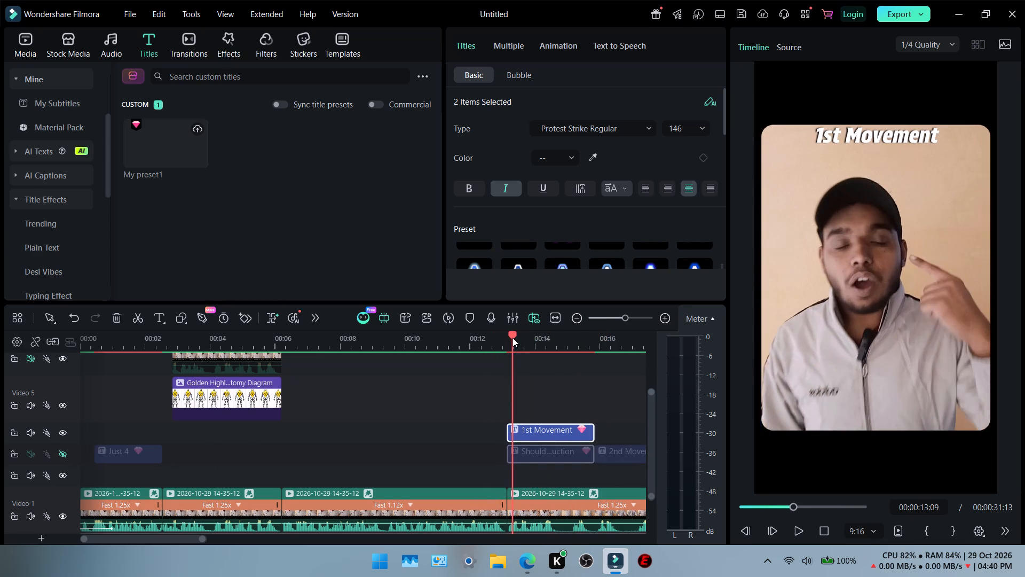
left_click_drag(512, 338, 517, 344)
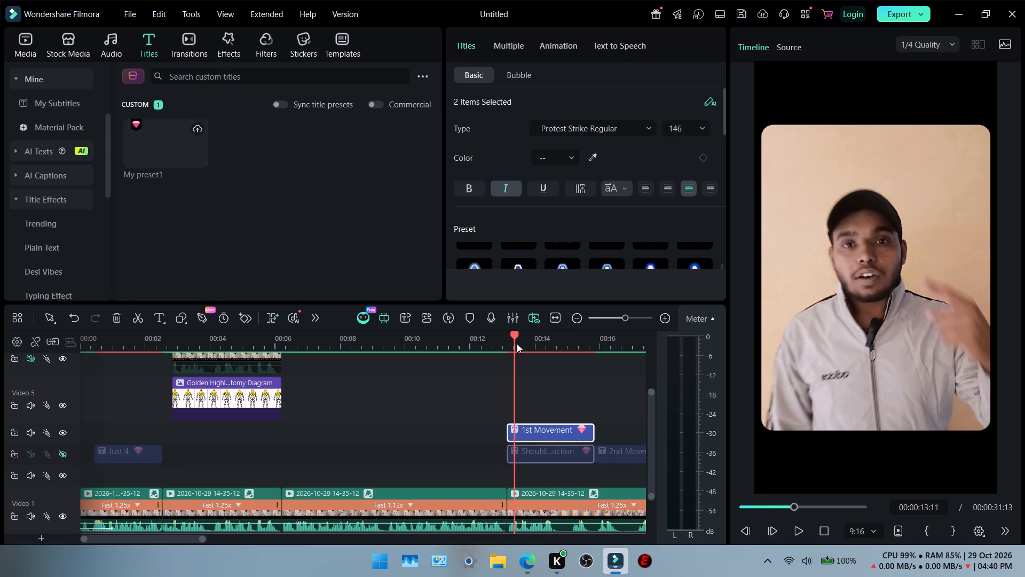
left_click_drag(517, 344, 525, 344)
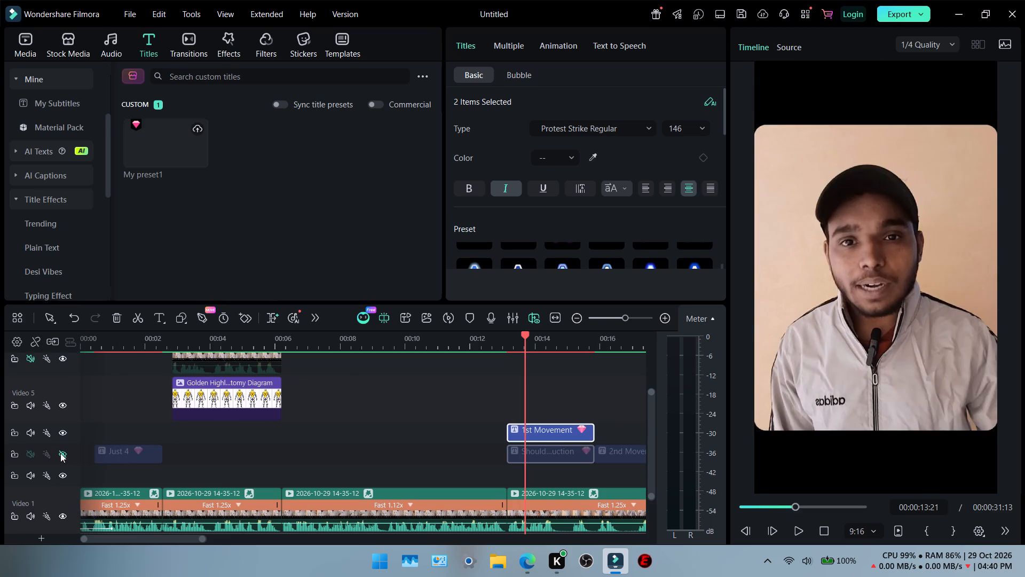
left_click(60, 453)
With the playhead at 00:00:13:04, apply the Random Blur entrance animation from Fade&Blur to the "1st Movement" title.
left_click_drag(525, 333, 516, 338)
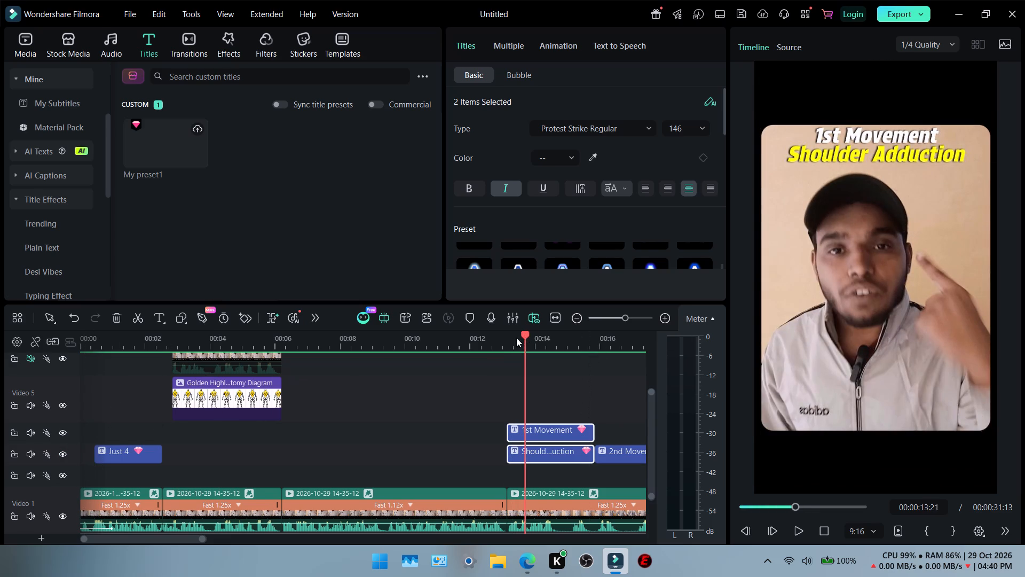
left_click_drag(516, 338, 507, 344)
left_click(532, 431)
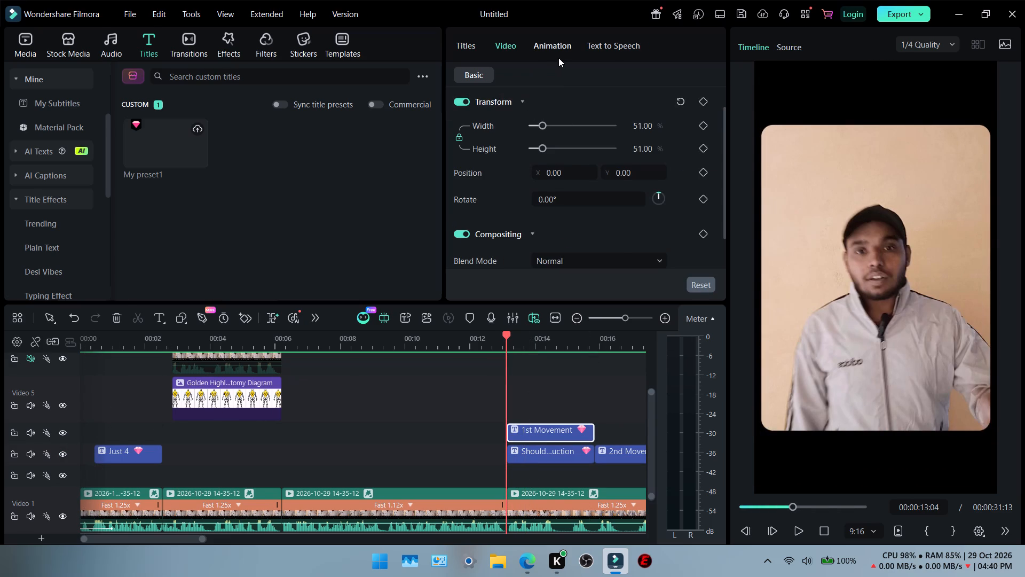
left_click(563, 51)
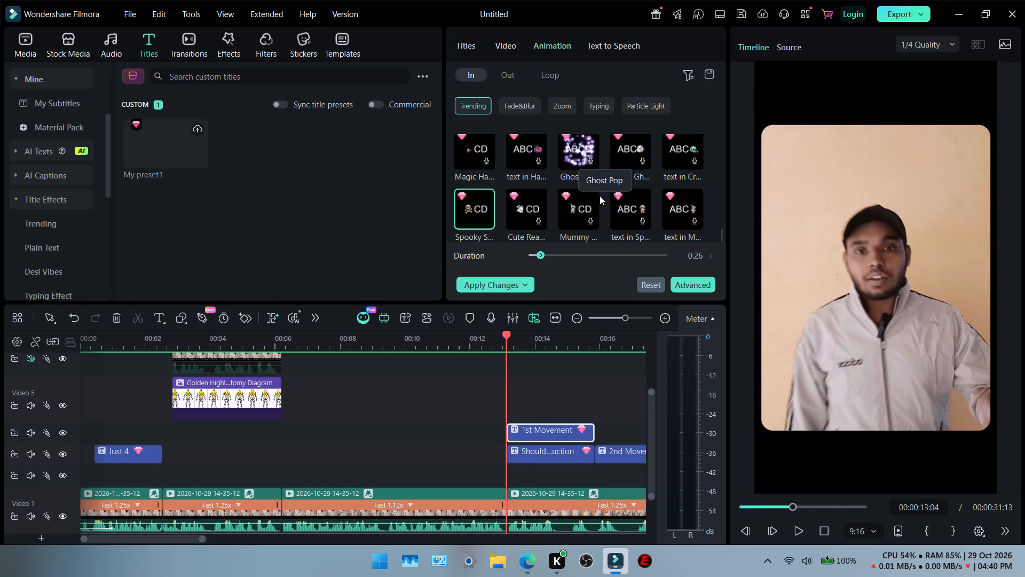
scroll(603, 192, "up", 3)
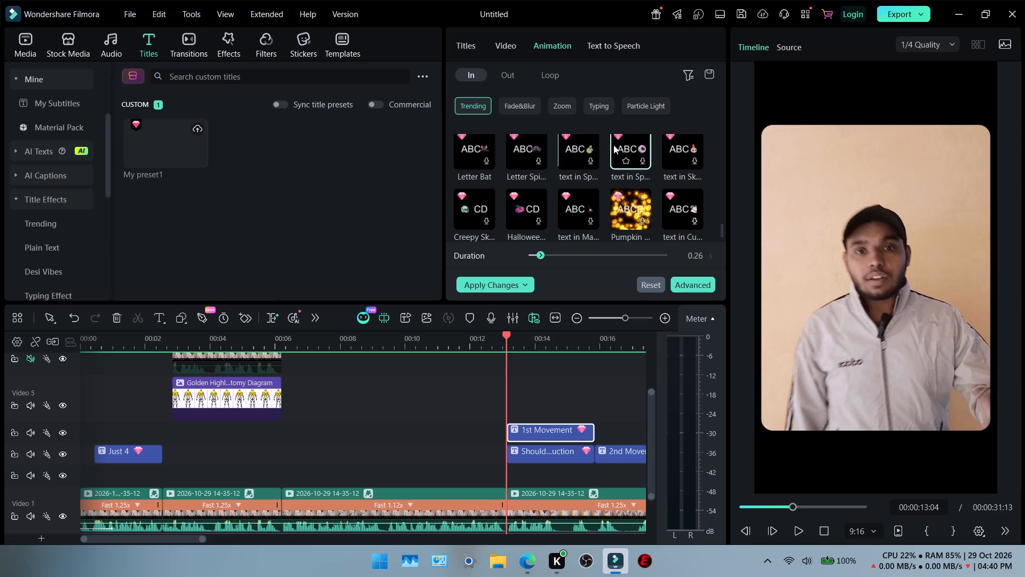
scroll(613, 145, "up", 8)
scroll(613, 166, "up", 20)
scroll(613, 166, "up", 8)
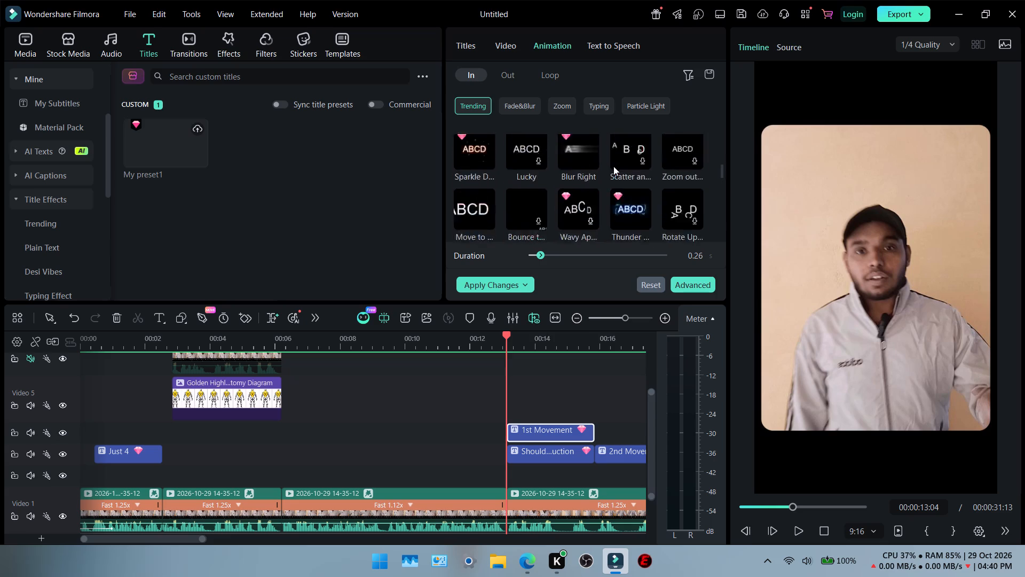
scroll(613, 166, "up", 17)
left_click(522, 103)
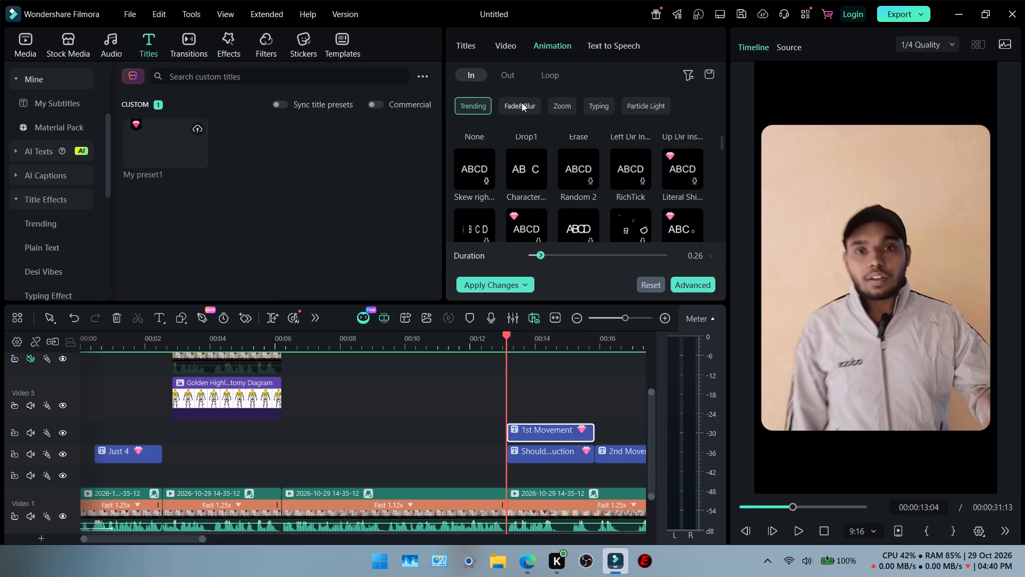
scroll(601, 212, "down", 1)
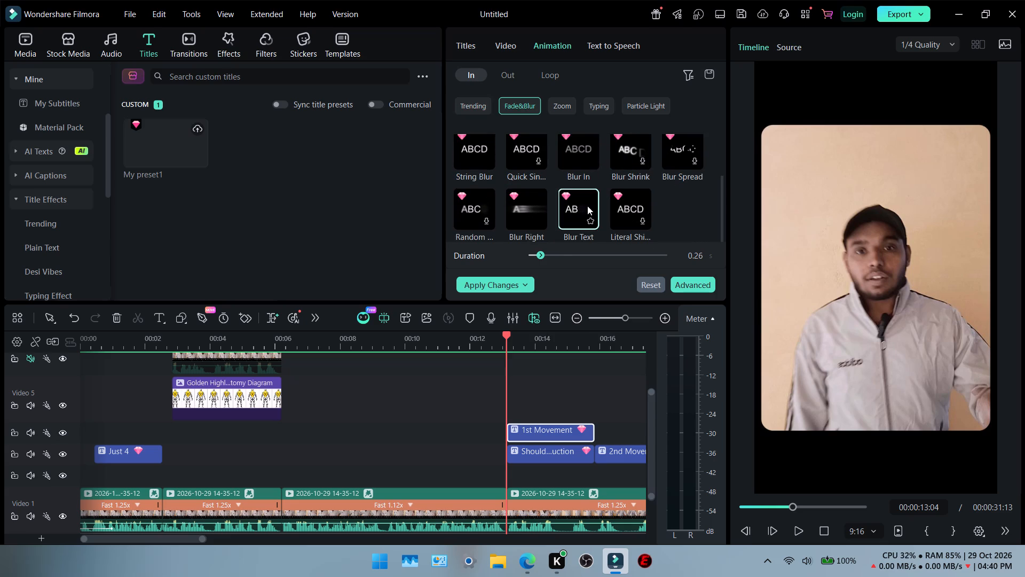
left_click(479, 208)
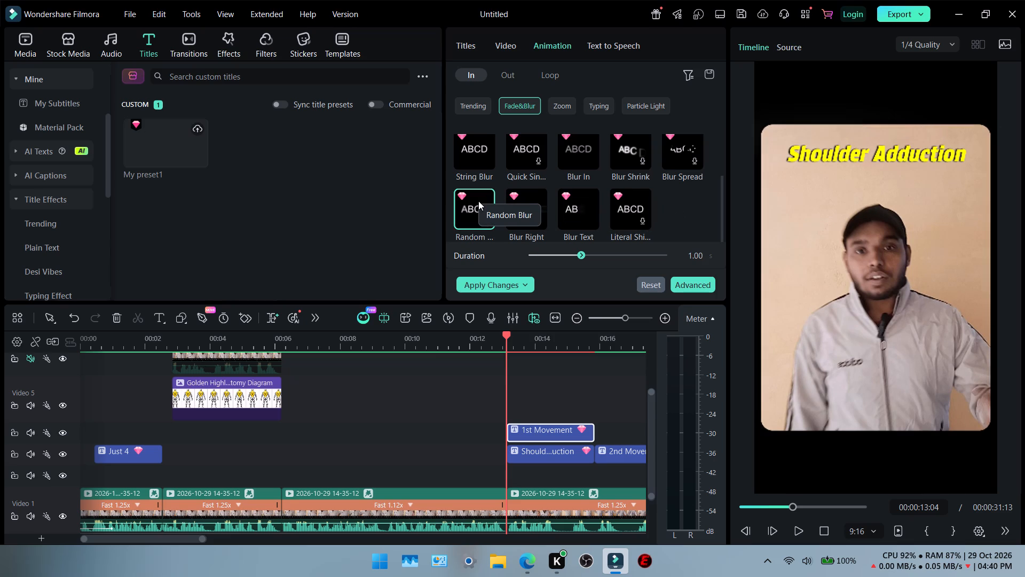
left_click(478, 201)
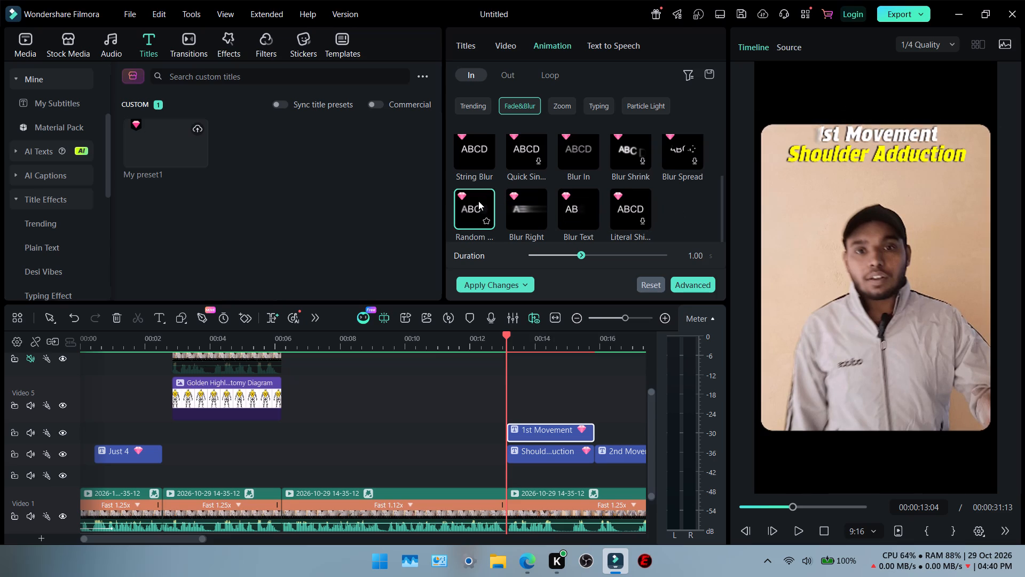
Browse the Fade&Blur and Typing entrance animations, and apply Erase from Trending to the "1st Movement" title.
scroll(548, 185, "up", 1)
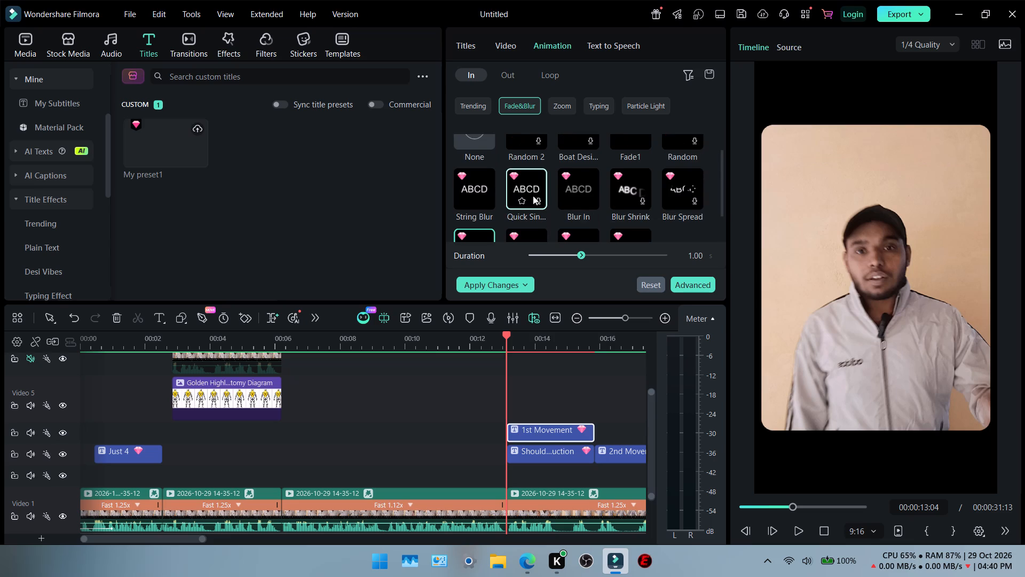
scroll(559, 190, "up", 7)
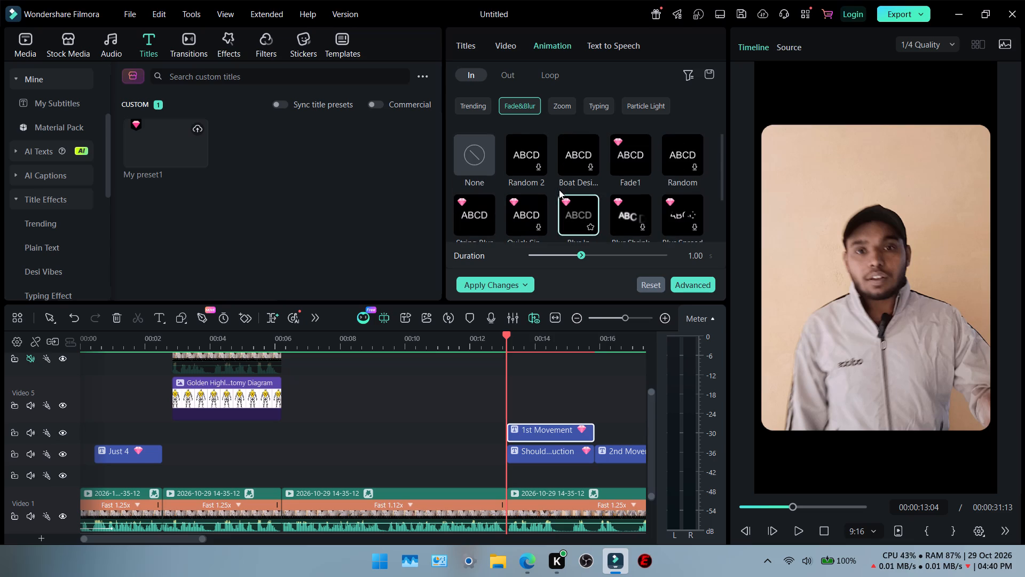
scroll(559, 190, "up", 6)
left_click_drag(724, 170, 724, 144)
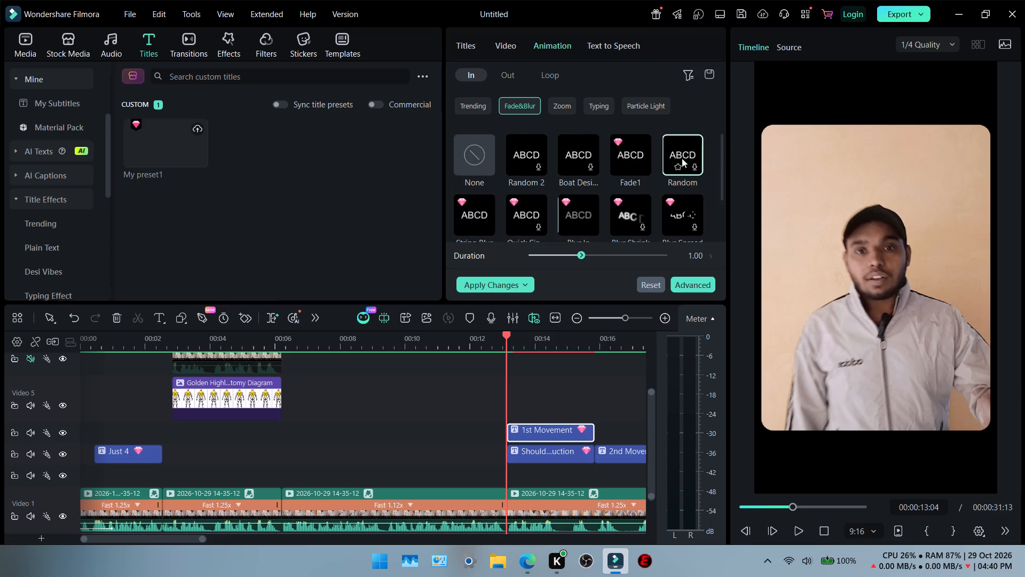
scroll(682, 164, "down", 6)
scroll(682, 173, "up", 6)
left_click(474, 100)
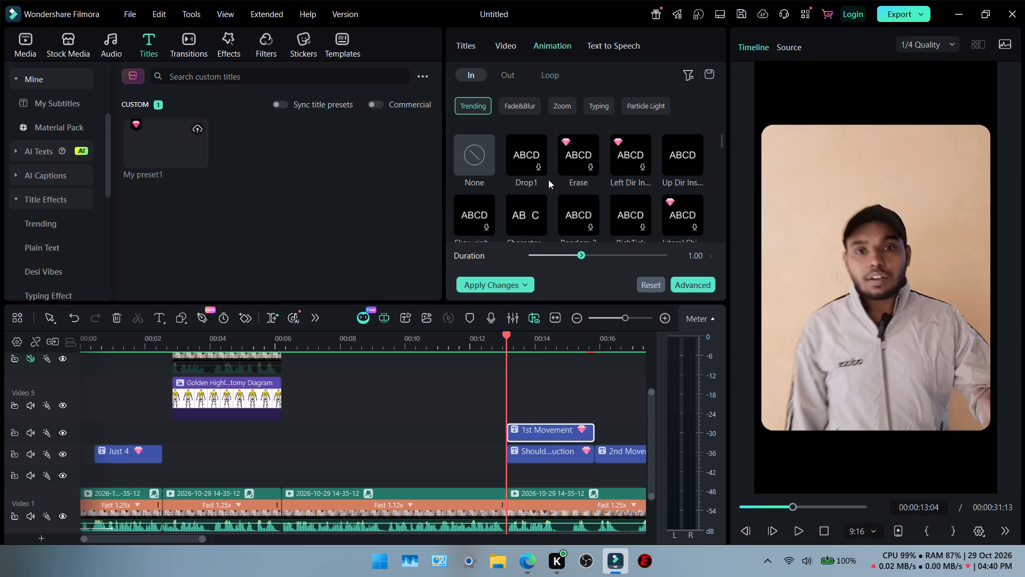
left_click(593, 105)
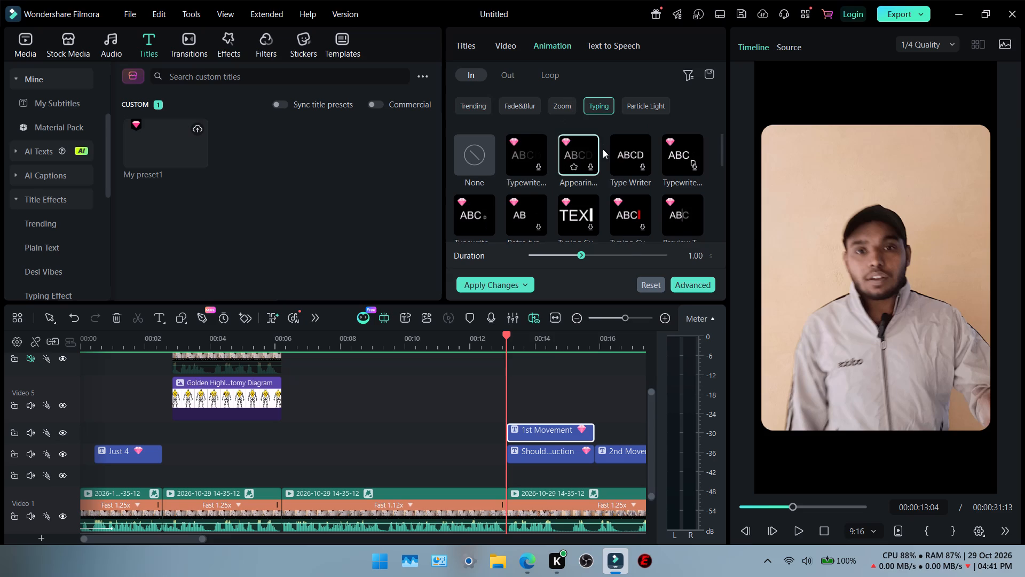
scroll(603, 149, "down", 3)
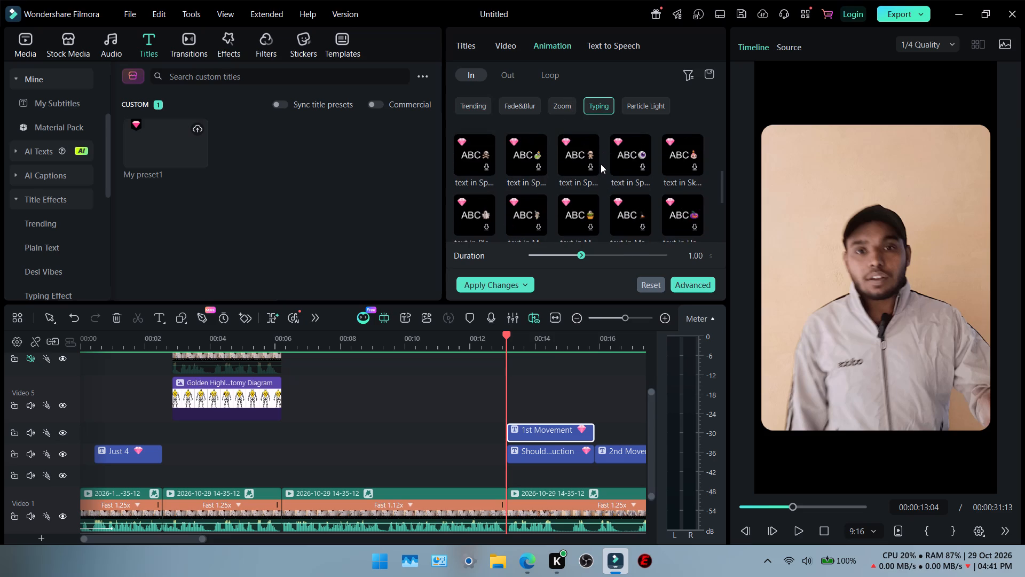
scroll(601, 164, "down", 2)
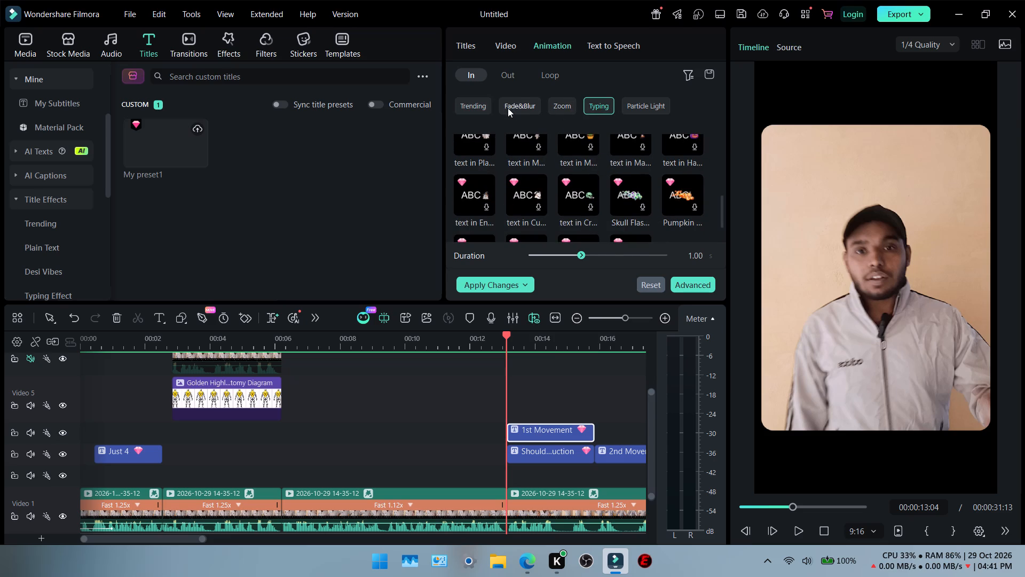
left_click(506, 108)
scroll(651, 193, "up", 5)
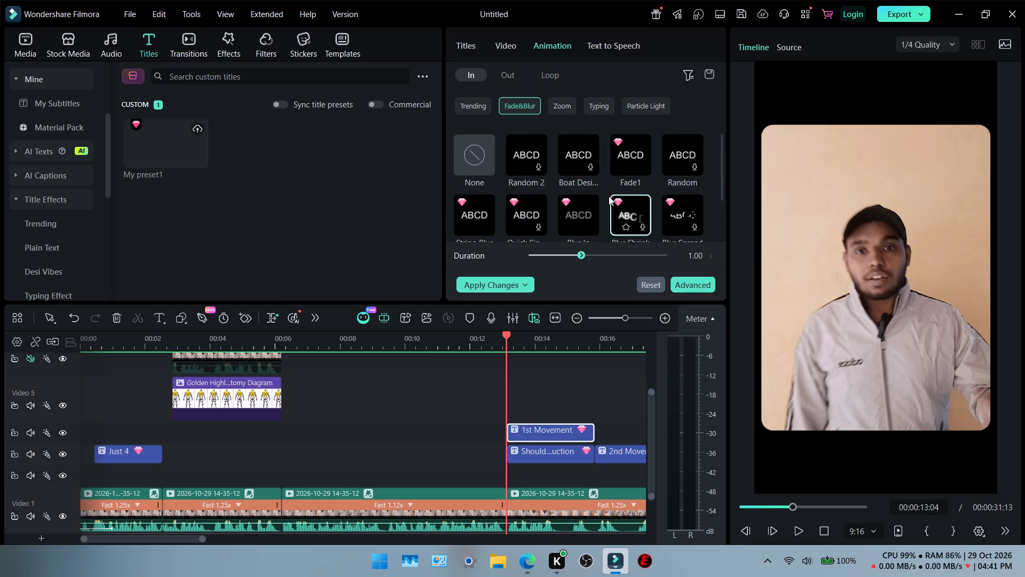
left_click(475, 100)
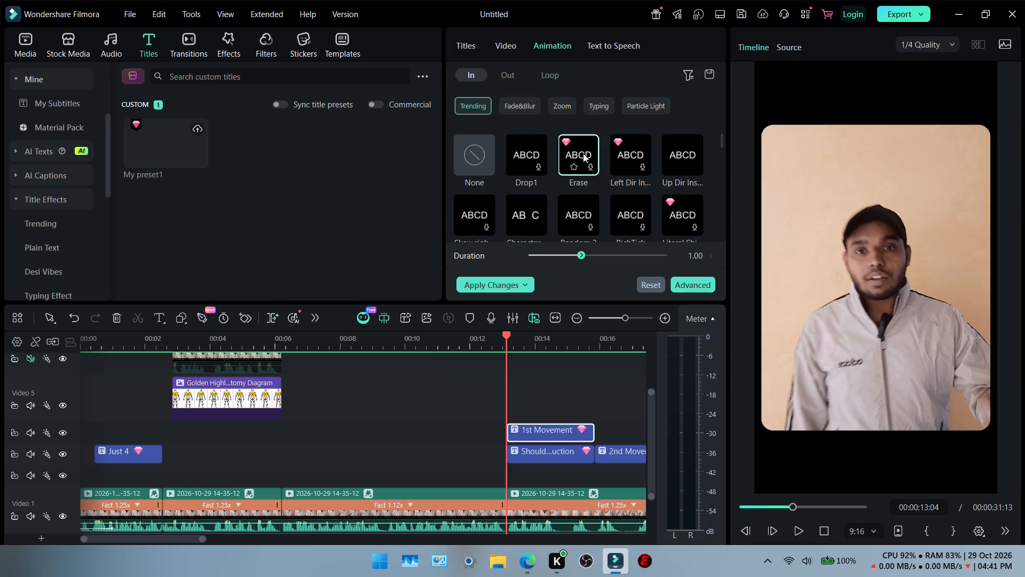
left_click(584, 152)
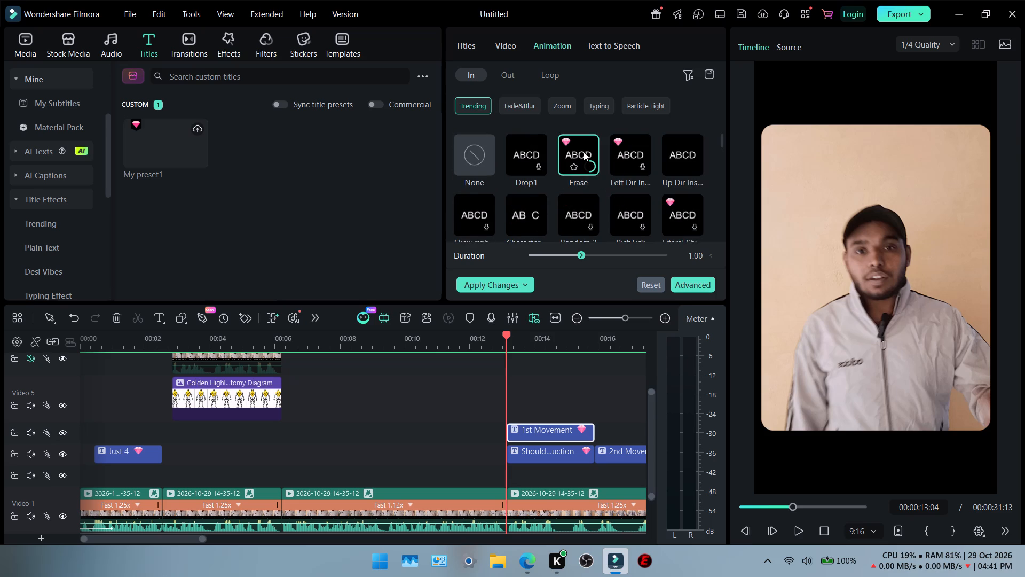
left_click(584, 152)
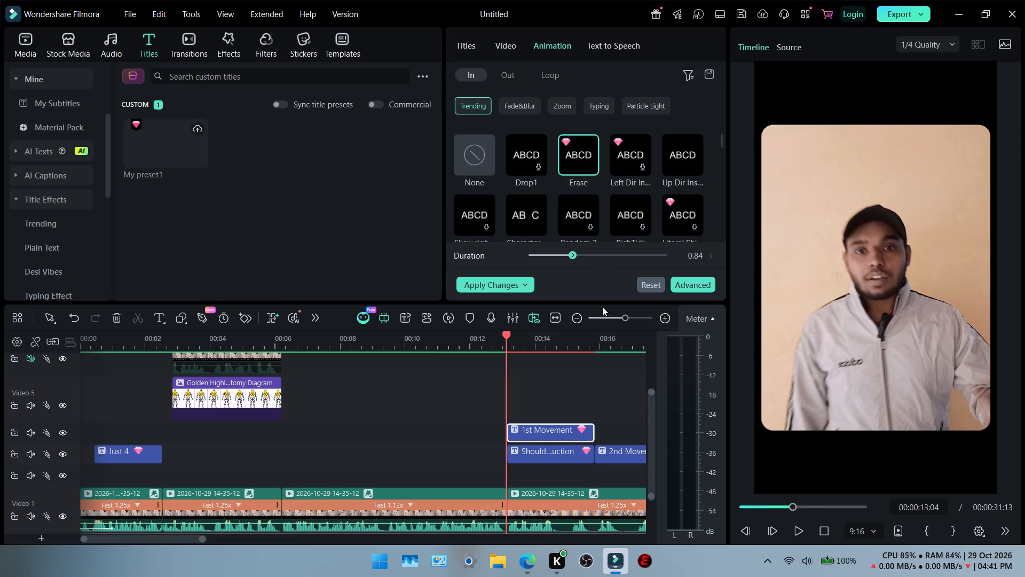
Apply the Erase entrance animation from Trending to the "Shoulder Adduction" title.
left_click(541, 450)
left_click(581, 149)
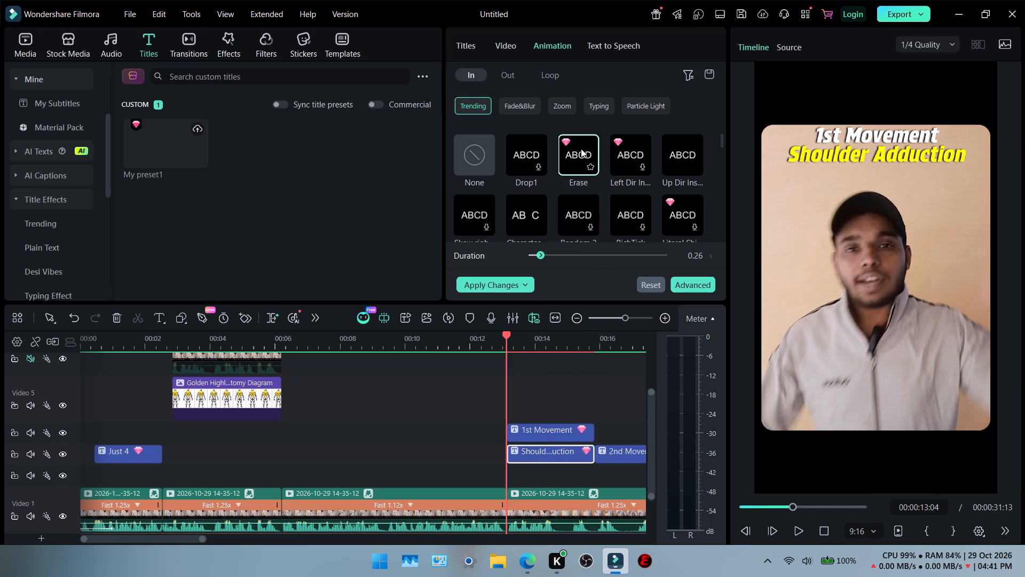
Set the duration of the "1st Movement" title's Erase entrance animation to 0.30.
left_click(545, 434)
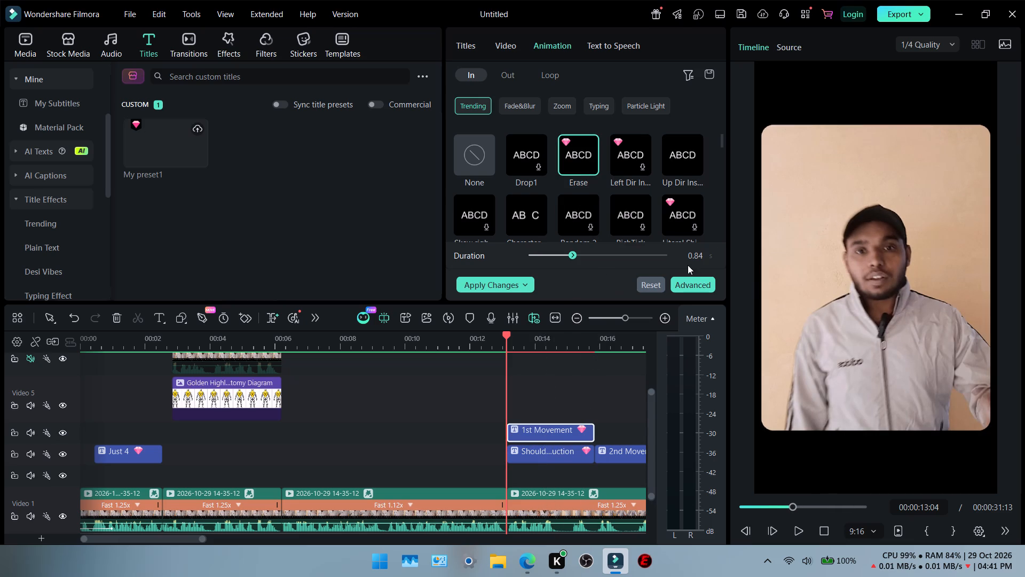
left_click(693, 256)
type("0.30")
double_click(461, 259)
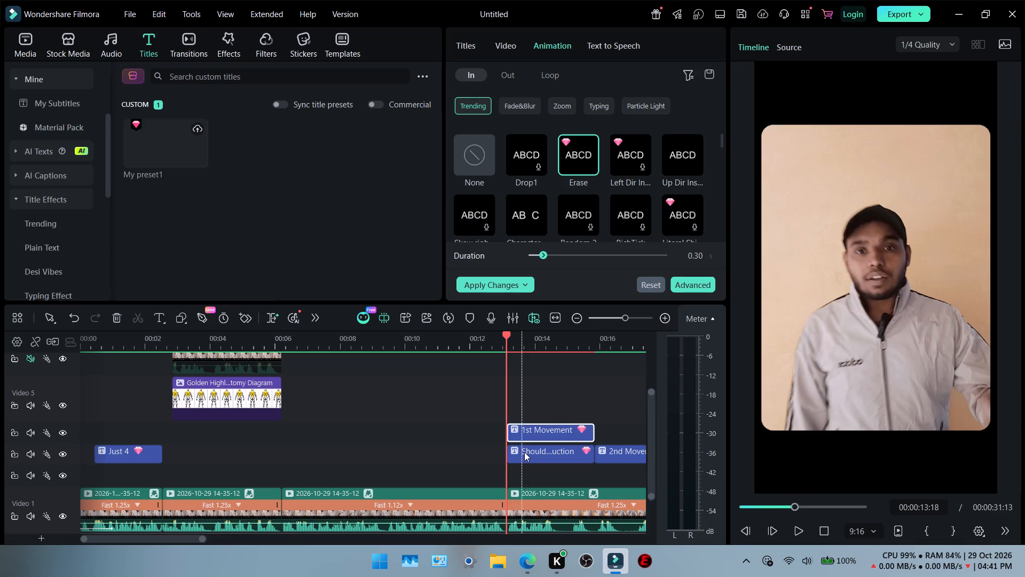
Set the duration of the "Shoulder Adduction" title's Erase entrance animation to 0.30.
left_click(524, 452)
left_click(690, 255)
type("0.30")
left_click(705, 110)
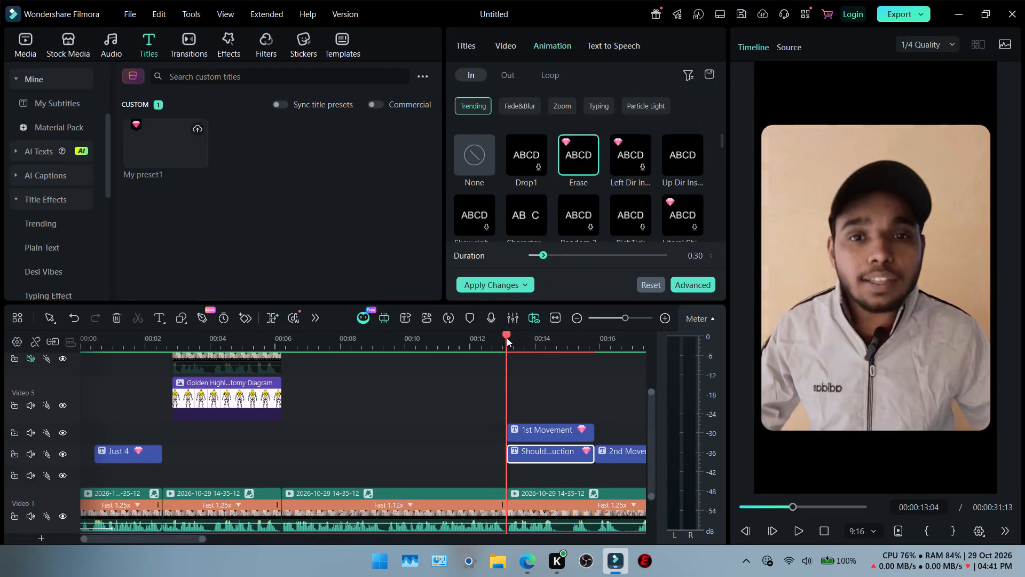
Render the timeline preview and play from 00:00:12:18 to check the entrances of the "1st Movement" and "Shoulder Adduction" titles.
left_click_drag(506, 331, 490, 336)
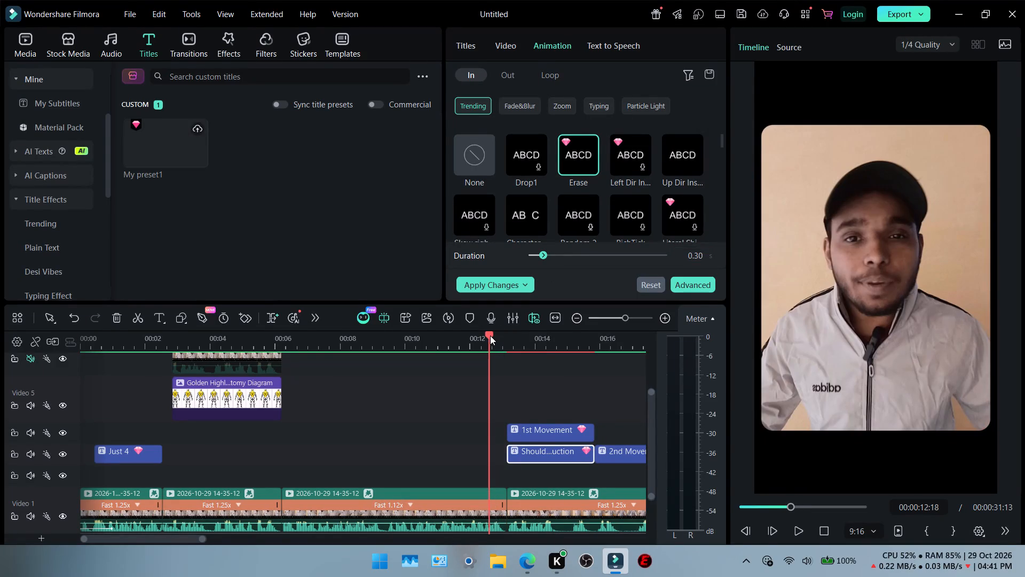
key("Return")
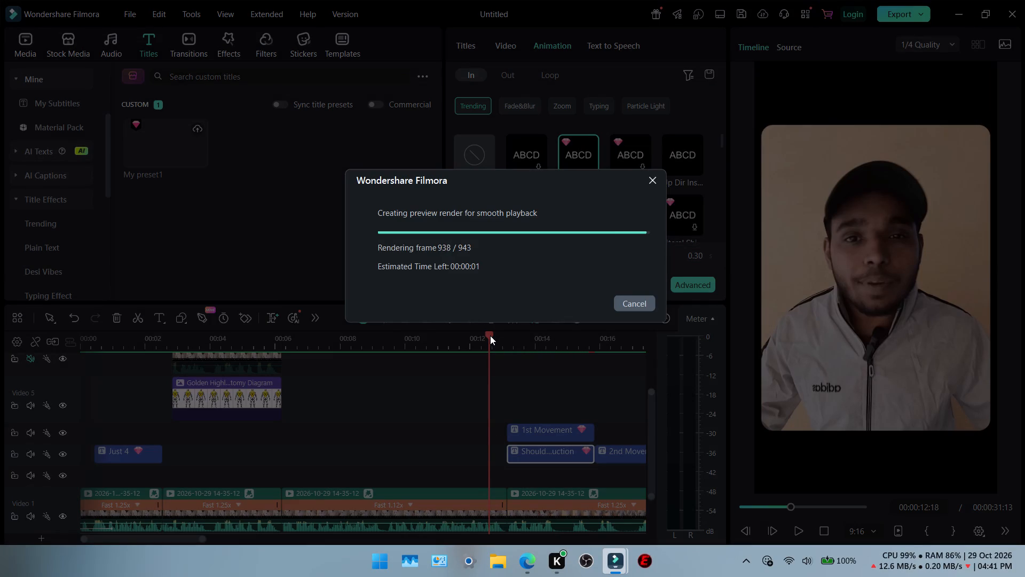
key("space")
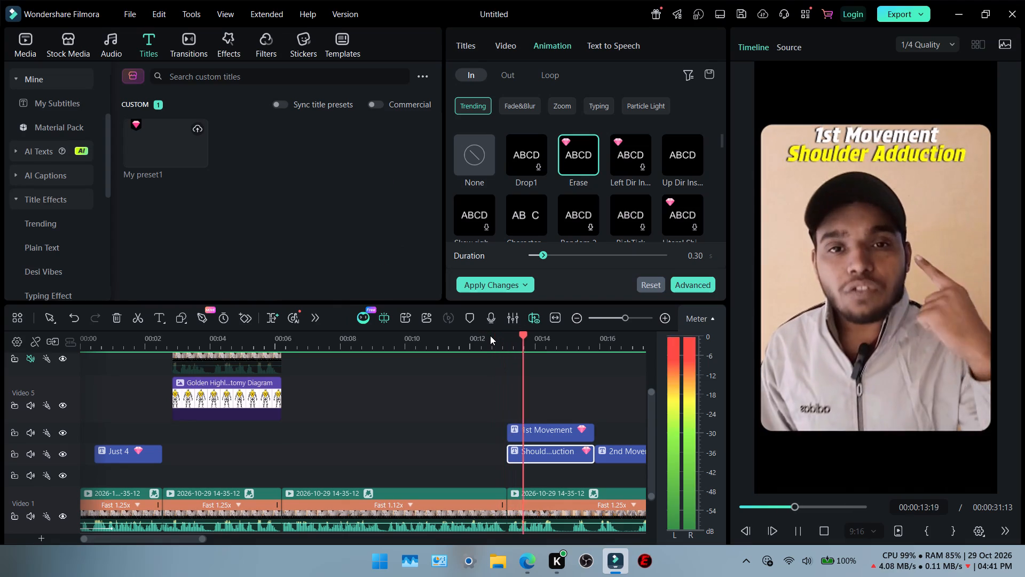
key("space")
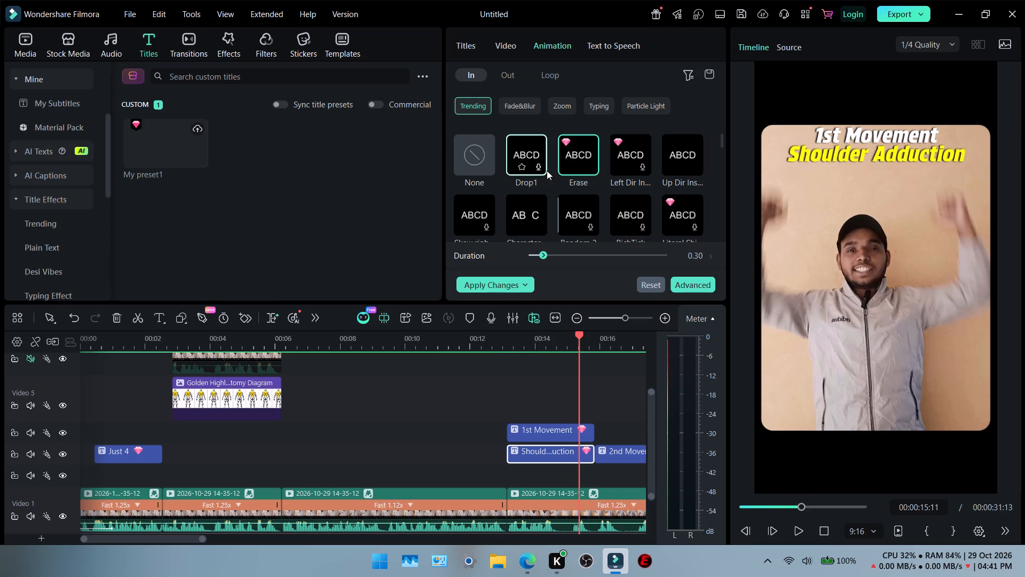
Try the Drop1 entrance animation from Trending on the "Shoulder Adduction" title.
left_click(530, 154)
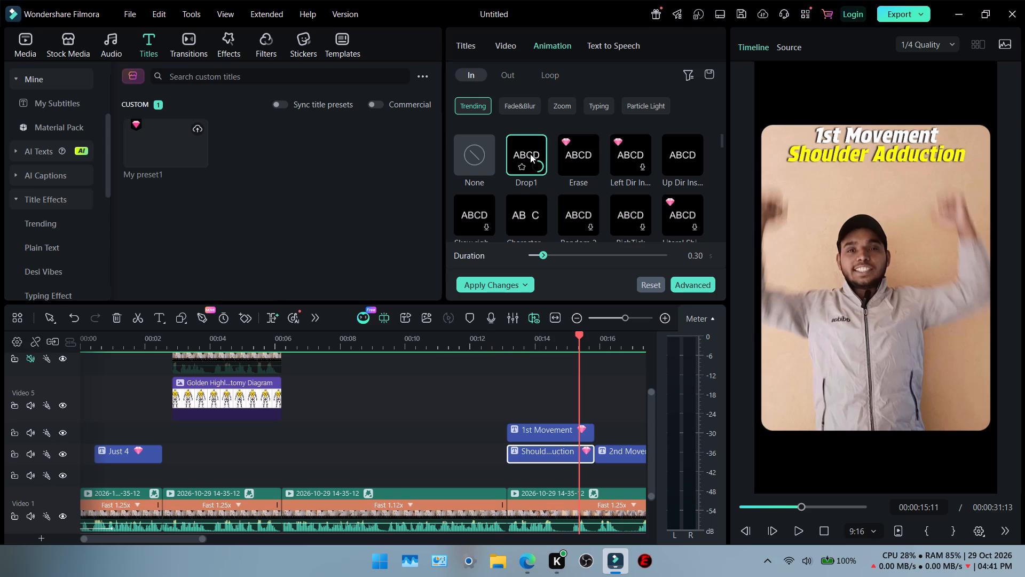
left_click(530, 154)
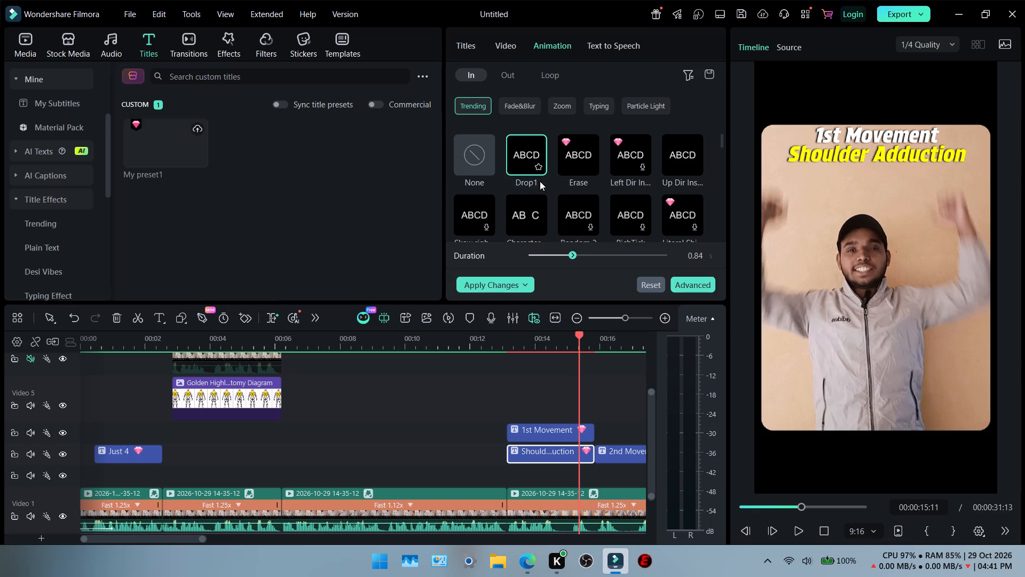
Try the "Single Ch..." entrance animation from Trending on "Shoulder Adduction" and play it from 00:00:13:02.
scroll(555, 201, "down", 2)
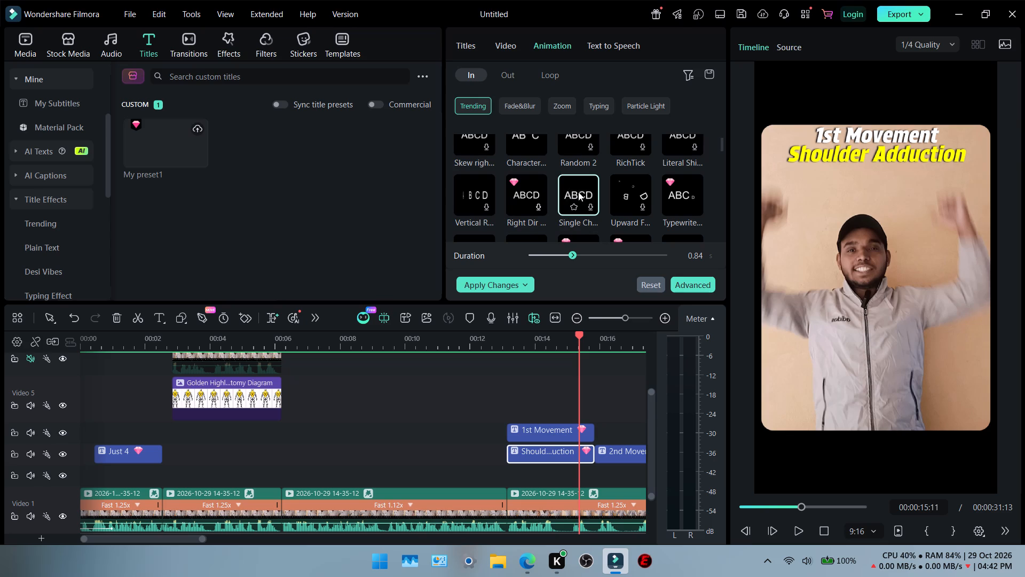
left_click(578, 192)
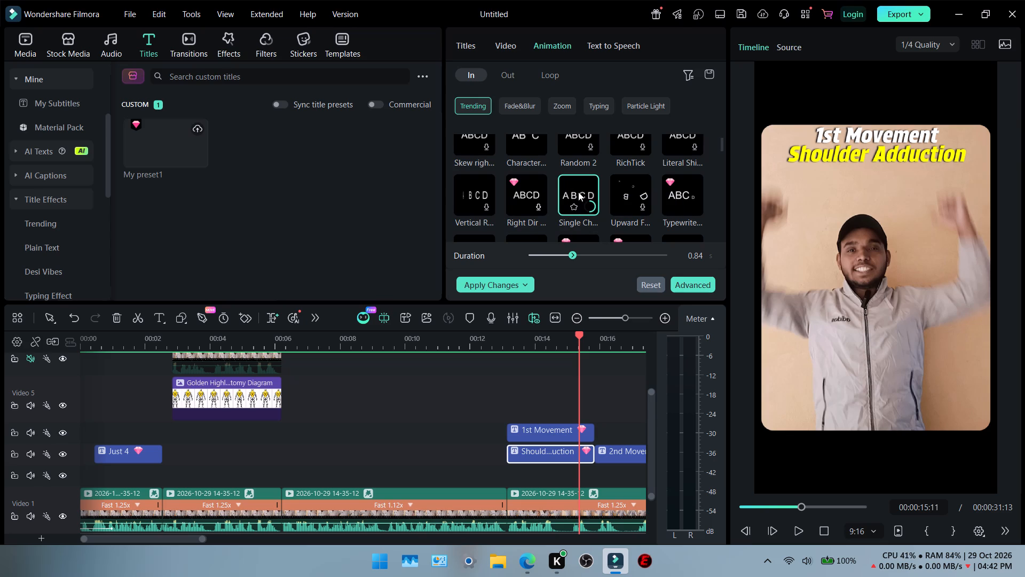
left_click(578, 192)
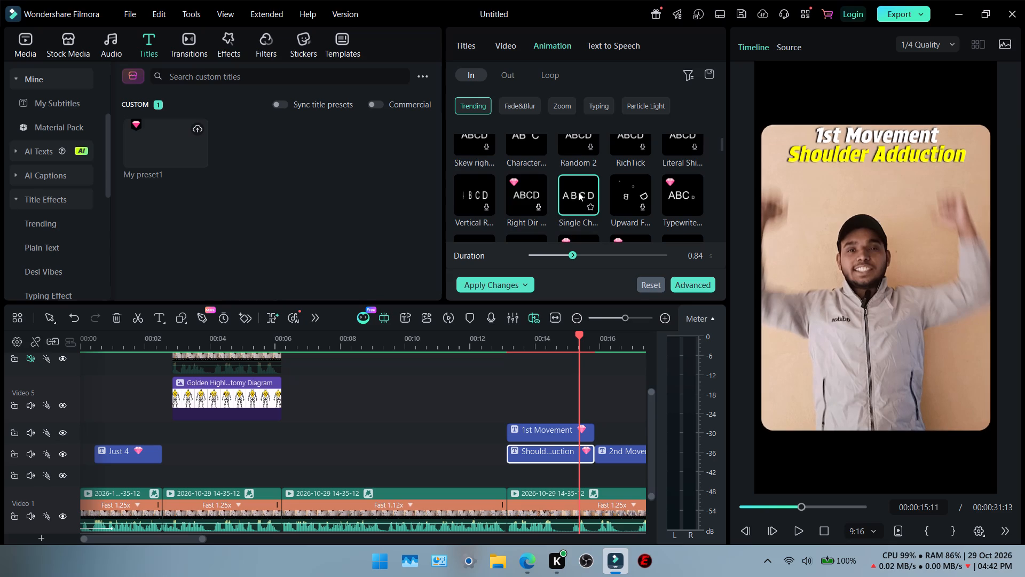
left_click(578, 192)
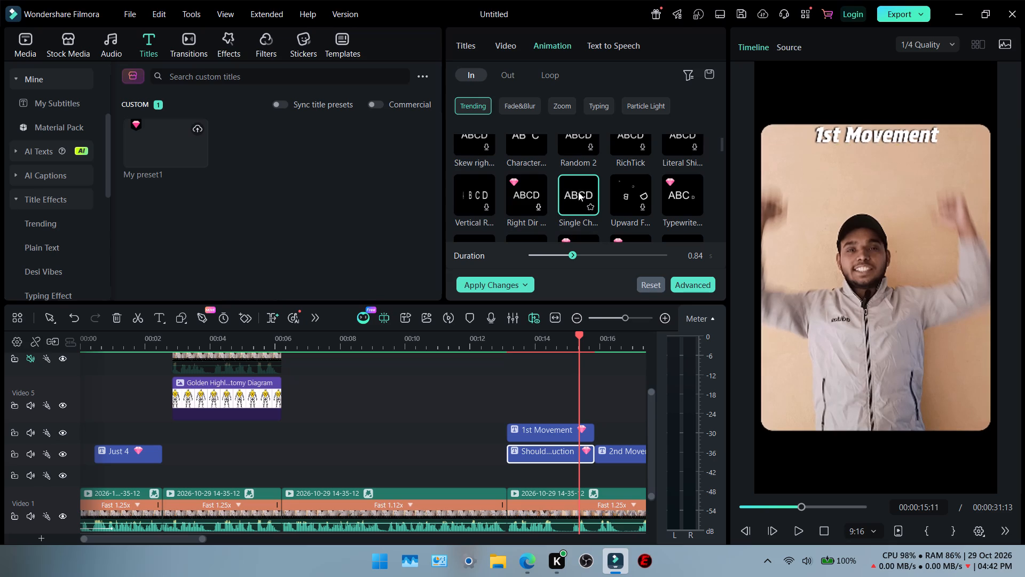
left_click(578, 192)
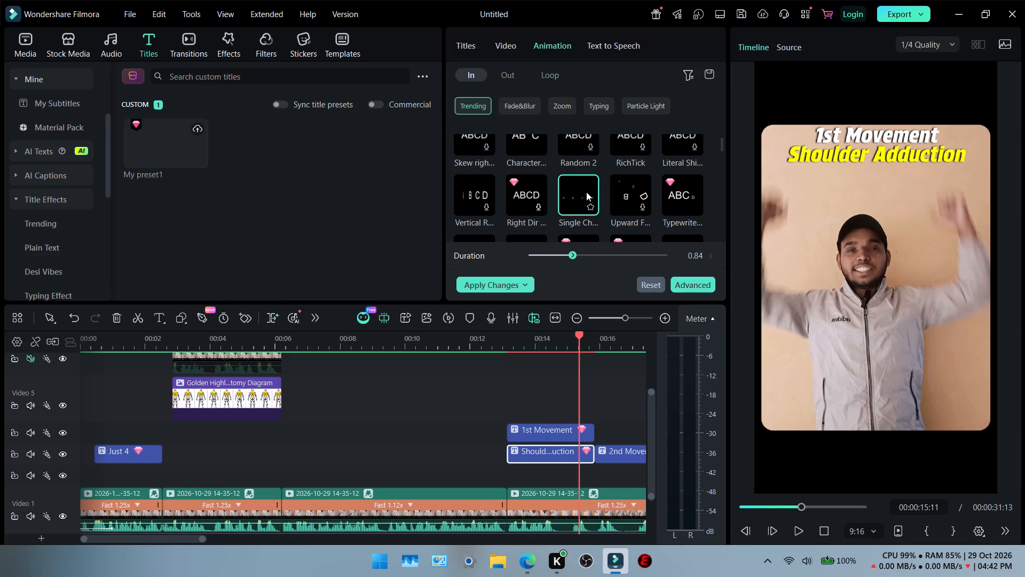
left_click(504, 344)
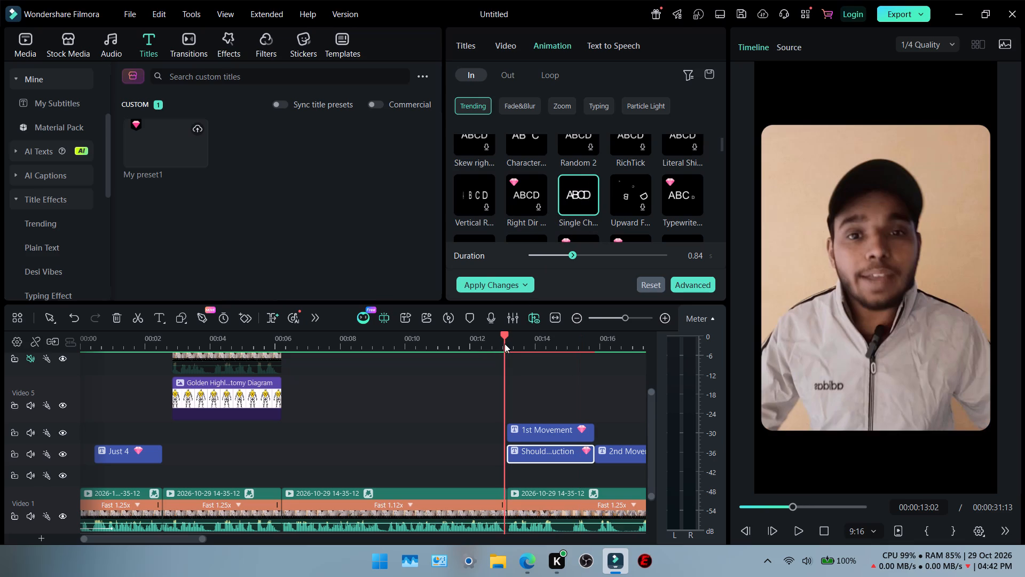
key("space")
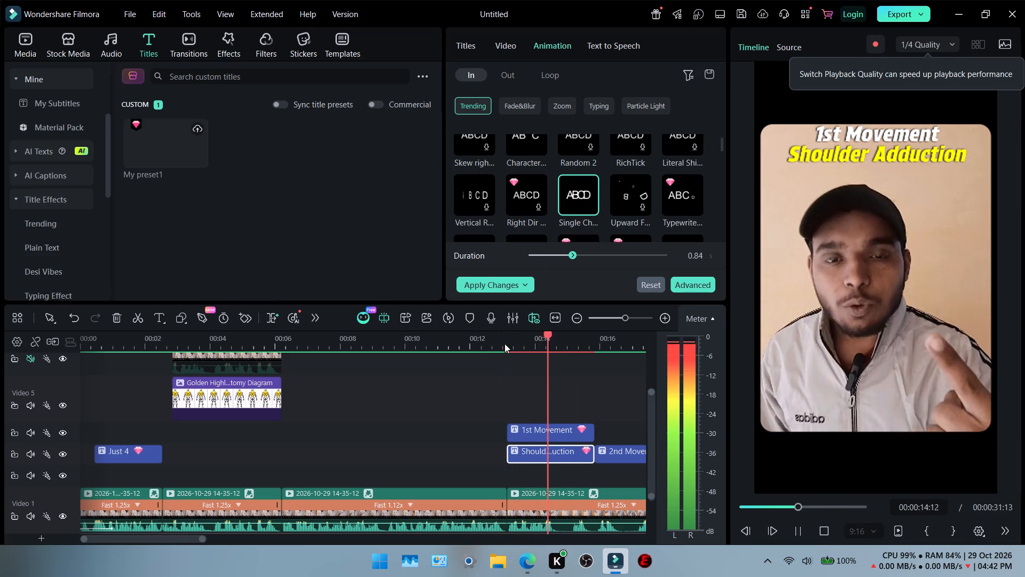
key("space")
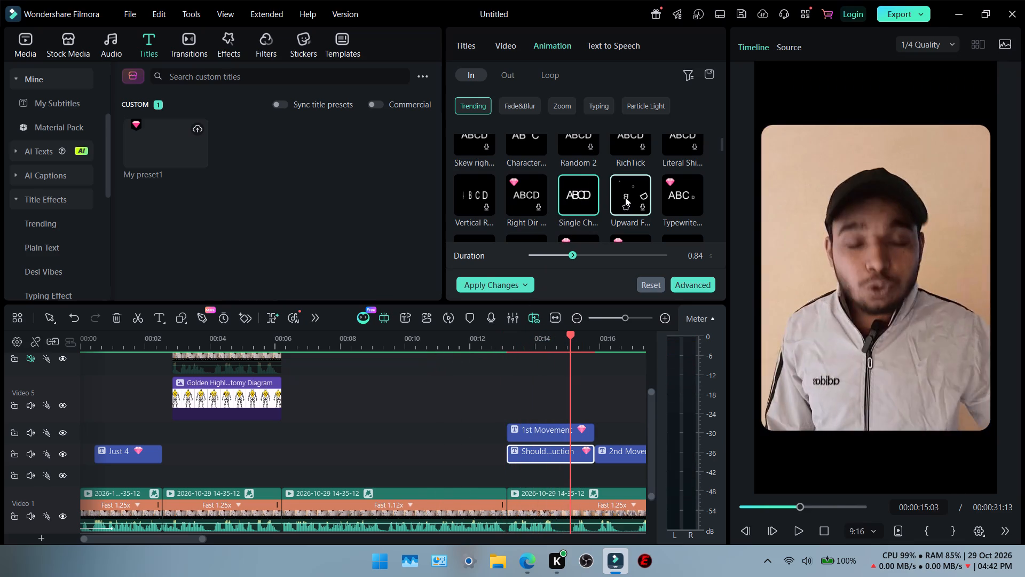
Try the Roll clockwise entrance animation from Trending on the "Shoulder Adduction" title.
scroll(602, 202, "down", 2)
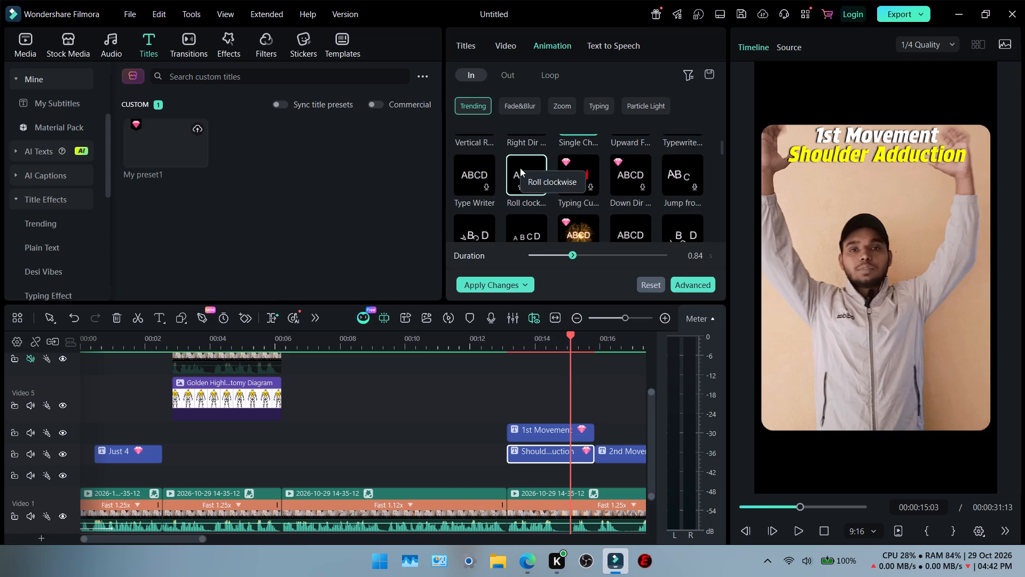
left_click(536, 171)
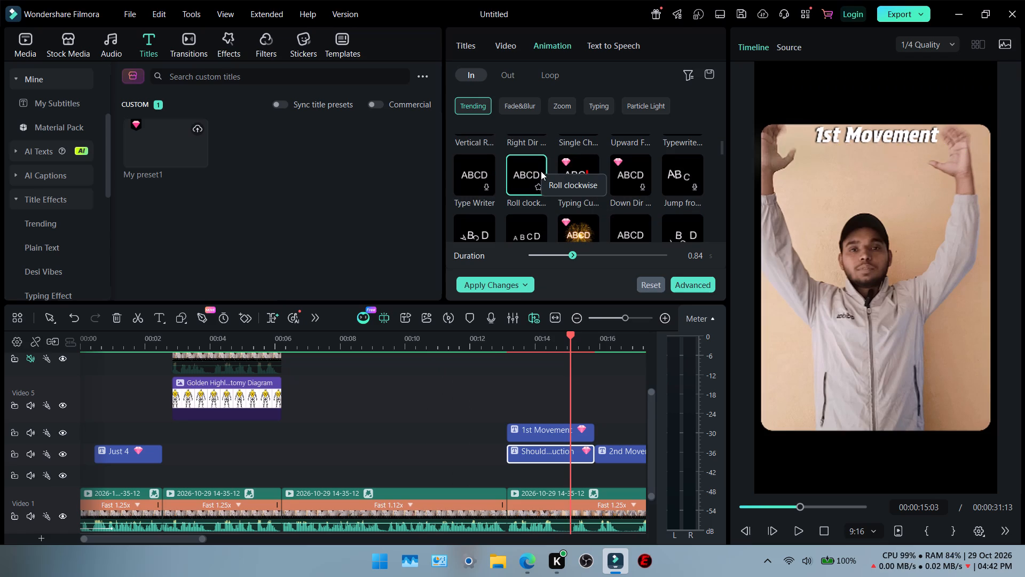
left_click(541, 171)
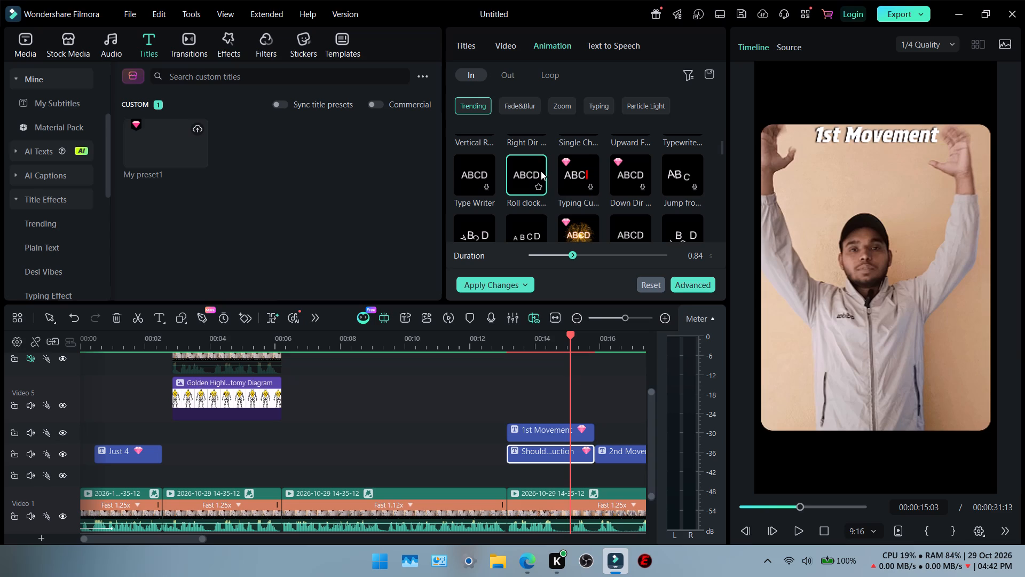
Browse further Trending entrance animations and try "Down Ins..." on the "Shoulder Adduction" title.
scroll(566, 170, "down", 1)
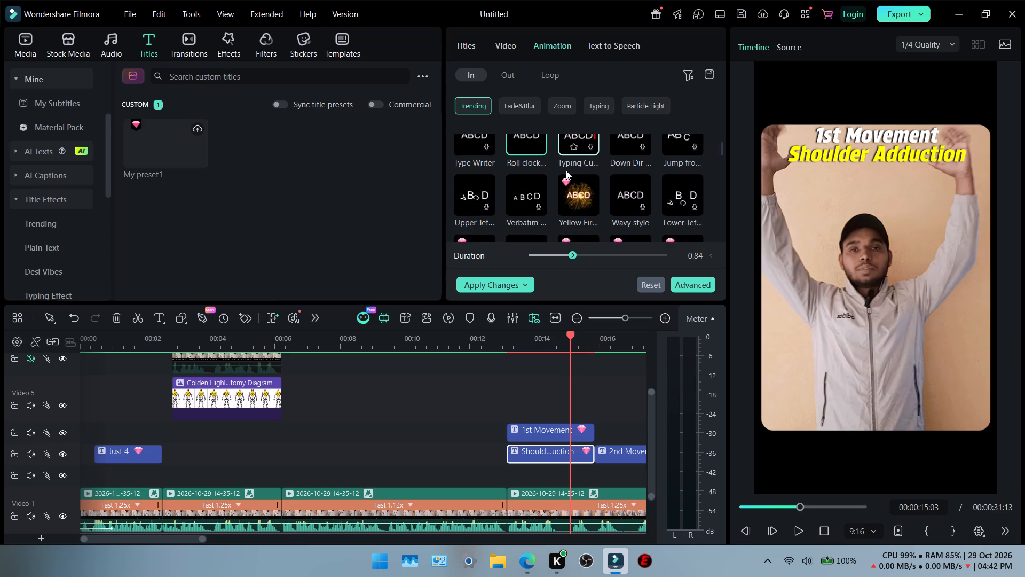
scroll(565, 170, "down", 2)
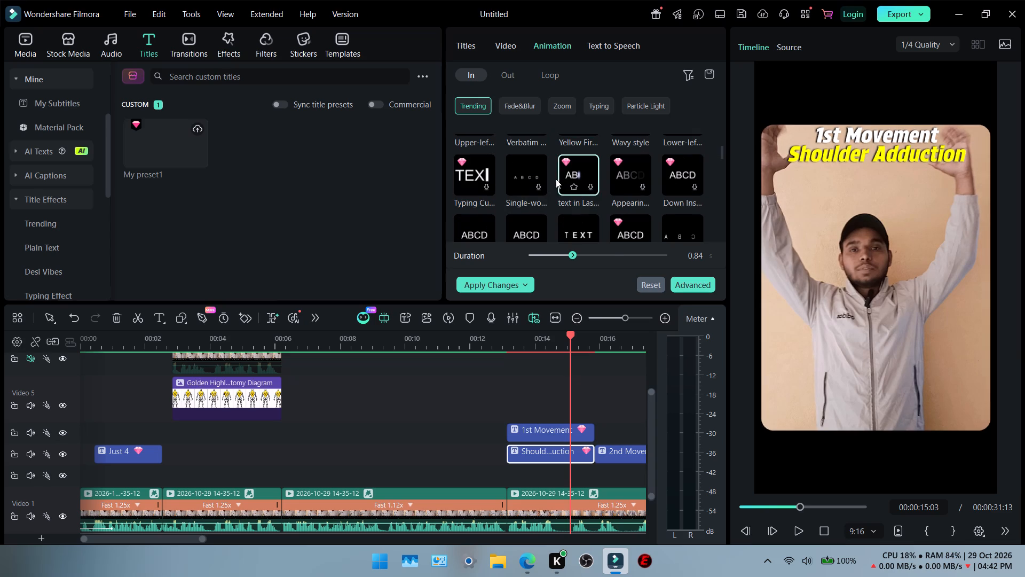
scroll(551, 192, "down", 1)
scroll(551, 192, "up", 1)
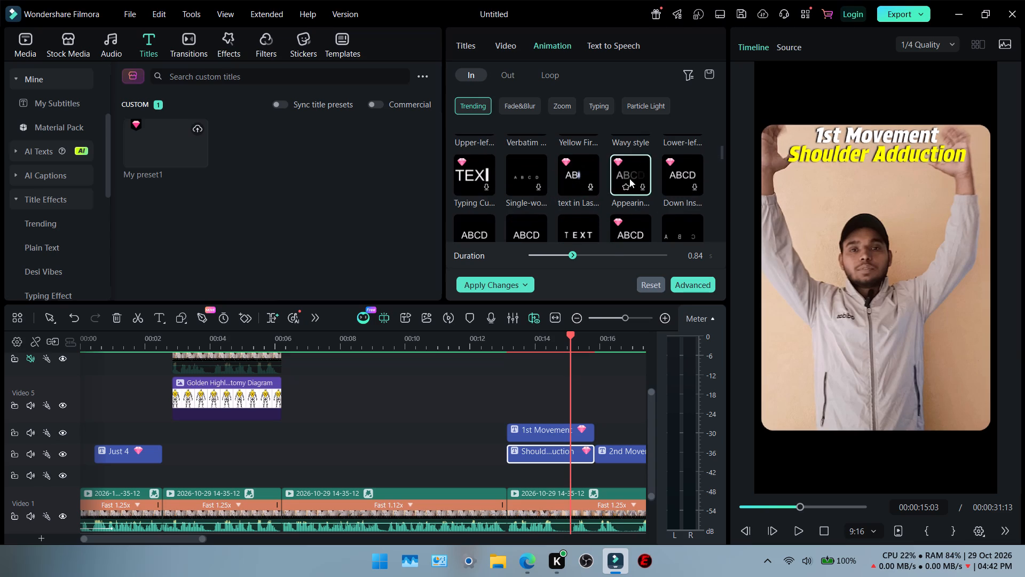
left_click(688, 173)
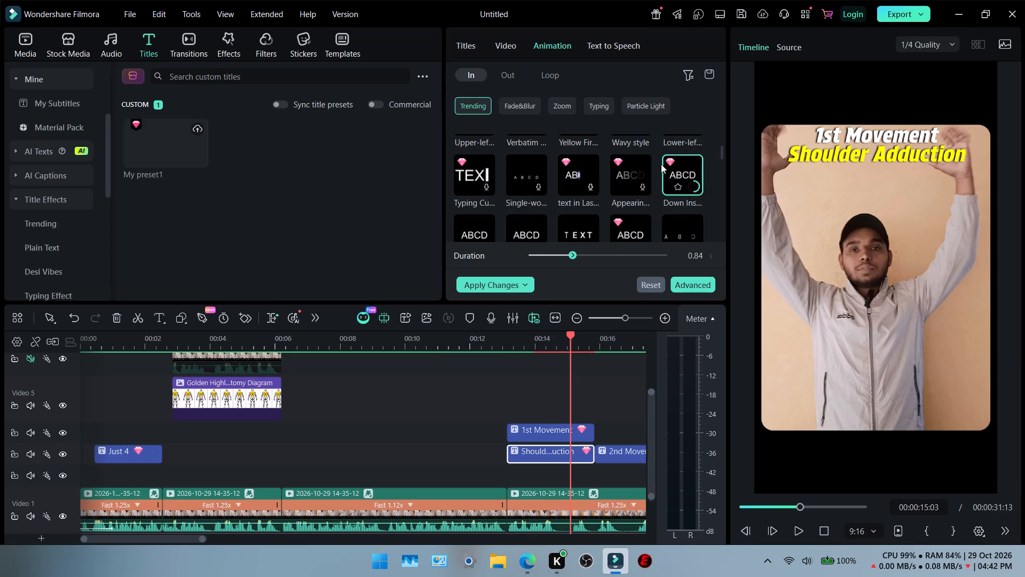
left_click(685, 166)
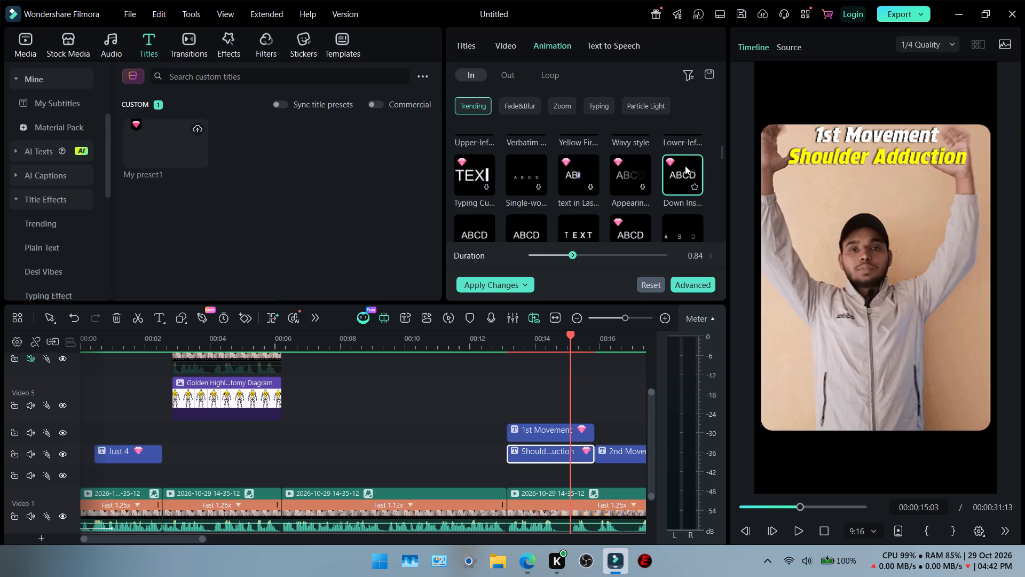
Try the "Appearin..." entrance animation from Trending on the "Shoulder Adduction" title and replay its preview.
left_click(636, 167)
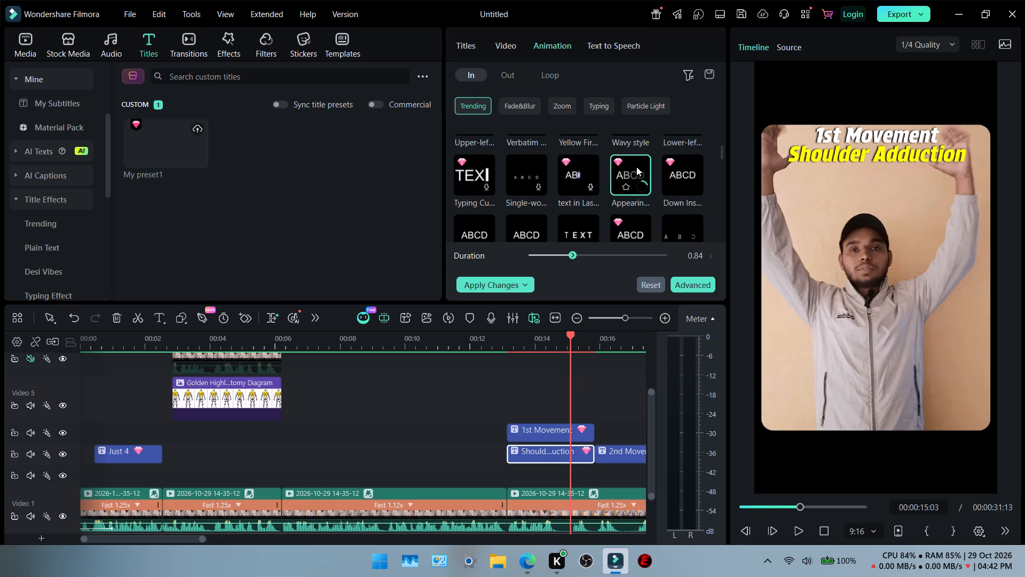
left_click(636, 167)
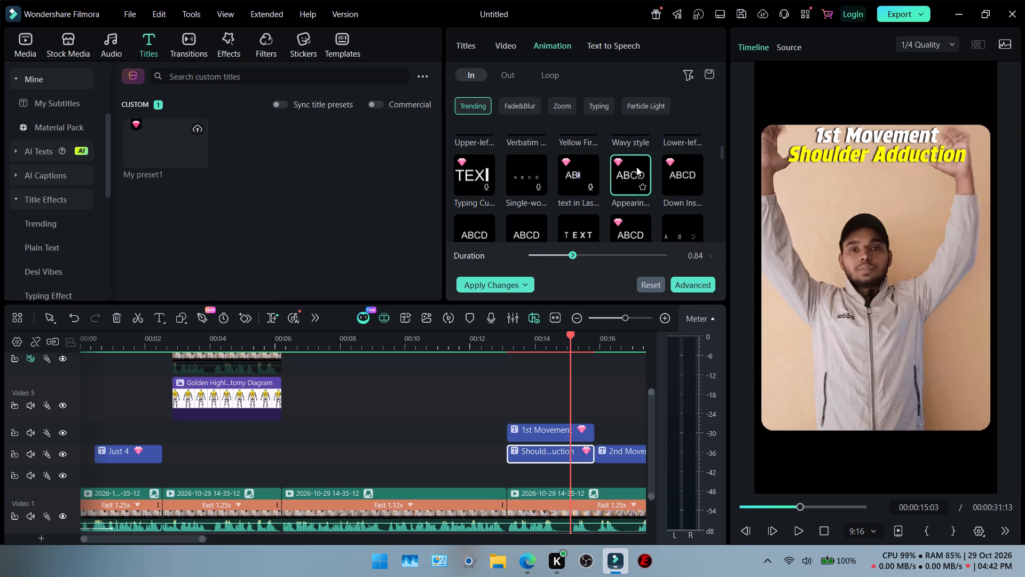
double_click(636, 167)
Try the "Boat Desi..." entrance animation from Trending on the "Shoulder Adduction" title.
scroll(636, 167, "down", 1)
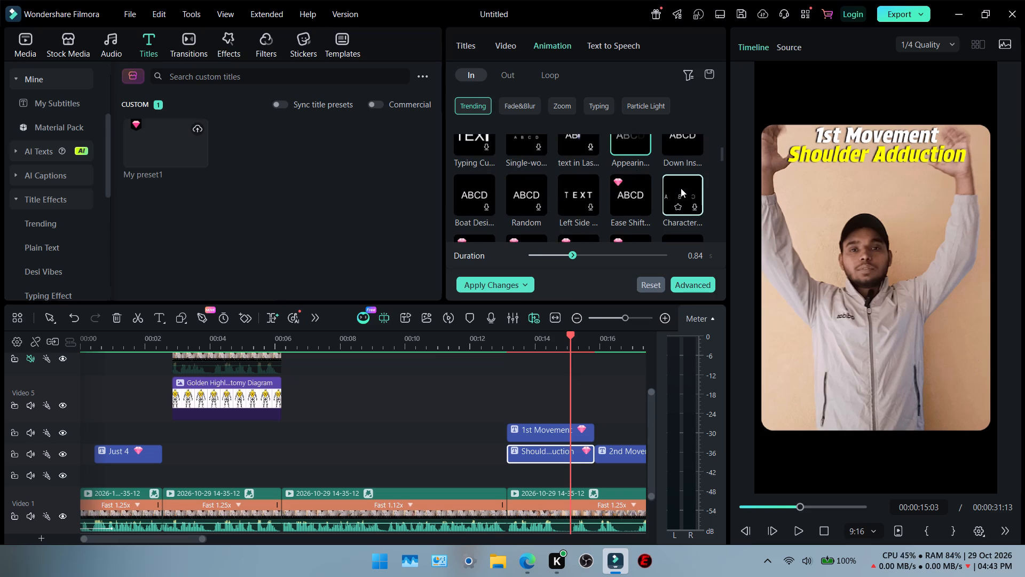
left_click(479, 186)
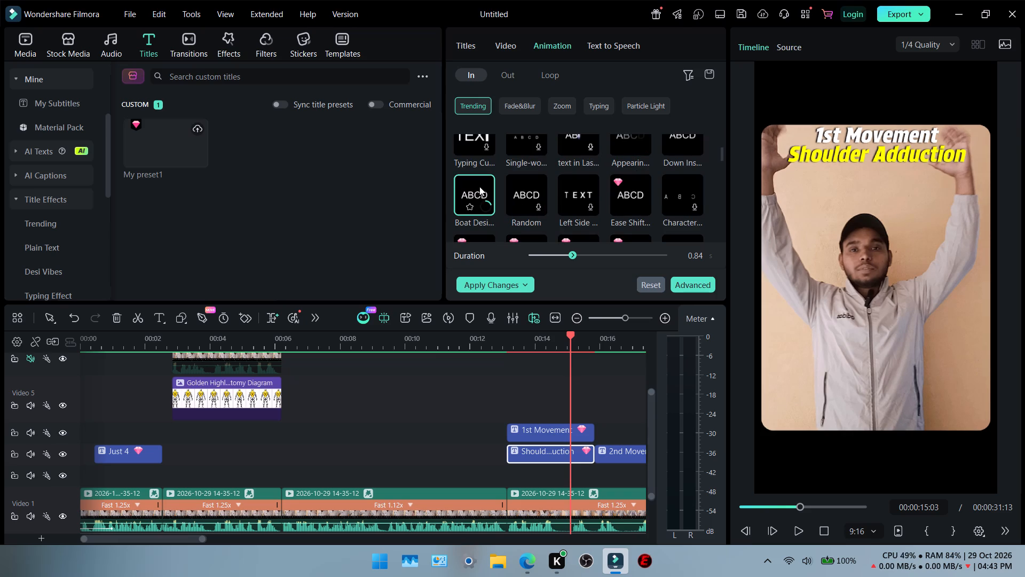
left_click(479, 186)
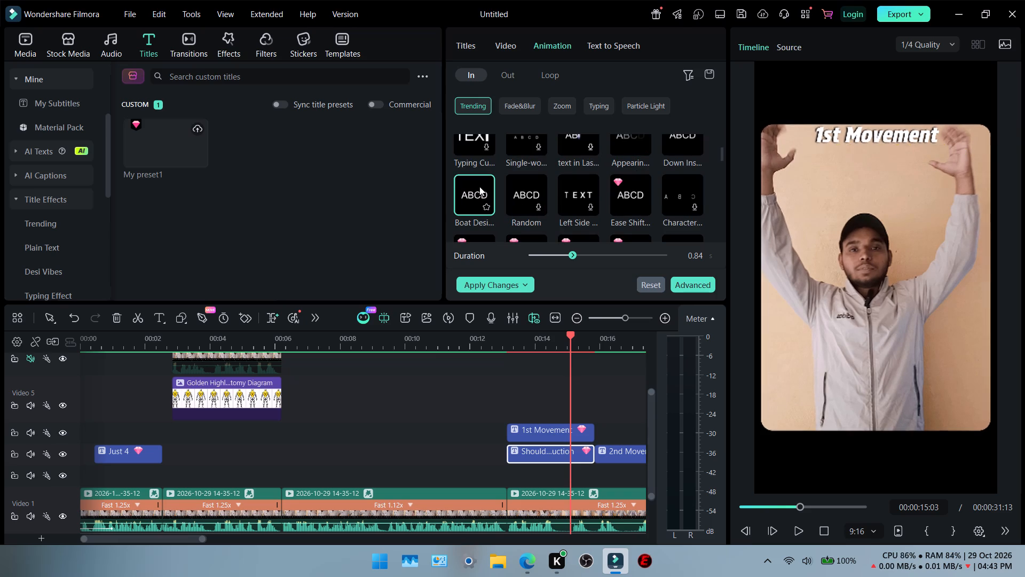
Apply the Random entrance animation from Trending to the "Shoulder Adduction" title and preview it.
left_click(524, 191)
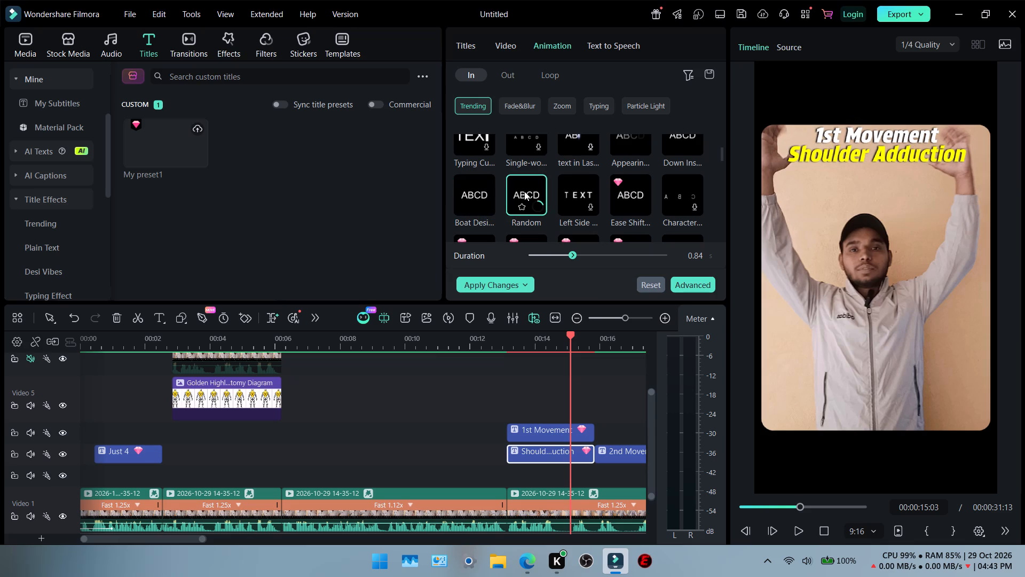
left_click(530, 188)
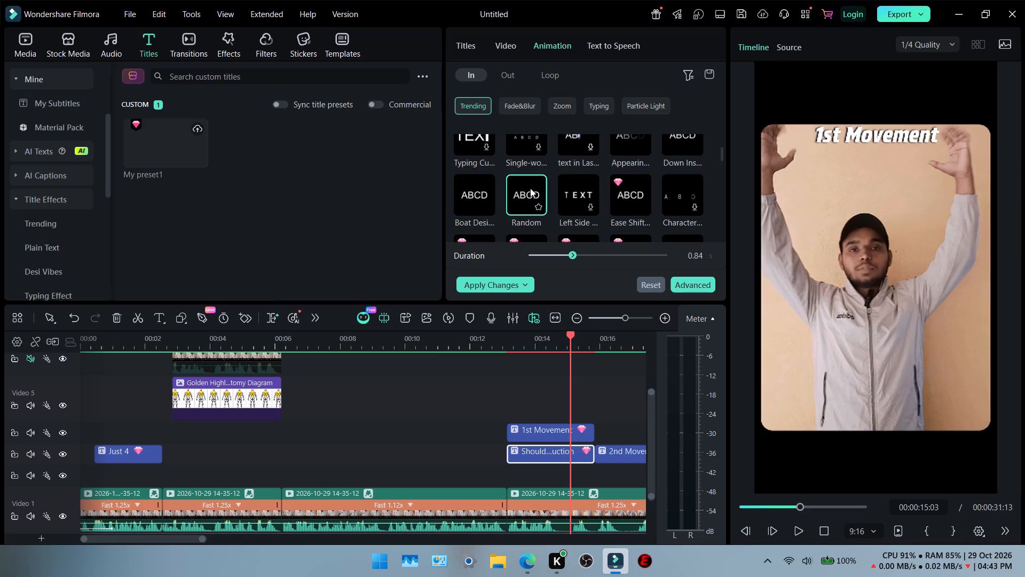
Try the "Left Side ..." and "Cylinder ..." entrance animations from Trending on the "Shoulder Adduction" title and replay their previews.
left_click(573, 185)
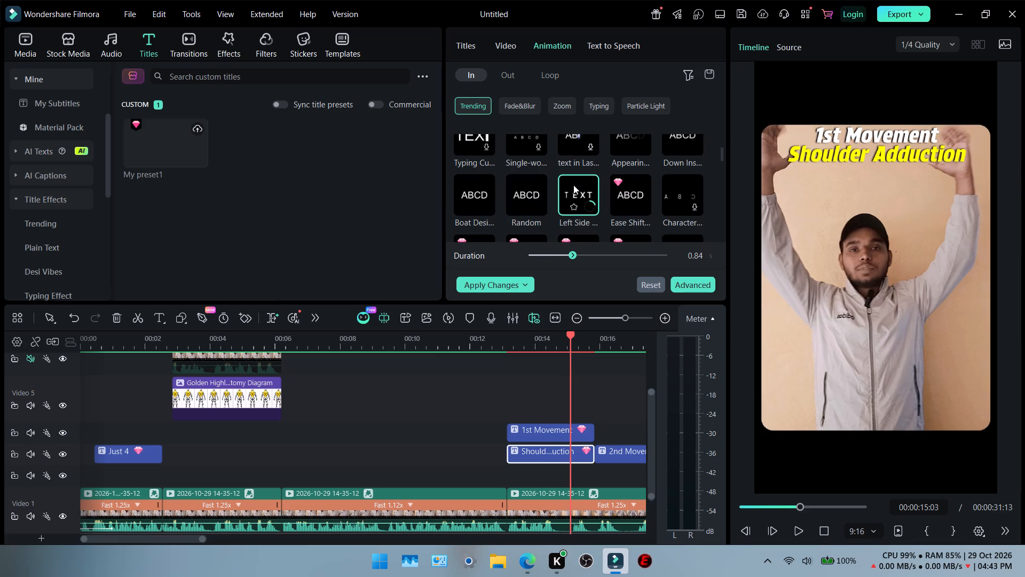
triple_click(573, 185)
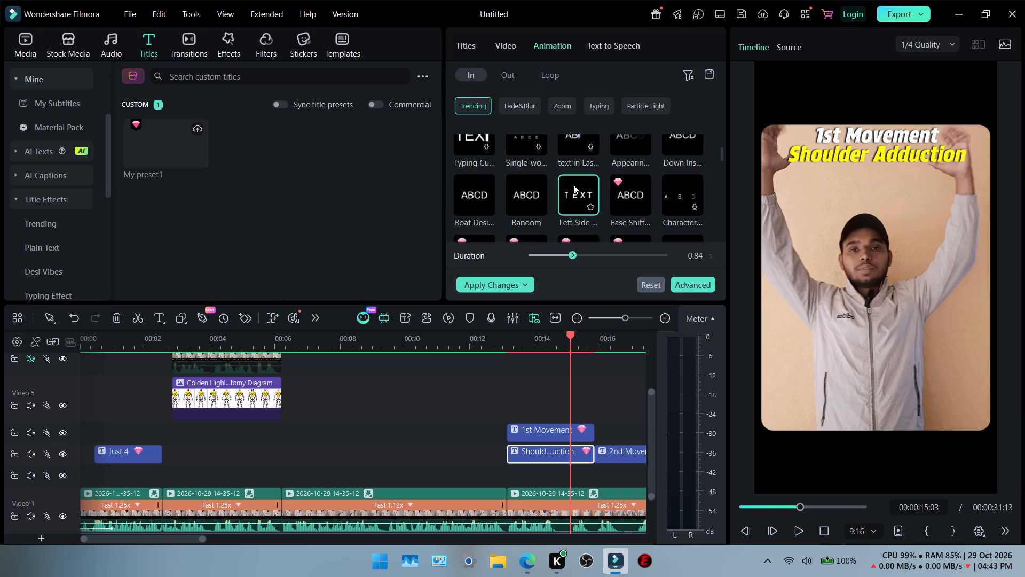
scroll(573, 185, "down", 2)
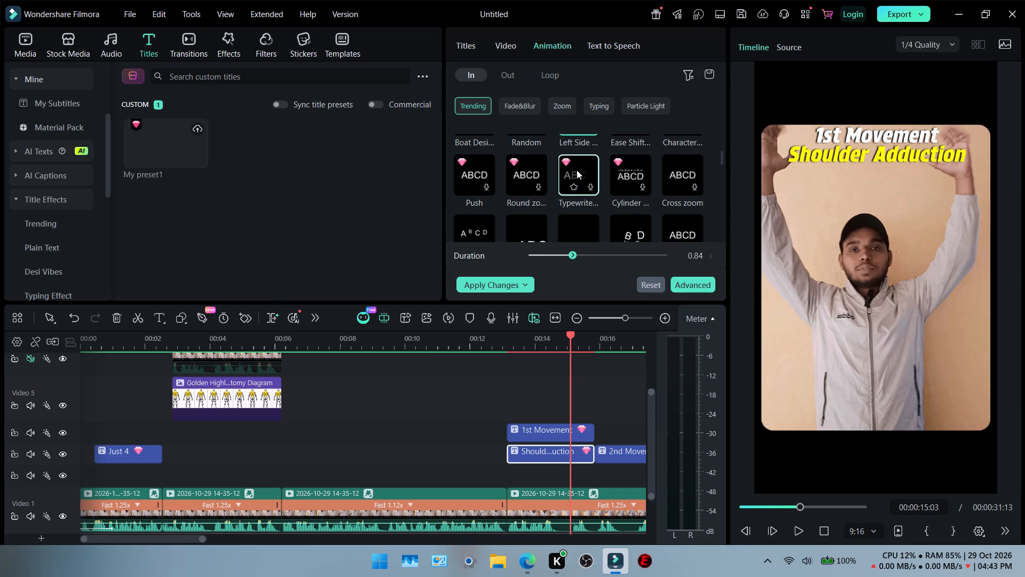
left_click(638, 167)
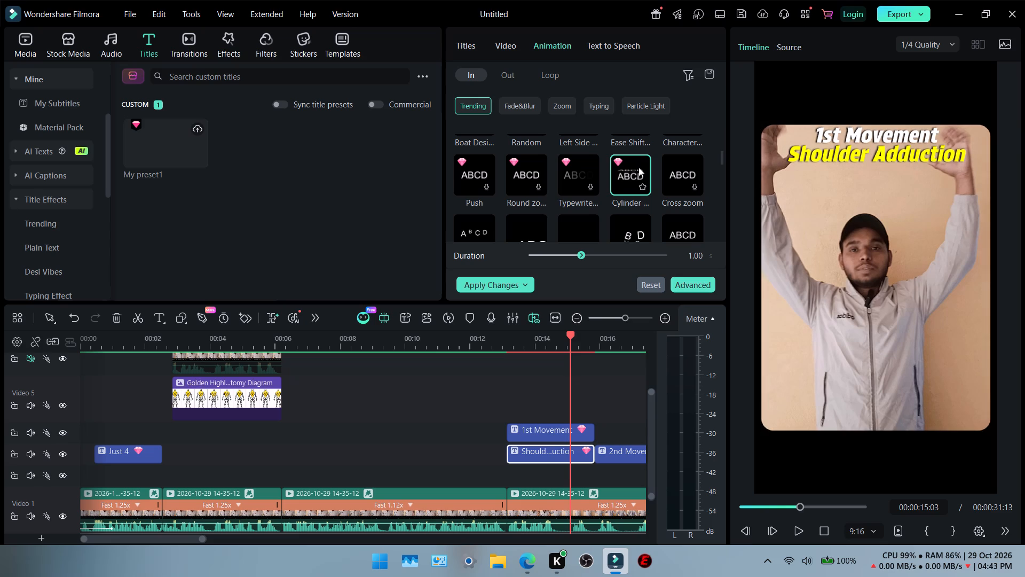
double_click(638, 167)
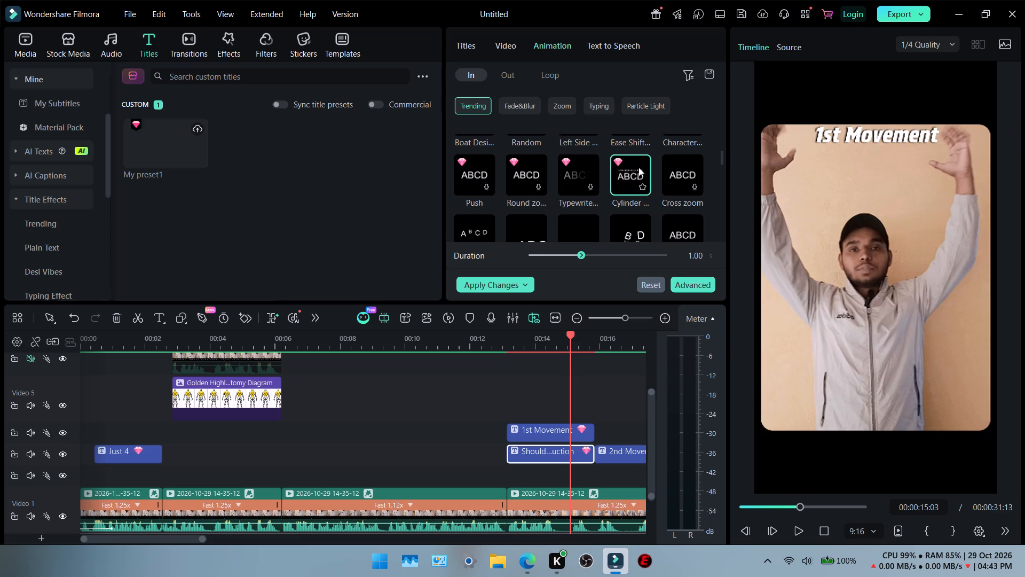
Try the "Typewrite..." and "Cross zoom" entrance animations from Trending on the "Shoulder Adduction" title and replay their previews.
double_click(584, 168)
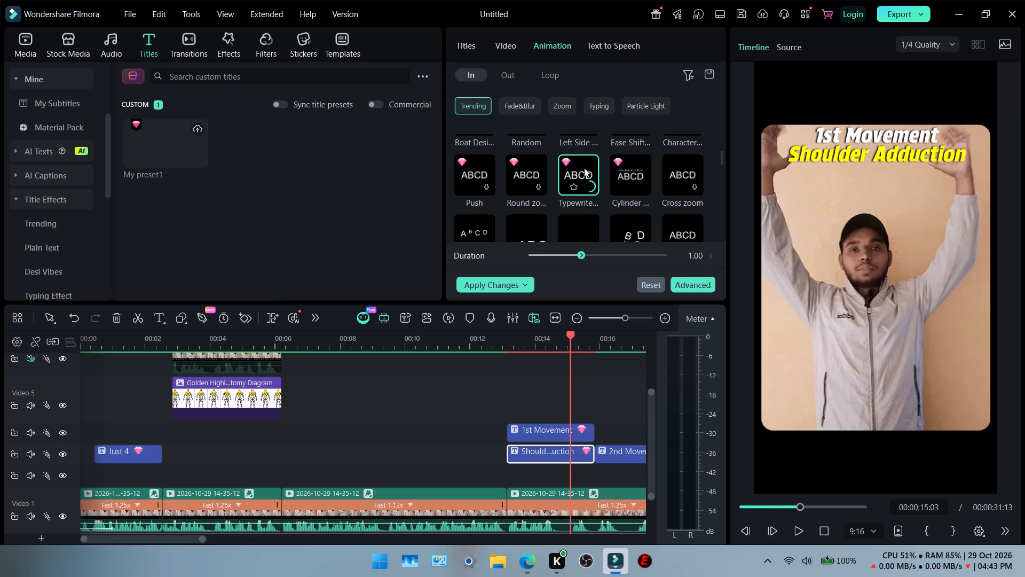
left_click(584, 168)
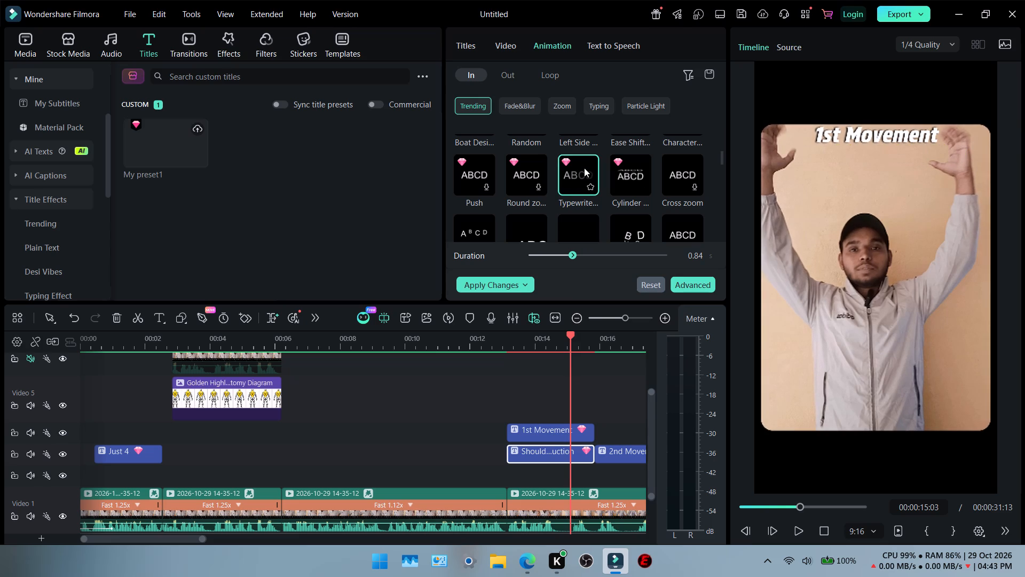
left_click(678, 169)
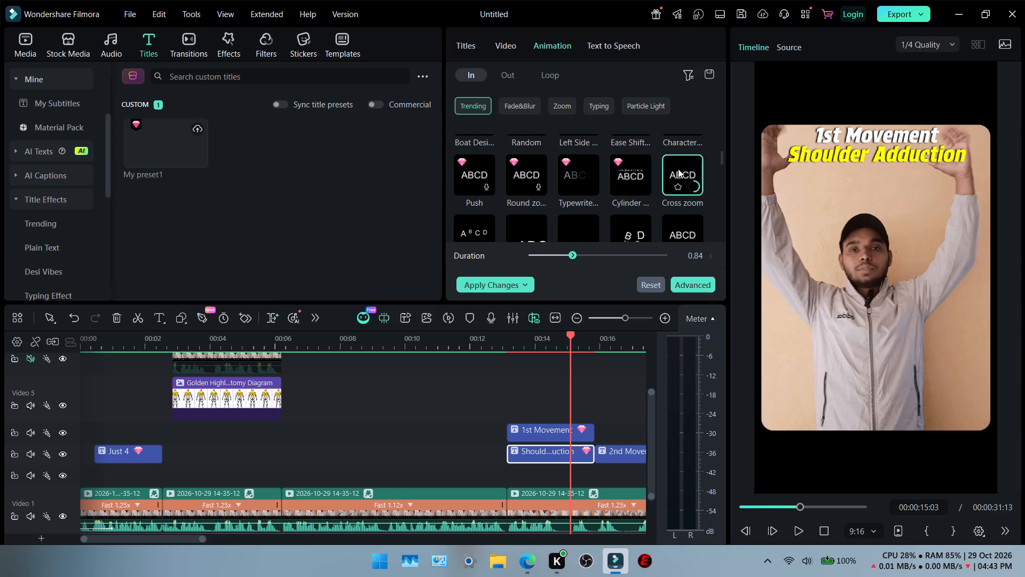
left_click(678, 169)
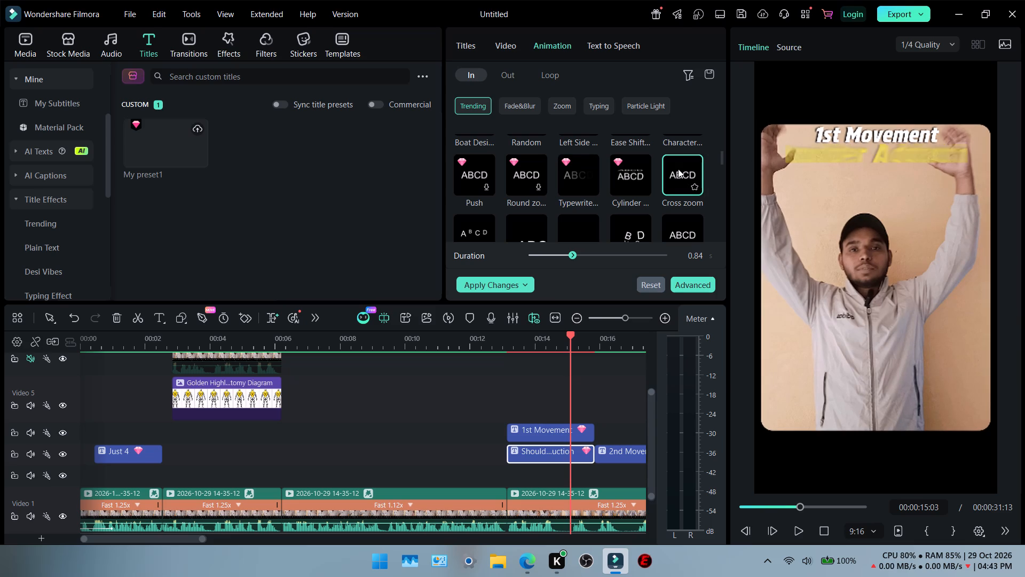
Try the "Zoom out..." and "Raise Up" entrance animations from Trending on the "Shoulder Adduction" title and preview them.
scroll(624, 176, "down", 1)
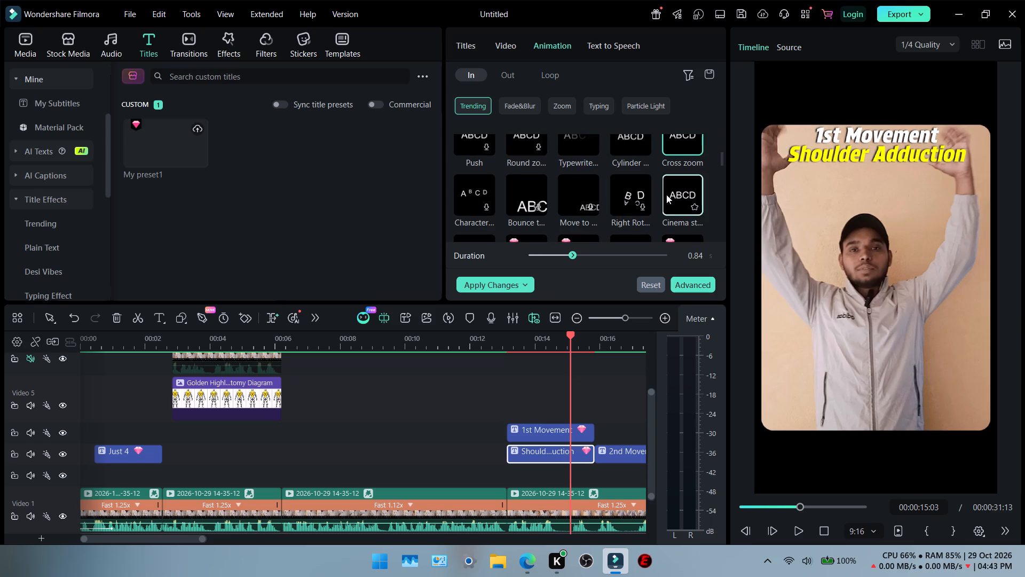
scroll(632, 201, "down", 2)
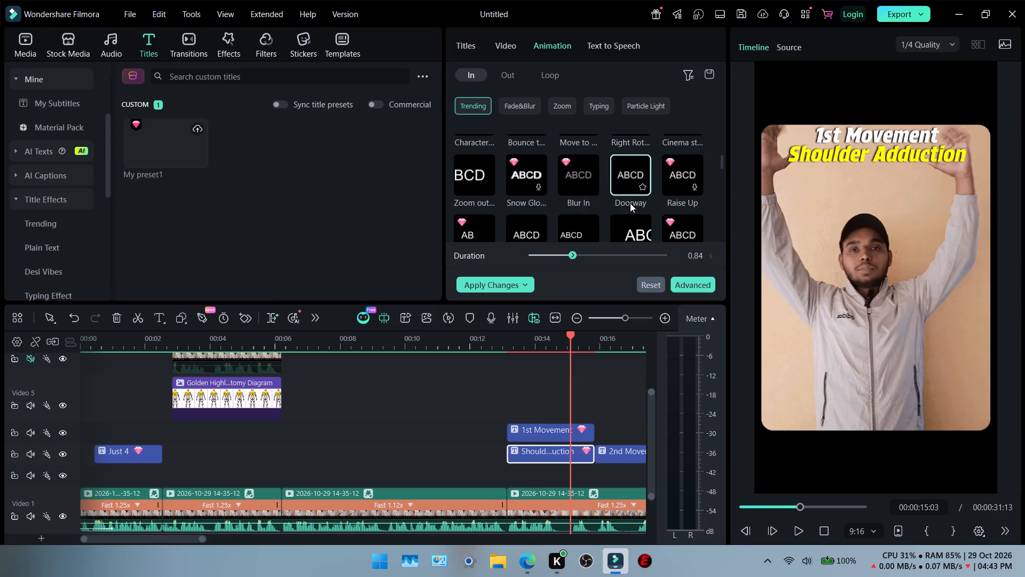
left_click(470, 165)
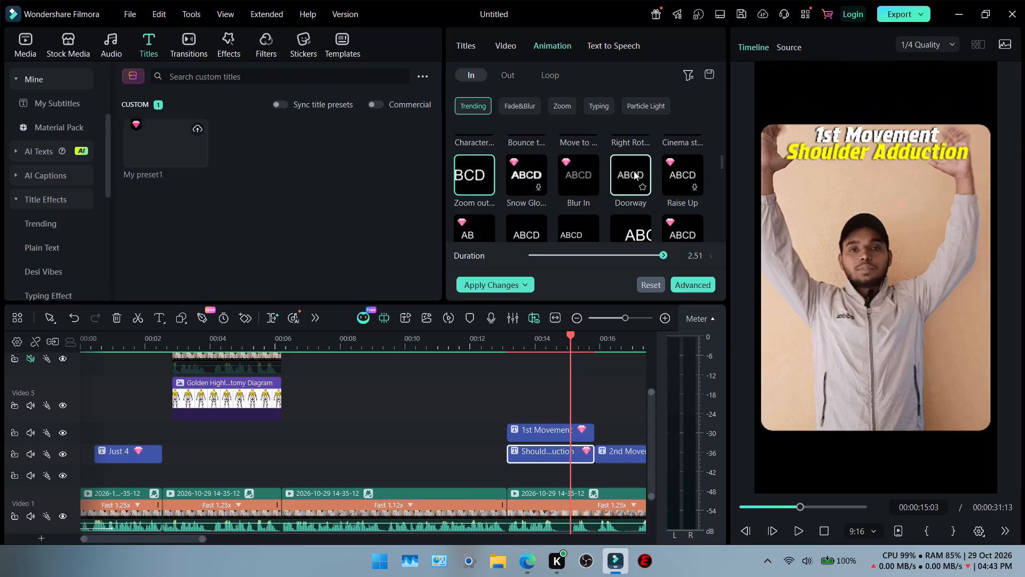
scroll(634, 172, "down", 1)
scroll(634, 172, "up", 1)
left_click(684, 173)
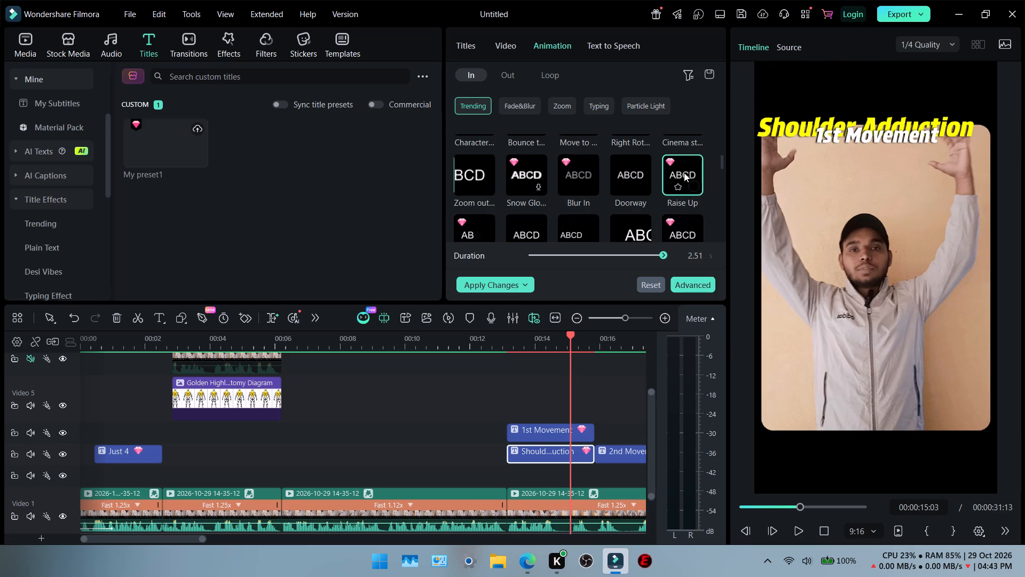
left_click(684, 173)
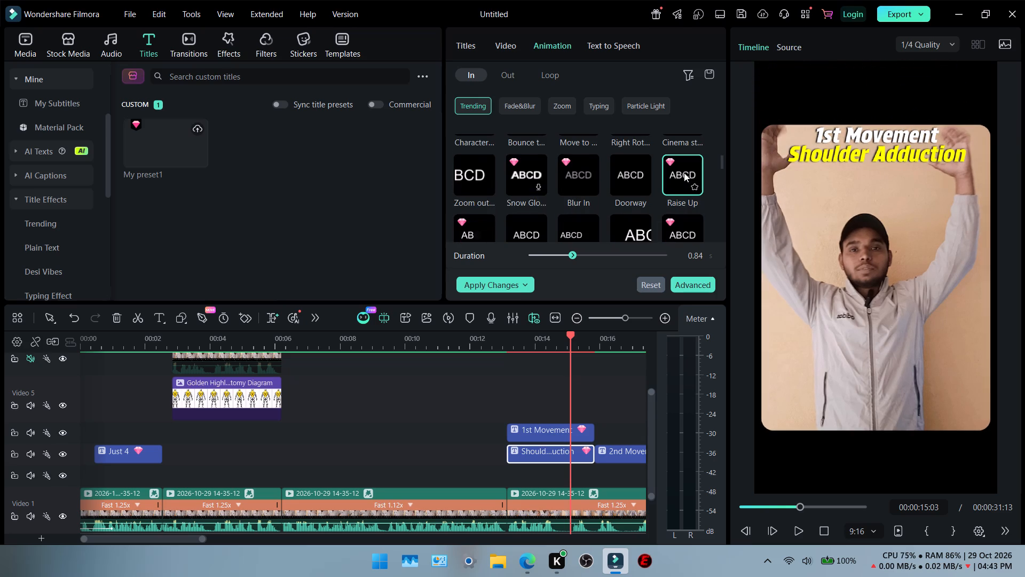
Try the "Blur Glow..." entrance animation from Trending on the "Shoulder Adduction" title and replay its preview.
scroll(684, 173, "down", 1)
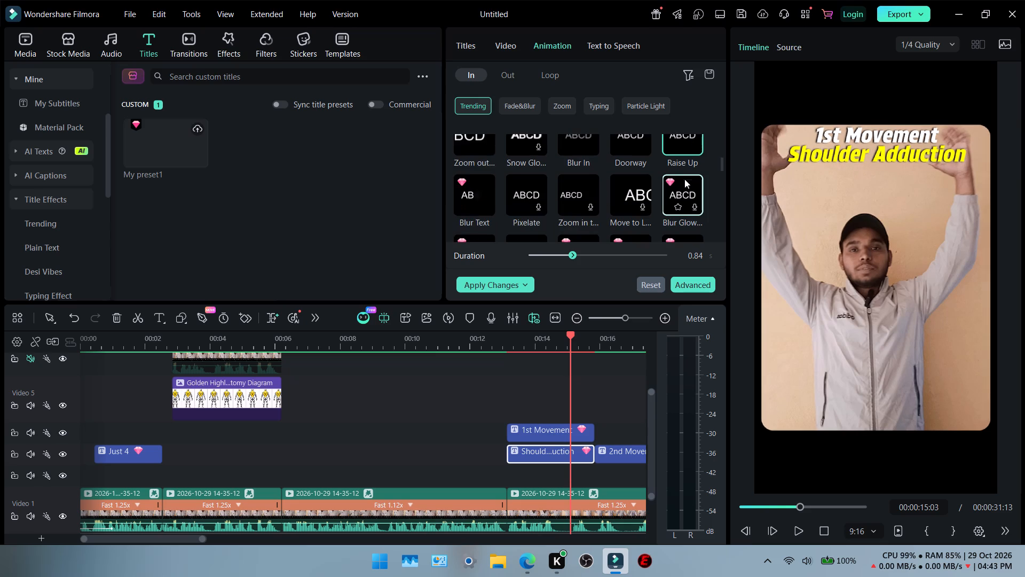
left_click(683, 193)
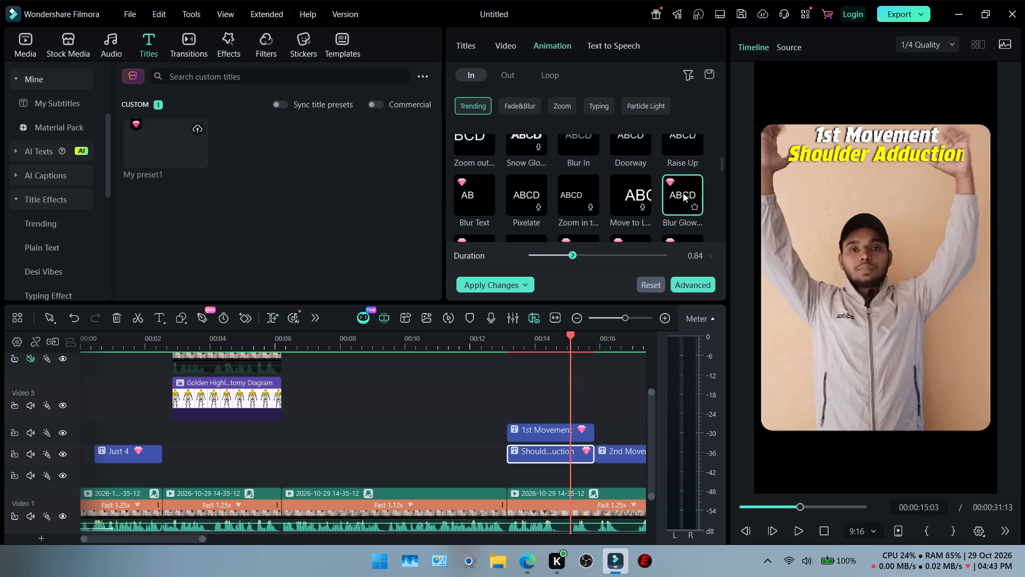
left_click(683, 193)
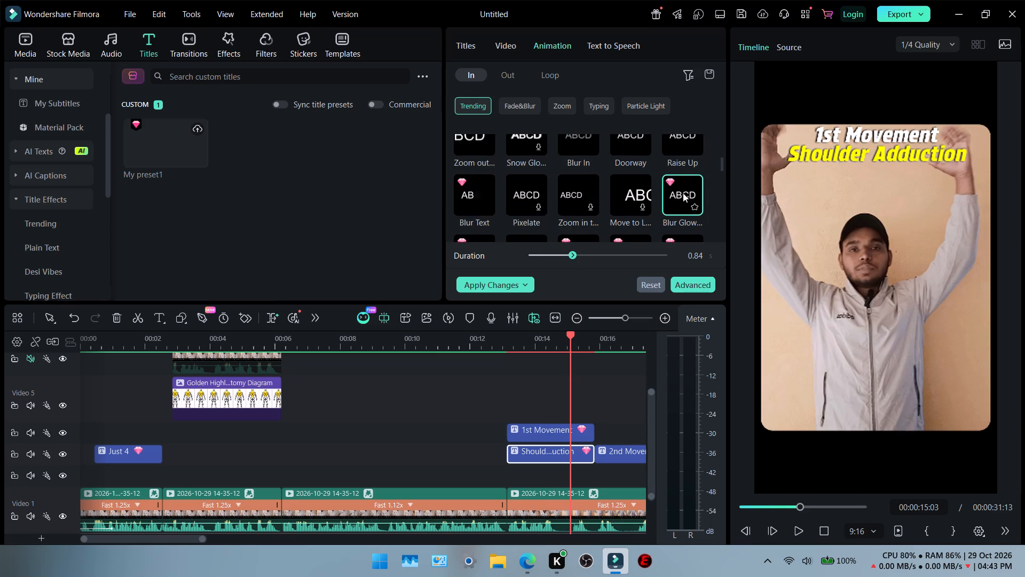
Apply the Curtain Open entrance animation from Trending to the "Shoulder Adduction" title and replay its preview.
scroll(683, 193, "down", 2)
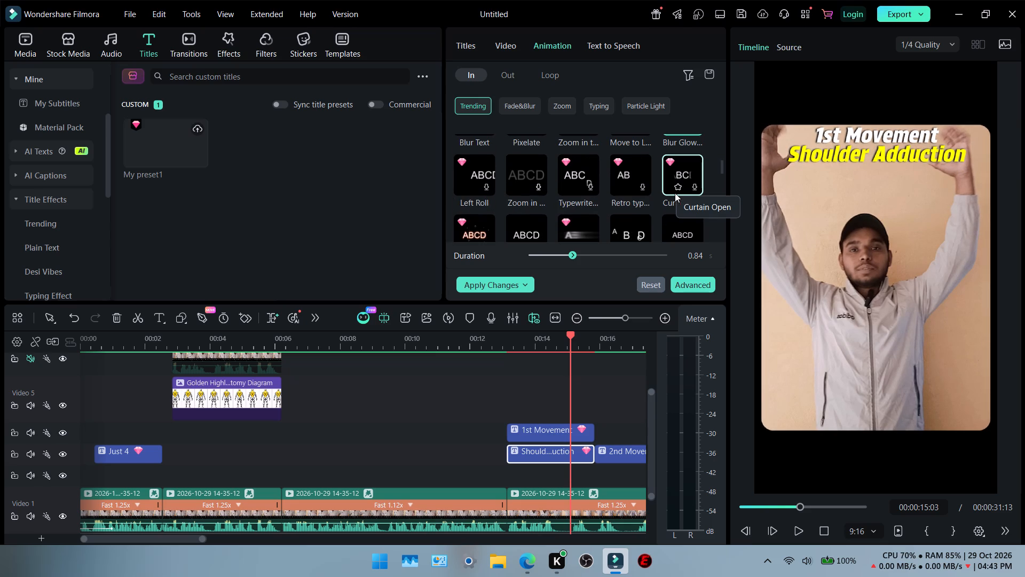
left_click(678, 169)
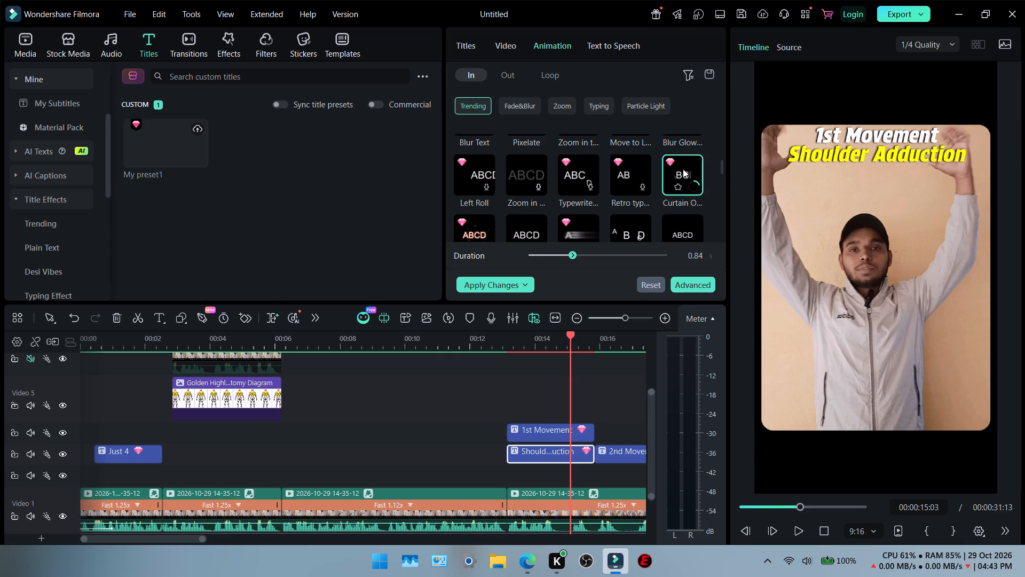
double_click(684, 168)
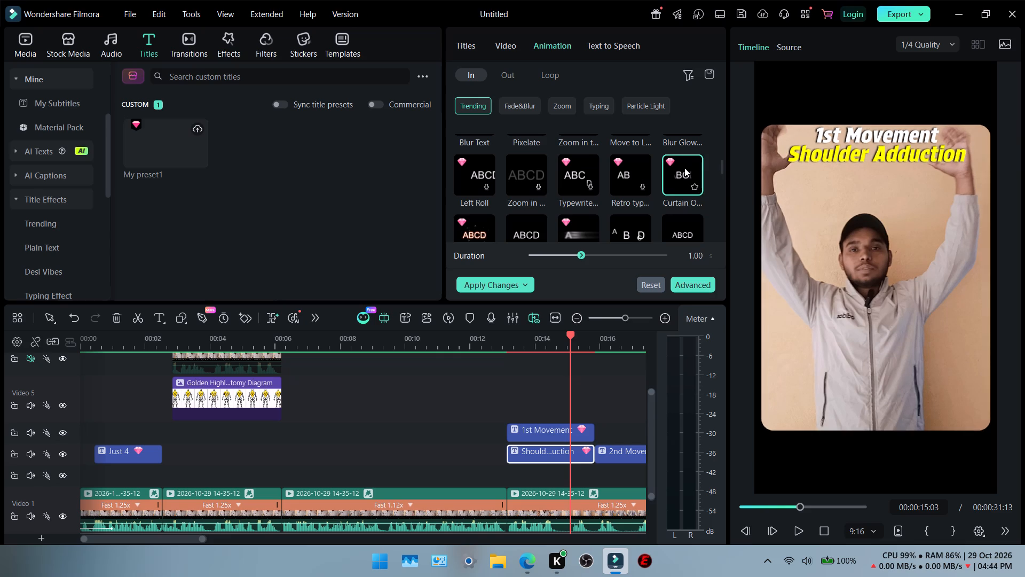
left_click(684, 168)
left_click(684, 168)
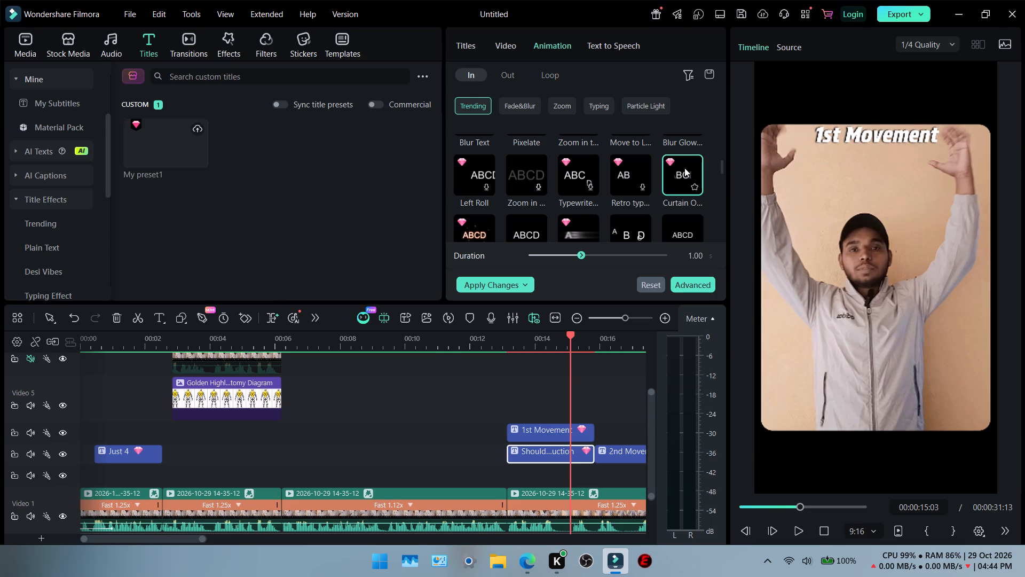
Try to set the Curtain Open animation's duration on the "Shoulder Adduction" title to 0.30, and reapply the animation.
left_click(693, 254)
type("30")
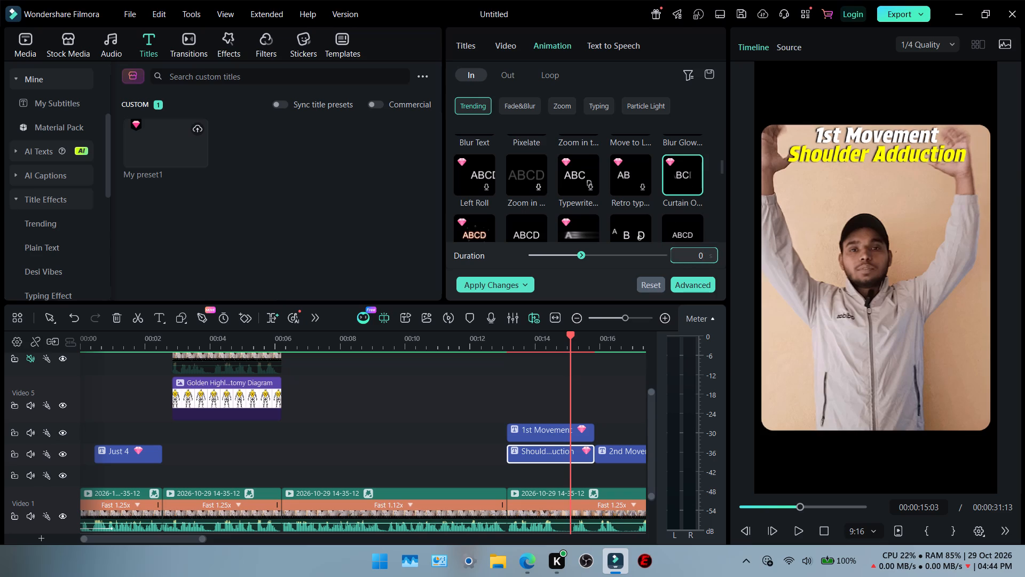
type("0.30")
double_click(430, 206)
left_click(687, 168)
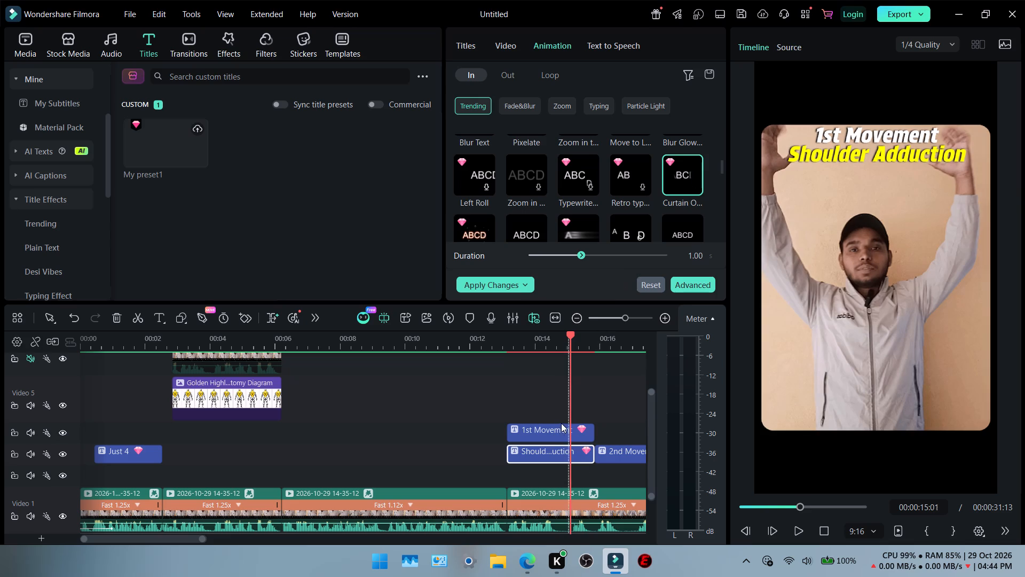
Apply the Curtain Open entrance animation to the "1st Movement" title with a duration of 0.30.
left_click(552, 430)
left_click(681, 172)
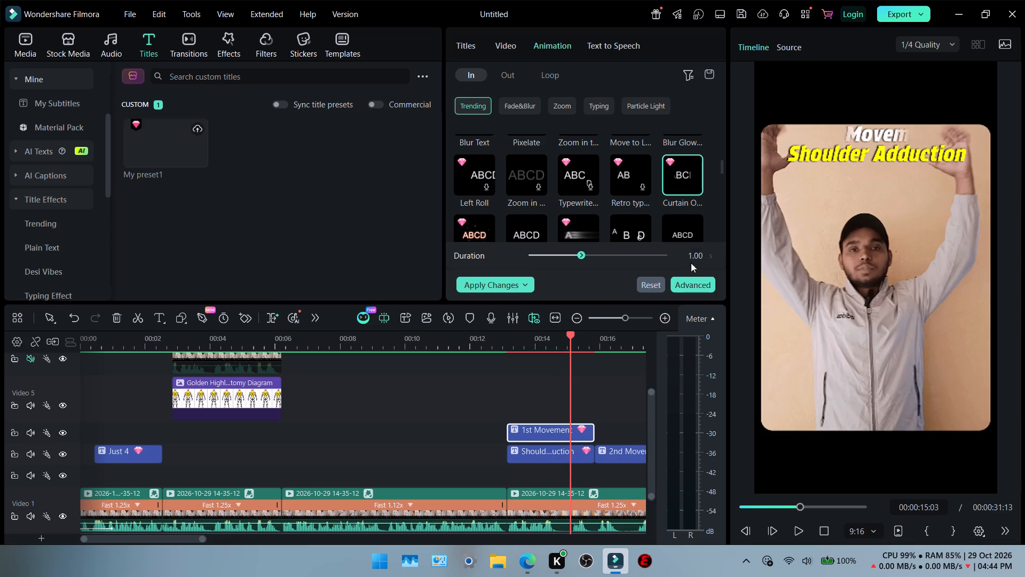
left_click(693, 260)
type("0.30")
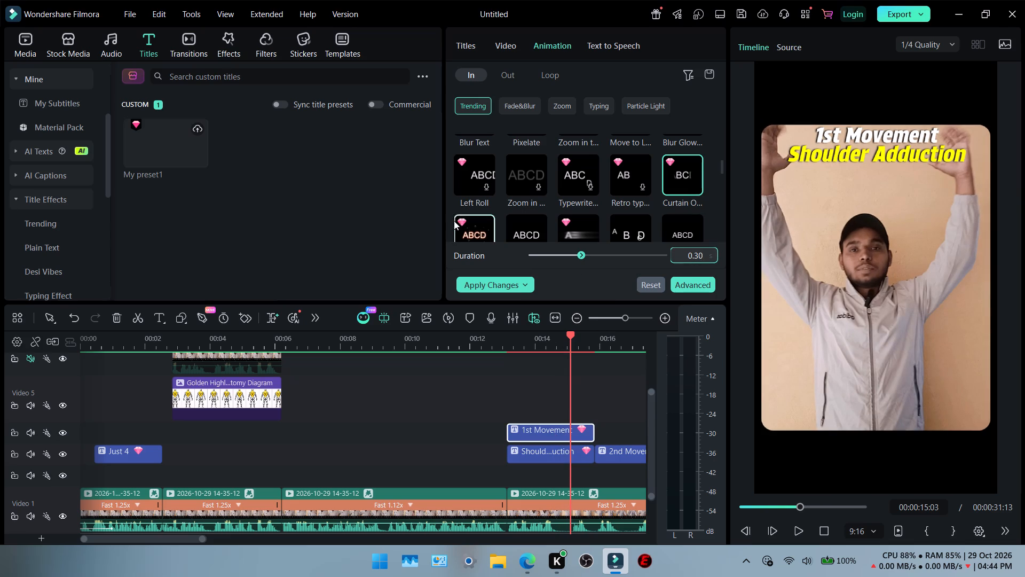
left_click(399, 206)
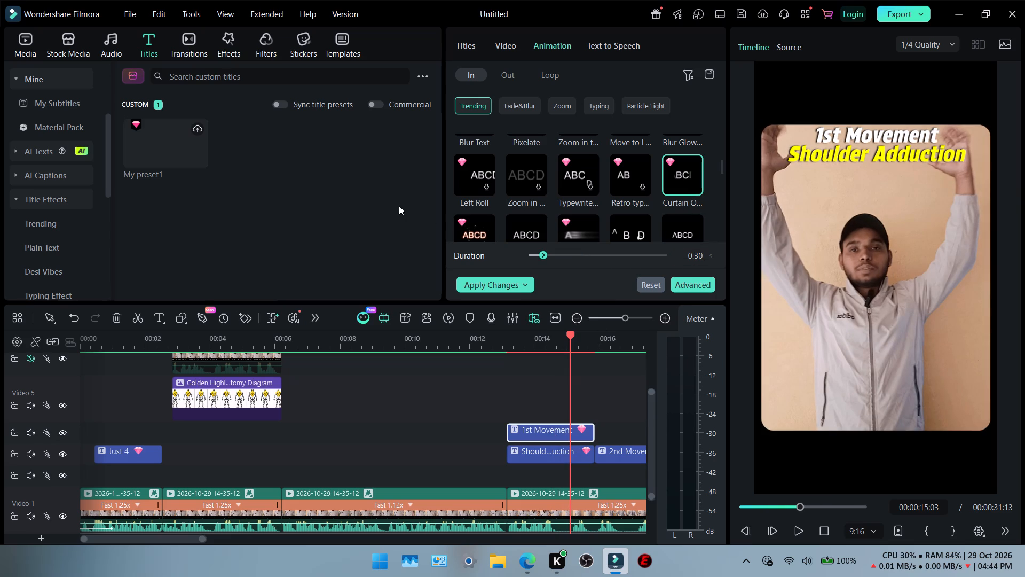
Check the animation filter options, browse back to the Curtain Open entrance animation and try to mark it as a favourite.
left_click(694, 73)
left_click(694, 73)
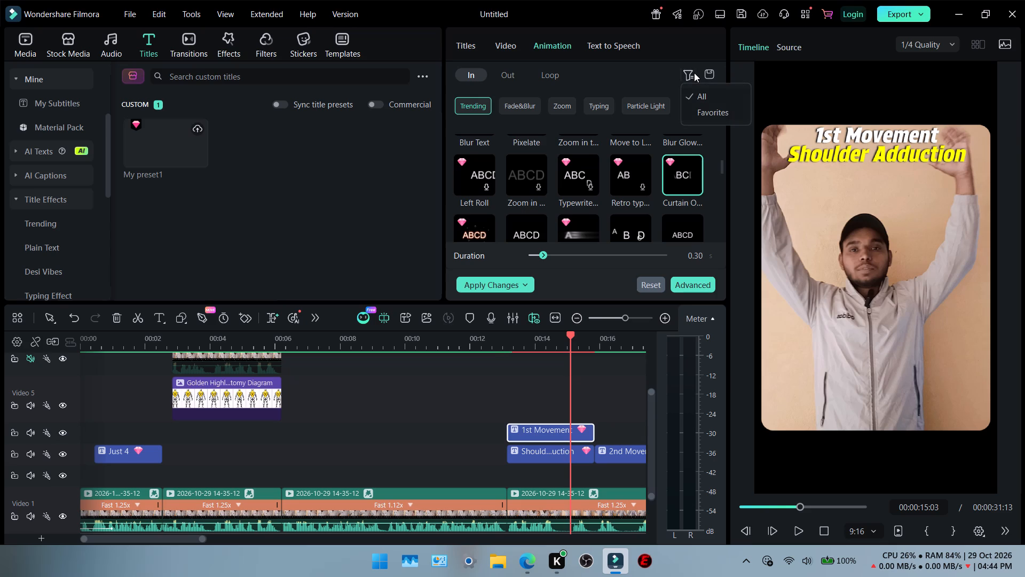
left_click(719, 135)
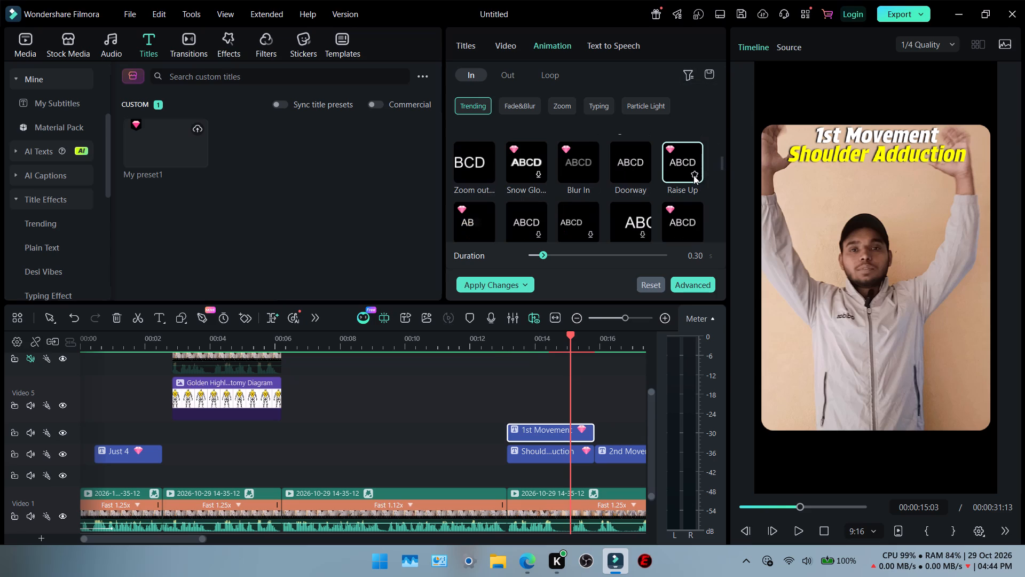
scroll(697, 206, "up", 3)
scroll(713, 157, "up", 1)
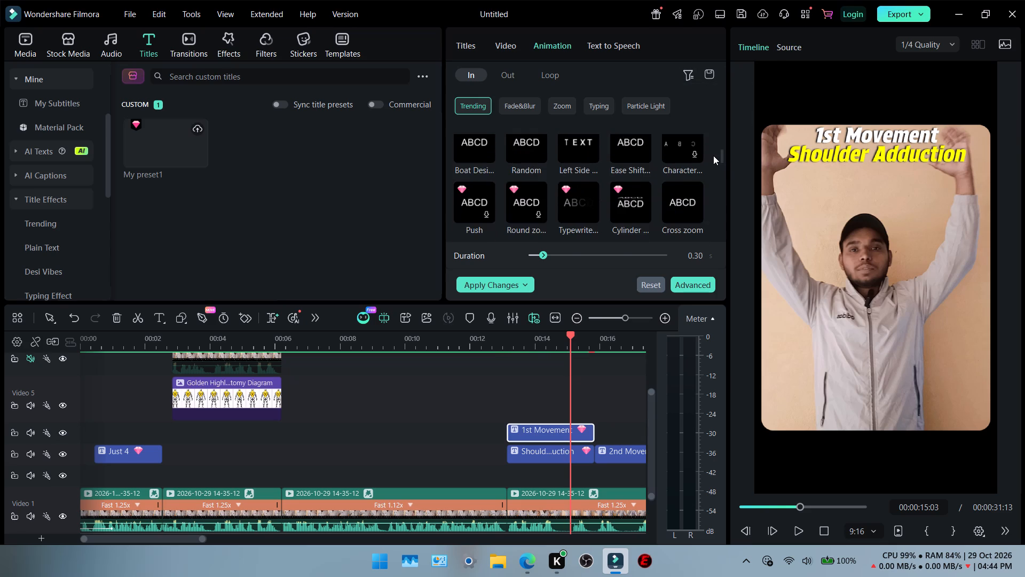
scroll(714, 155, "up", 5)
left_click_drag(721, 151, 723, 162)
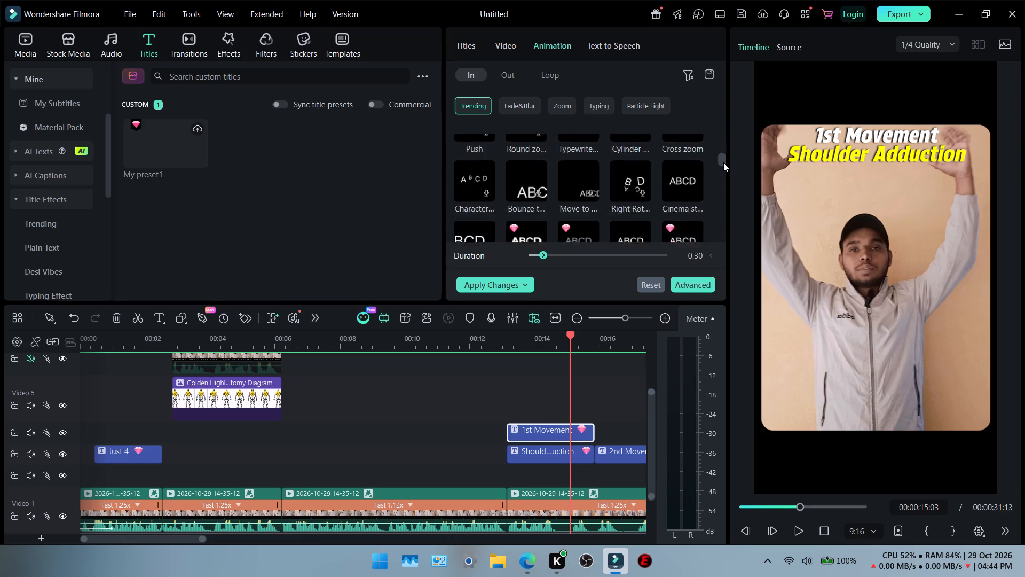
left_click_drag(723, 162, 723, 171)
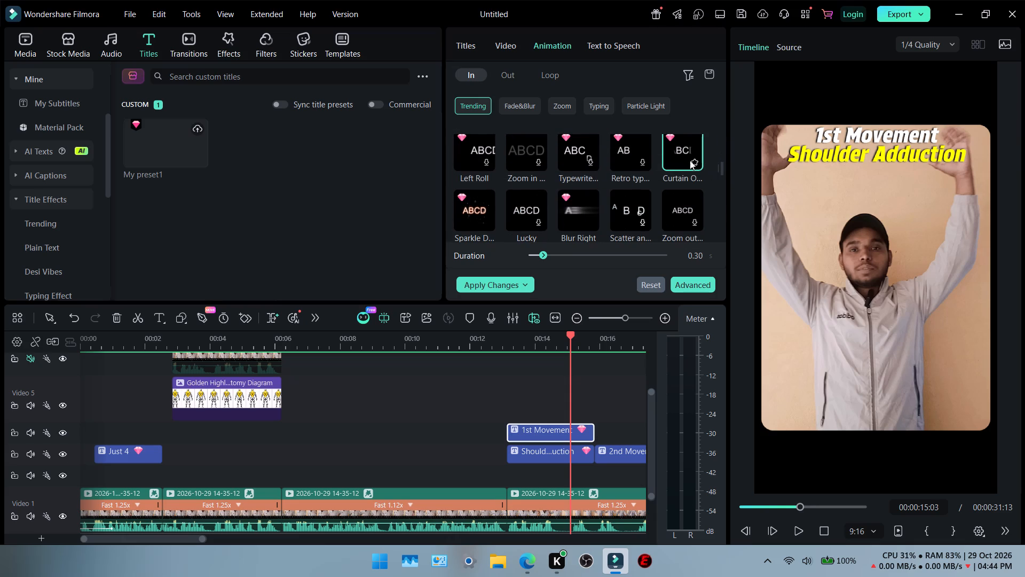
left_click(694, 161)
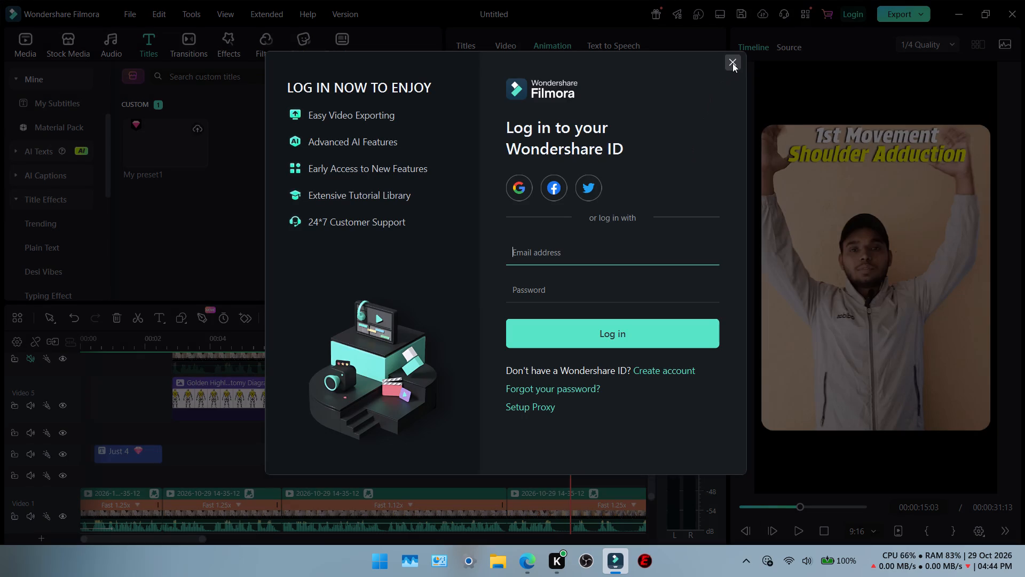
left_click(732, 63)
Apply the Curtain Open entrance animation to the "2nd Movement" title with a duration of 0.30.
left_click(545, 453)
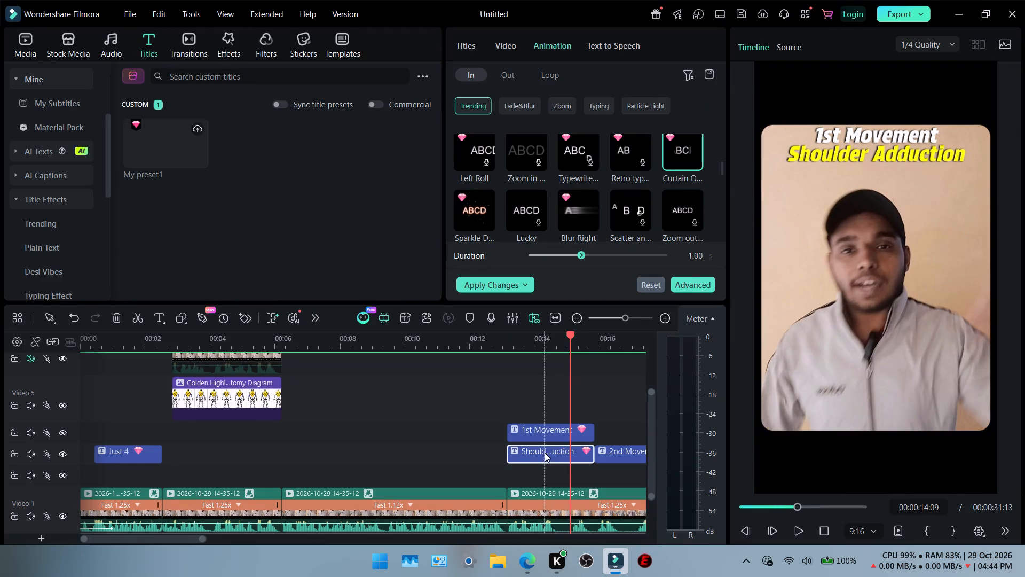
left_click(609, 450)
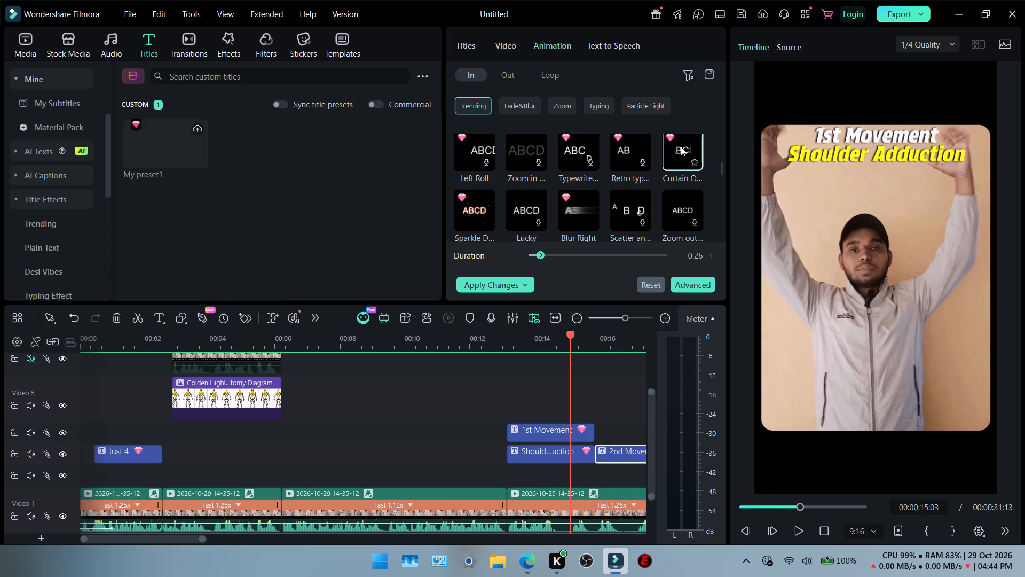
left_click(679, 146)
left_click(696, 254)
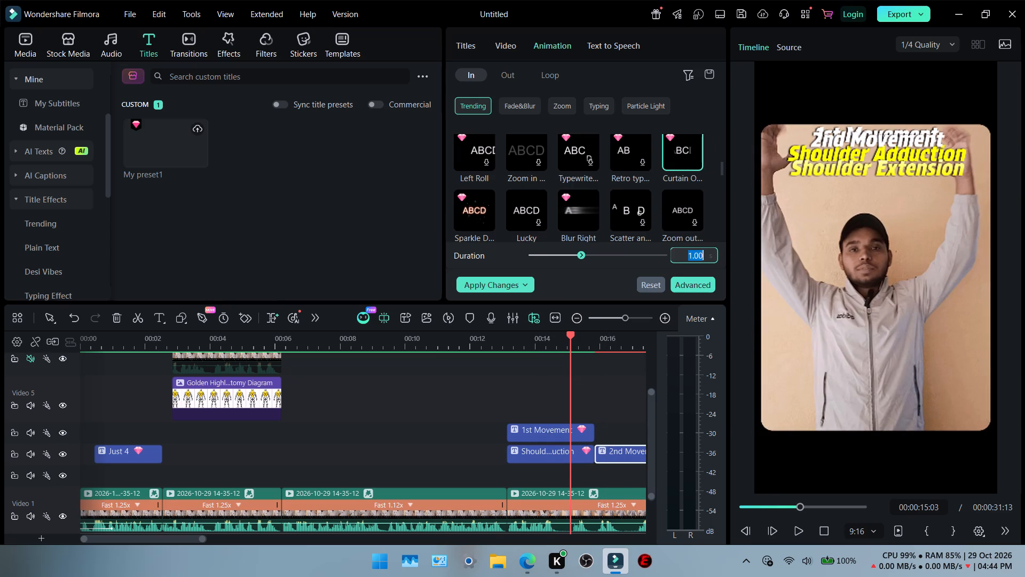
type("0.30")
left_click(330, 233)
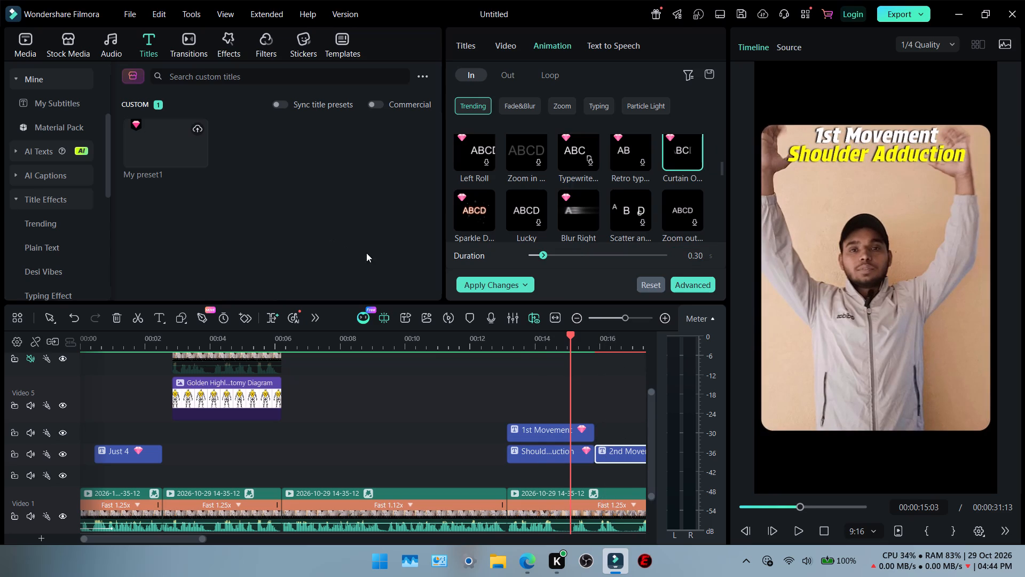
Preview the entrance animations of the "2nd Movement", "1st Movement" and "Shoulder Adduction" titles, comparing how they appear.
scroll(557, 440, "left", 1)
left_click(475, 346)
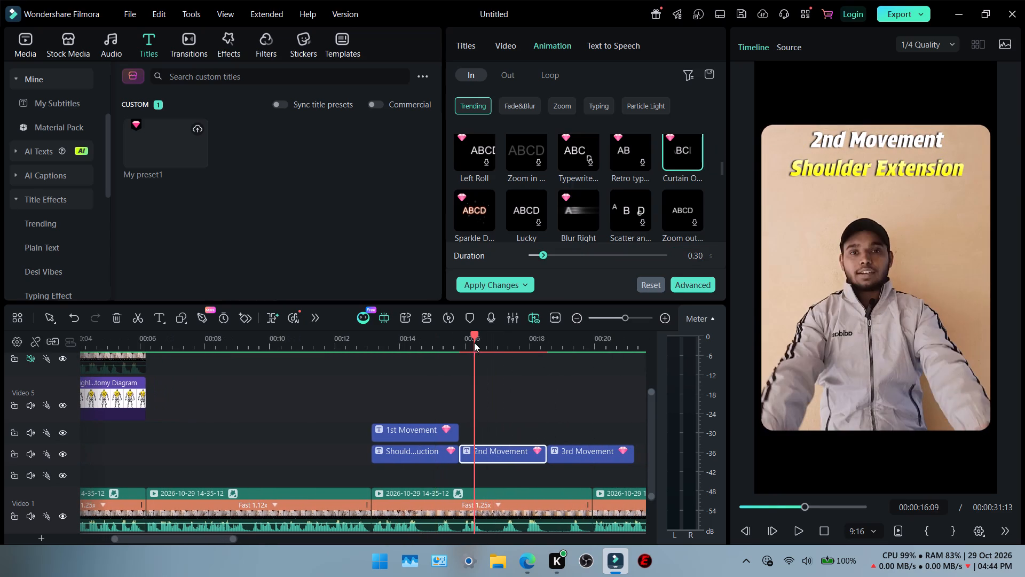
left_click_drag(474, 333, 458, 345)
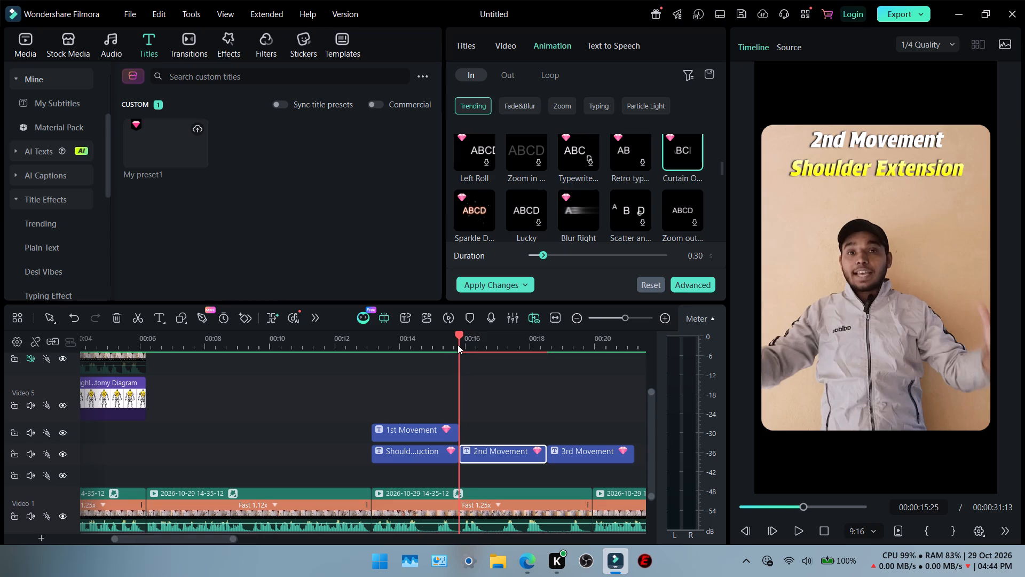
key("space")
key("space")
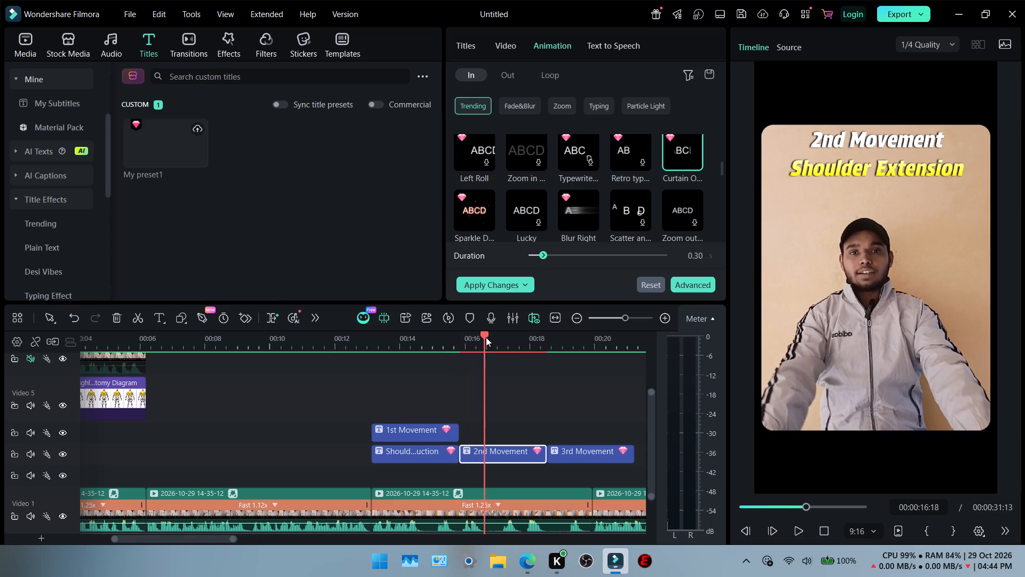
left_click_drag(481, 334, 432, 348)
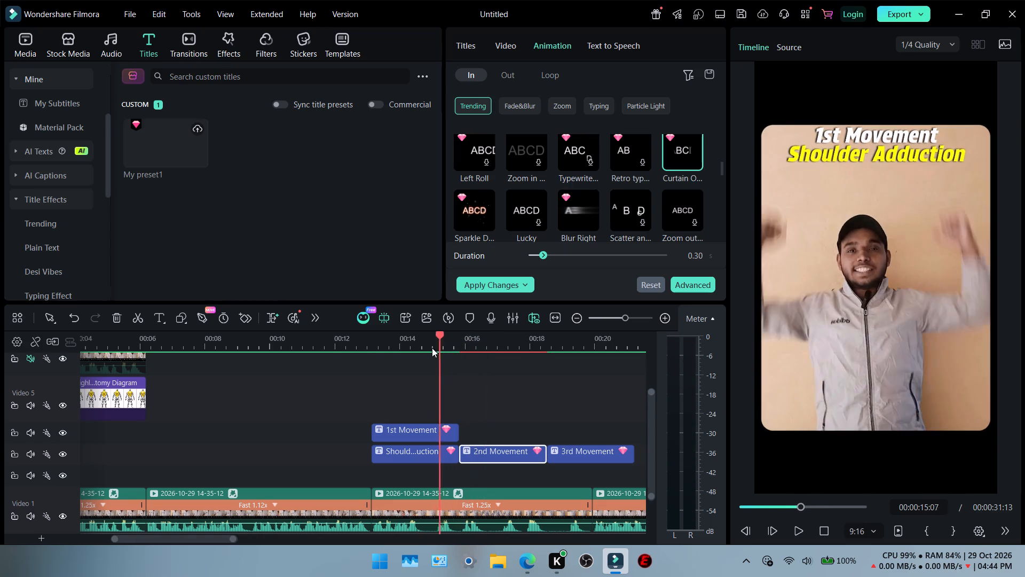
left_click_drag(432, 348, 384, 349)
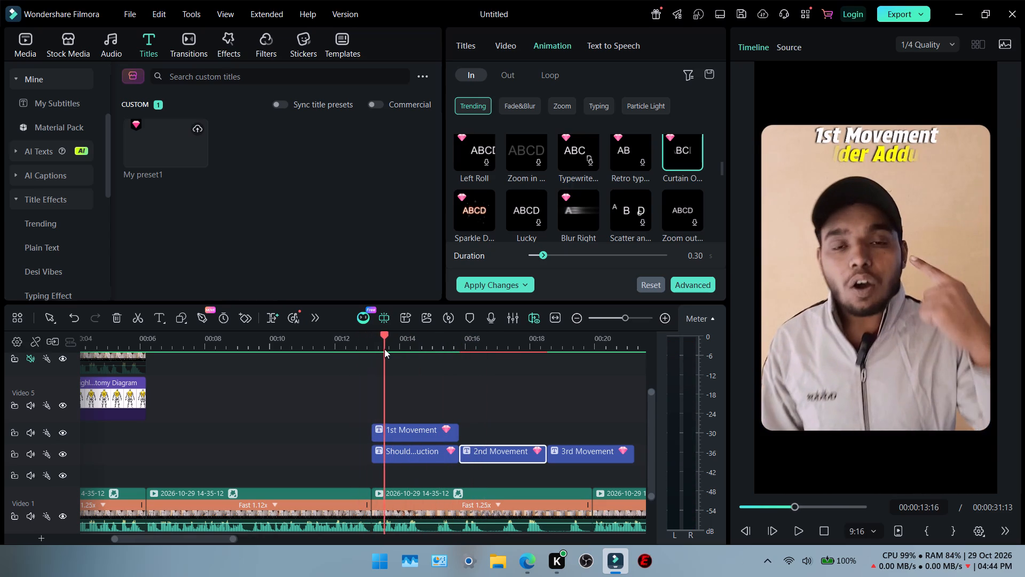
left_click_drag(384, 349, 395, 348)
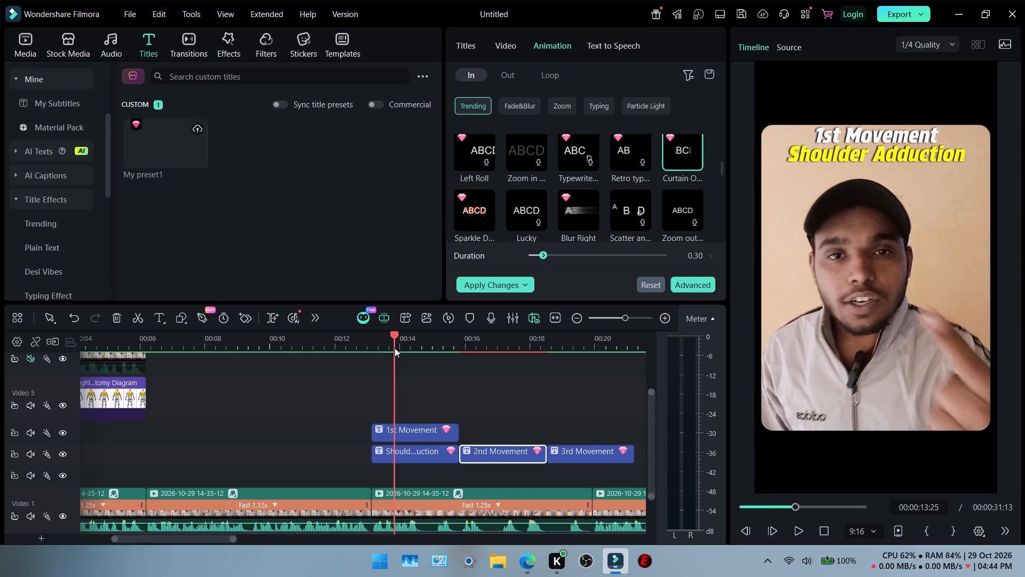
left_click_drag(395, 348, 408, 348)
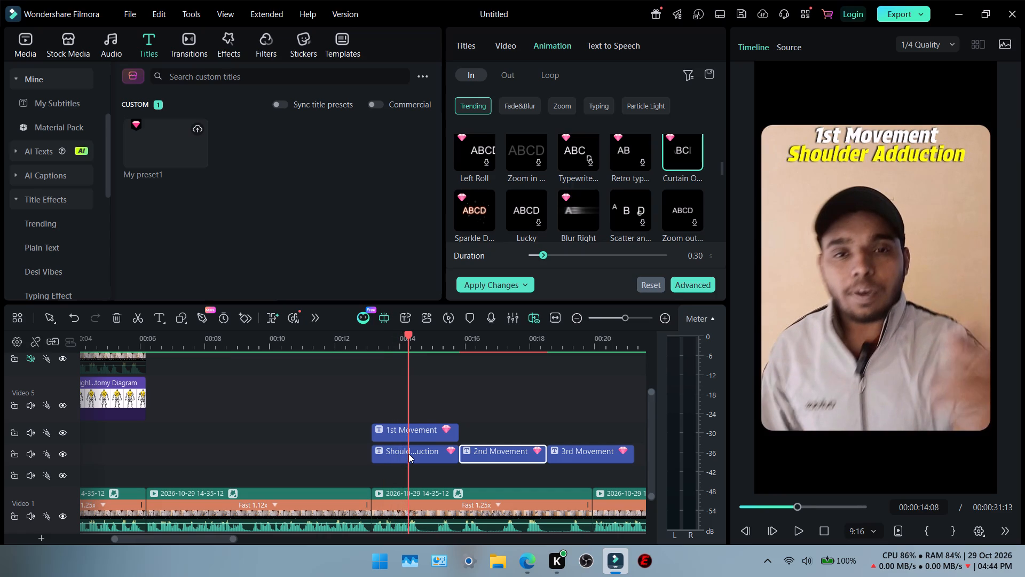
left_click(408, 454)
left_click(423, 436)
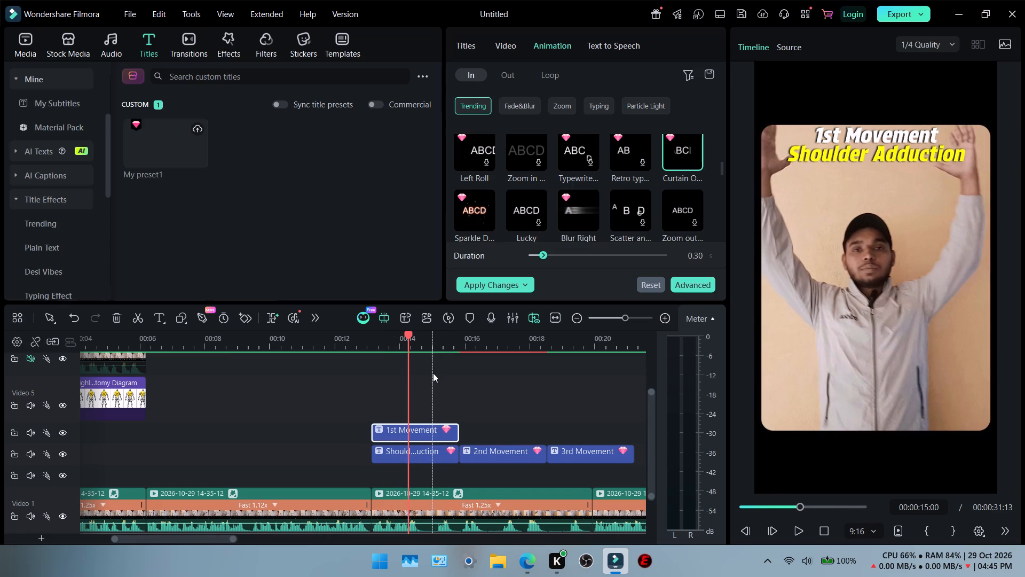
Examine the end of the "2nd Movement" title and browse the Trending exit animations to check which one it uses.
left_click(529, 350)
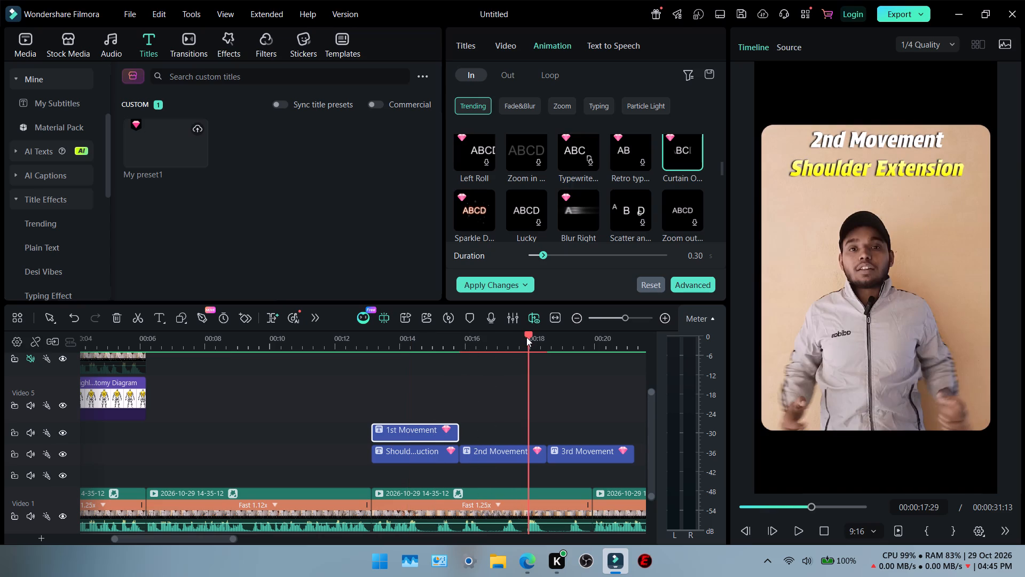
left_click_drag(526, 336, 542, 336)
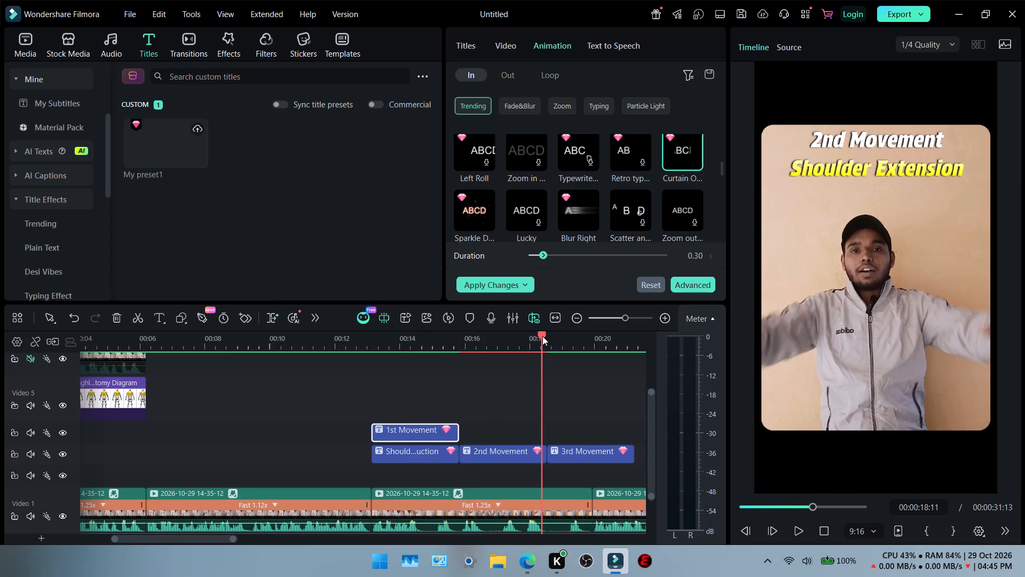
left_click_drag(542, 336, 541, 336)
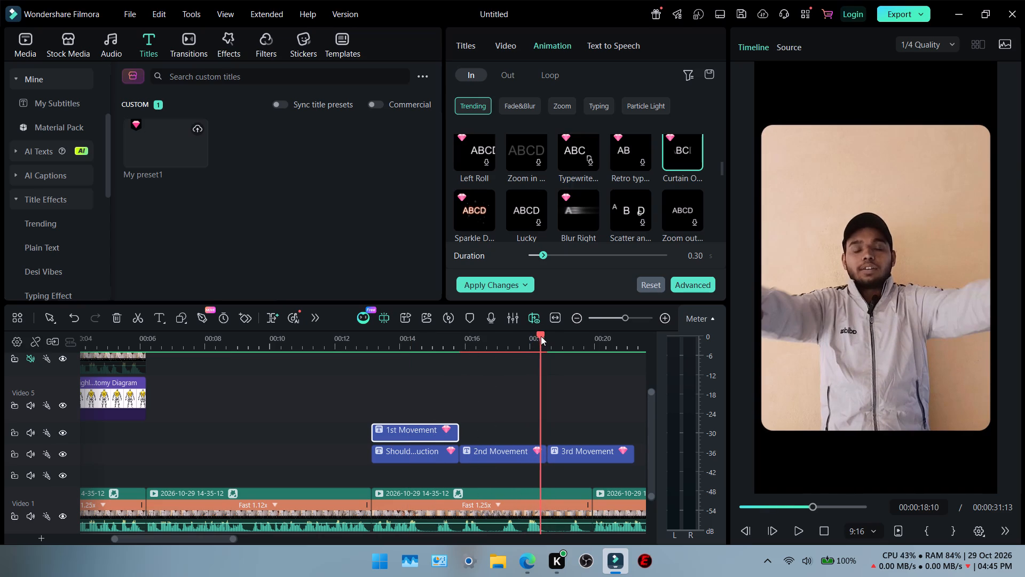
left_click_drag(541, 336, 540, 336)
left_click(514, 453)
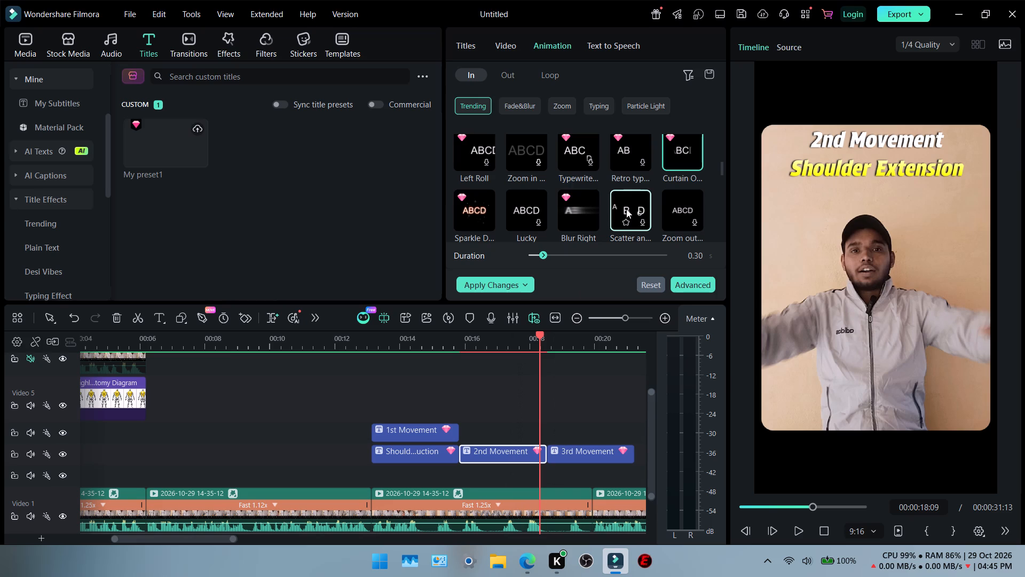
left_click(506, 75)
scroll(593, 206, "up", 2)
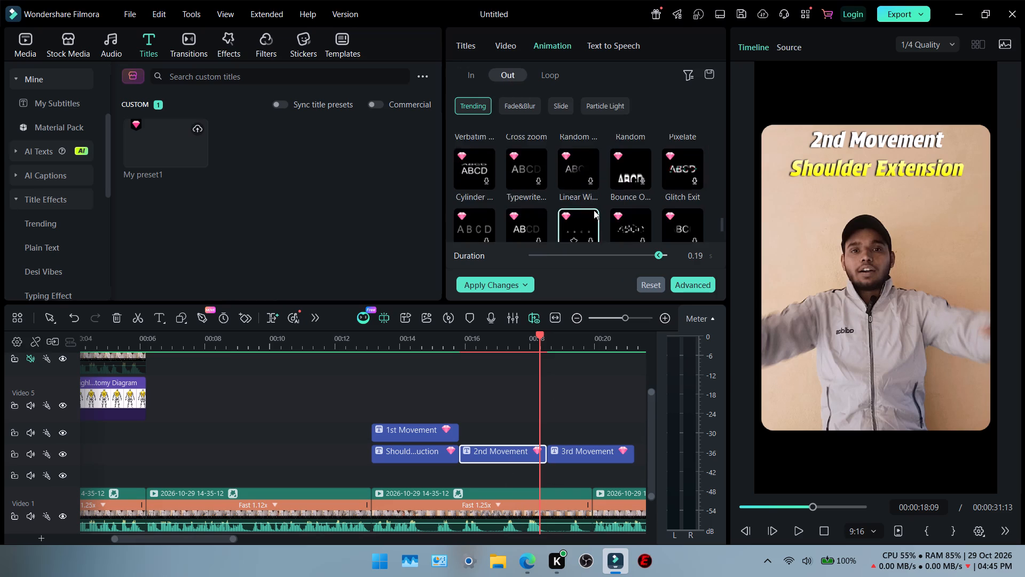
scroll(594, 211, "up", 18)
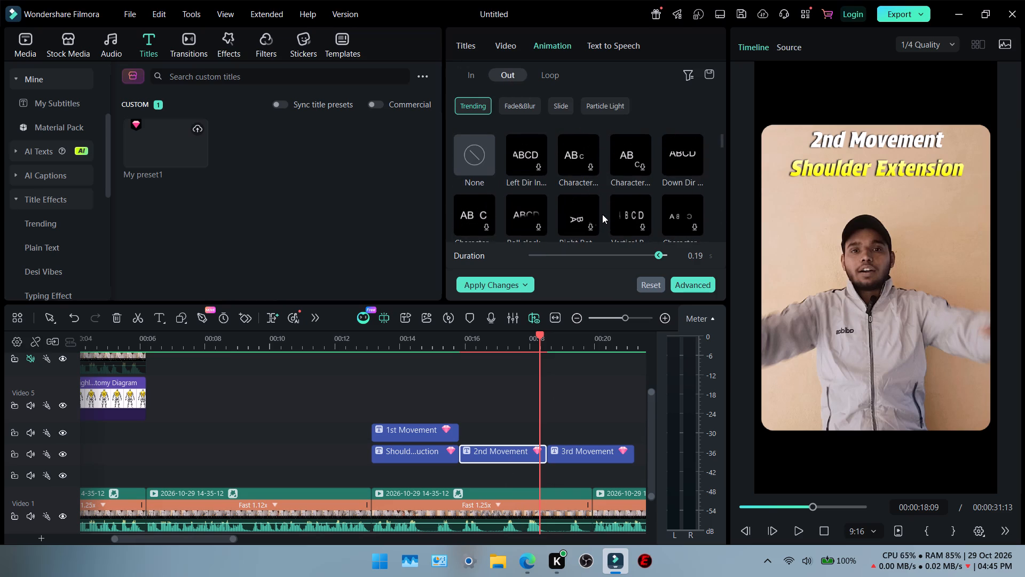
scroll(602, 214, "up", 1)
scroll(602, 214, "down", 4)
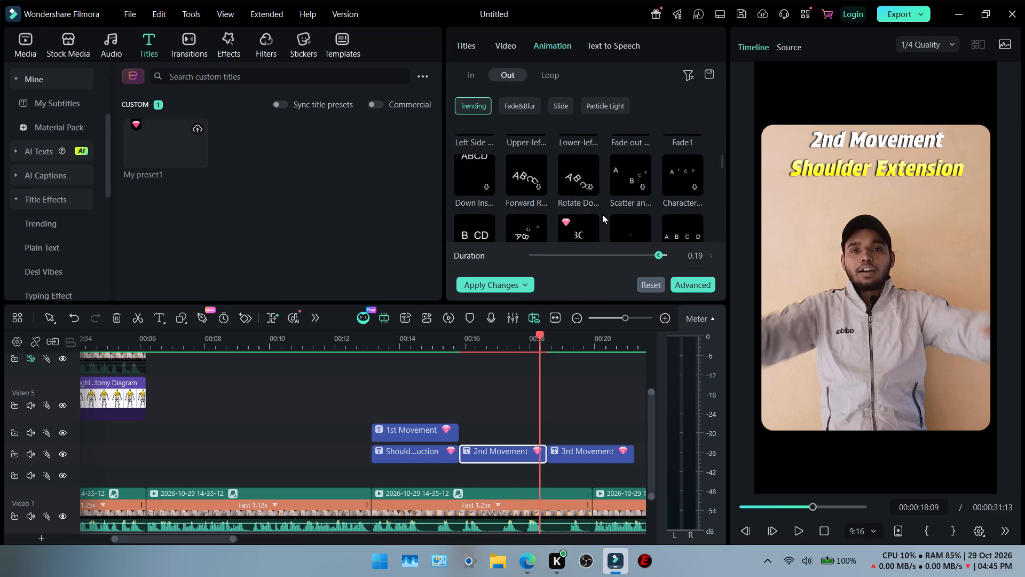
scroll(602, 214, "down", 7)
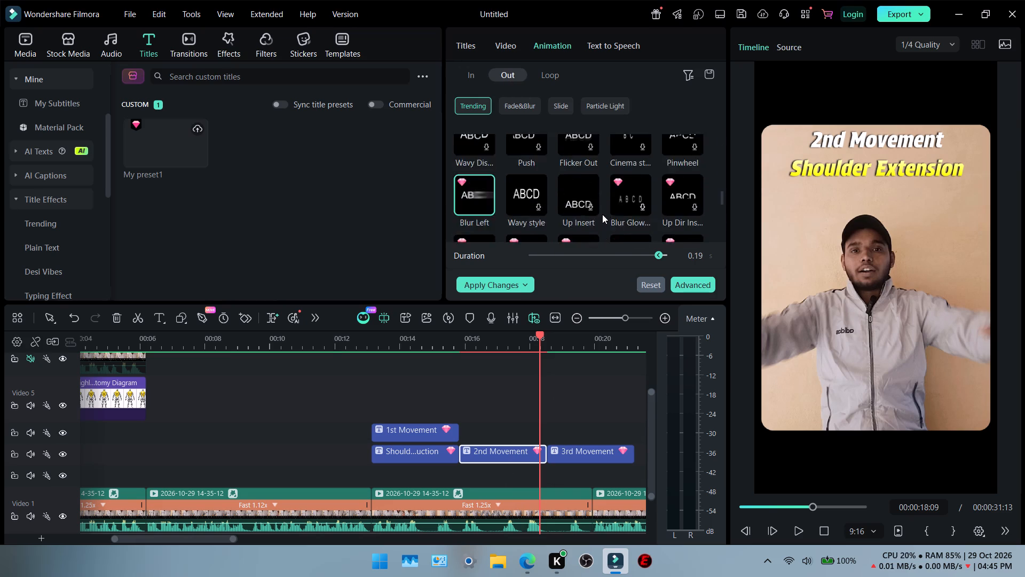
scroll(602, 214, "down", 1)
Play back the "2nd Movement" title through to the start of the "3rd Movement" title to review its exit animation.
left_click(516, 342)
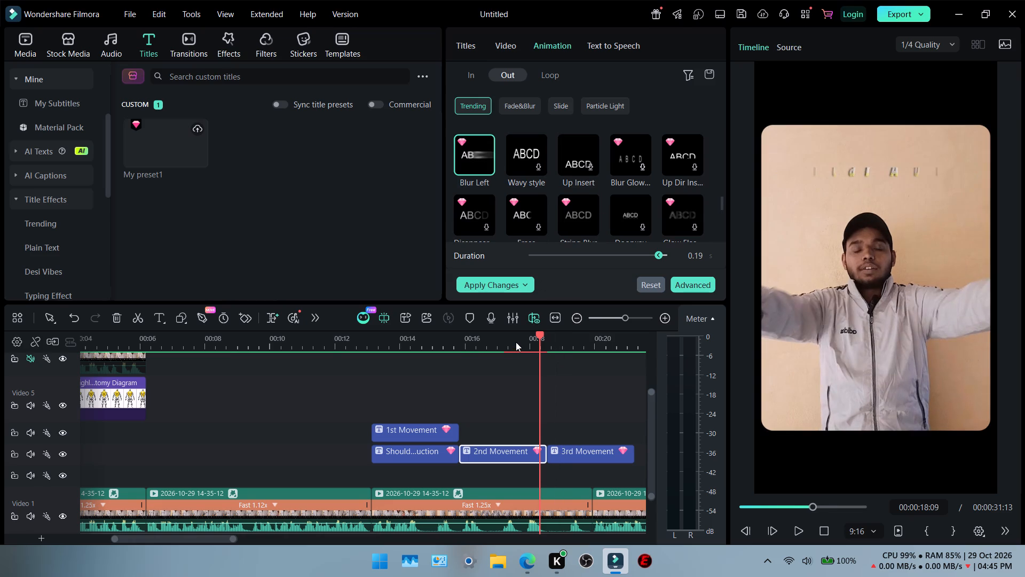
key("Return")
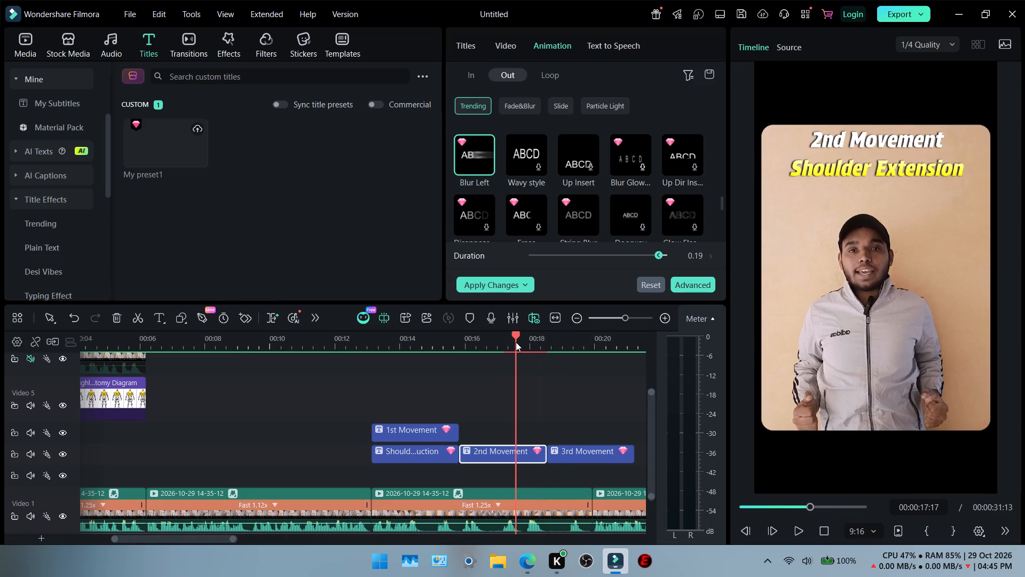
left_click(516, 342)
left_click(485, 352)
left_click(492, 346)
key("space")
left_click(492, 346)
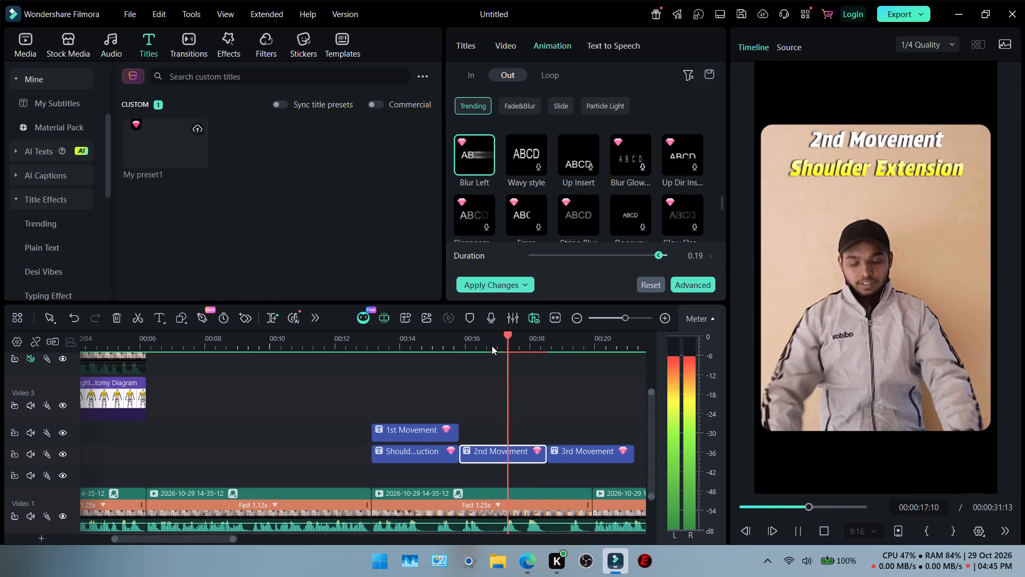
key("space")
key("Return")
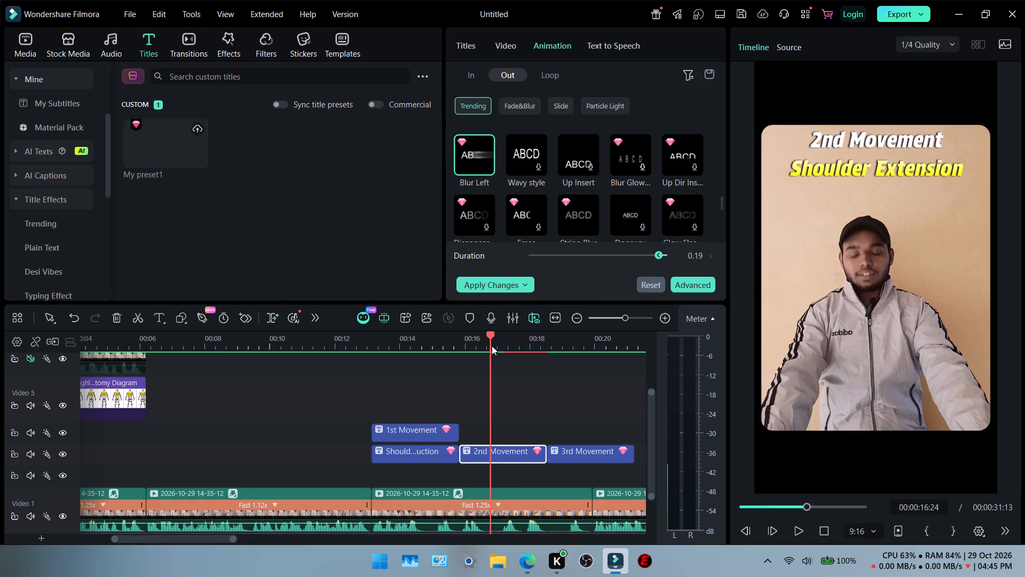
left_click(492, 346)
left_click(478, 345)
key("Return")
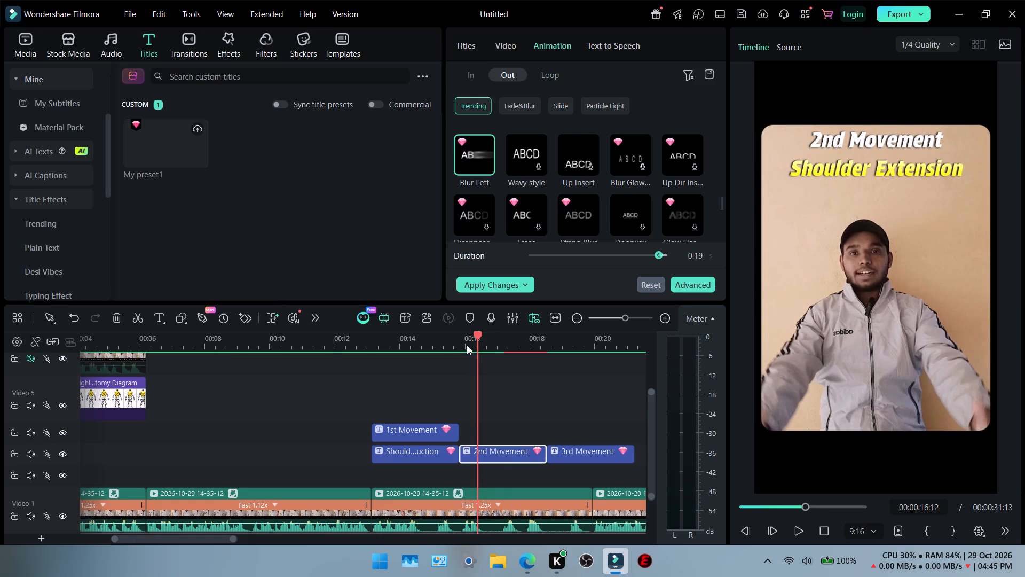
left_click(504, 352)
left_click(488, 341)
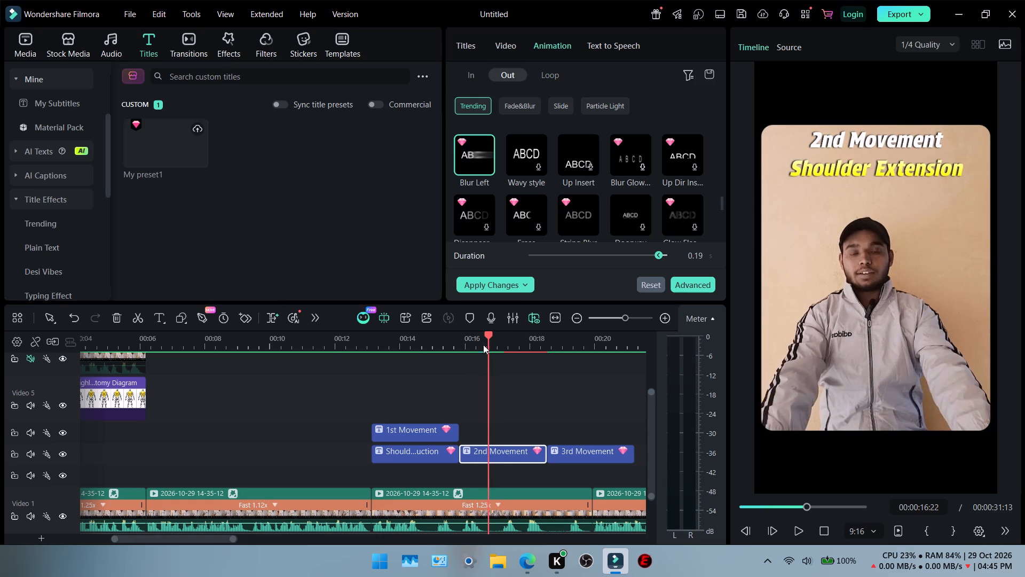
triple_click(483, 348)
left_click(352, 345)
left_click(471, 345)
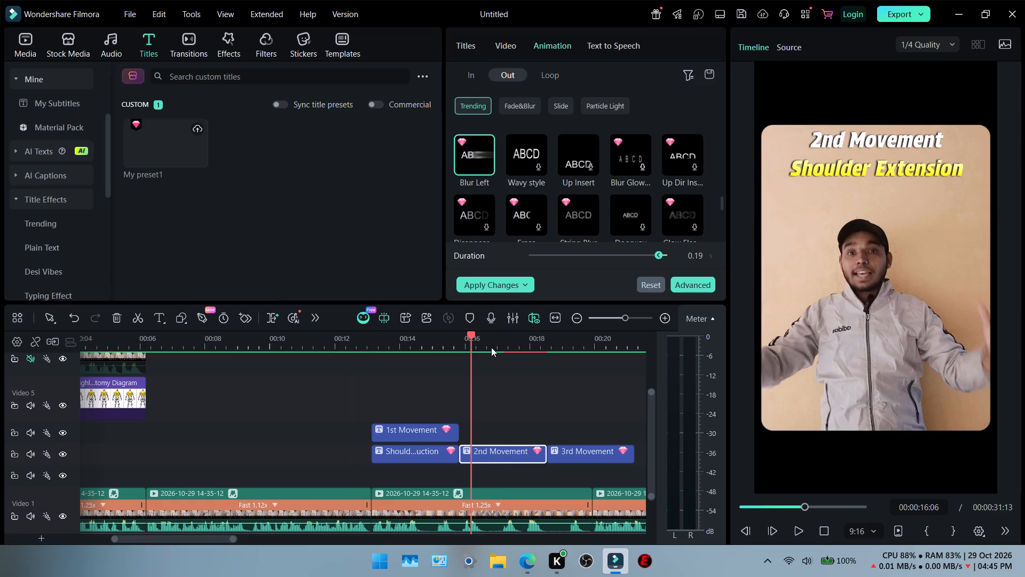
key("Return")
key("Return")
key("Return")
key("Return")
left_click(238, 349)
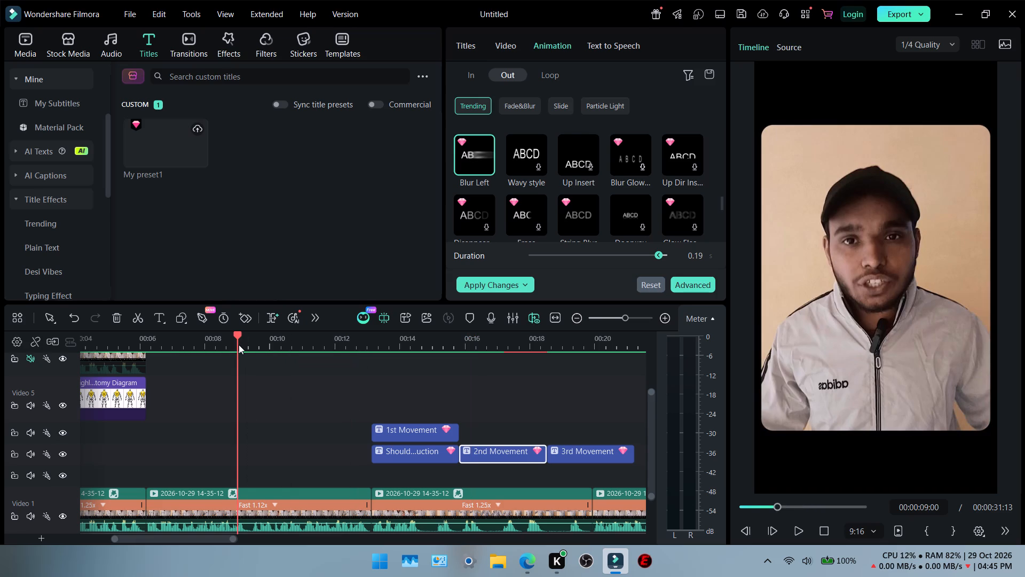
key("Return")
double_click(496, 346)
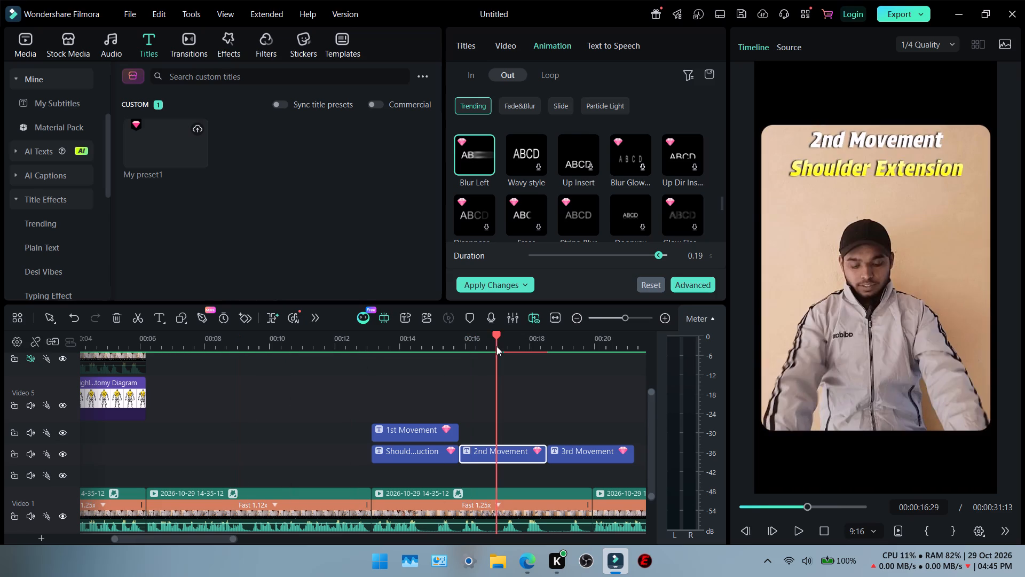
key("space")
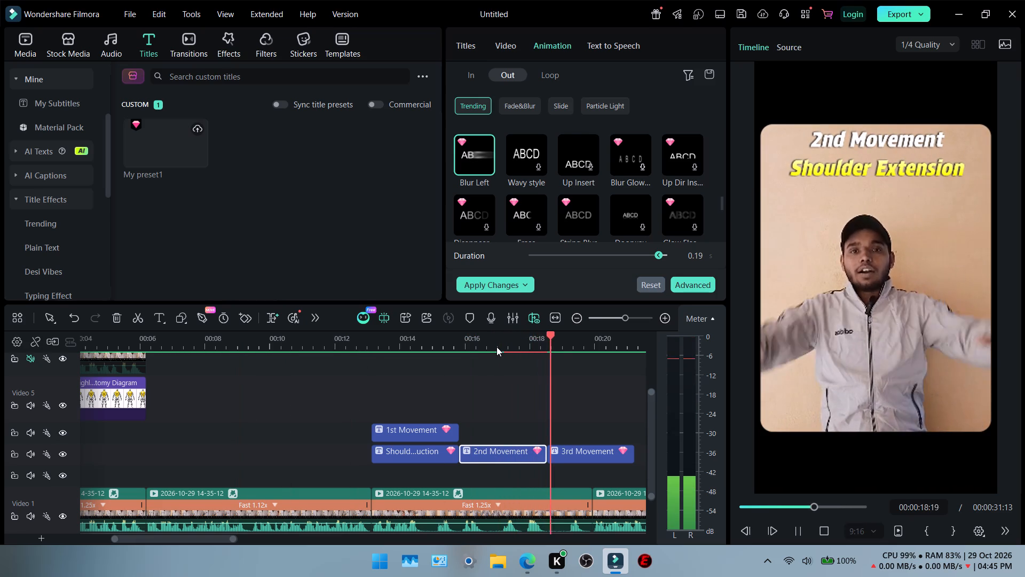
key("space")
Step frame by frame through the end of the "2nd Movement" title into the "3rd Movement" title to examine its exit animation.
left_click(516, 349)
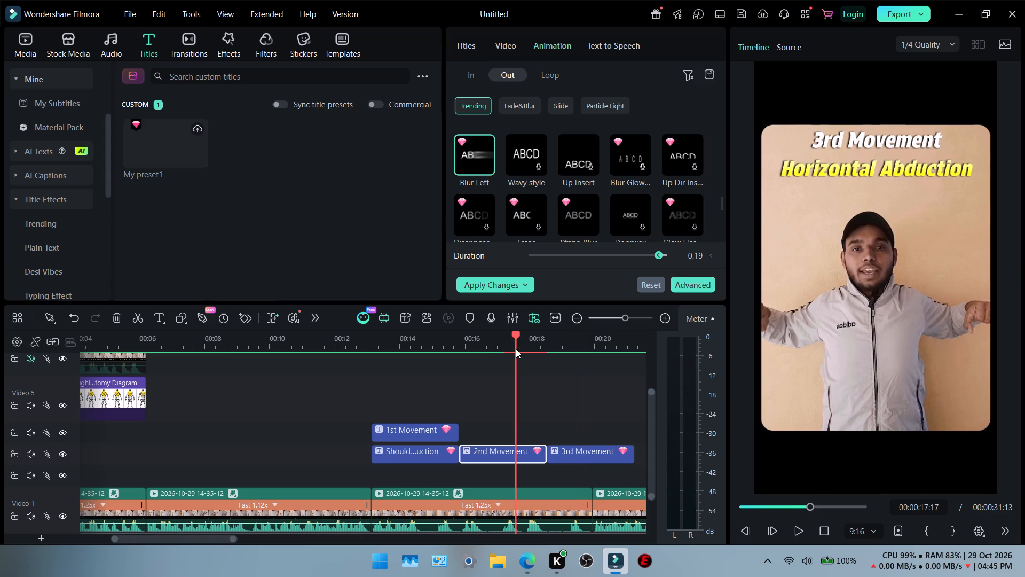
key("Right")
key("Right")
key("Right")
key("Right")
key("Right")
key("Right")
key("Right")
key("Right")
key("Right")
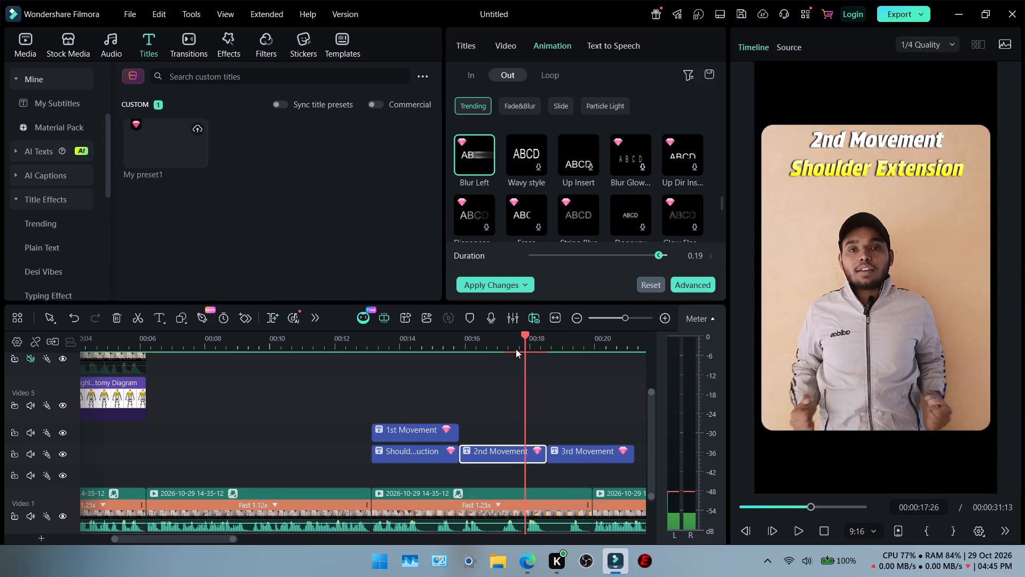
key("Right")
key("Right")
key("Right")
key("Right")
key("Right")
key("Right")
key("Right")
key("Right")
key("Right")
key("Right")
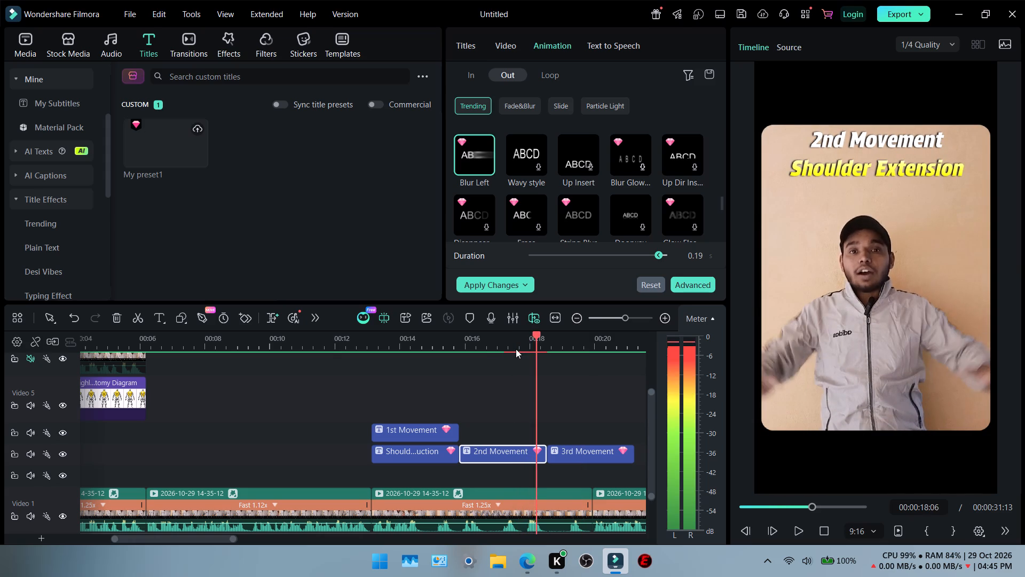
key("Right")
key("Right")
key("Right")
key("Right")
key("Right")
key("Right")
key("Right")
key("Right")
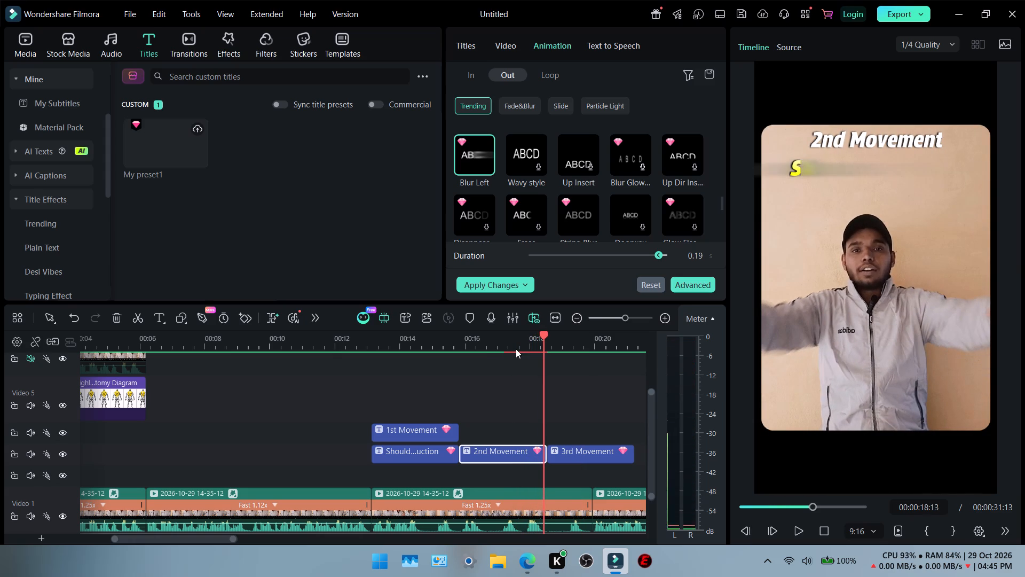
key("Right")
key("Right")
key("Right")
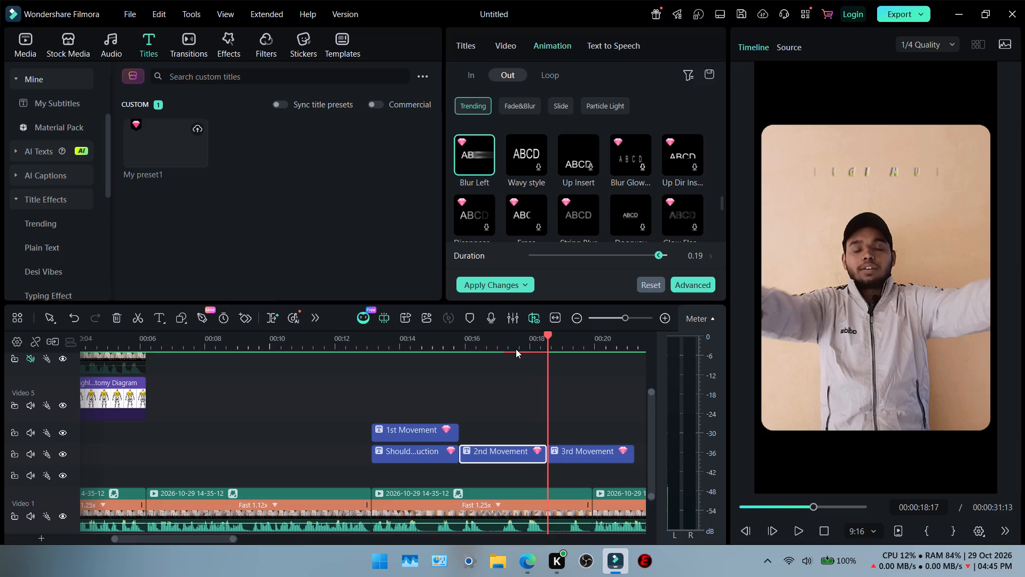
key("Right")
key("Right")
key("Right")
key("Right")
key("Right")
key("Right")
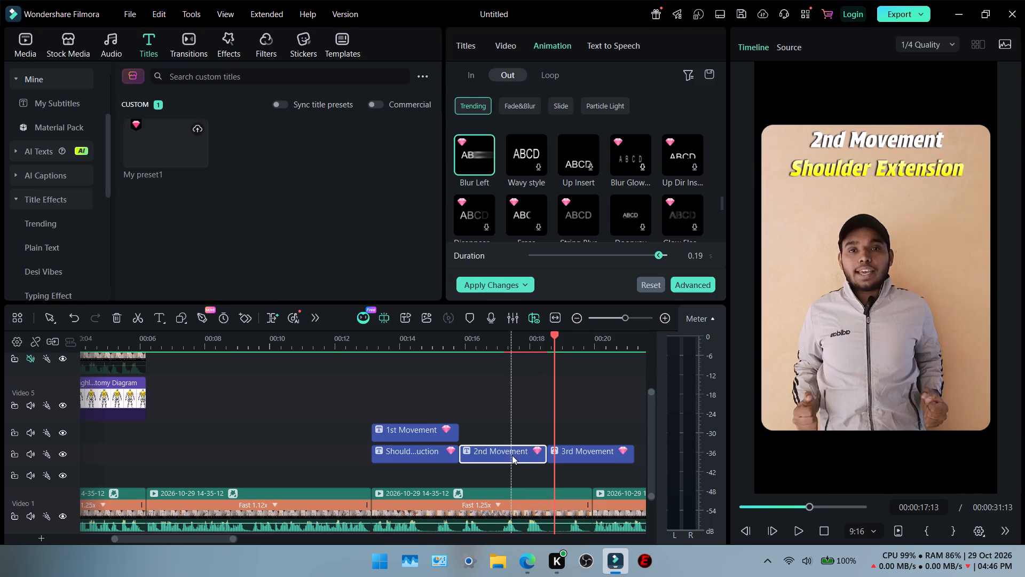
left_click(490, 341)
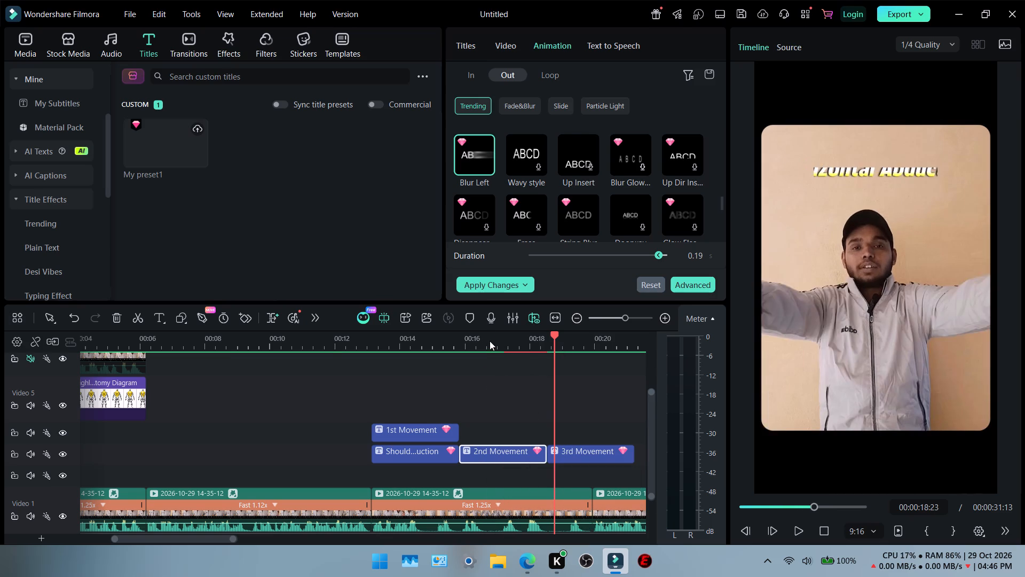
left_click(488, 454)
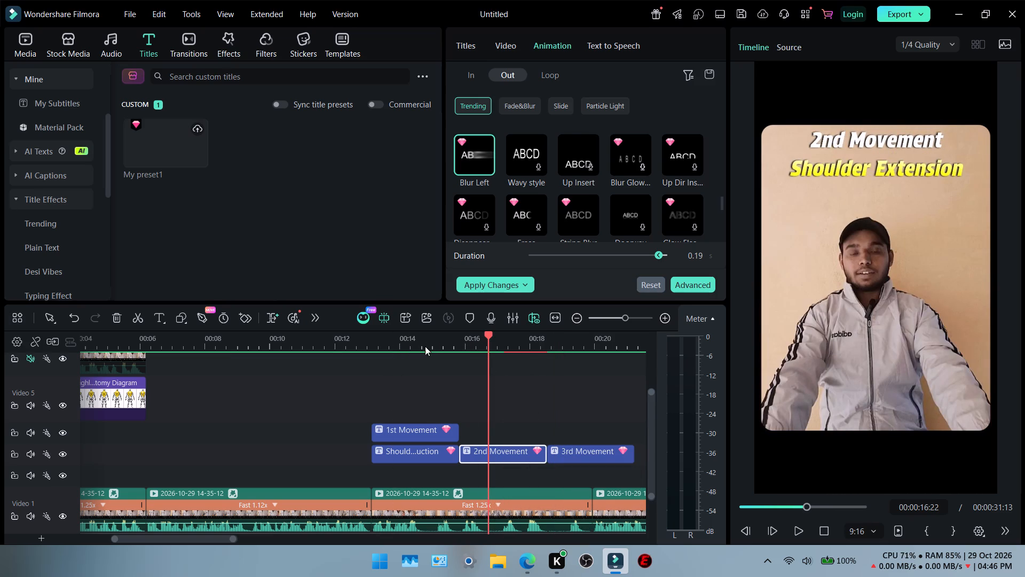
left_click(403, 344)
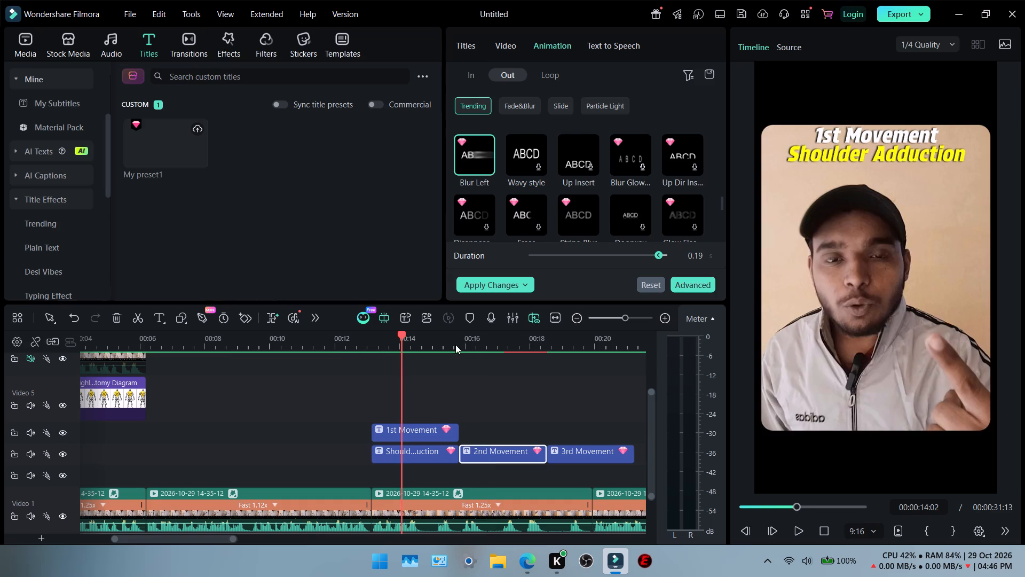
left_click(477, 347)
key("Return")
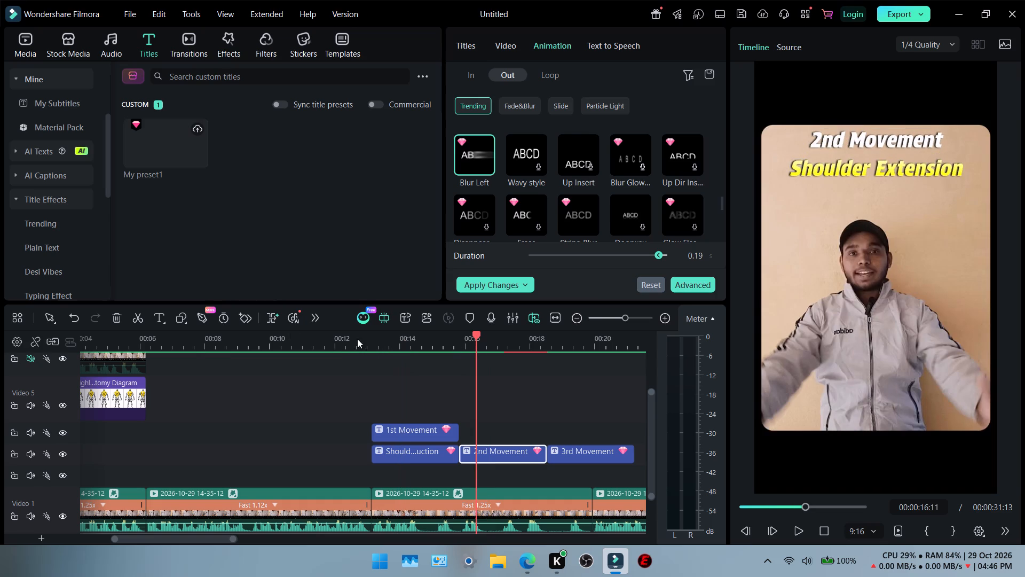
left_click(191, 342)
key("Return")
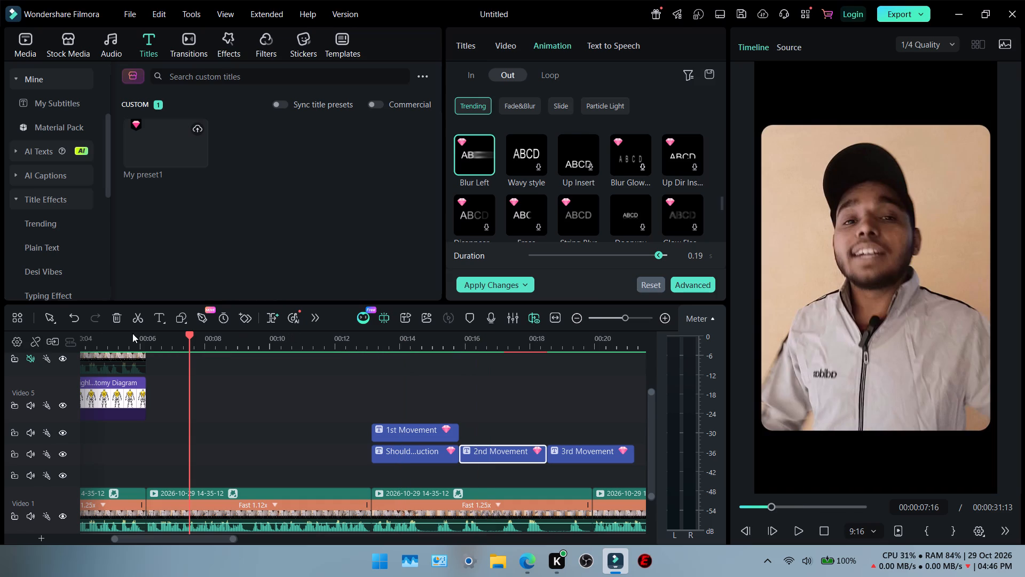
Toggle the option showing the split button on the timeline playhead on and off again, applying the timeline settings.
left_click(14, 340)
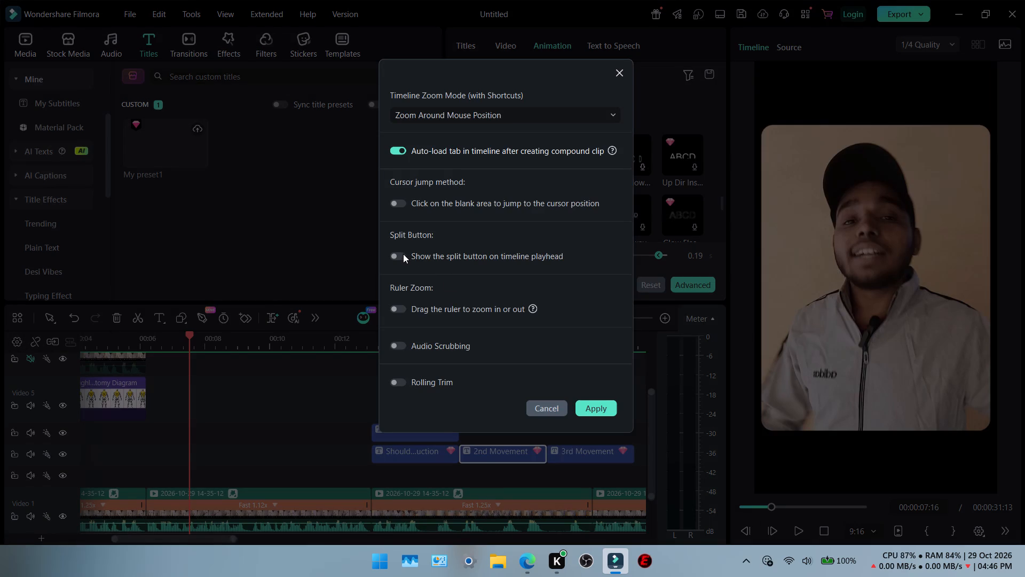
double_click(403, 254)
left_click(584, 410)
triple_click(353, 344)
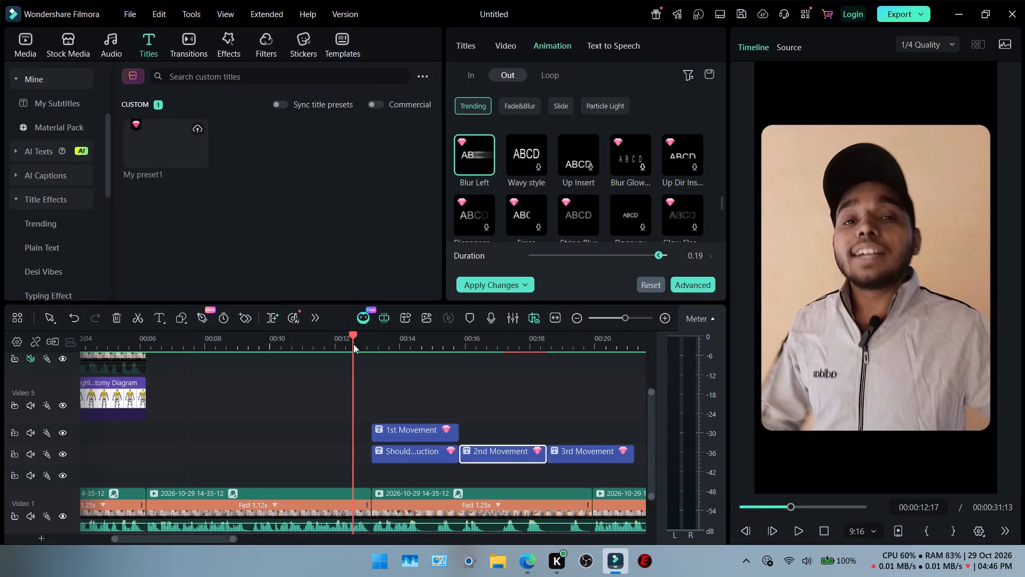
Enable Rolling Trim in the timeline settings and apply the change.
double_click(17, 338)
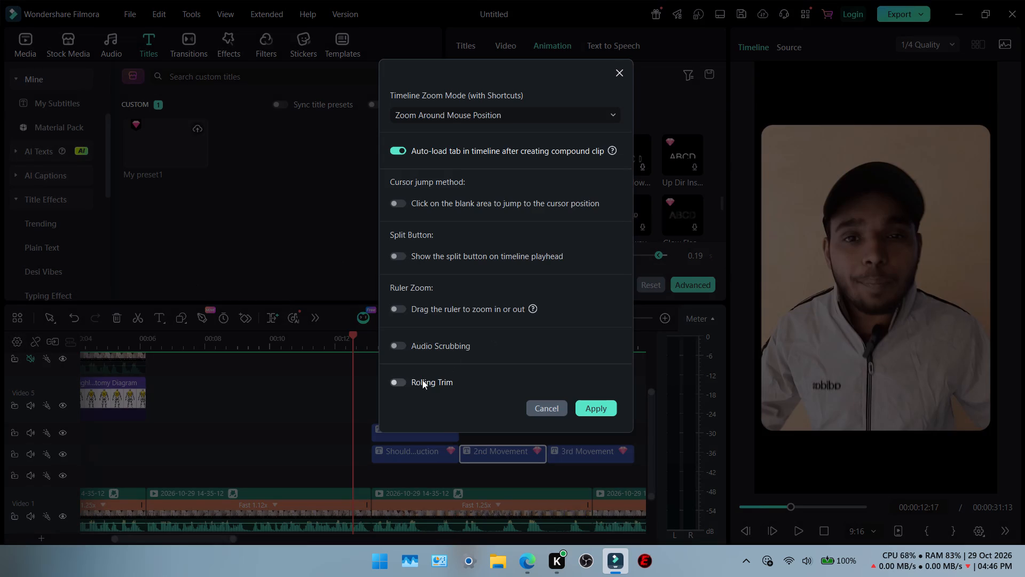
left_click(399, 380)
left_click(598, 409)
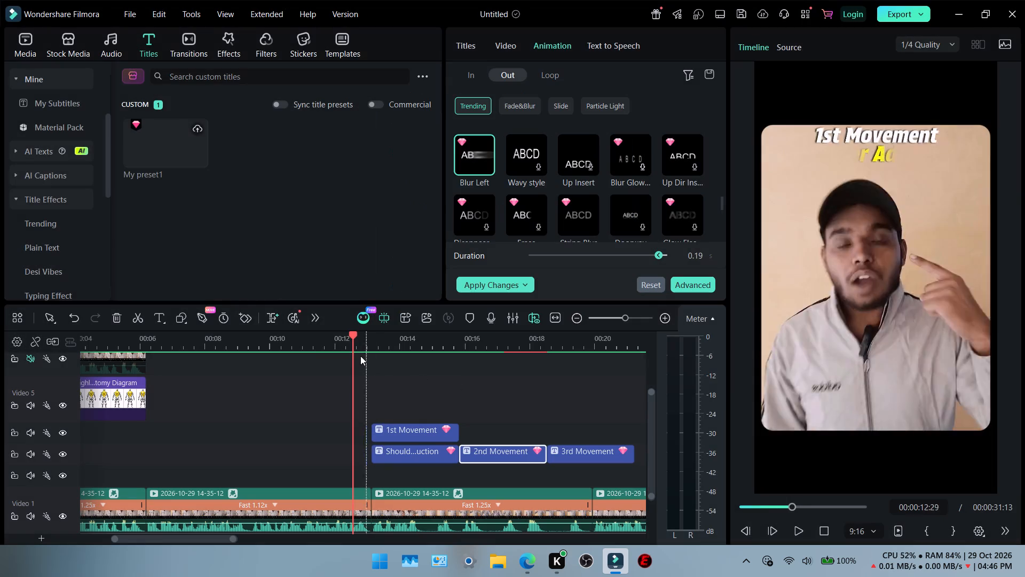
double_click(322, 347)
left_click(10, 336)
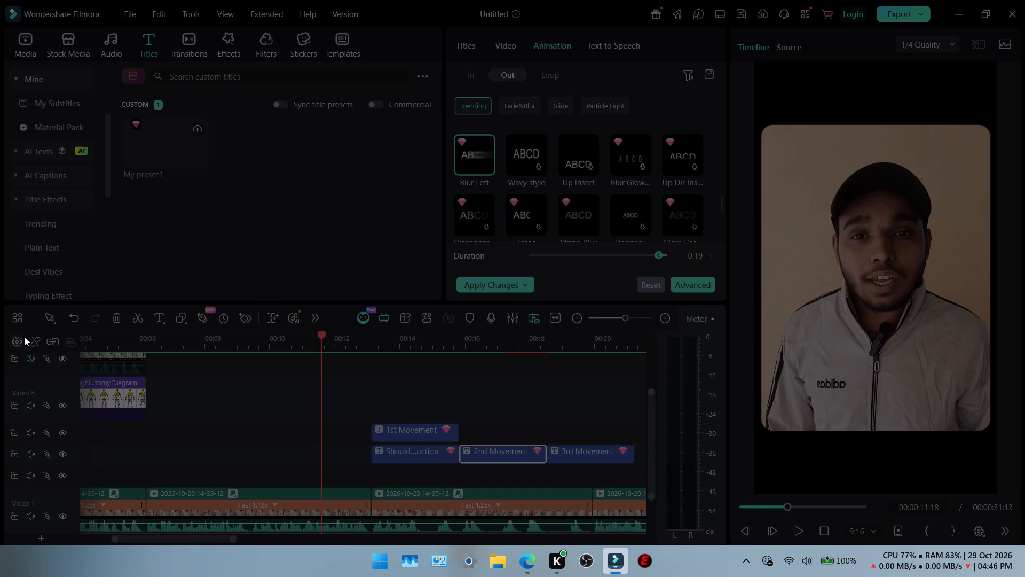
left_click(593, 406)
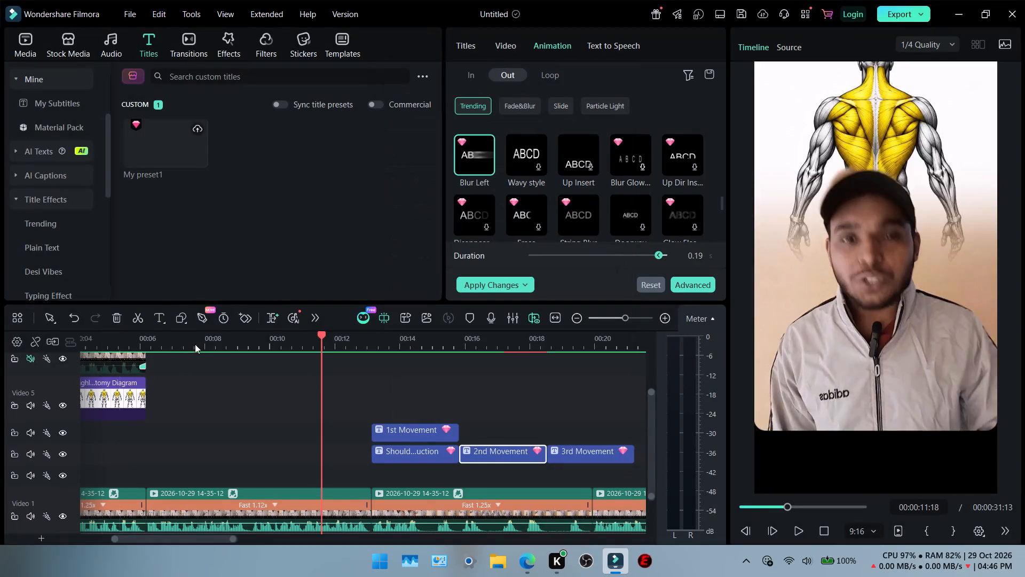
left_click(211, 344)
Enable the Ruler Zoom option for dragging the ruler to zoom in or out and apply the timeline settings.
left_click(16, 342)
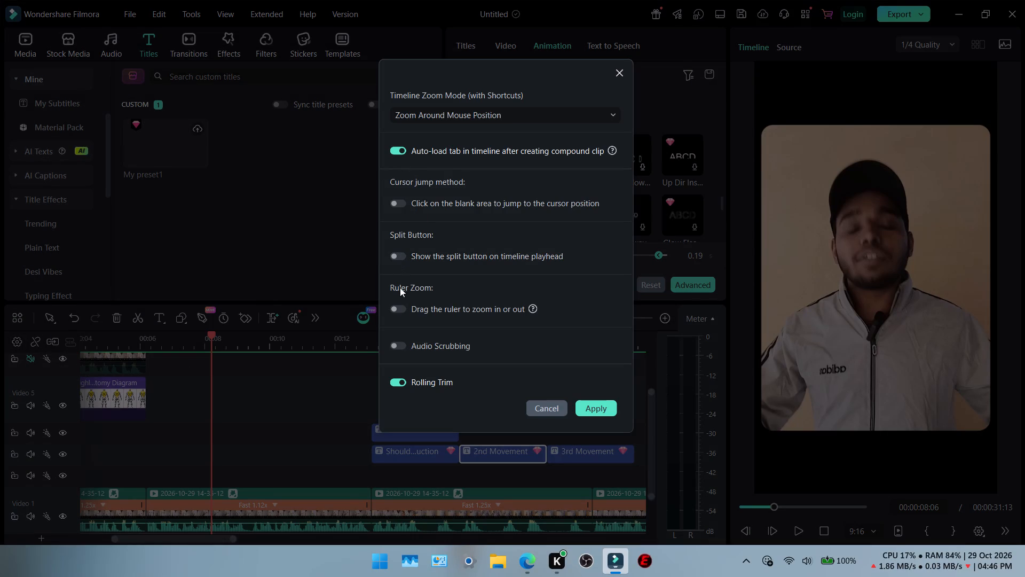
left_click(405, 307)
left_click(587, 410)
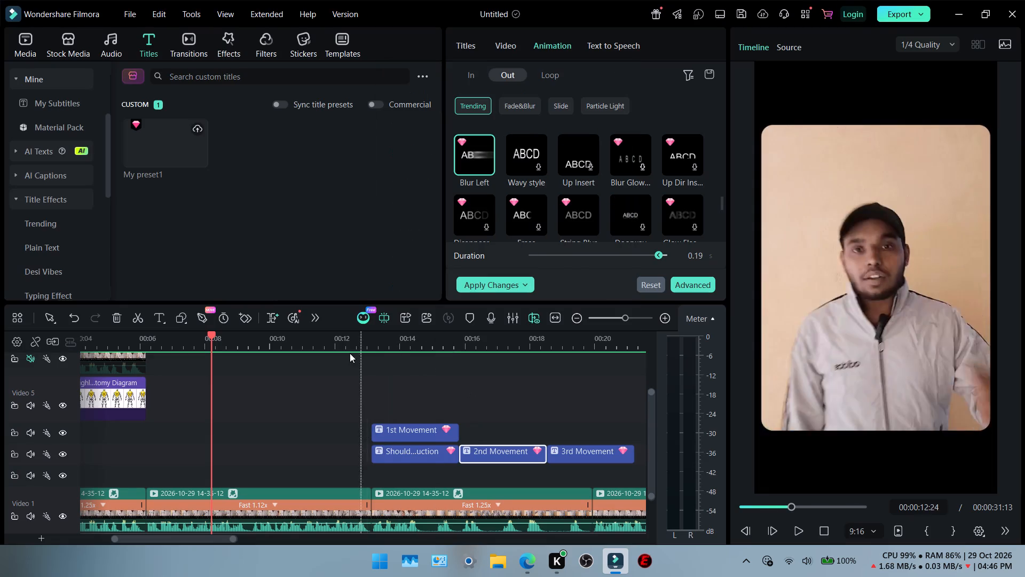
Play back from just before the "1st Movement" title into the "2nd Movement" title to judge where the latter should end.
left_click(340, 348)
left_click(367, 347)
key("Return")
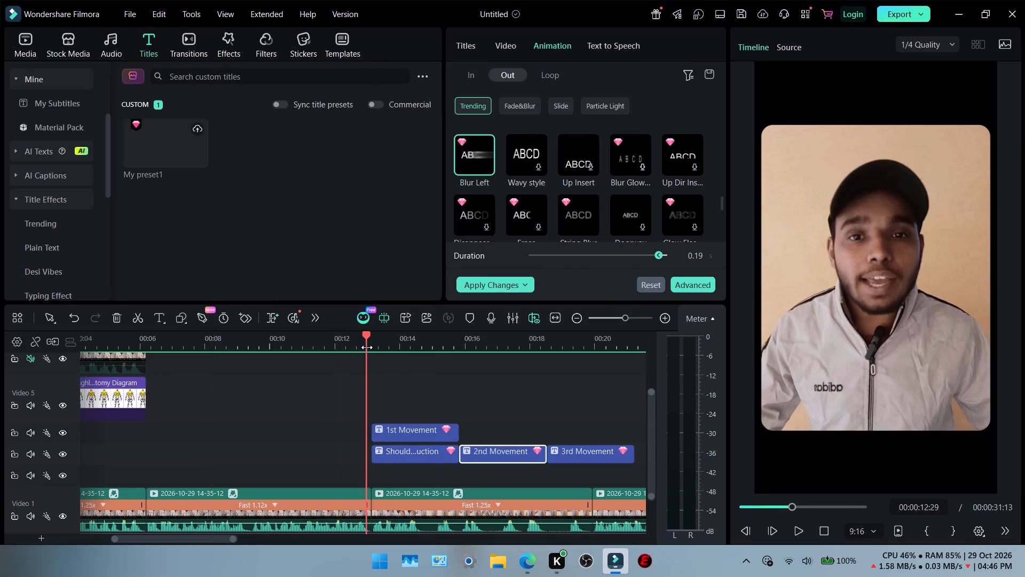
key("Return")
key("Return")
key("Return")
key("Return")
key("space")
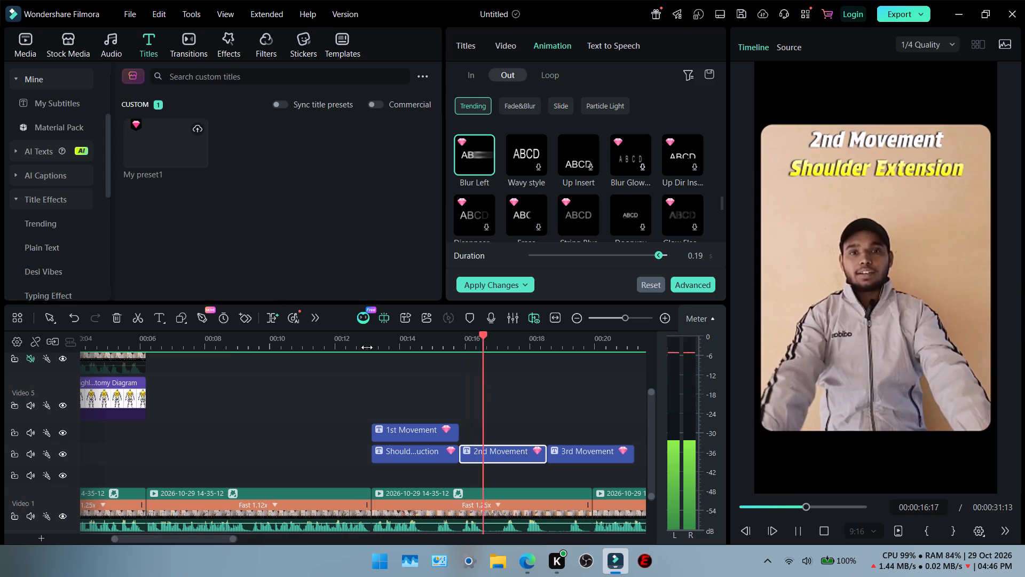
key("space")
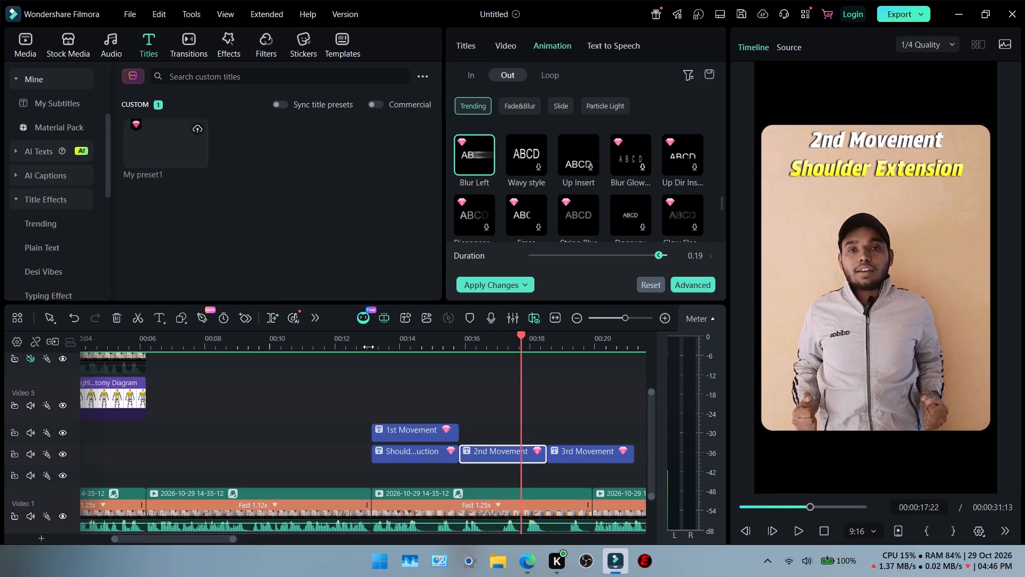
key("space")
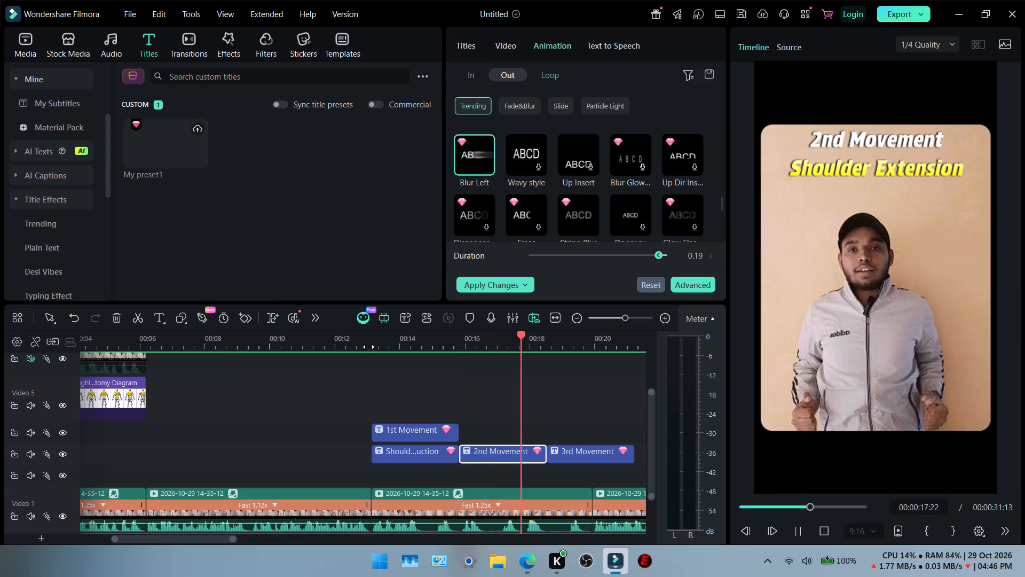
key("space")
Trim the end of the "2nd Movement" title back to the playhead at about 00:00:17:21.
left_click(521, 344)
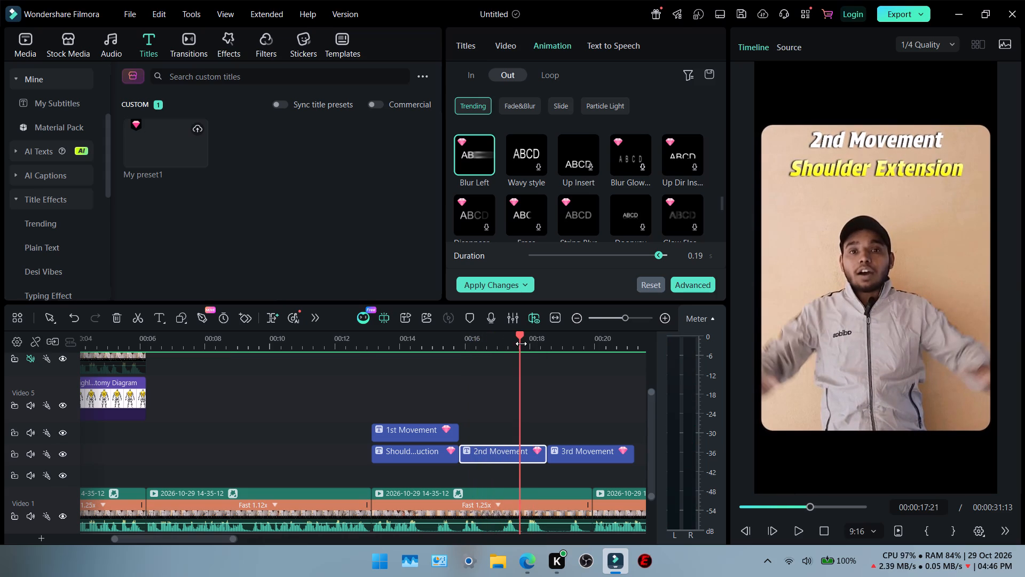
scroll(532, 389, "up", 7, "ctrl")
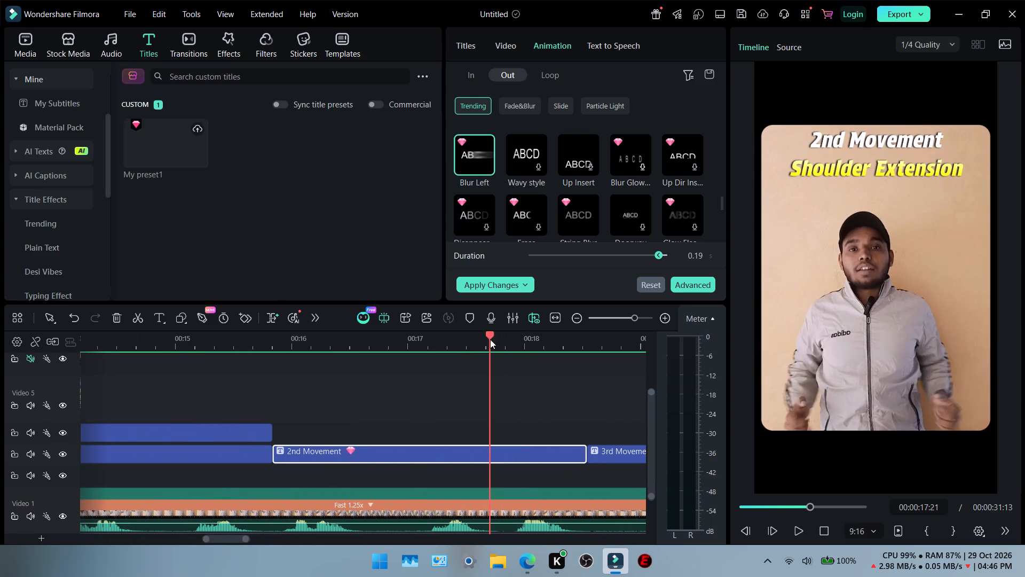
left_click(506, 443)
left_click(558, 454)
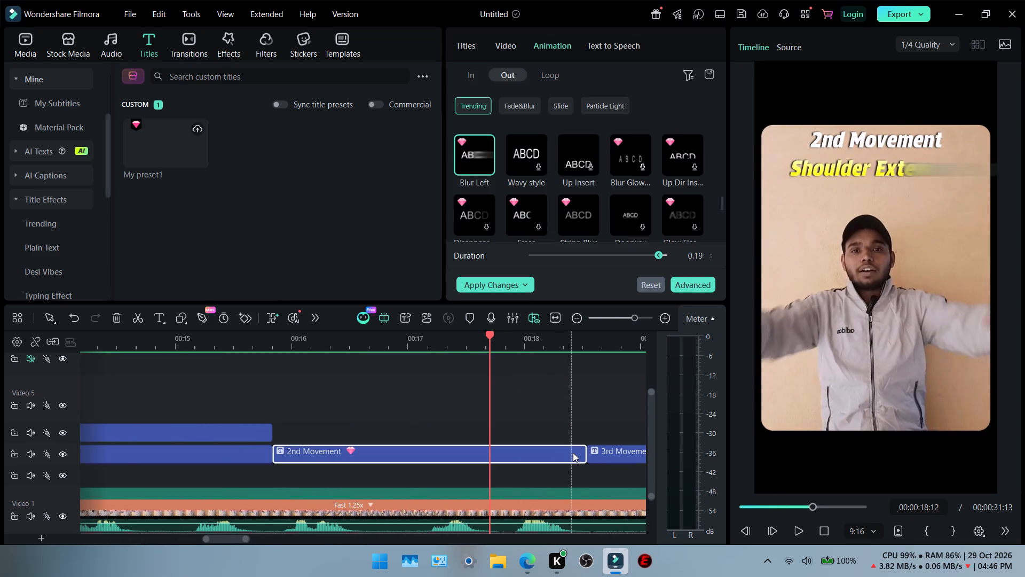
left_click_drag(584, 450, 486, 455)
Move the "3rd Movement" title earlier so it starts directly where the "2nd Movement" title ends.
left_click(598, 453)
left_click_drag(611, 453, 519, 448)
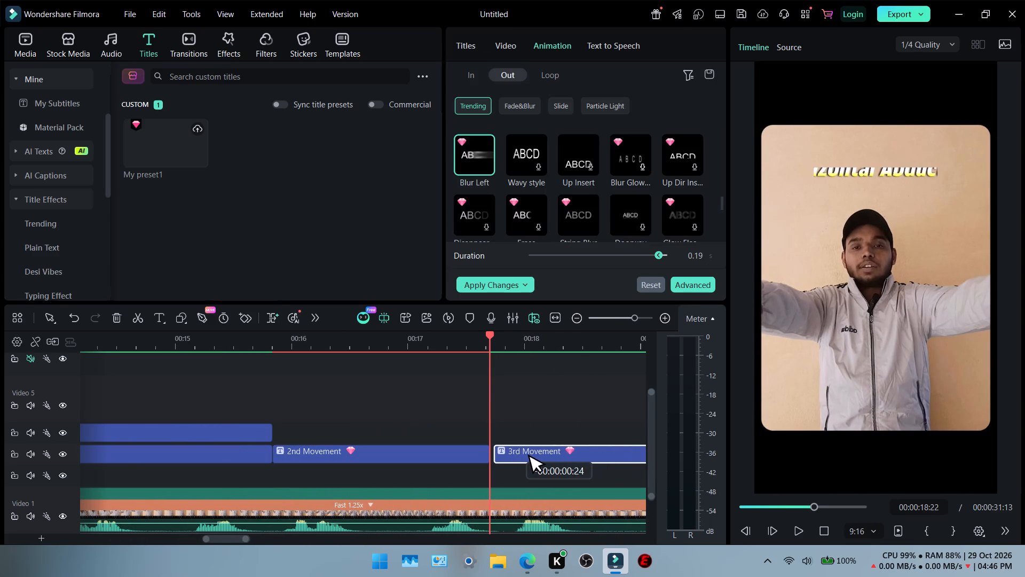
left_click_drag(519, 448, 516, 448)
Place the playhead at the start of the "2nd Movement" title and copy that title.
left_click(362, 447)
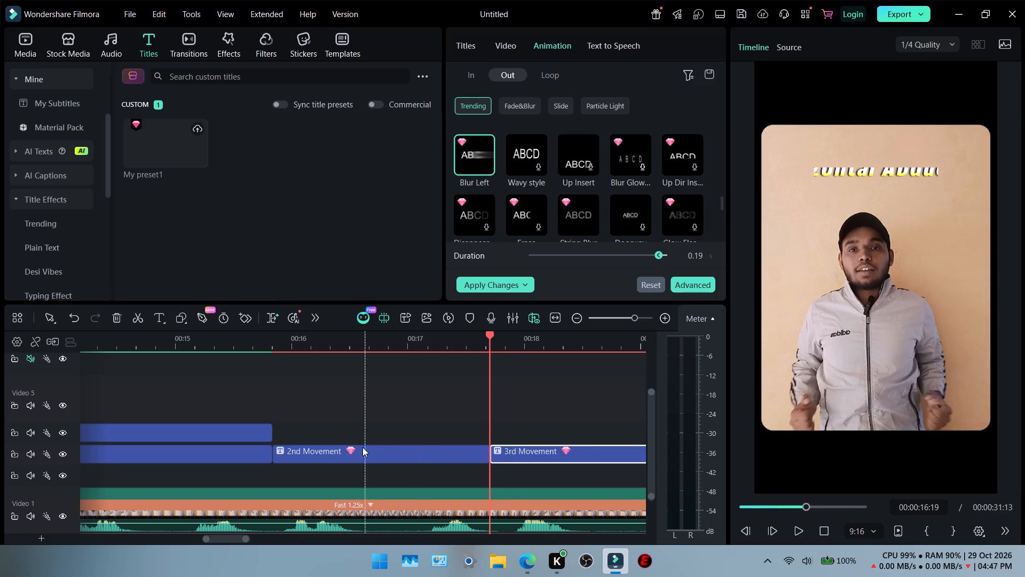
scroll(334, 450, "right", 1)
right_click(504, 452)
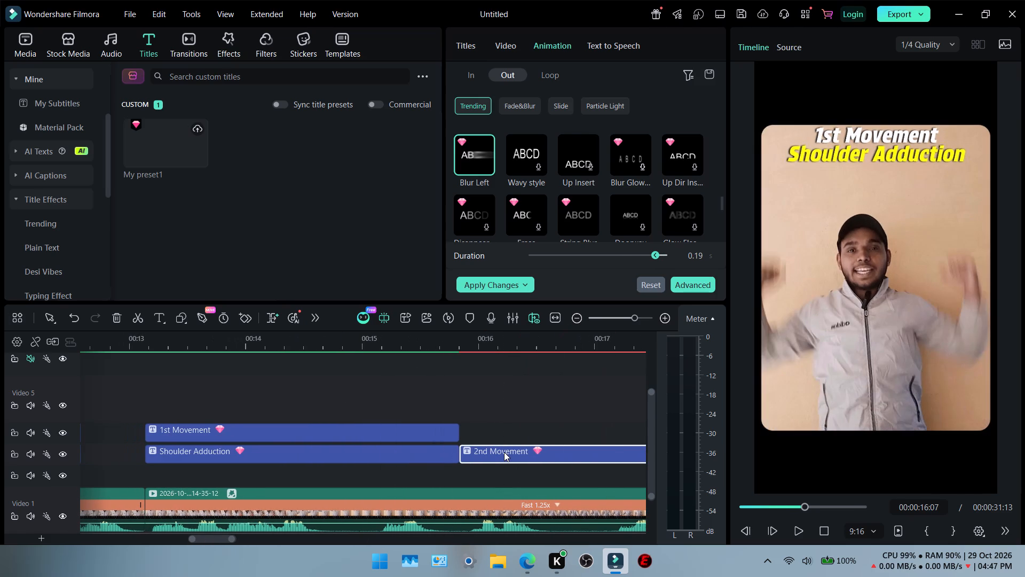
left_click(464, 357)
double_click(459, 345)
left_click_drag(457, 334, 470, 336)
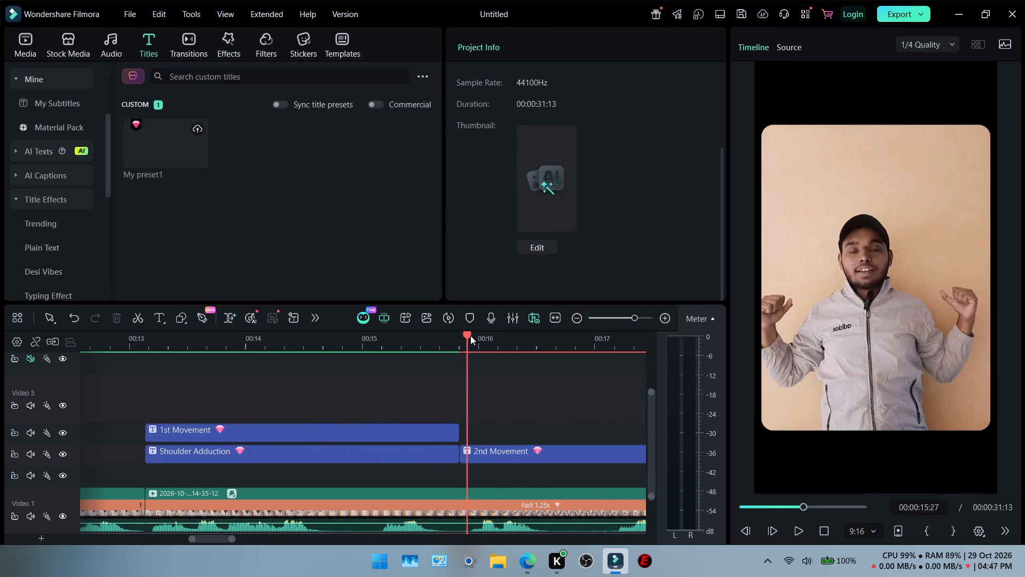
left_click_drag(470, 336, 457, 344)
left_click(491, 448)
right_click(491, 448)
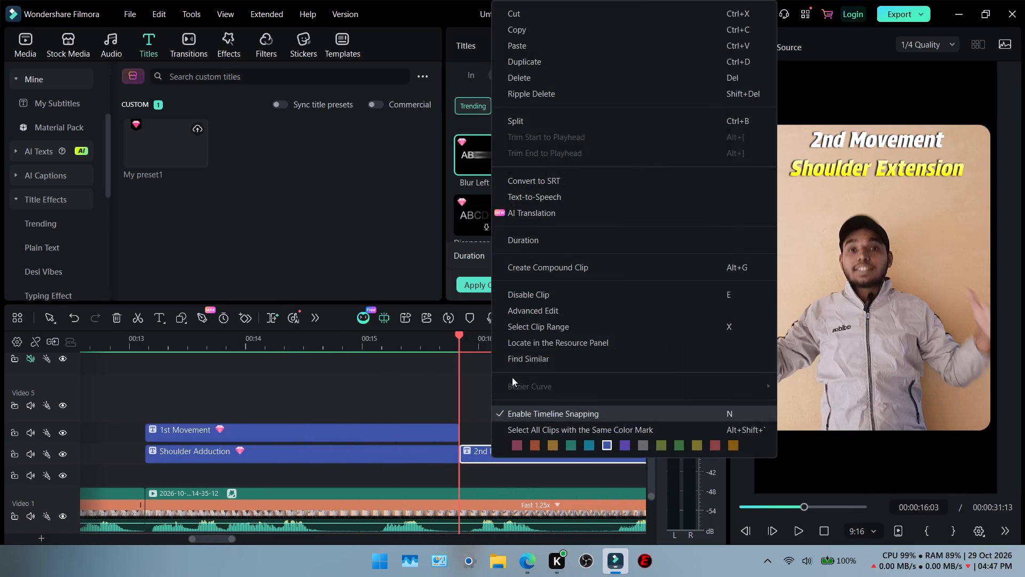
left_click(530, 32)
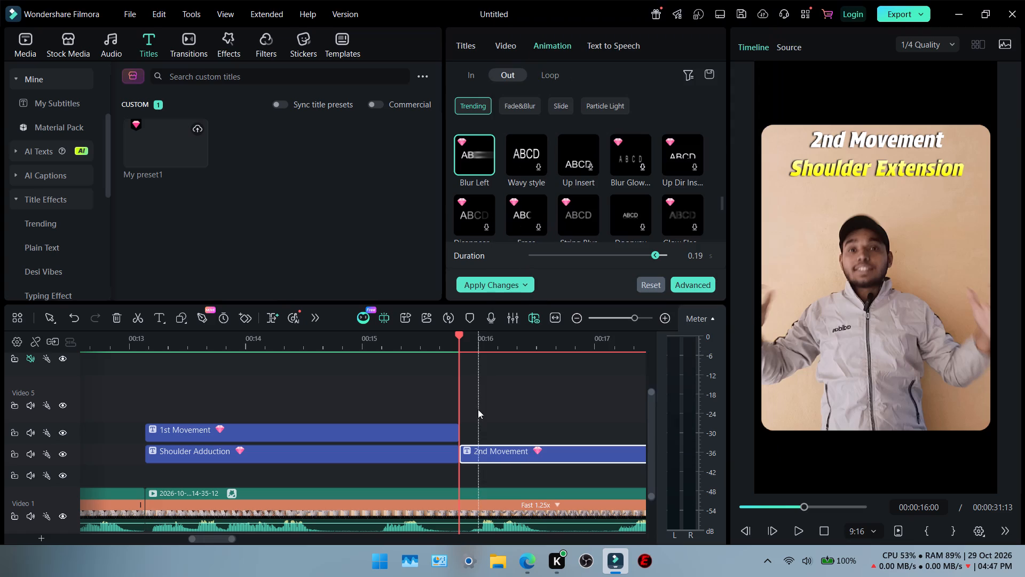
Set the exit animation duration of the "2nd Movement" title to 1.43.
right_click(478, 429)
double_click(545, 252)
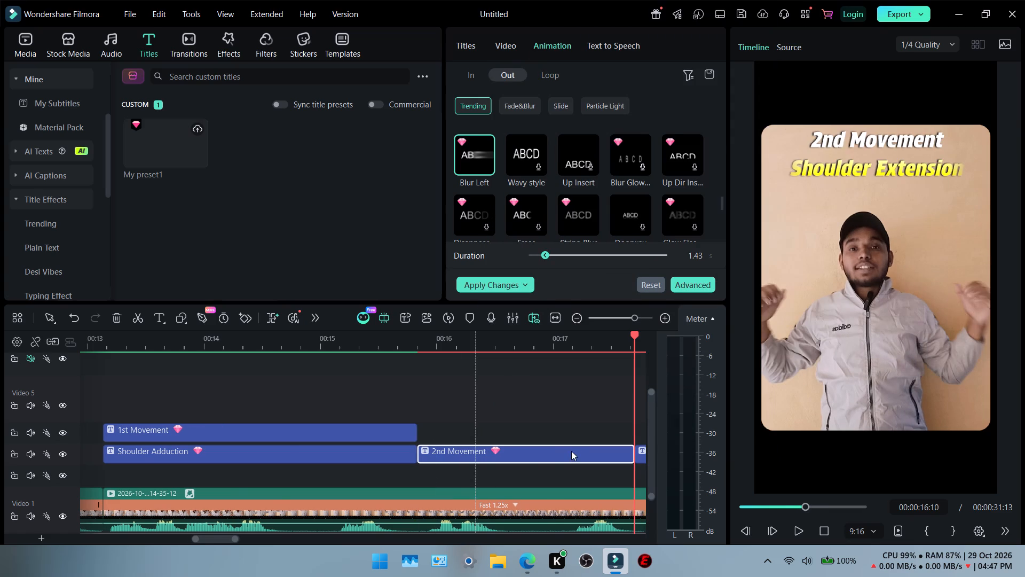
scroll(558, 446, "down", 2)
scroll(512, 425, "left", 1)
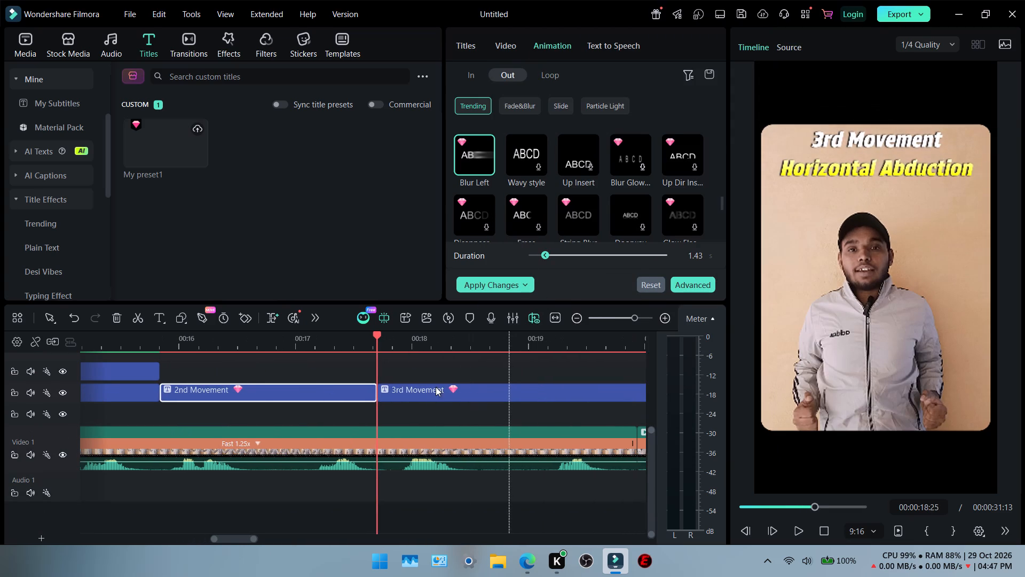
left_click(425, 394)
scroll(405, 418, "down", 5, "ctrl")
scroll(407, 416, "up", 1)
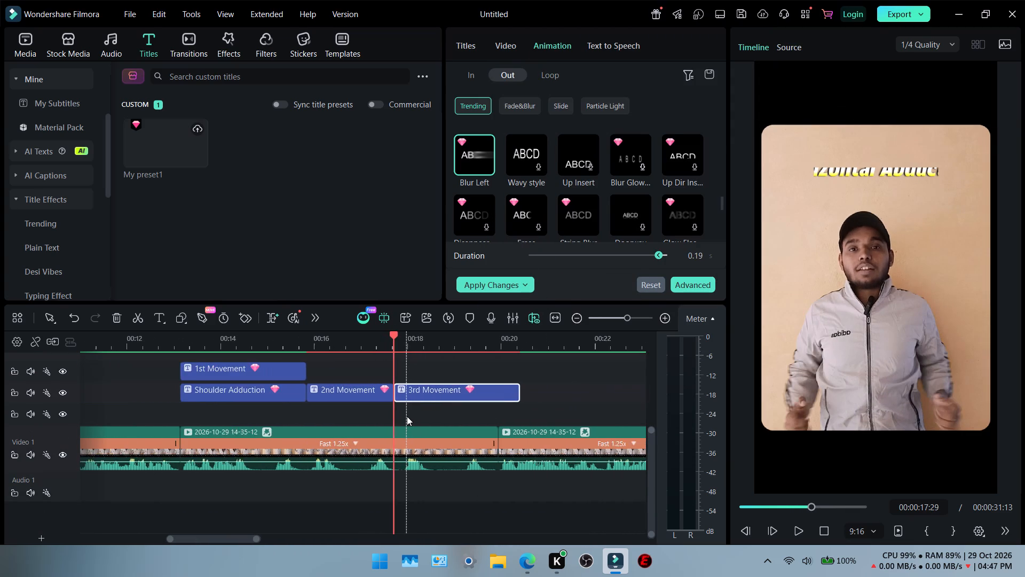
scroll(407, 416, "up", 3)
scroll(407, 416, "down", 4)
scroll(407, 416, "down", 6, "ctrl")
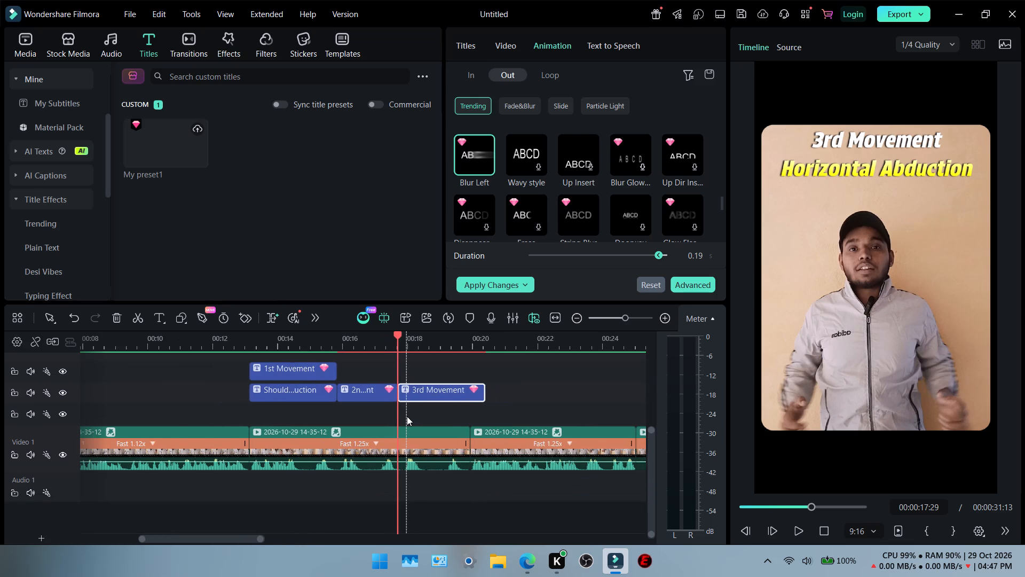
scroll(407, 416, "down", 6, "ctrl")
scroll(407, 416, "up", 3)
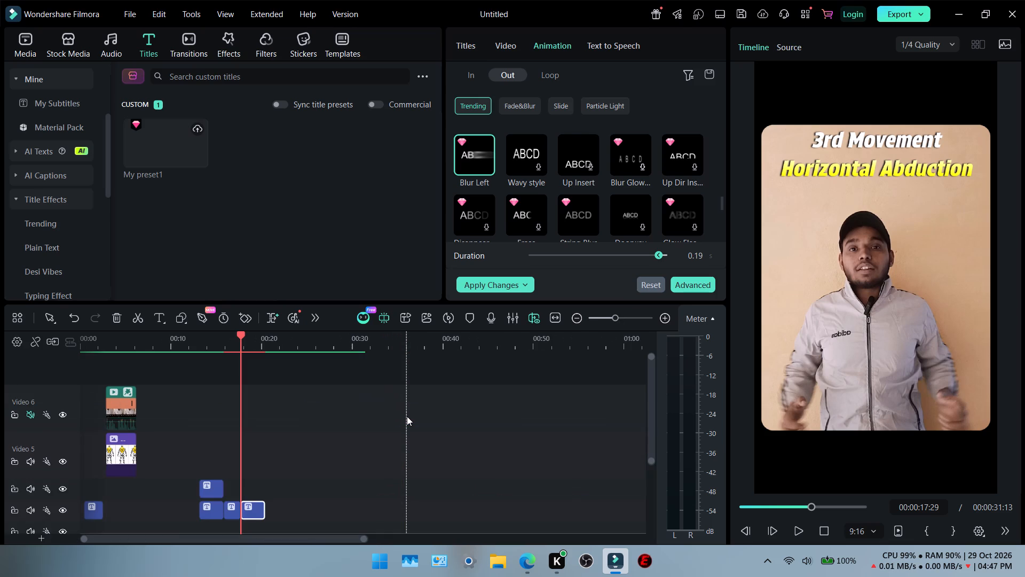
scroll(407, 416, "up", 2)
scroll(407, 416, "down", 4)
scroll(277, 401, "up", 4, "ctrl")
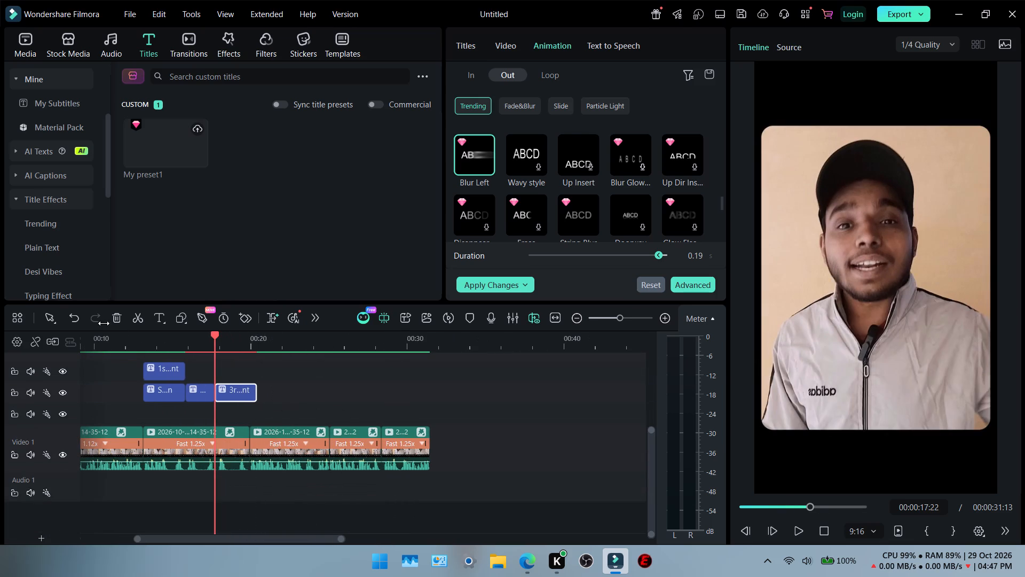
Undo the exit duration change of the "2nd Movement" title, keeping the "3rd Movement" title directly after it.
left_click(73, 321)
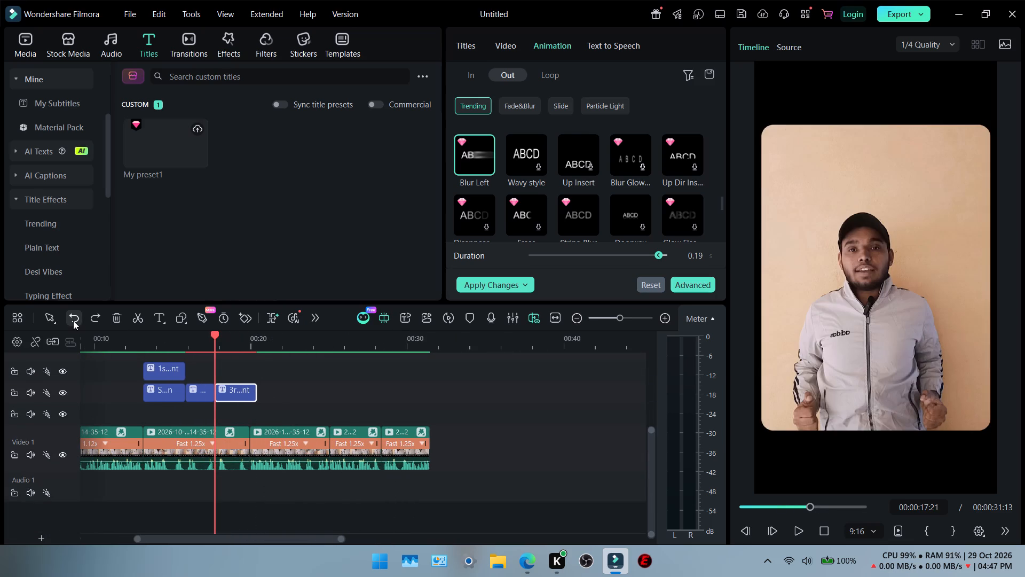
left_click(73, 321)
left_click(73, 321)
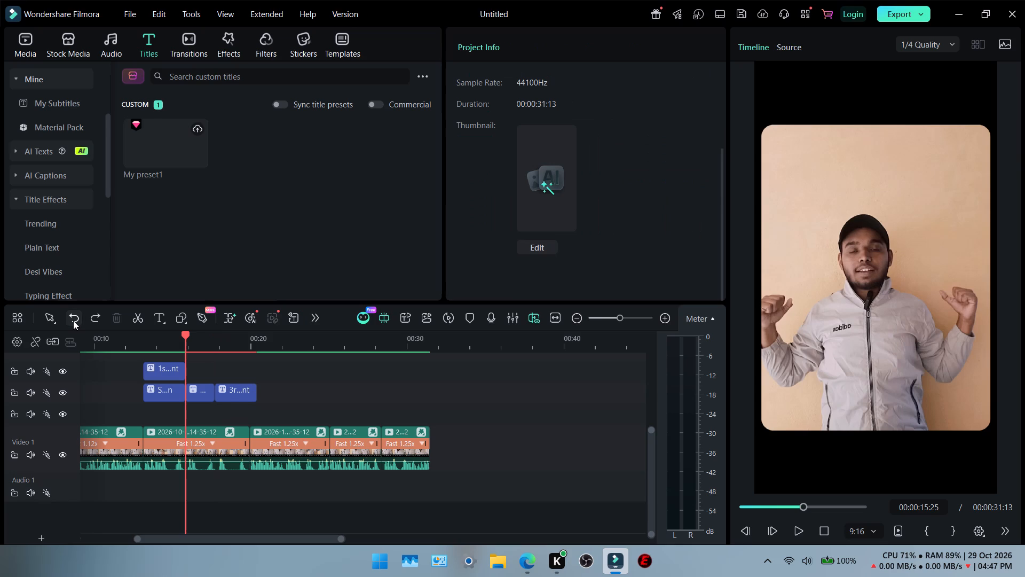
left_click(104, 318)
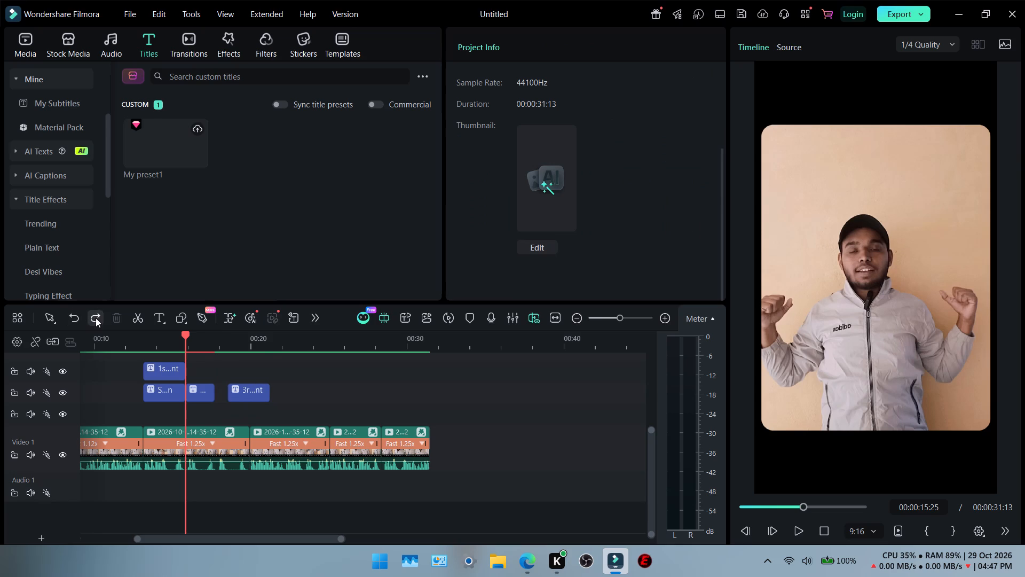
left_click(96, 318)
Copy the "2nd Movement" title from the timeline.
left_click(195, 391)
right_click(195, 391)
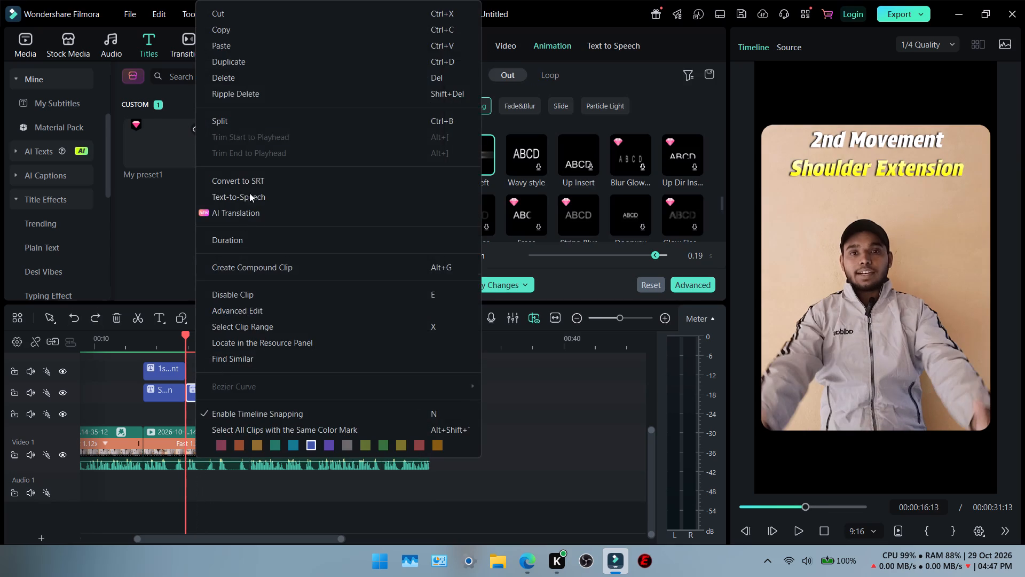
left_click(242, 35)
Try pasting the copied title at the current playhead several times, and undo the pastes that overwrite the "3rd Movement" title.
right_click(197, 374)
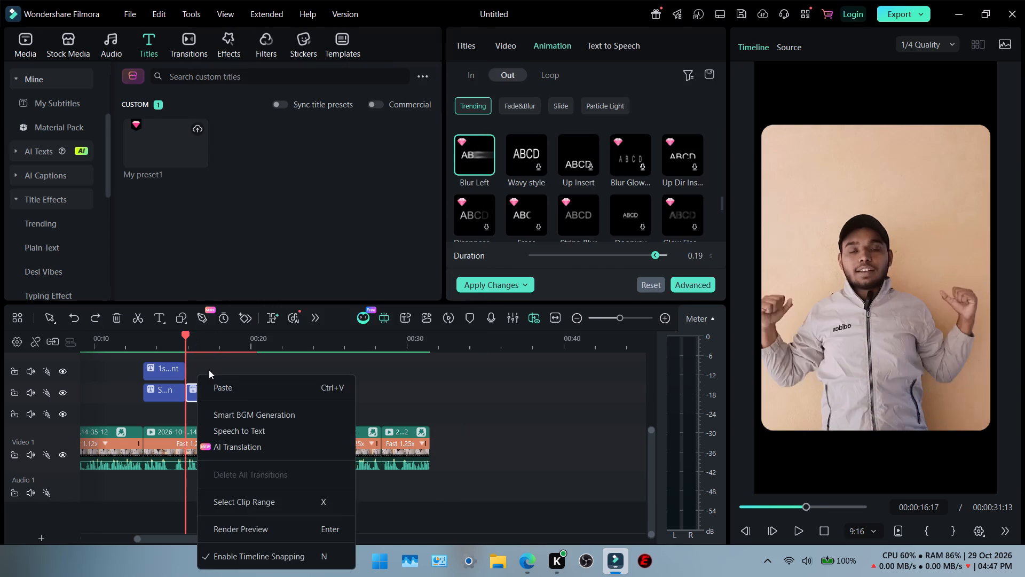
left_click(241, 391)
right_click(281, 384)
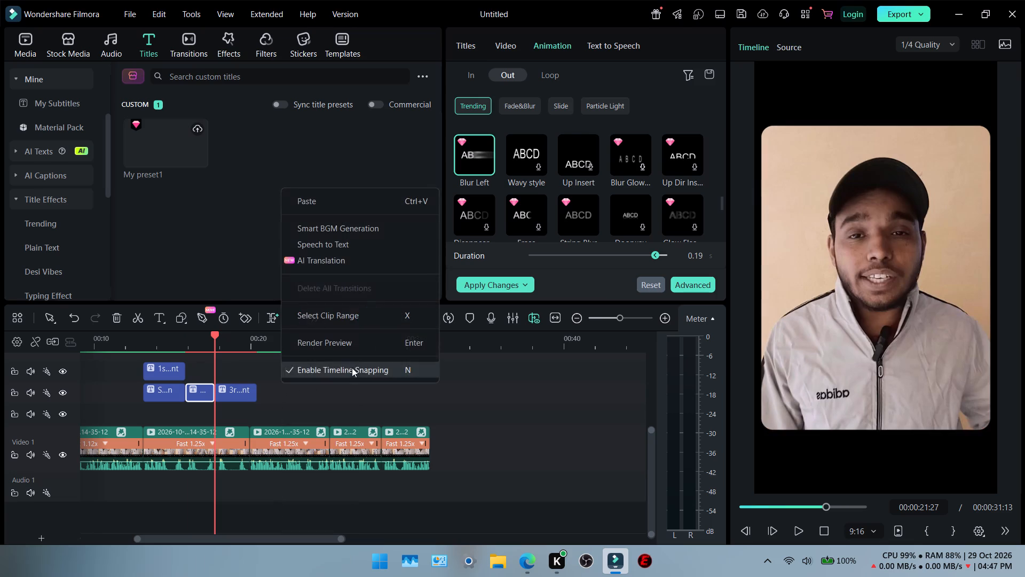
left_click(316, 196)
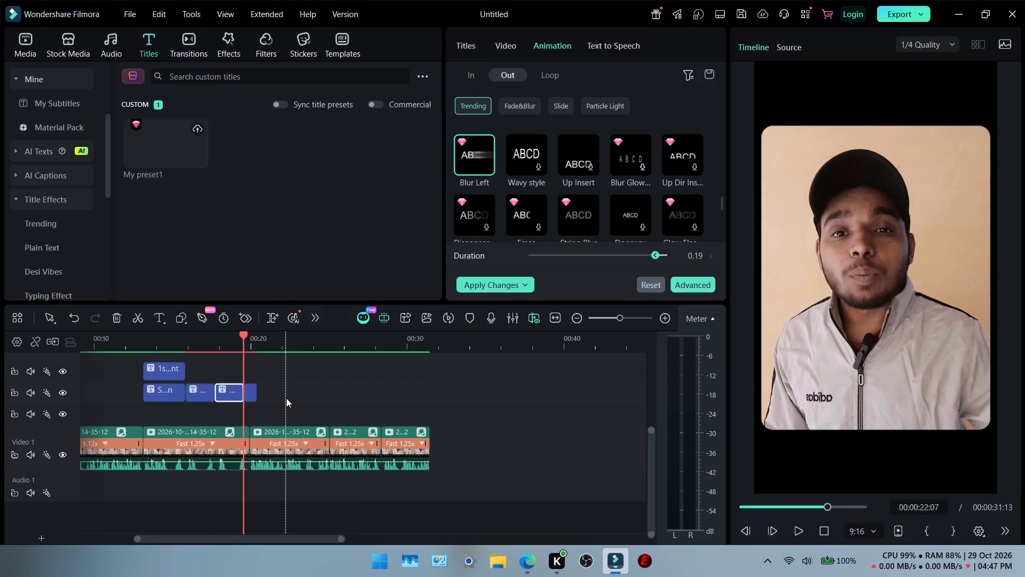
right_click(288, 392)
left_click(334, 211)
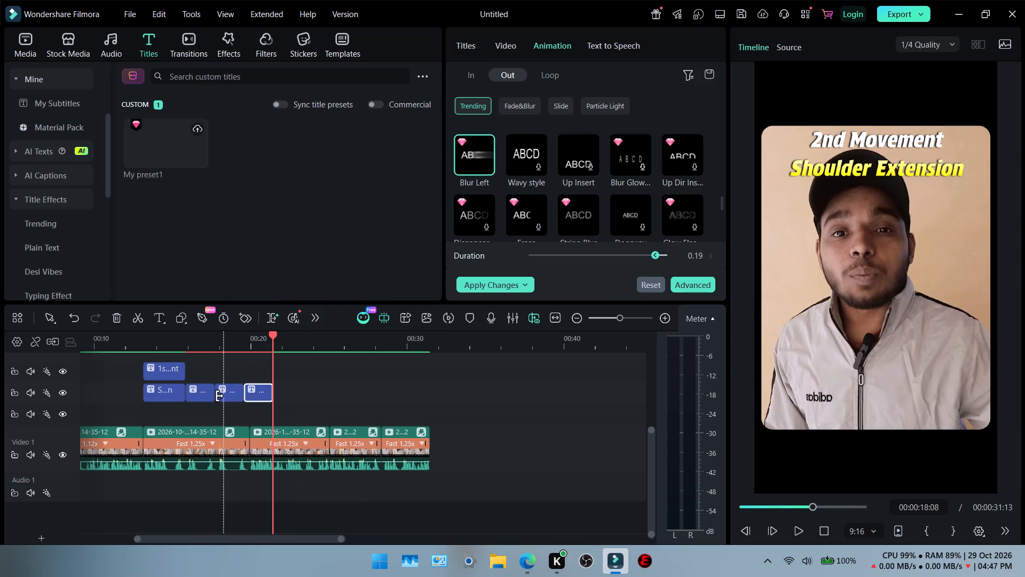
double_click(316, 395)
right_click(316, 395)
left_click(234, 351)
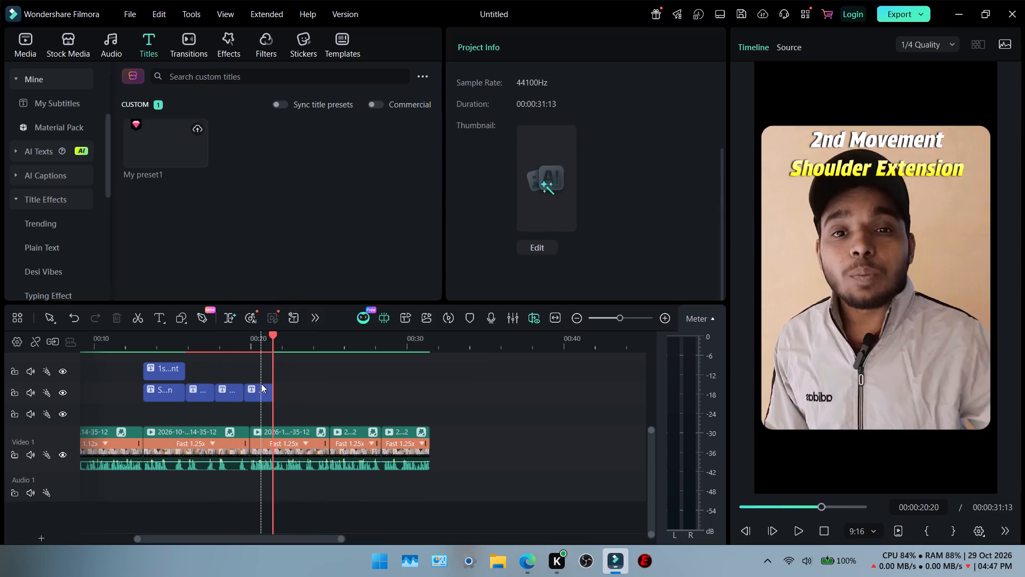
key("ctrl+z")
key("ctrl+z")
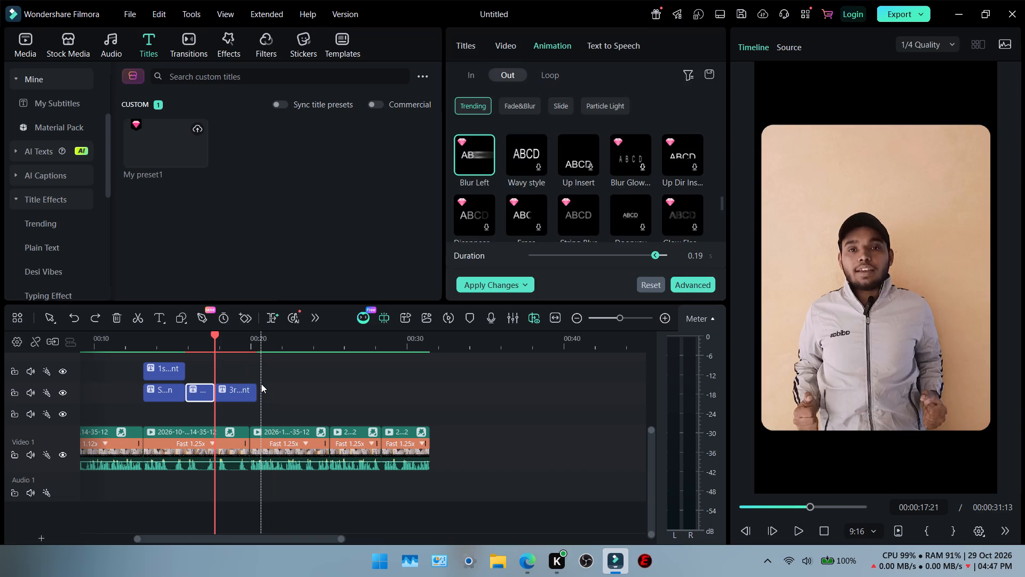
Paste the copied "2nd Movement" title into the empty area after the "3rd Movement" title, at about 00:00:22.
left_click(389, 384)
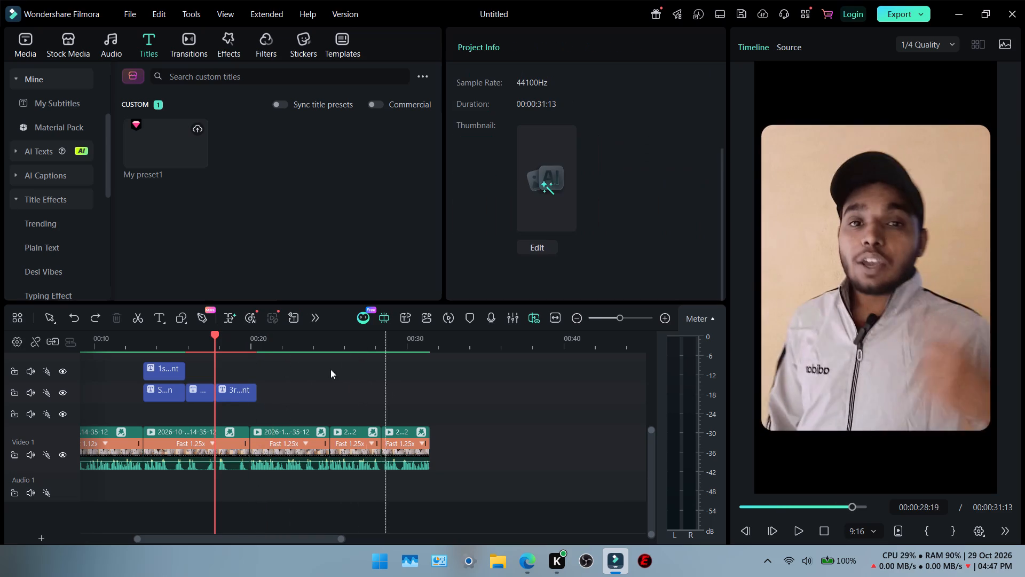
left_click(285, 347)
right_click(291, 387)
left_click(328, 212)
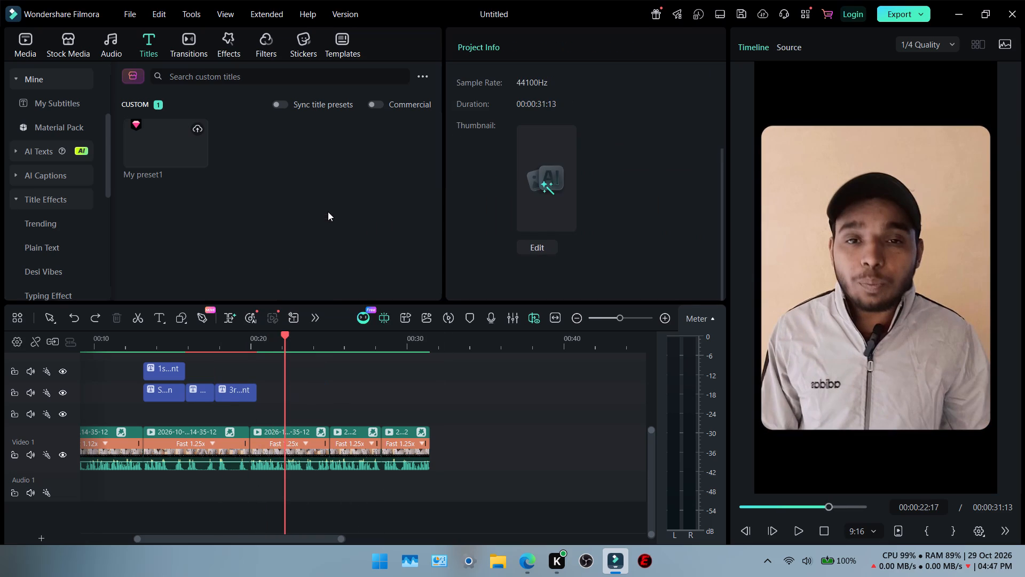
Remove the "2nd Movement" line from the pasted title so its text reads only "Shoulder Extension".
left_click(301, 391)
left_click_drag(301, 391, 301, 367)
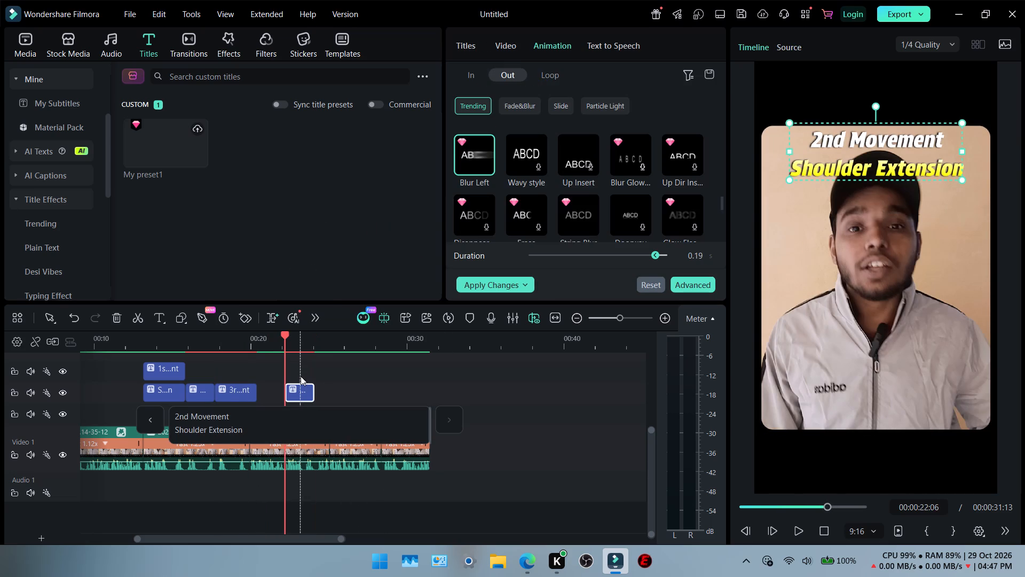
left_click(346, 395)
left_click(299, 387)
double_click(302, 392)
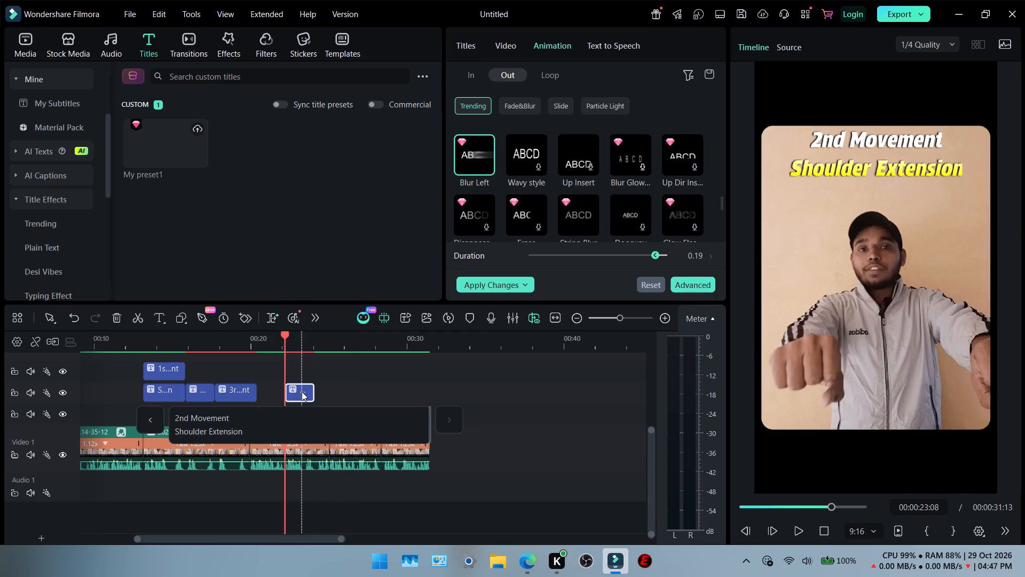
left_click_drag(240, 421, 161, 416)
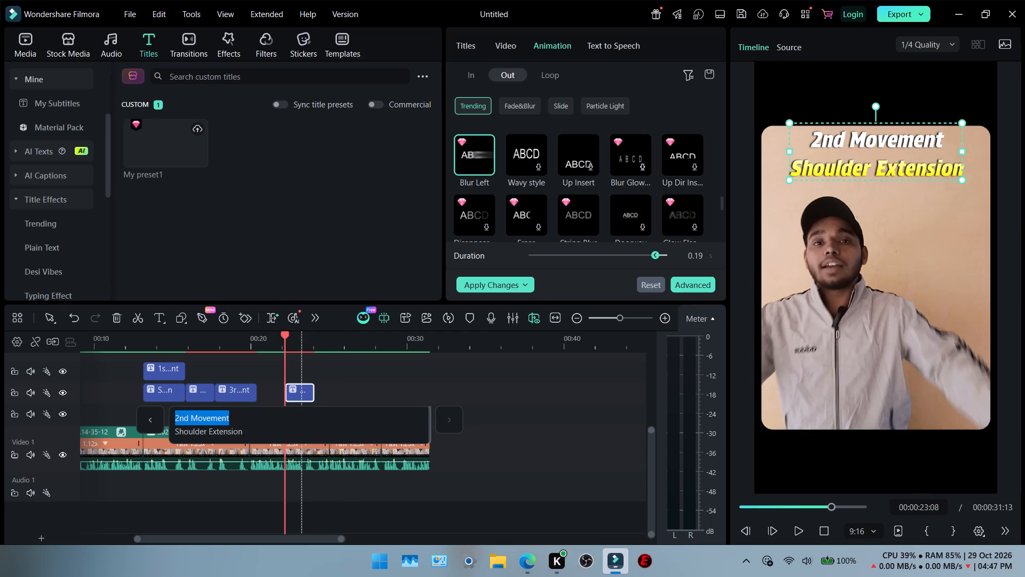
left_click_drag(161, 416, 160, 415)
key("BackSpace")
left_click(176, 432)
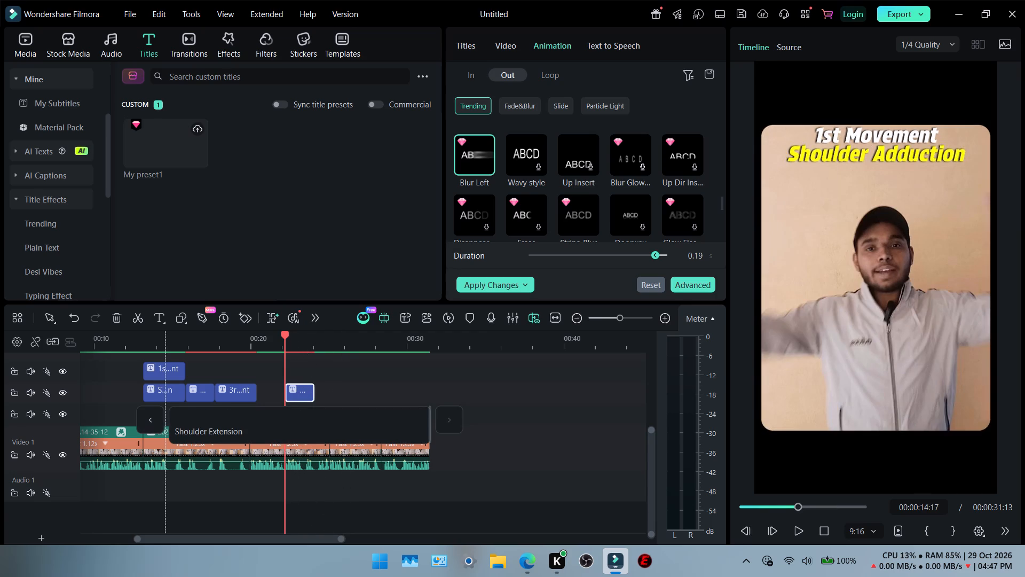
key("BackSpace")
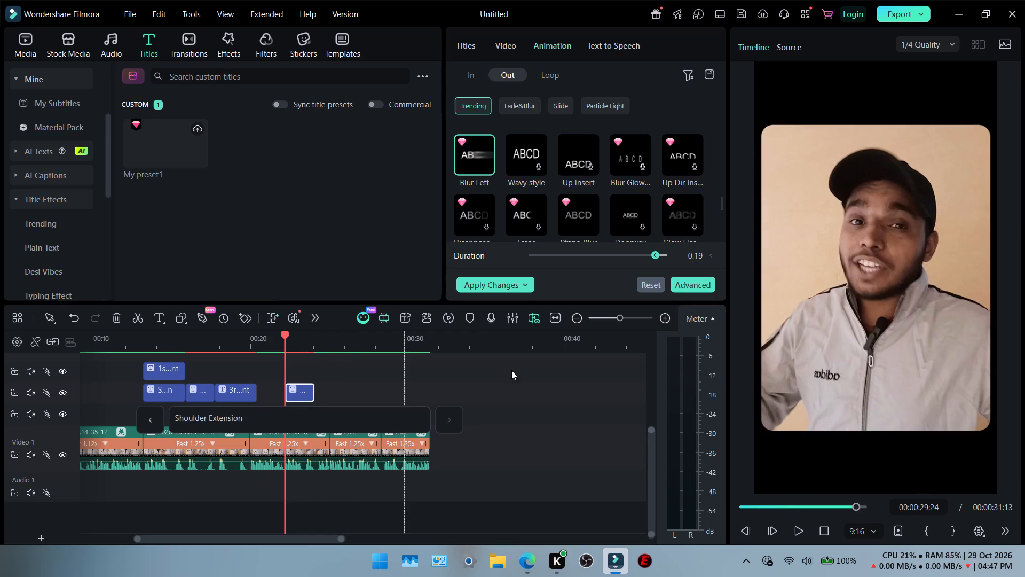
left_click(511, 370)
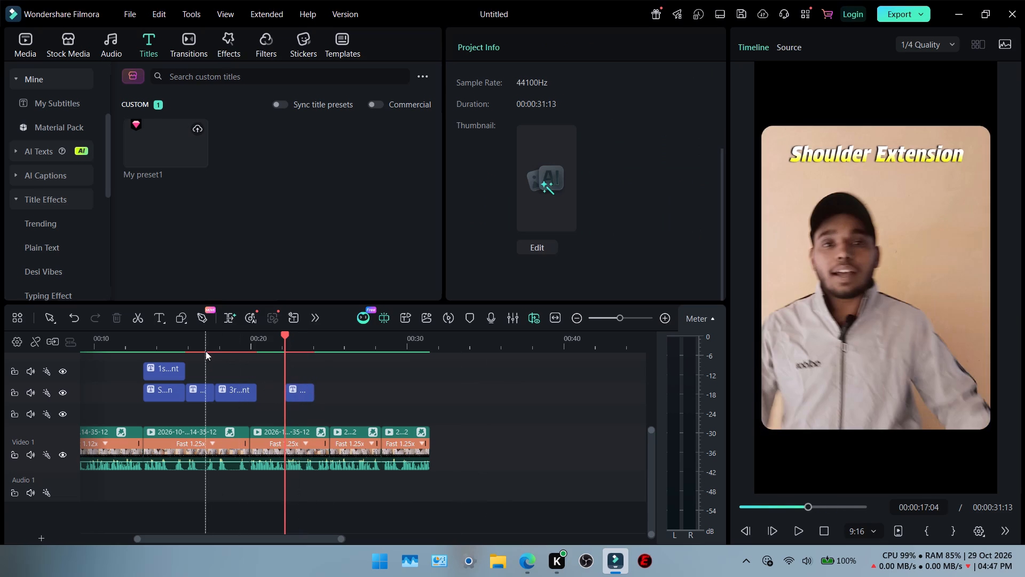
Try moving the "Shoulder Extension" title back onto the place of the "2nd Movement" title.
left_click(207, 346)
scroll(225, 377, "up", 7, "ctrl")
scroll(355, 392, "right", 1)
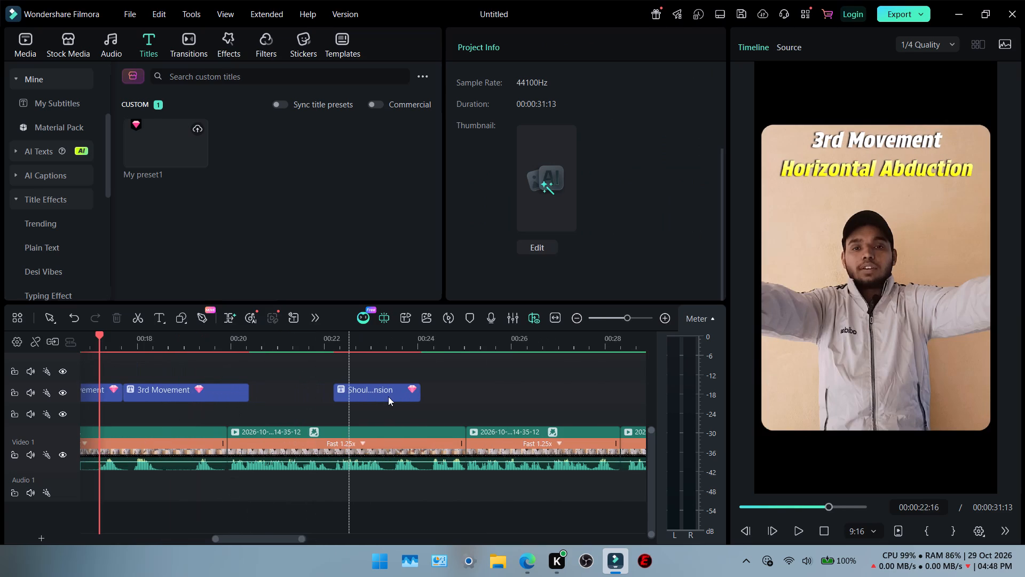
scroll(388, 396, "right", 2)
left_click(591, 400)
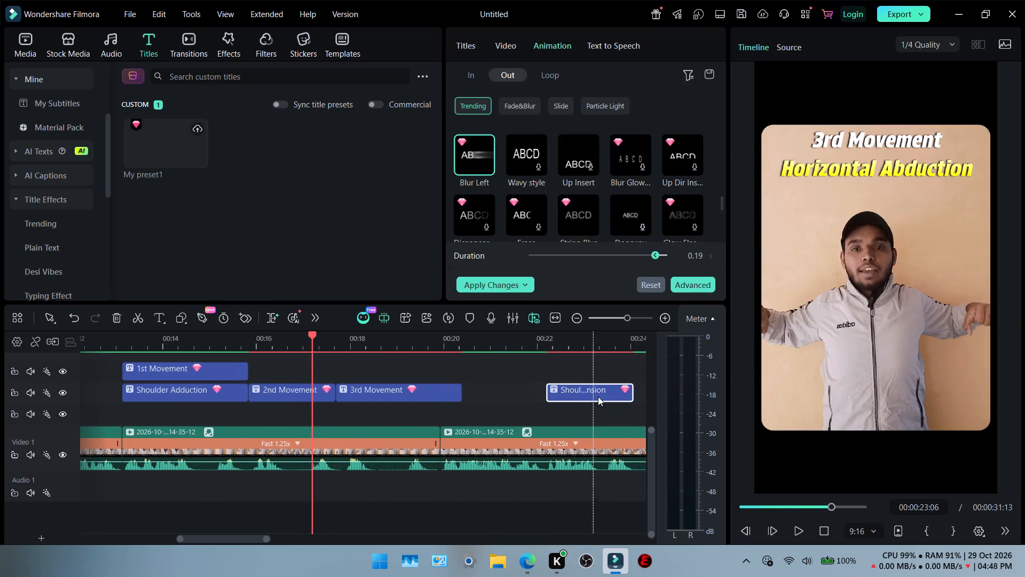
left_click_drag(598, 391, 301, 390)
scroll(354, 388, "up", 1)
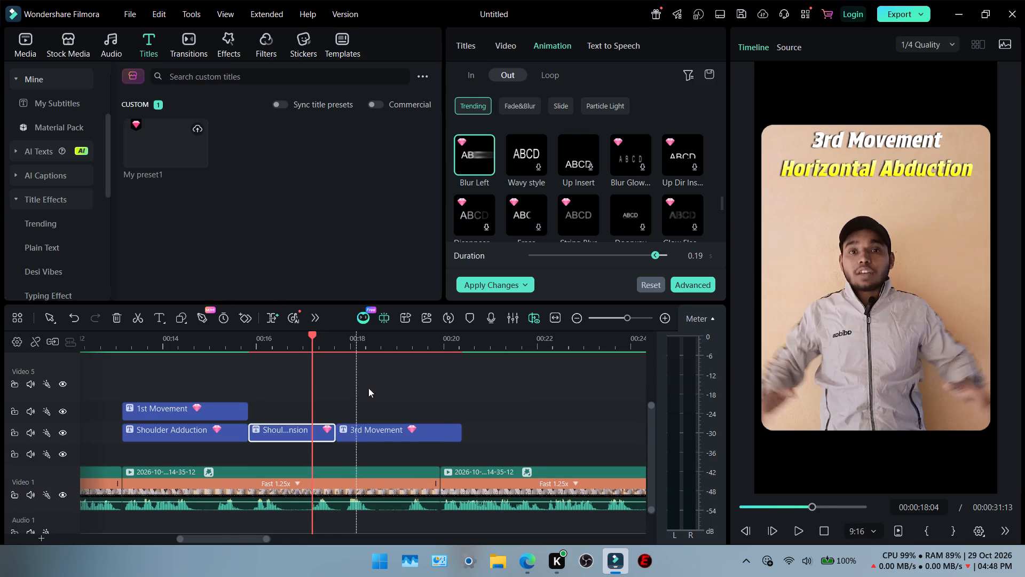
Turn on clip linking for the timeline.
left_click(37, 341)
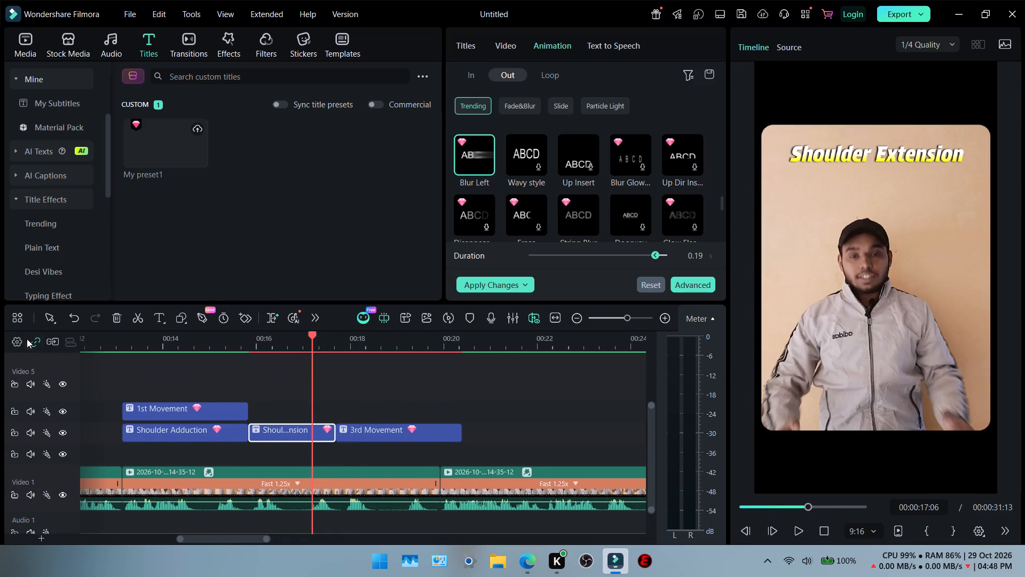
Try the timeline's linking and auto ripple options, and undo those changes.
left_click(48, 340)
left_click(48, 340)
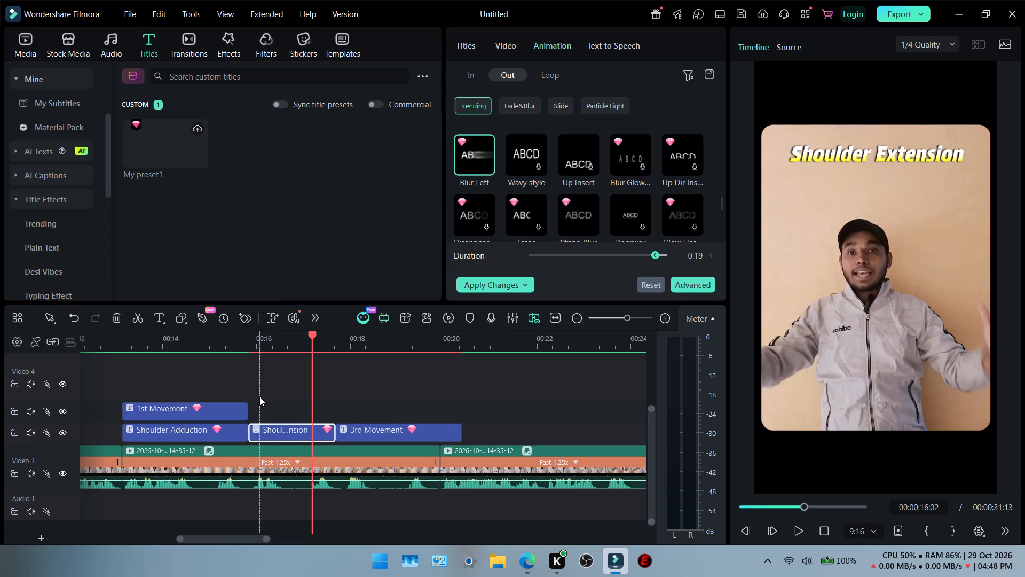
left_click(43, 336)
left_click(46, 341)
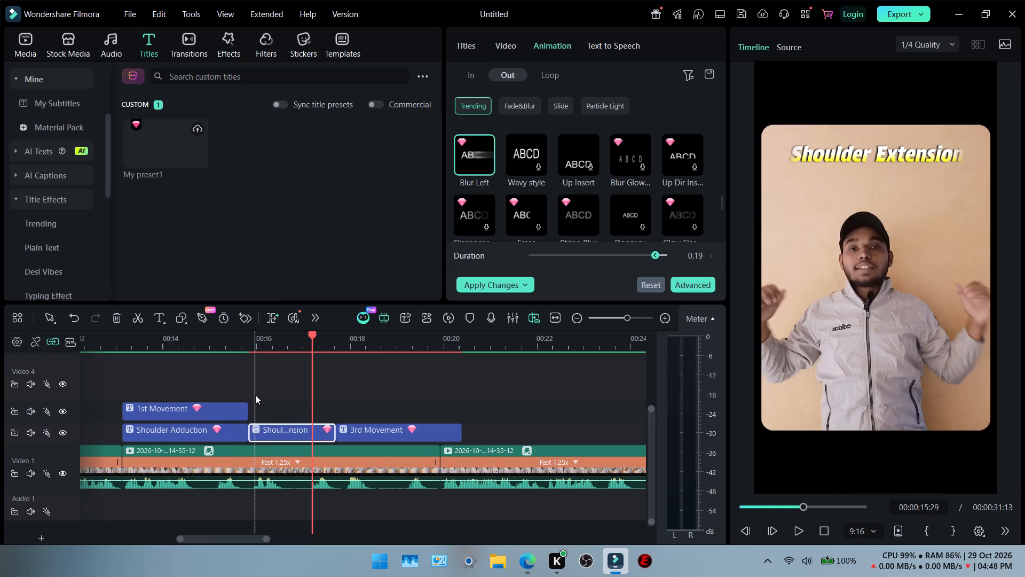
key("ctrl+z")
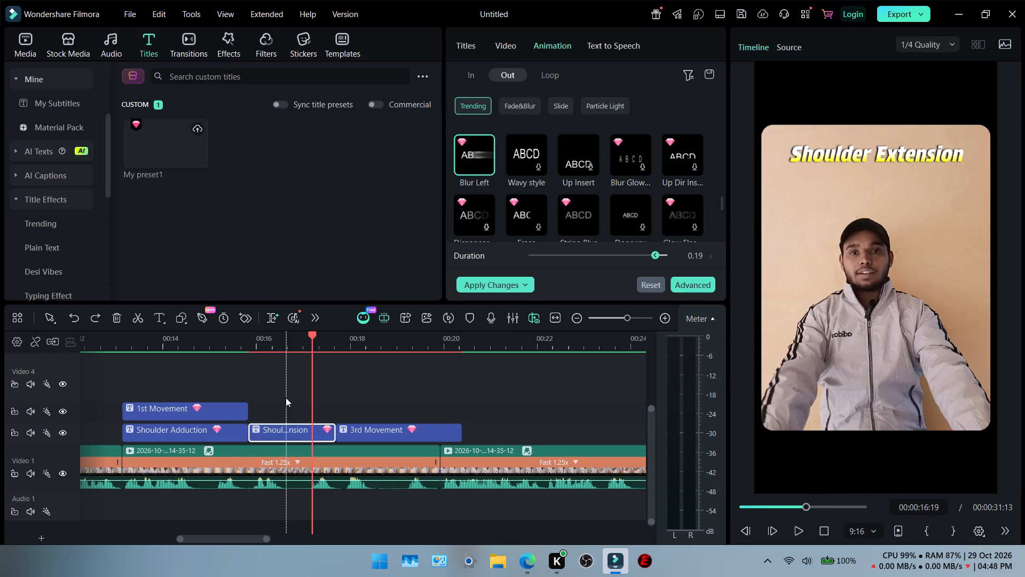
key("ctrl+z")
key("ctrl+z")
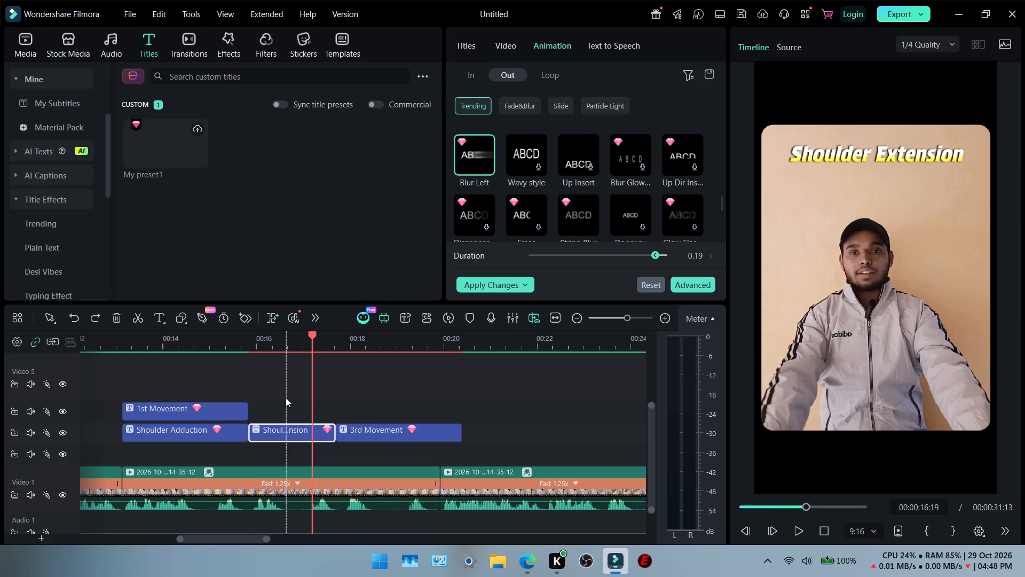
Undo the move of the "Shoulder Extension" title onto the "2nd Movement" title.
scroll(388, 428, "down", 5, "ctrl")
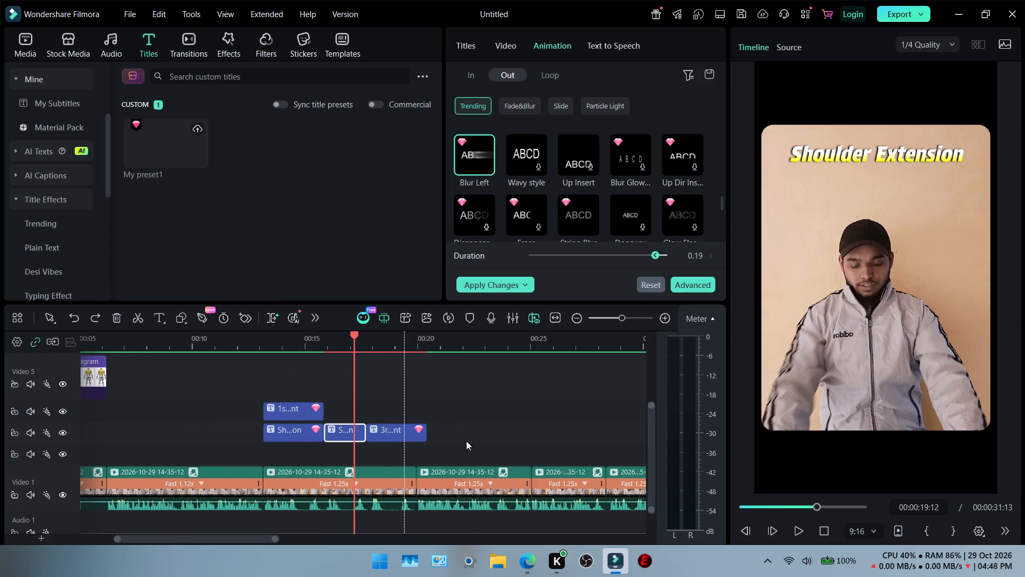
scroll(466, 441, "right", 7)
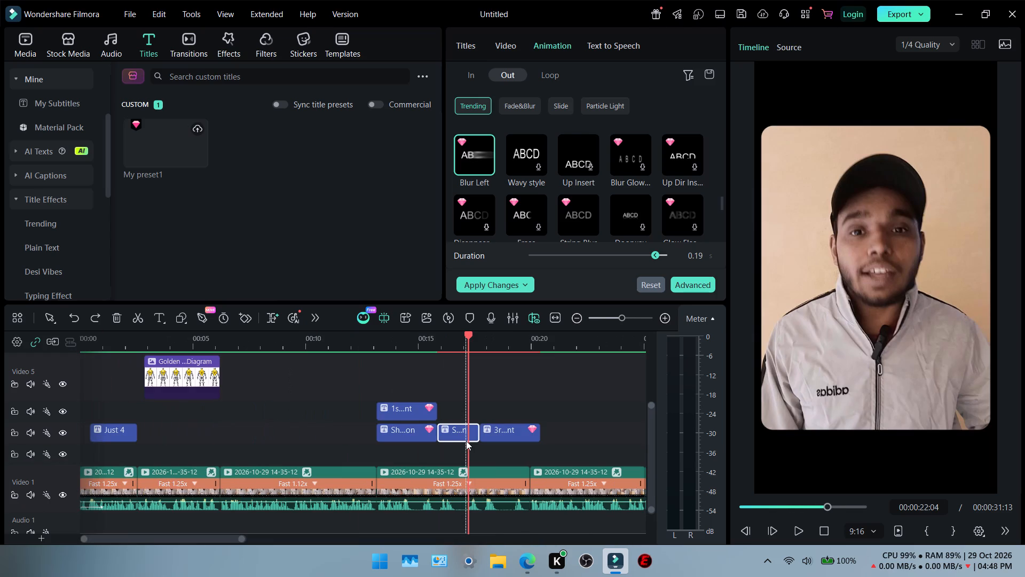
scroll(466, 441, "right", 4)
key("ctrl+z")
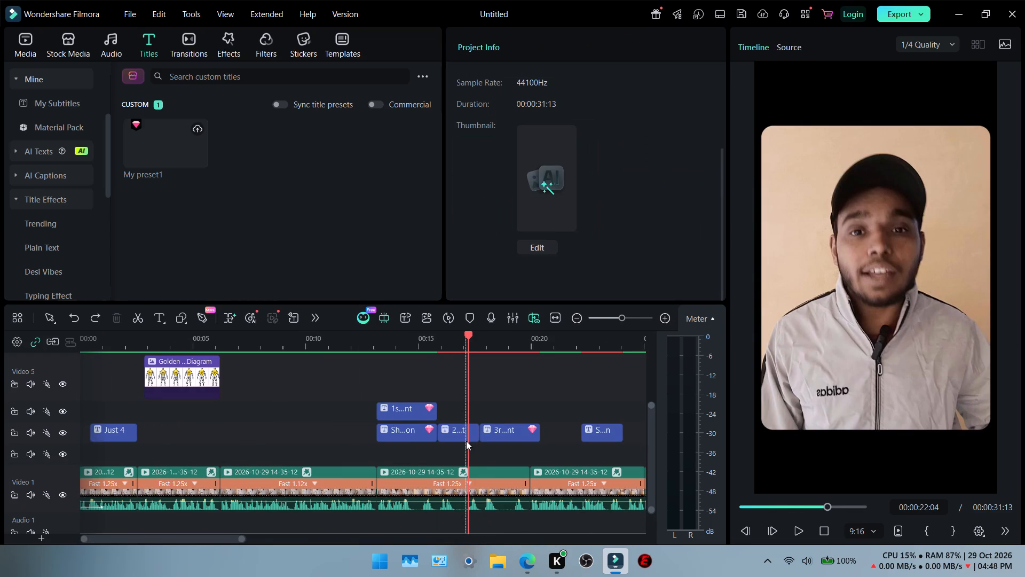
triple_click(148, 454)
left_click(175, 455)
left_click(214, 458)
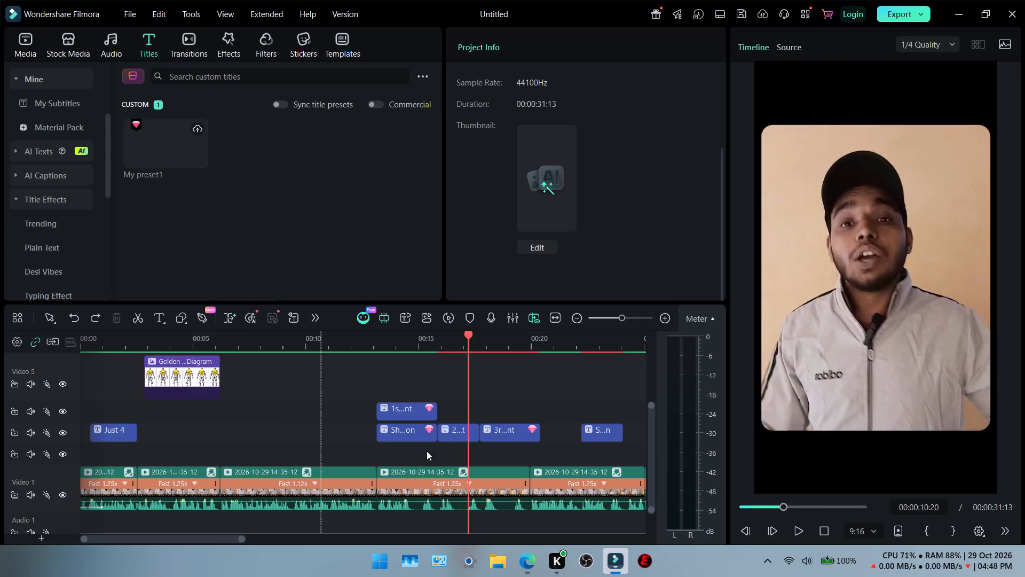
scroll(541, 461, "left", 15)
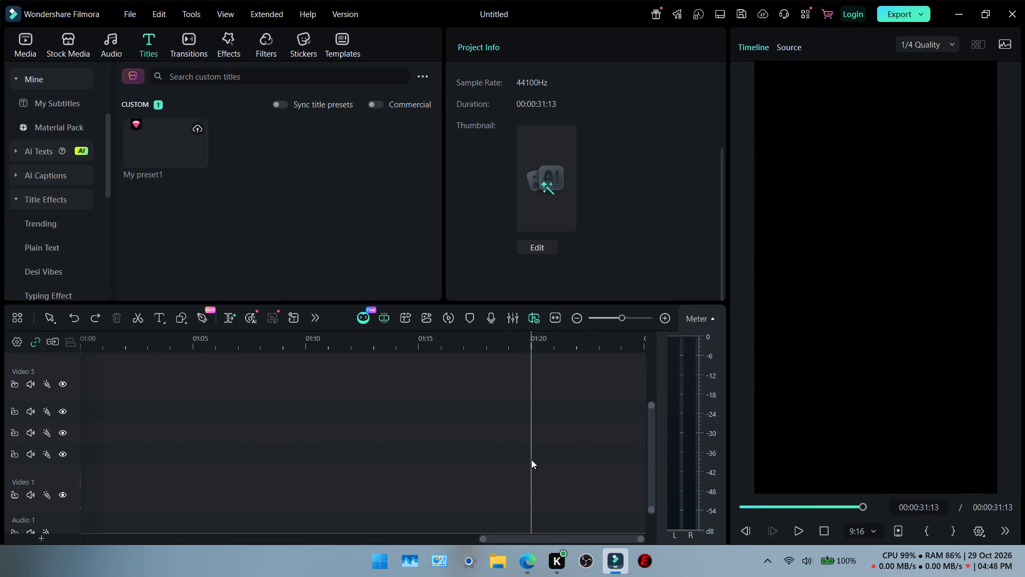
Turn off clip linking for the timeline.
scroll(531, 459, "right", 9)
left_click(551, 320)
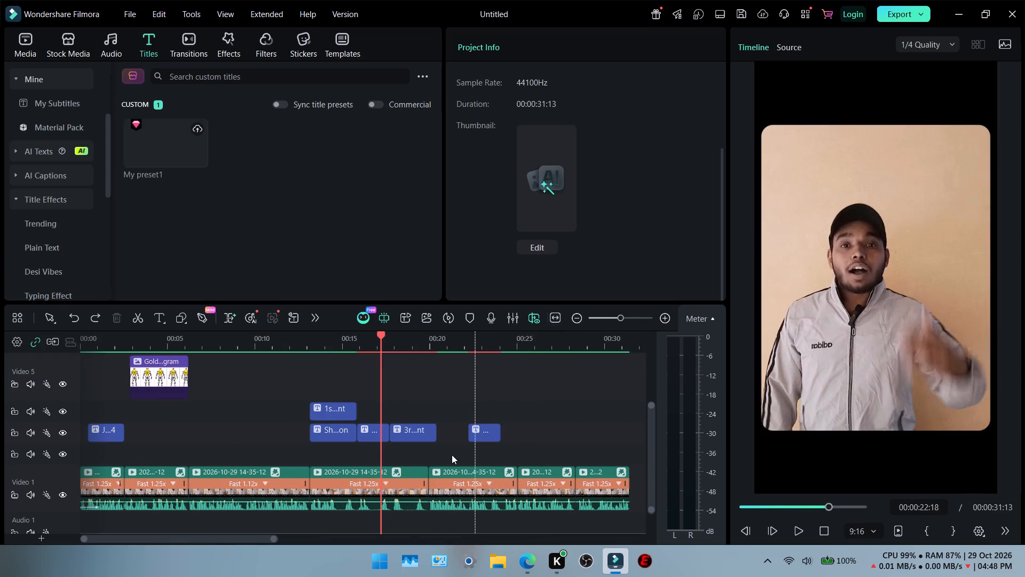
scroll(467, 430, "up", 3, "ctrl")
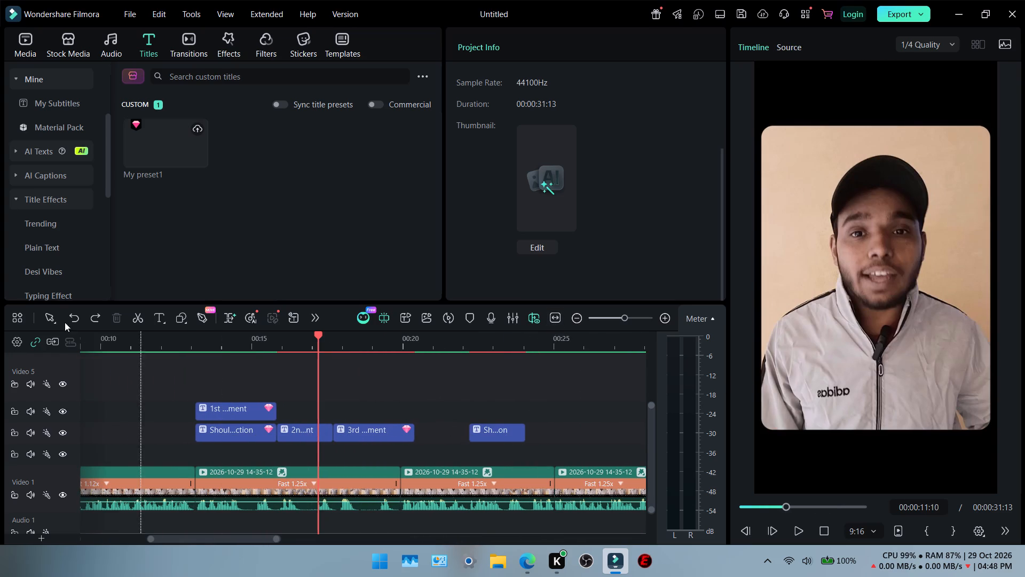
double_click(55, 339)
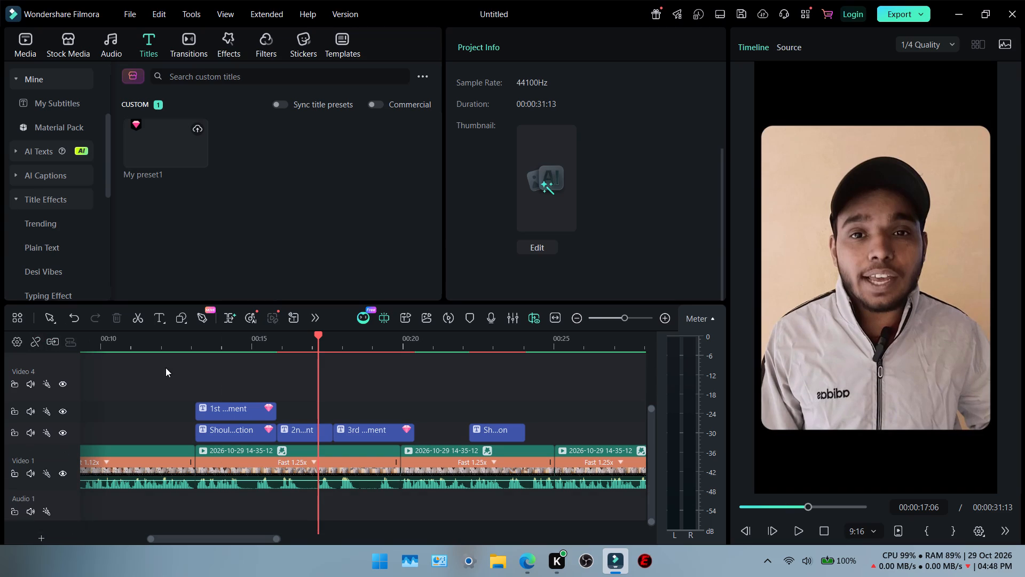
Move the separate "Shoulder Extension" title to the track above "2nd Movement", starting where the "1st Movement" title ends.
left_click(486, 429)
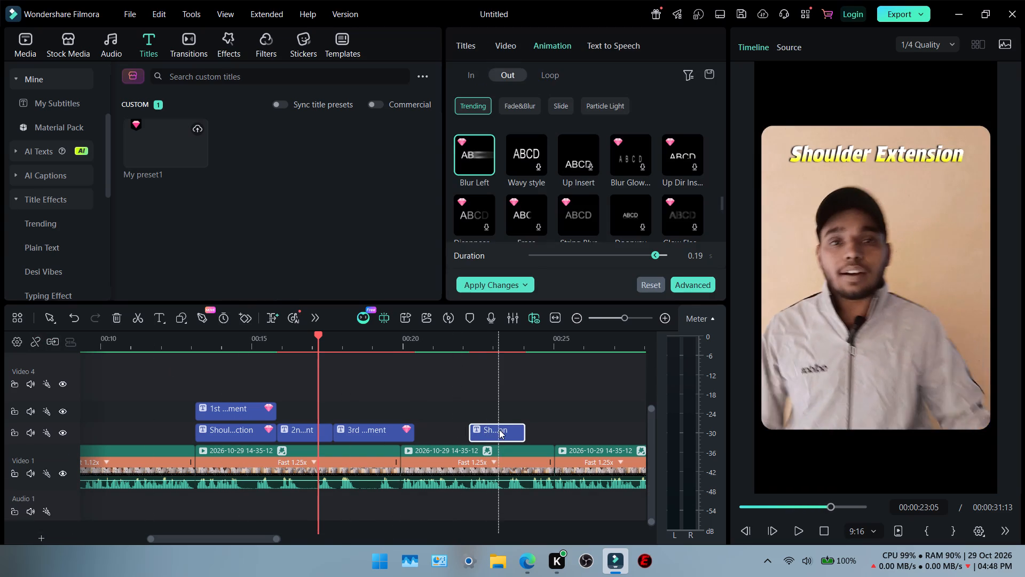
left_click_drag(499, 430, 463, 430)
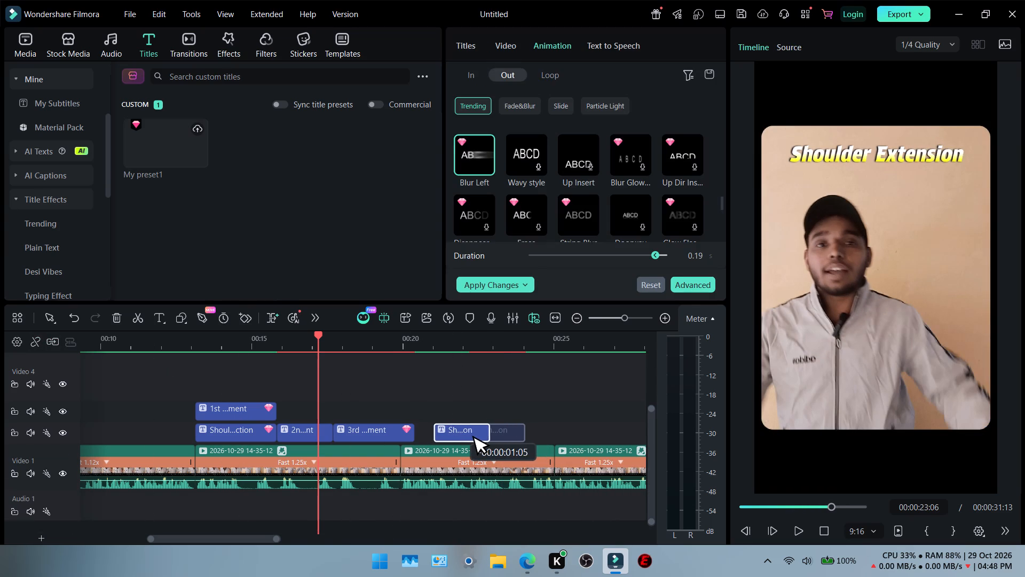
left_click_drag(463, 430, 307, 408)
Move the "Shoulder Extension" title down onto the "2nd Movement" title, replacing it between "Shoulder Adduction" and "3rd Movement".
scroll(283, 371, "up", 1, "ctrl")
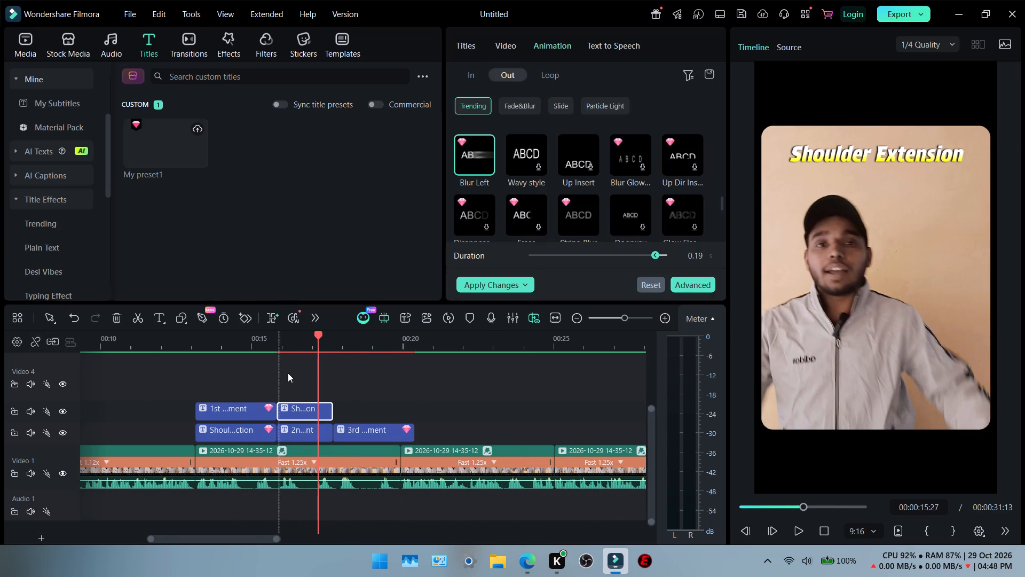
scroll(288, 373, "up", 3, "ctrl")
double_click(305, 410)
left_click_drag(304, 411, 302, 430)
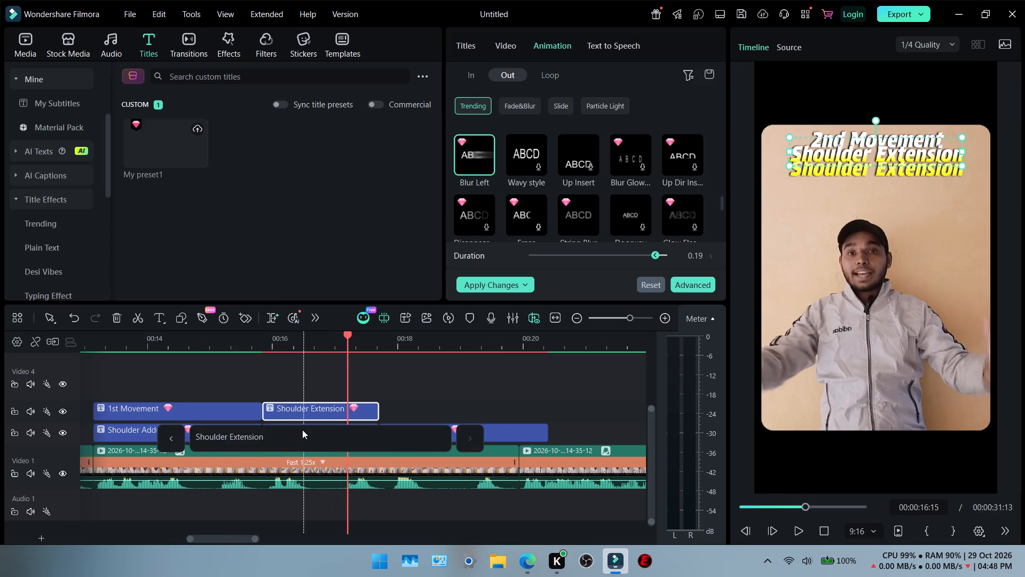
left_click_drag(302, 430, 302, 432)
left_click_drag(311, 410, 310, 420)
left_click(316, 408)
left_click_drag(316, 408, 311, 420)
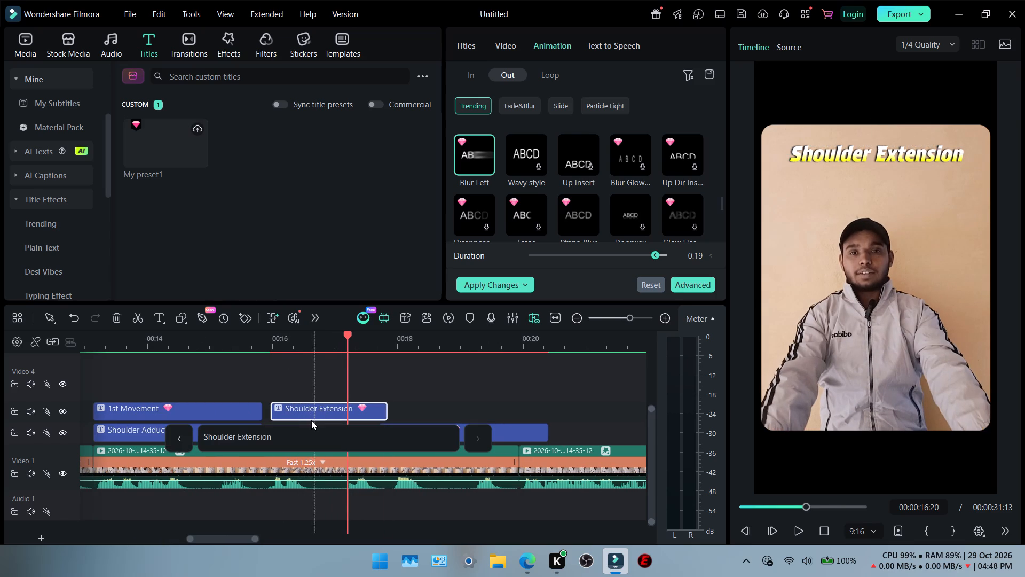
left_click_drag(311, 420, 309, 425)
double_click(296, 382)
left_click(311, 411)
left_click_drag(311, 411, 307, 423)
double_click(307, 423)
left_click(305, 429)
right_click(305, 429)
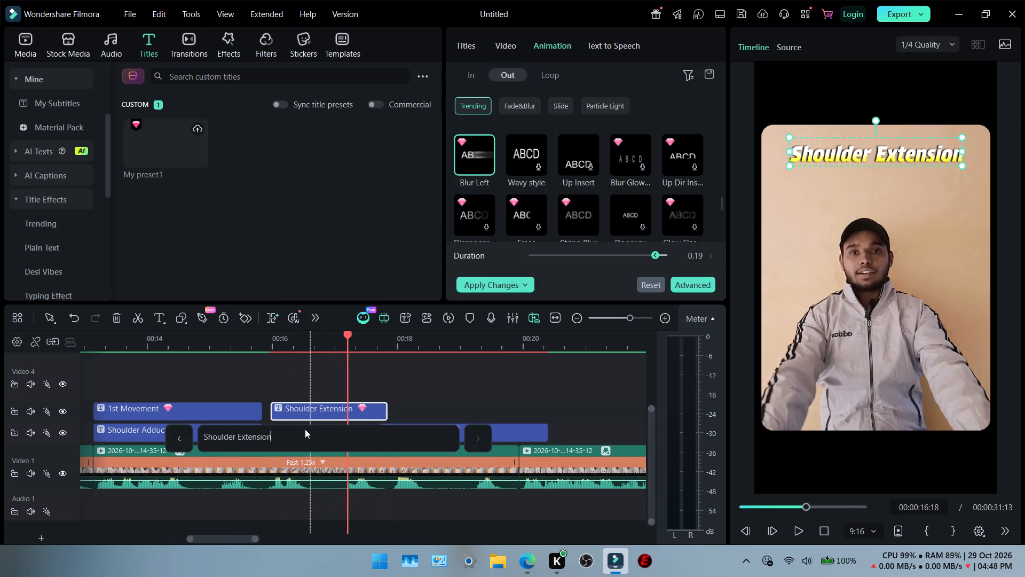
left_click(380, 371)
left_click_drag(320, 411, 306, 433)
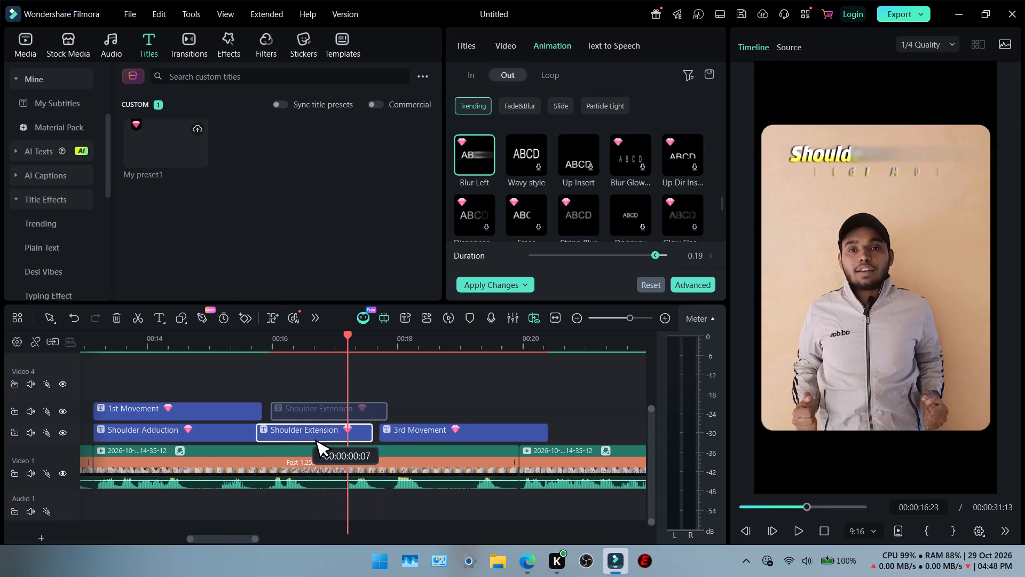
left_click_drag(306, 433, 314, 433)
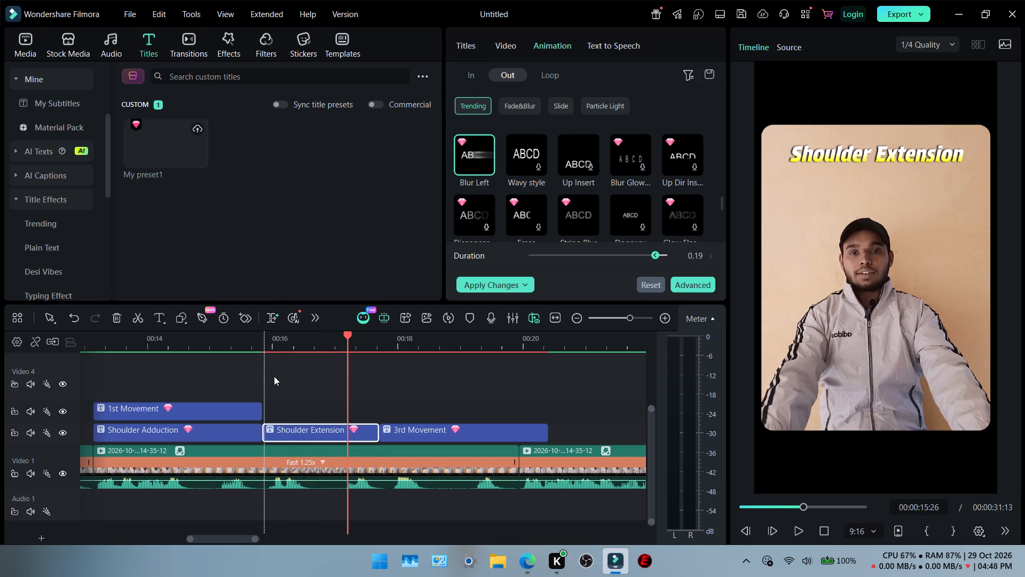
Copy the "Shoulder Extension" title clip.
scroll(279, 400, "up", 2, "ctrl")
scroll(267, 407, "right", 1)
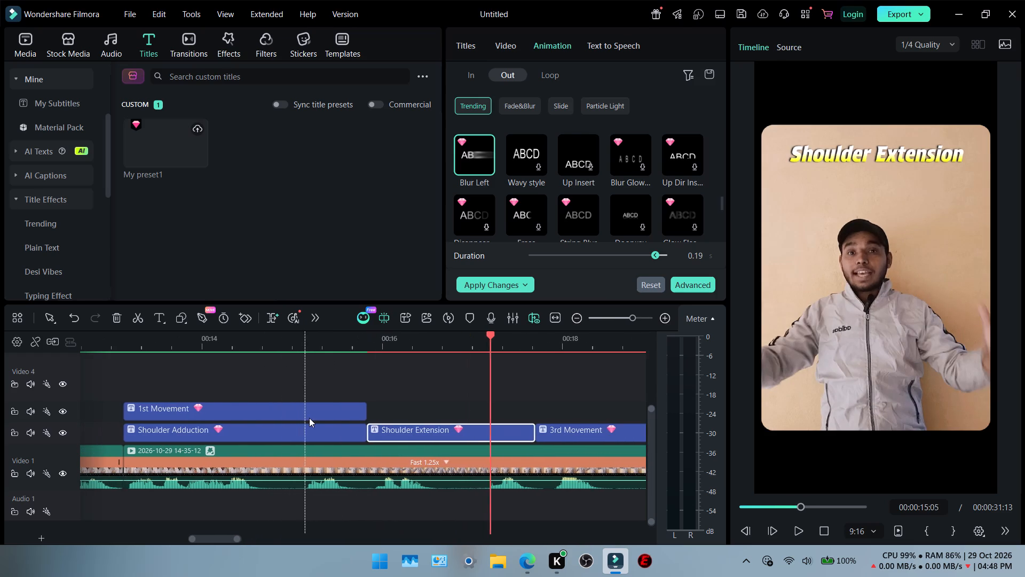
scroll(309, 418, "right", 1)
right_click(401, 430)
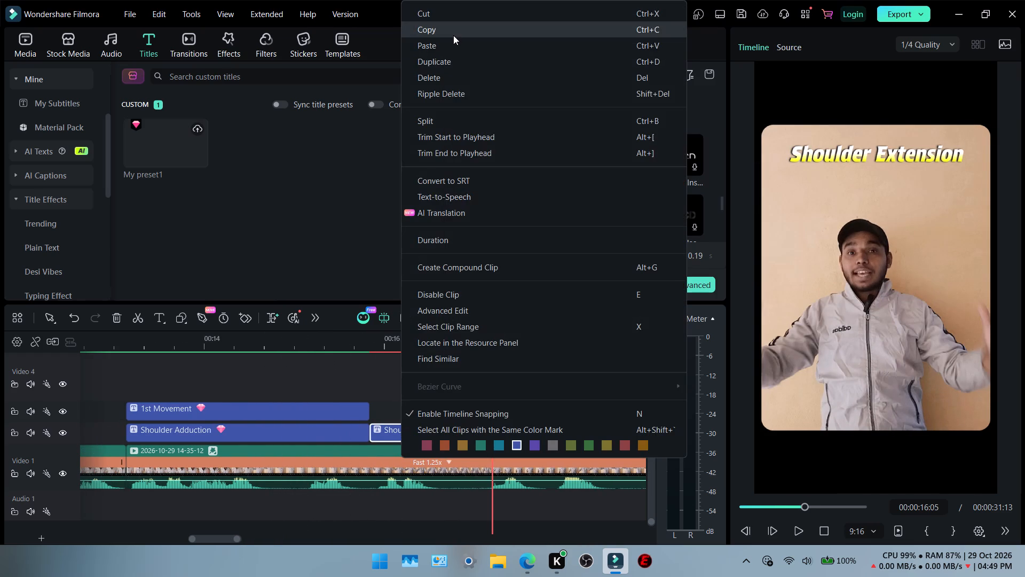
double_click(453, 35)
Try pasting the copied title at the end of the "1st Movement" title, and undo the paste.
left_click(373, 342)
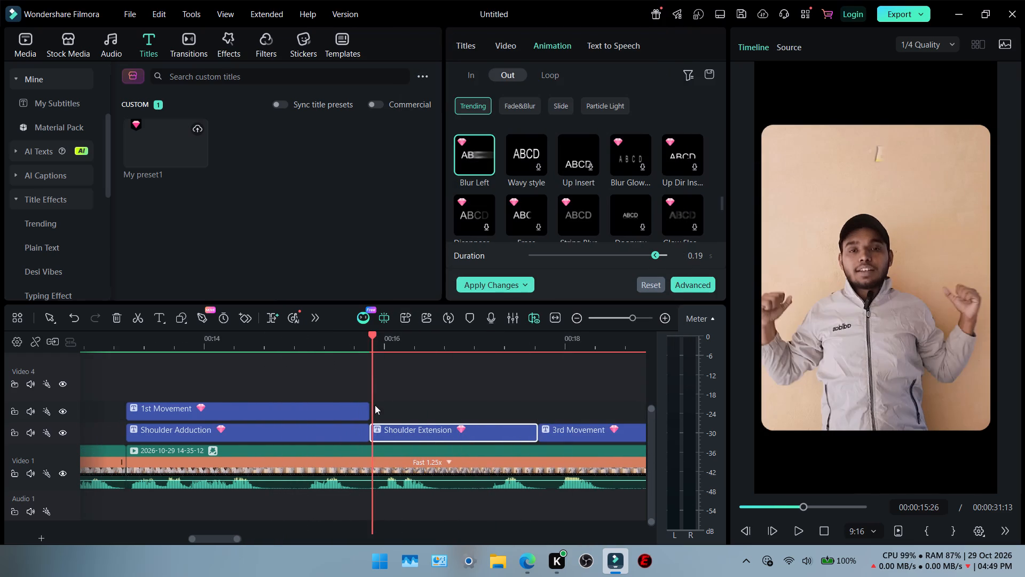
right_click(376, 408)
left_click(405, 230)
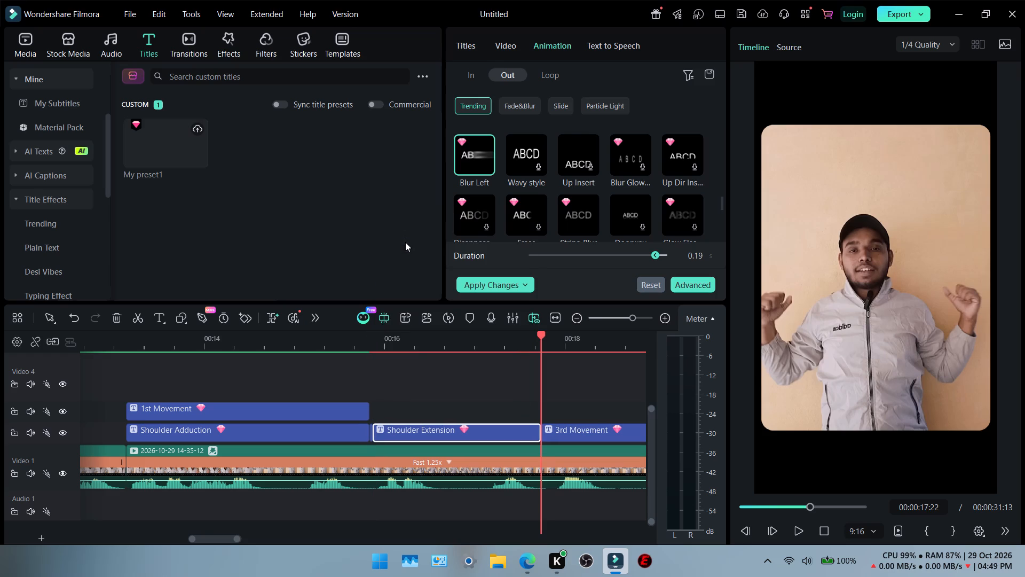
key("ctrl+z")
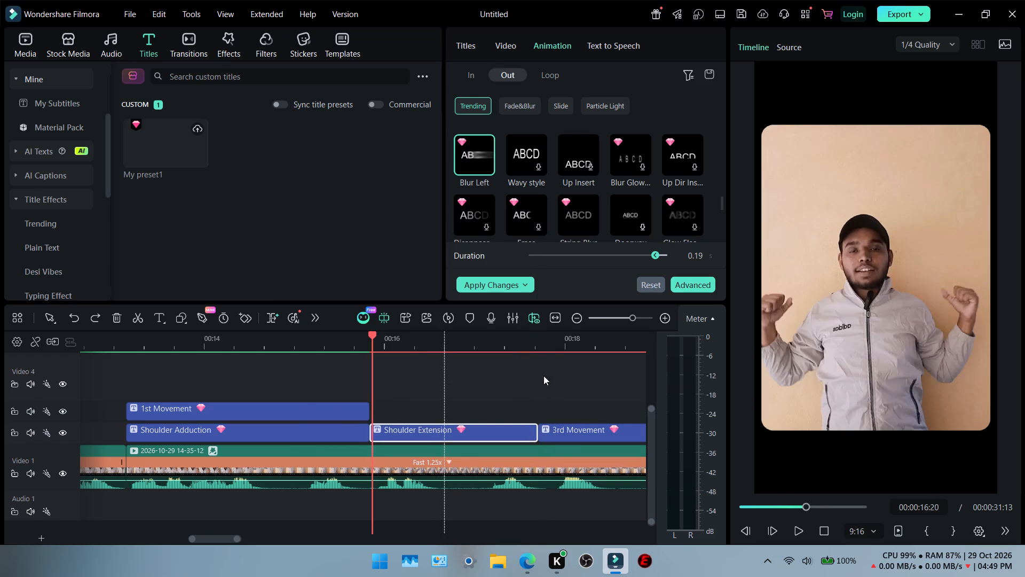
Paste the copied title after "3rd Movement" and move it directly above the original "Shoulder Extension", right after "1st Movement".
scroll(557, 377, "down", 3, "ctrl")
scroll(585, 372, "left", 1)
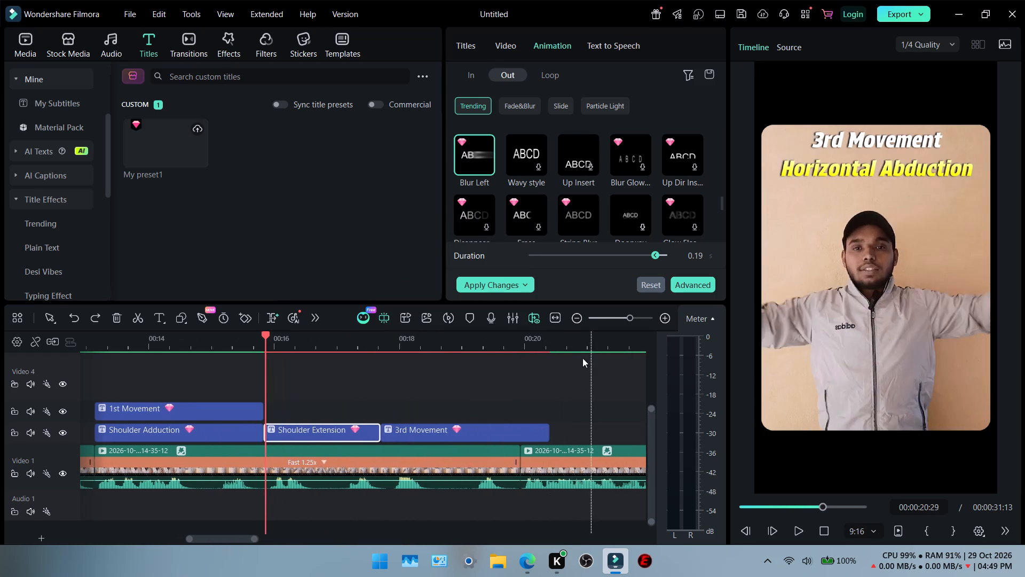
scroll(582, 358, "left", 1)
double_click(562, 346)
right_click(562, 425)
left_click(588, 247)
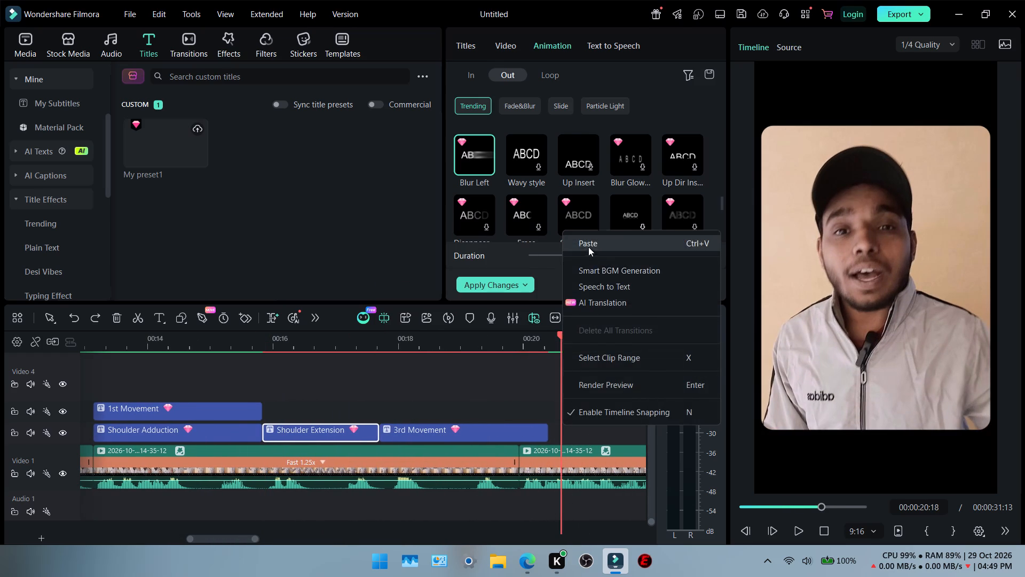
left_click_drag(561, 431, 557, 389)
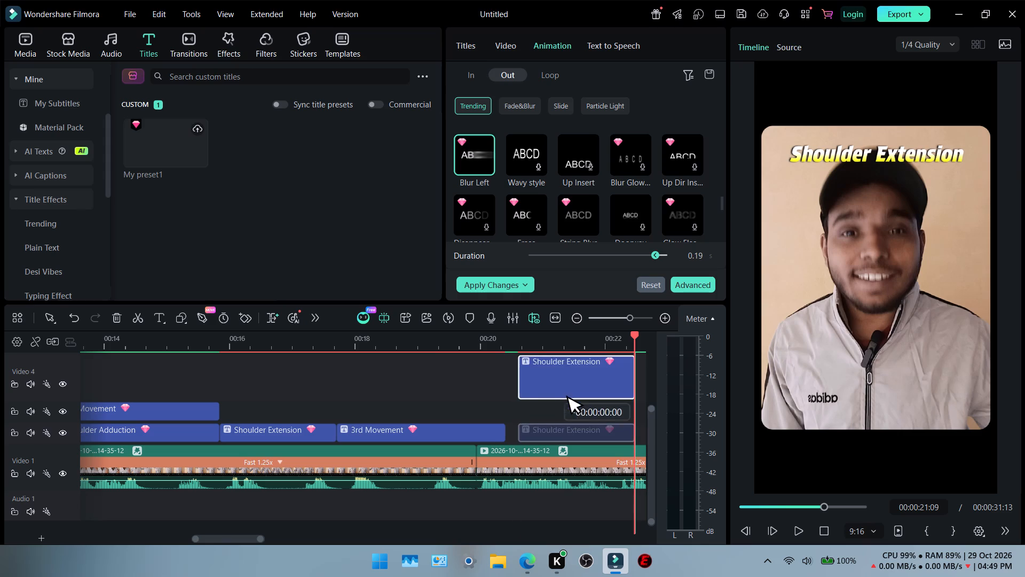
left_click_drag(557, 389, 368, 401)
left_click_drag(364, 401, 249, 410)
left_click_drag(371, 412, 366, 412)
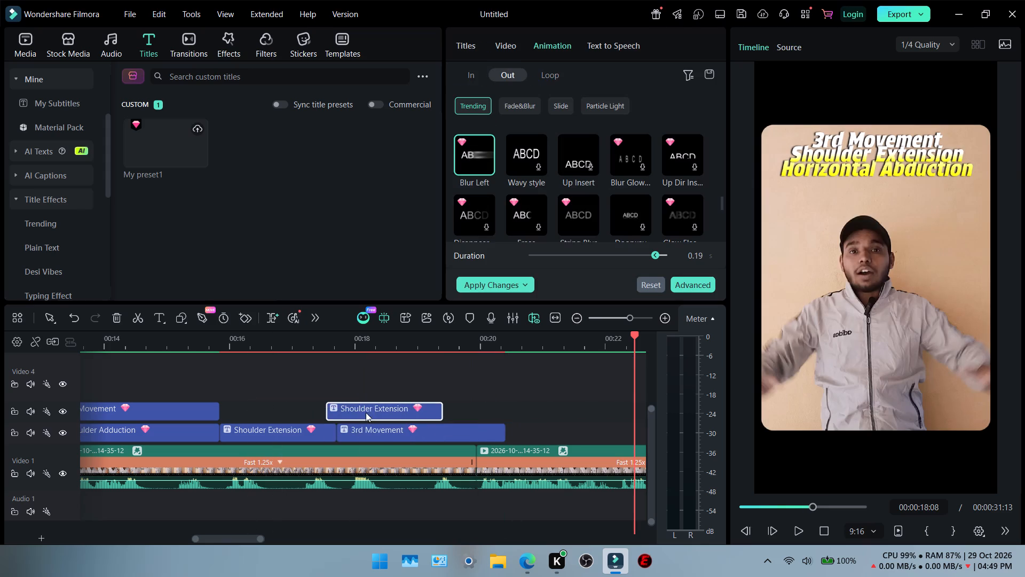
left_click_drag(366, 412, 265, 410)
Replace the text of the upper "Shoulder Extension" title with "2nd Movement".
scroll(264, 388, "right", 1)
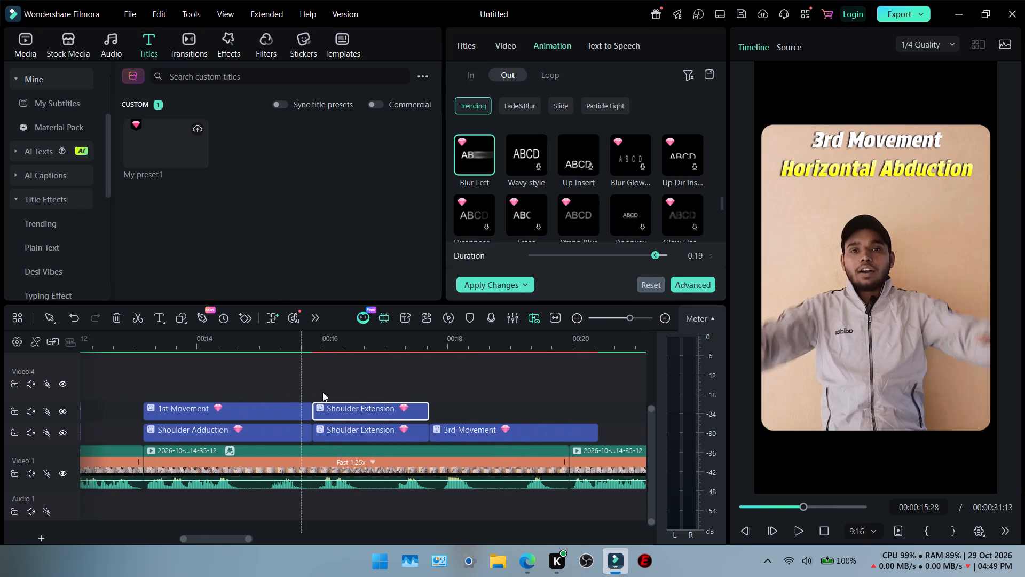
scroll(322, 392, "right", 1)
double_click(390, 412)
left_click(463, 41)
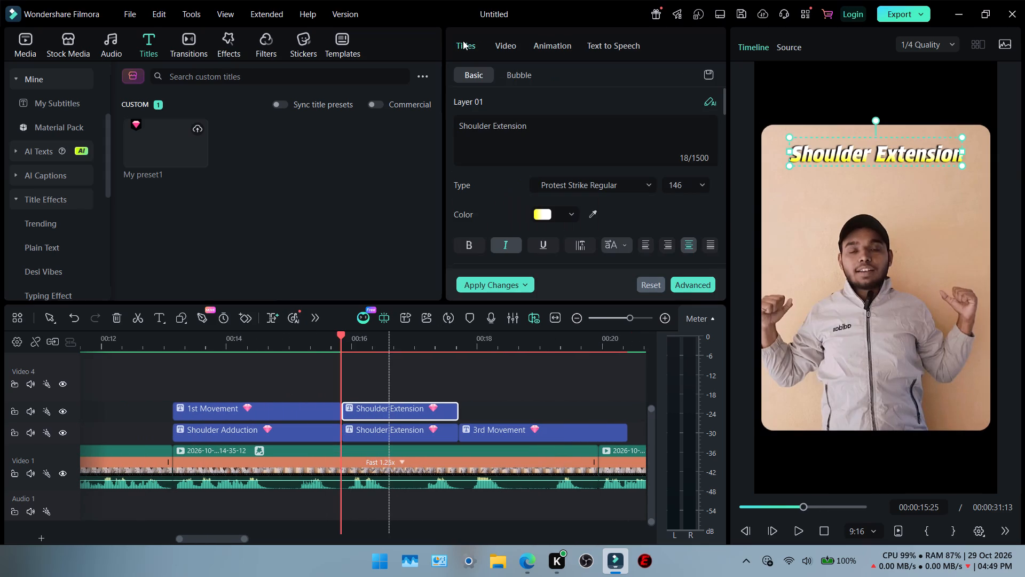
left_click_drag(548, 131, 456, 129)
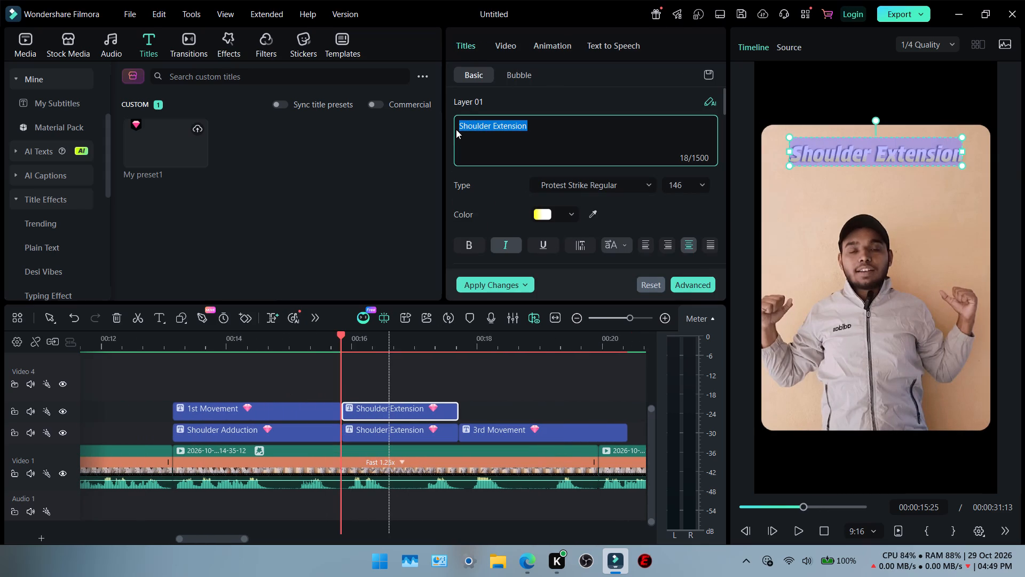
key("shift+at")
key("BackSpace")
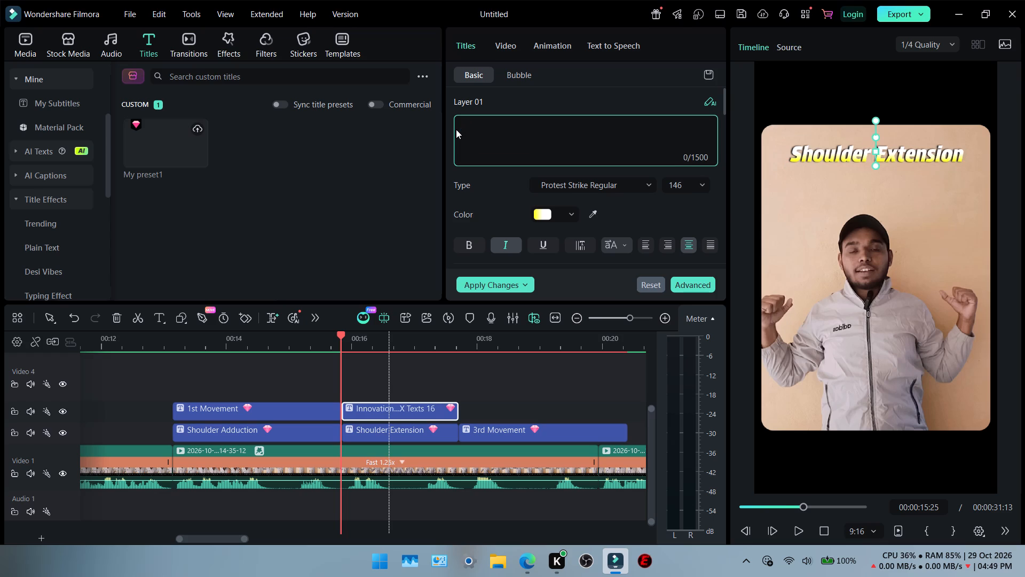
type("2nd m")
key("BackSpace")
type("Movement")
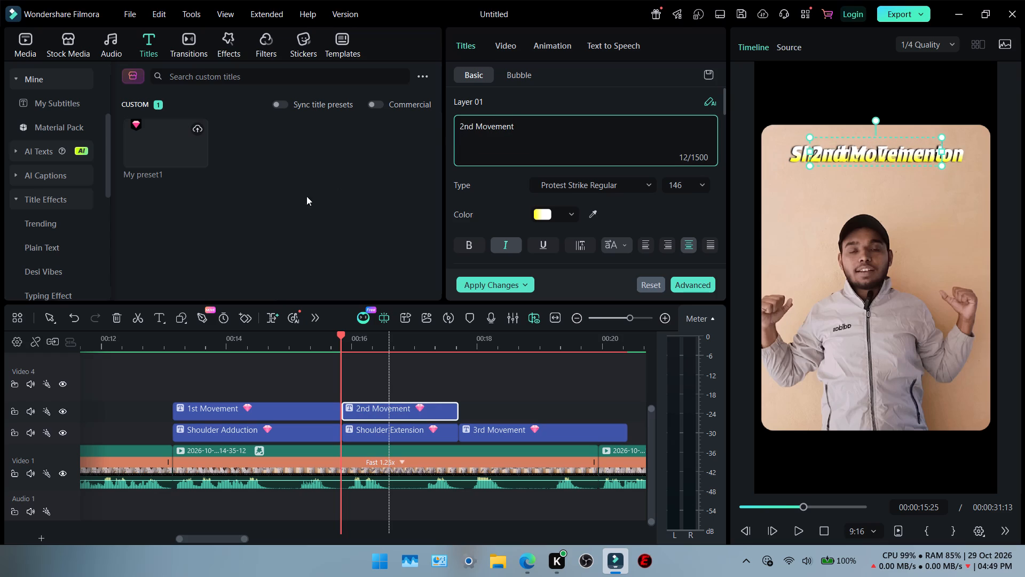
left_click(304, 207)
Change the "2nd Movement" title's gradient fill to solid white, #FFFFFF.
left_click(559, 216)
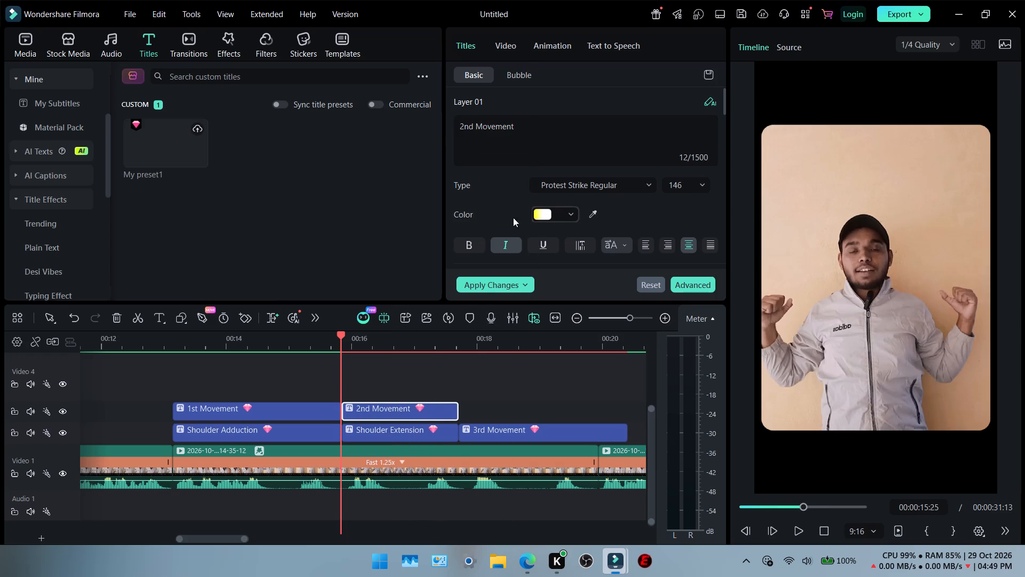
left_click(375, 54)
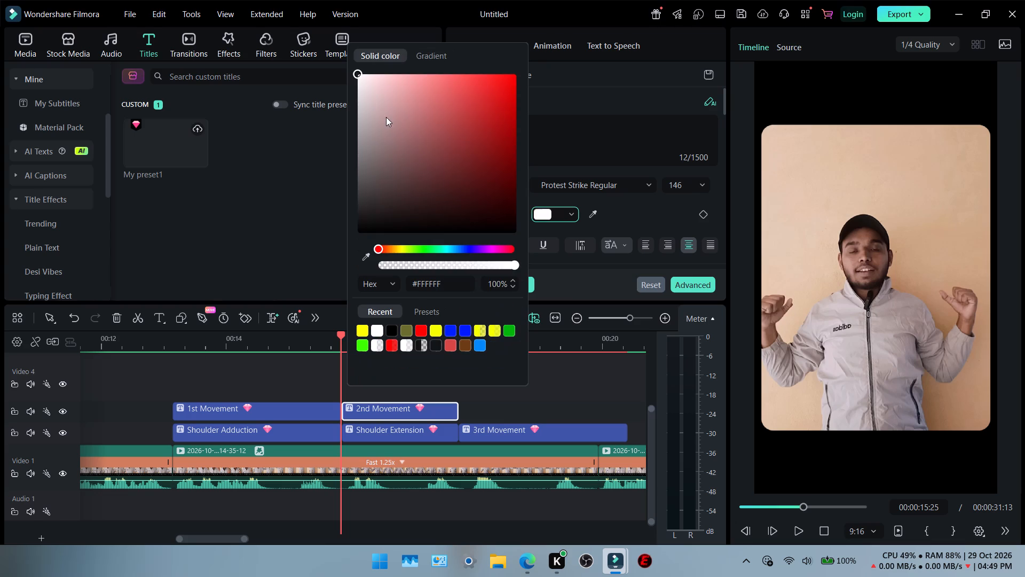
left_click_drag(376, 111, 345, 53)
left_click(343, 43)
left_click(351, 231)
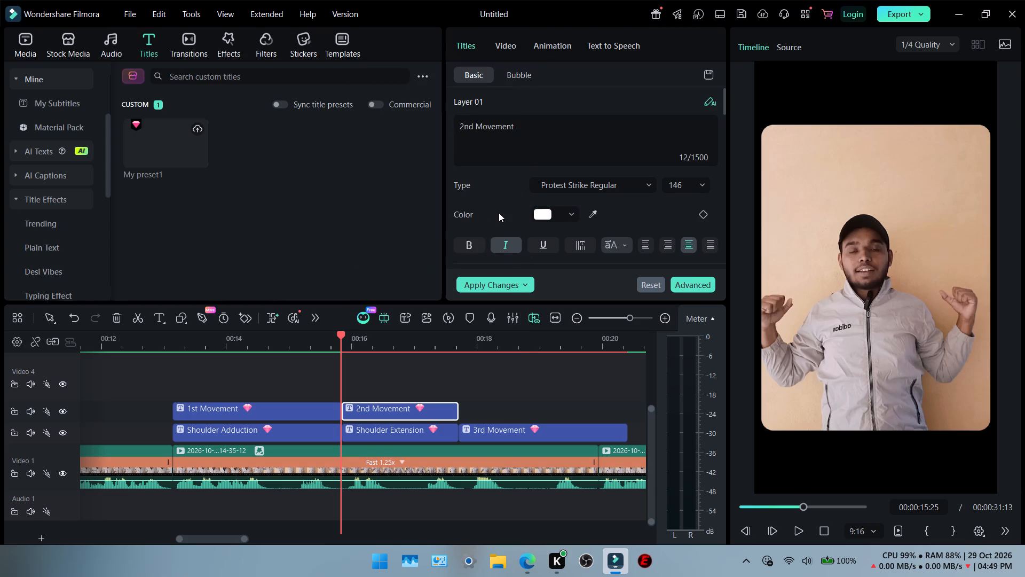
Change the "Shoulder Extension" title's gradient fill to solid yellow, reusing the gradient's #FFFF00 code.
left_click(227, 346)
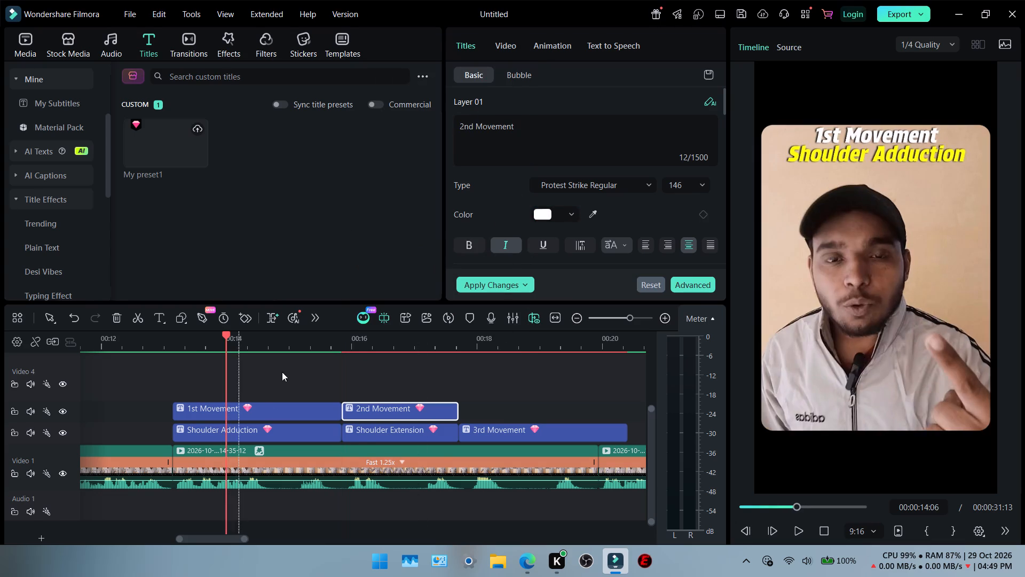
left_click(381, 348)
left_click(373, 433)
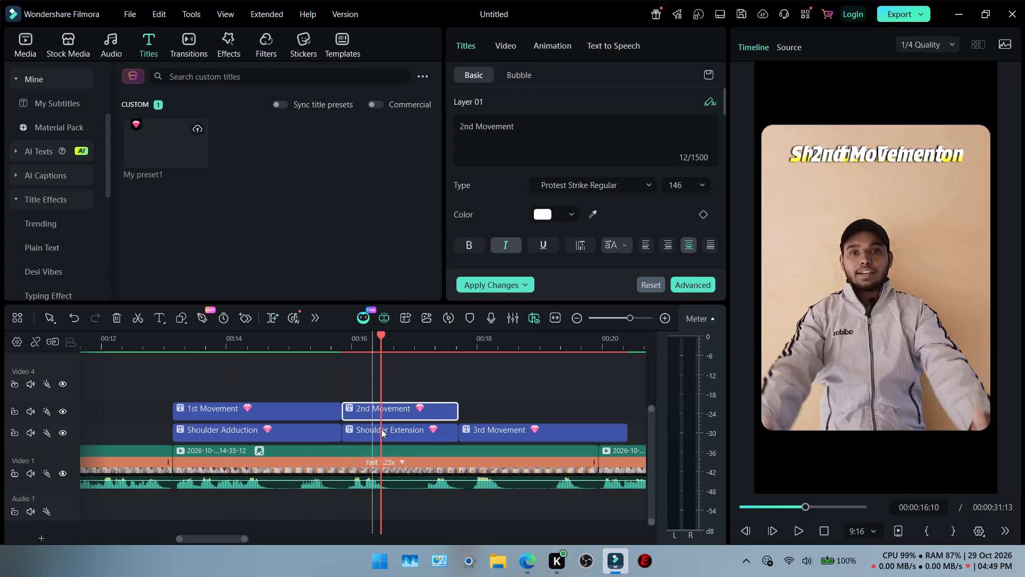
left_click(574, 220)
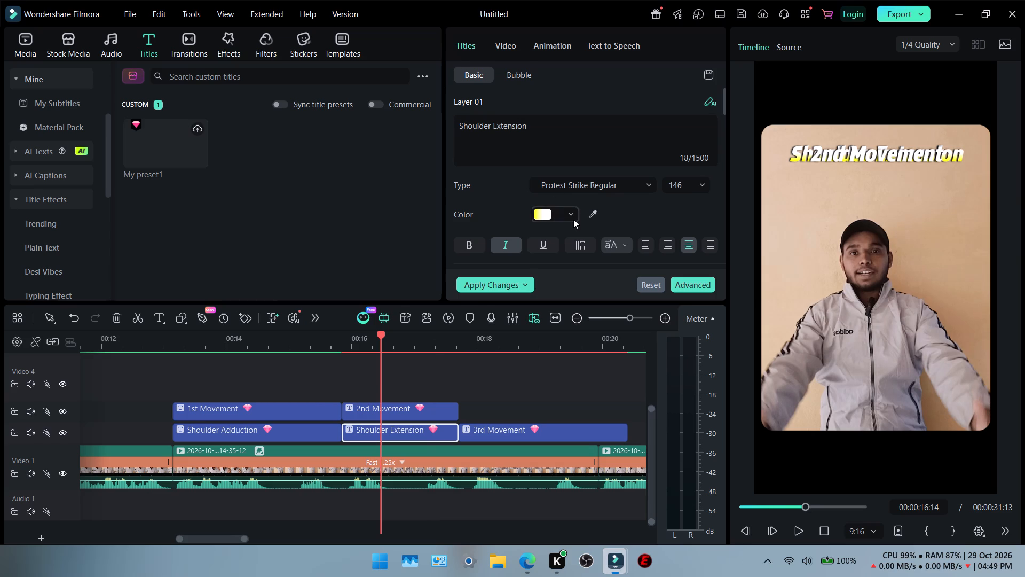
left_click(460, 247)
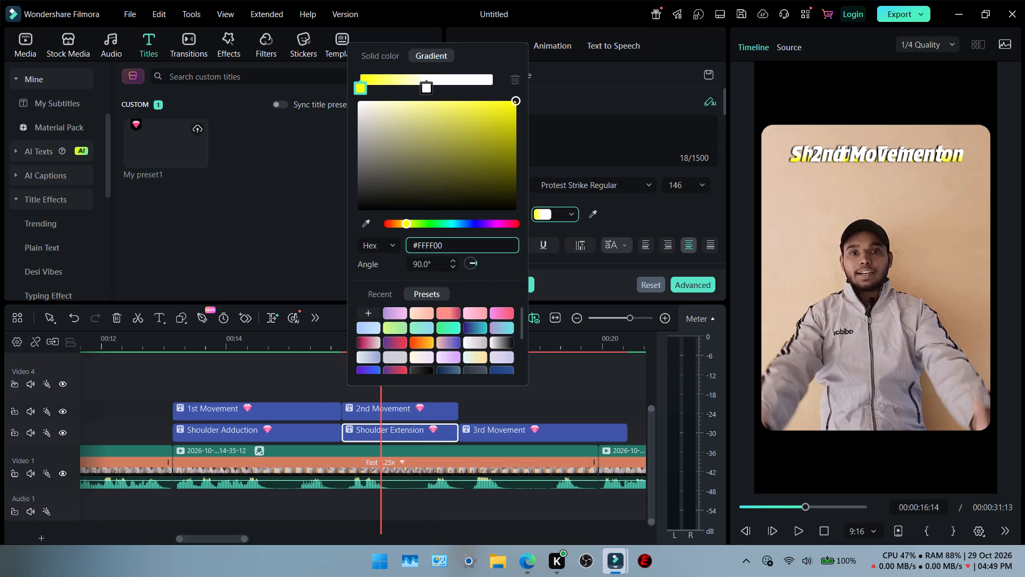
key("ctrl+a")
key("ctrl+c")
left_click(380, 50)
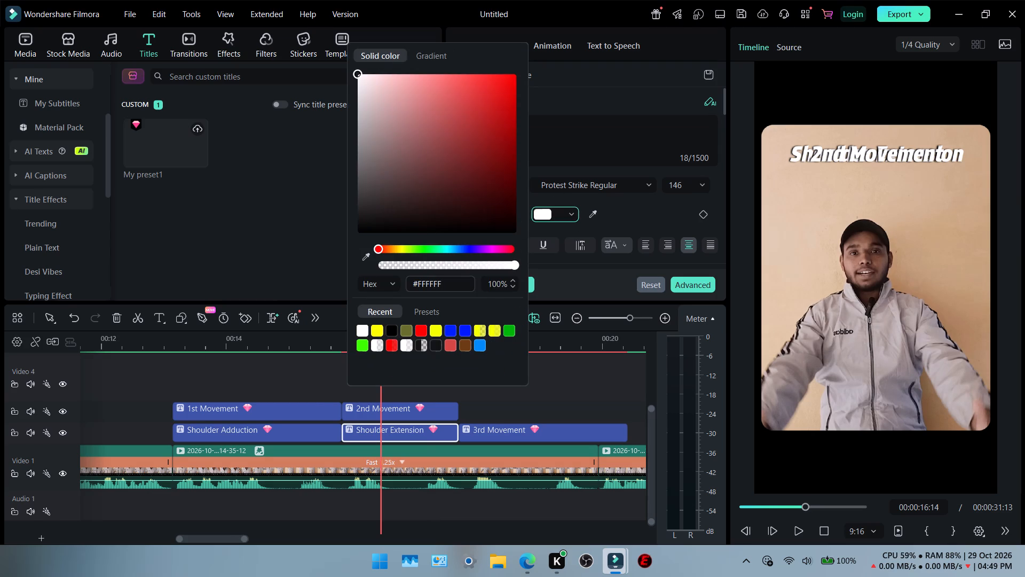
left_click(448, 283)
key("ctrl+a")
key("ctrl+v")
left_click(307, 230)
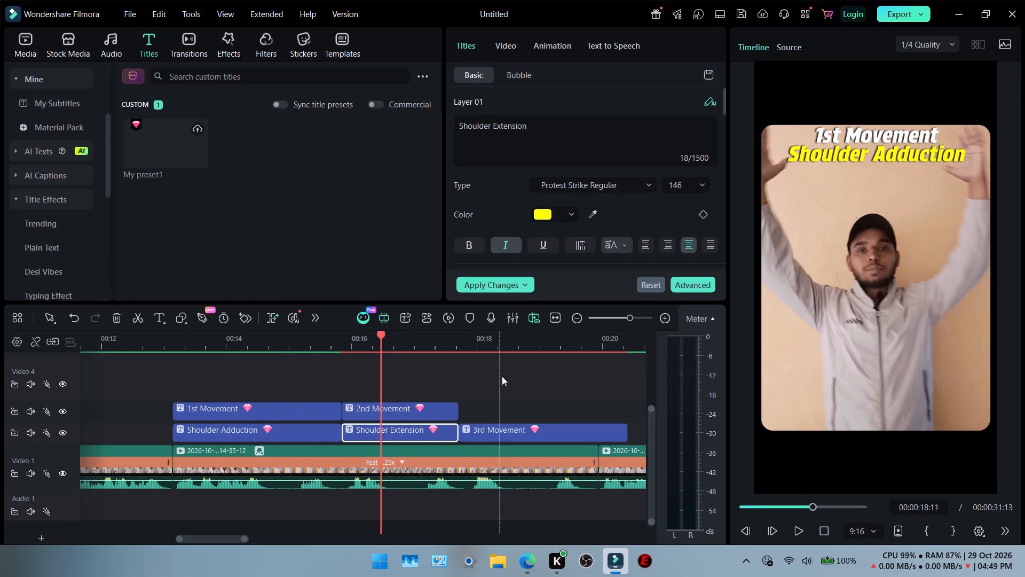
Duplicate the combined "3rd Movement Horizontal Abduction" title by copy and paste, placing the copy directly above the original, right after "2nd Movement".
left_click(498, 349)
left_click(504, 432)
right_click(504, 432)
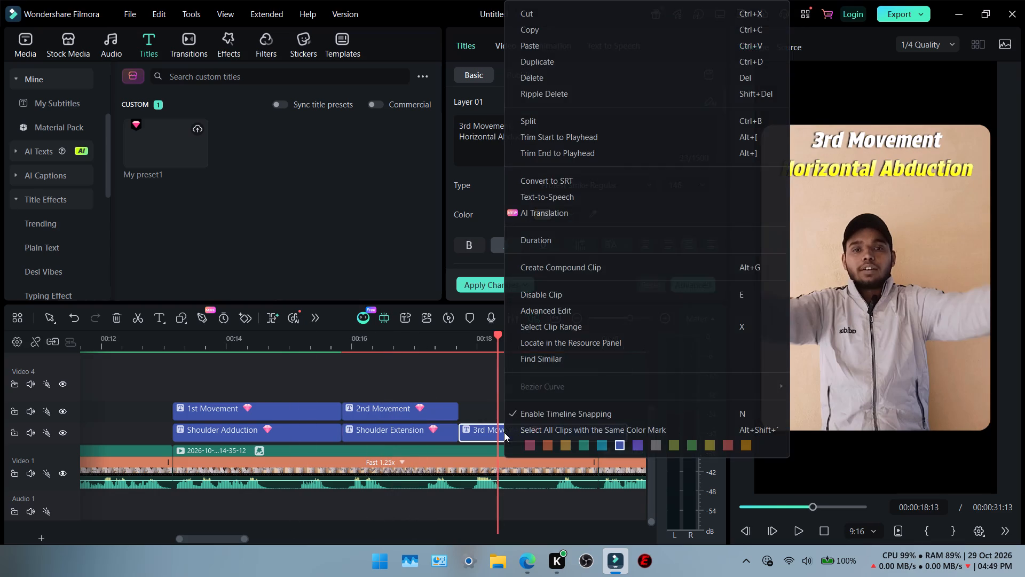
left_click(556, 30)
scroll(597, 334, "left", 1)
double_click(597, 344)
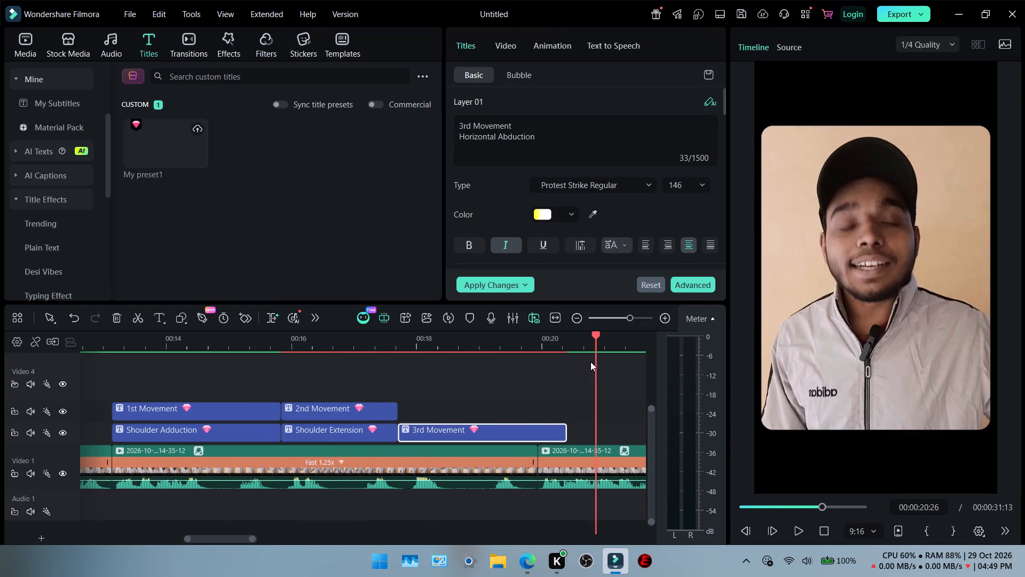
right_click(591, 424)
left_click(625, 249)
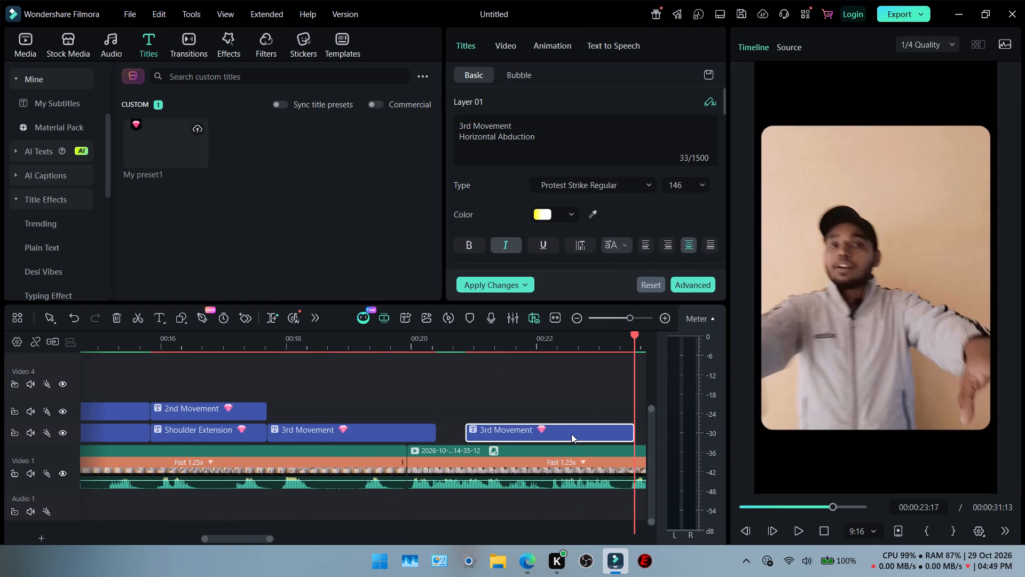
left_click_drag(571, 434, 376, 408)
Remove the "3rd Movement" line from the lower title, leaving only "Horizontal Abduction" without a blank line.
left_click(332, 432)
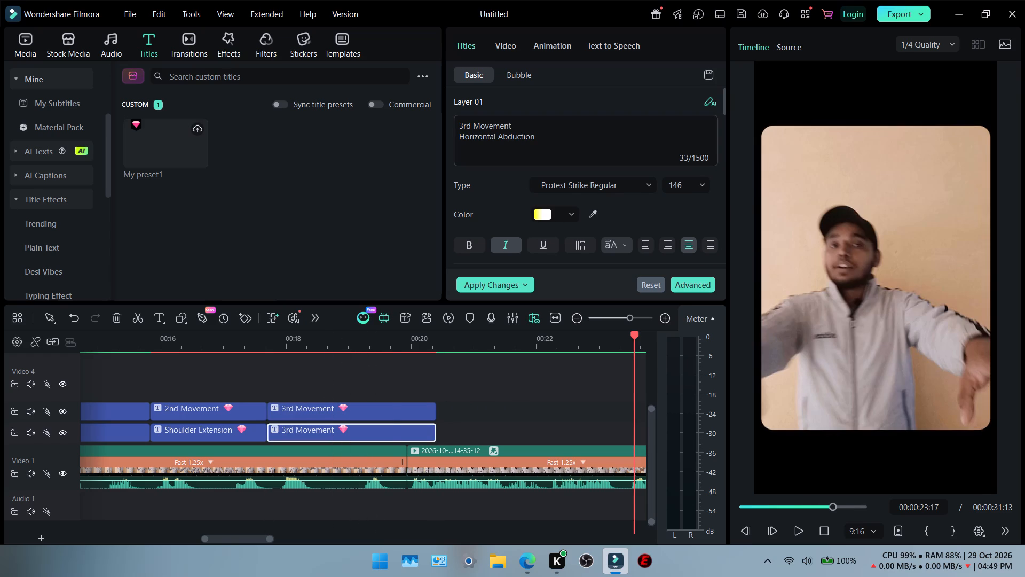
left_click_drag(518, 125, 433, 124)
key("BackSpace")
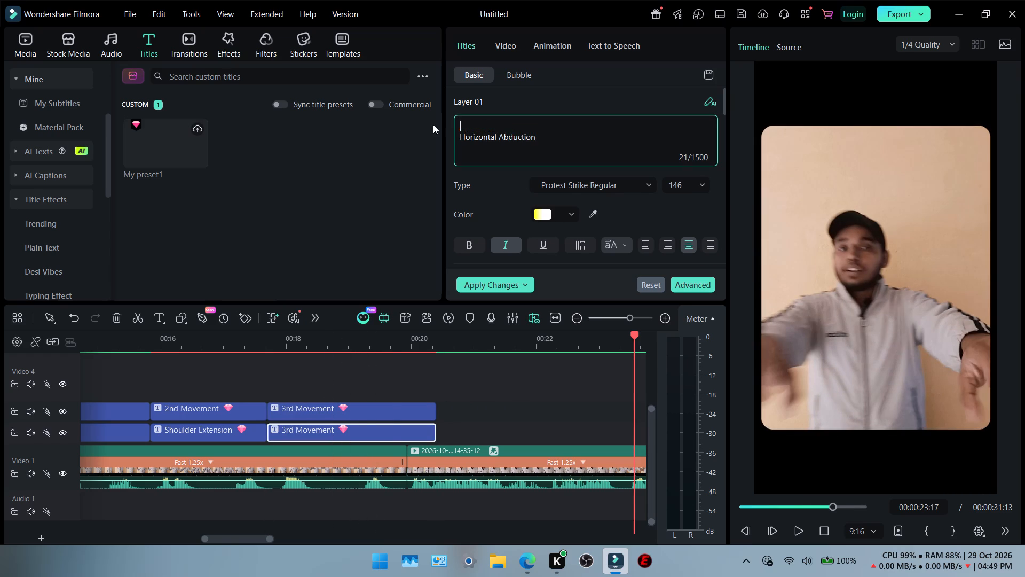
double_click(460, 136)
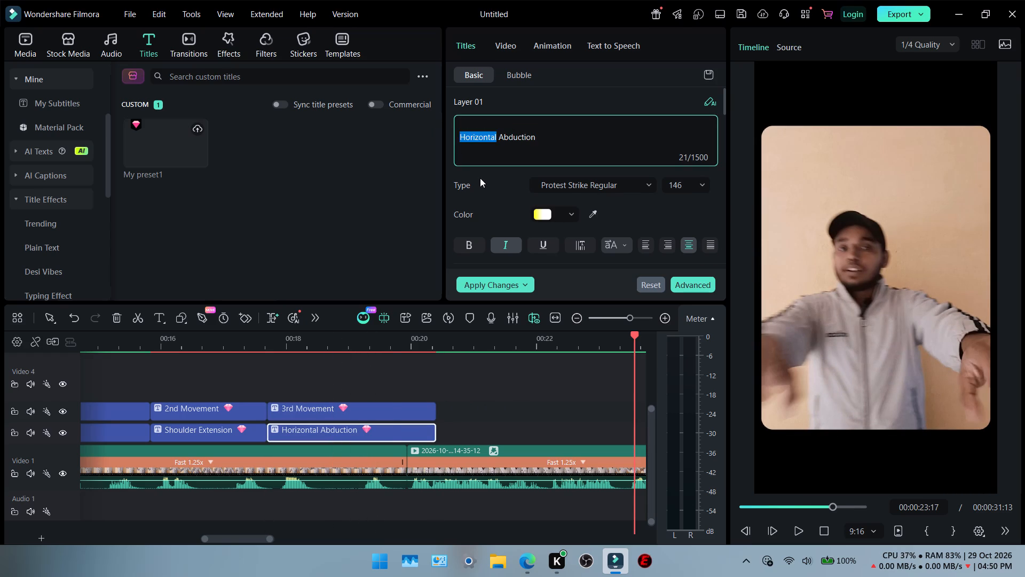
key("BackSpace")
key("ctrl+z")
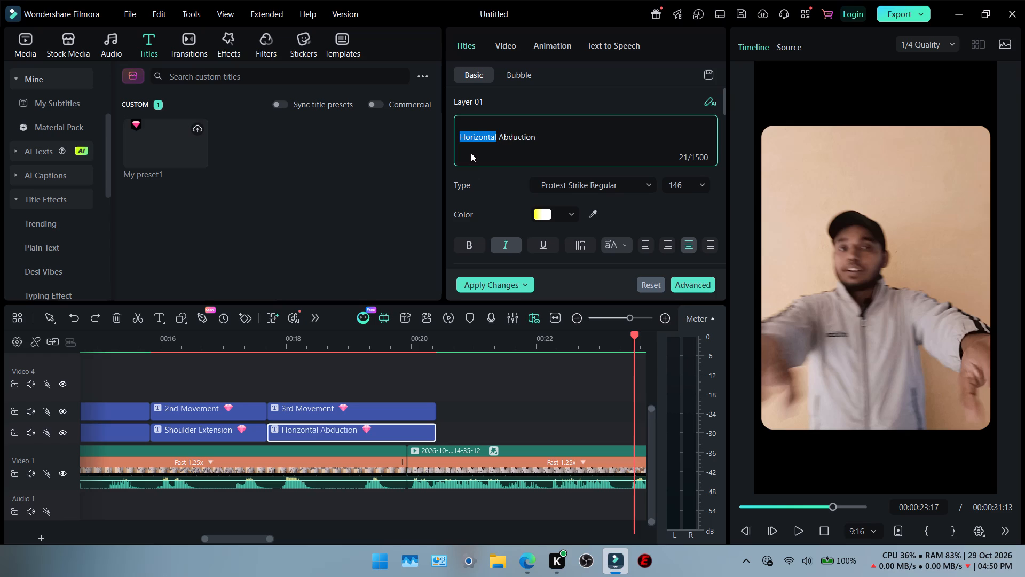
left_click(471, 153)
left_click(458, 133)
key("BackSpace")
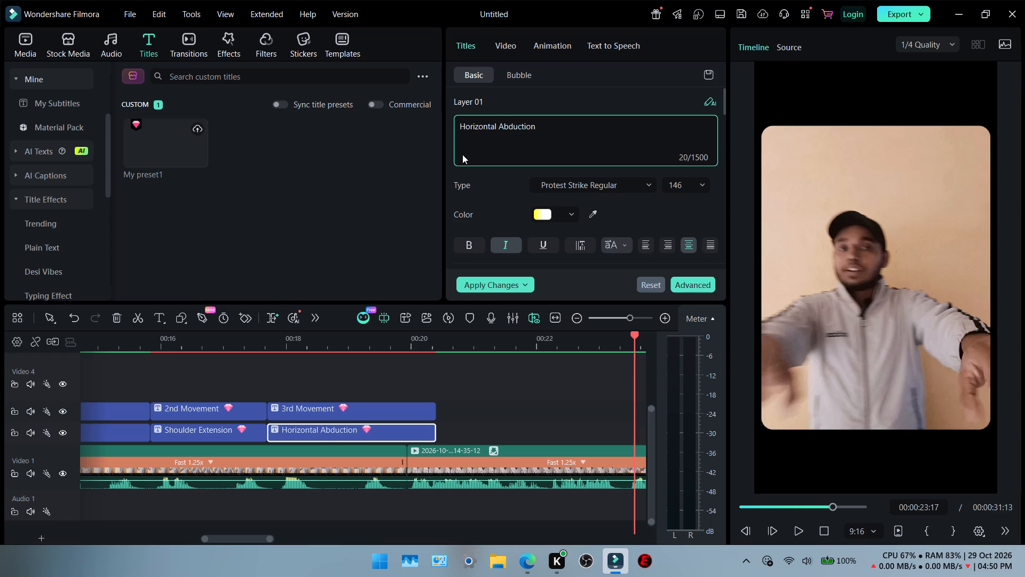
Remove the "Horizontal Abduction" line from the upper title so it reads only "3rd Movement".
left_click(336, 404)
left_click_drag(535, 136, 453, 136)
key("BackSpace")
key("BackSpace")
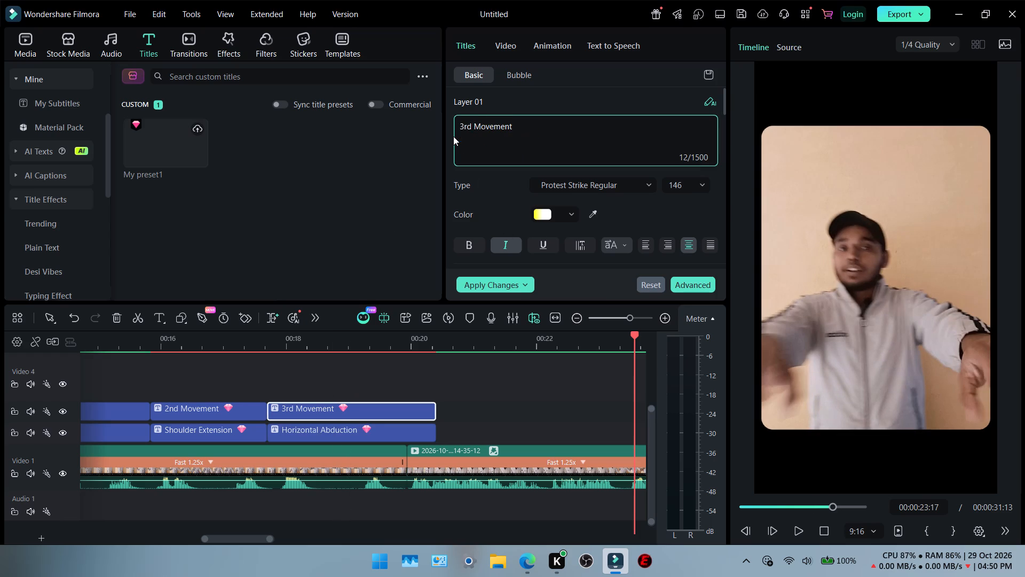
Change the "3rd Movement" title's gradient fill to solid white, #FFFFFF.
left_click(312, 365)
left_click(324, 408)
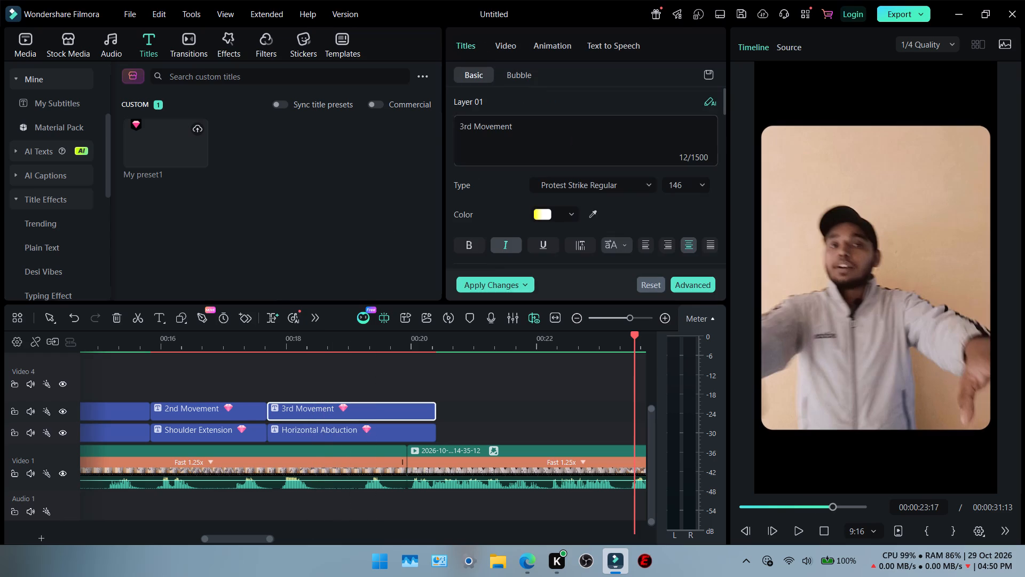
double_click(567, 212)
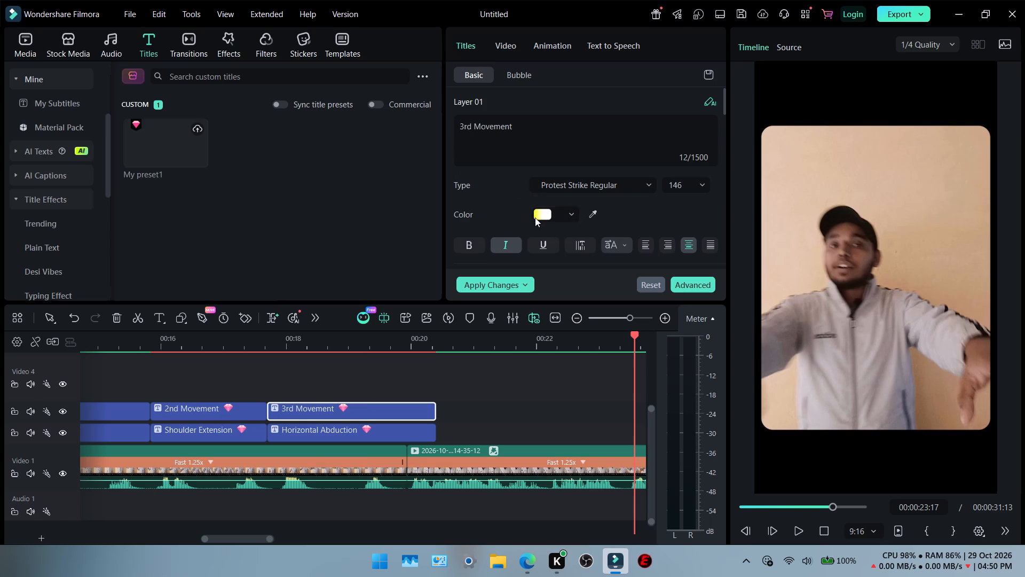
left_click(542, 216)
left_click(379, 53)
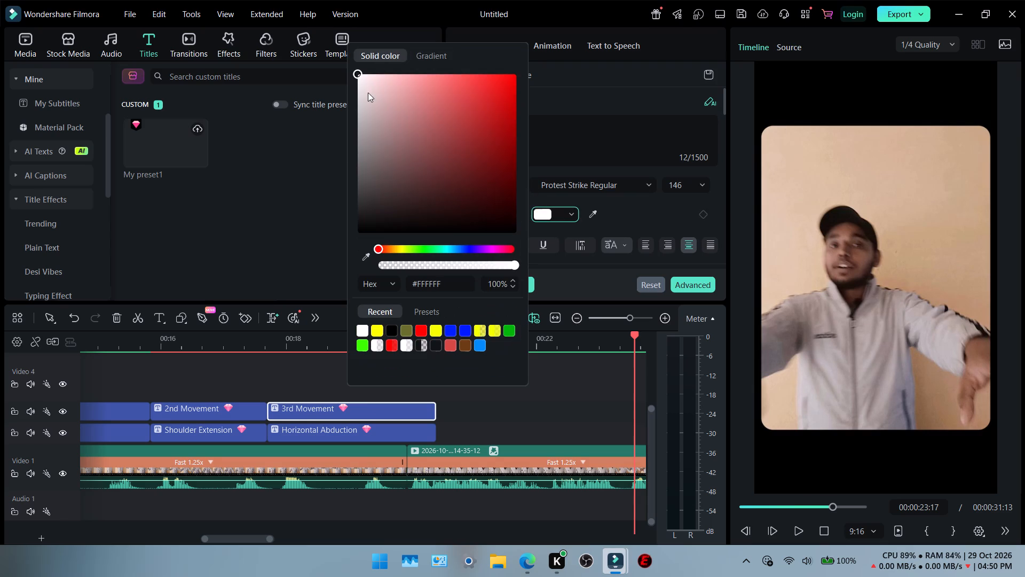
left_click(309, 194)
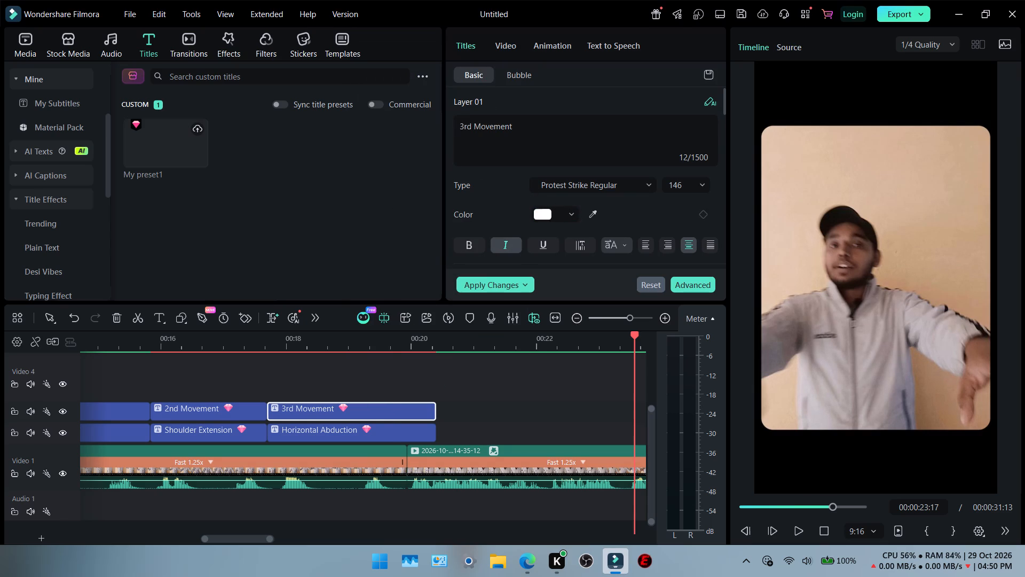
Change the "Horizontal Abduction" title's gradient fill to solid yellow, reusing the gradient's #FFFF00 code.
left_click(363, 428)
left_click(545, 214)
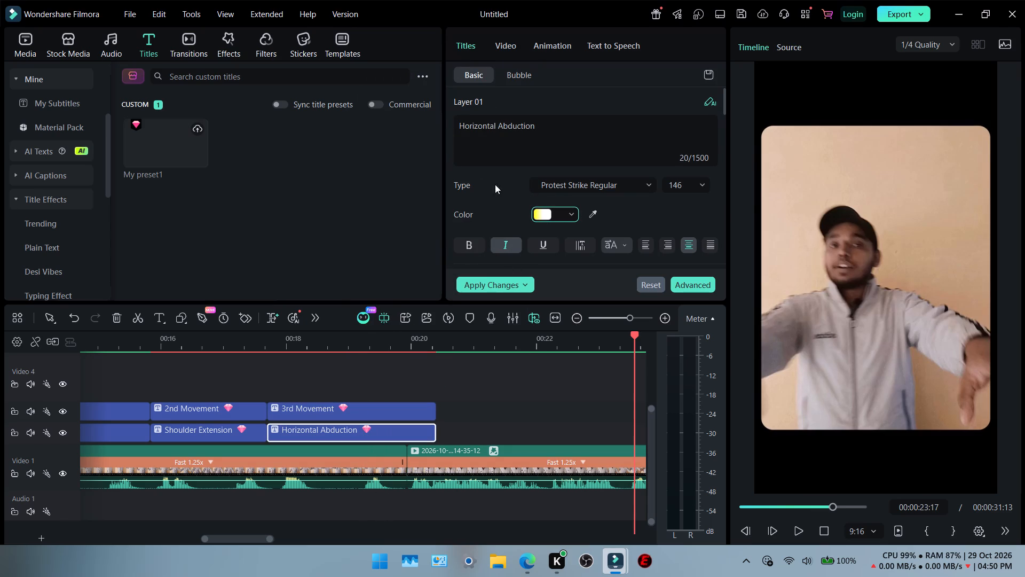
double_click(467, 244)
right_click(467, 244)
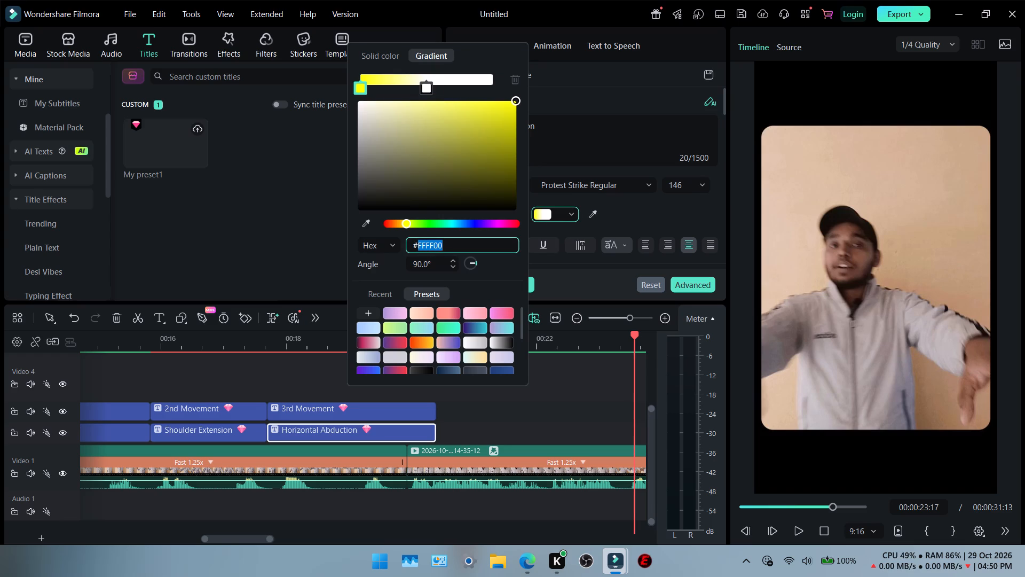
key("ctrl+c")
left_click(370, 56)
left_click(458, 281)
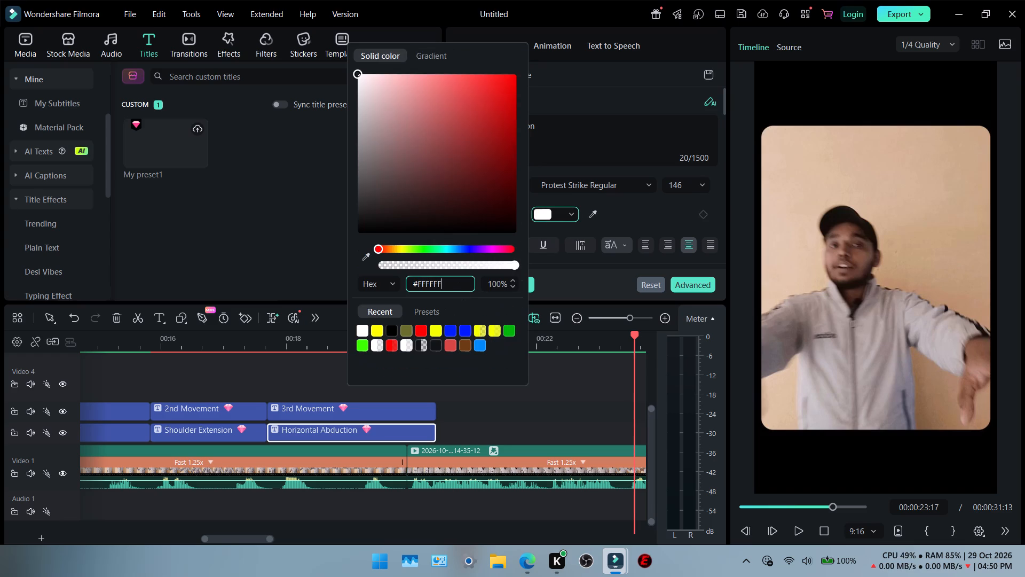
key("ctrl+a")
key("ctrl+v")
left_click(289, 248)
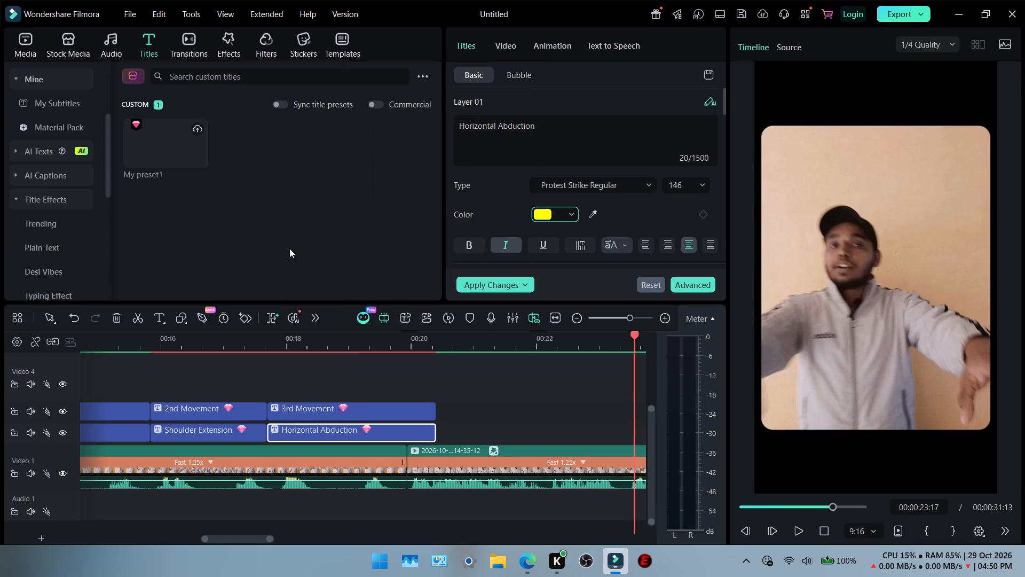
Trim the ends of the "3rd Movement" and "Horizontal Abduction" titles back to the video cut just before 00:20.
left_click(351, 332)
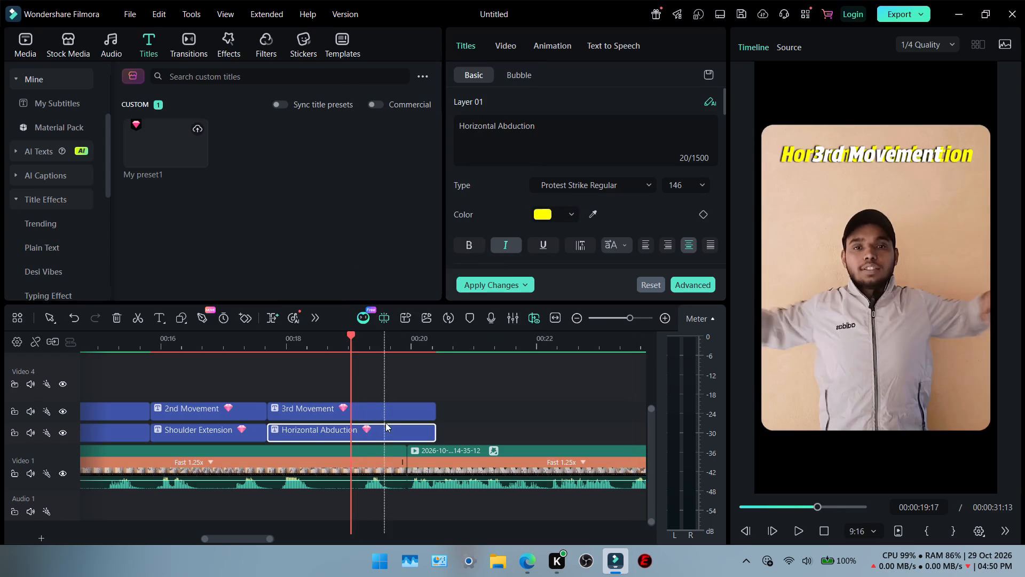
left_click_drag(434, 412, 412, 412)
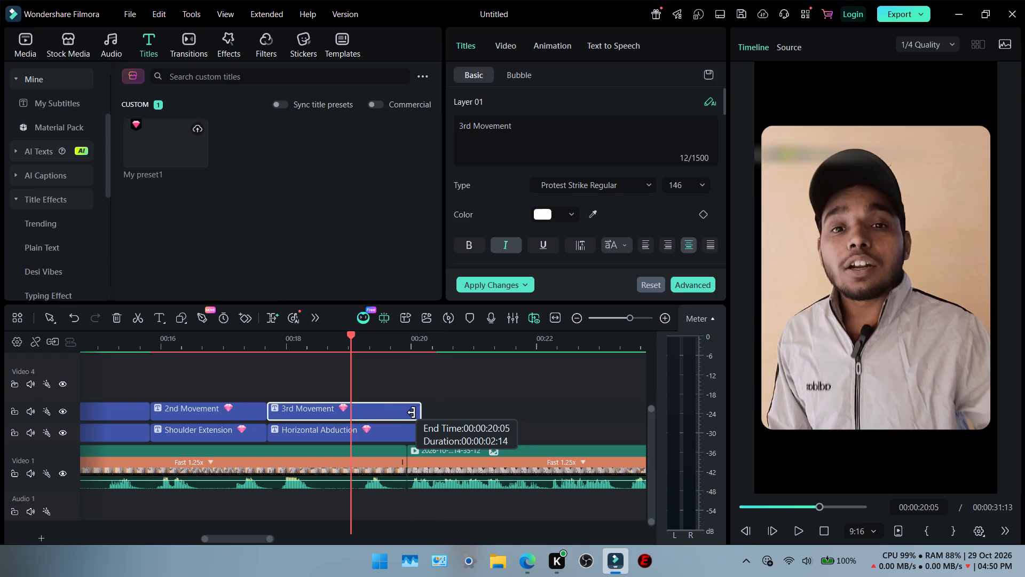
left_click_drag(412, 412, 404, 415)
left_click(406, 430)
left_click_drag(433, 428, 424, 428)
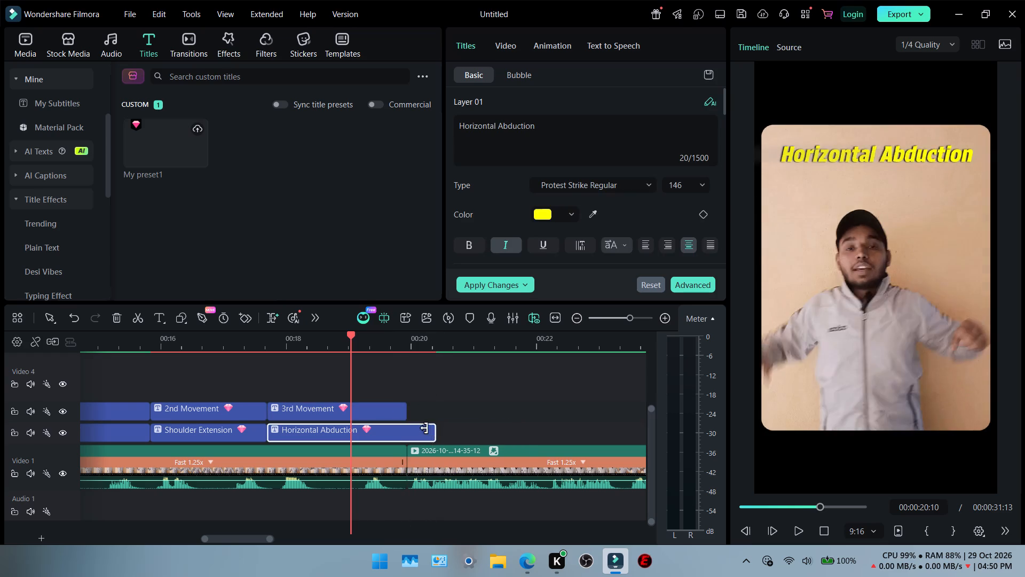
left_click_drag(424, 428, 405, 432)
Trim the ends of the "1st Movement" and "Shoulder Adduction" titles back by the same few frames, to about 00:00:15:22.
scroll(245, 402, "right", 1)
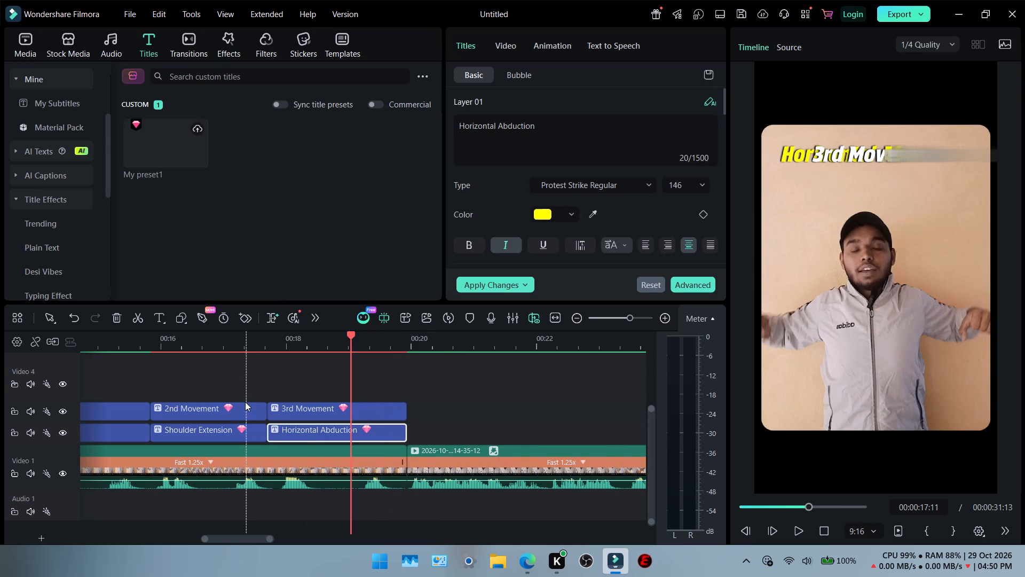
scroll(245, 402, "right", 1)
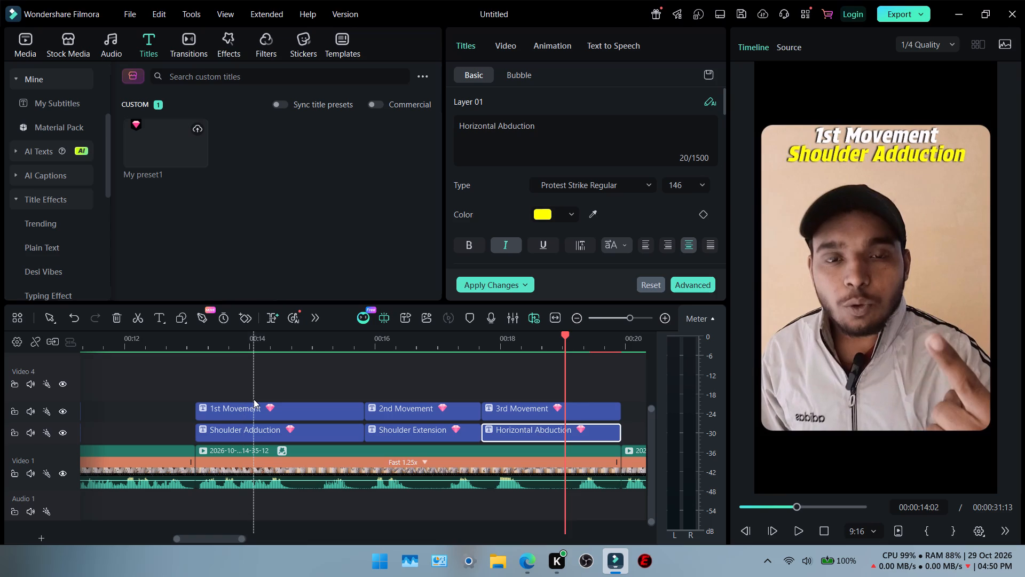
left_click(350, 409)
left_click_drag(362, 408, 356, 410)
right_click(358, 410)
left_click(353, 439)
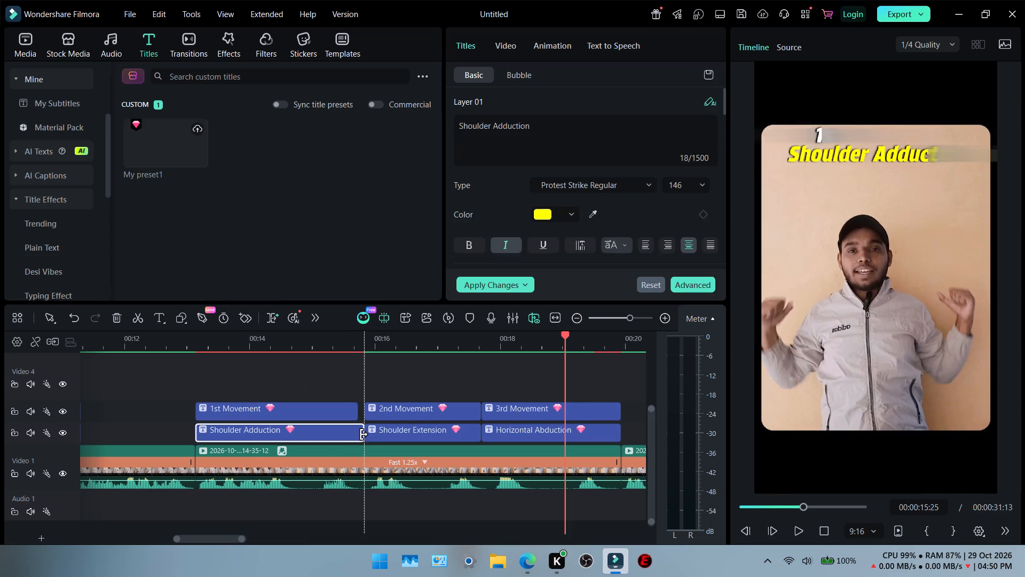
left_click(364, 434)
left_click(357, 432)
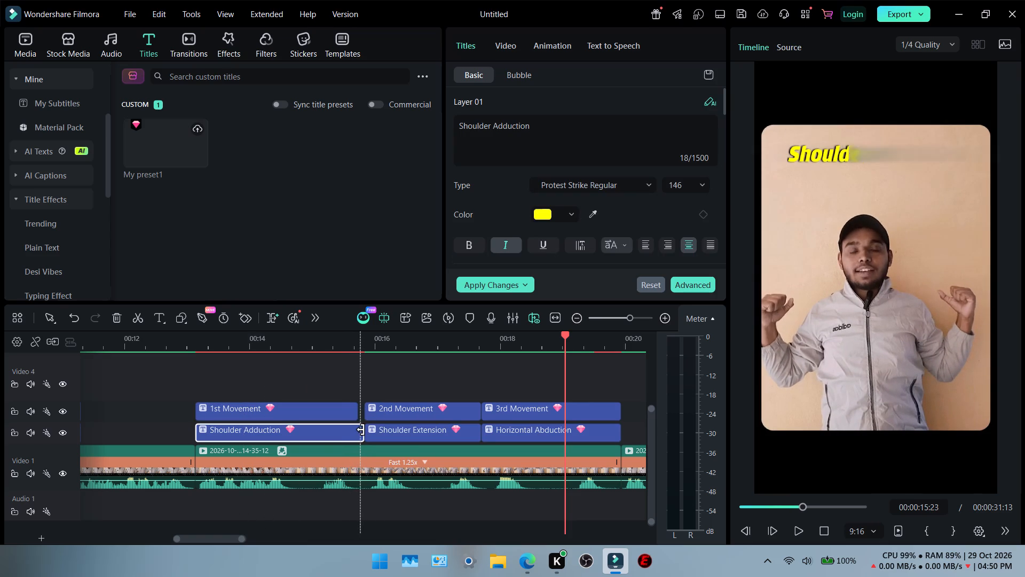
left_click(361, 430)
left_click_drag(360, 429, 354, 430)
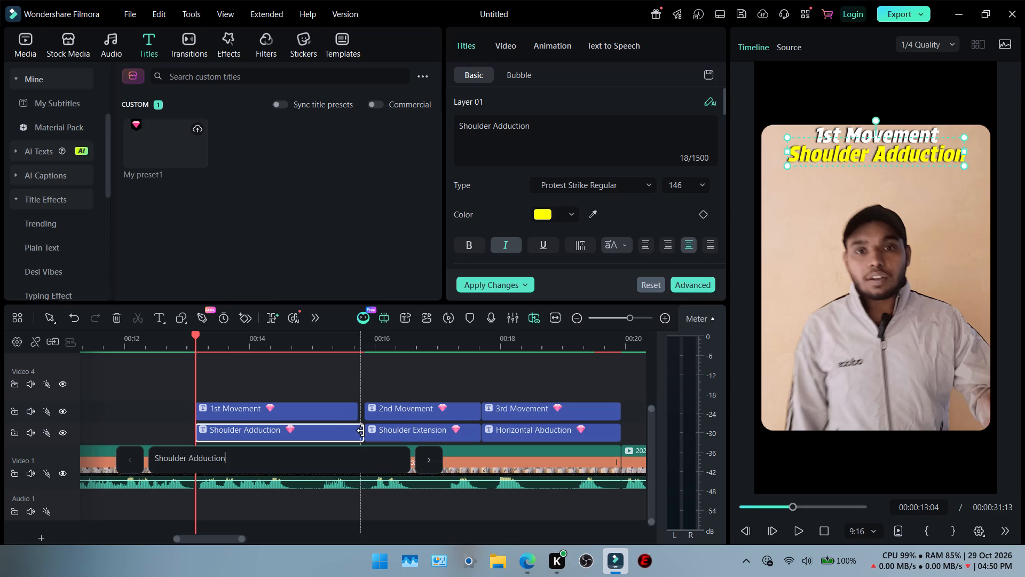
left_click_drag(361, 431, 353, 431)
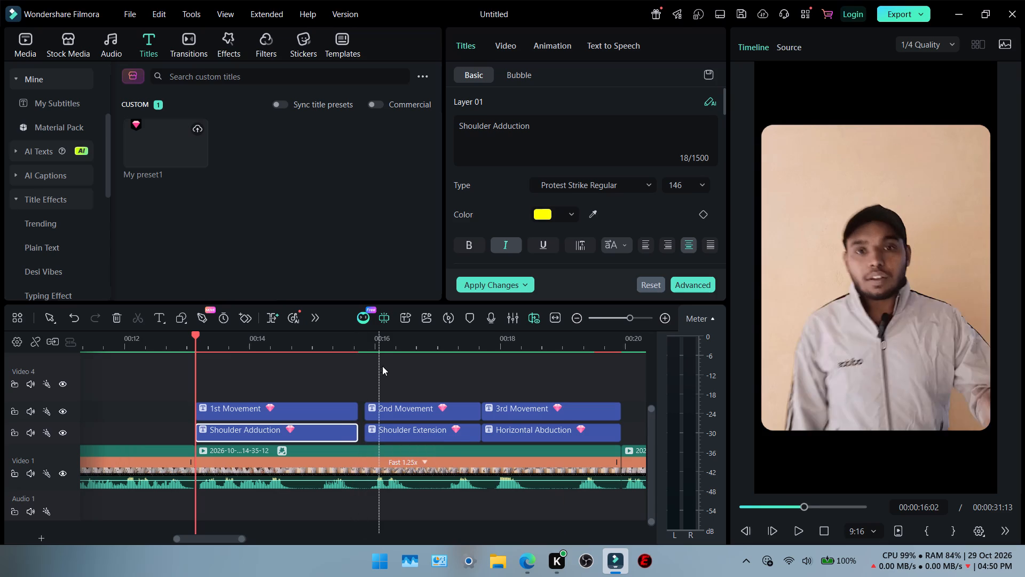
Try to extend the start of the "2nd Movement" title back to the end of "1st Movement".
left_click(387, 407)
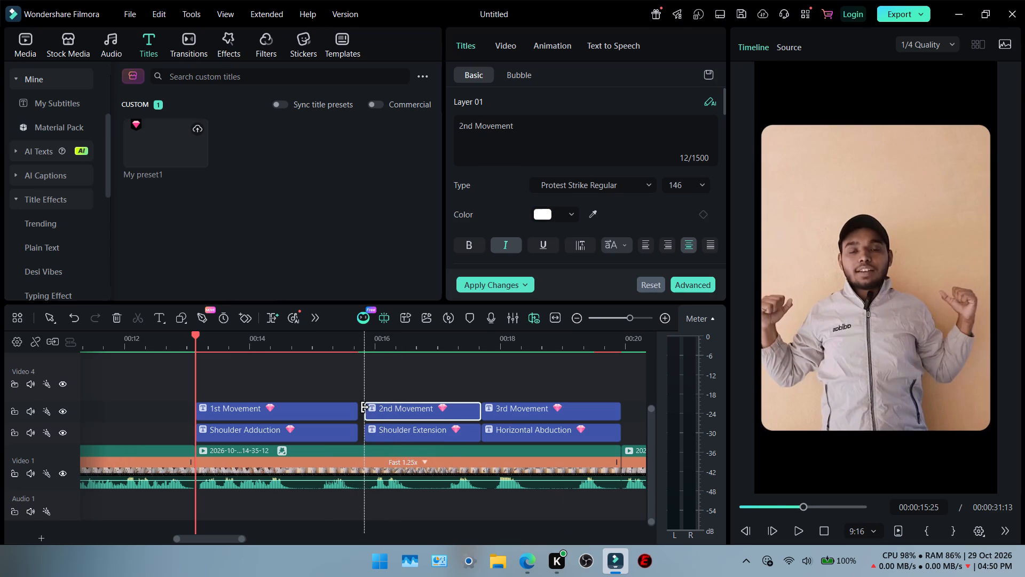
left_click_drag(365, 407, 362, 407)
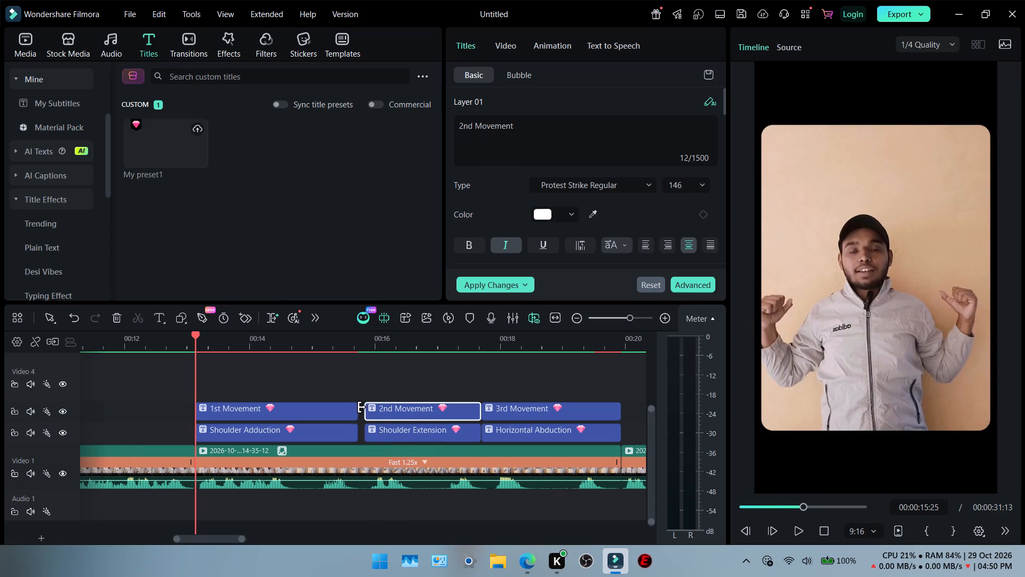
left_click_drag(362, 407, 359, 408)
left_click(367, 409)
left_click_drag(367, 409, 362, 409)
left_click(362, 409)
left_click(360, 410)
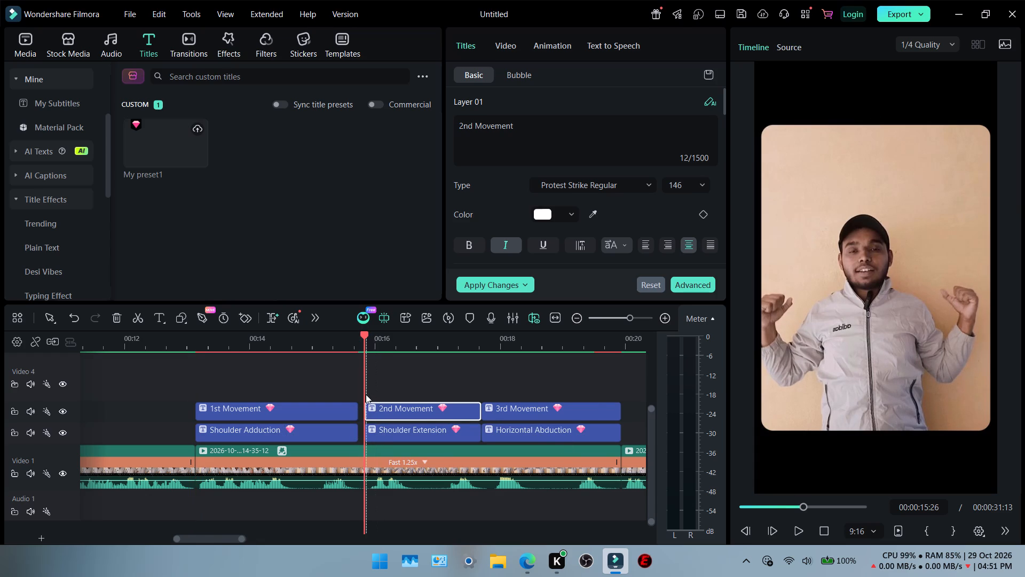
Check the timeline settings and apply them as they are.
scroll(366, 394, "up", 11, "ctrl")
scroll(486, 388, "up", 1, "ctrl")
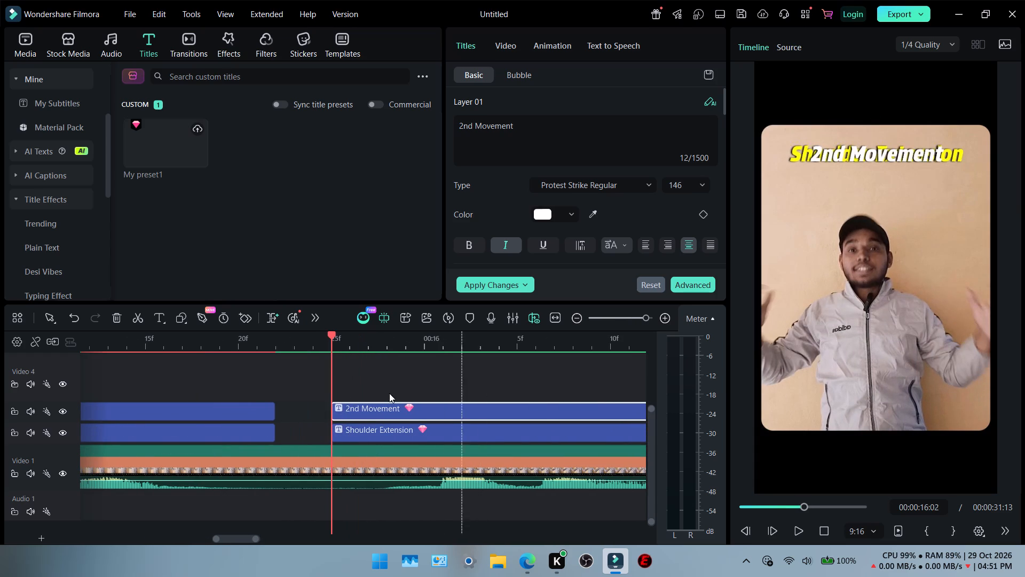
left_click(16, 338)
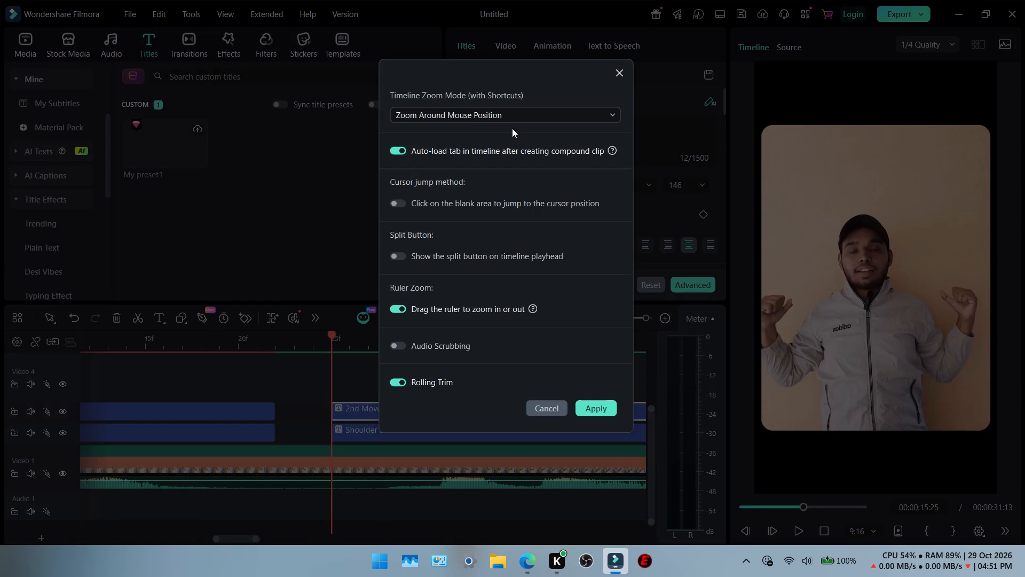
left_click(593, 413)
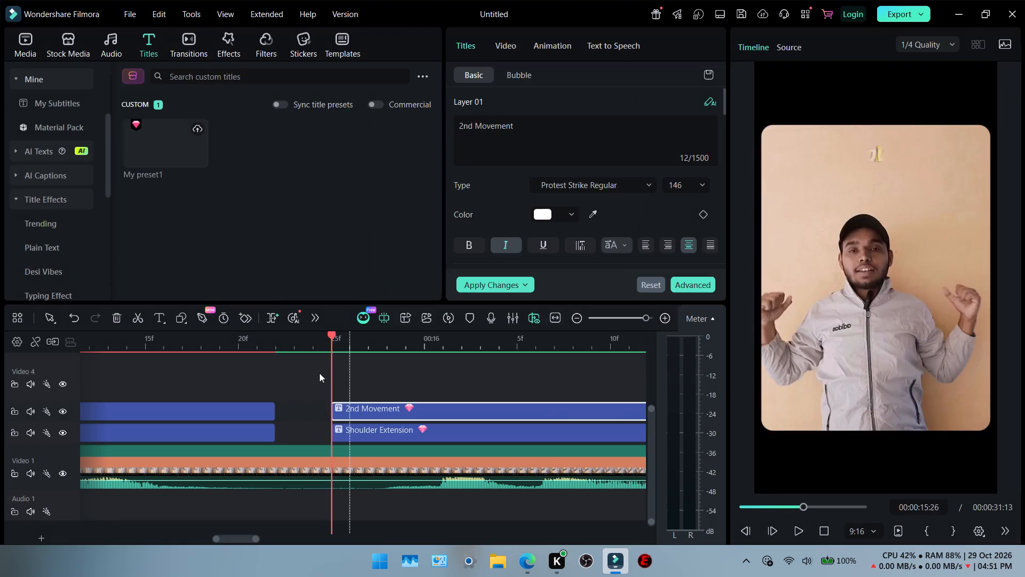
Extend the start of the "2nd Movement" title back until it meets the end of "1st Movement".
left_click(374, 341)
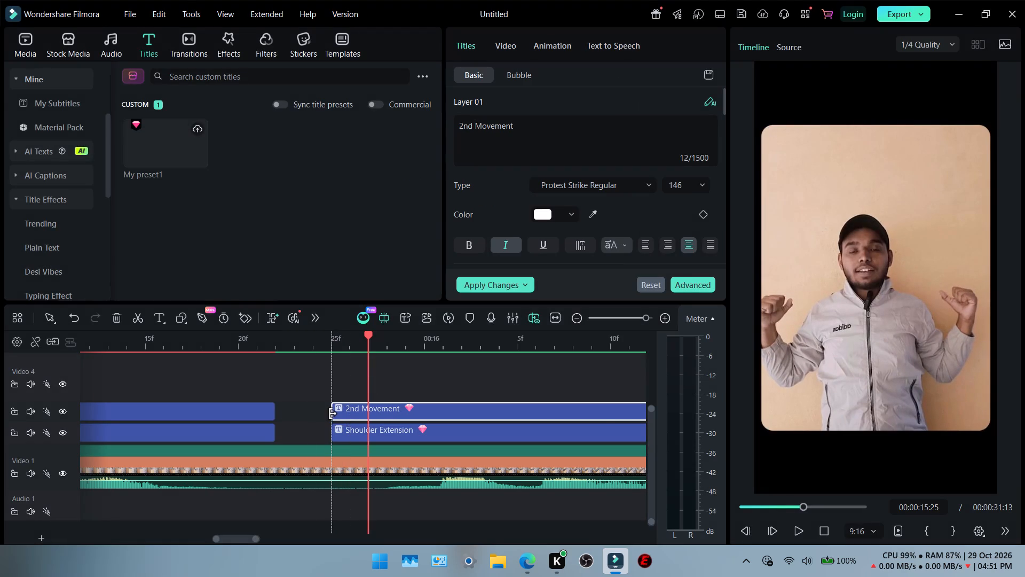
left_click(333, 414)
left_click_drag(333, 414, 297, 414)
right_click(307, 414)
left_click(297, 414)
left_click_drag(335, 415, 305, 416)
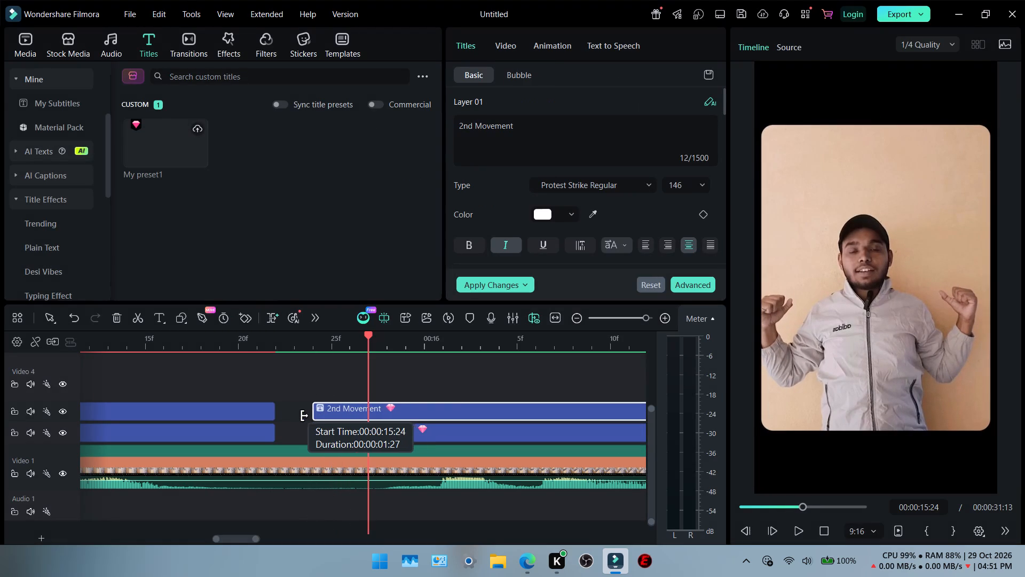
left_click_drag(305, 416, 288, 417)
Extend the start of the "Shoulder Extension" title back until it meets the end of "Shoulder Adduction".
left_click(359, 432)
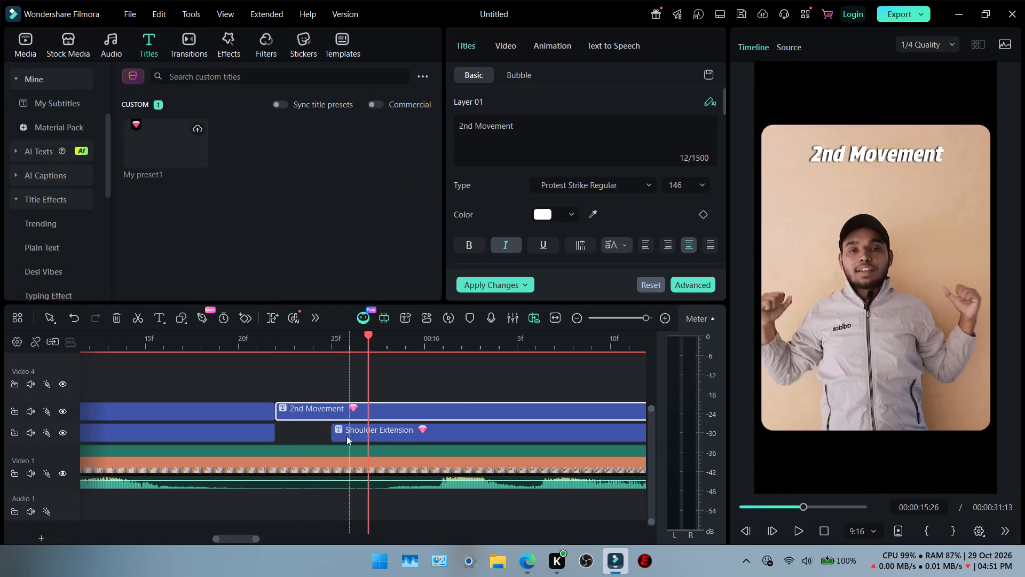
left_click(333, 434)
left_click_drag(333, 434, 293, 434)
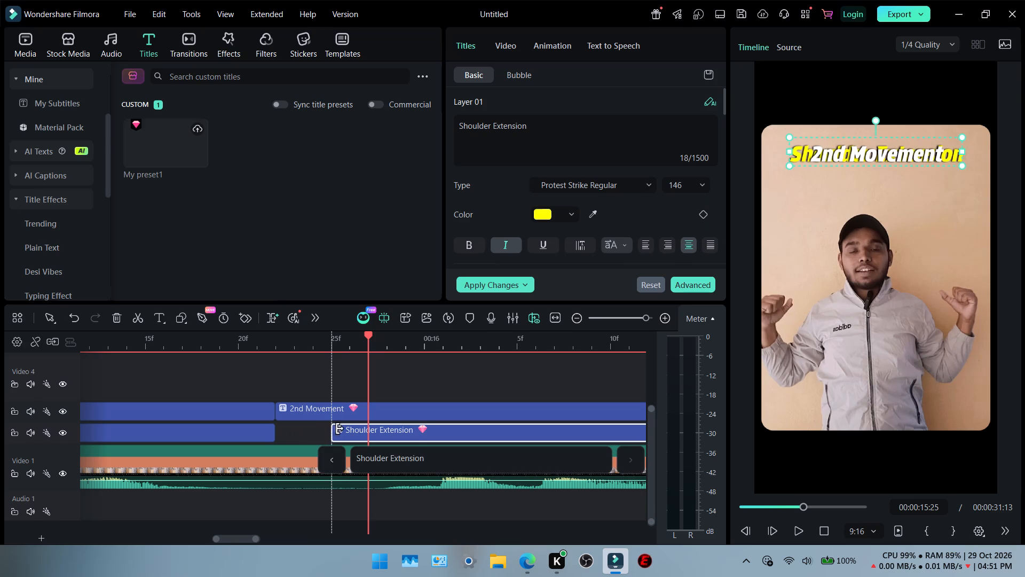
left_click_drag(335, 433, 286, 436)
Move the playhead to the start of the "1st Movement" and "Shoulder Adduction" titles, at about 00:00:13:03.
scroll(304, 434, "down", 17, "ctrl")
scroll(220, 418, "down", 4, "ctrl")
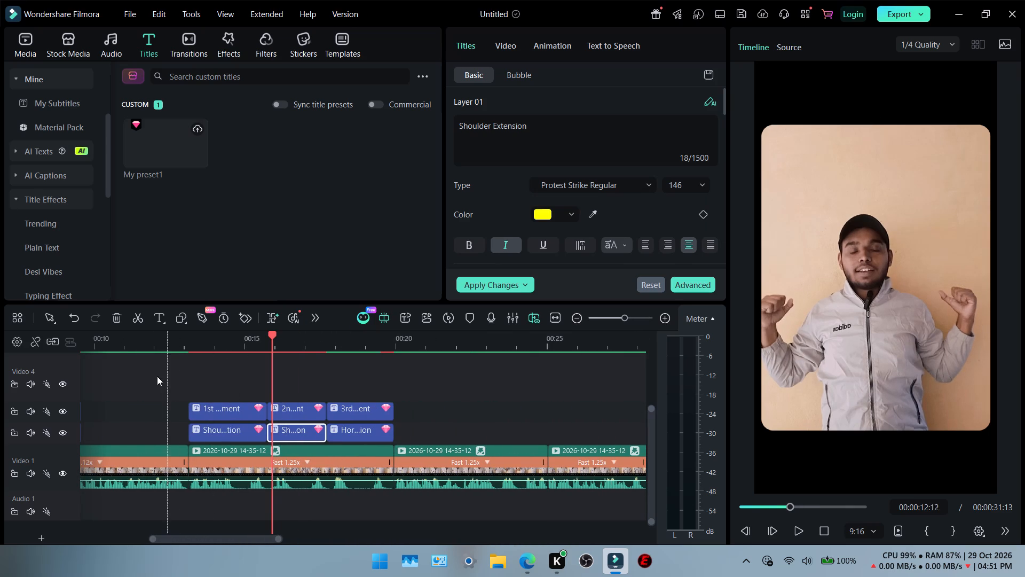
scroll(111, 363, "up", 2, "ctrl")
scroll(111, 363, "down", 1, "ctrl")
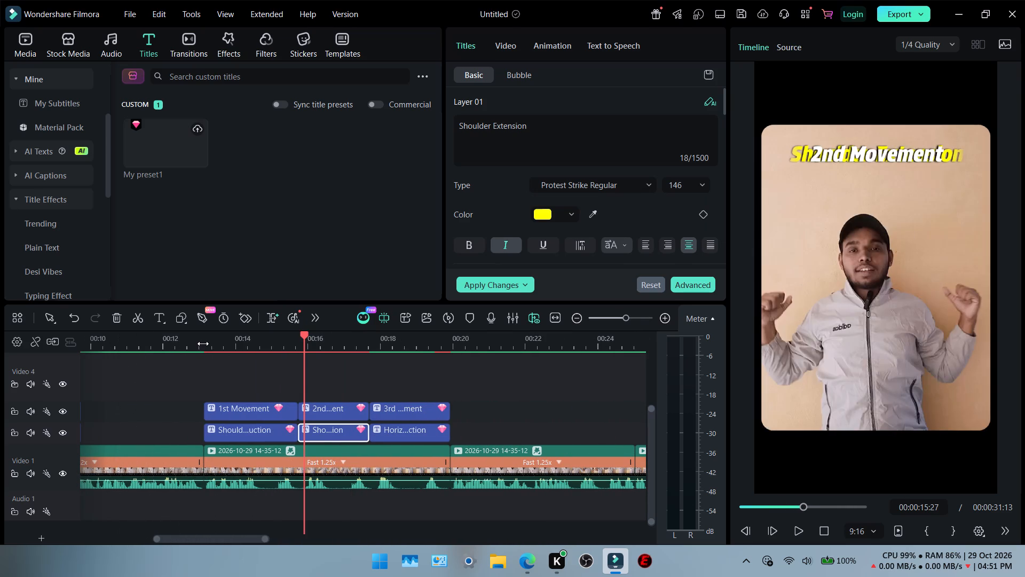
left_click(203, 344)
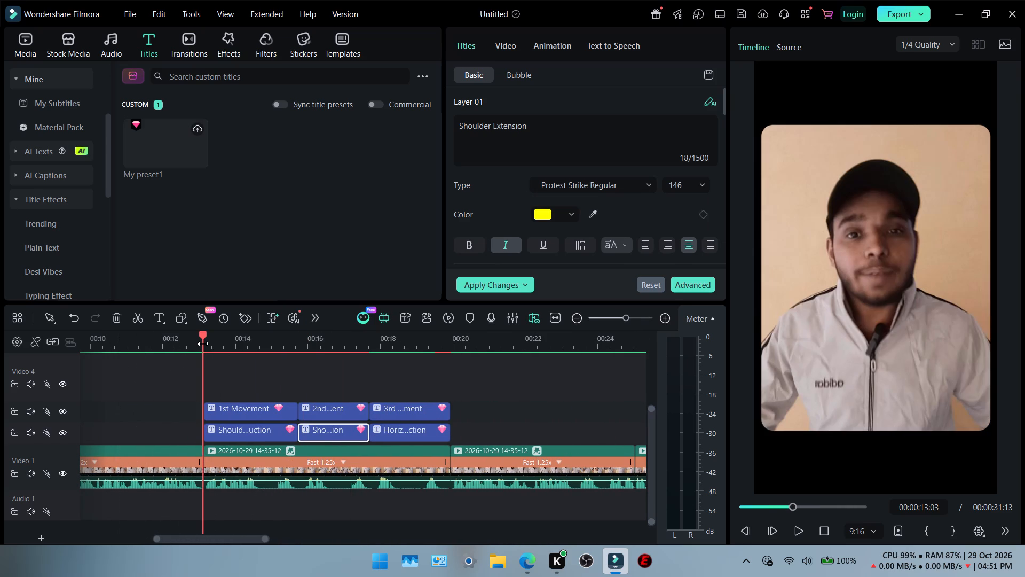
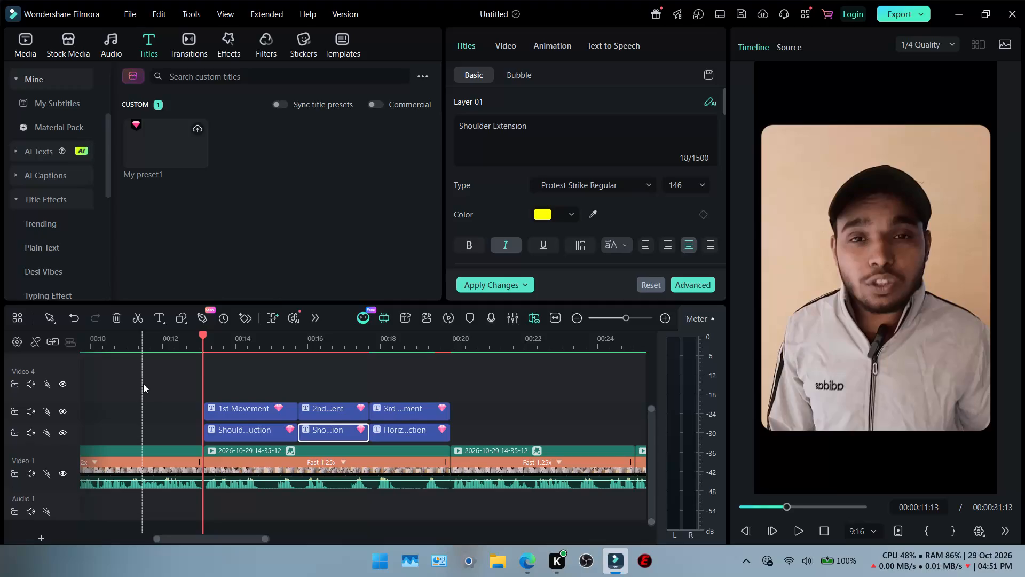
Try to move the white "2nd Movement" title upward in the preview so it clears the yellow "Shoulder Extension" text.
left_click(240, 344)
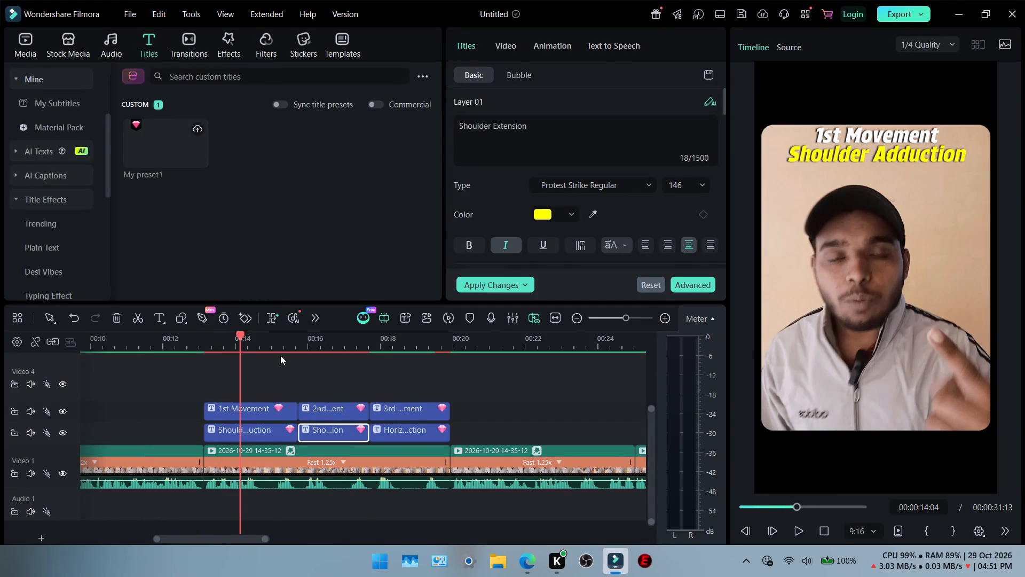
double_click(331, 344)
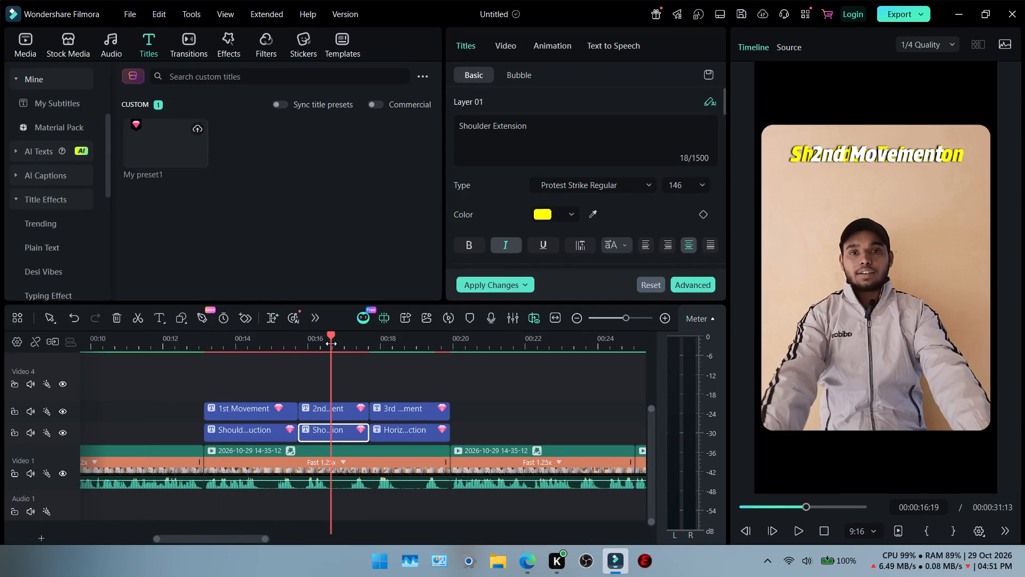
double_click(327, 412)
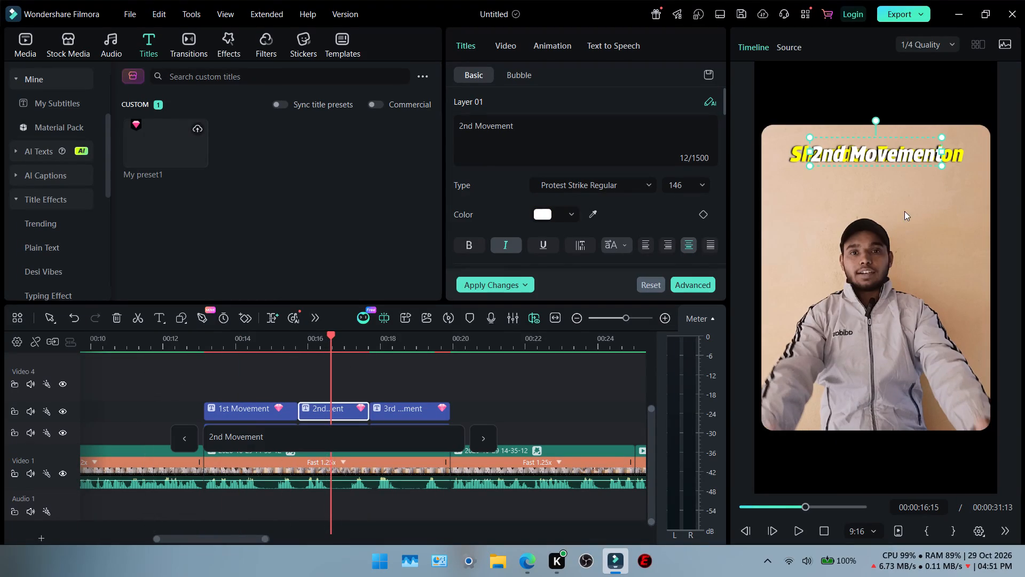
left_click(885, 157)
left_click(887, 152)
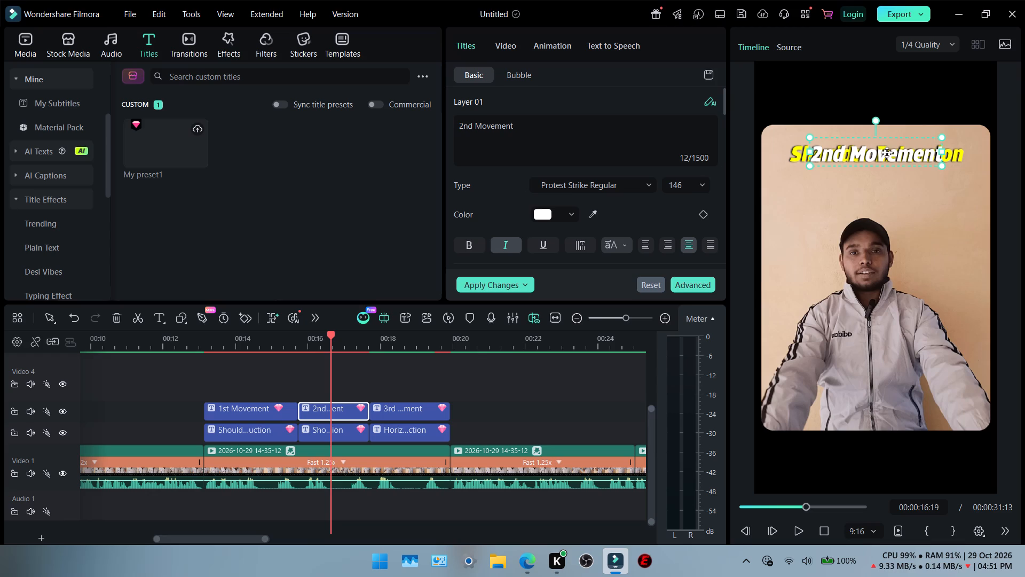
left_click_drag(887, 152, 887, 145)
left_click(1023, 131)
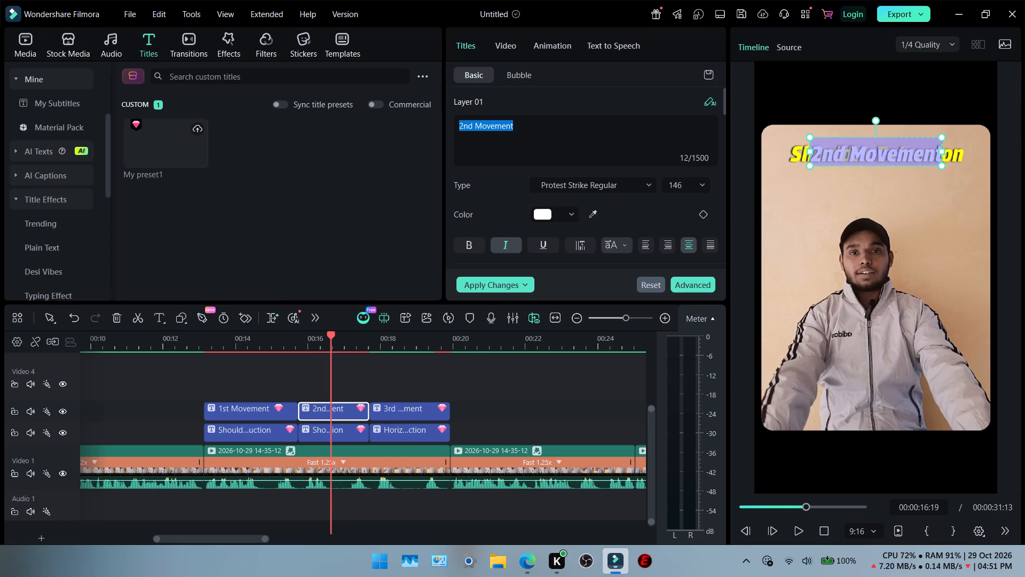
Set the X position of the "1st Movement" title to 0.
left_click(262, 349)
double_click(248, 406)
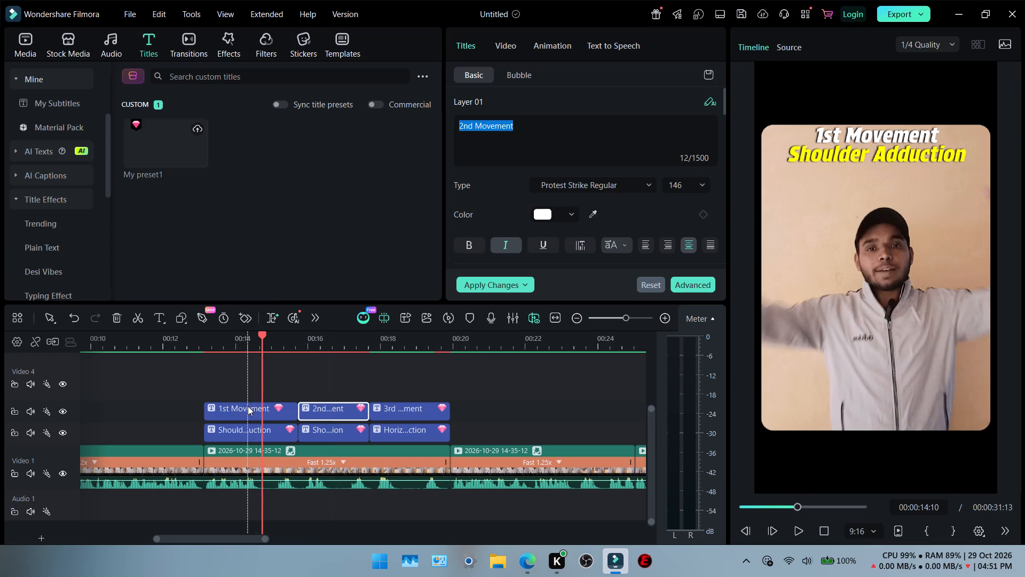
scroll(463, 194, "down", 4)
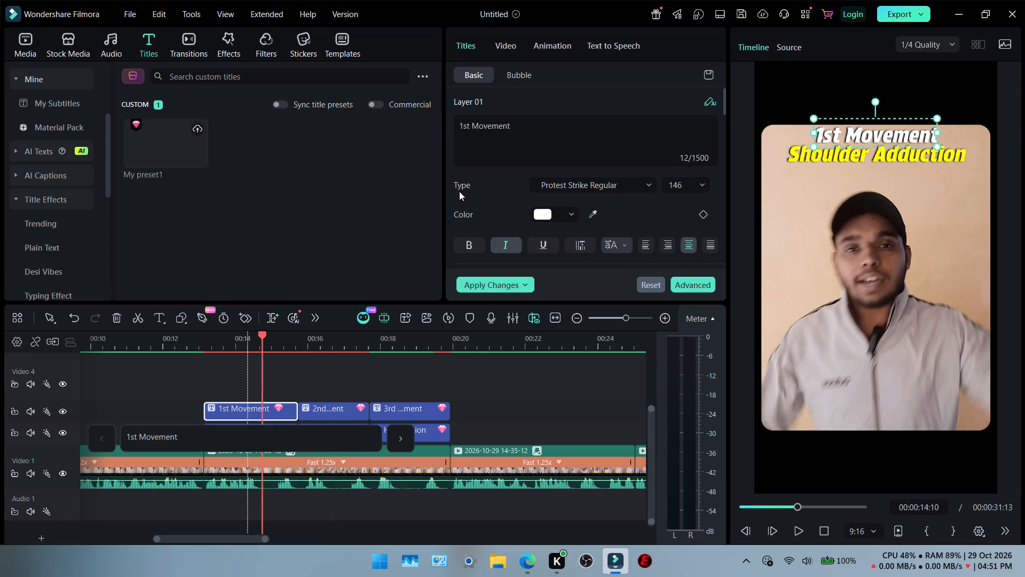
left_click(457, 190)
scroll(457, 190, "down", 8)
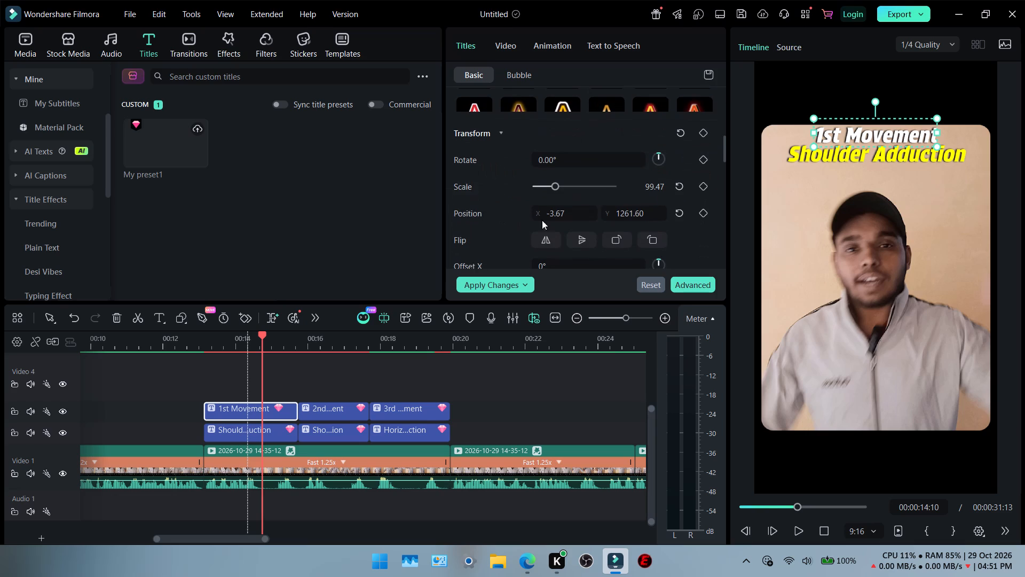
left_click(563, 213)
key("0")
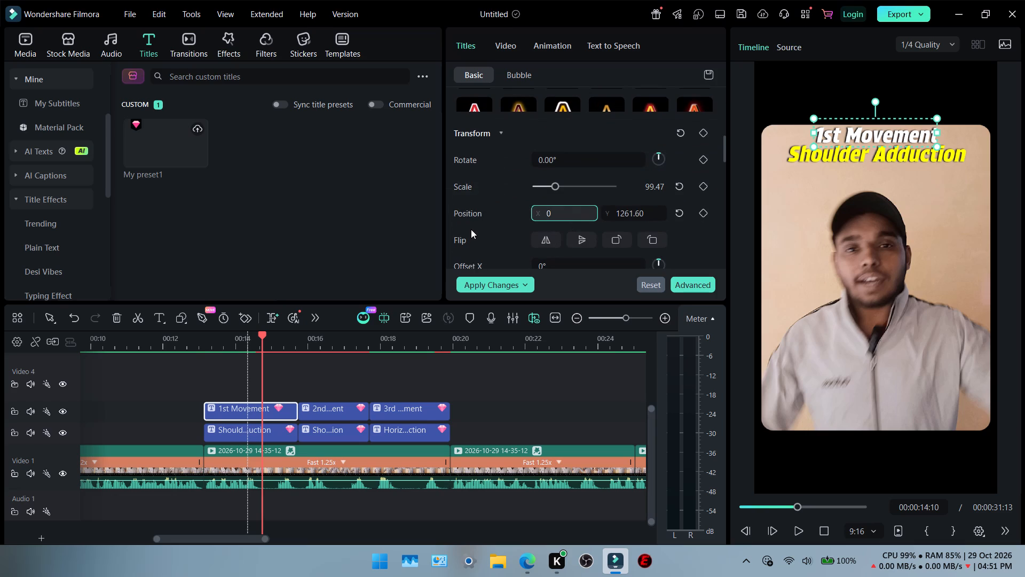
left_click(471, 229)
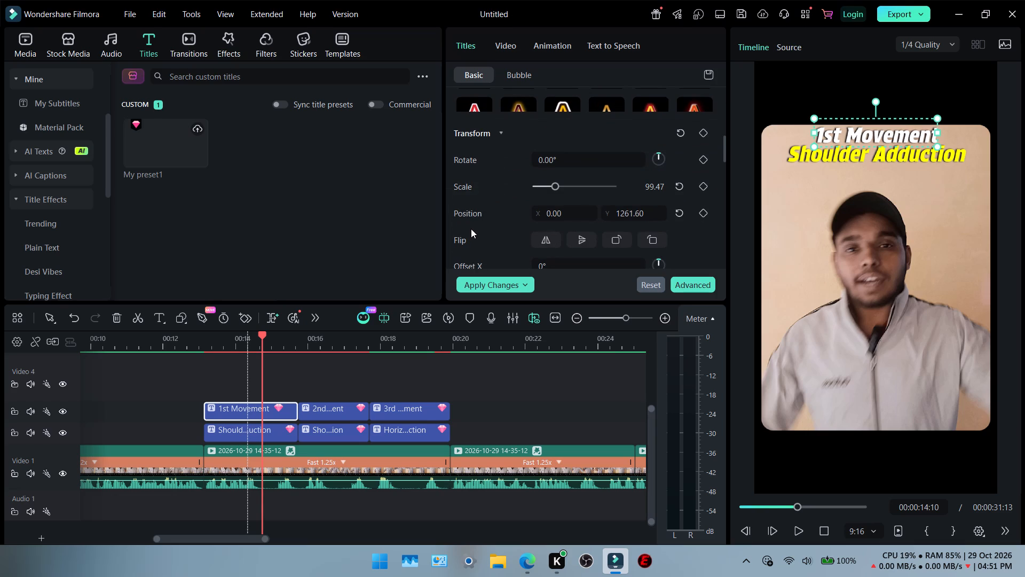
Set the Y position of the "2nd Movement" title to 1261.60, matching the "1st Movement" title.
left_click(271, 427)
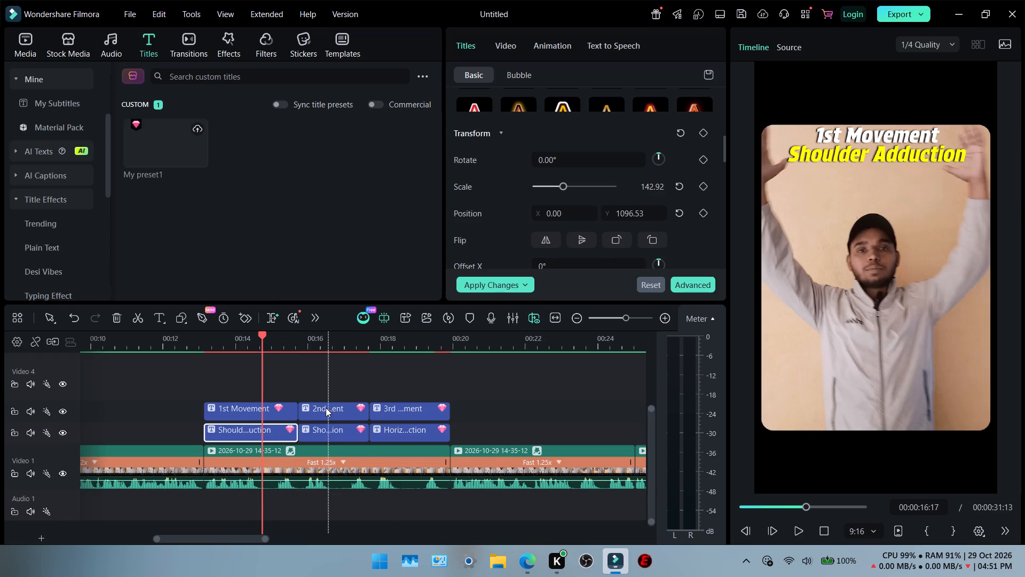
left_click(326, 408)
left_click(625, 212)
type("1261.60")
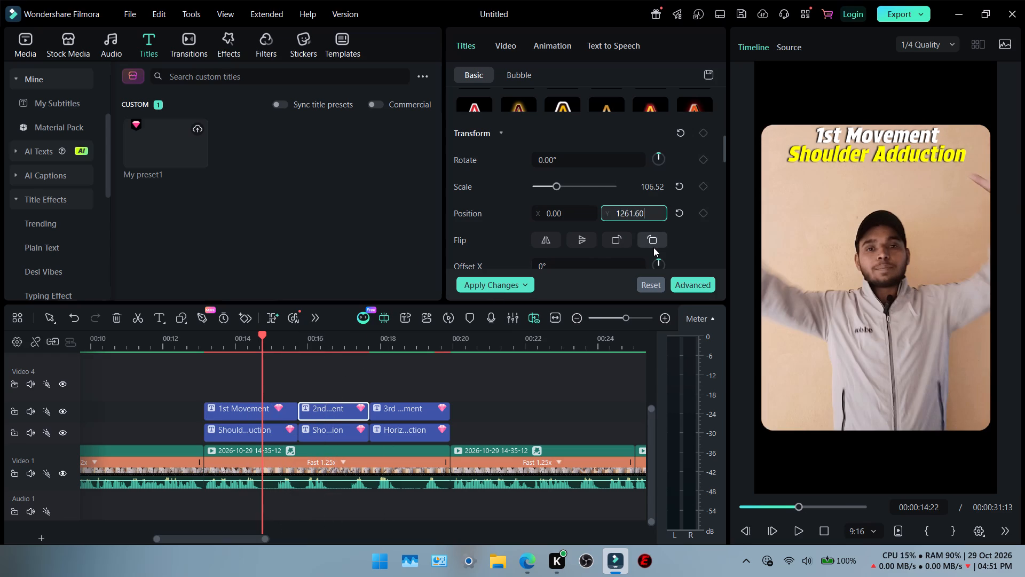
double_click(466, 243)
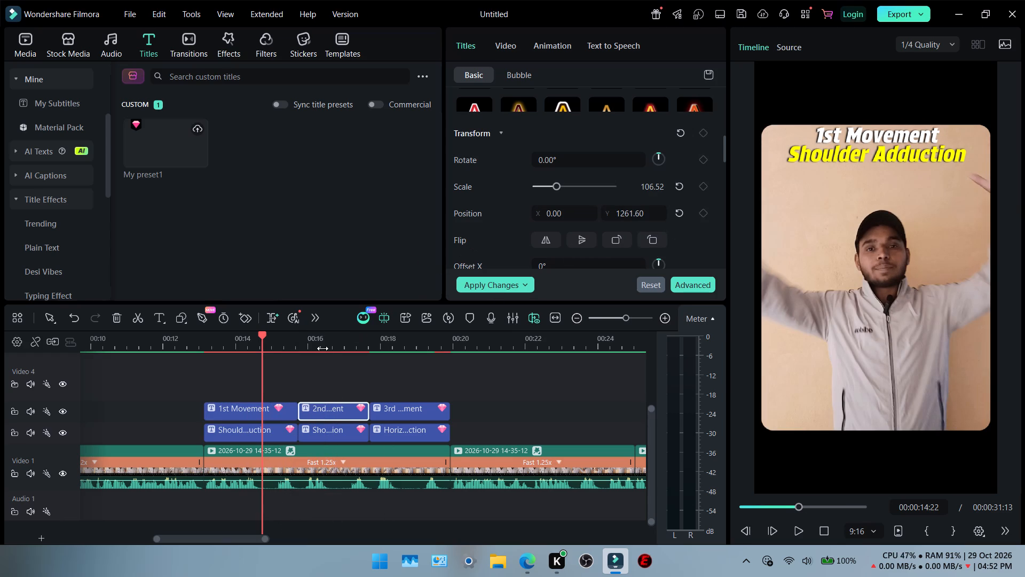
left_click(322, 349)
double_click(328, 408)
right_click(328, 408)
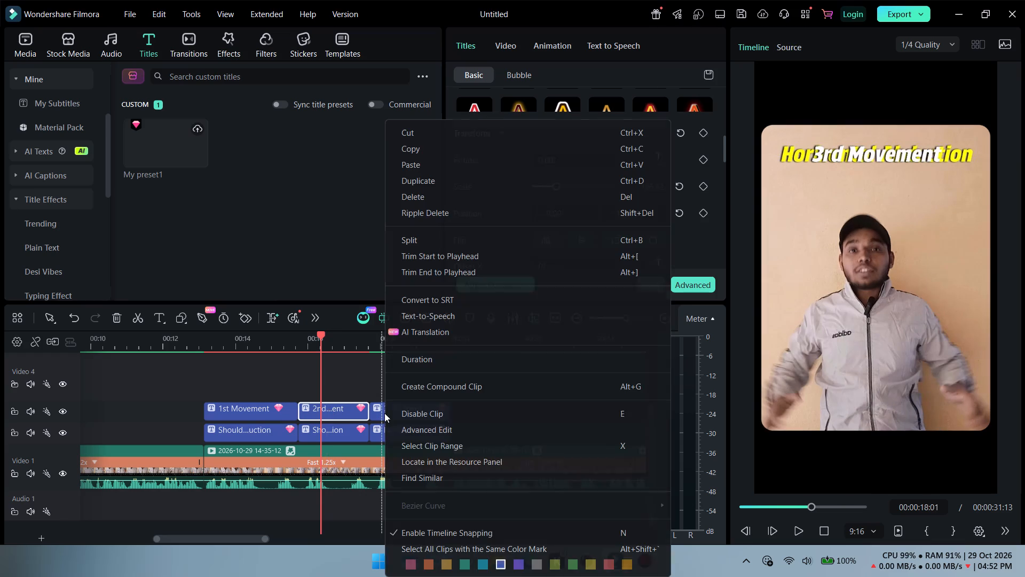
left_click(360, 341)
Set the Y position of the "3rd Movement" title to 1261.60.
left_click(395, 345)
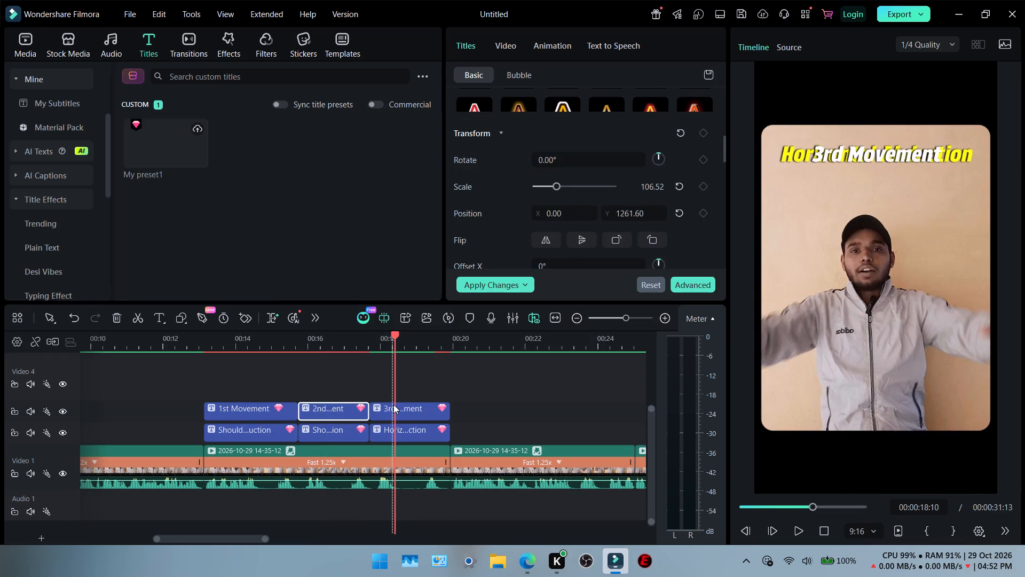
left_click(393, 404)
double_click(639, 218)
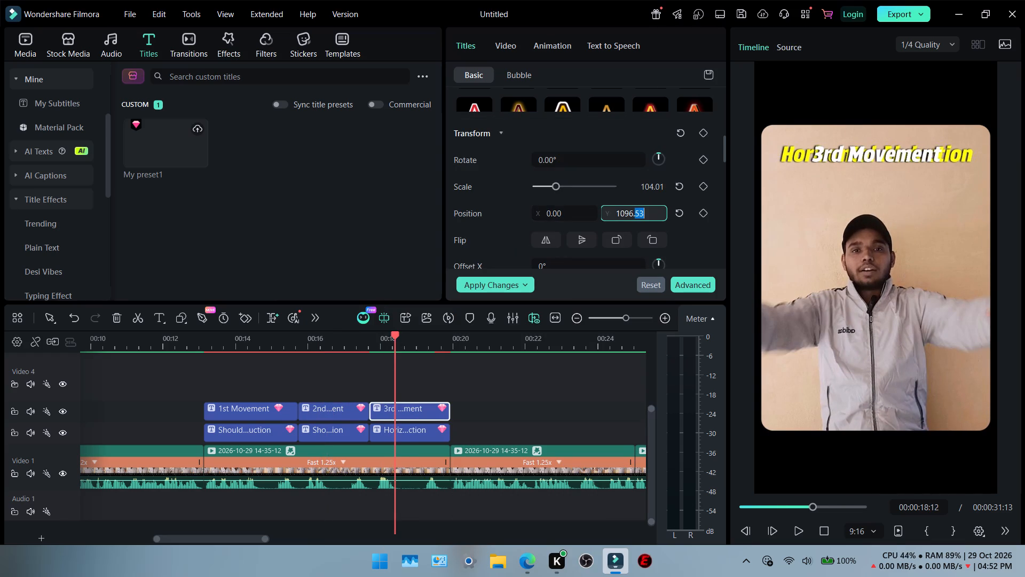
left_click(627, 214)
left_click(672, 211)
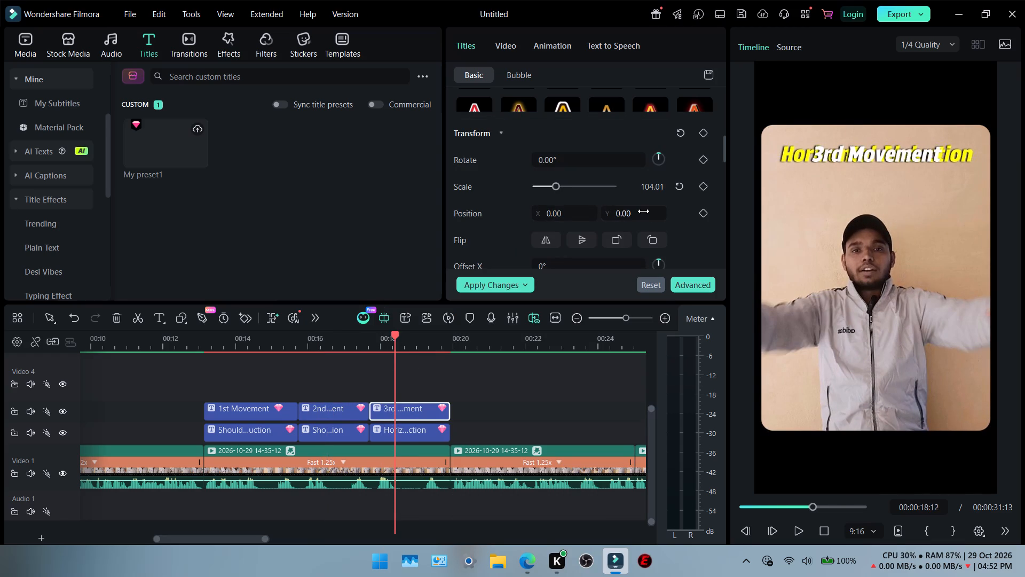
left_click(641, 217)
type("1261.60")
left_click(465, 208)
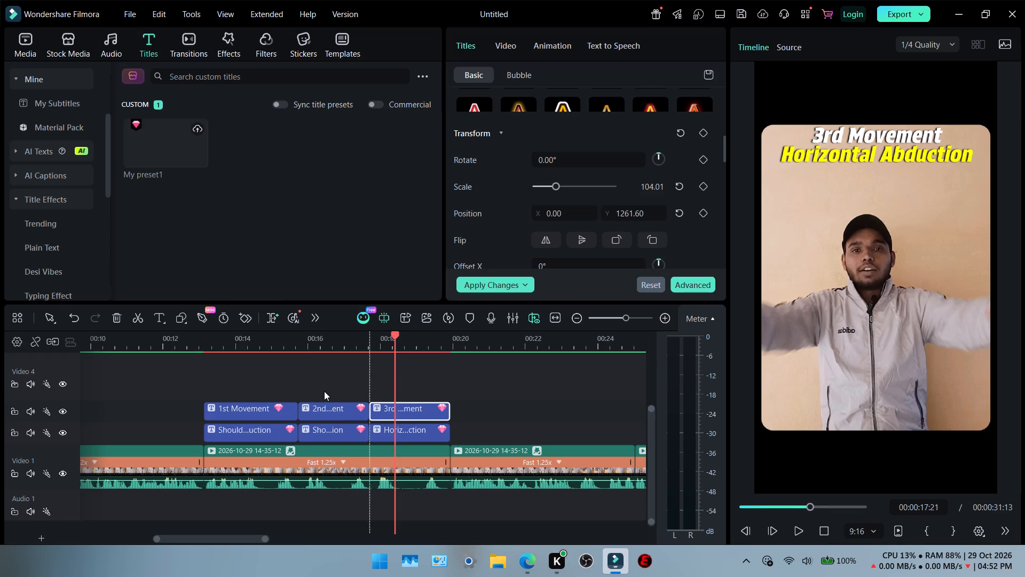
Compare the "1st Movement" and "2nd Movement" titles and set the "1st Movement" title's scale to 106.52 to match.
left_click(330, 341)
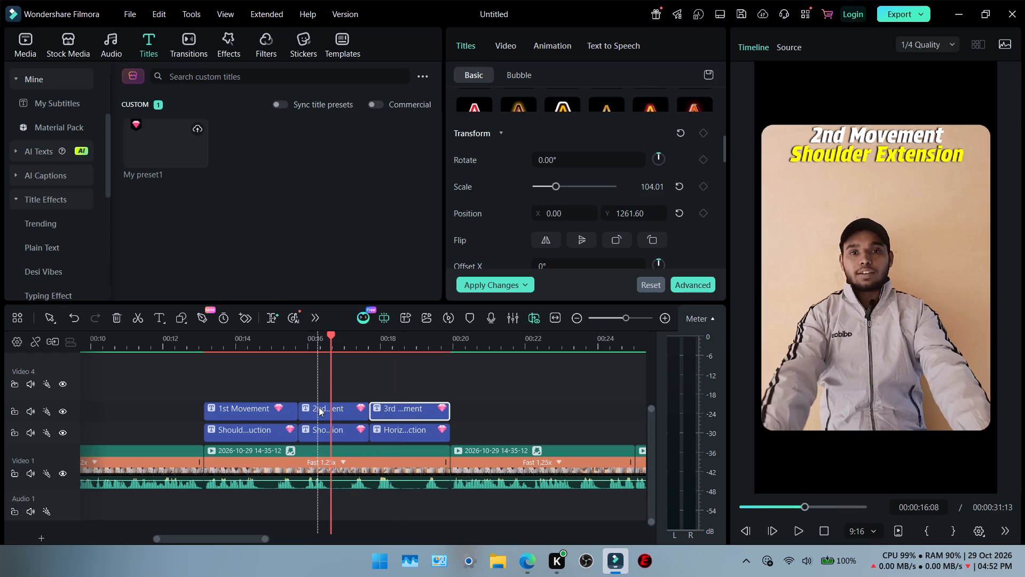
left_click(319, 407)
left_click(263, 413)
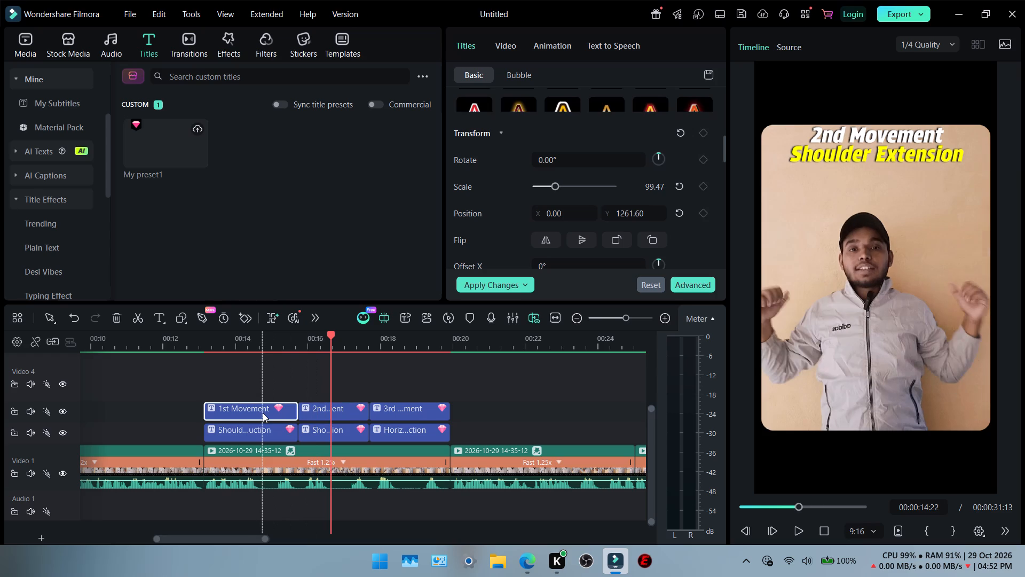
left_click(330, 411)
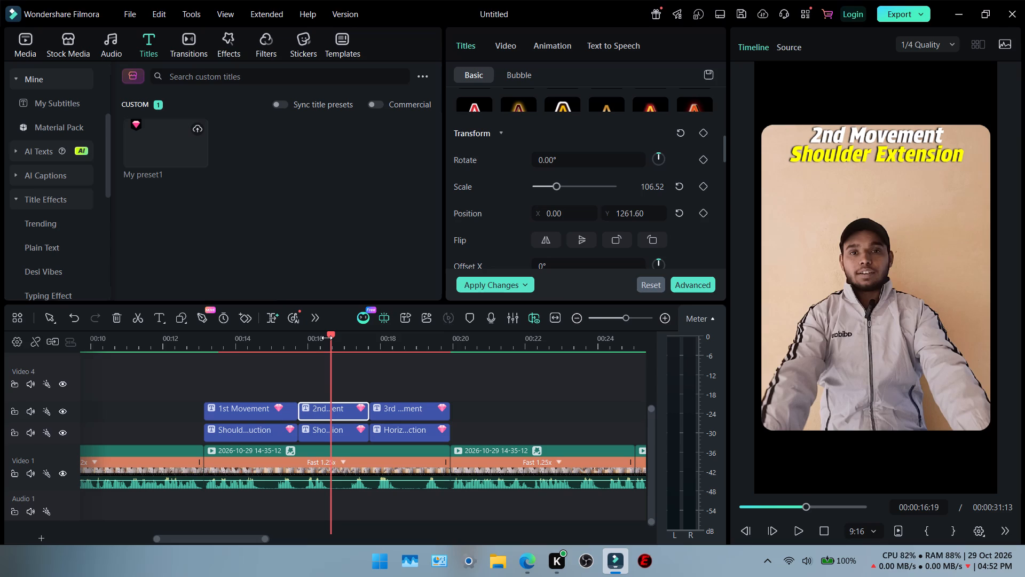
left_click(251, 347)
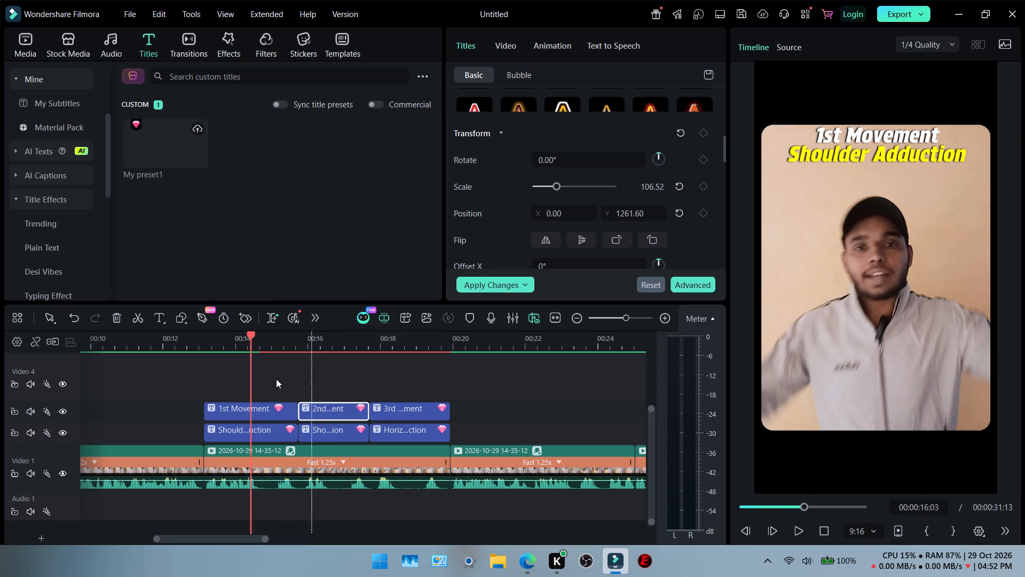
left_click(253, 408)
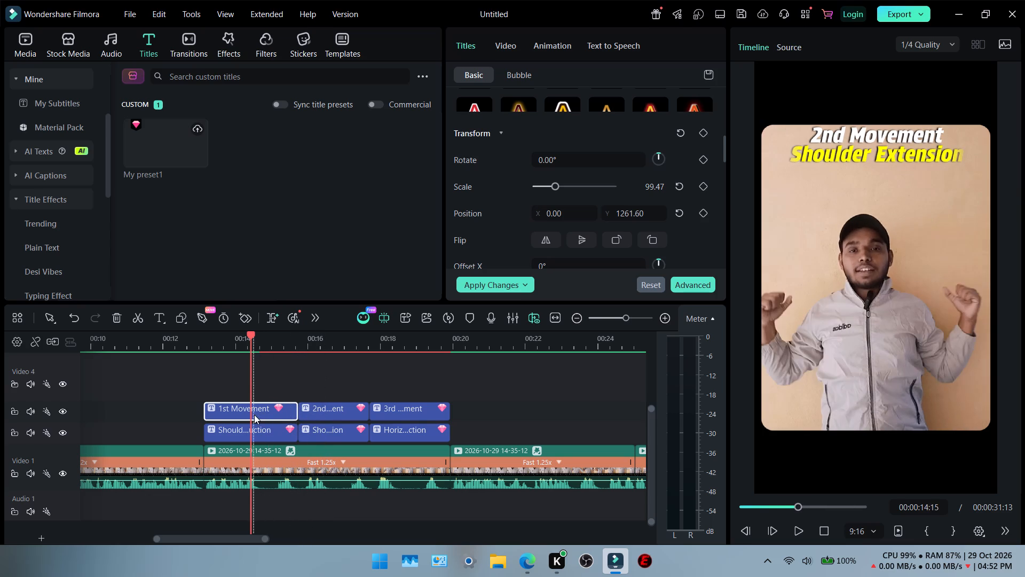
left_click(651, 184)
right_click(651, 184)
type("106.52")
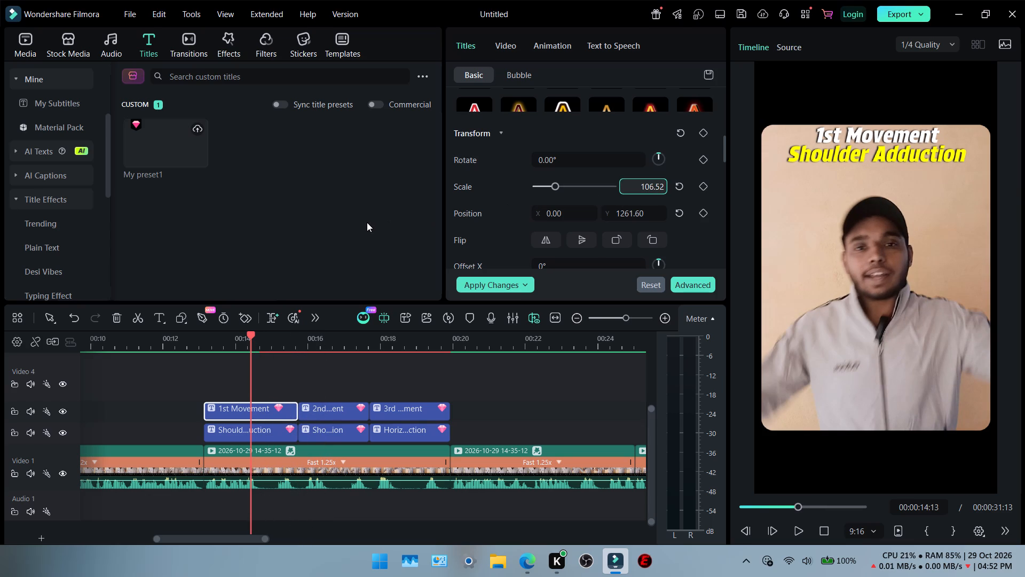
left_click(367, 222)
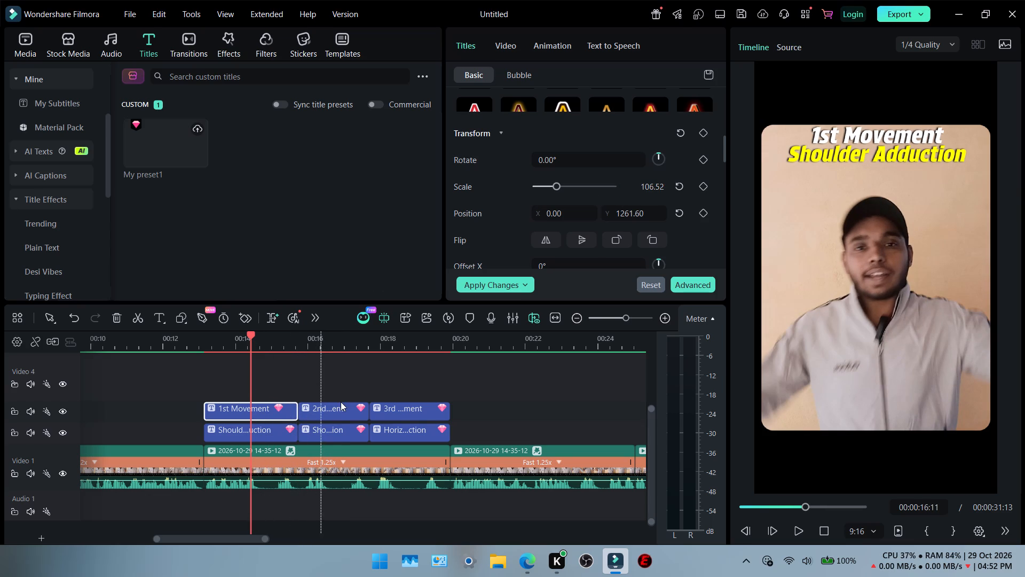
Set the scale of the "3rd Movement" title to 106.52 and check it in the preview.
left_click(341, 405)
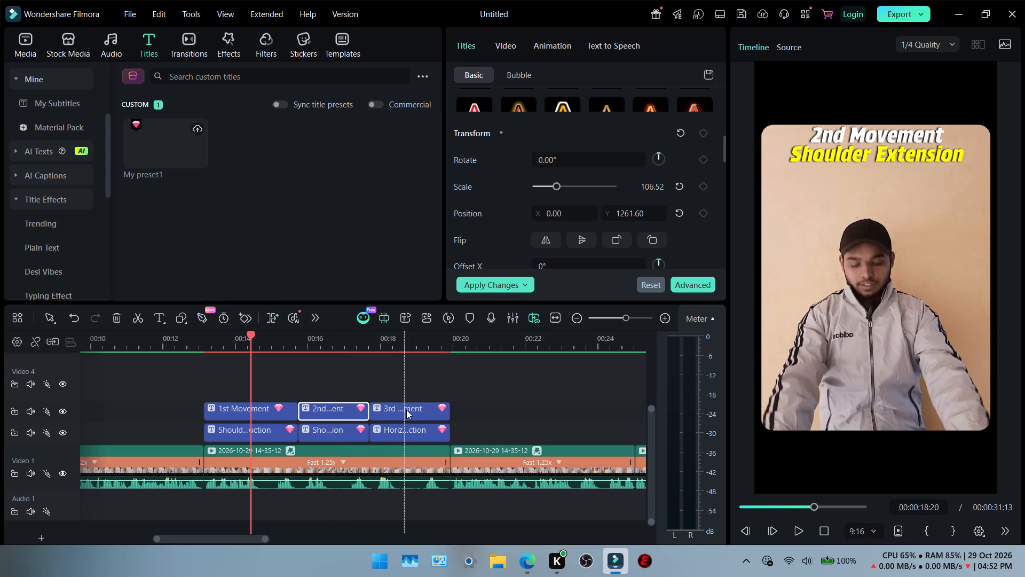
left_click(406, 410)
left_click(653, 187)
type("106.52")
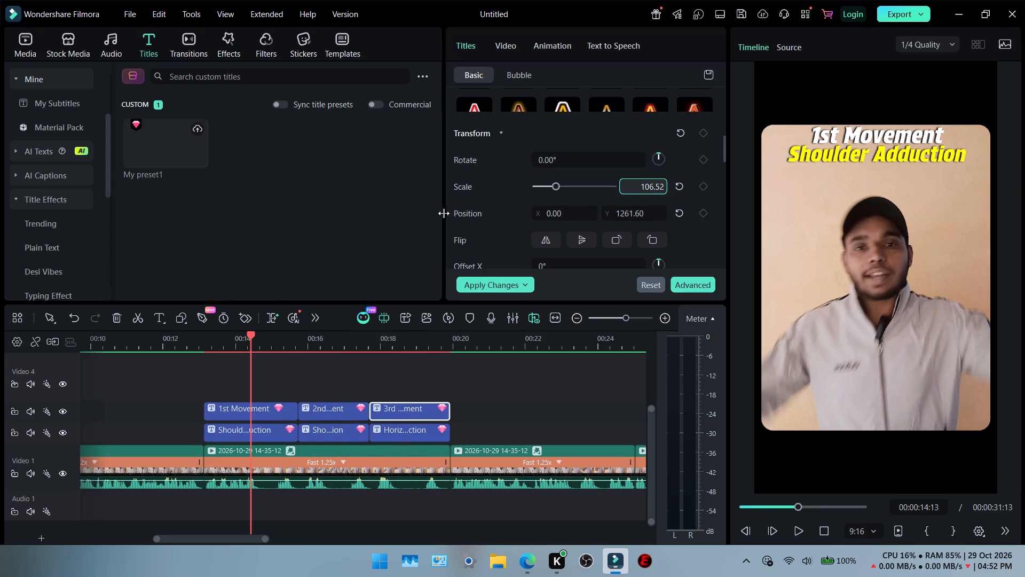
left_click(477, 196)
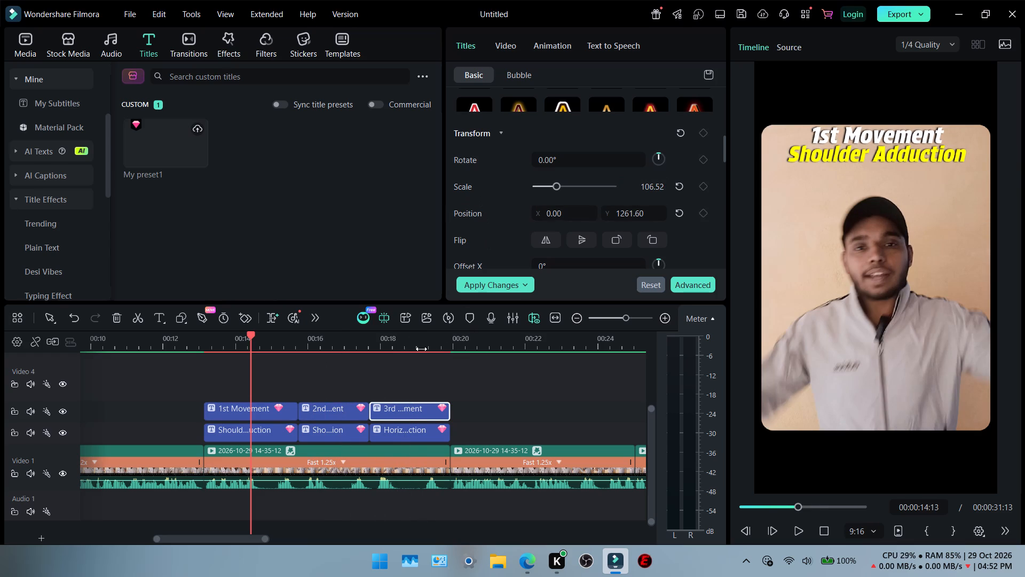
left_click(419, 349)
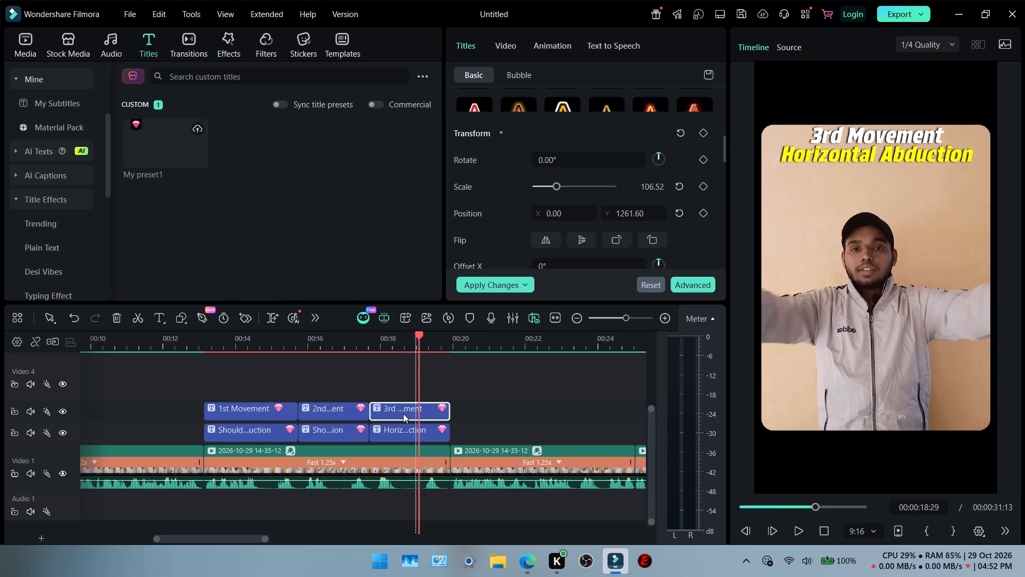
Compare the scales of the three exercise-name titles and set the "Shoulder Extension" title's scale to 154.30 to match "Horizontal Abduction".
left_click(400, 426)
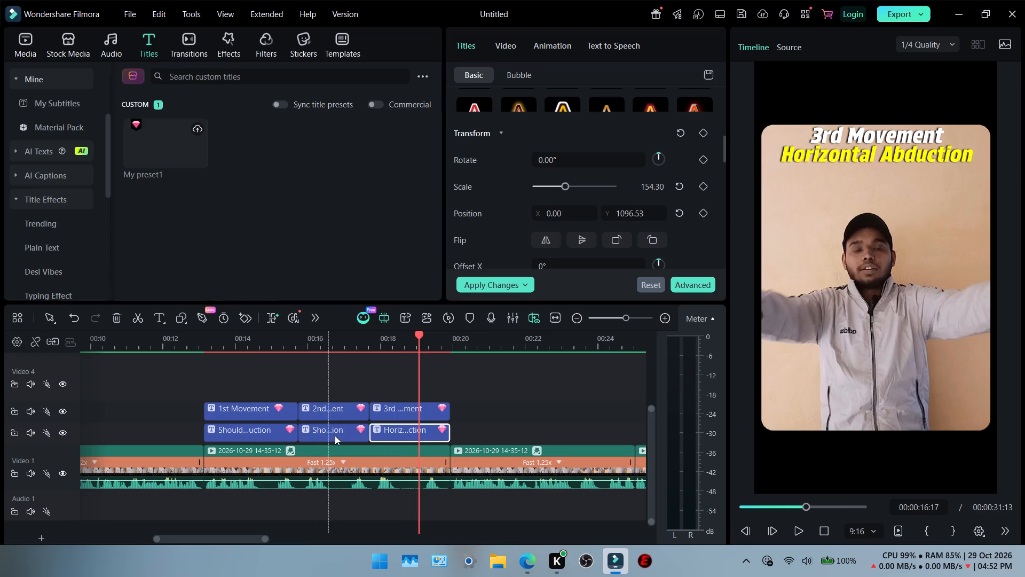
left_click(335, 435)
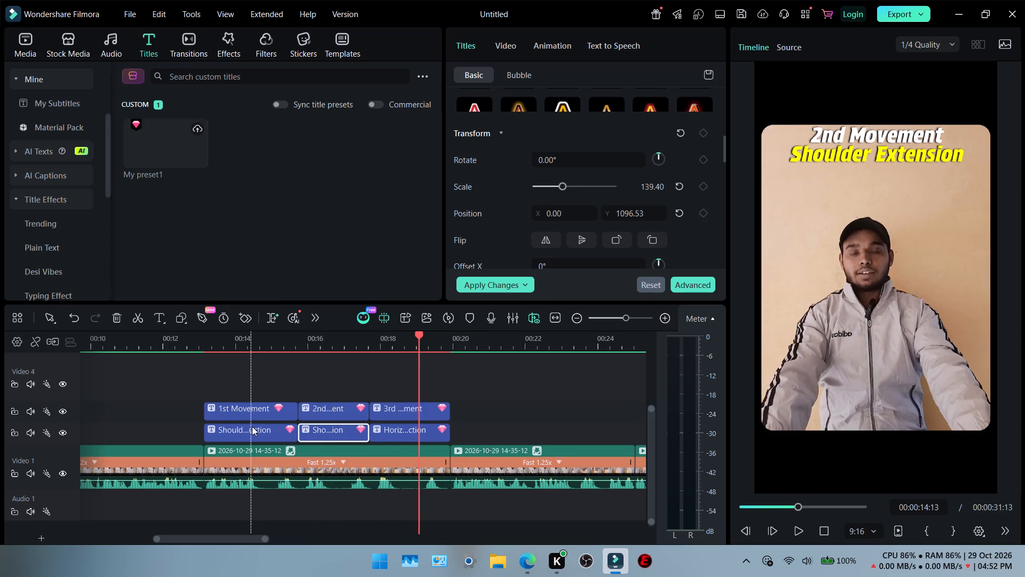
left_click(252, 426)
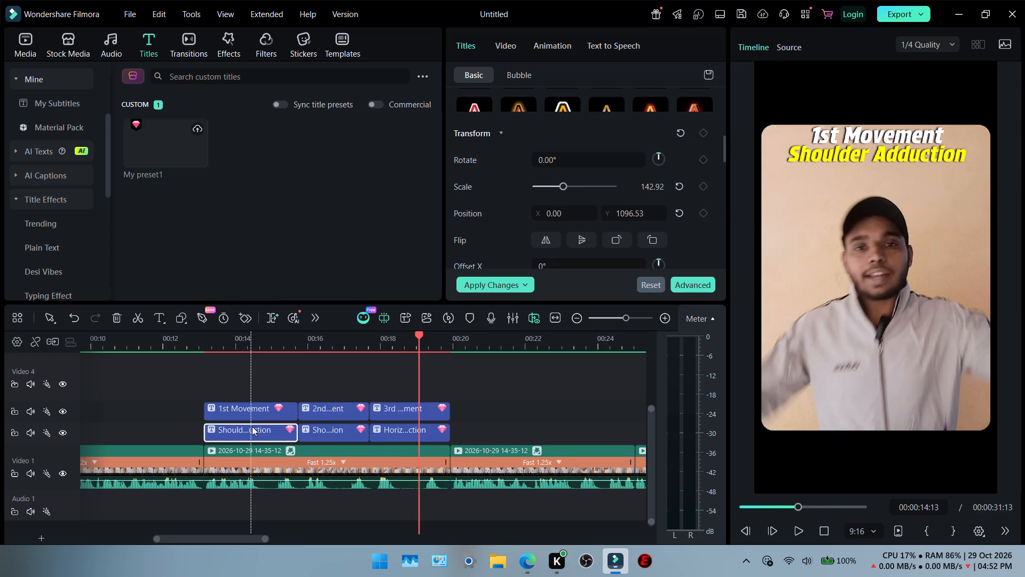
left_click(310, 431)
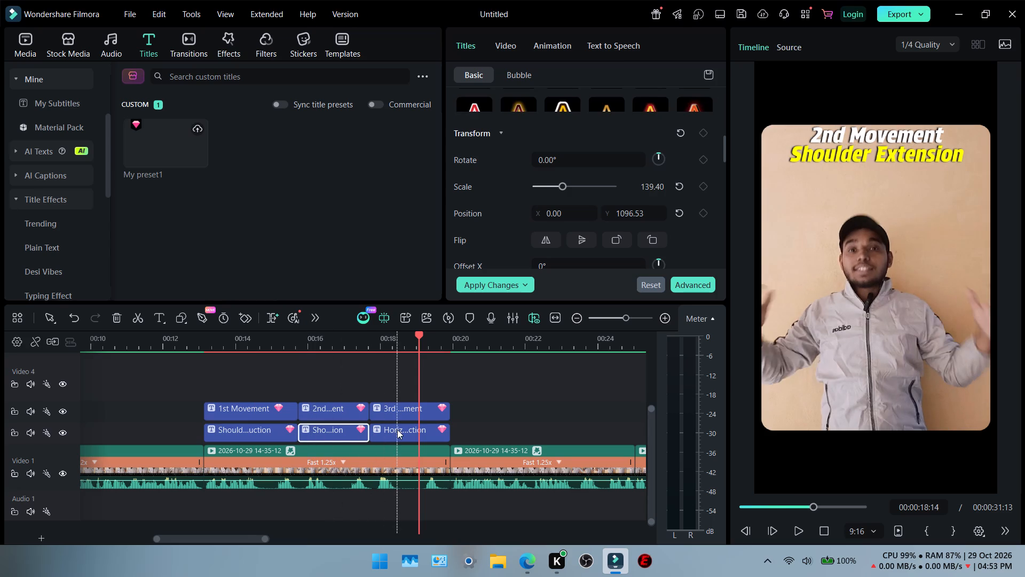
left_click(397, 430)
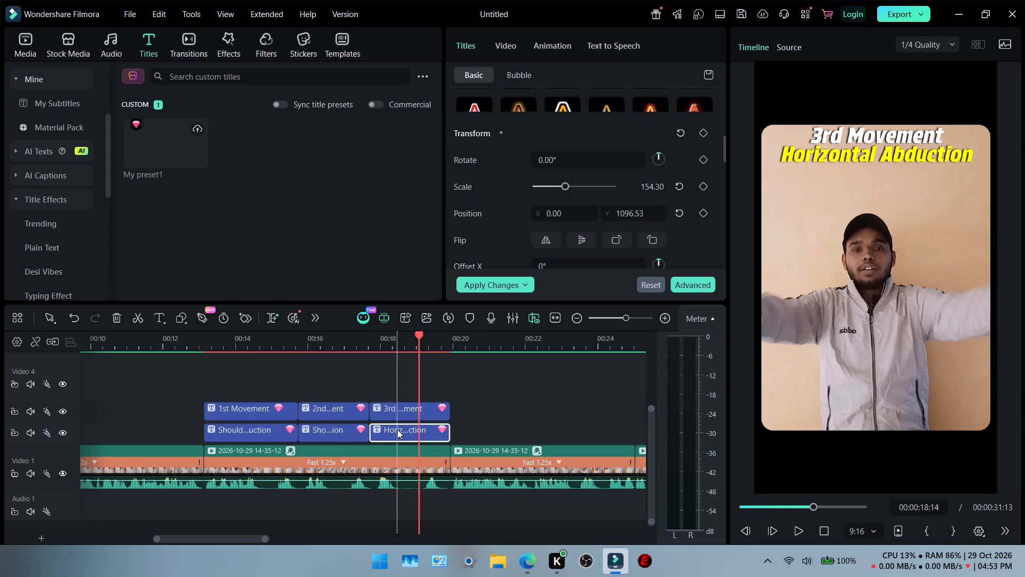
left_click(332, 434)
left_click(664, 182)
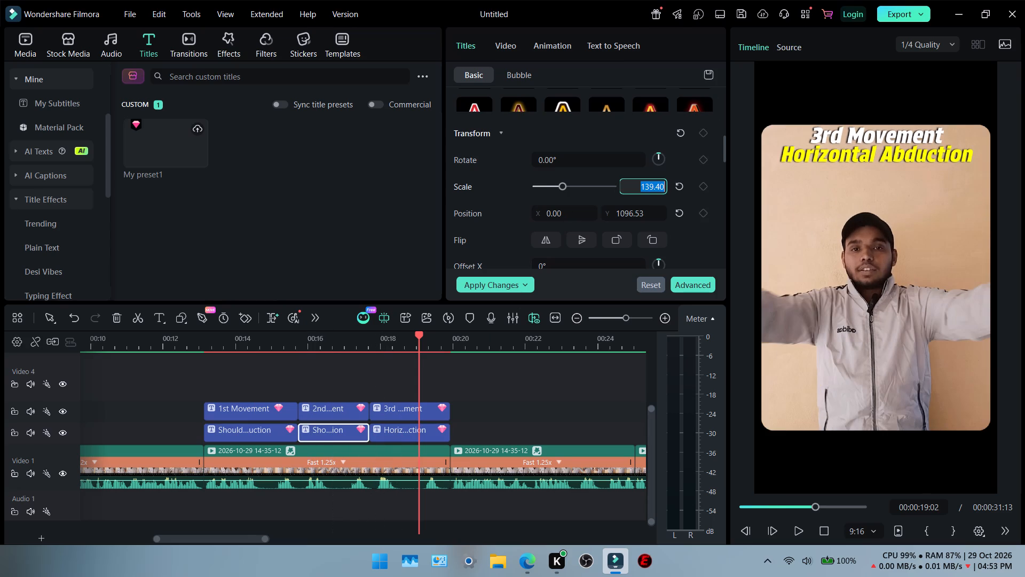
type("154.30")
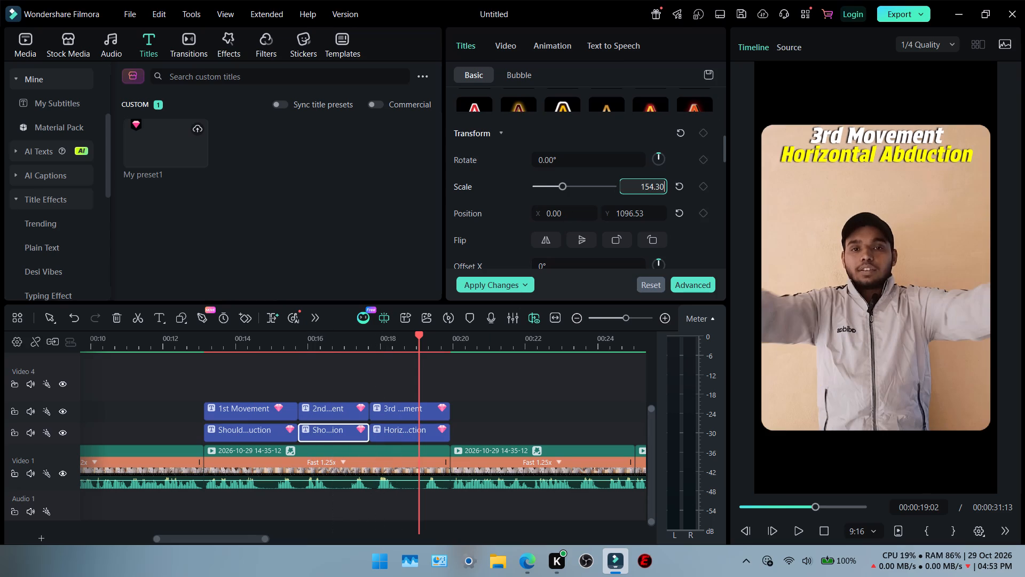
left_click(487, 189)
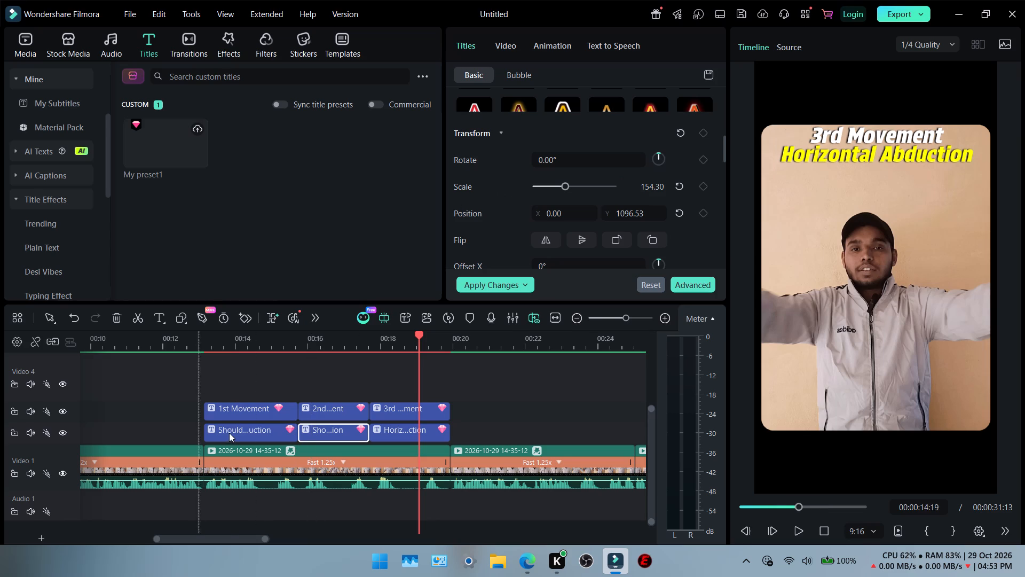
Set the scale of the "Shoulder Adduction" title to 154.30 and check the titles of all three exercises in the preview.
left_click(229, 433)
left_click(663, 183)
type("154.30")
left_click(483, 213)
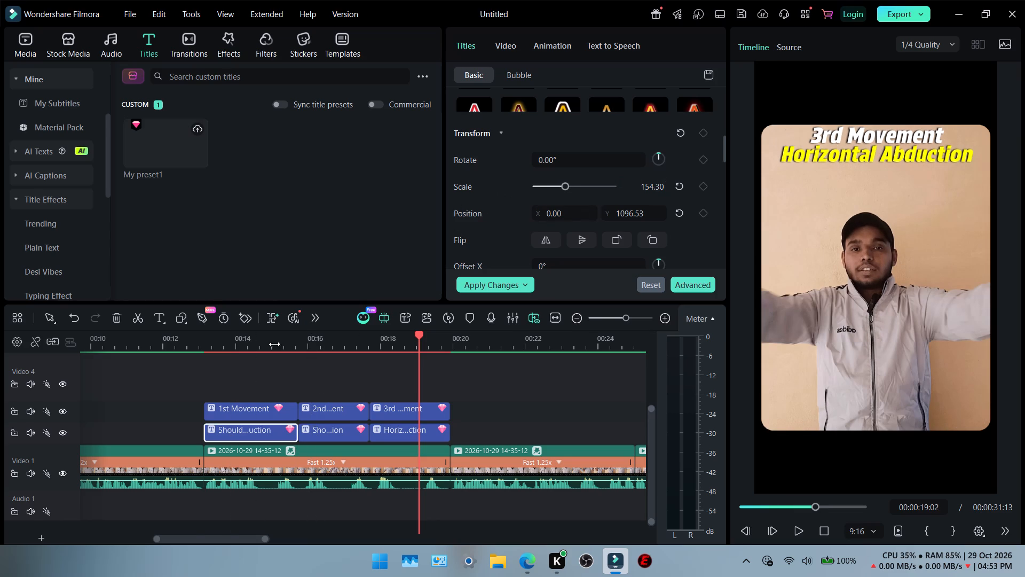
left_click(250, 346)
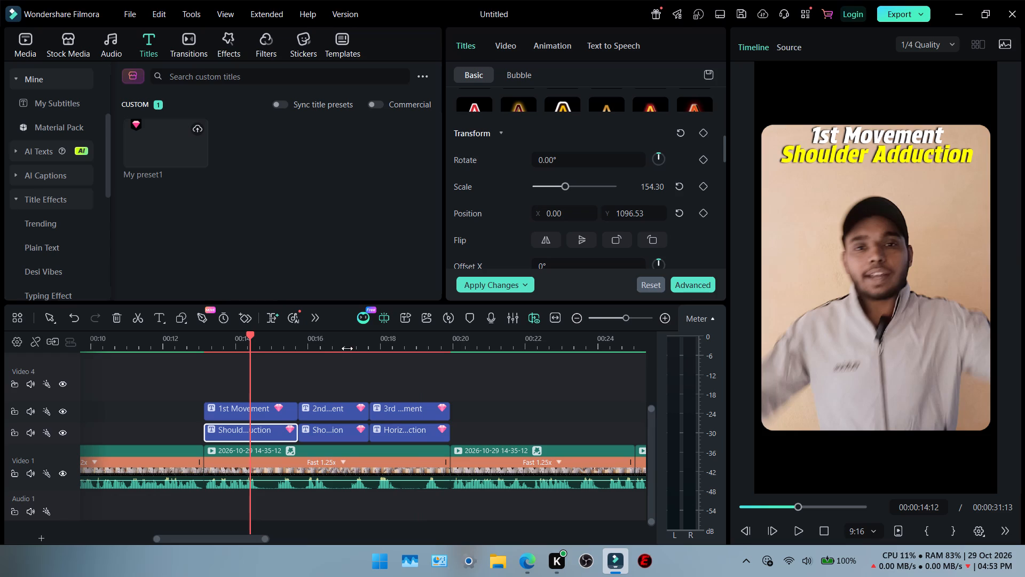
left_click(344, 345)
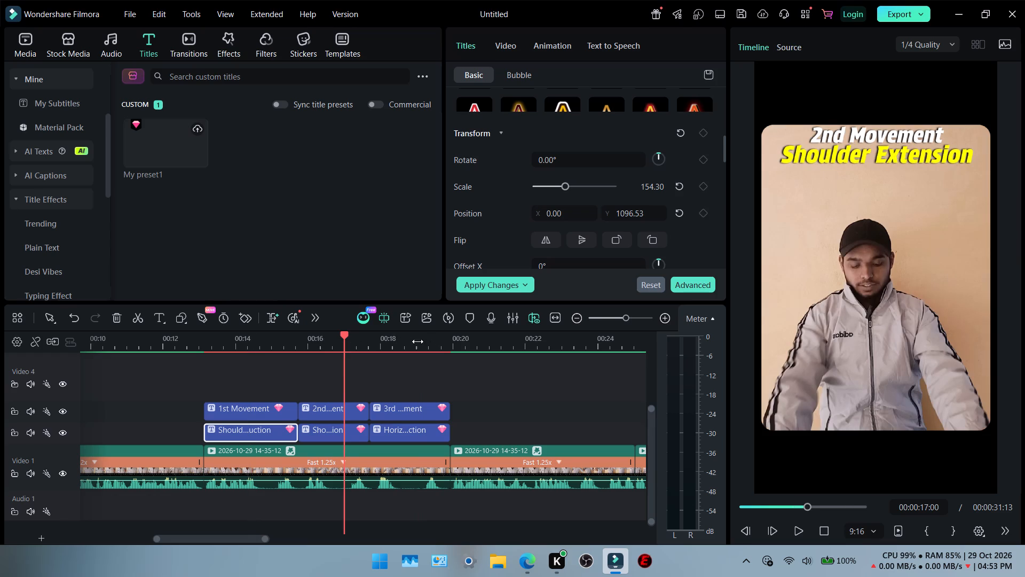
left_click(407, 344)
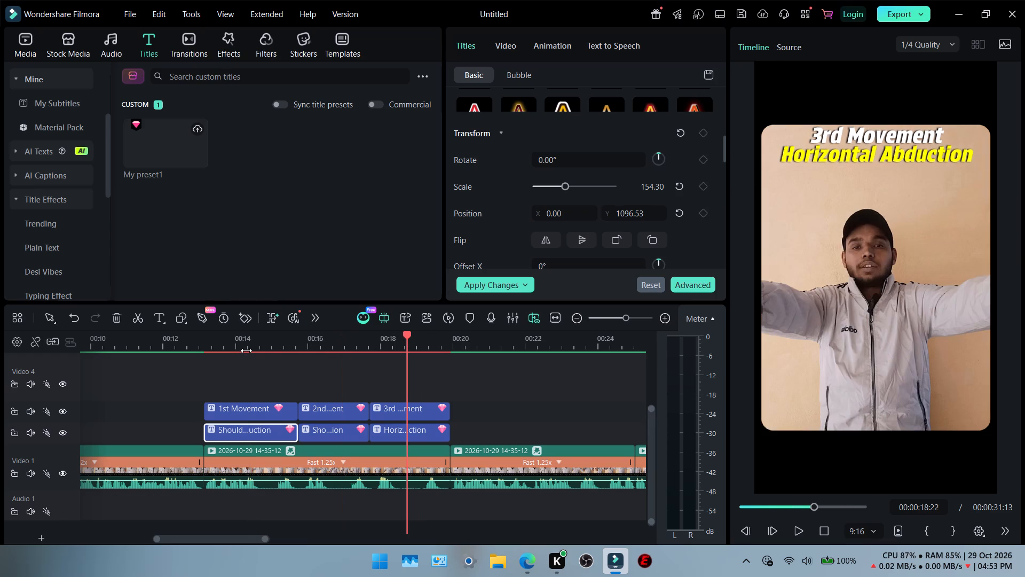
left_click(246, 345)
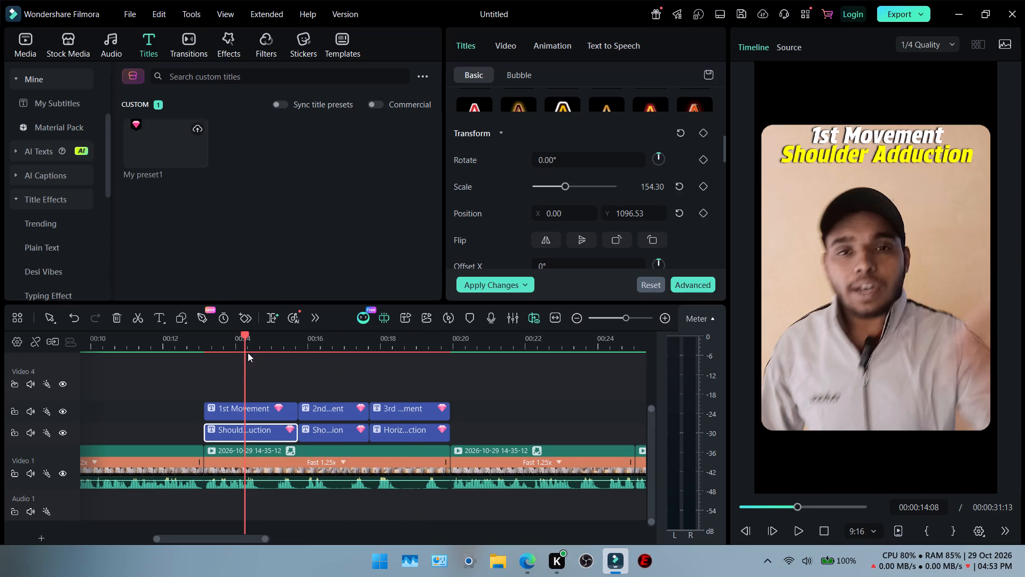
Set the out-animation duration of the "1st Movement" and "Shoulder Adduction" titles to 0.20.
left_click(557, 43)
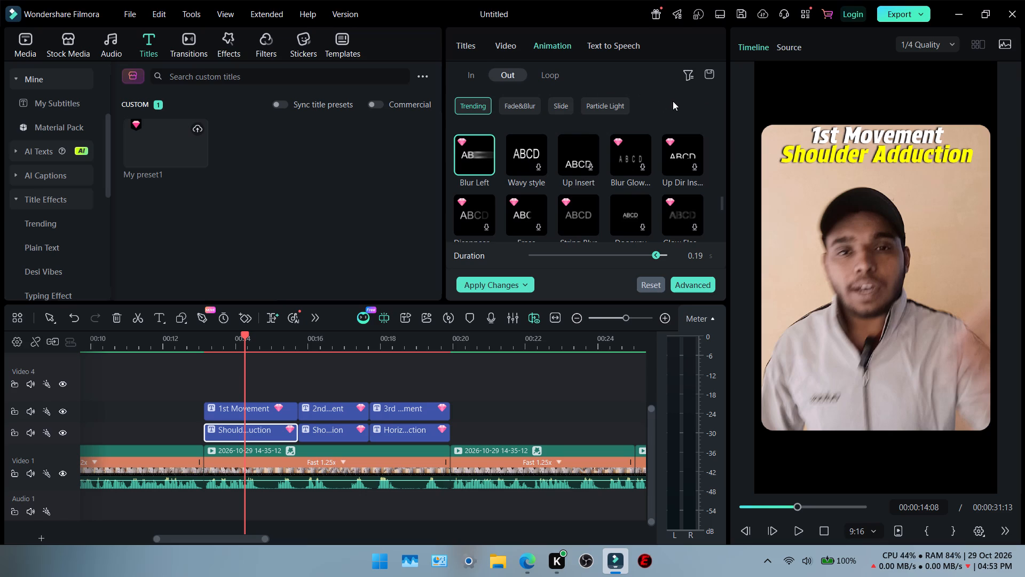
left_click(250, 411)
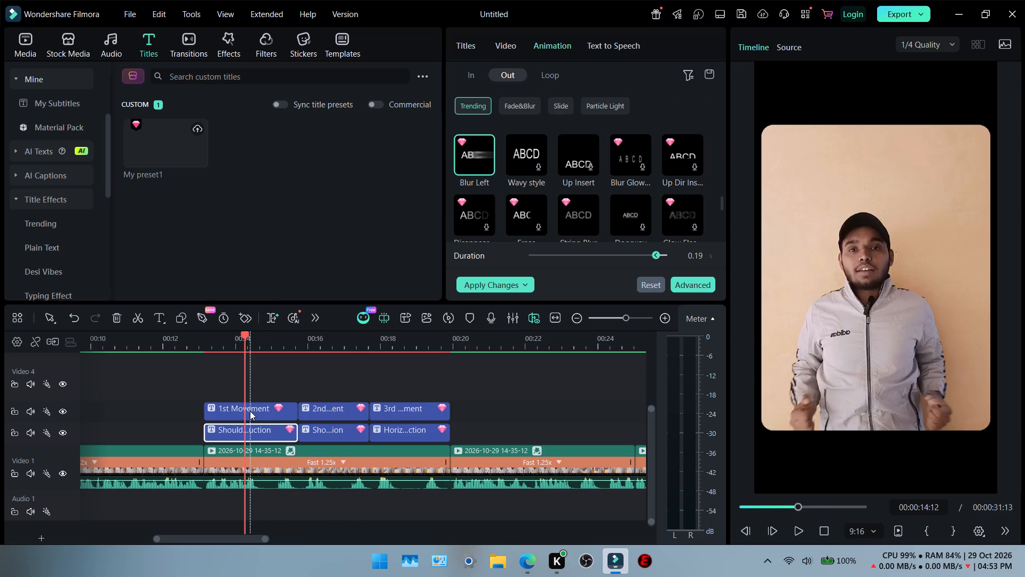
left_click(326, 409)
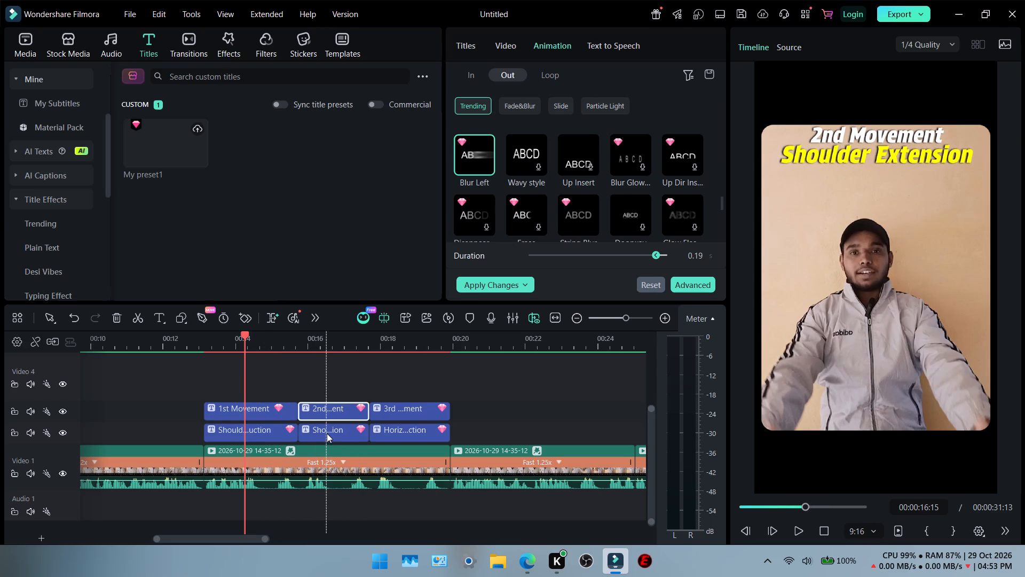
left_click(250, 428)
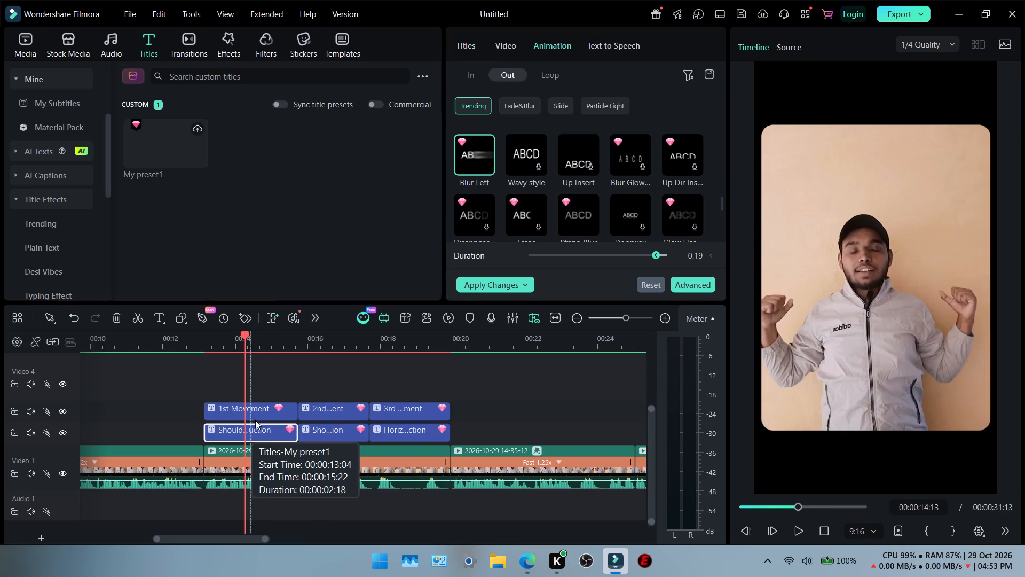
left_click(257, 410)
left_click(261, 430)
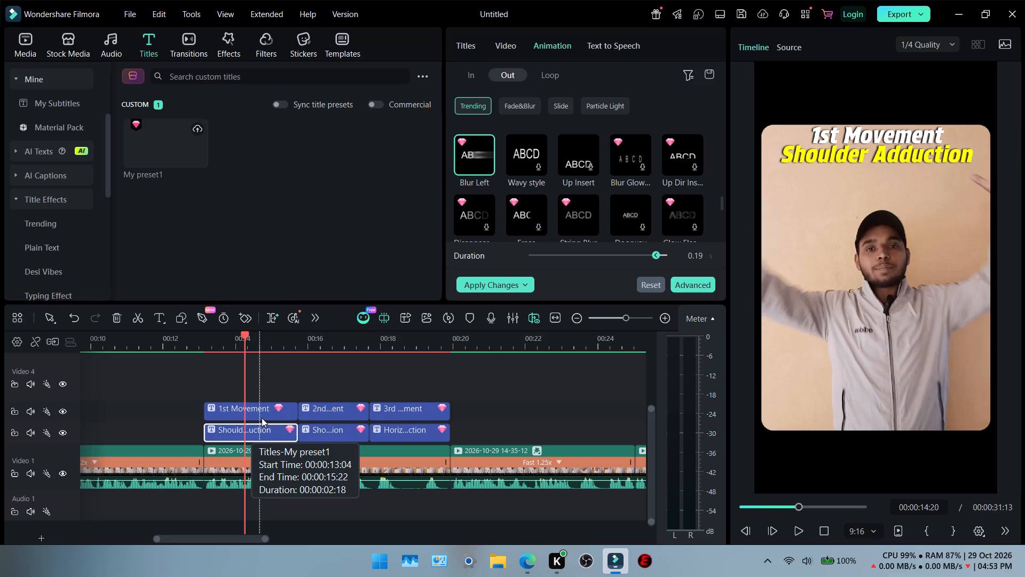
left_click(262, 418)
left_click(698, 256)
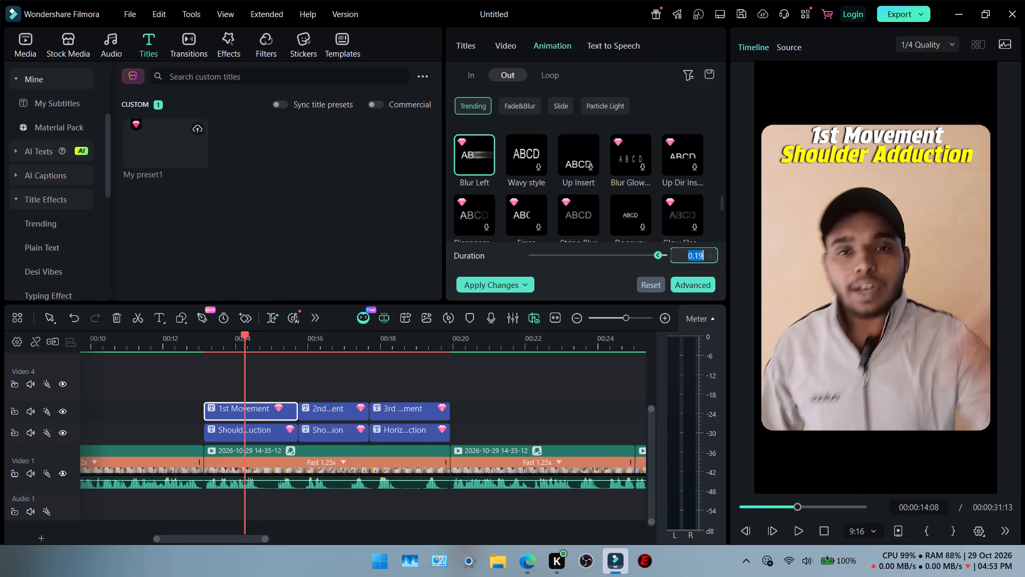
type("0.20")
left_click(365, 200)
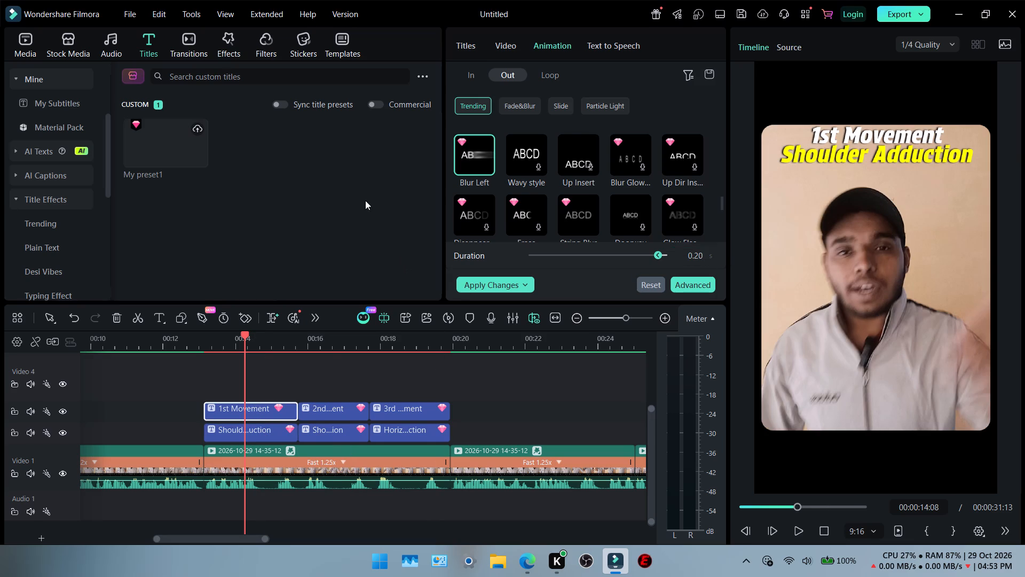
left_click(262, 435)
left_click(706, 253)
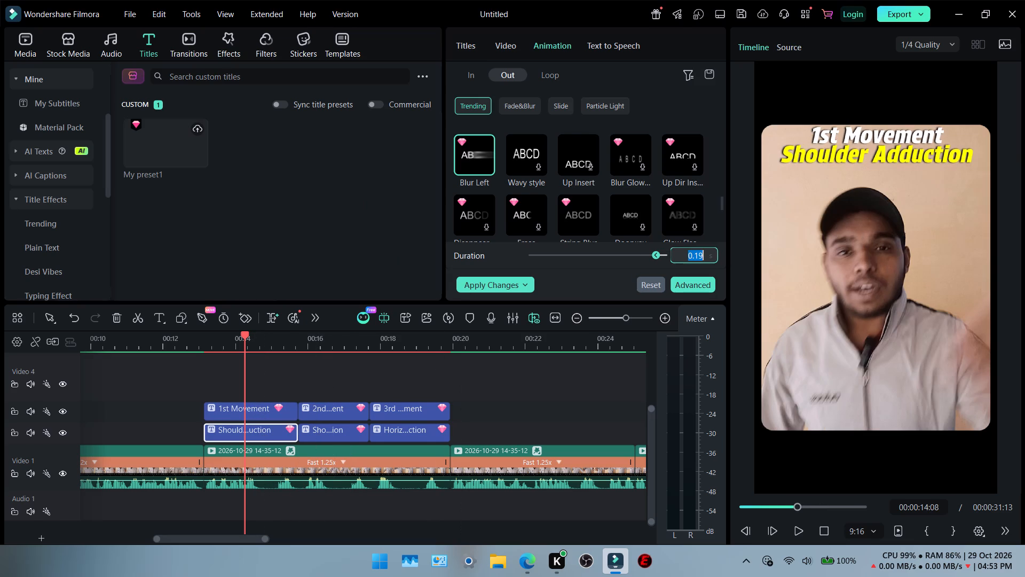
type("0.20")
left_click(354, 225)
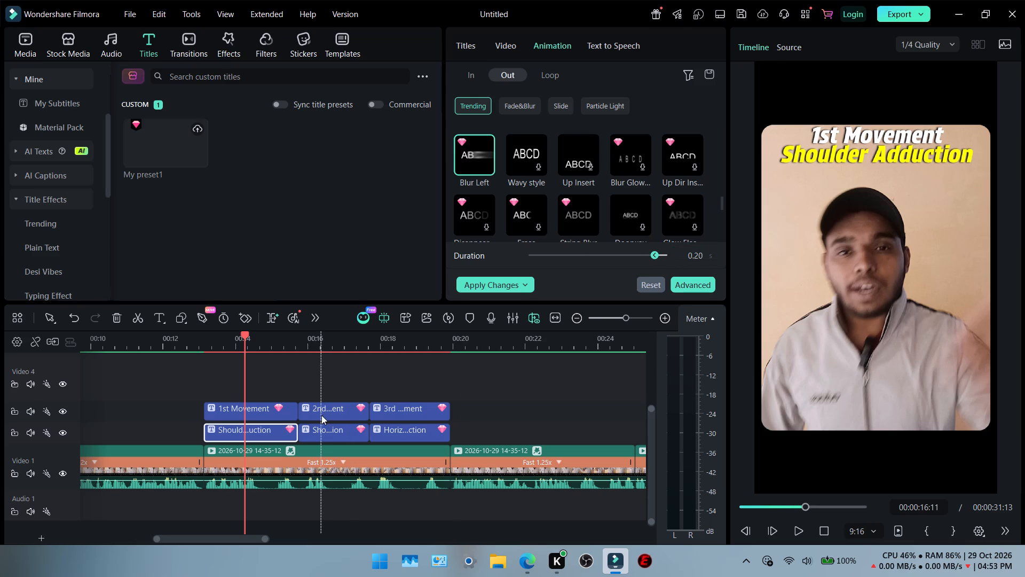
Set the out-animation duration of the "2nd Movement" and "Shoulder Extension" titles to 0.20.
left_click(328, 410)
left_click(693, 253)
type("0.20")
left_click(348, 437)
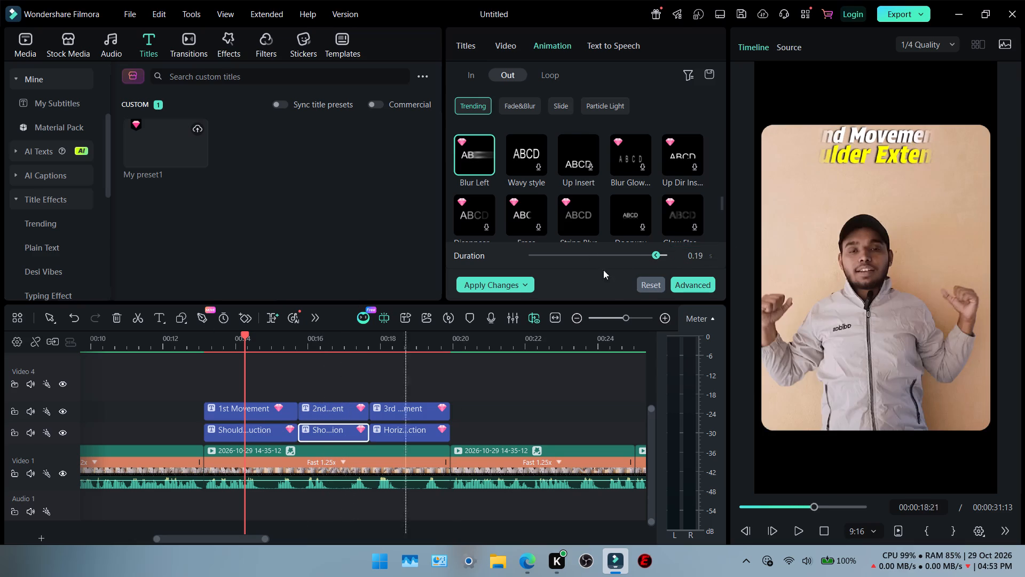
left_click(688, 253)
type("0.20")
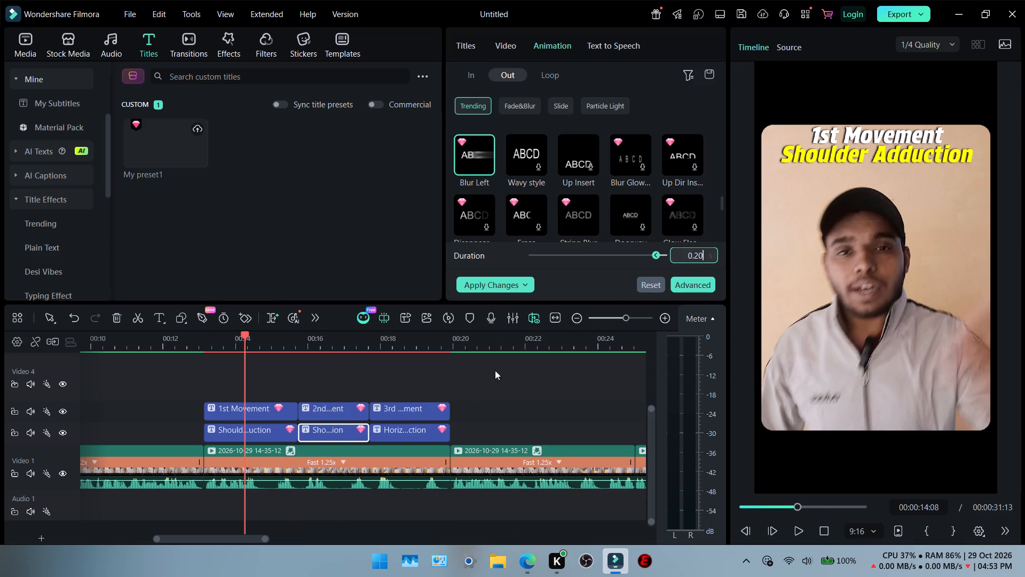
Set the out-animation duration of the "3rd Movement" and "Horizontal Abduction" titles to 0.20.
left_click(404, 409)
left_click(697, 256)
type("0.20")
left_click(409, 208)
left_click(388, 424)
right_click(388, 424)
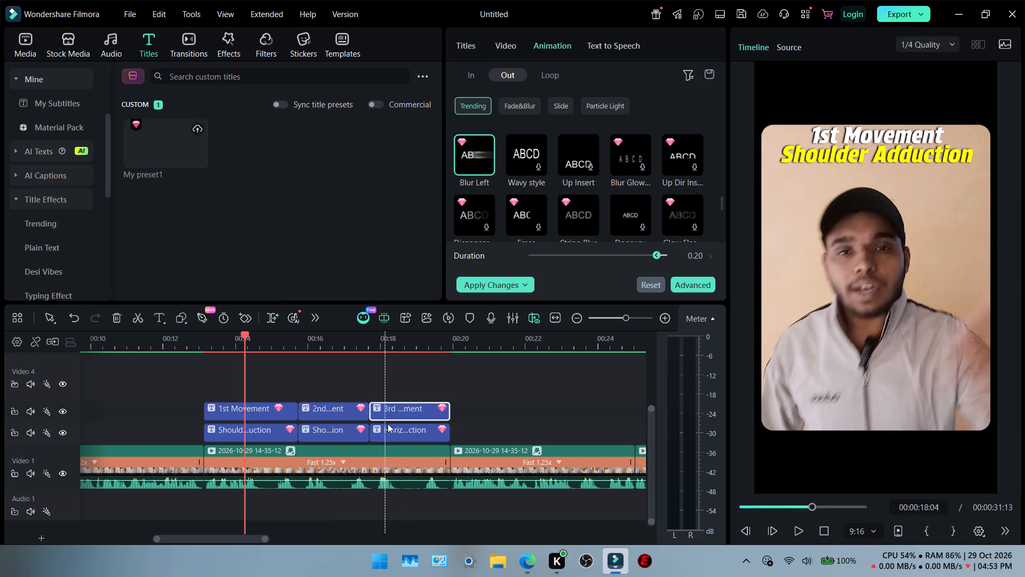
left_click(687, 260)
type("0.20")
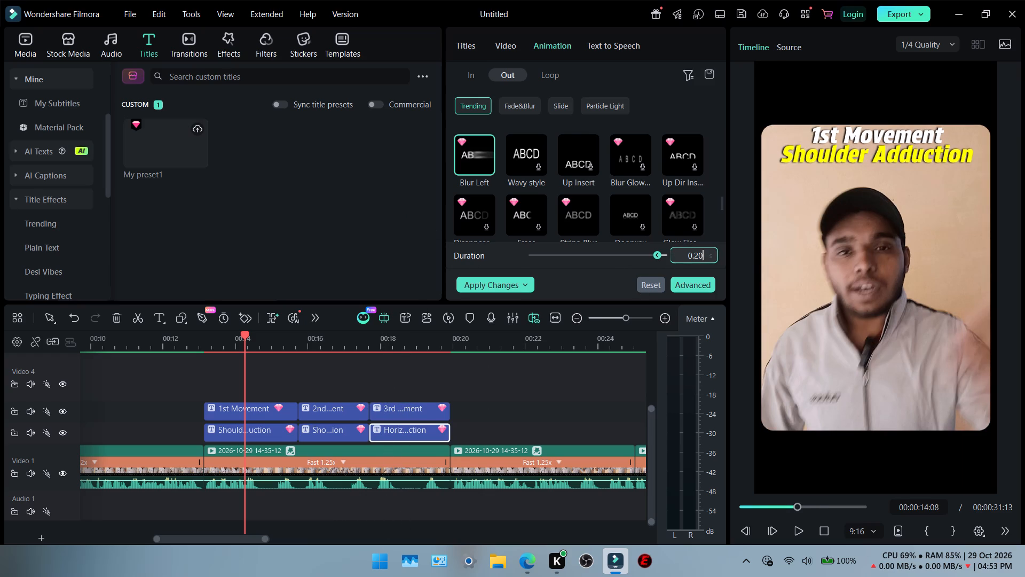
right_click(291, 232)
left_click(291, 232)
Examine the in-animation presets and find which one is applied to the "1st Movement" title, along with its duration.
left_click(474, 75)
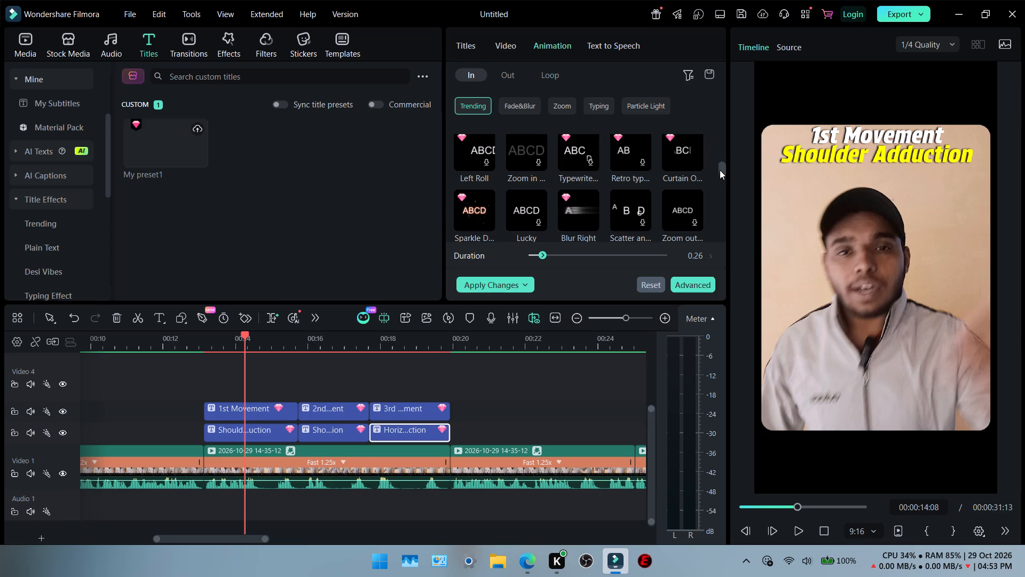
scroll(719, 173, "up", 2)
scroll(715, 182, "down", 7)
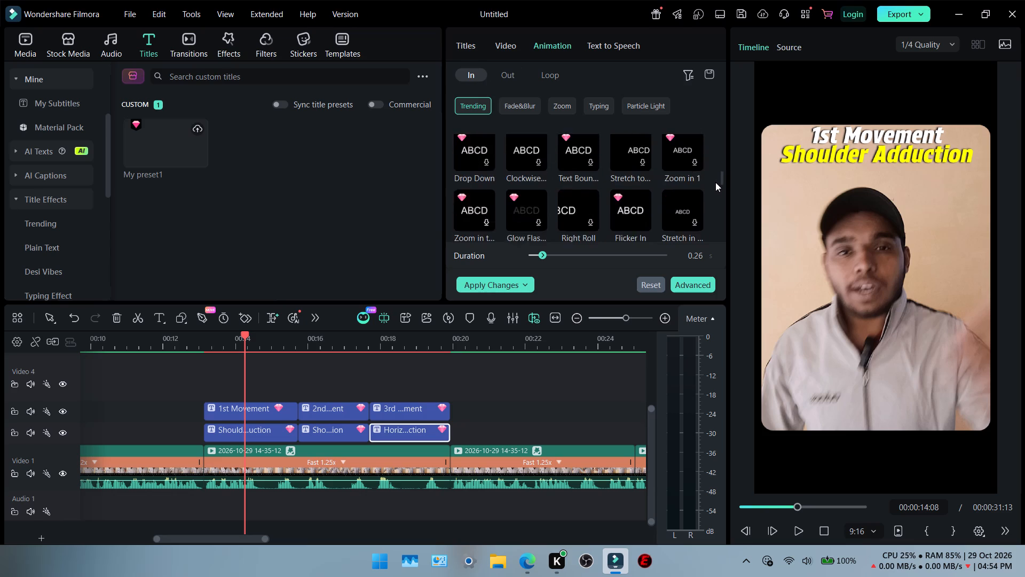
scroll(715, 182, "down", 16)
scroll(715, 182, "down", 6)
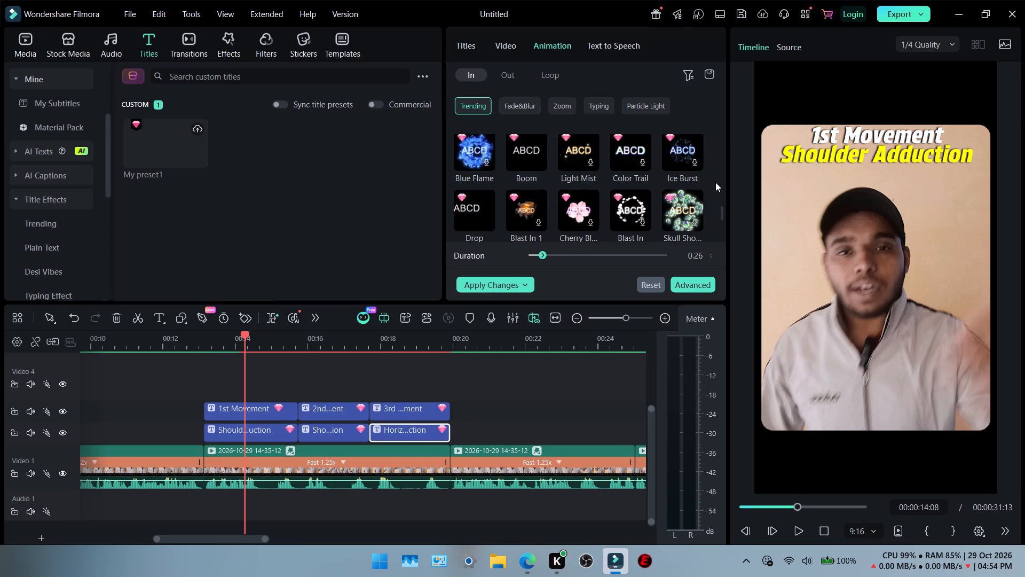
scroll(715, 182, "down", 20)
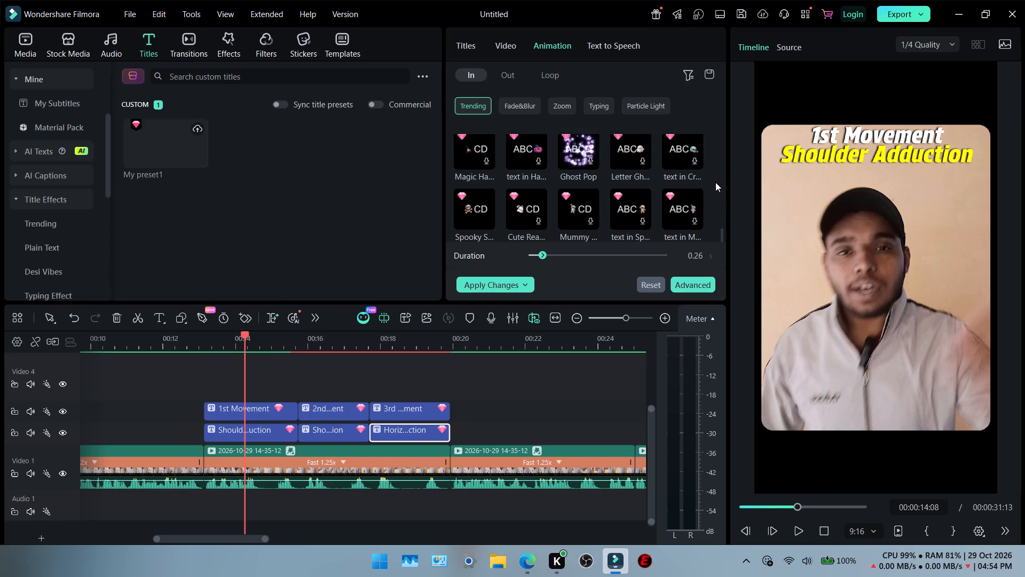
left_click(248, 408)
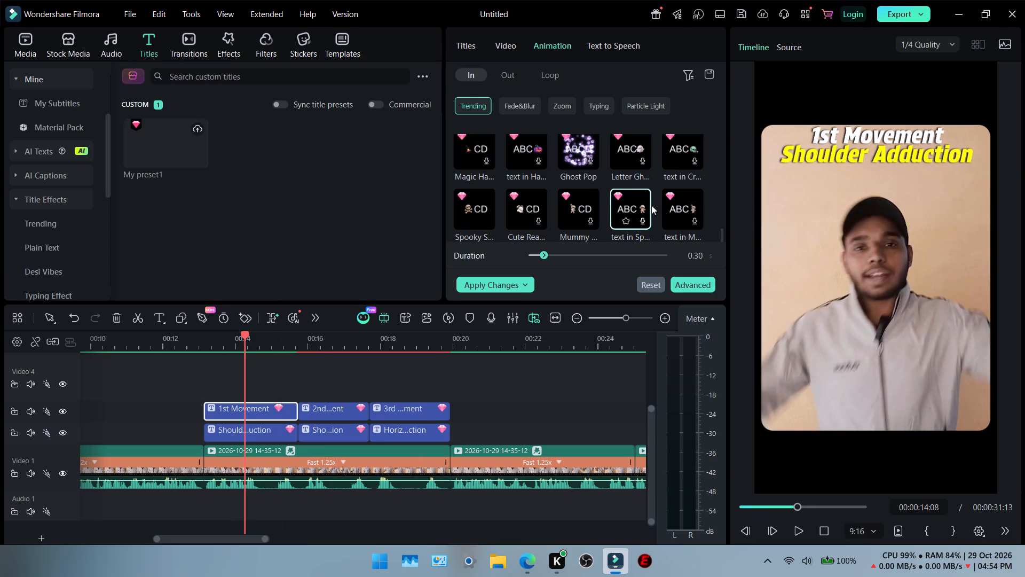
scroll(719, 207, "up", 20)
scroll(719, 207, "up", 7)
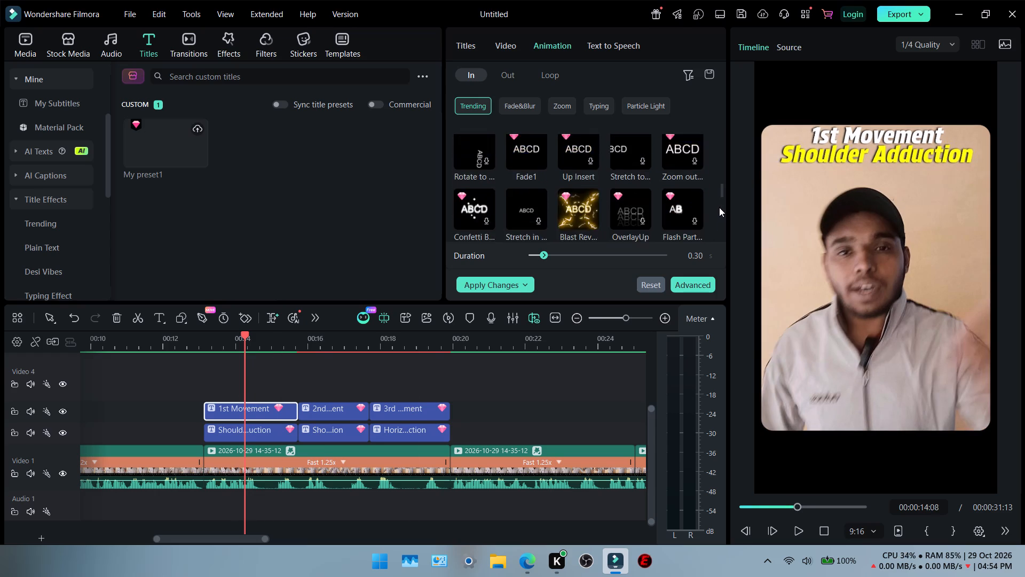
scroll(719, 207, "up", 14)
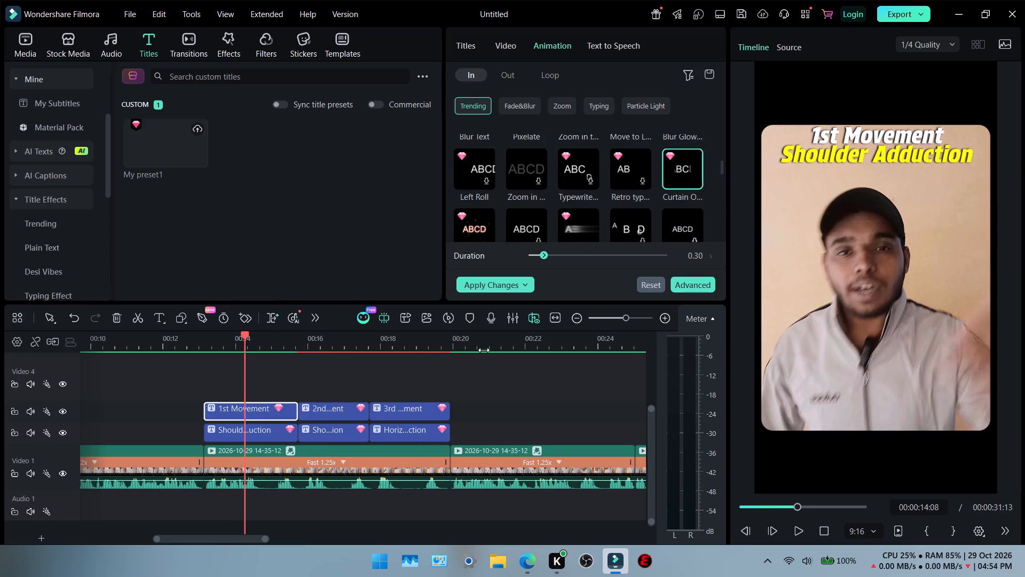
Set the in-animation duration of the "Shoulder Adduction" title to 0.30, matching the "1st Movement" title.
left_click(235, 432)
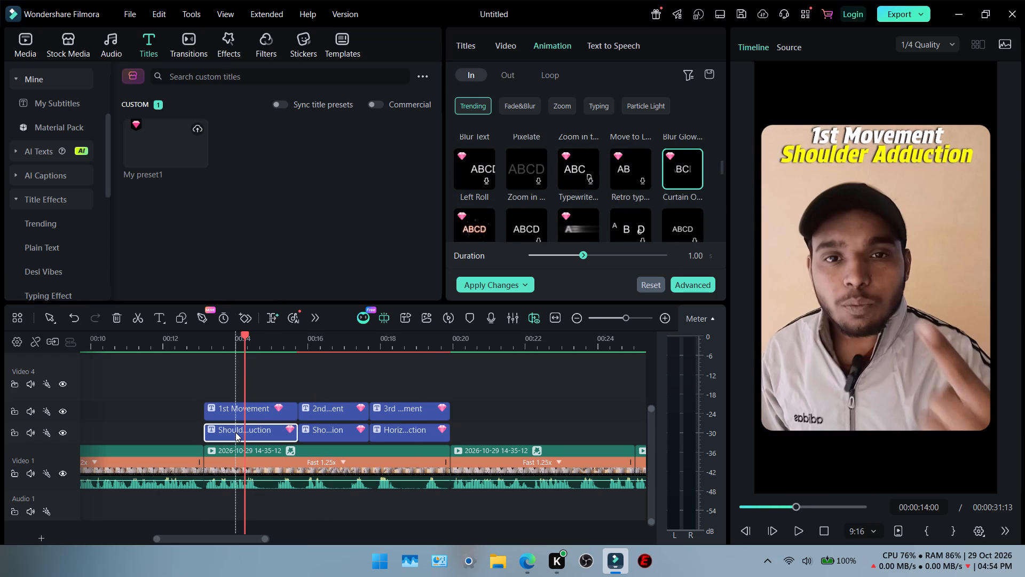
left_click(702, 260)
type("0.30")
left_click(329, 406)
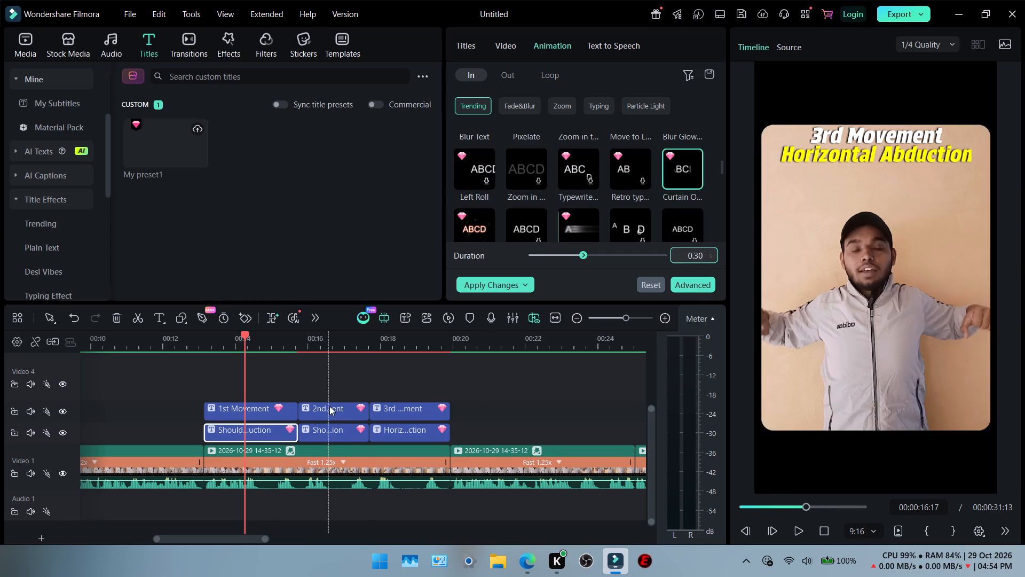
Apply the Curtain in-animation to the "3rd Movement" and "Horizontal Abduction" titles and set each duration to 0.30.
left_click(325, 428)
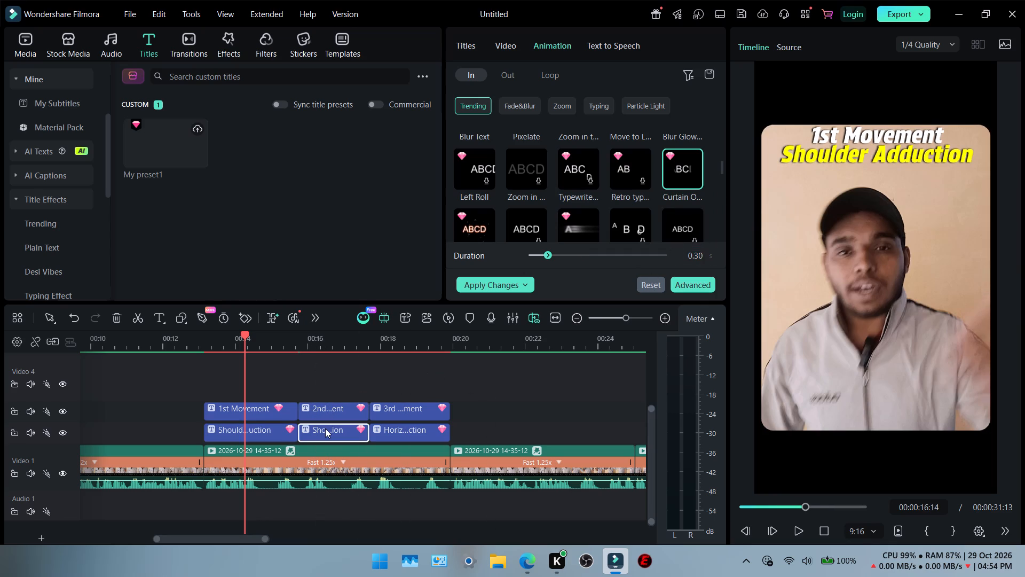
left_click(401, 407)
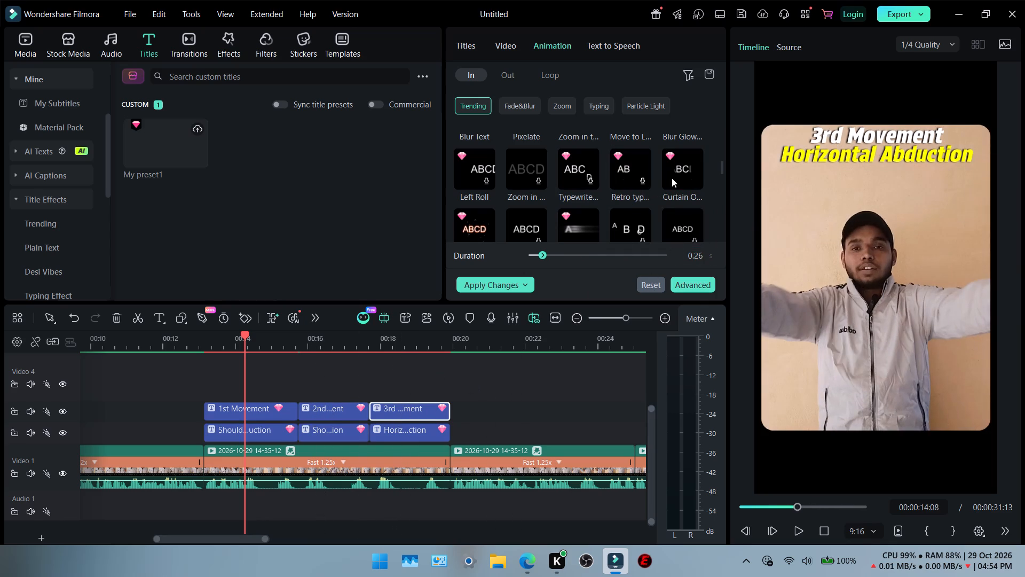
left_click(672, 172)
left_click(701, 258)
type("0.30")
left_click(405, 432)
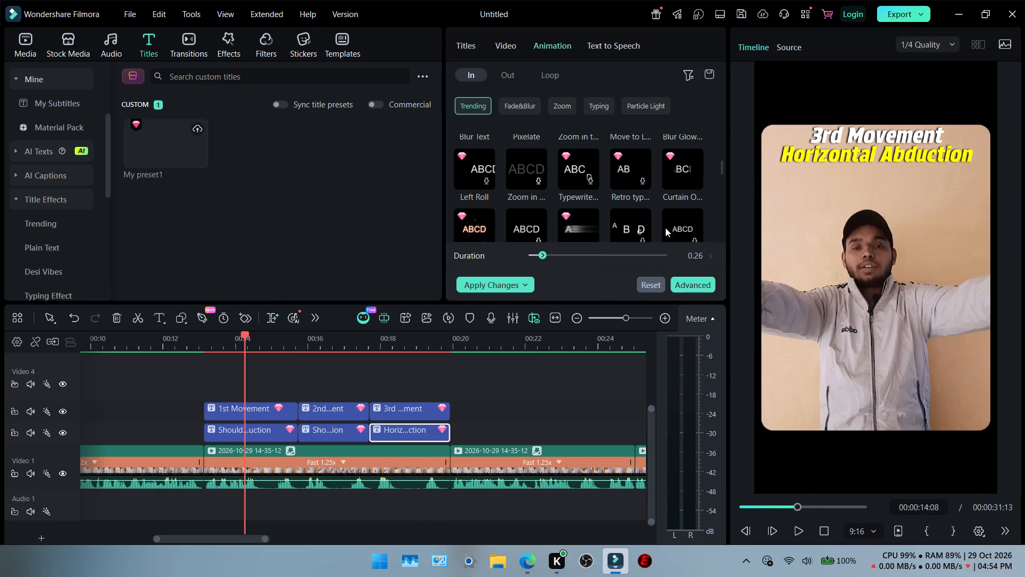
left_click(674, 159)
left_click(692, 254)
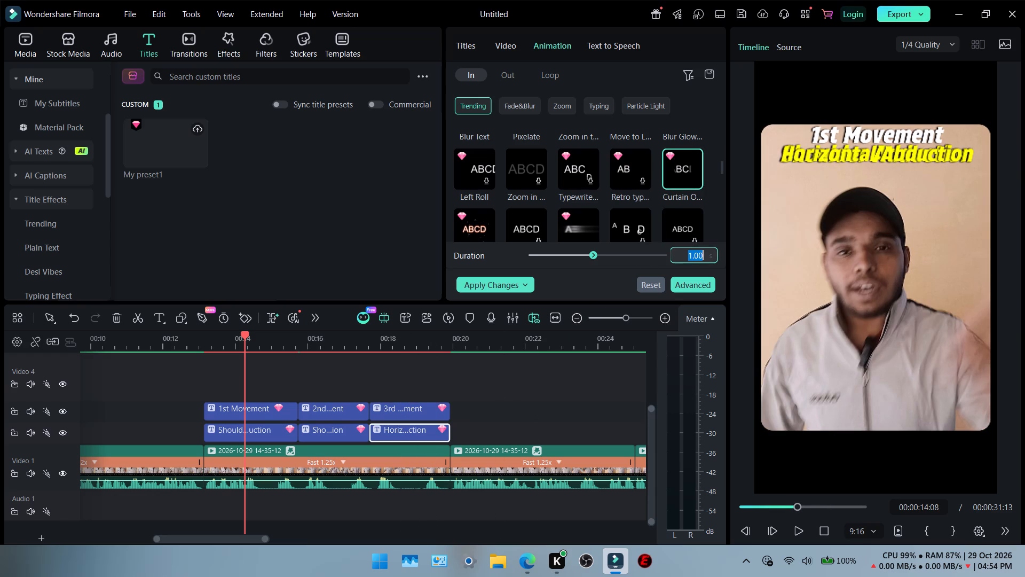
type("0.30")
left_click(290, 200)
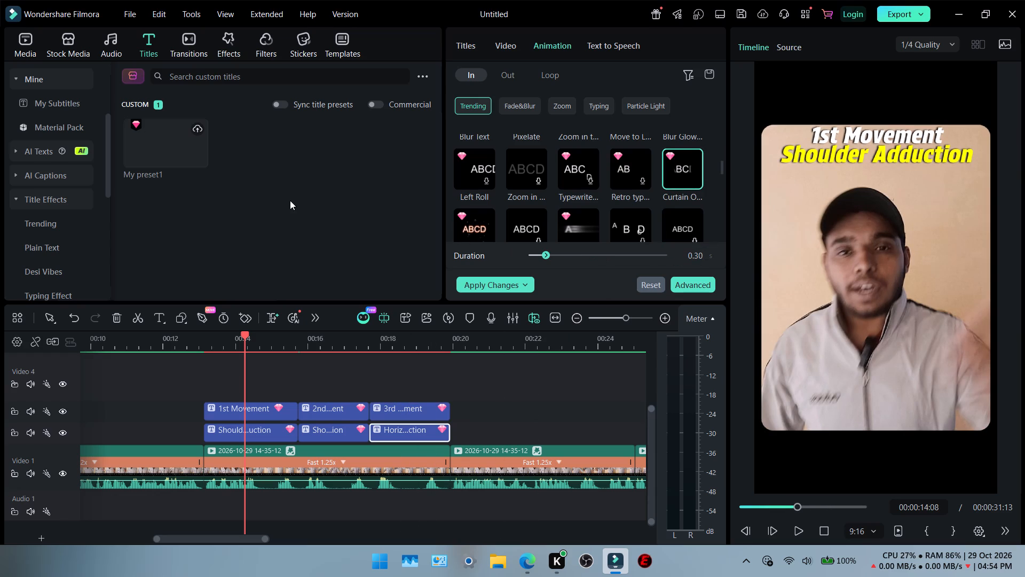
Render the timeline preview and play back the section containing the three pairs of movement titles to check their animations.
left_click_drag(243, 331, 141, 349)
left_click(138, 342)
key("Return")
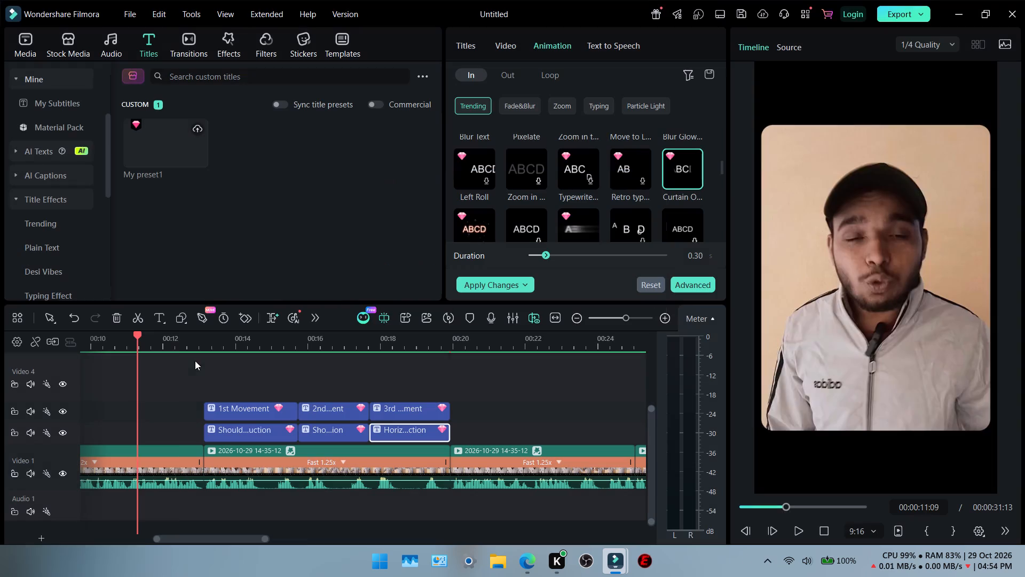
key("space")
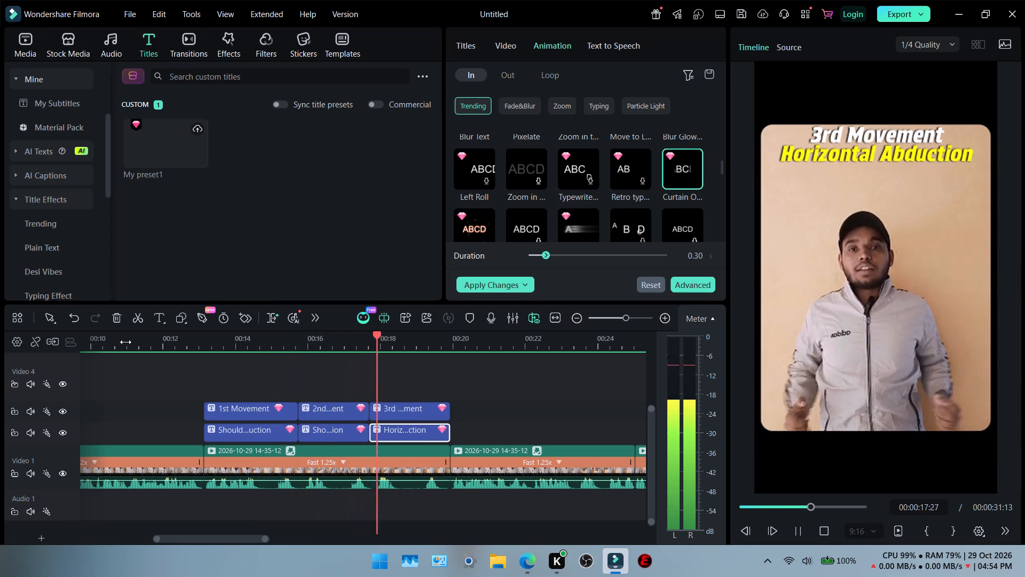
key("space")
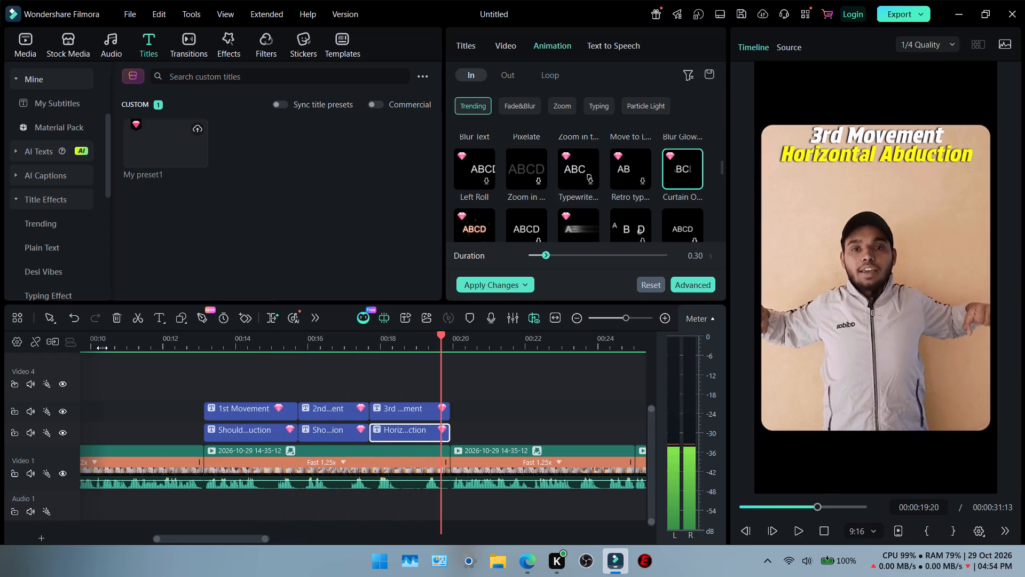
left_click(220, 344)
key("space")
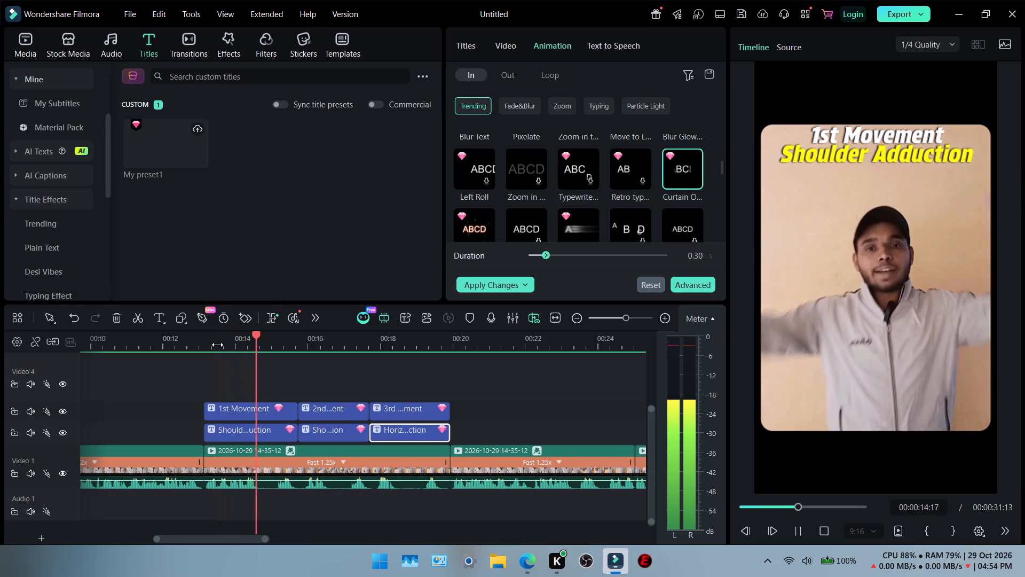
key("space")
key("space")
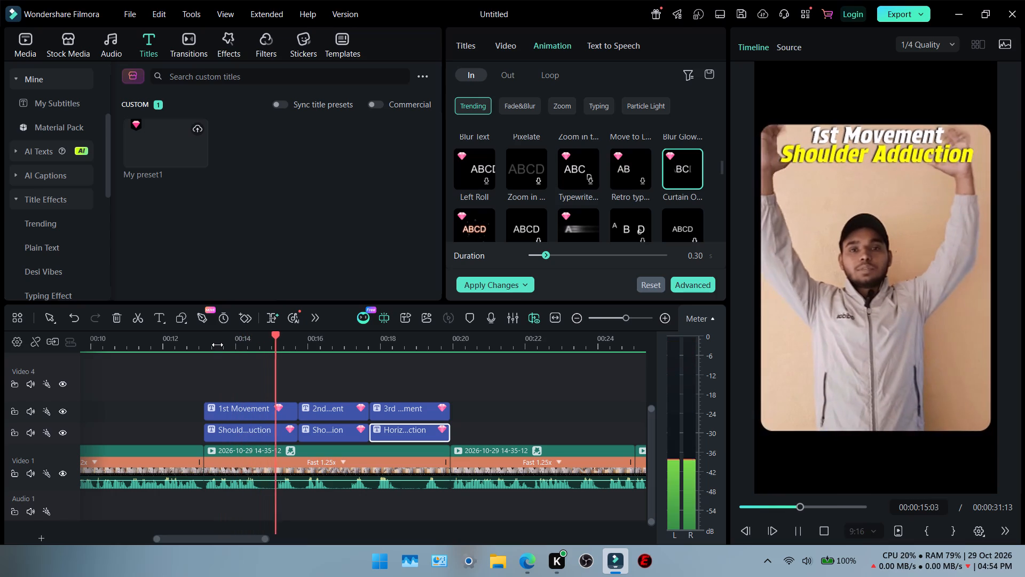
key("space")
key("space")
key("space")
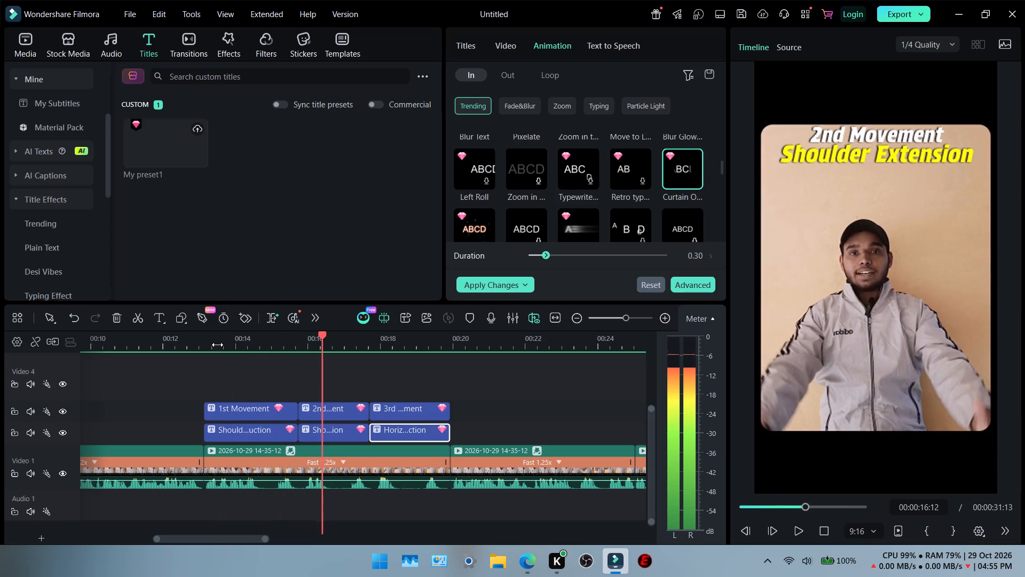
Replay the changeover from the 1st Movement titles to the 2nd Movement titles to examine its timing.
left_click(293, 347)
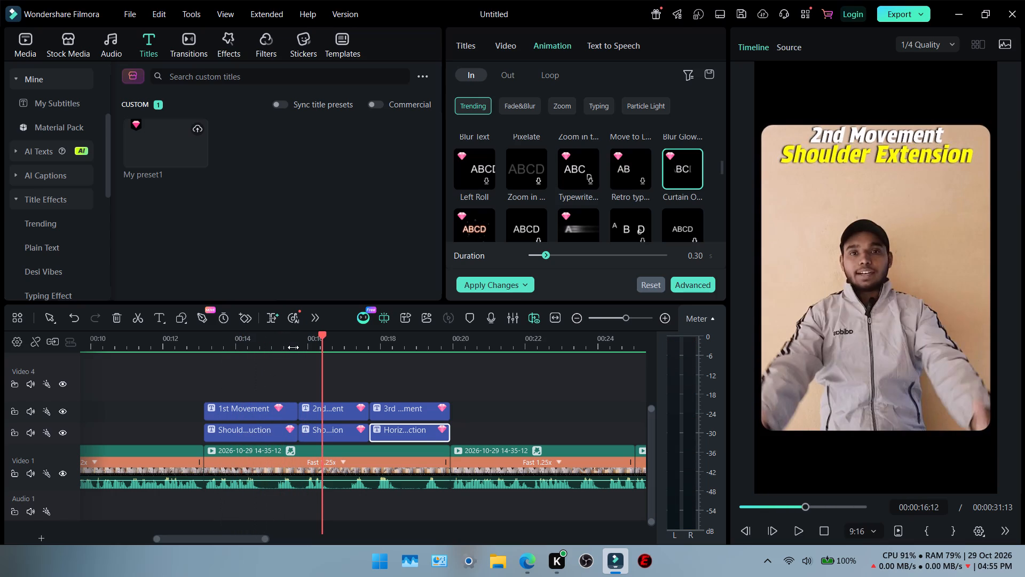
left_click_drag(293, 335, 299, 337)
left_click(298, 337)
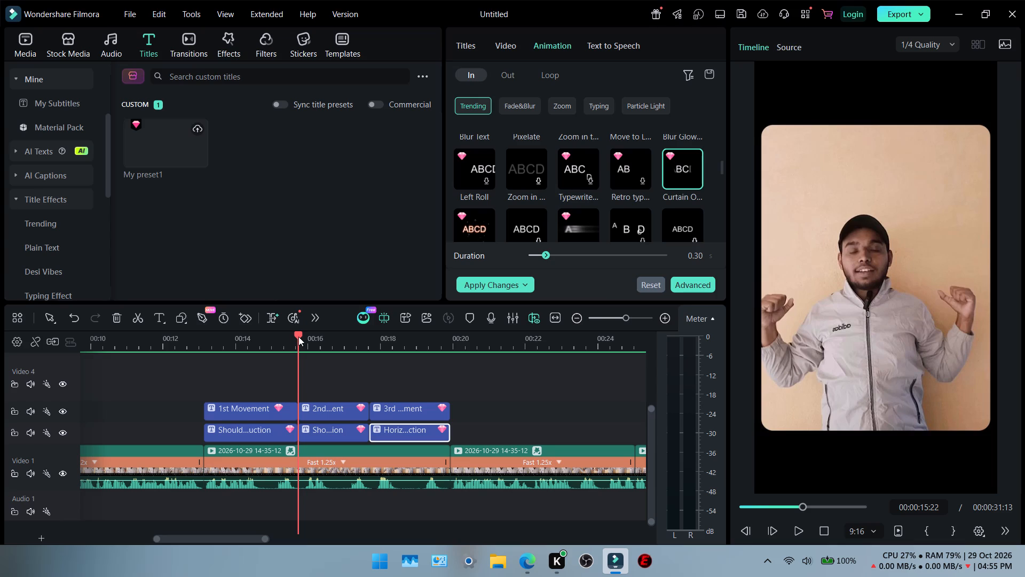
key("space")
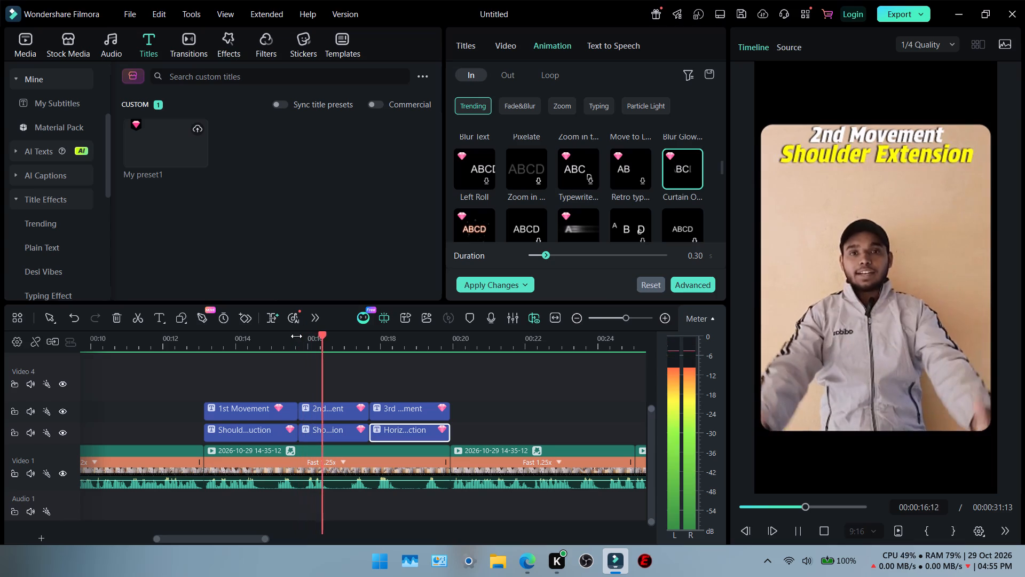
key("space")
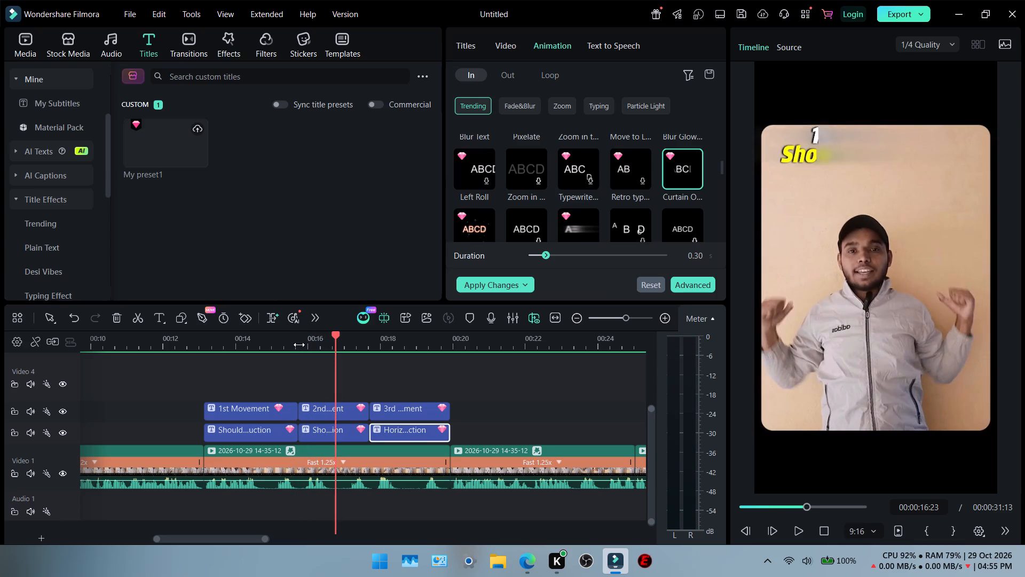
left_click(299, 344)
key("space")
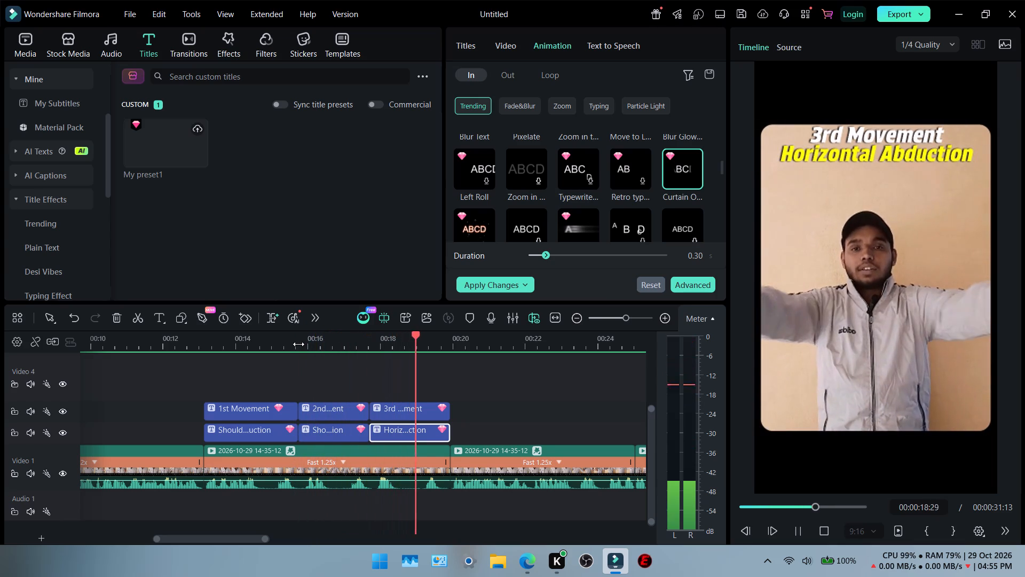
left_click(188, 342)
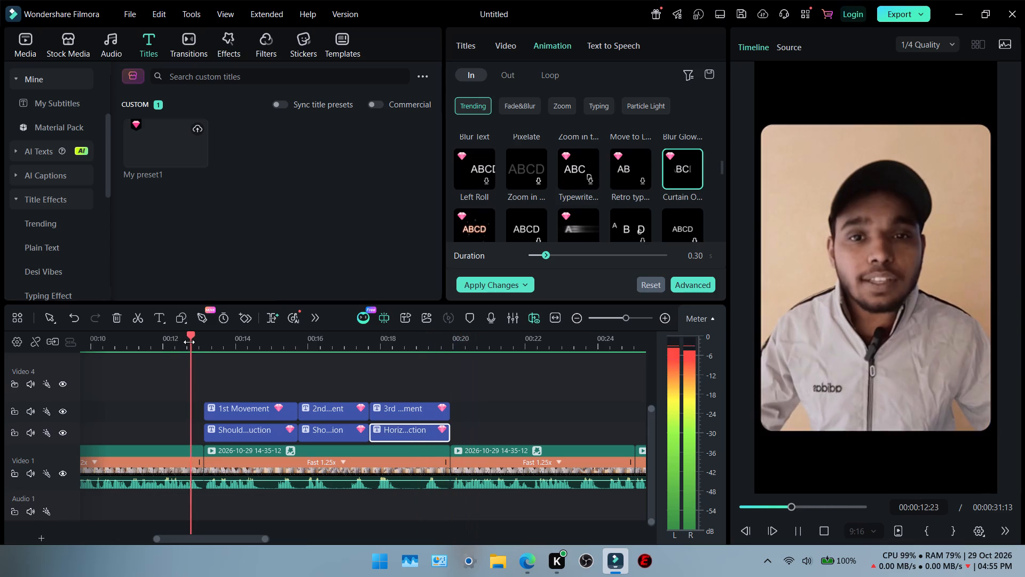
key("space")
key("space")
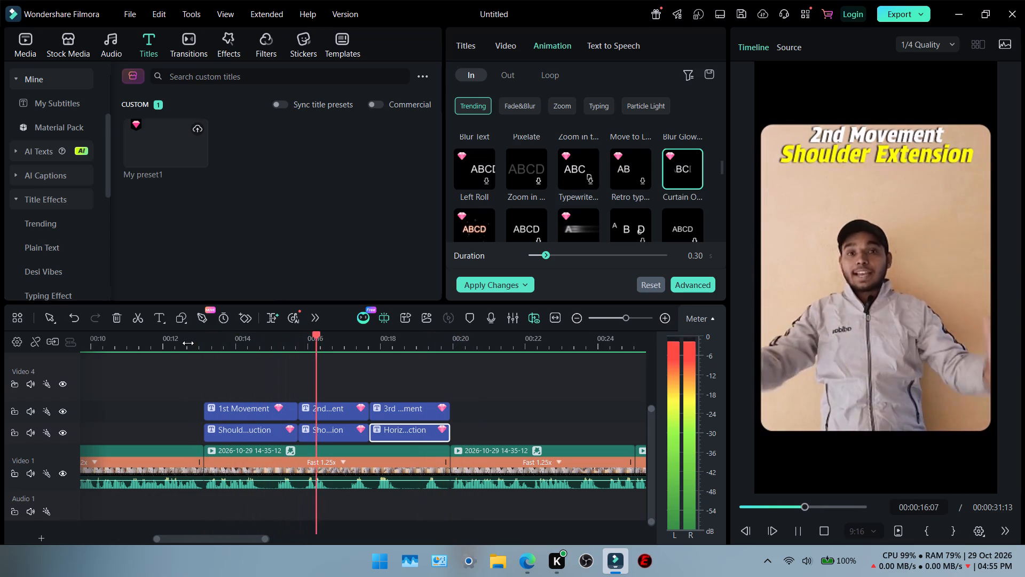
key("space")
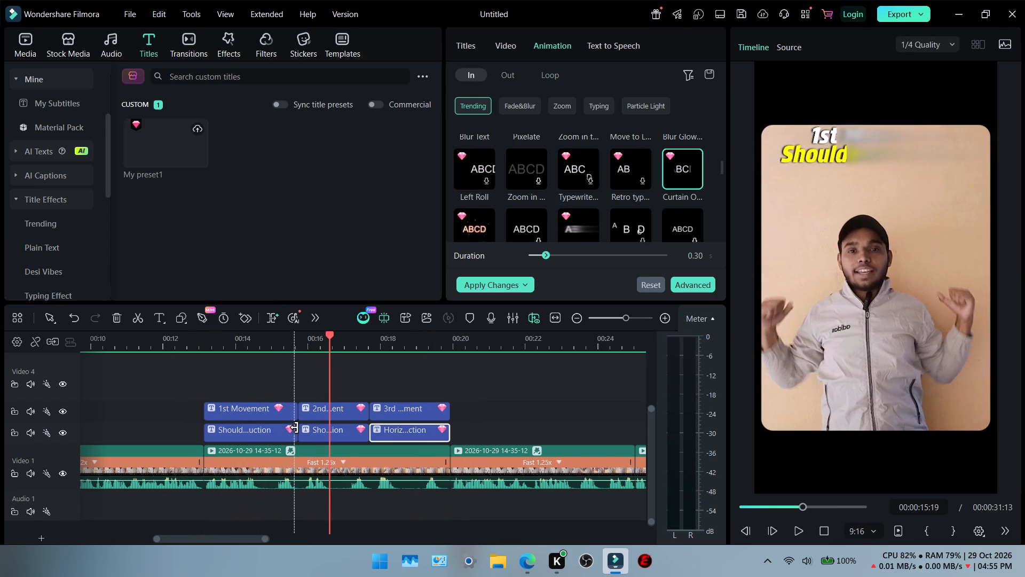
Trim the starts of the "2nd Movement" and "Shoulder Extension" titles so both begin slightly later, at about 00:00:15:24.
scroll(295, 427, "up", 6, "ctrl")
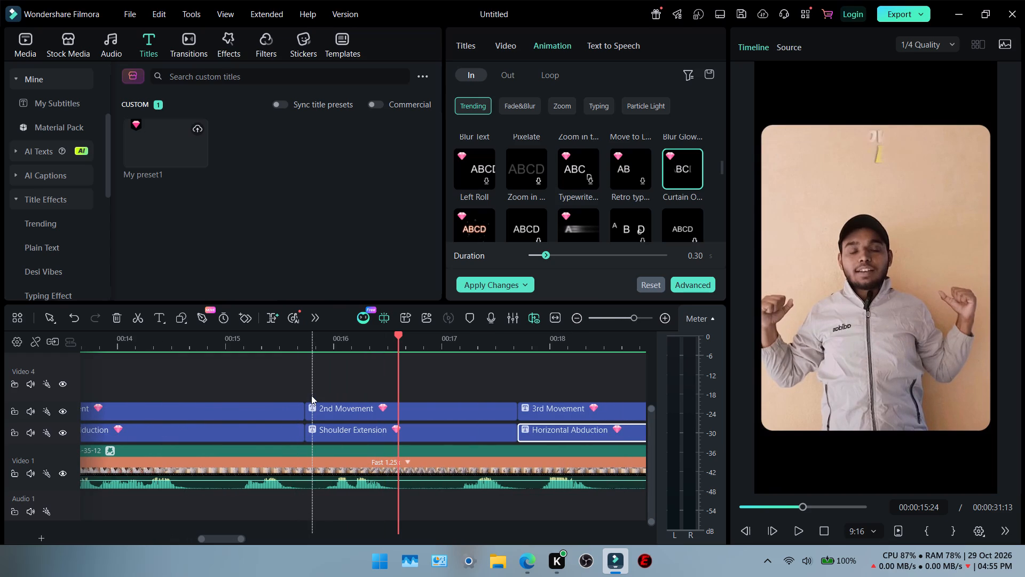
left_click(292, 403)
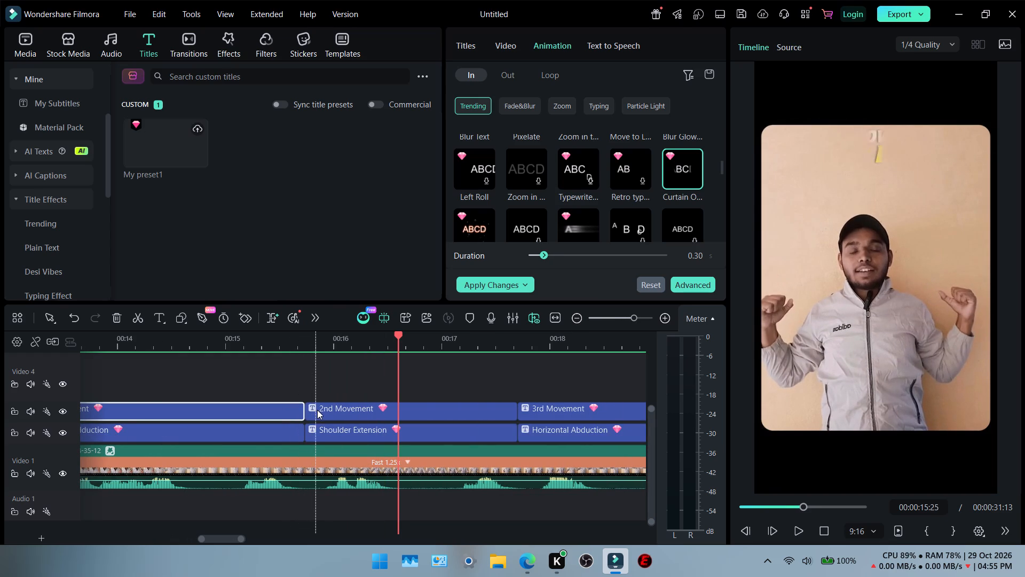
left_click(317, 410)
left_click_drag(309, 409, 318, 409)
left_click(314, 429)
left_click_drag(307, 433, 319, 433)
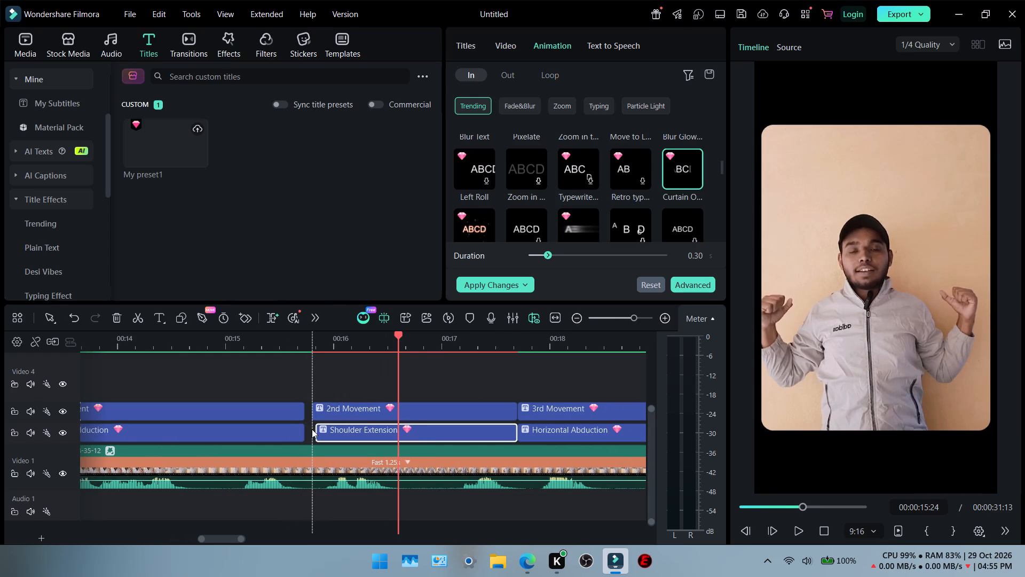
left_click_drag(317, 430, 312, 431)
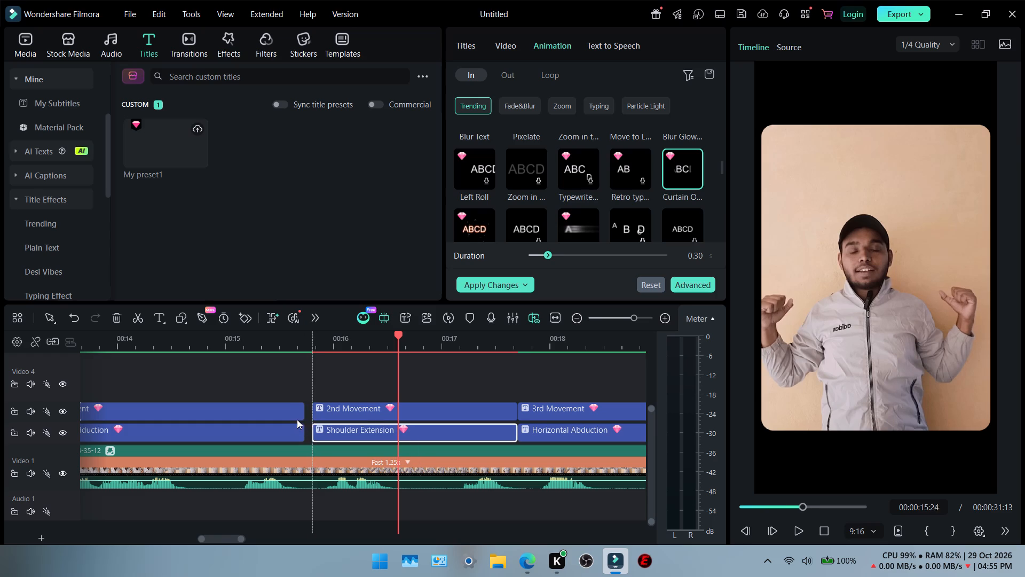
Extend the ends of the "1st Movement" and "Shoulder Adduction" titles to meet the starts of the second title pair.
left_click(297, 419)
left_click_drag(303, 410, 310, 410)
left_click(300, 432)
left_click_drag(304, 432, 315, 432)
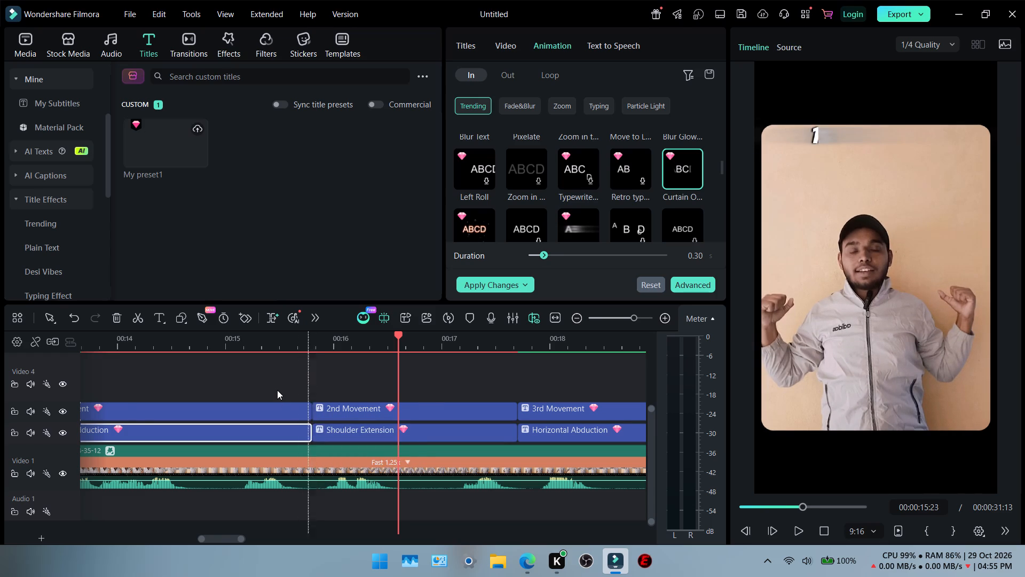
Render the preview again and play the video from just before the first title pair through the sections after the titles.
scroll(277, 390, "down", 11, "ctrl")
left_click(208, 350)
key("space")
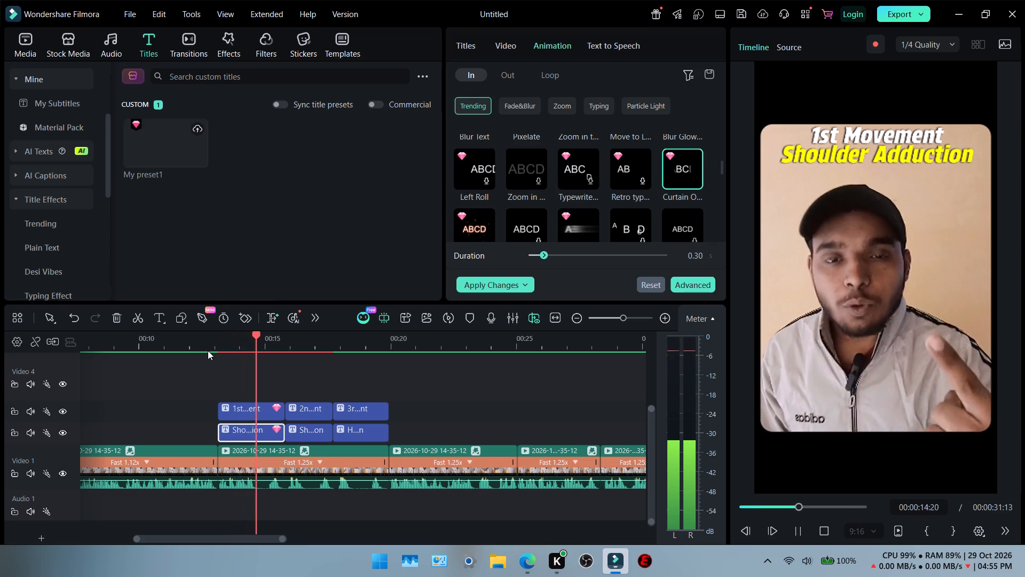
key("space")
key("Return")
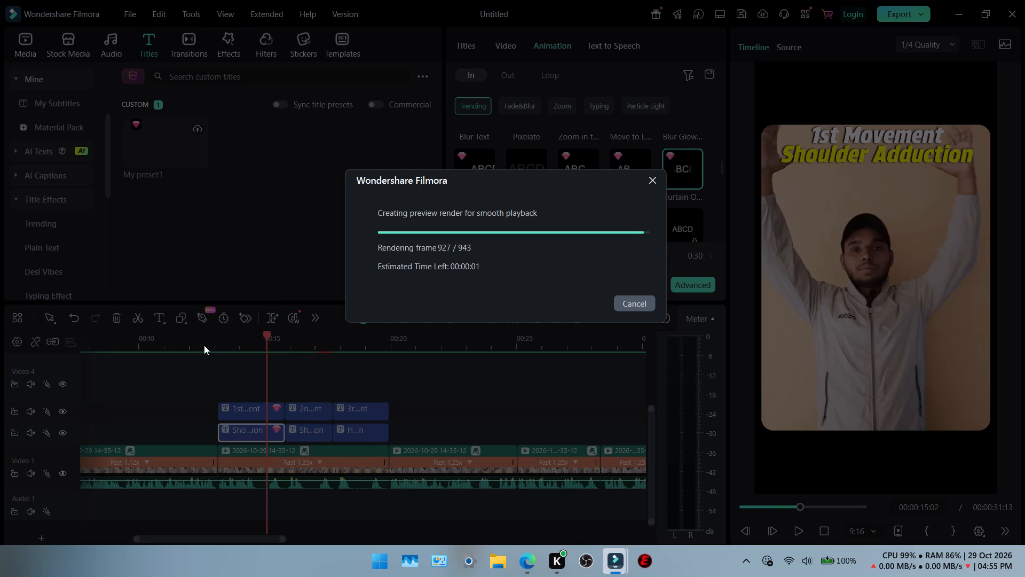
left_click(204, 345)
key("space")
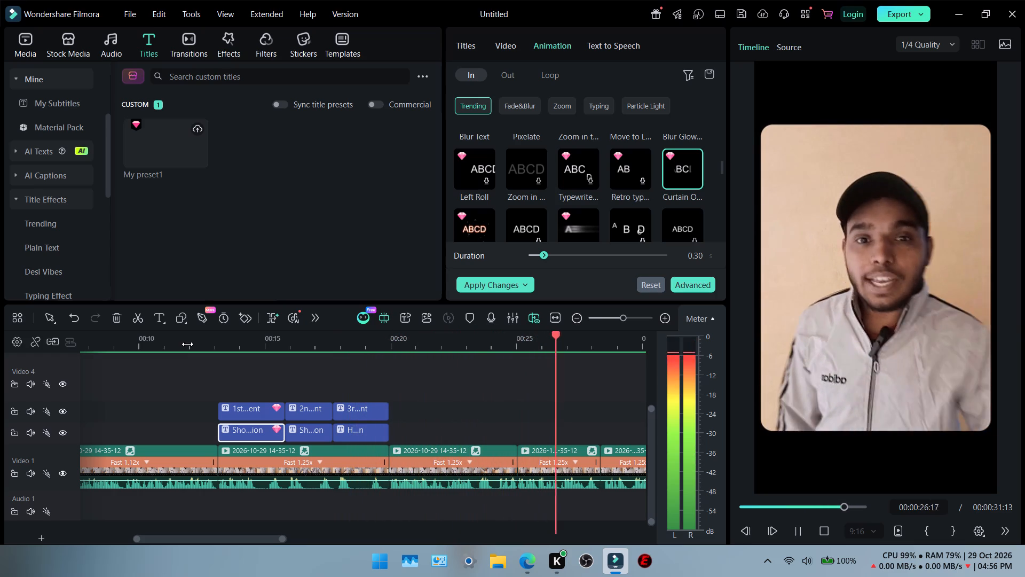
key("space")
Duplicate the "3rd Movement" title on its track and place the copy directly after the original.
left_click(354, 409)
right_click(354, 409)
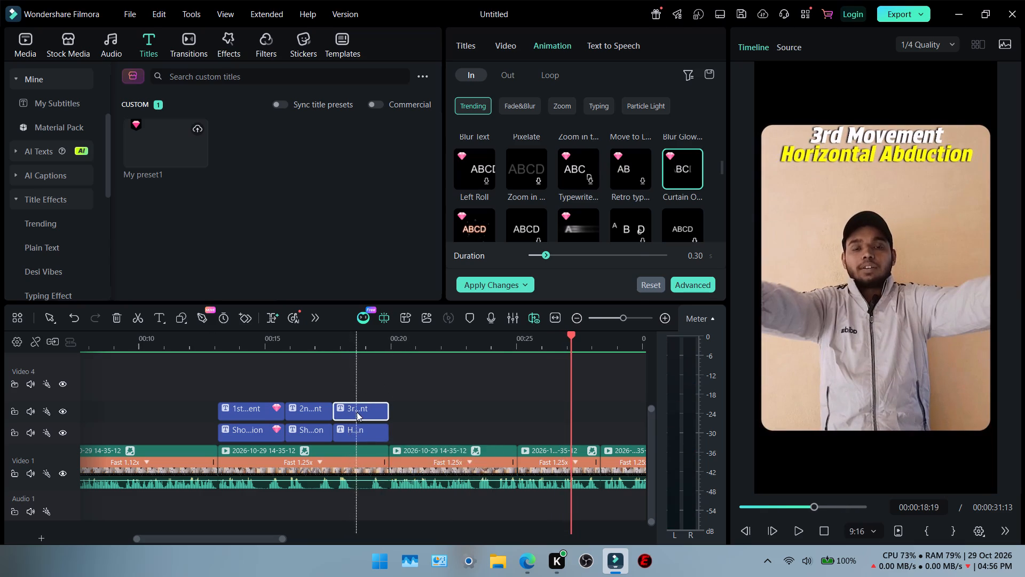
right_click(357, 411)
left_click(413, 25)
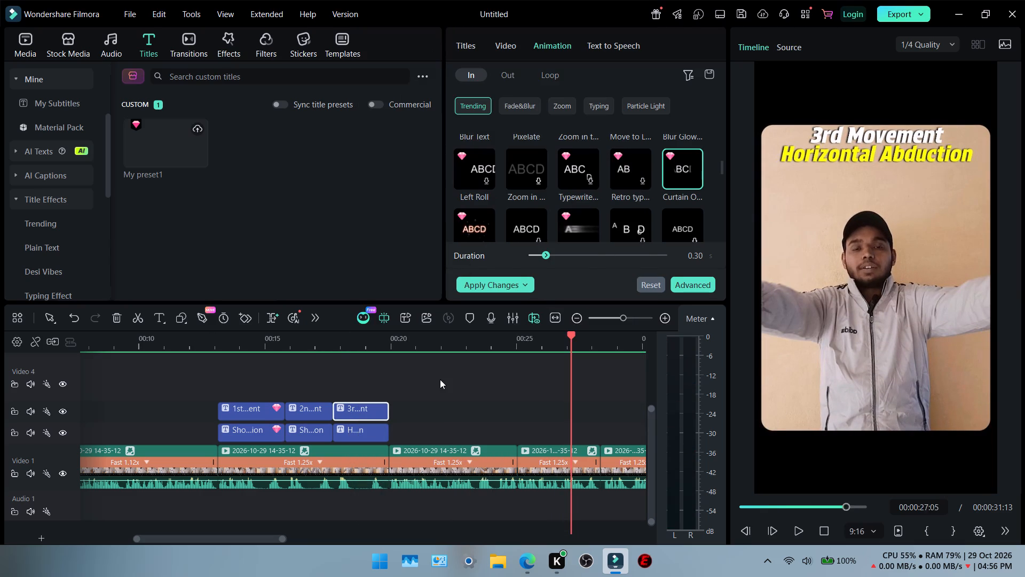
left_click(405, 350)
right_click(411, 413)
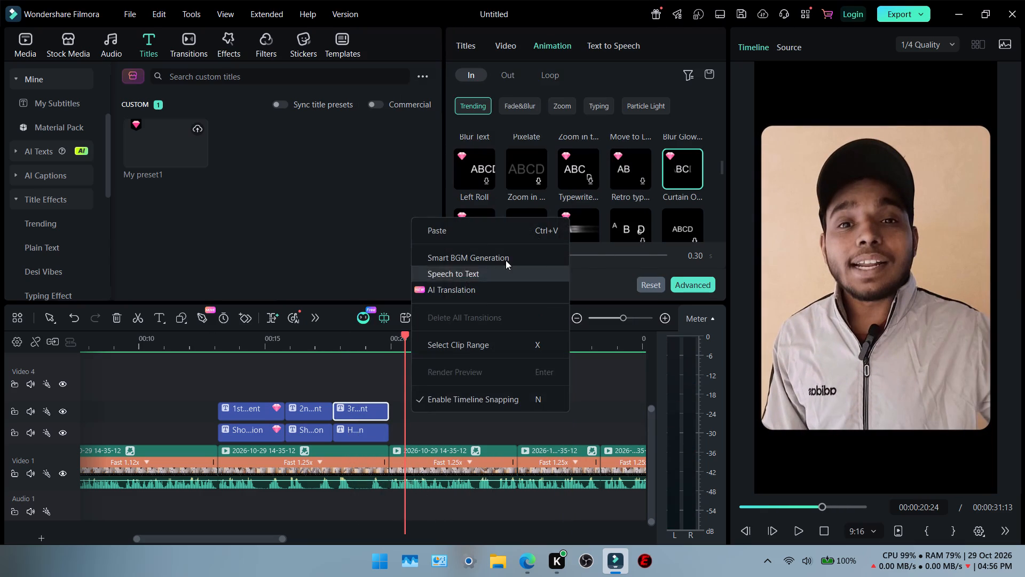
double_click(500, 236)
left_click(423, 411)
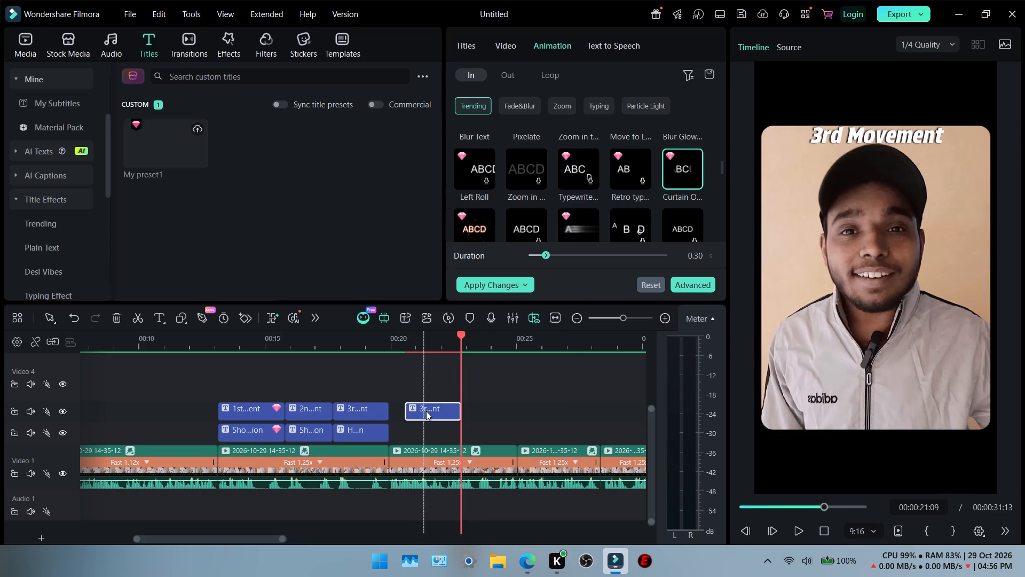
left_click_drag(417, 411, 404, 415)
right_click(417, 411)
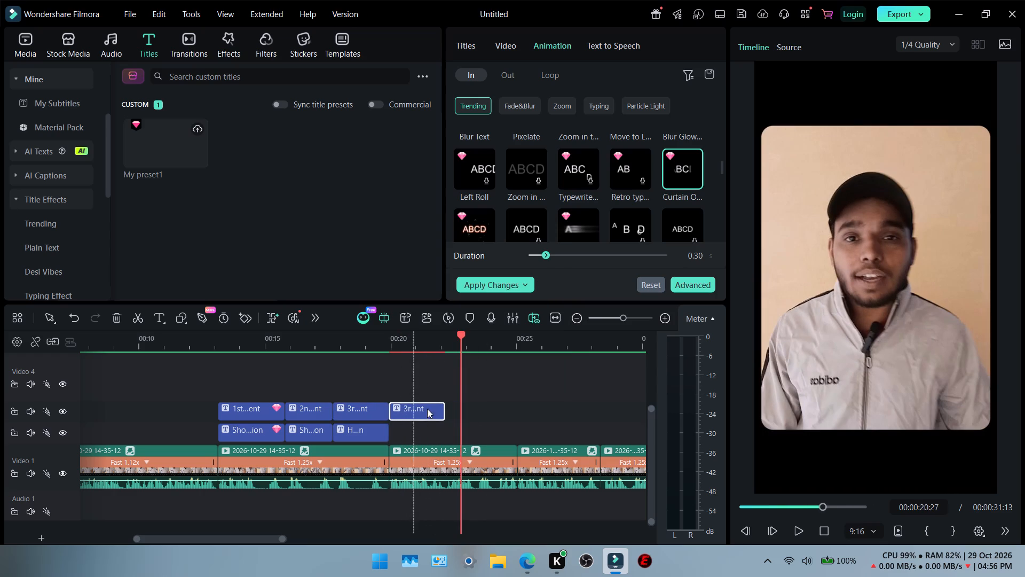
Extend the copied title's end to the cut just past 00:00:28:00 so it spans the next two video clips.
left_click_drag(444, 410, 592, 410)
right_click(444, 410)
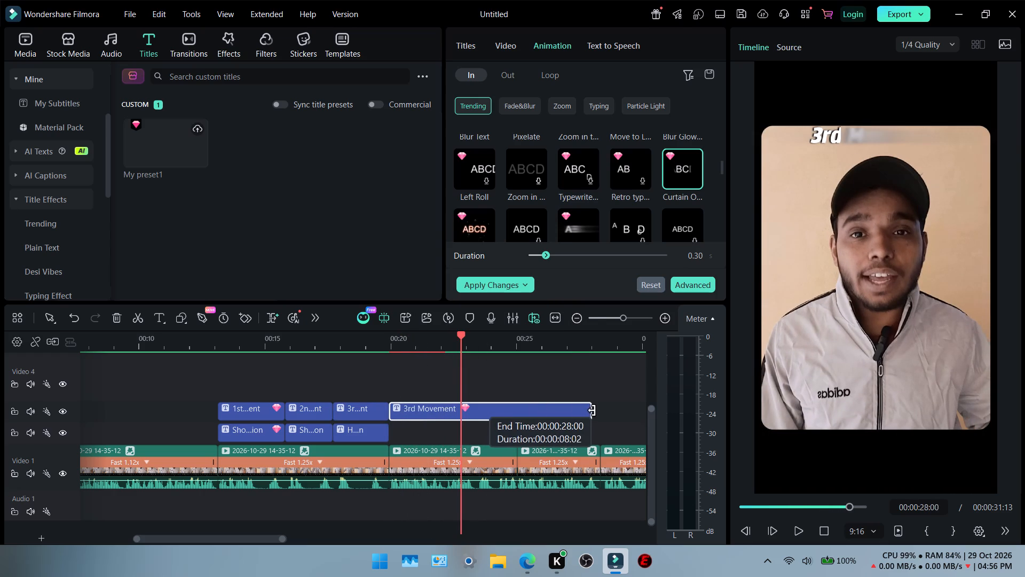
left_click_drag(592, 410, 596, 410)
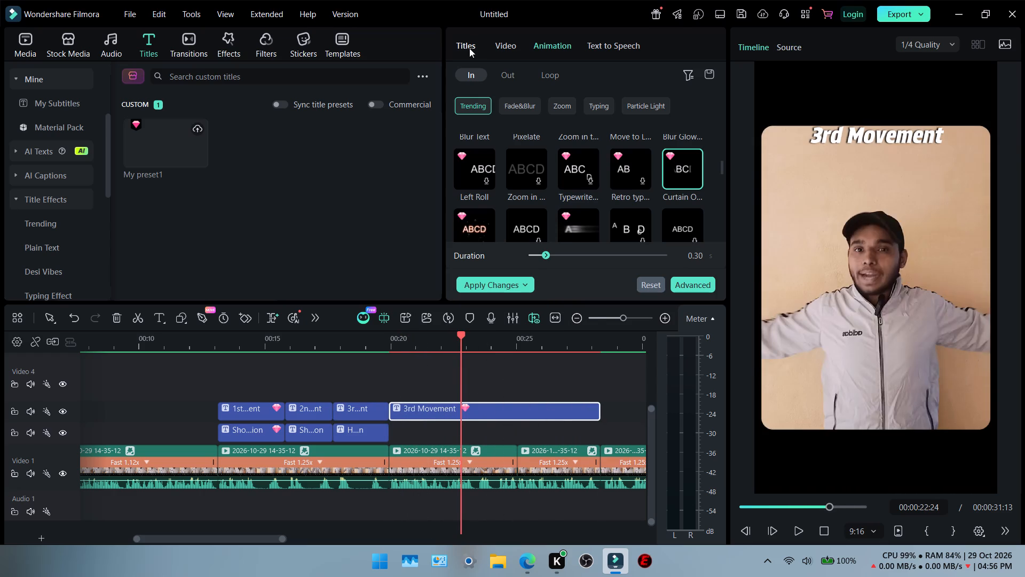
Change the copied title's text from "3rd Movement" to "4th Movement".
left_click(469, 48)
right_click(469, 48)
scroll(461, 215, "up", 10)
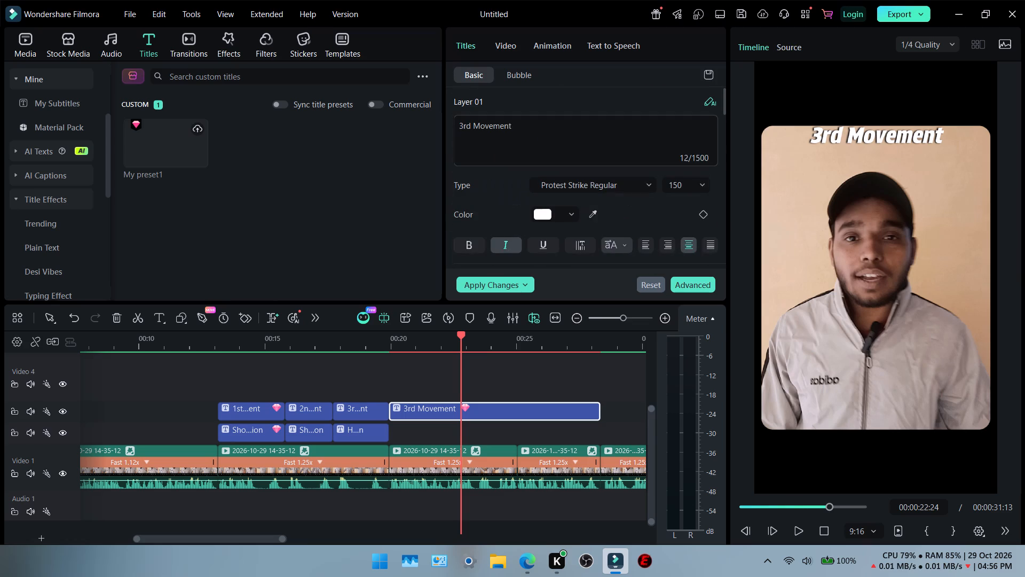
left_click(469, 128)
right_click(469, 128)
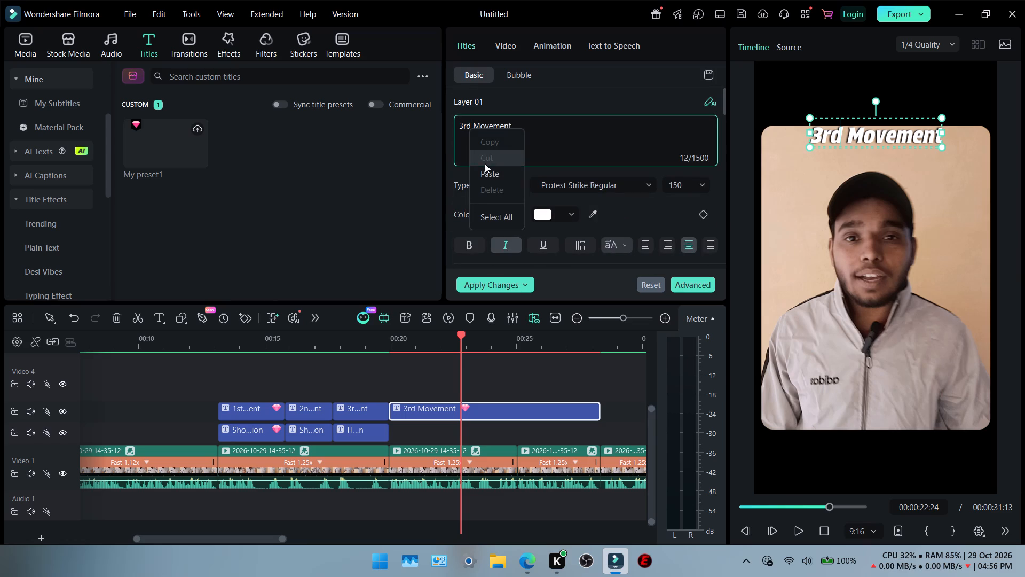
left_click(452, 147)
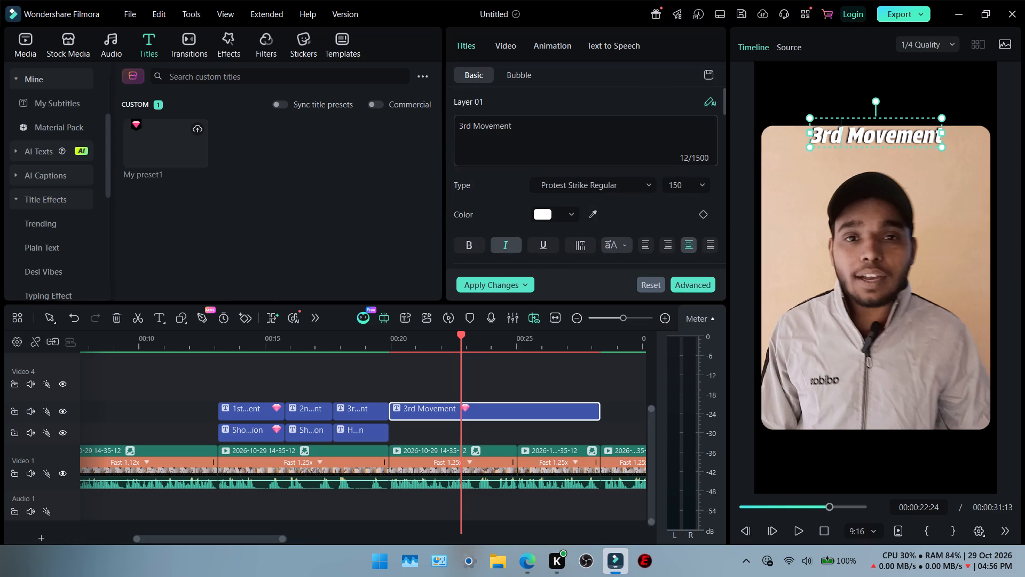
left_click_drag(470, 127, 456, 126)
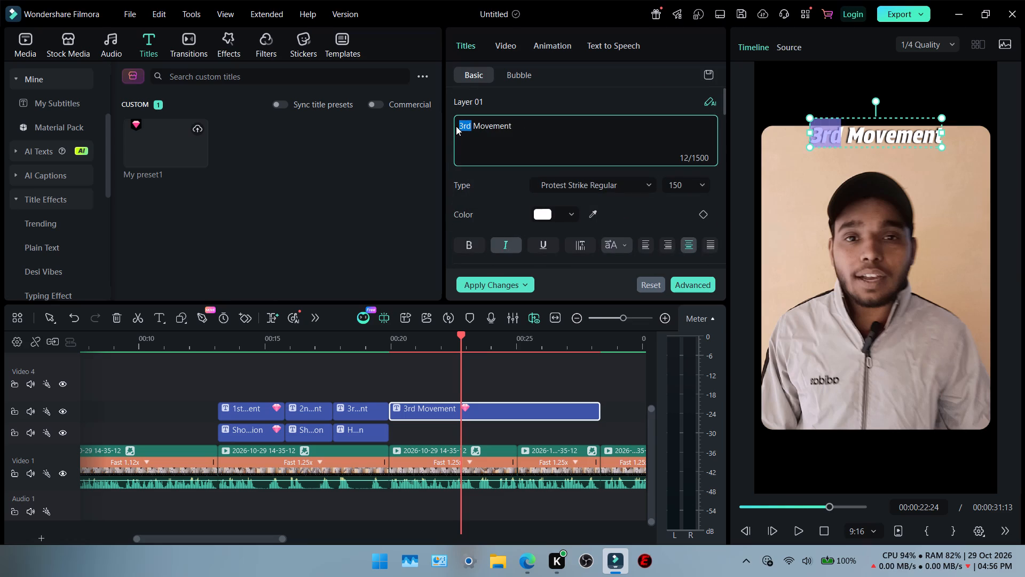
type("4th")
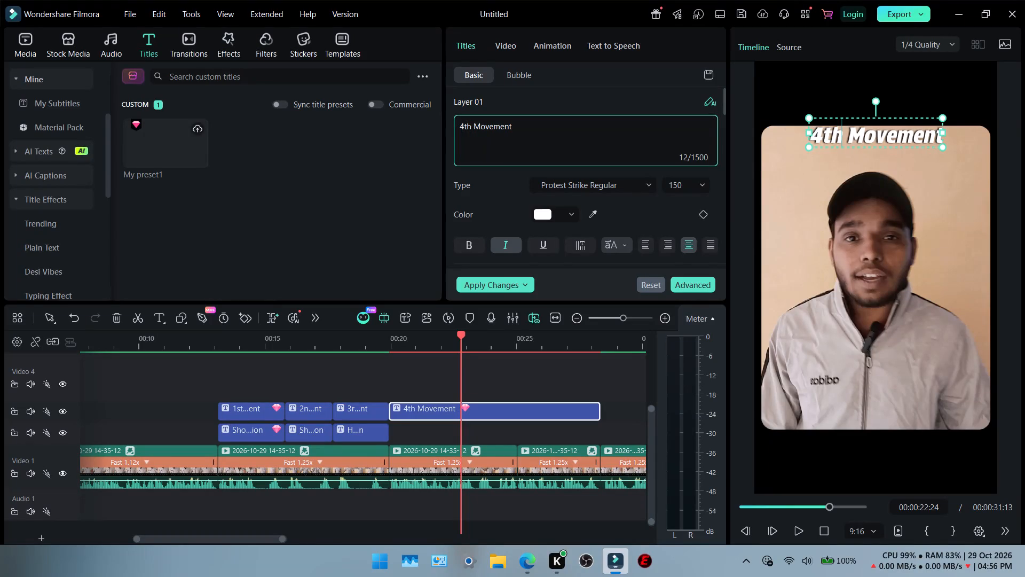
left_click(588, 135)
key("Return")
key("BackSpace")
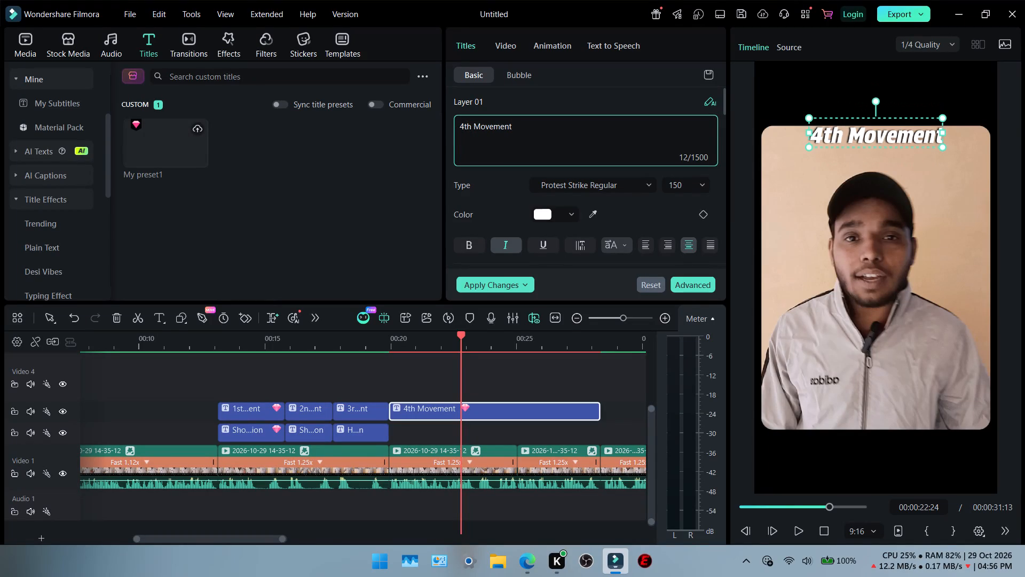
Copy the "Horizontal Abduction" title and place the copy directly after the original, aligned with the start of the "4th Movement" title.
left_click(358, 428)
right_click(358, 428)
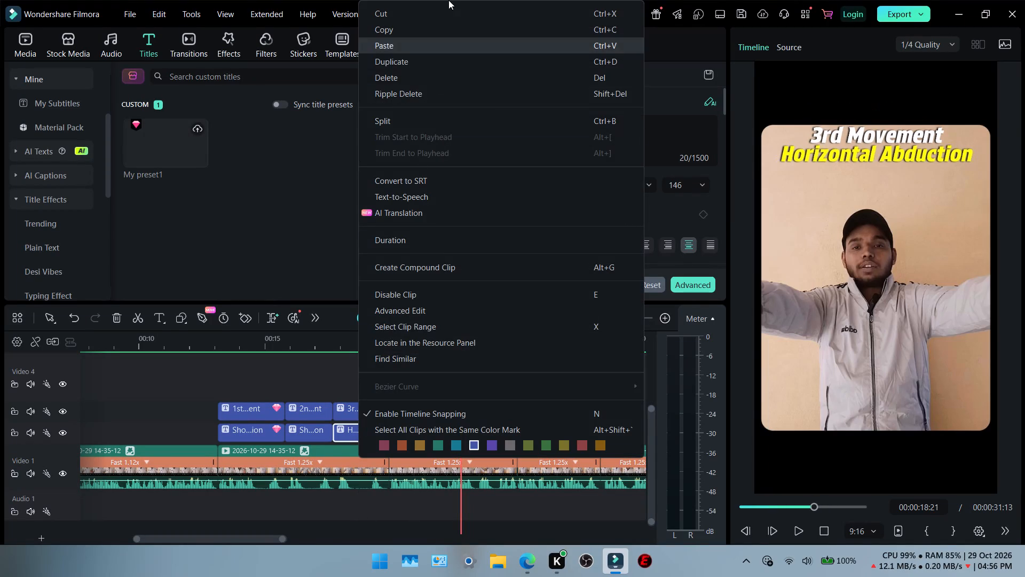
left_click(425, 21)
left_click(425, 428)
right_click(425, 428)
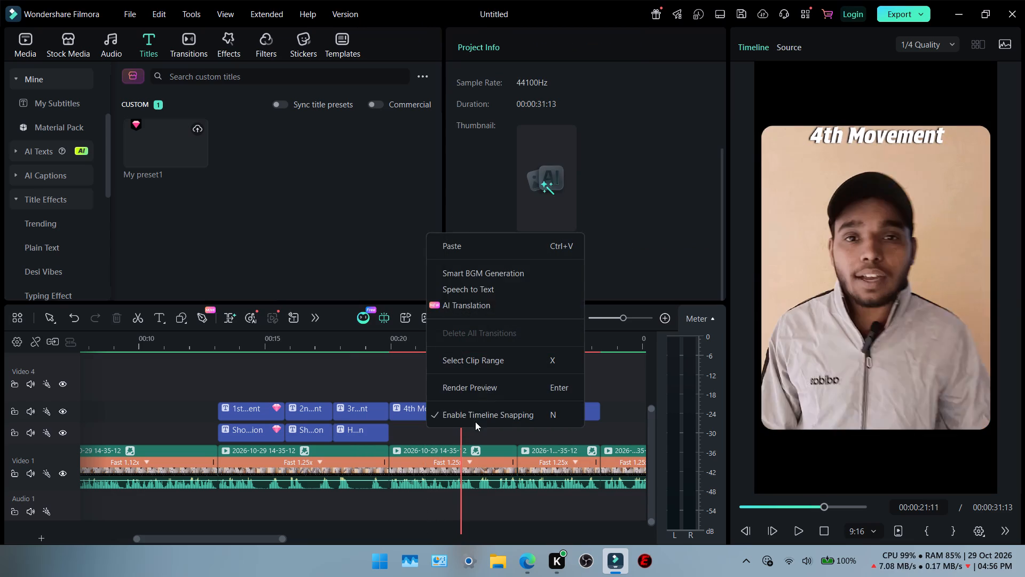
left_click(476, 247)
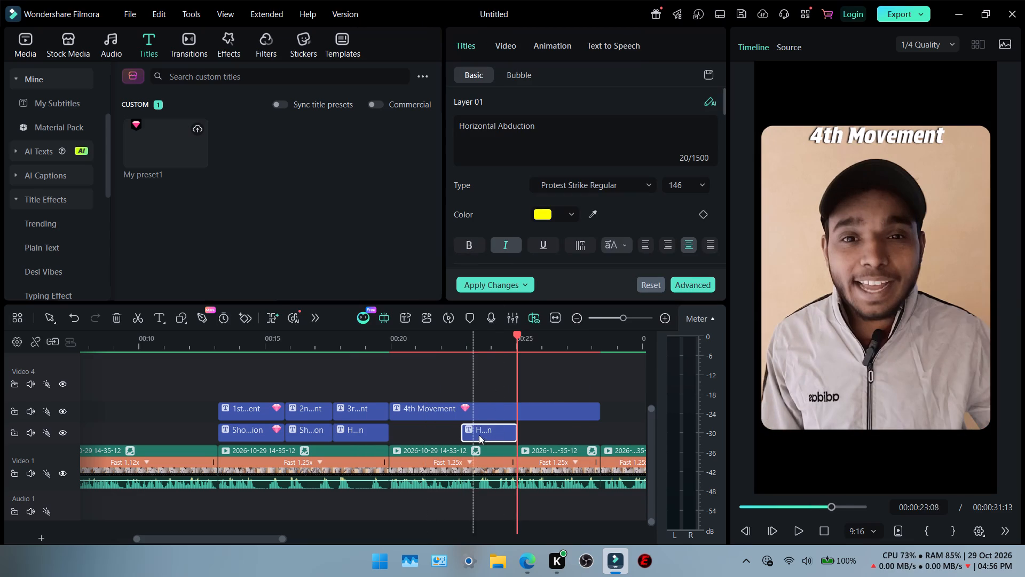
left_click_drag(479, 435, 406, 433)
Extend the copied "Horizontal Abduction" title's end to match the end of the "4th Movement" title.
left_click_drag(442, 427, 444, 429)
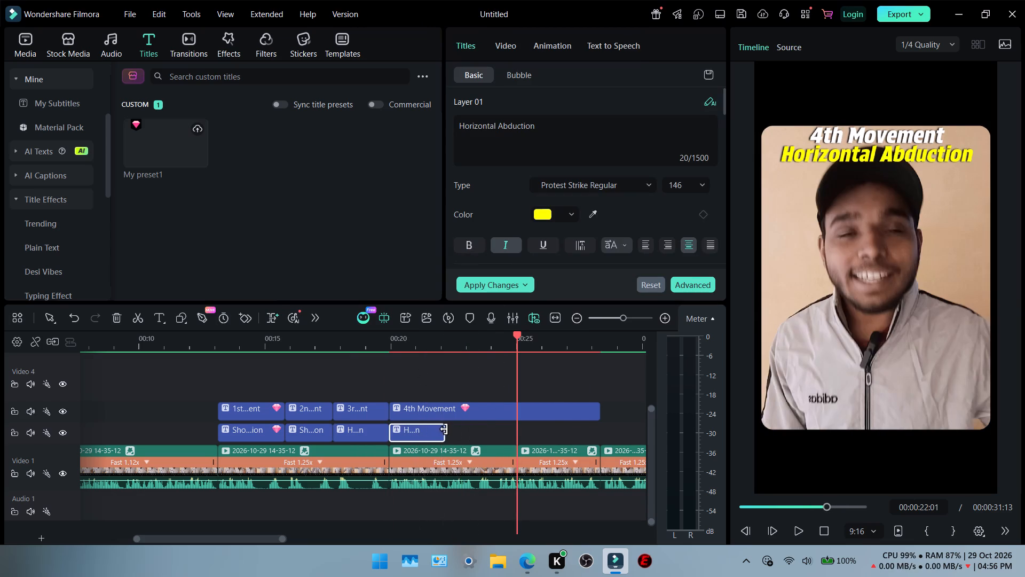
left_click_drag(444, 429, 597, 430)
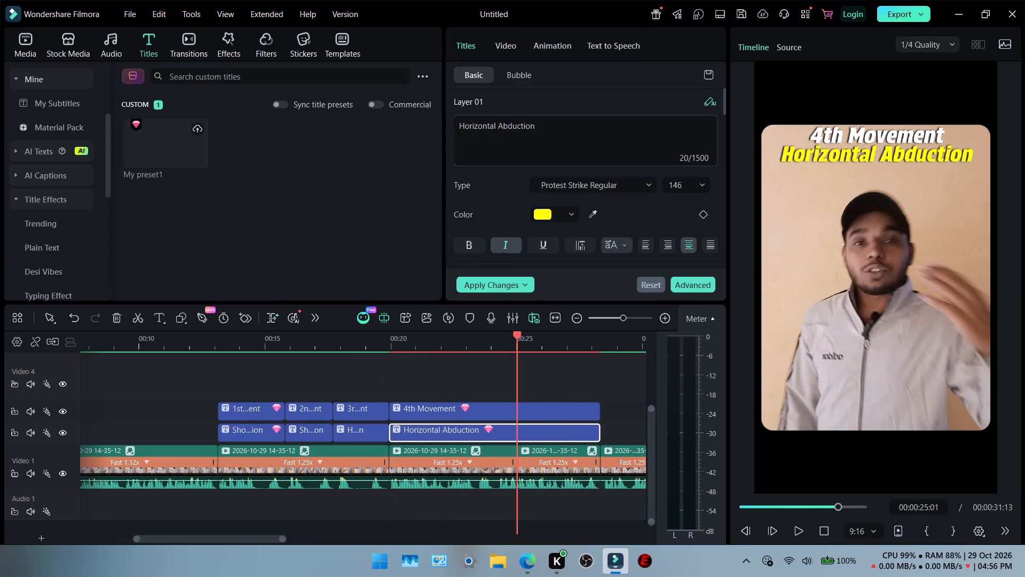
Replace the extended yellow title's text with "Optional".
left_click_drag(548, 126, 451, 121)
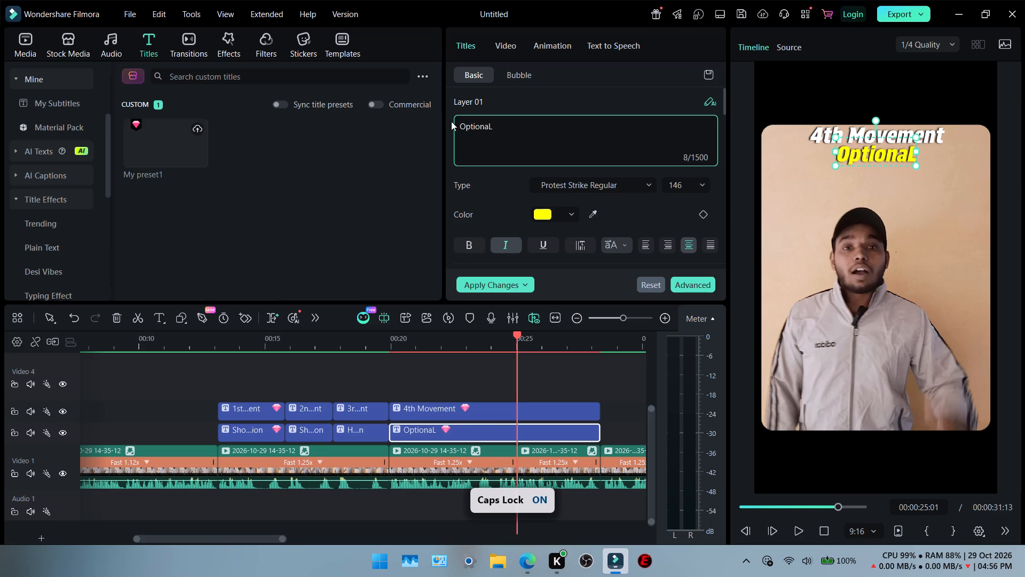
key("BackSpace")
key("l")
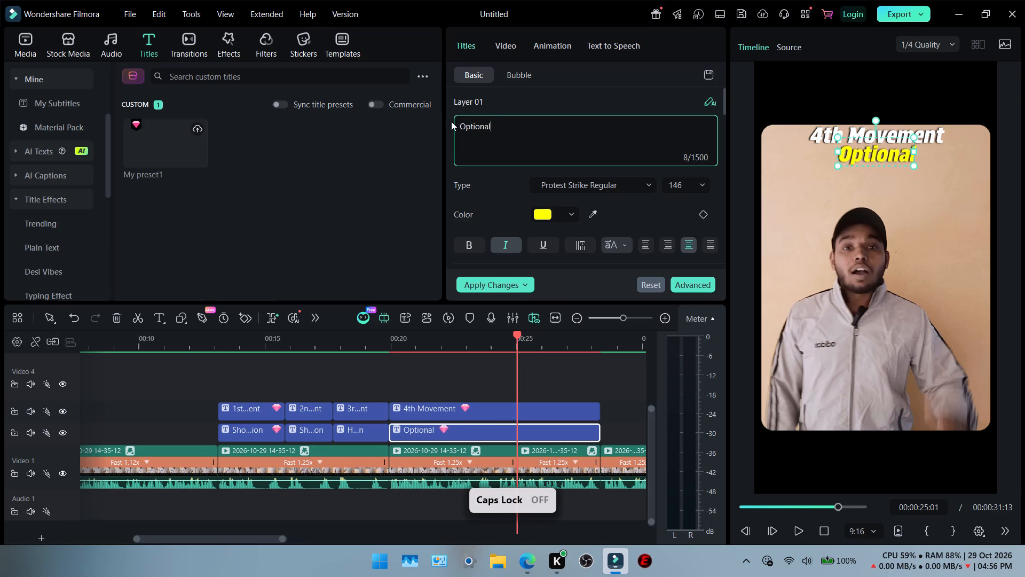
left_click(368, 180)
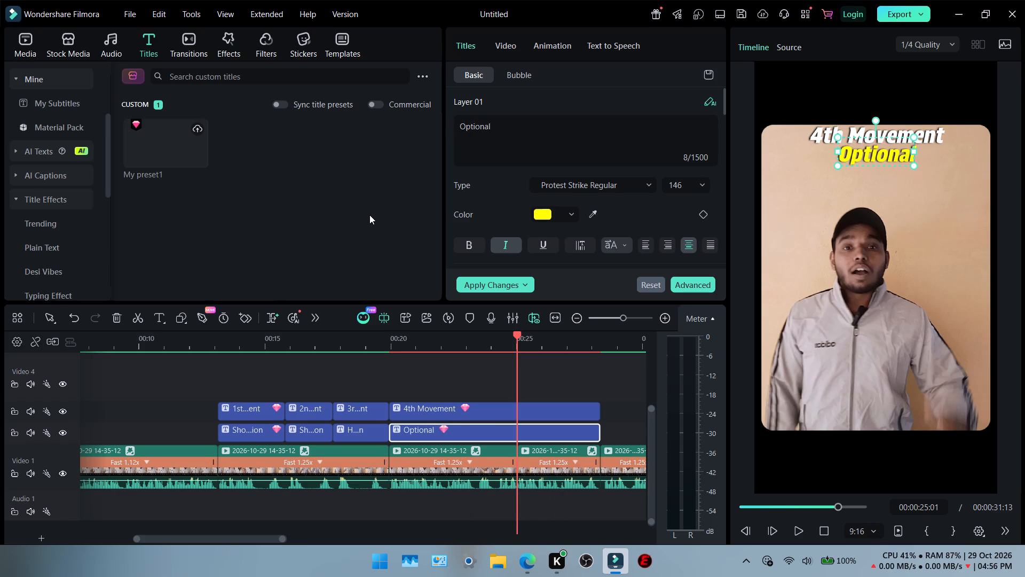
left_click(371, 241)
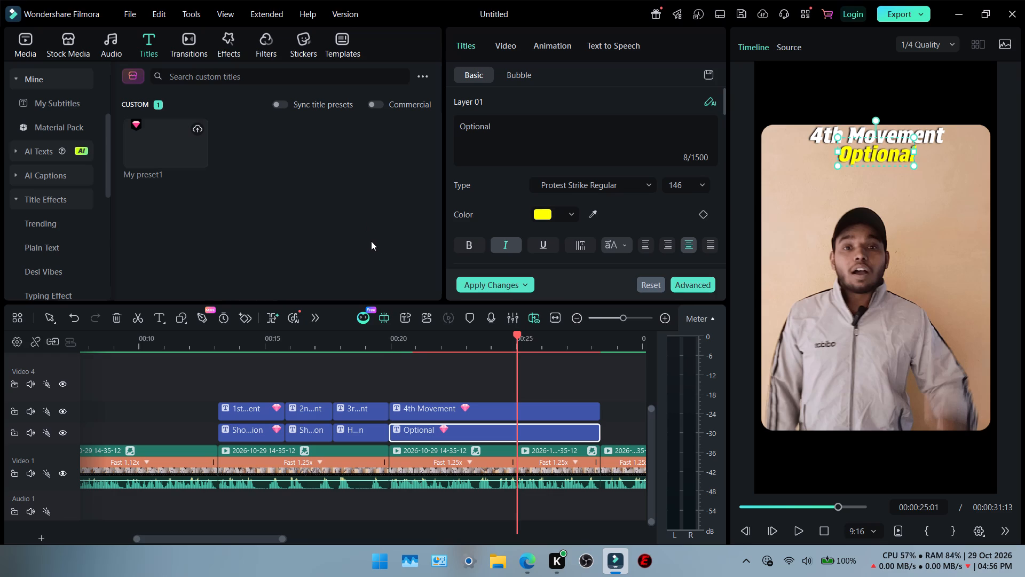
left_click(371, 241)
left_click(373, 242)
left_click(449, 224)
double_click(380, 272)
Scrub through the "4th Movement" and "Optional" titles, then play the final clip to check the cut and the video's ending.
left_click(384, 346)
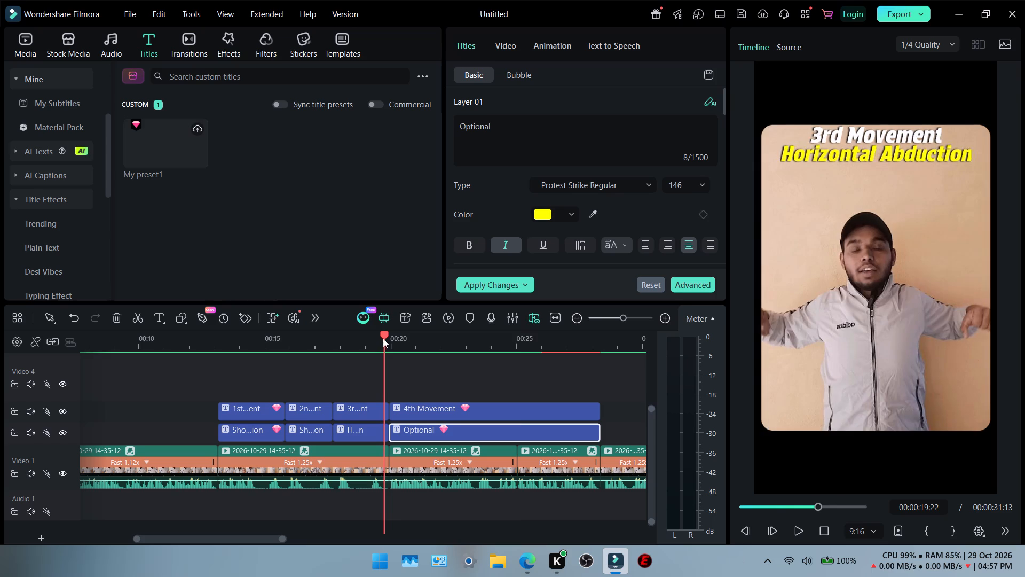
left_click_drag(382, 337, 407, 336)
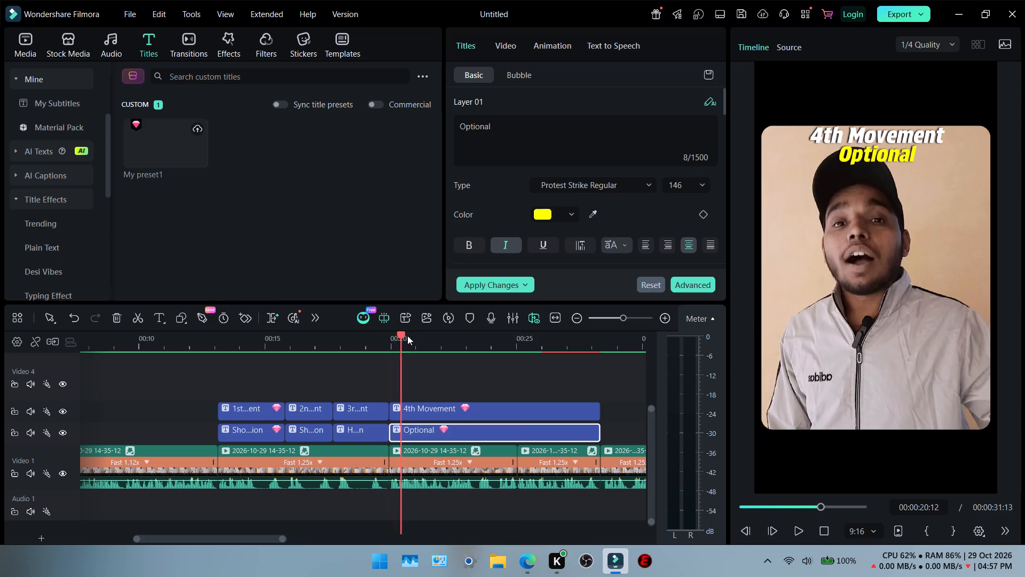
left_click_drag(407, 336, 535, 352)
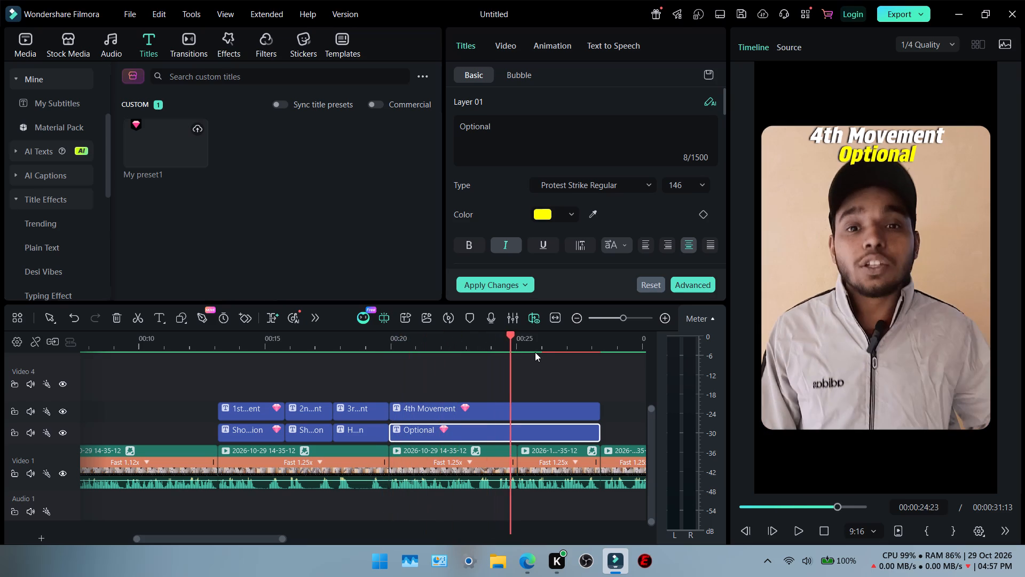
left_click_drag(535, 352, 613, 361)
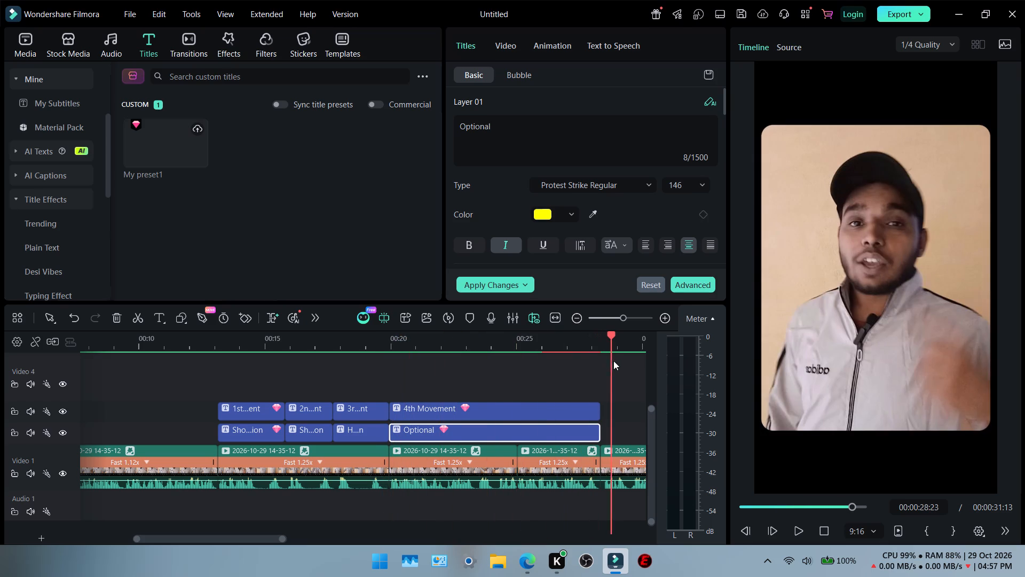
left_click_drag(613, 361, 599, 372)
key("space")
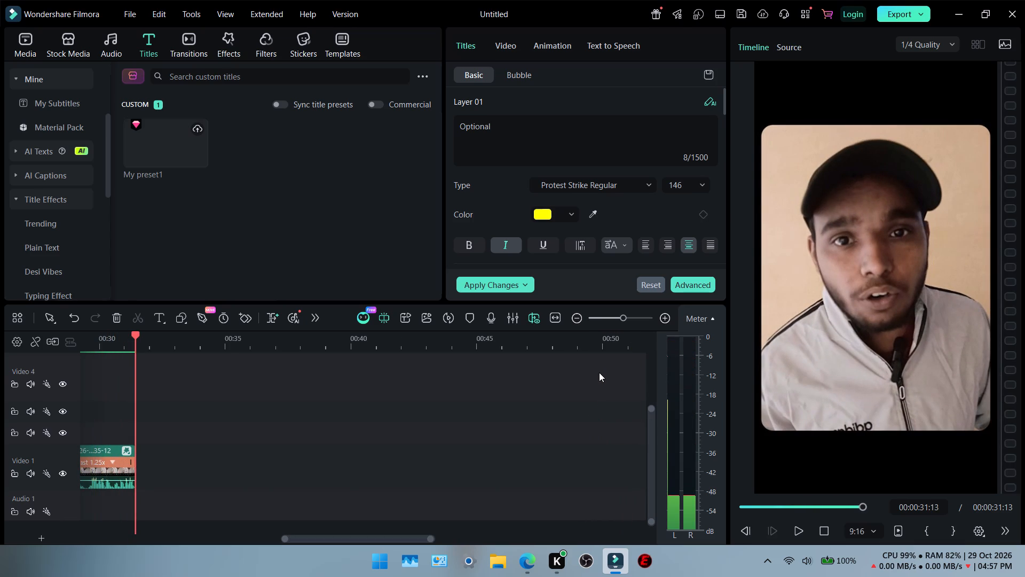
scroll(599, 372, "right", 1)
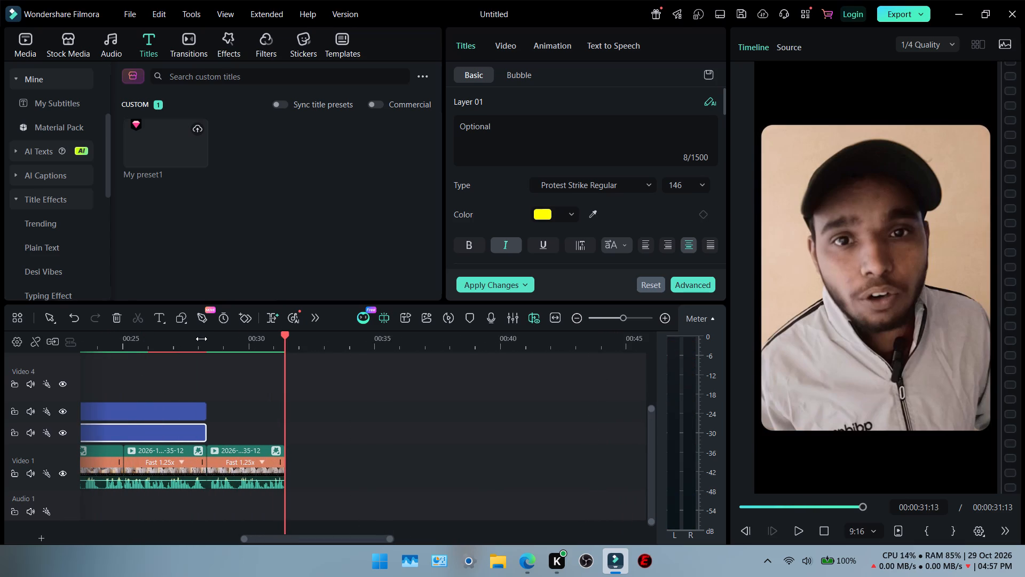
left_click(201, 339)
left_click_drag(200, 334, 199, 341)
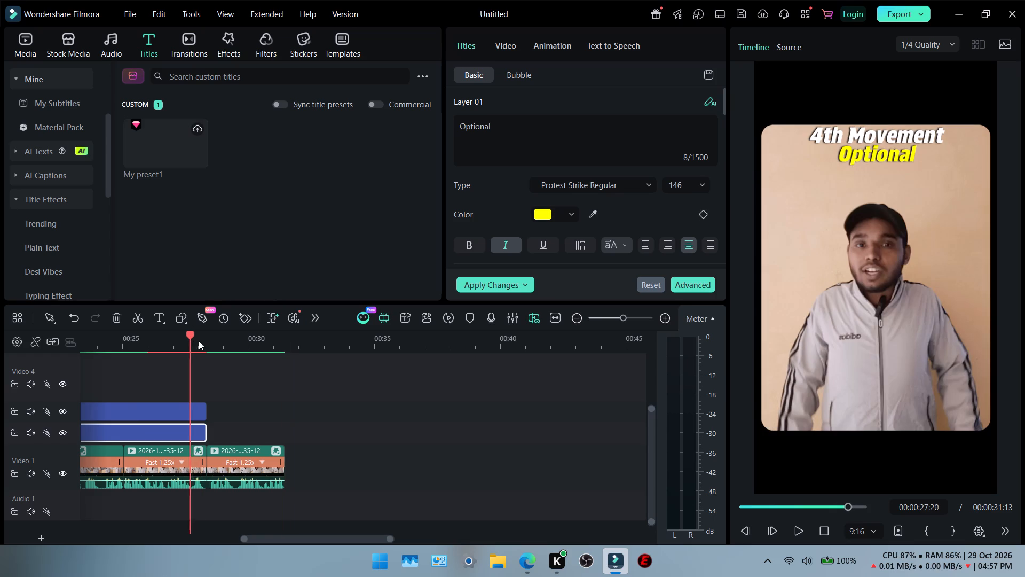
left_click_drag(199, 341, 207, 341)
key("space")
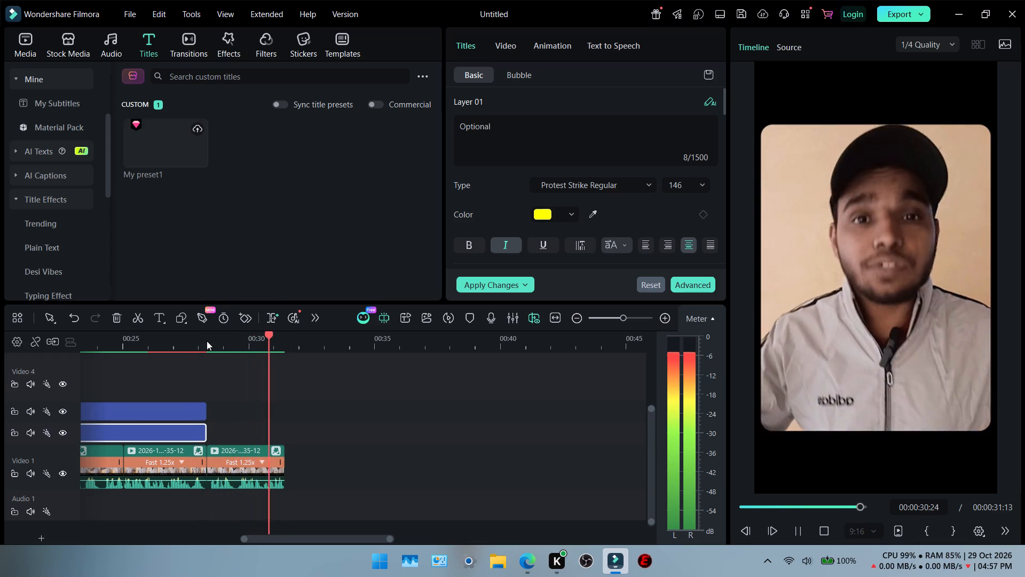
key("space")
Trim about four frames off the start of the last video clip and move it back against the preceding clip.
scroll(239, 399, "up", 7, "ctrl")
scroll(215, 399, "right", 1)
scroll(290, 407, "up", 4, "ctrl")
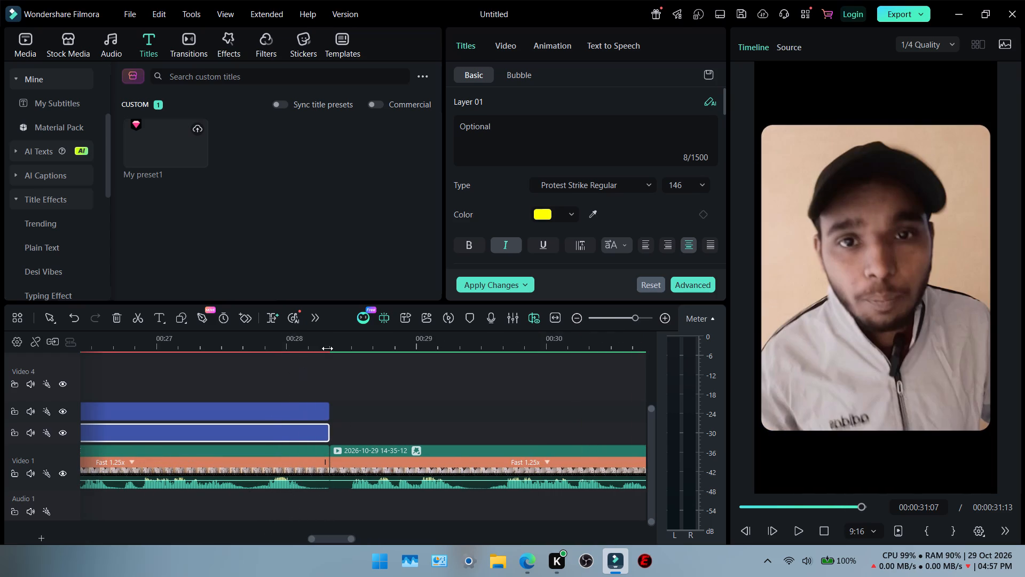
left_click(353, 463)
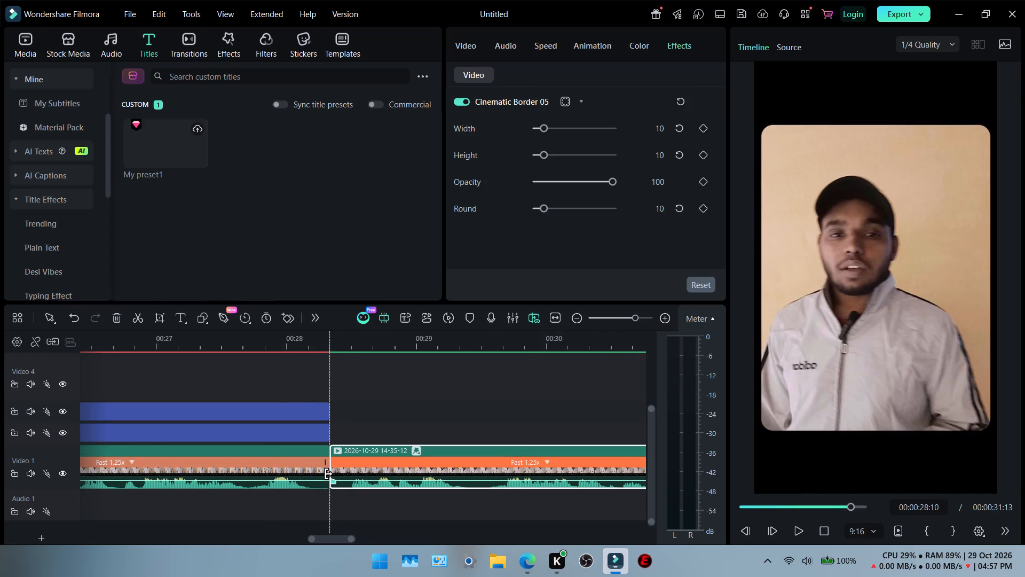
left_click_drag(334, 474, 346, 473)
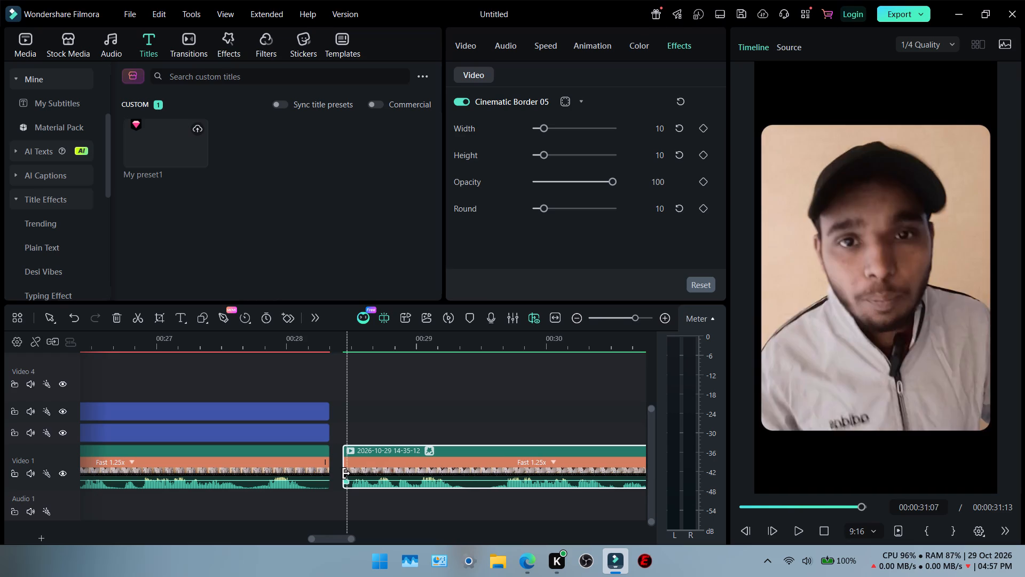
left_click_drag(346, 473, 352, 472)
left_click(373, 446)
left_click_drag(373, 446, 373, 447)
right_click(373, 446)
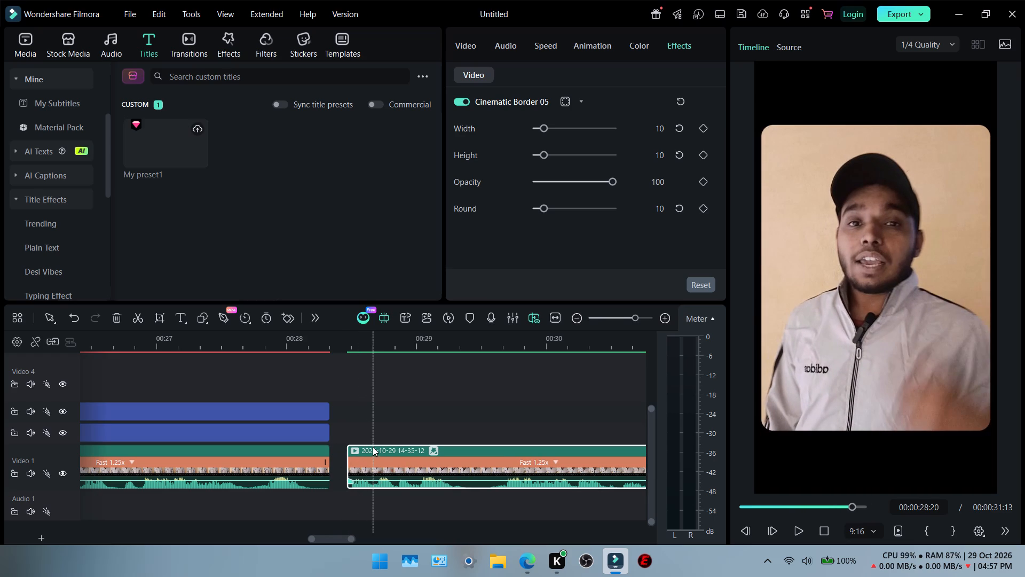
left_click_drag(373, 447, 359, 449)
Turn on auto ripple for the timeline.
left_click(52, 341)
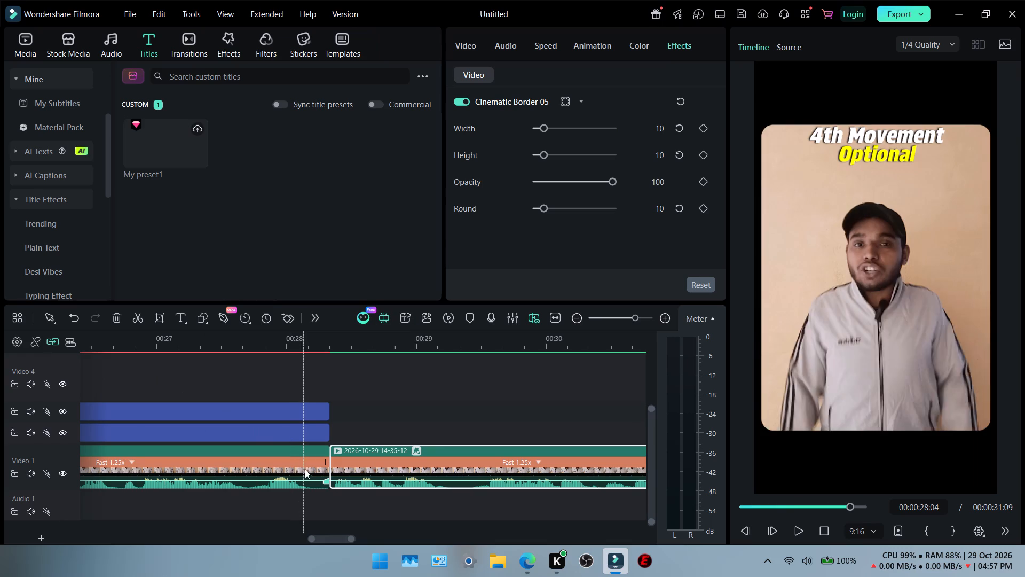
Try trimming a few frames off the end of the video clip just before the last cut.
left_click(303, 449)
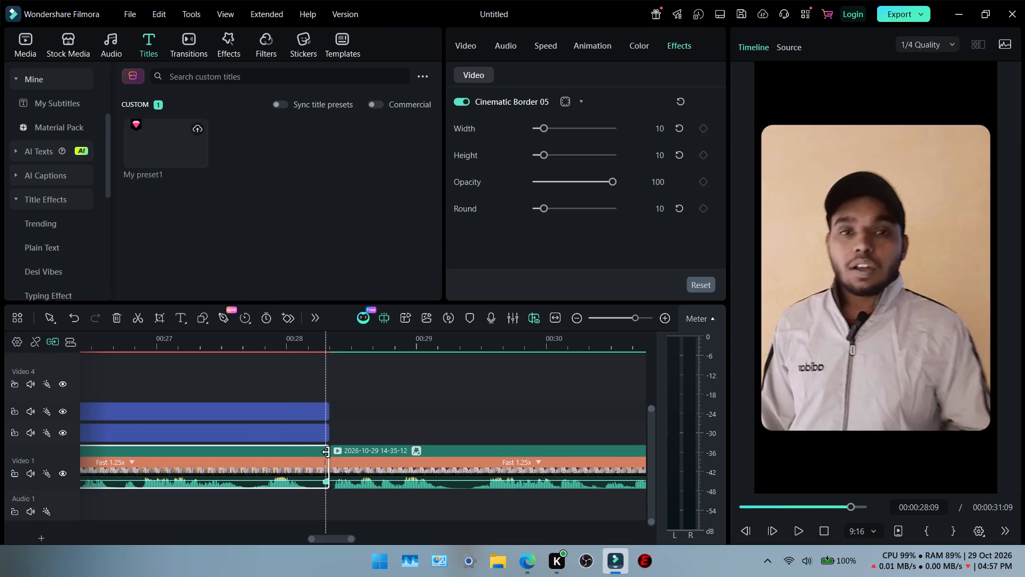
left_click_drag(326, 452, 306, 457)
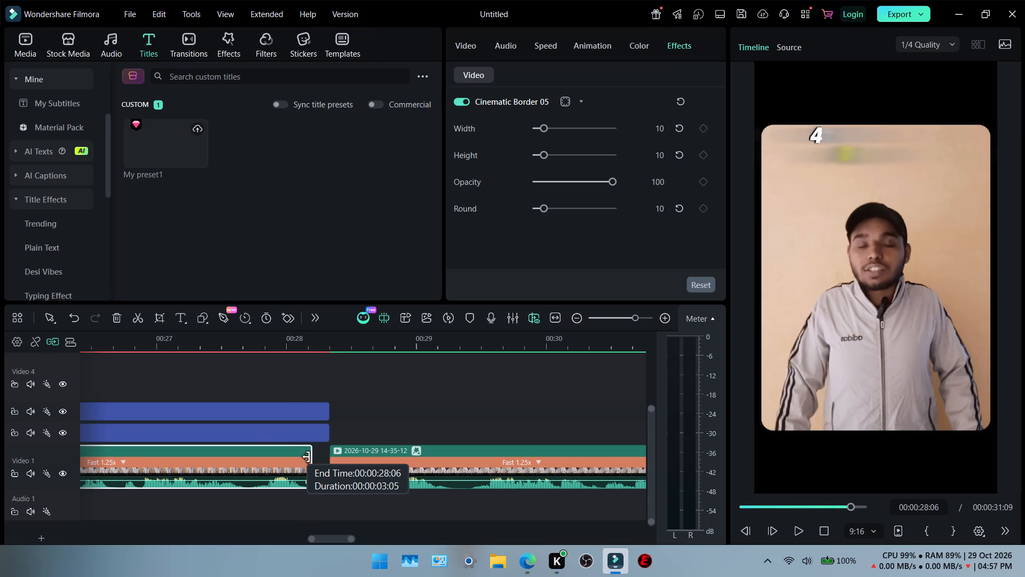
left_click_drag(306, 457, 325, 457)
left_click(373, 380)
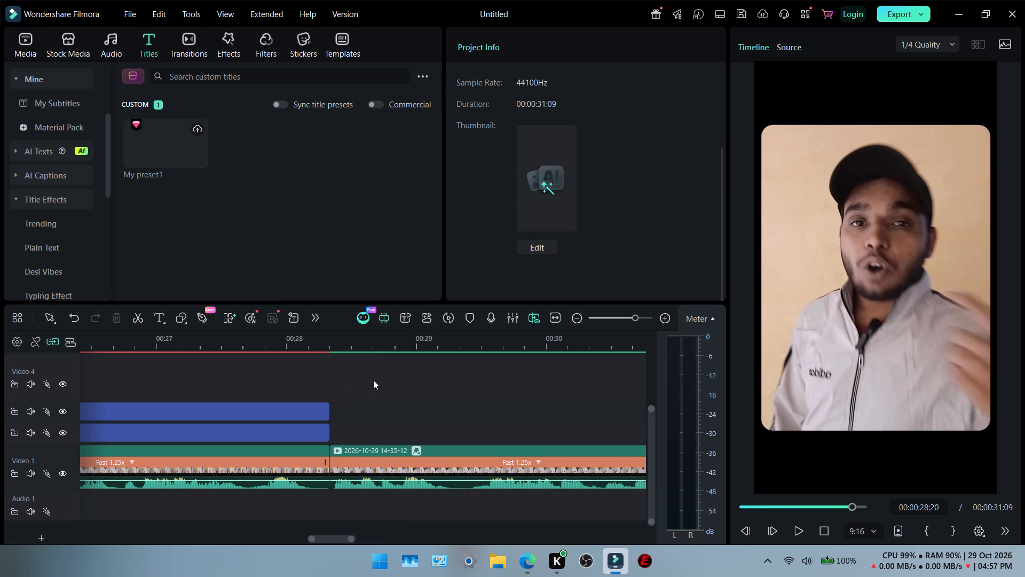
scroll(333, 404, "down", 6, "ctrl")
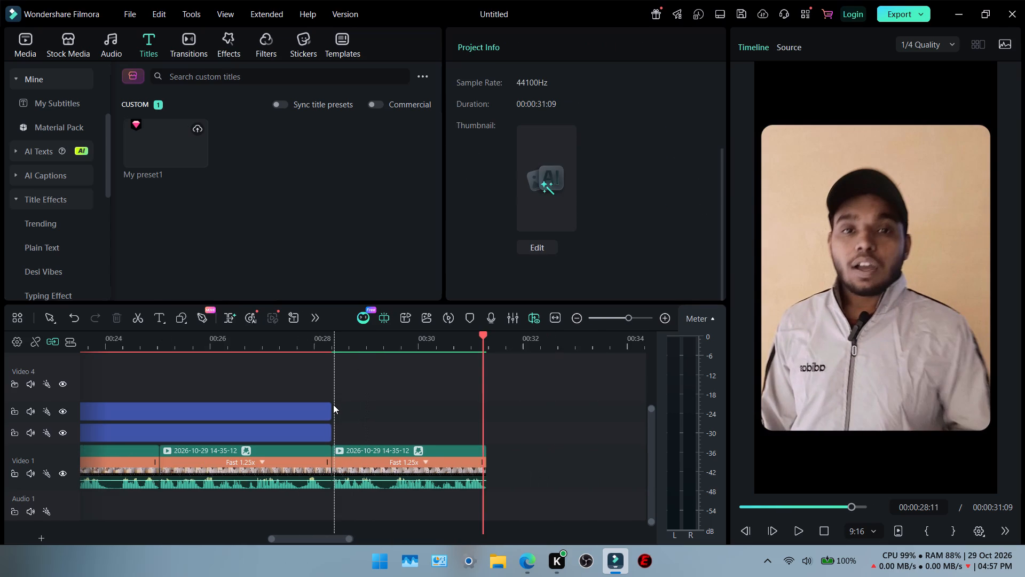
Play the whole video from the beginning to check the titles, muscle diagram overlay and cuts in sequence.
scroll(333, 404, "down", 5, "ctrl")
scroll(329, 404, "right", 4)
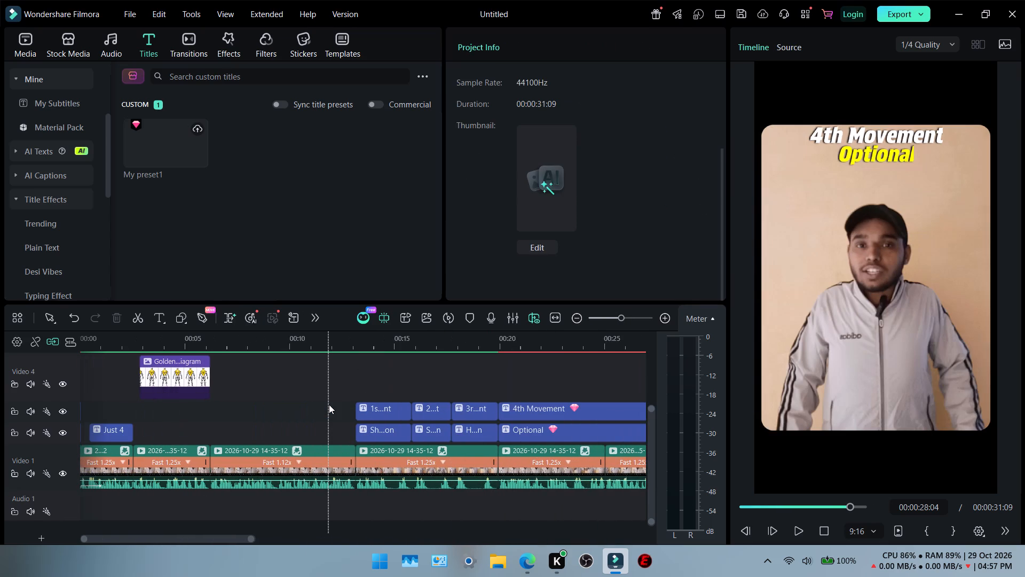
scroll(328, 404, "right", 3)
scroll(328, 404, "down", 5, "ctrl")
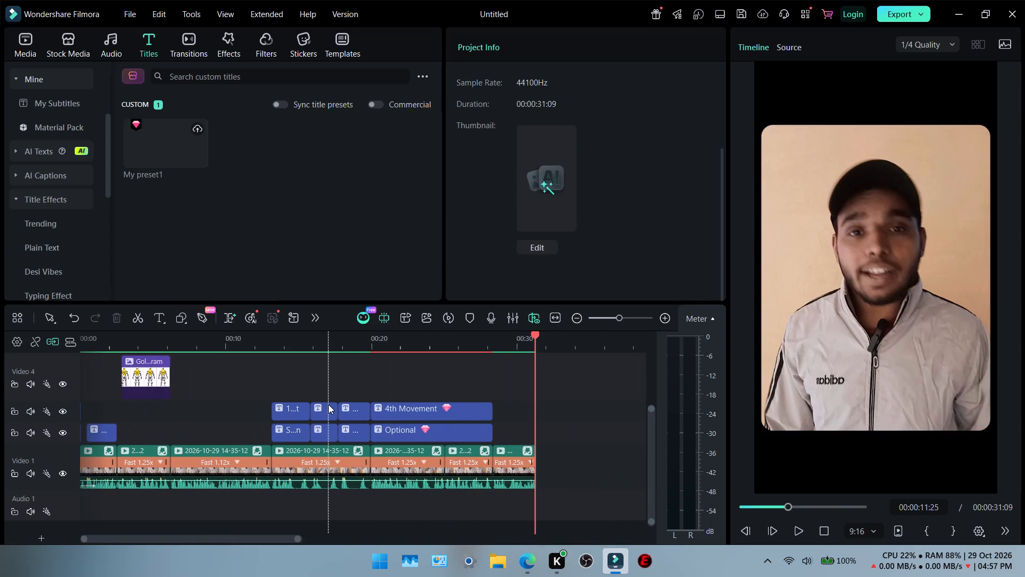
left_click(230, 349)
left_click_drag(228, 336, 170, 345)
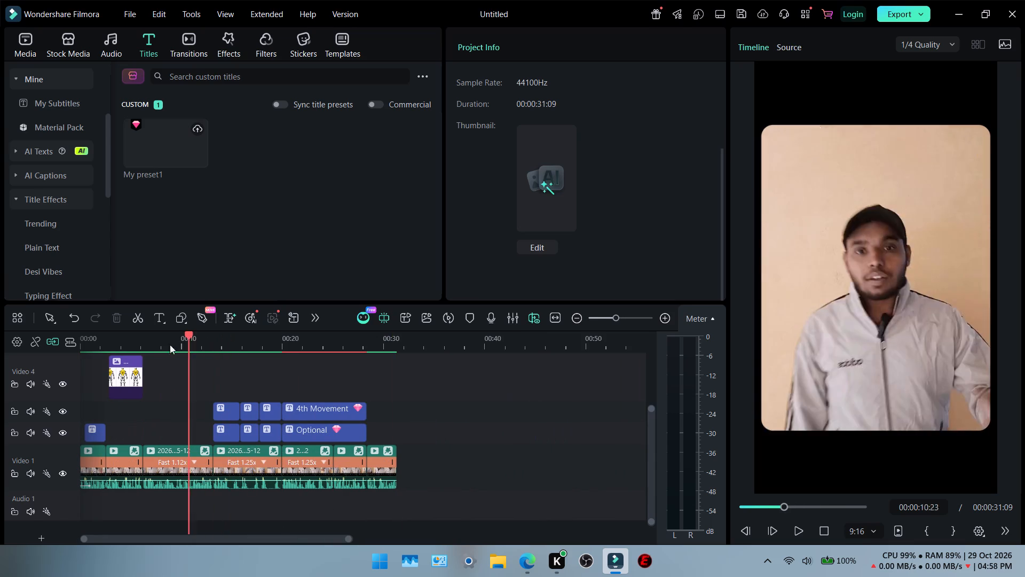
left_click_drag(170, 345, 21, 367)
key("space")
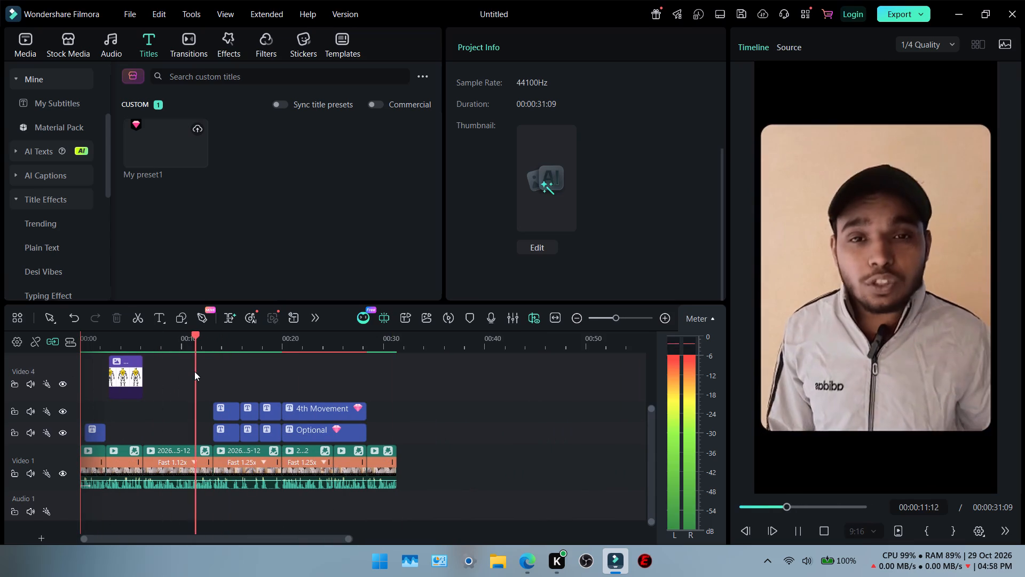
key("space")
left_click(86, 345)
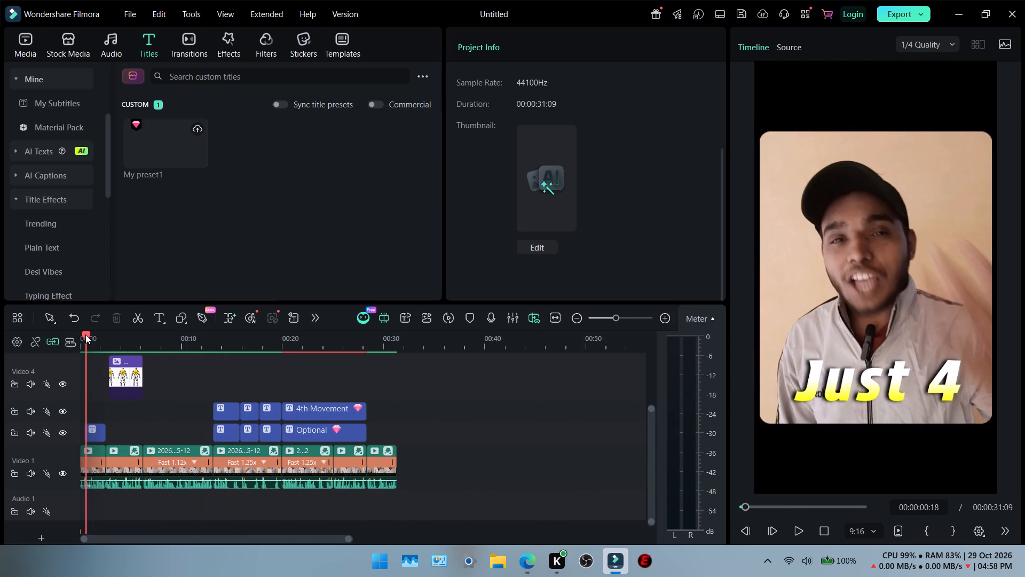
left_click_drag(85, 334, 27, 347)
key("space")
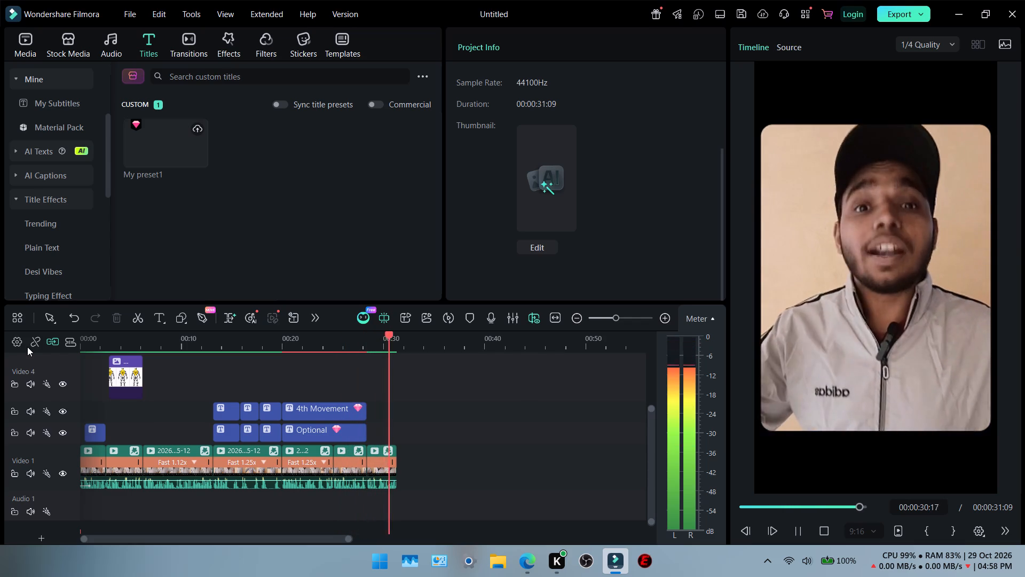
key("space")
key("space")
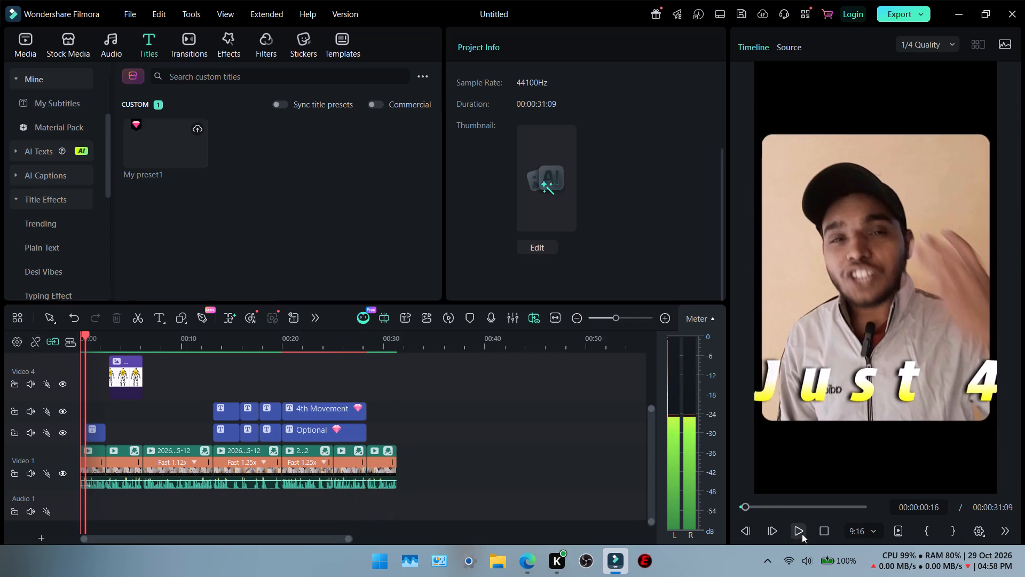
Render a preview of the timeline for smooth playback.
left_click(134, 348)
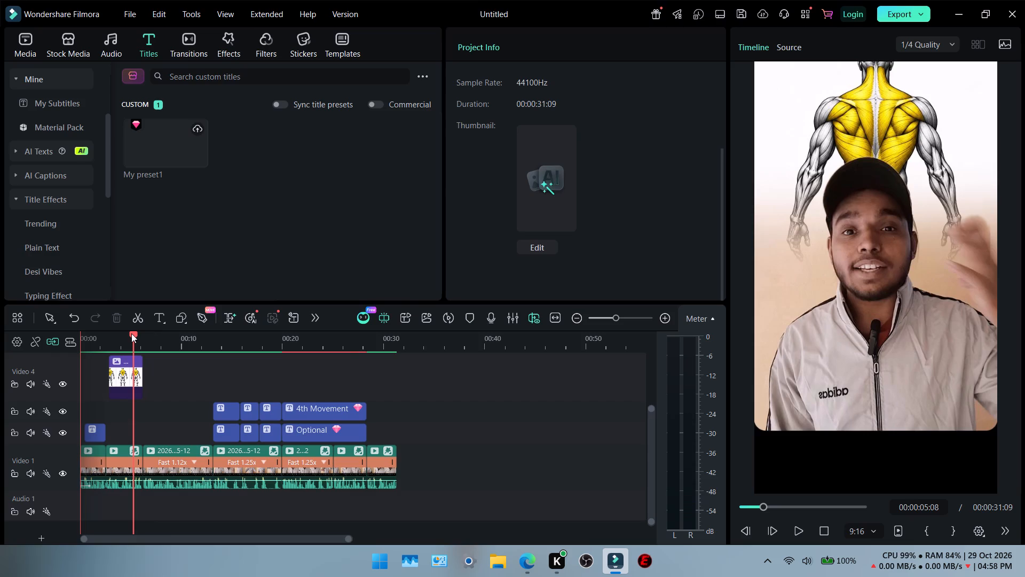
key("Return")
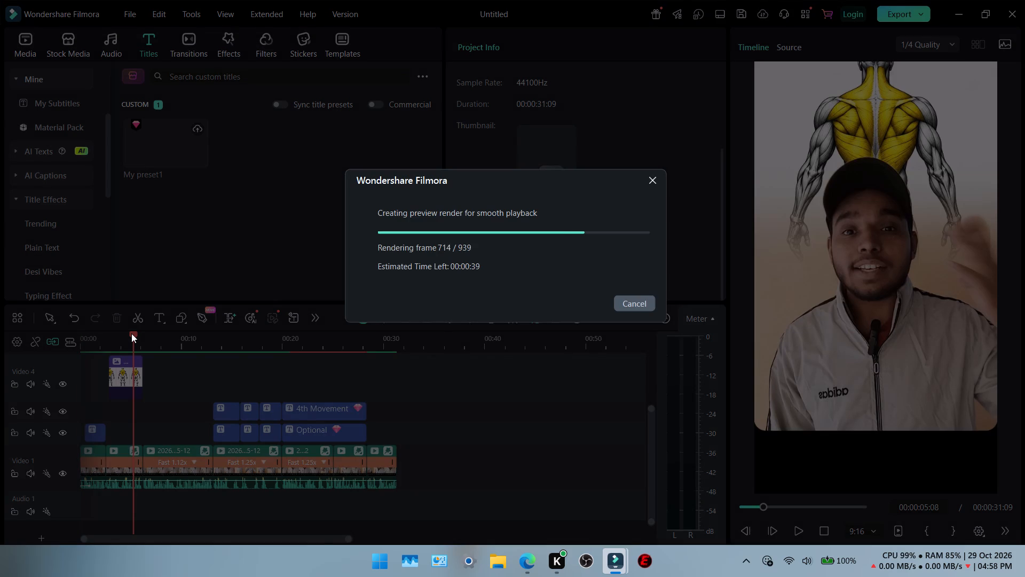
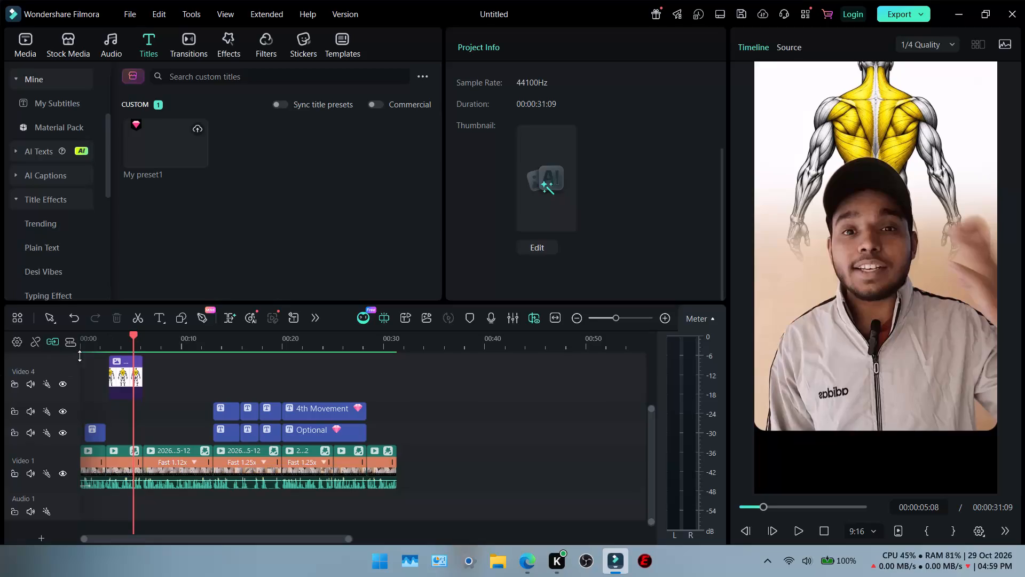
Play the opening seconds from the start of the timeline to check the picture and sound in the rendered preview.
left_click_drag(134, 337, 111, 338)
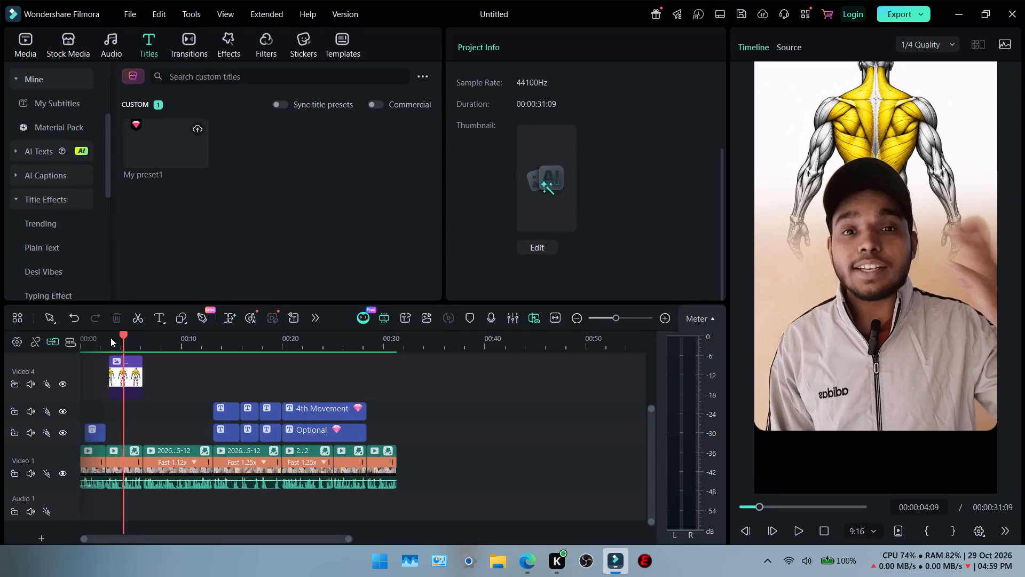
left_click_drag(111, 338, 8, 350)
key("space")
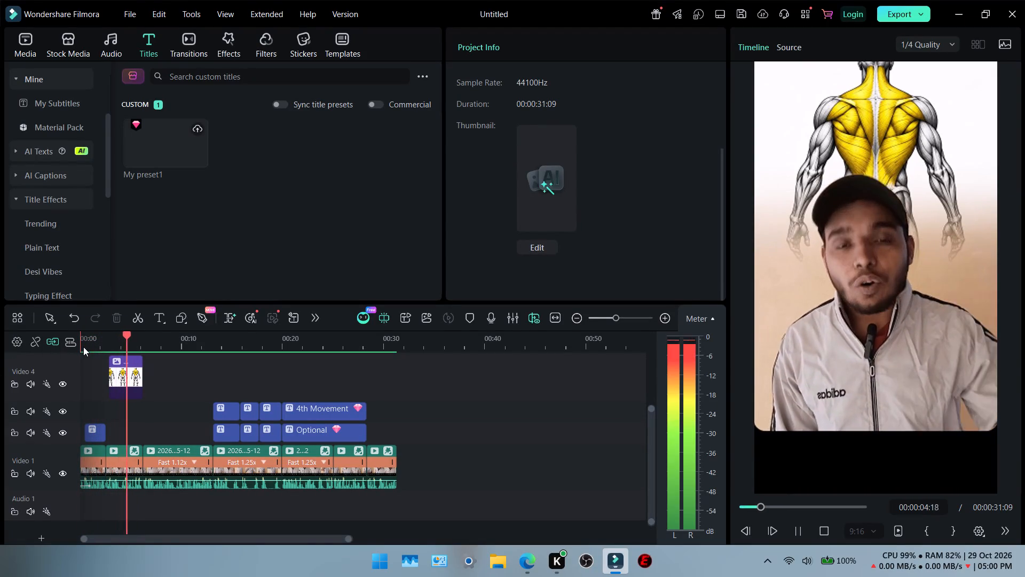
key("space")
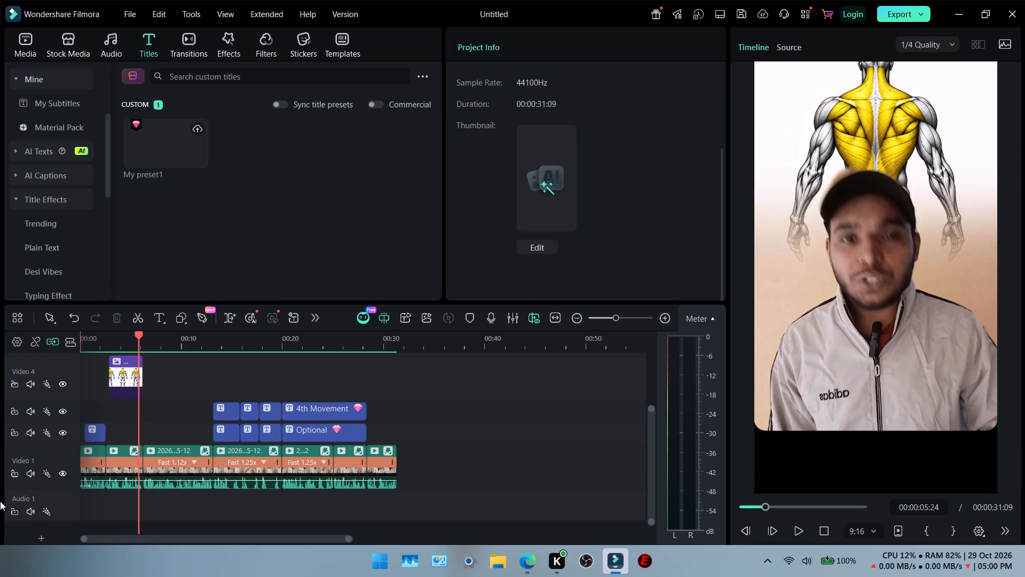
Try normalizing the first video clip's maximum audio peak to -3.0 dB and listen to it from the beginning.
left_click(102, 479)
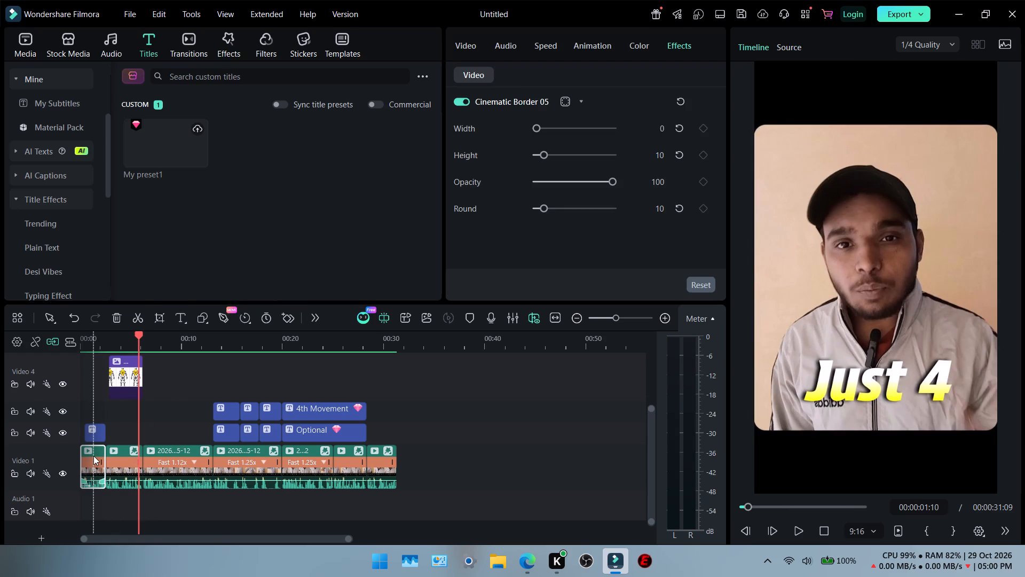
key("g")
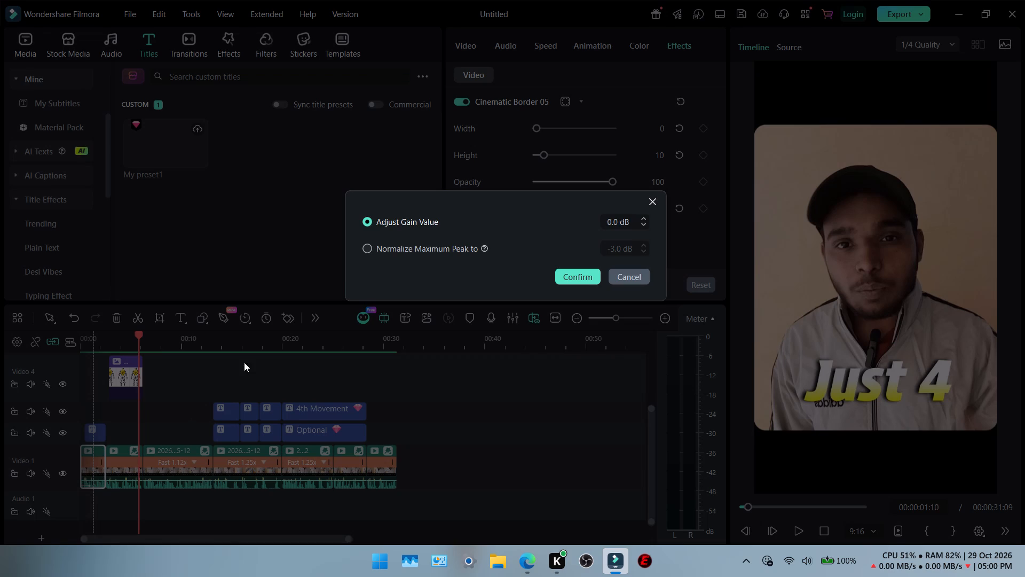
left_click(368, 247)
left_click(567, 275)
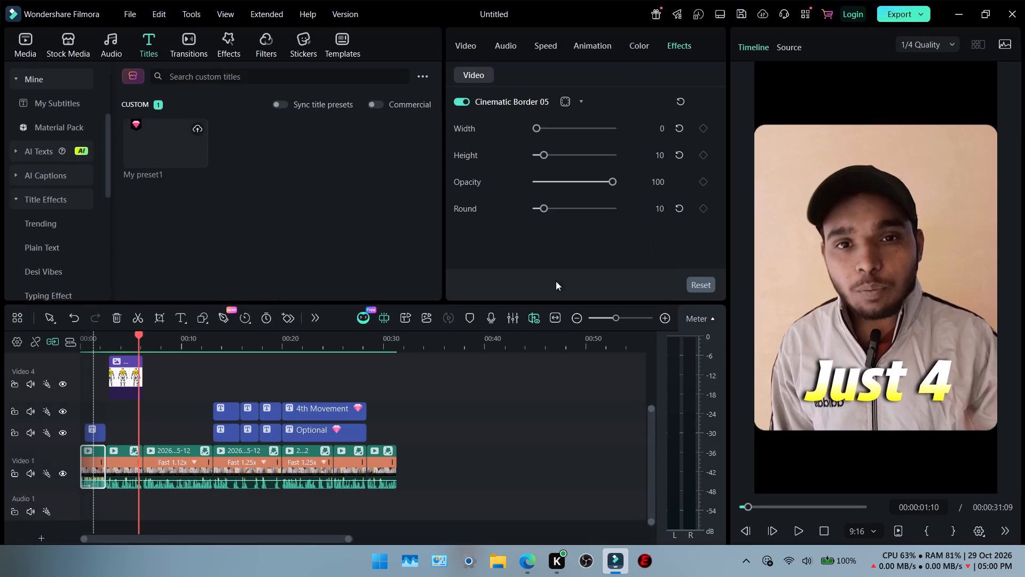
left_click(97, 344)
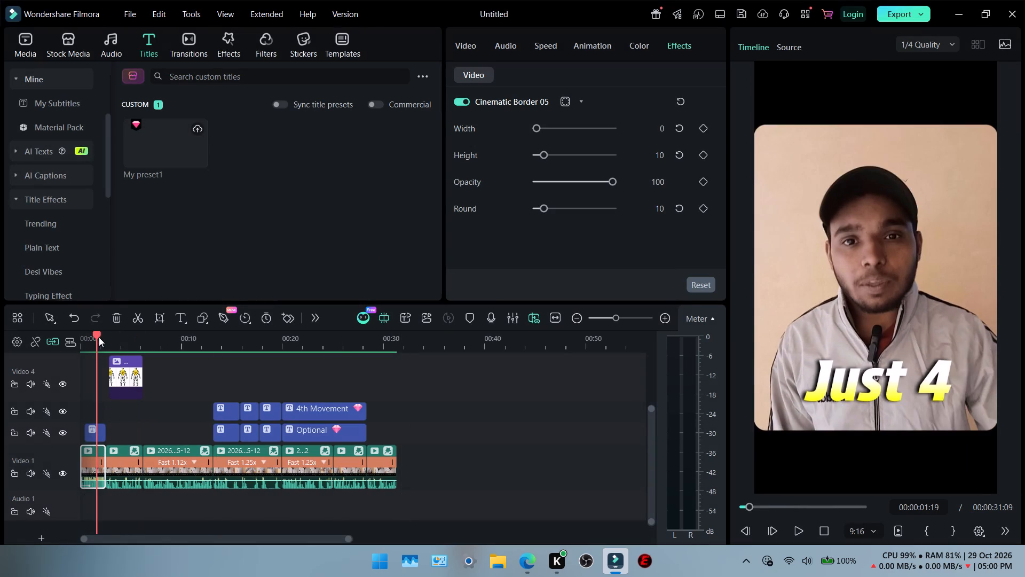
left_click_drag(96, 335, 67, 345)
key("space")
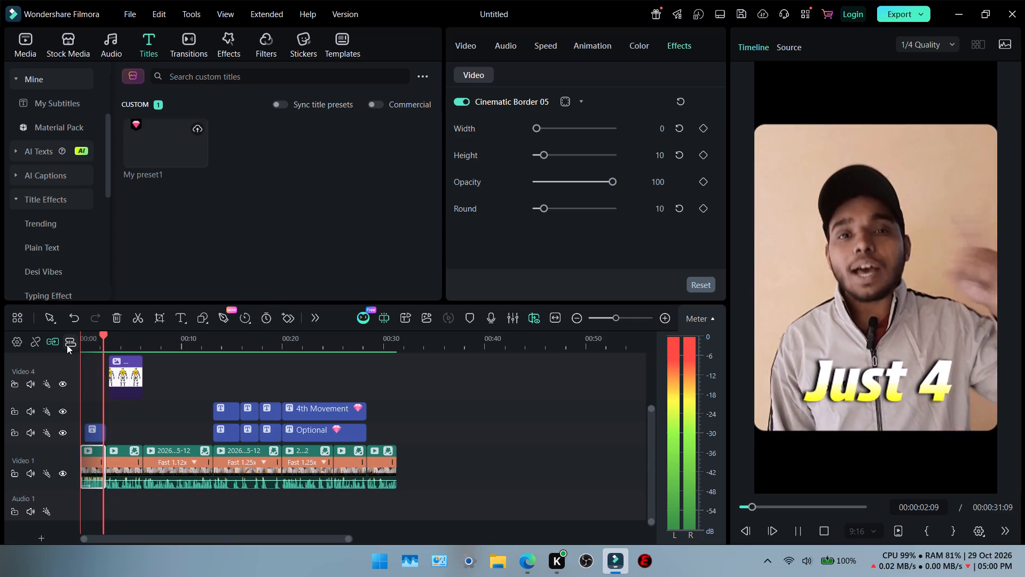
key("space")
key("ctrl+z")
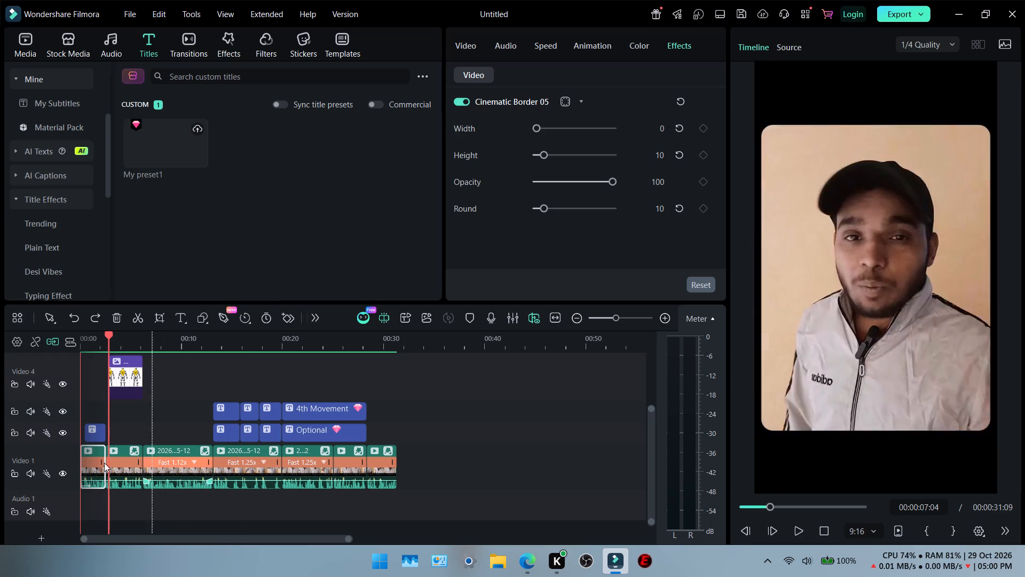
Examine the first video clip's audio settings, including voice enhancement, auto normalization, vocal removal and ducking.
right_click(94, 448)
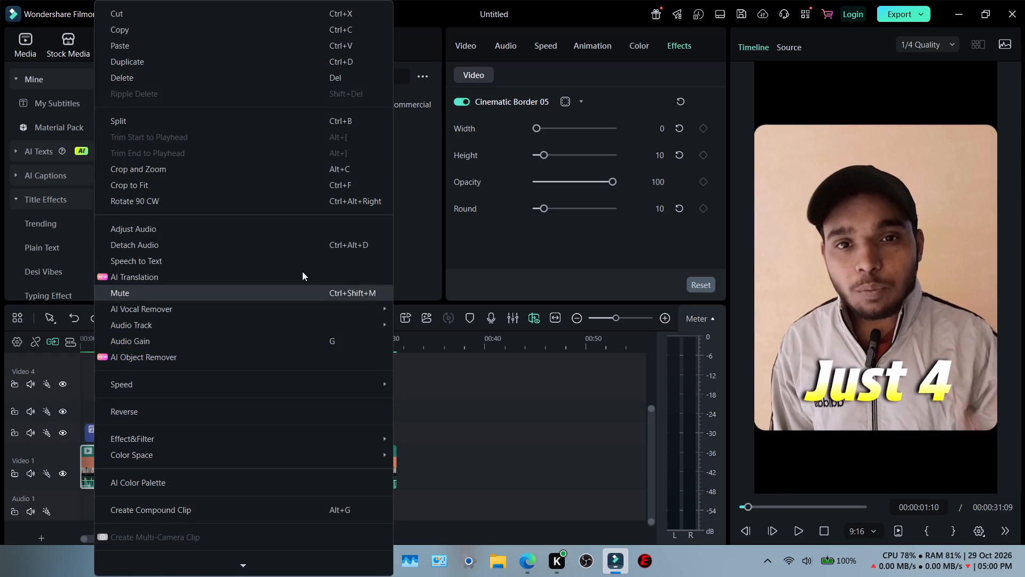
left_click(497, 45)
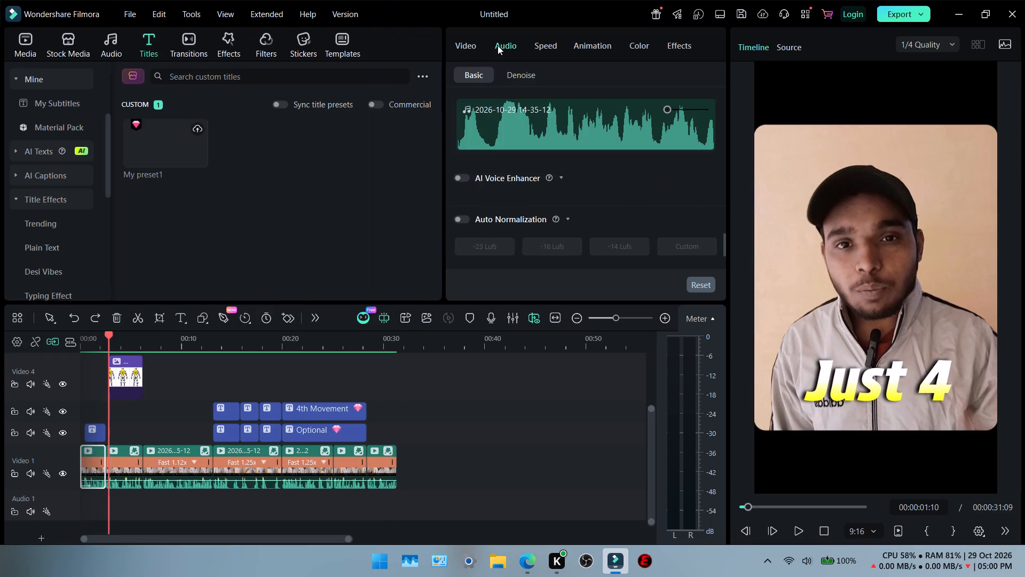
left_click(498, 45)
scroll(577, 77, "up", 1)
scroll(567, 124, "down", 2)
scroll(580, 173, "down", 2)
scroll(595, 230, "up", 1)
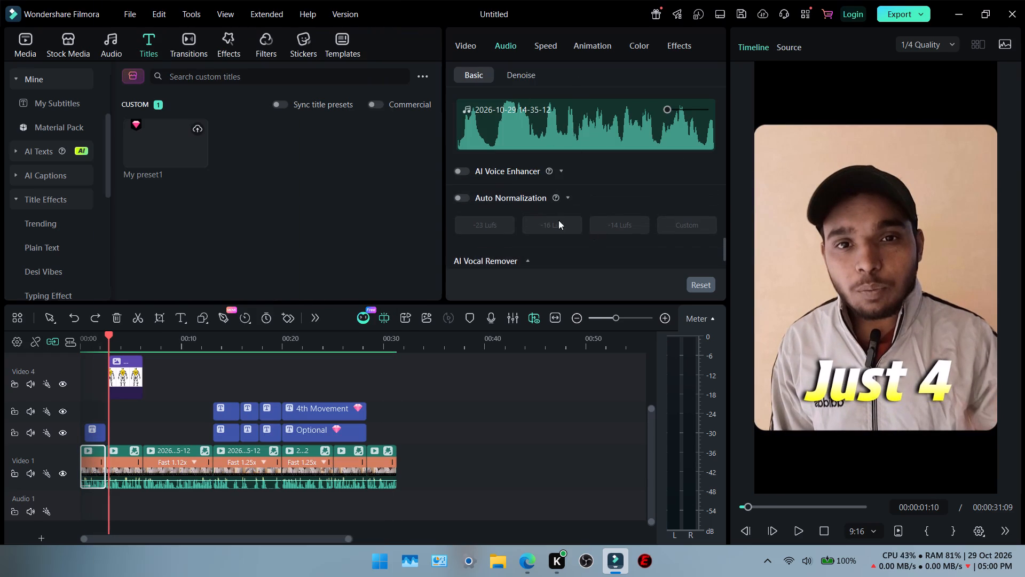
scroll(616, 222, "down", 2)
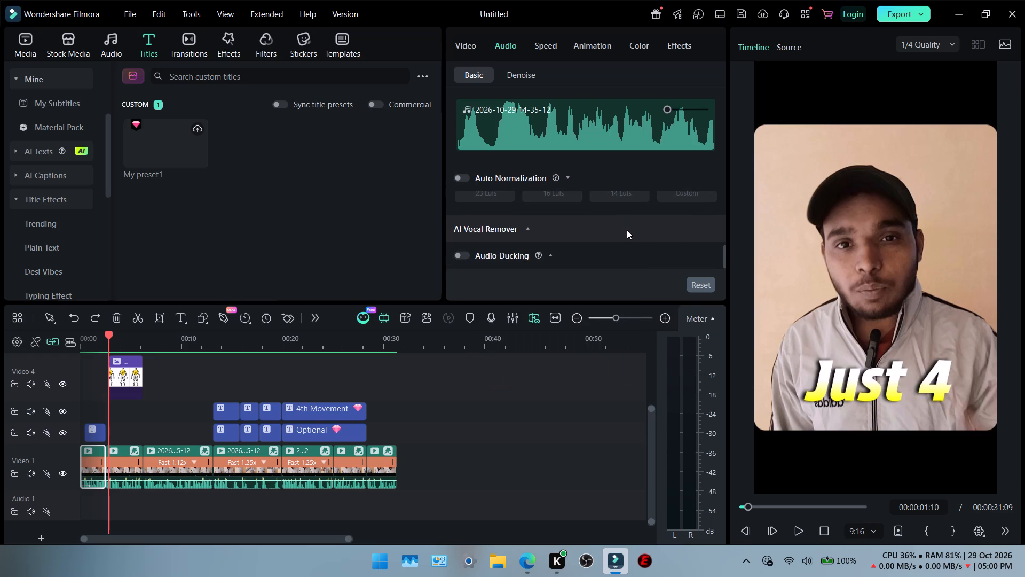
scroll(627, 230, "down", 3)
scroll(672, 269, "down", 3)
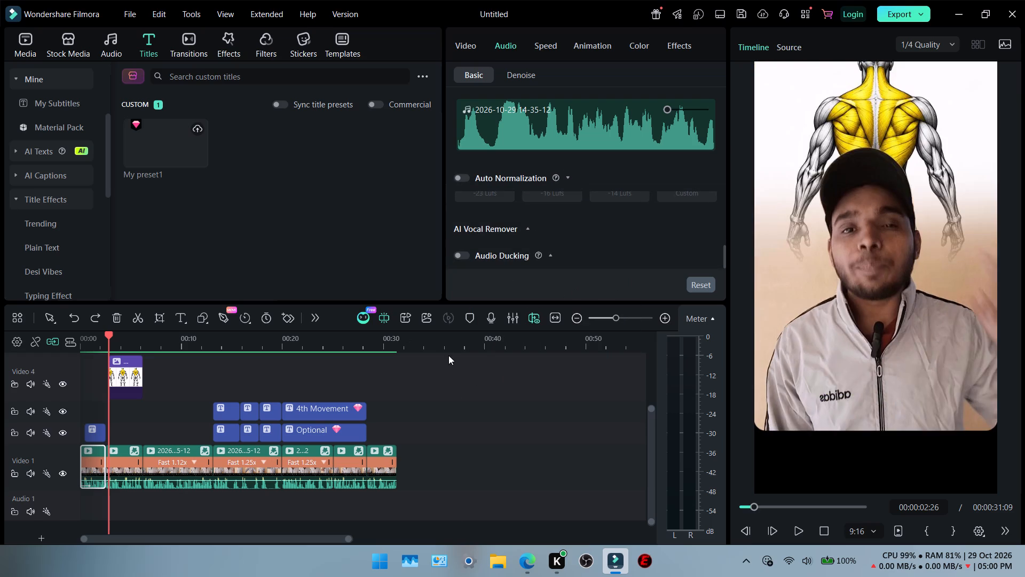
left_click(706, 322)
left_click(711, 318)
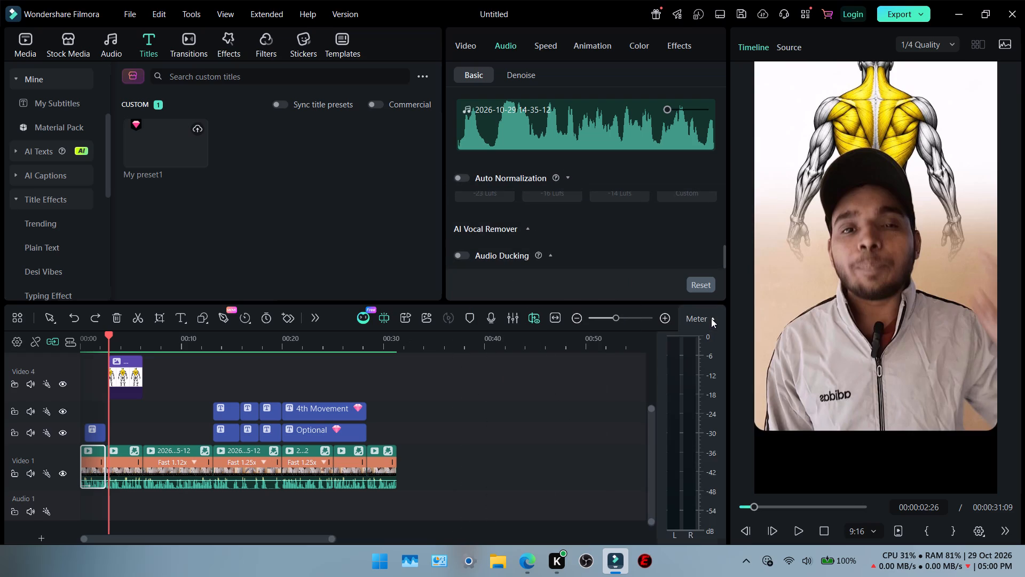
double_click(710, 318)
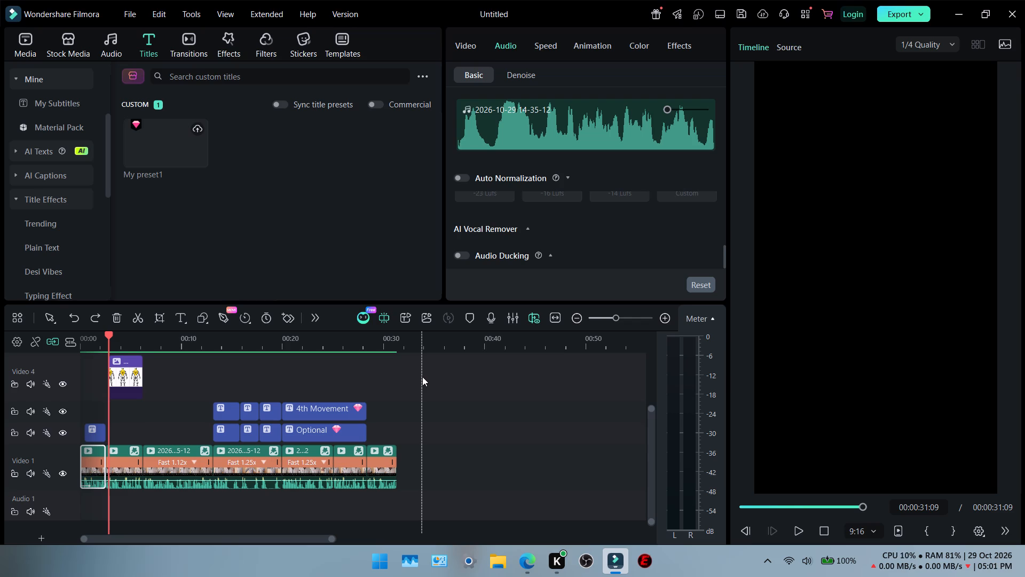
Play the video from the beginning to check the original sound level of the opening clip.
left_click_drag(108, 334, 93, 339)
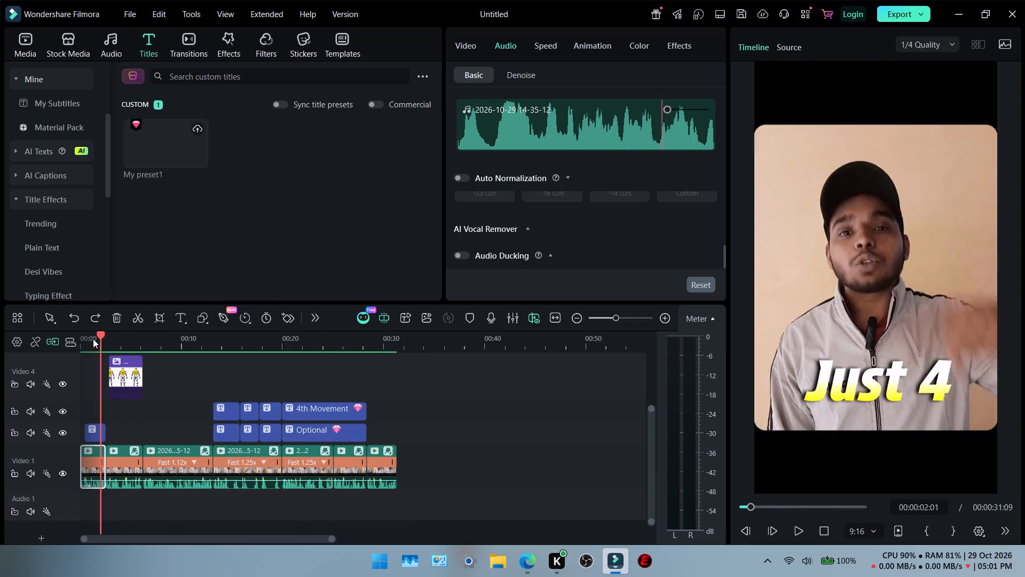
left_click_drag(93, 339, 62, 347)
key("space")
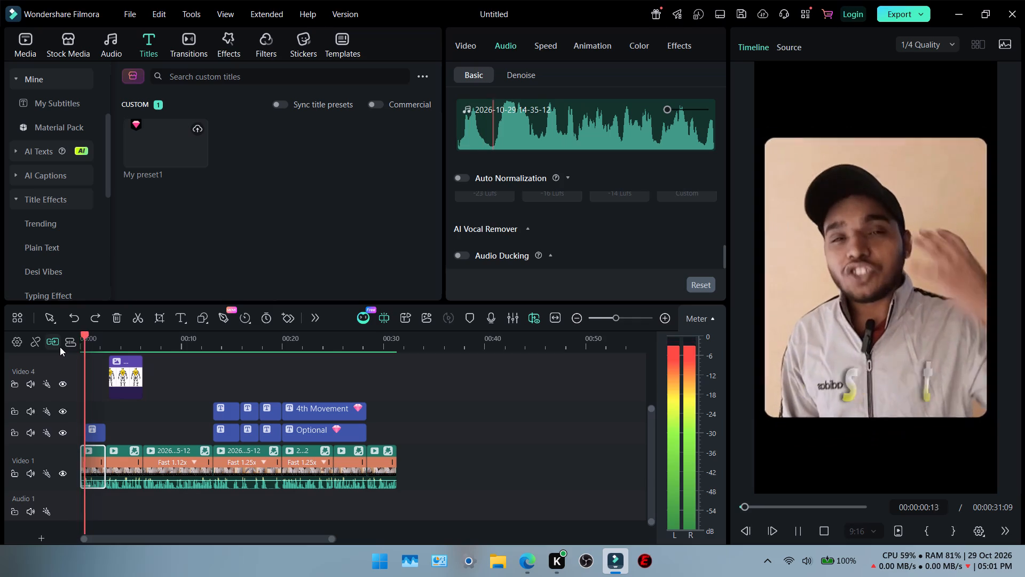
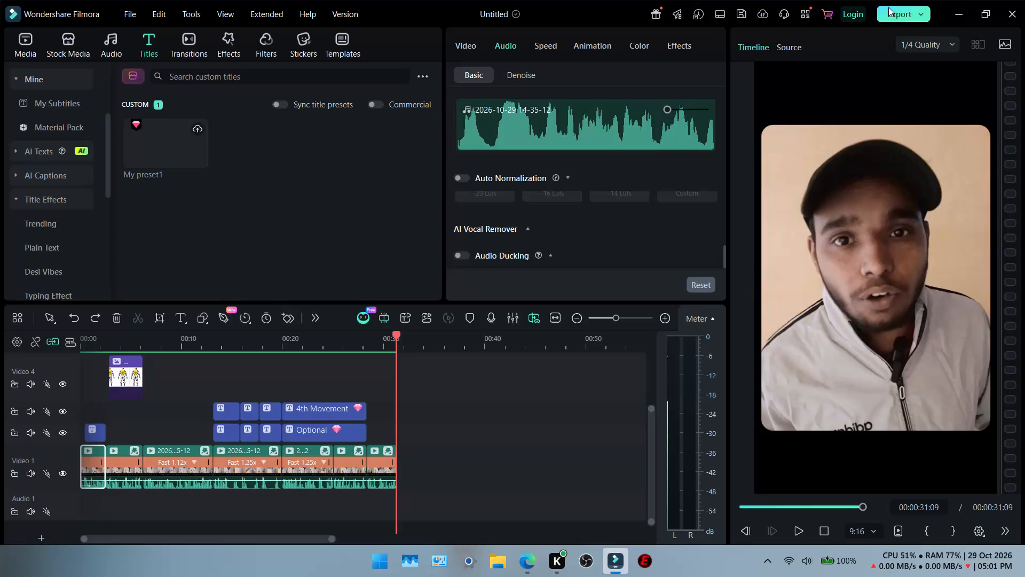
Play the video from the beginning, then replay the cut at the end of the muscle diagram image.
left_click(922, 12)
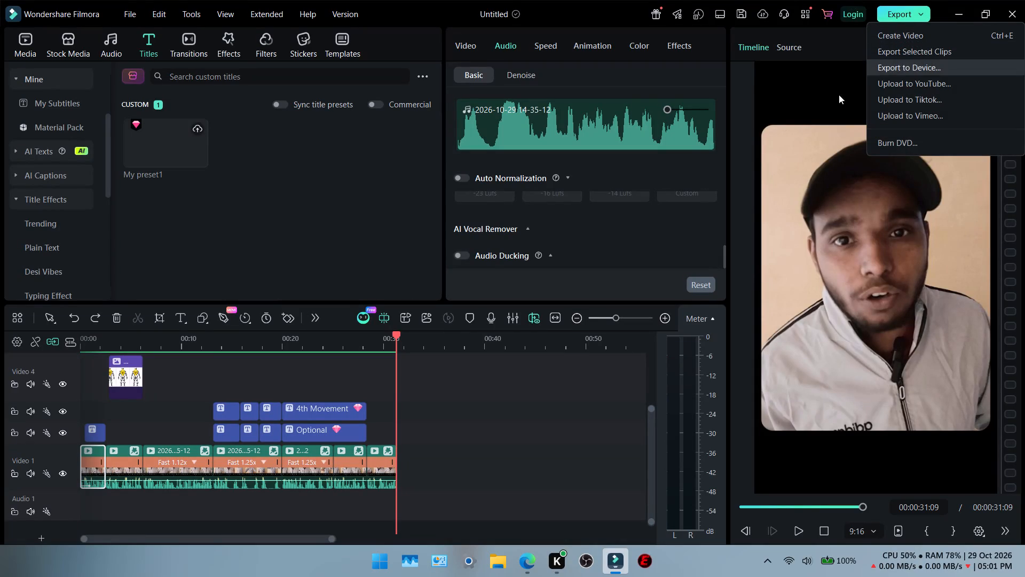
left_click(84, 347)
left_click(88, 347)
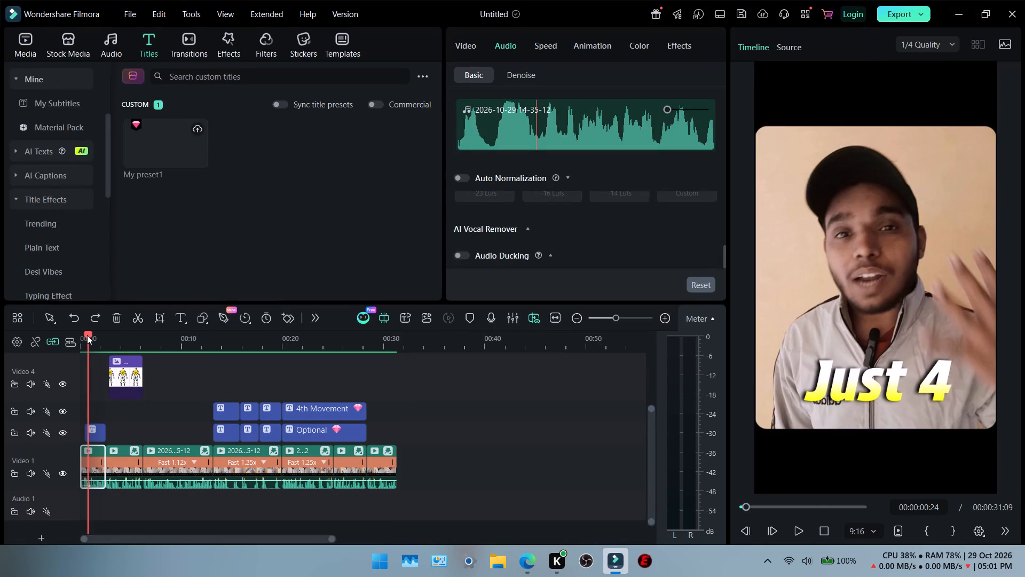
left_click_drag(87, 335, 56, 344)
key("space")
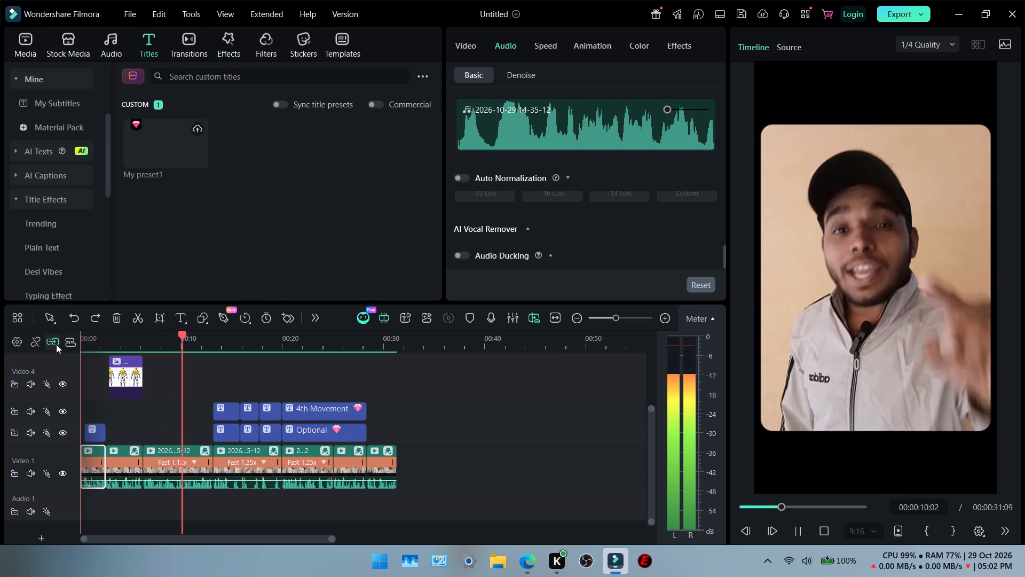
key("space")
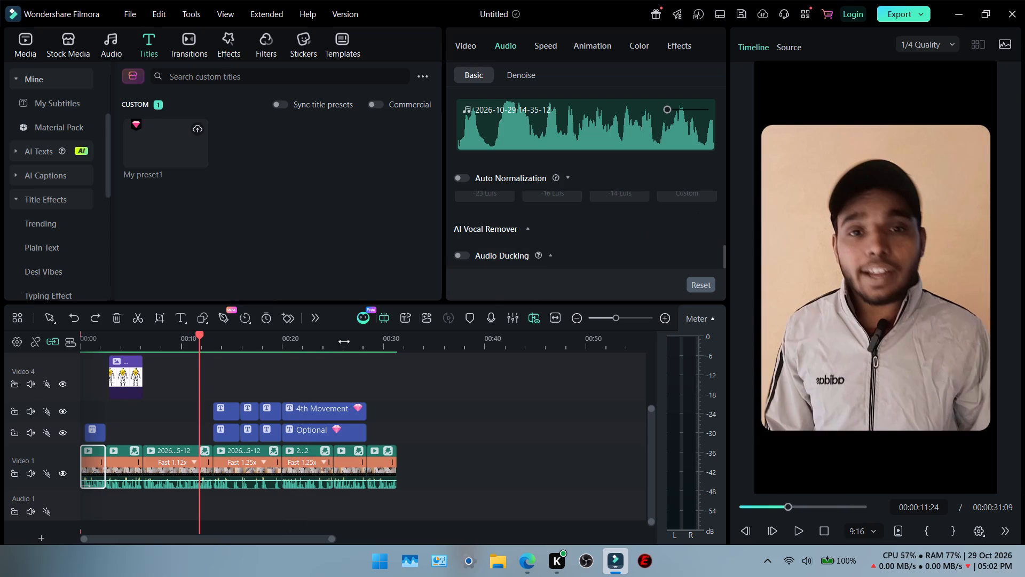
left_click_drag(200, 333, 136, 358)
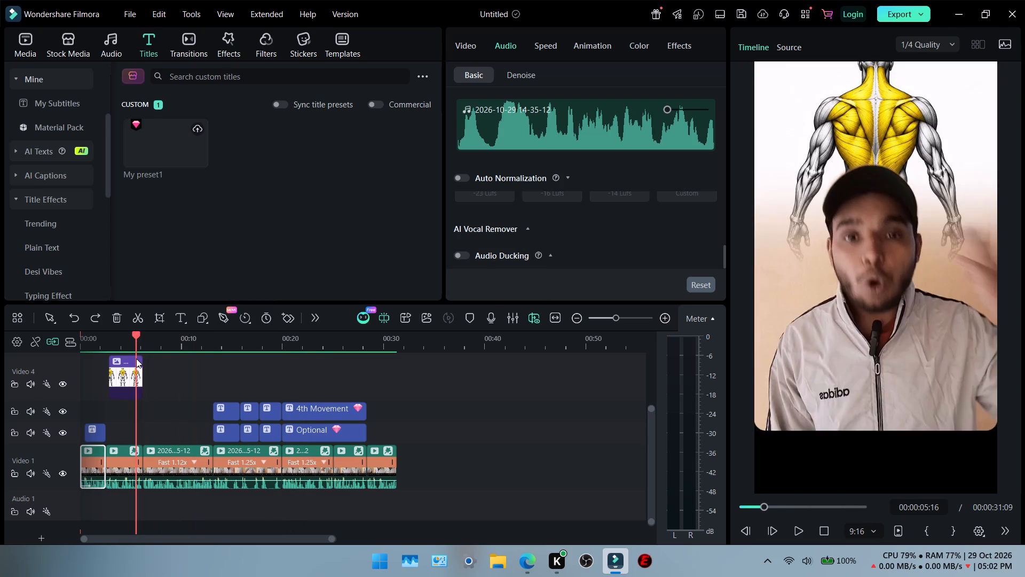
left_click_drag(136, 358, 142, 359)
key("space")
key("space")
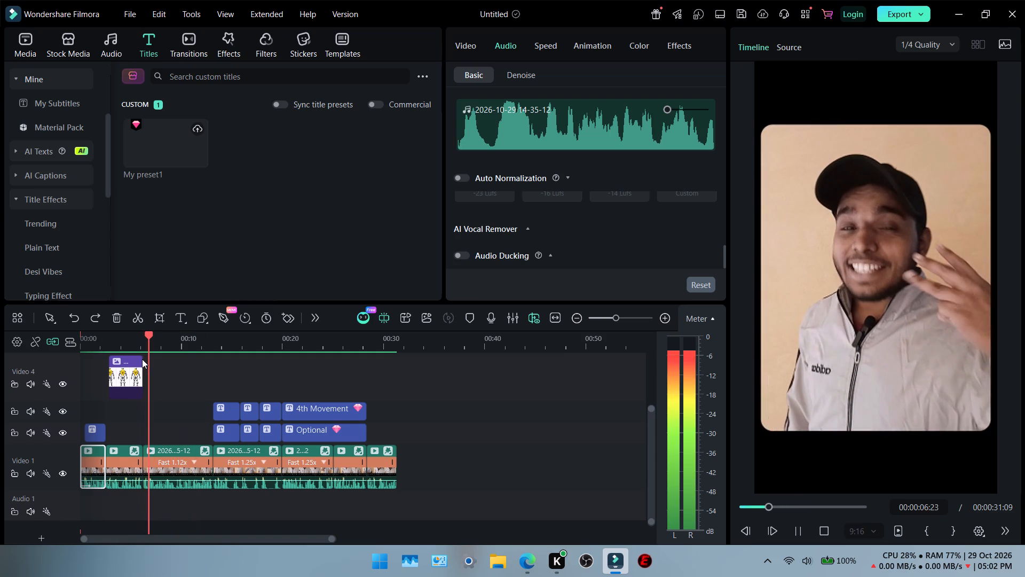
Add the Fast Wipe SFX transition at the cut between the second and third video clips, where the muscle diagram ends.
left_click(188, 40)
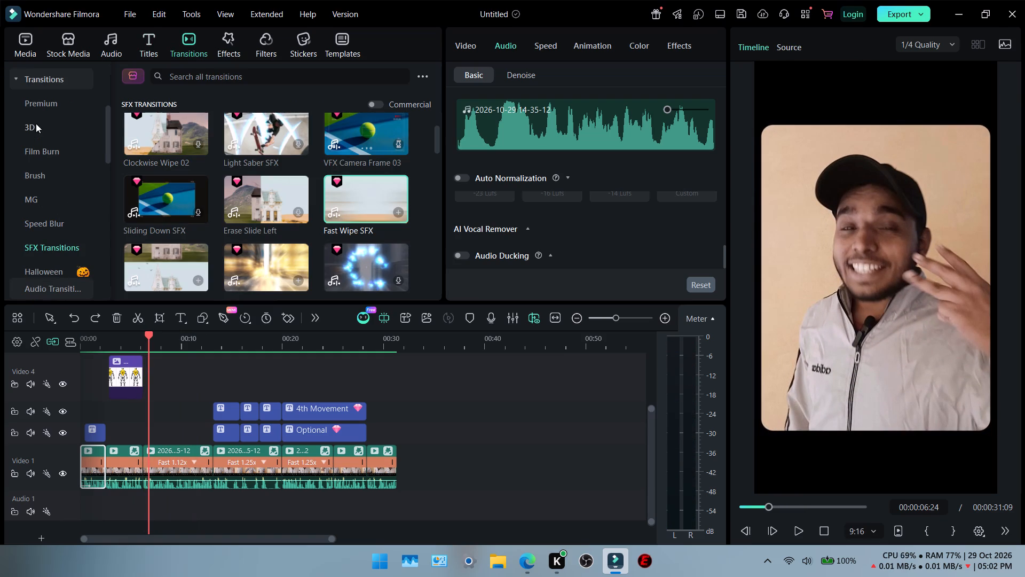
left_click(41, 248)
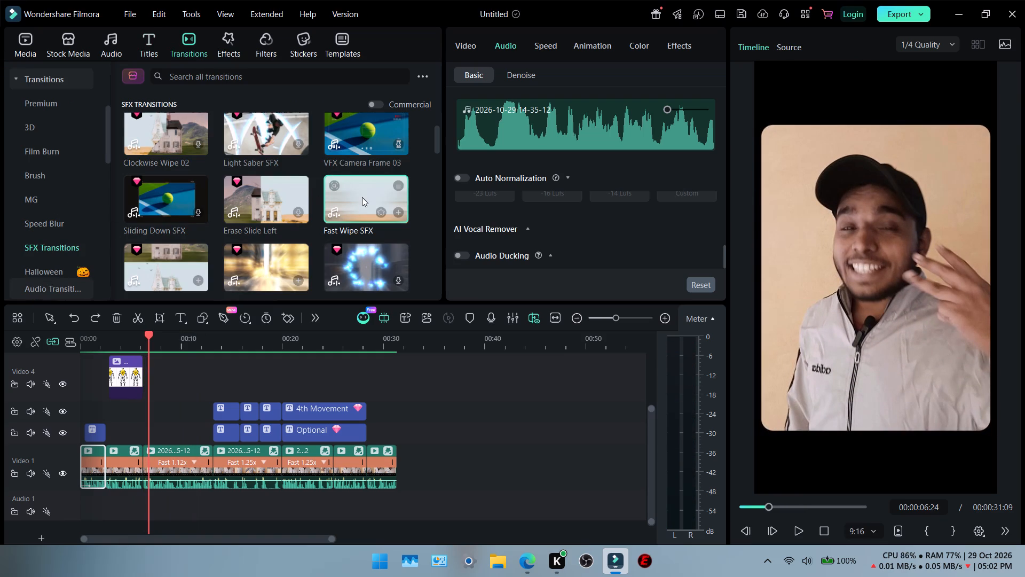
left_click(362, 197)
left_click_drag(362, 197, 273, 288)
left_click_drag(273, 288, 254, 298)
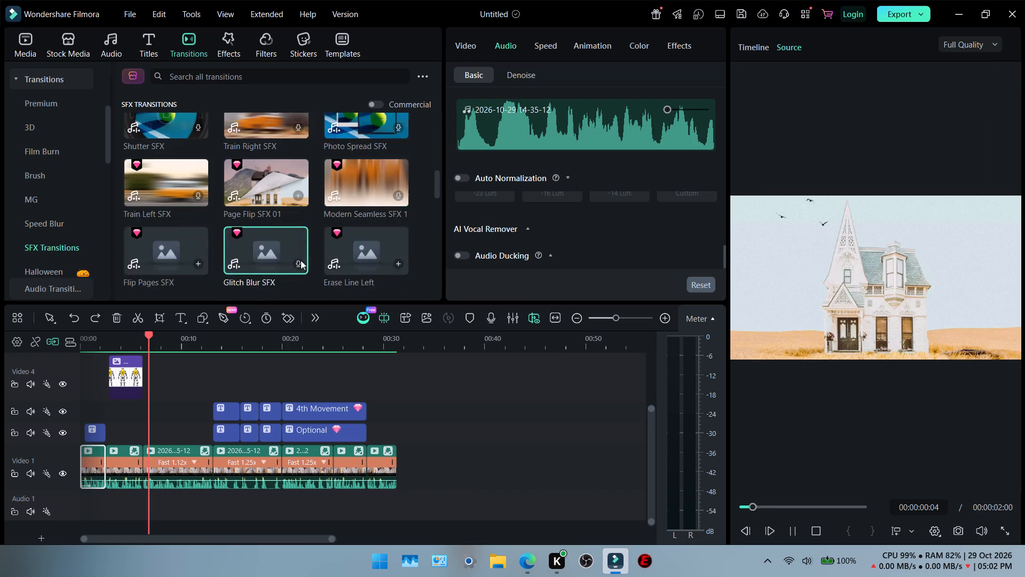
scroll(351, 174, "up", 6)
scroll(363, 222, "down", 1)
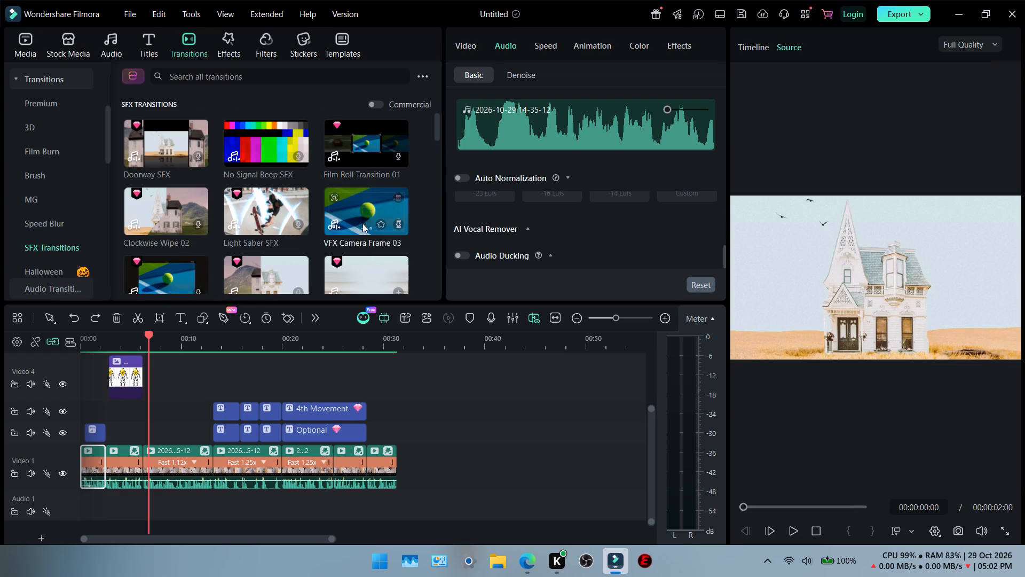
left_click_drag(358, 202, 369, 209)
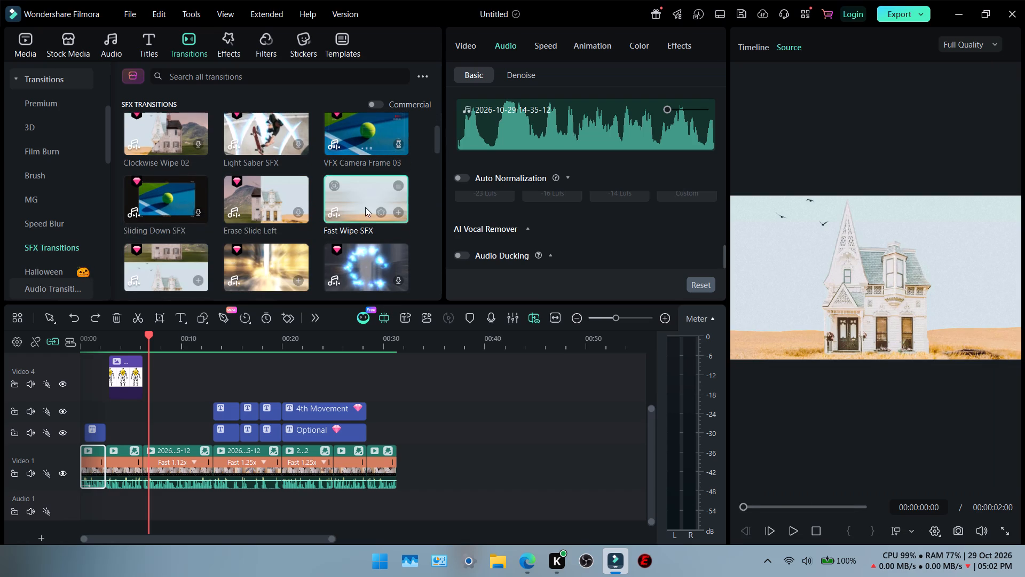
left_click(351, 198)
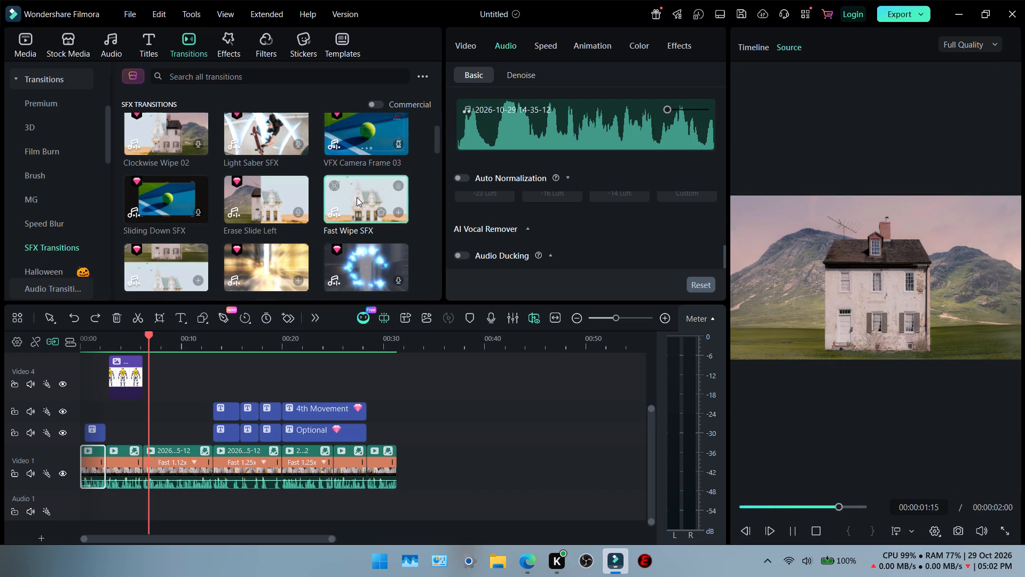
left_click_drag(357, 197, 133, 466)
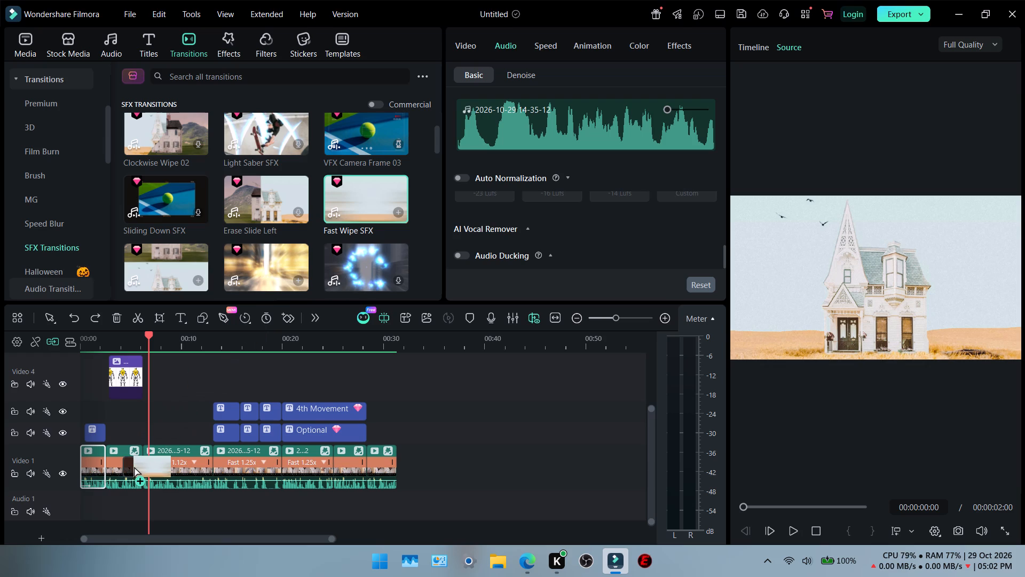
left_click_drag(133, 466, 138, 467)
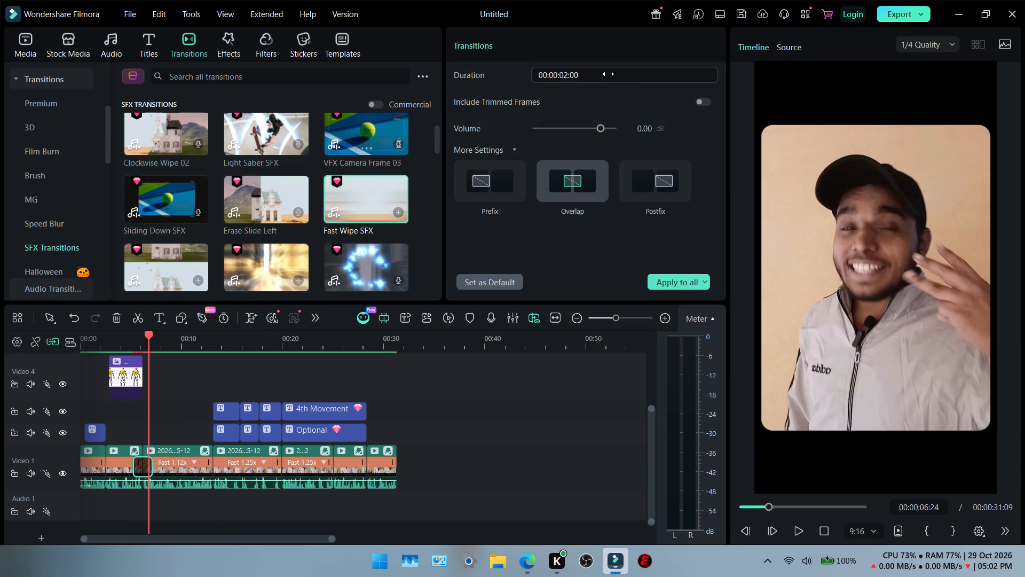
Set the new Fast Wipe SFX transition's duration to 00:00:00:29 and its volume to -12 dB.
left_click(573, 75)
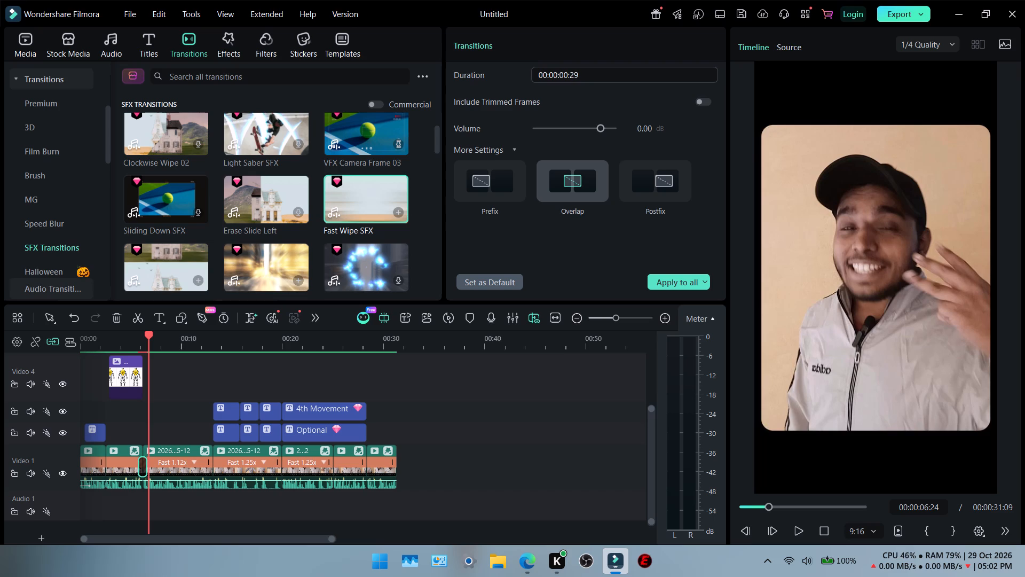
left_click(645, 129)
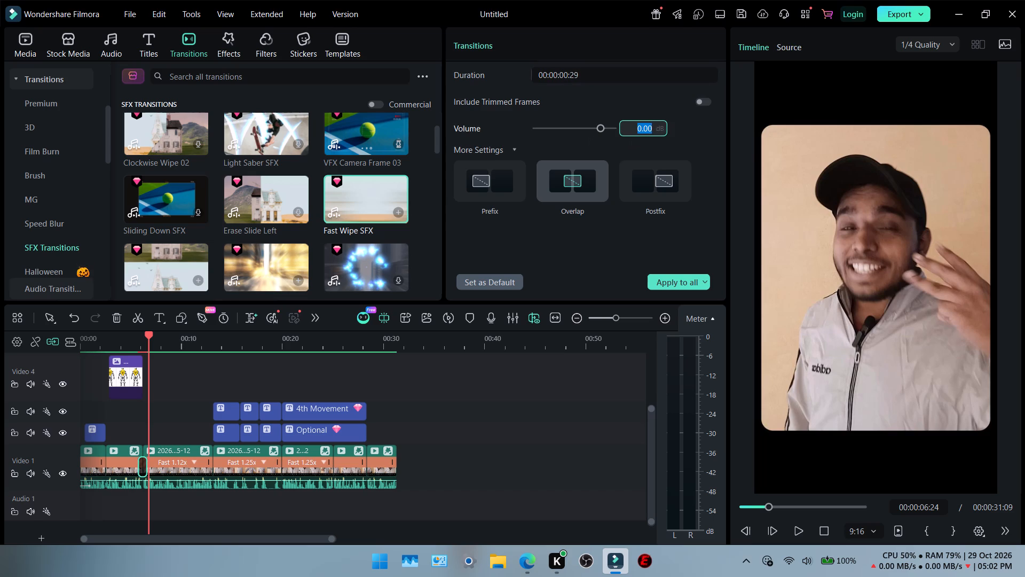
type("-12")
left_click(702, 141)
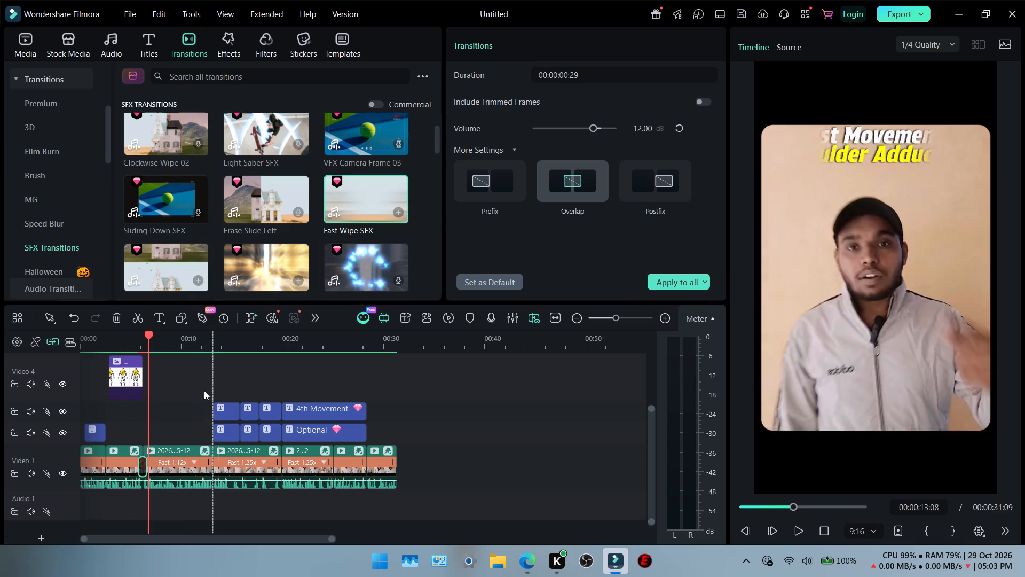
Play the cut before the 1st Movement title and add the Fast Wipe SFX transition between the third and fourth video clips.
left_click(203, 348)
key("space")
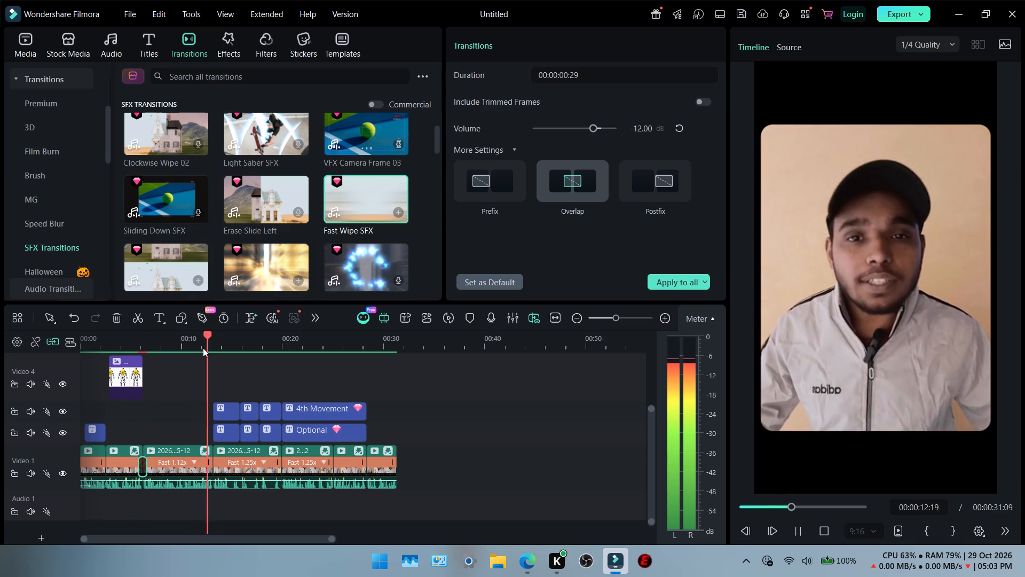
key("space")
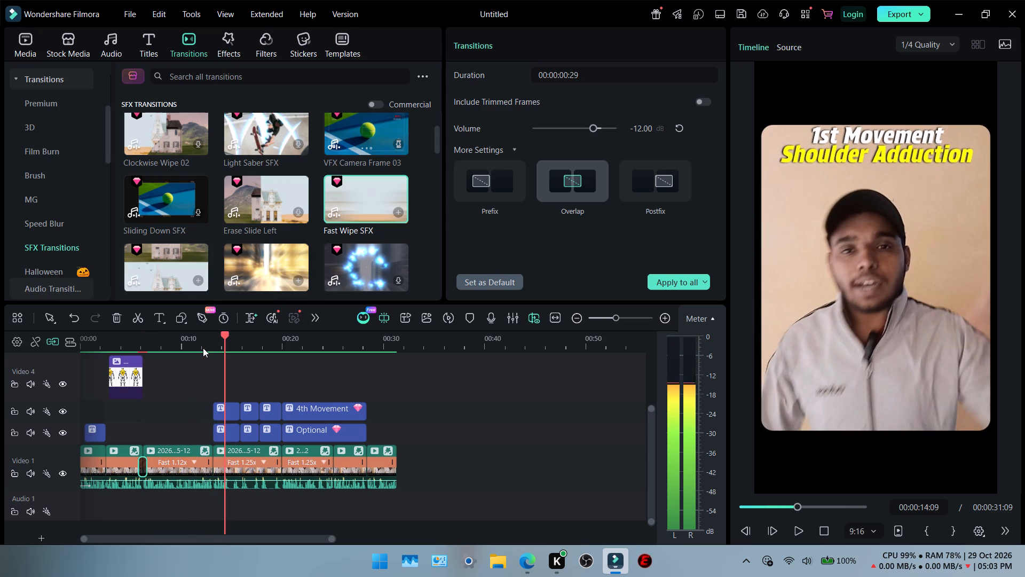
left_click_drag(356, 199, 387, 200)
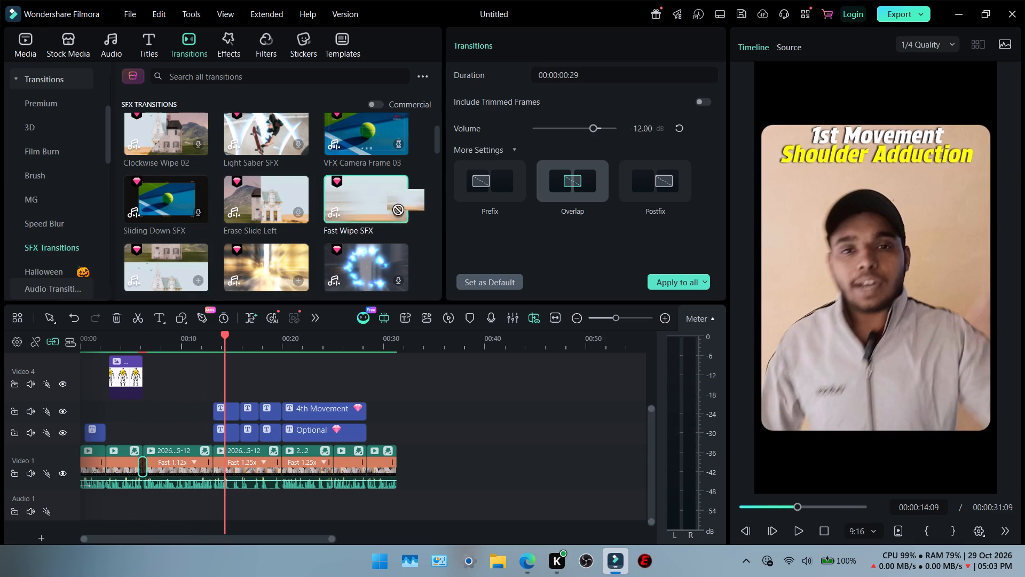
left_click_drag(387, 200, 205, 465)
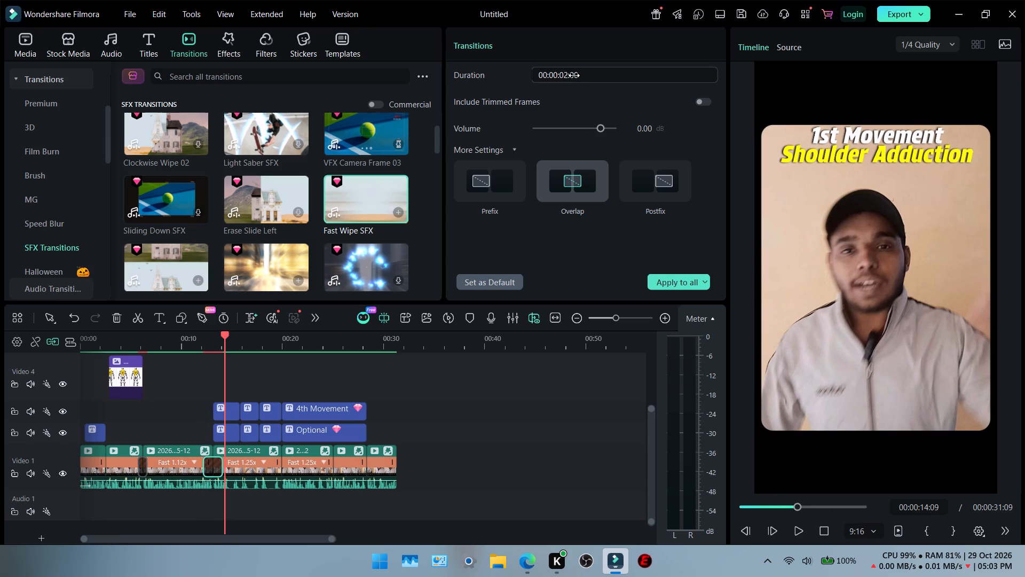
Set the duration of the transition before the 1st Movement clip to 00:00:00:29 and its volume to -12 dB.
left_click(574, 75)
right_click(574, 75)
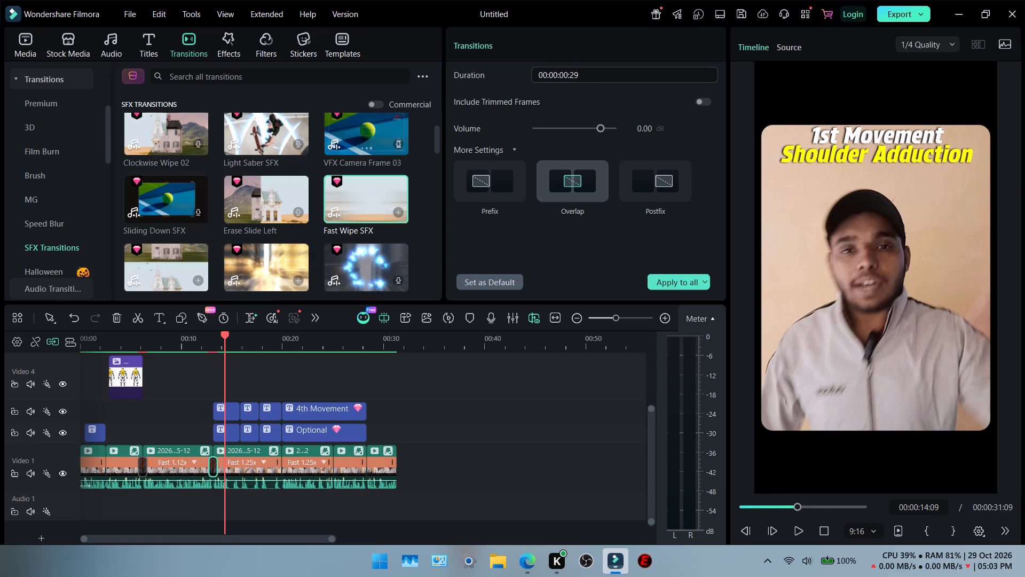
double_click(641, 126)
key("minus")
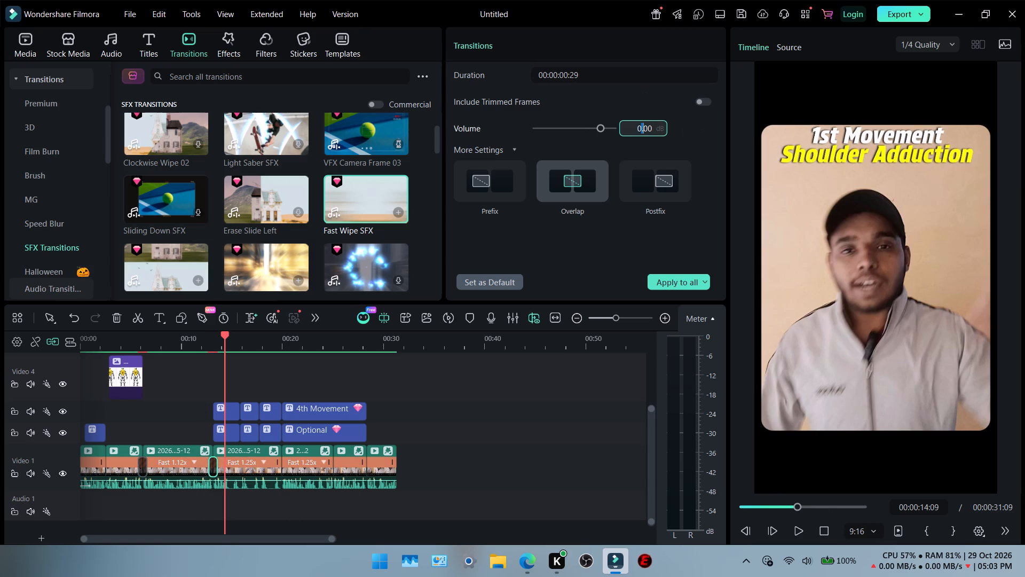
left_click(641, 127)
double_click(647, 127)
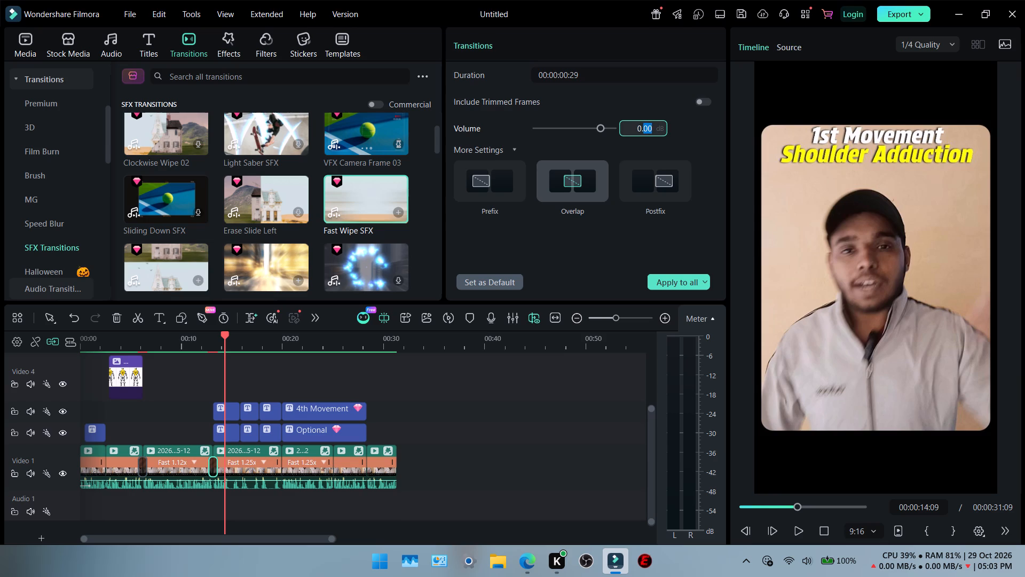
left_click(680, 126)
left_click(645, 129)
type("-12")
left_click(699, 147)
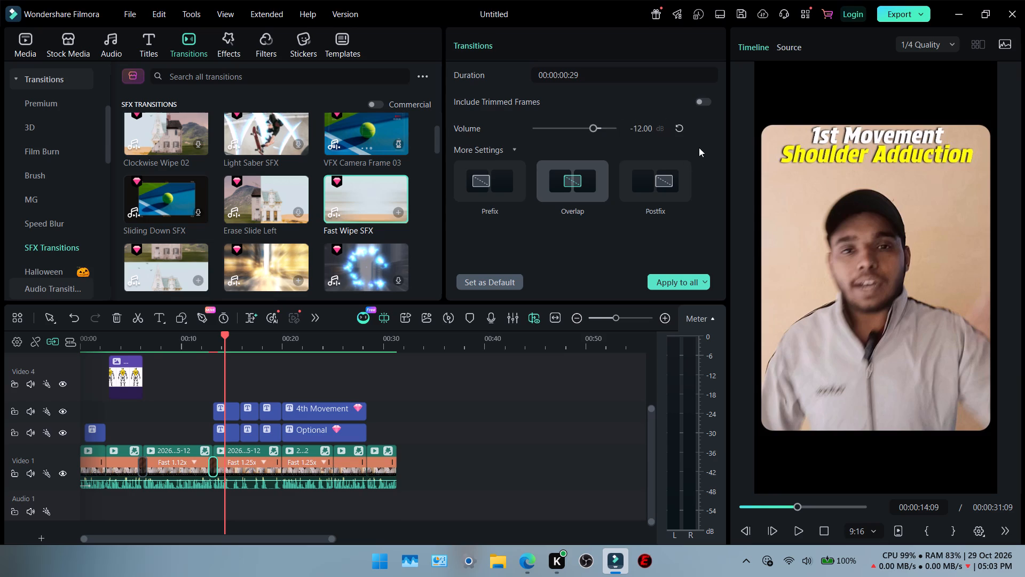
Play on from the 3rd Movement section and add the Glitch Blur SFX transition at the cut between the last two video clips.
left_click(278, 340)
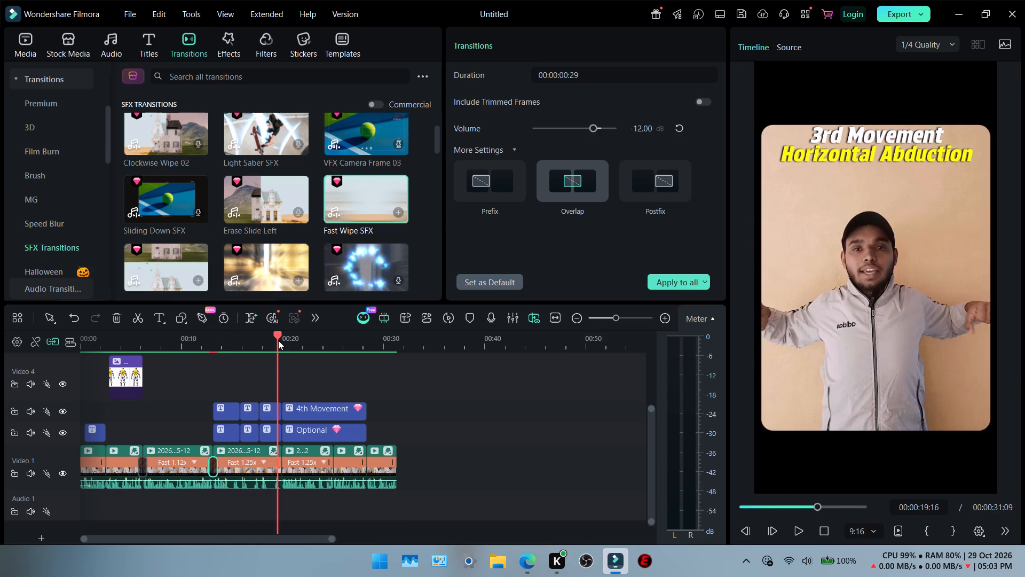
key("space")
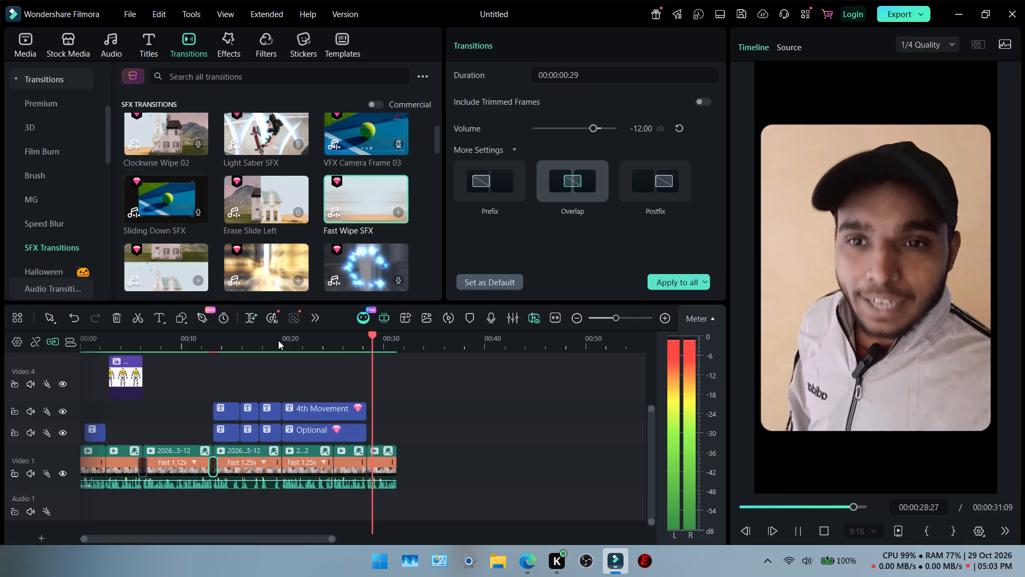
key("space")
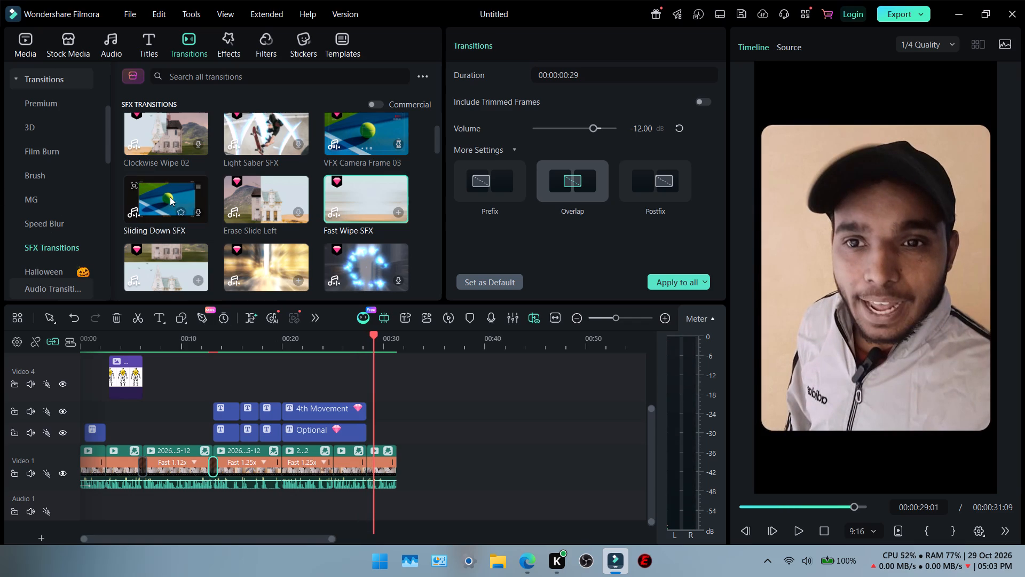
scroll(287, 185, "down", 4)
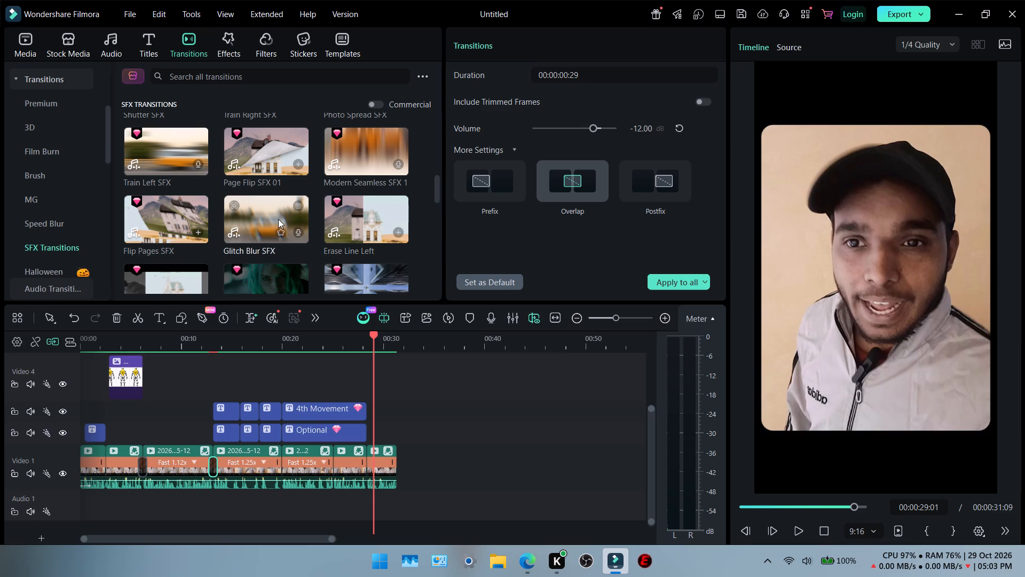
left_click(263, 218)
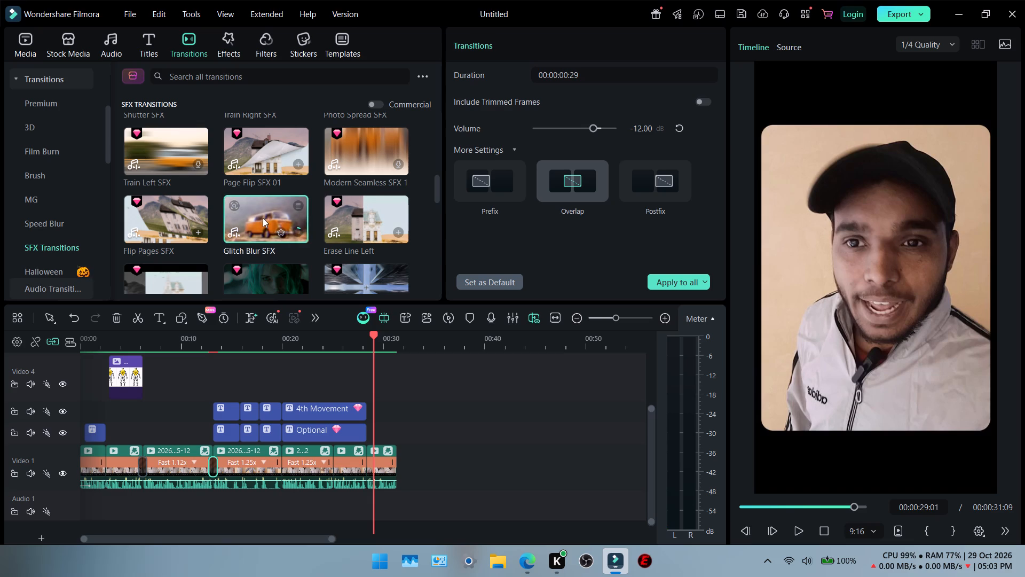
scroll(265, 208, "down", 2)
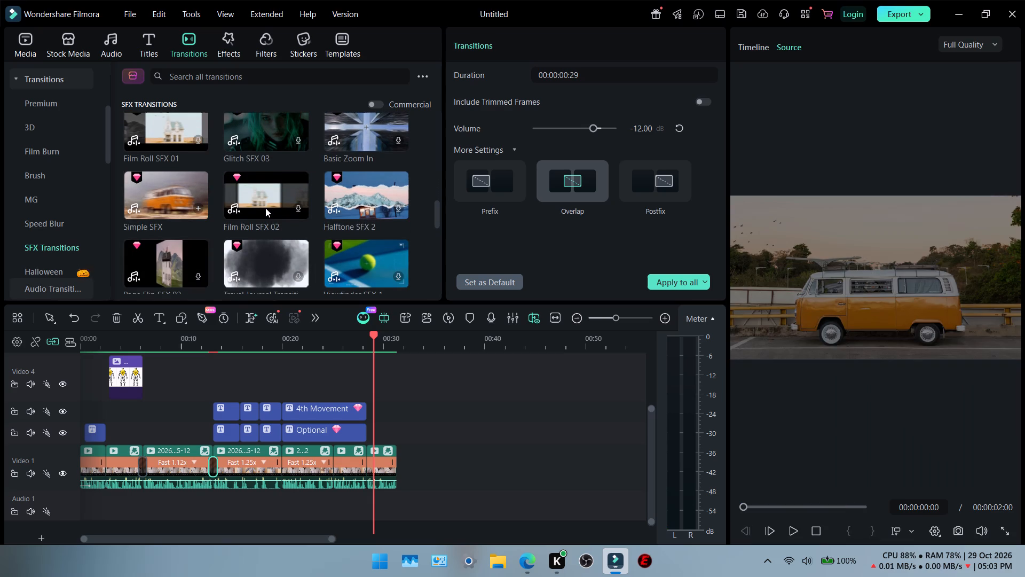
scroll(269, 169, "up", 2)
left_click_drag(265, 219, 362, 466)
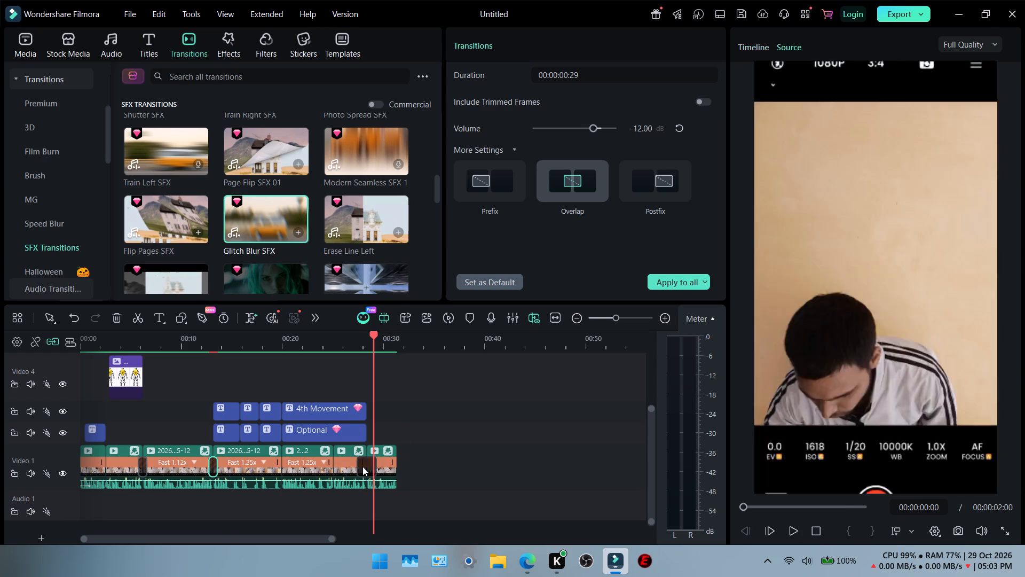
Set the Glitch Blur SFX transition's duration to 00:00:00:29 and its volume to -12 dB.
left_click(567, 73)
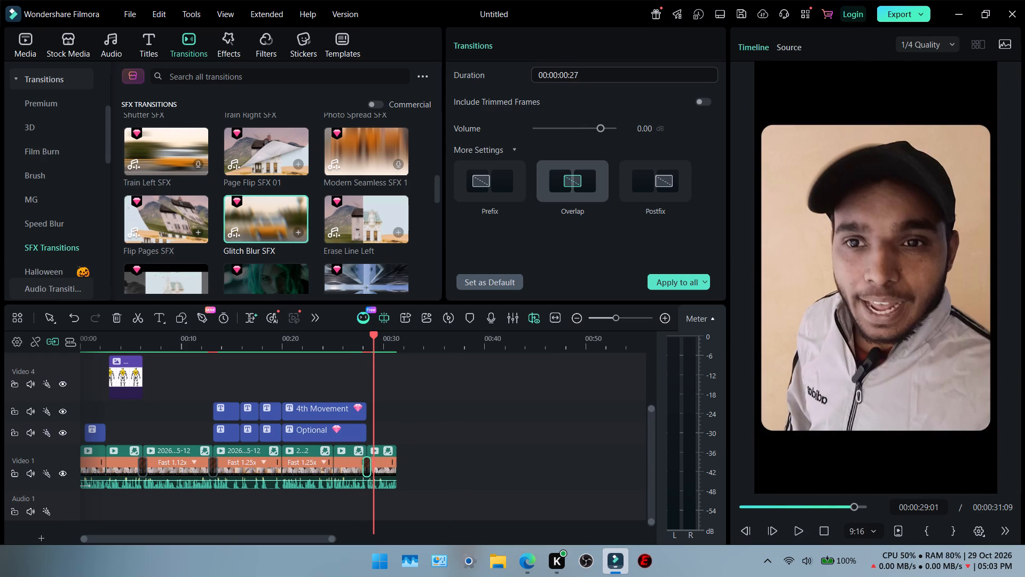
left_click(650, 129)
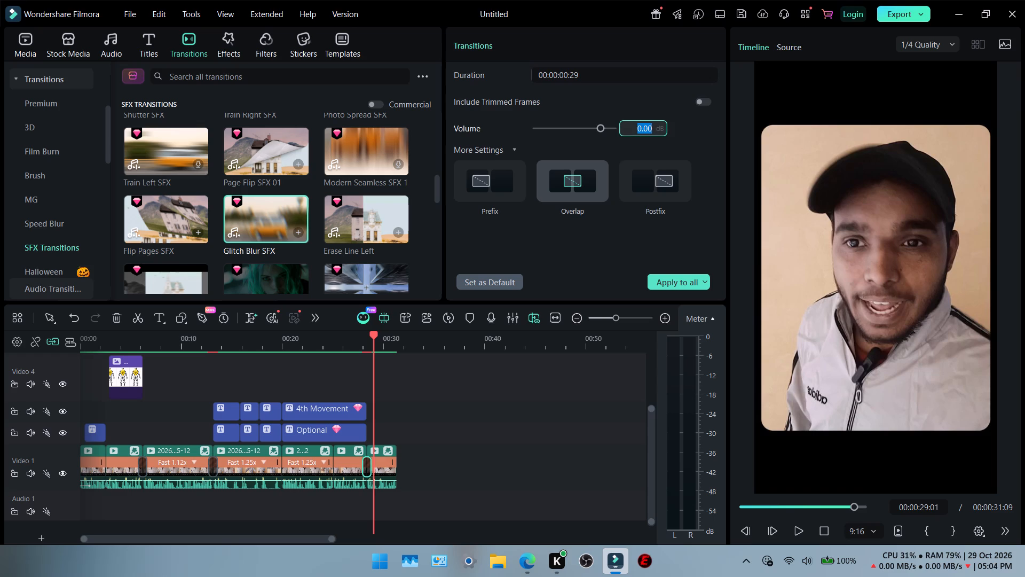
type("-12")
left_click(697, 228)
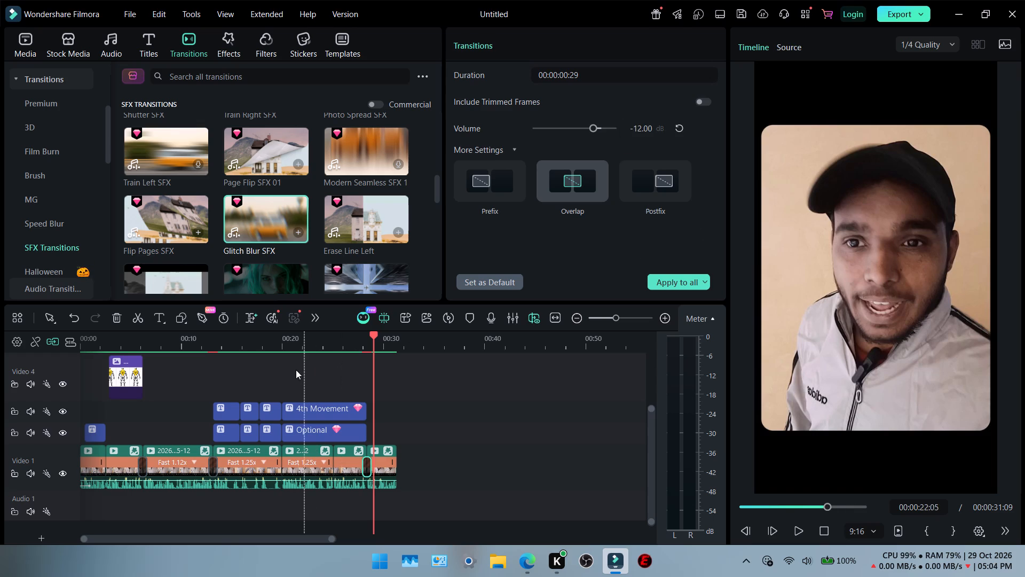
Return the playhead to the start of the timeline and play the opening through the anatomy diagram section.
left_click(163, 346)
left_click(161, 334)
left_click_drag(161, 334, 83, 341)
right_click_drag(97, 341, 78, 341)
left_click_drag(83, 341, 42, 342)
left_click(82, 345)
left_click(83, 334)
left_click_drag(83, 334, 65, 336)
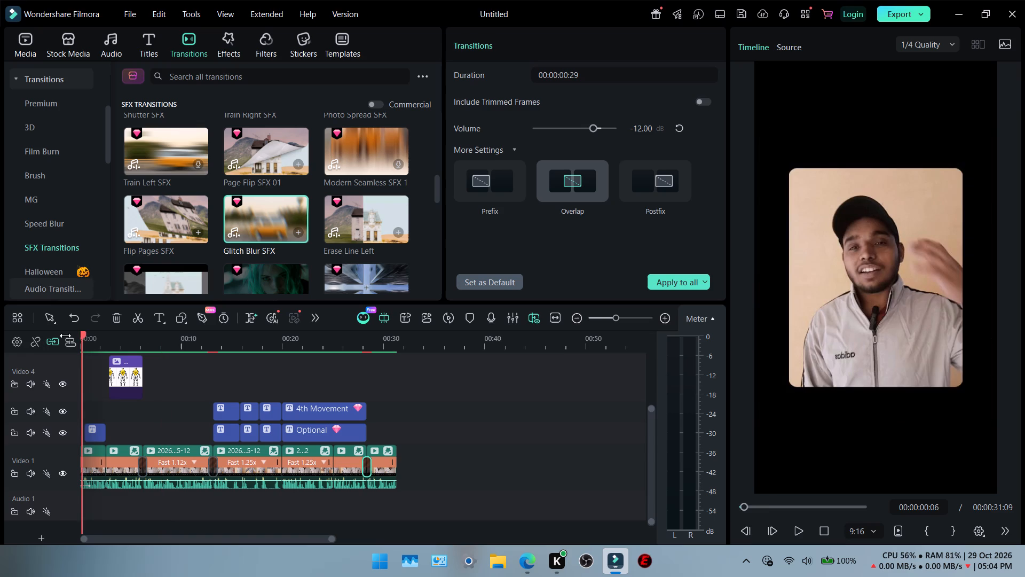
left_click_drag(65, 336, 60, 337)
left_click_drag(81, 333, 56, 338)
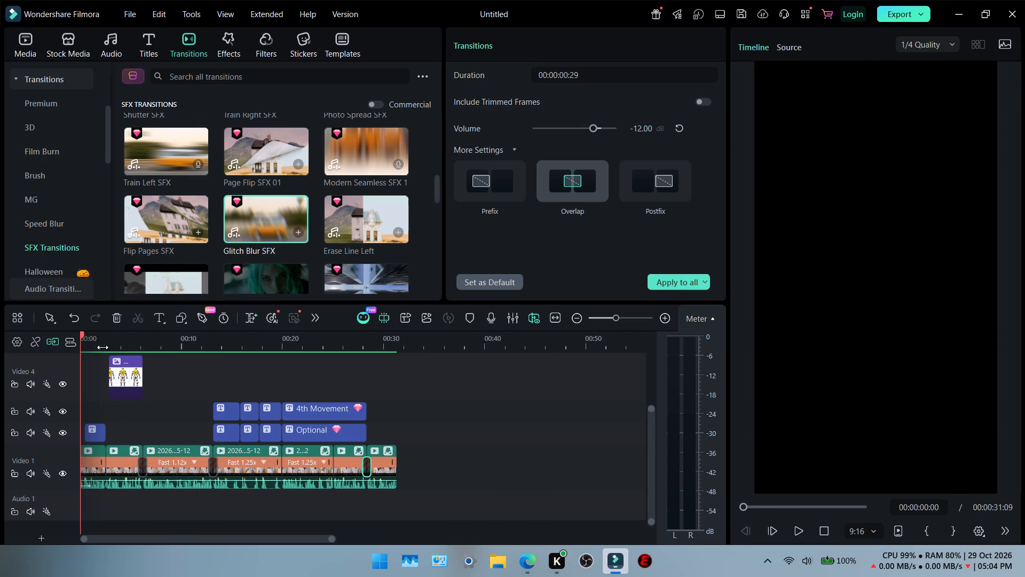
key("space")
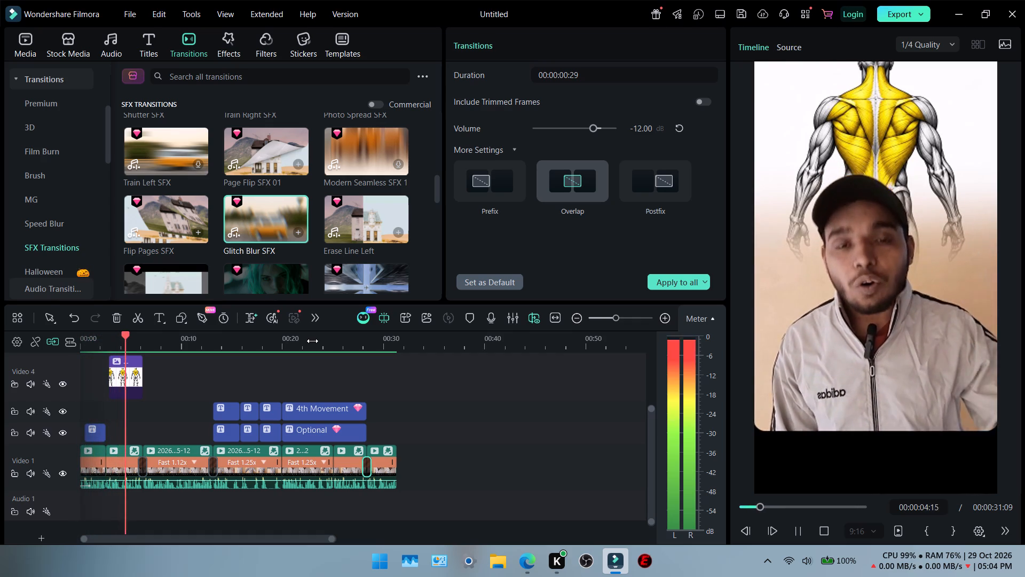
key("space")
Browse the Logo Reveal sound effects and preview Wing Flutter Magic Reveal and Victory Brass Fanfare.
left_click(149, 42)
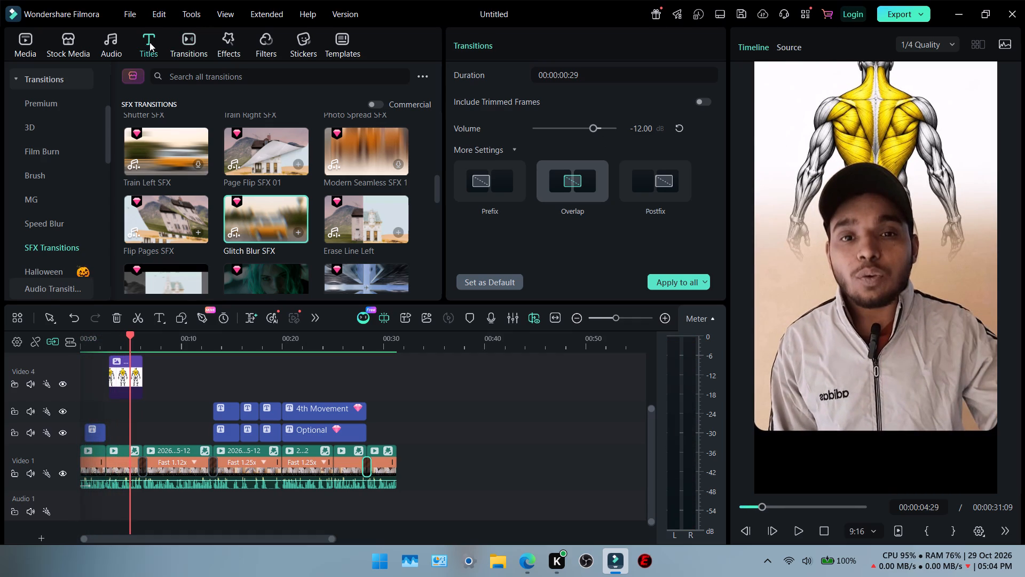
double_click(112, 40)
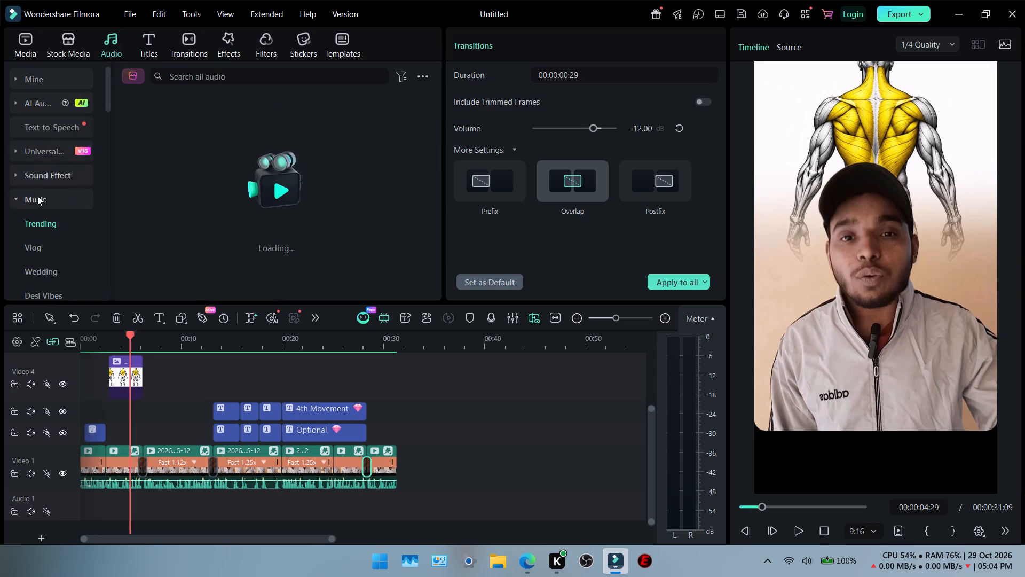
left_click(35, 182)
scroll(45, 222, "down", 1)
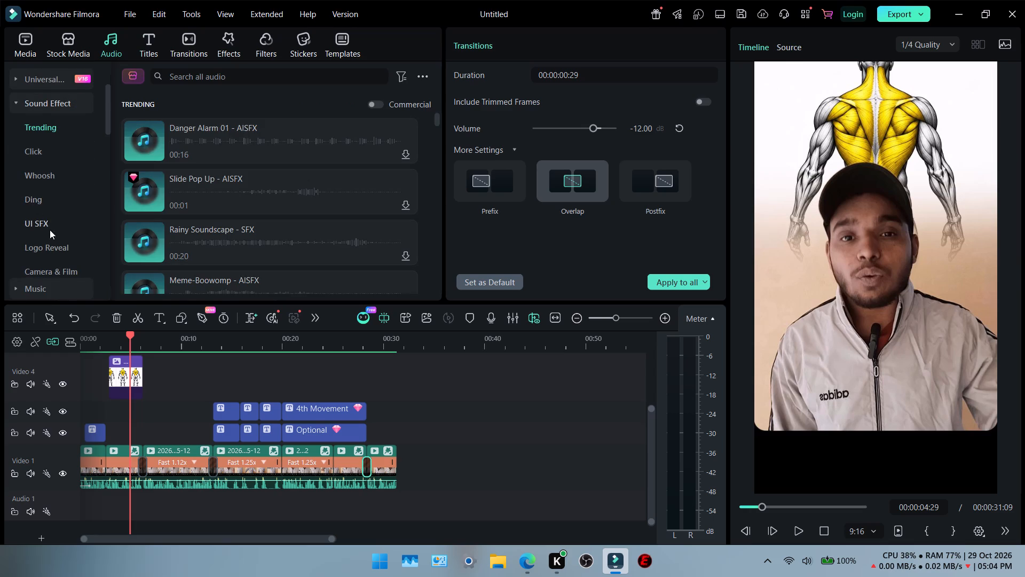
scroll(50, 231, "down", 1)
left_click(59, 177)
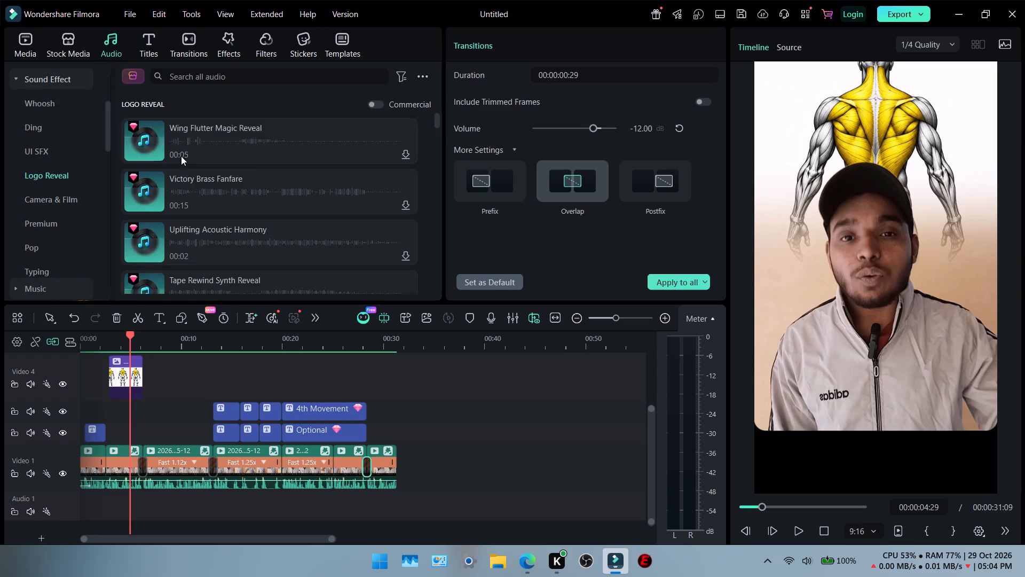
left_click(144, 139)
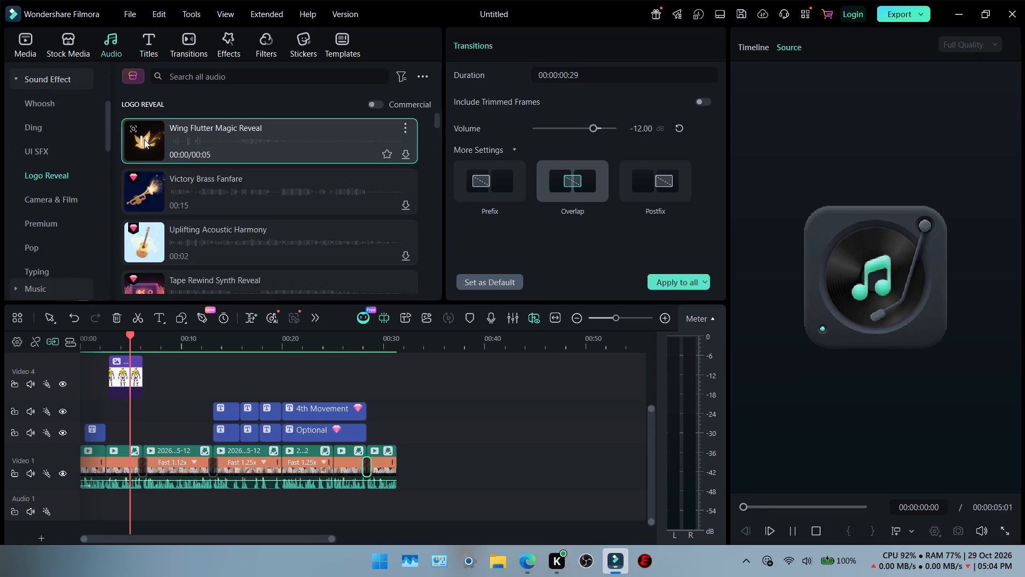
left_click(146, 190)
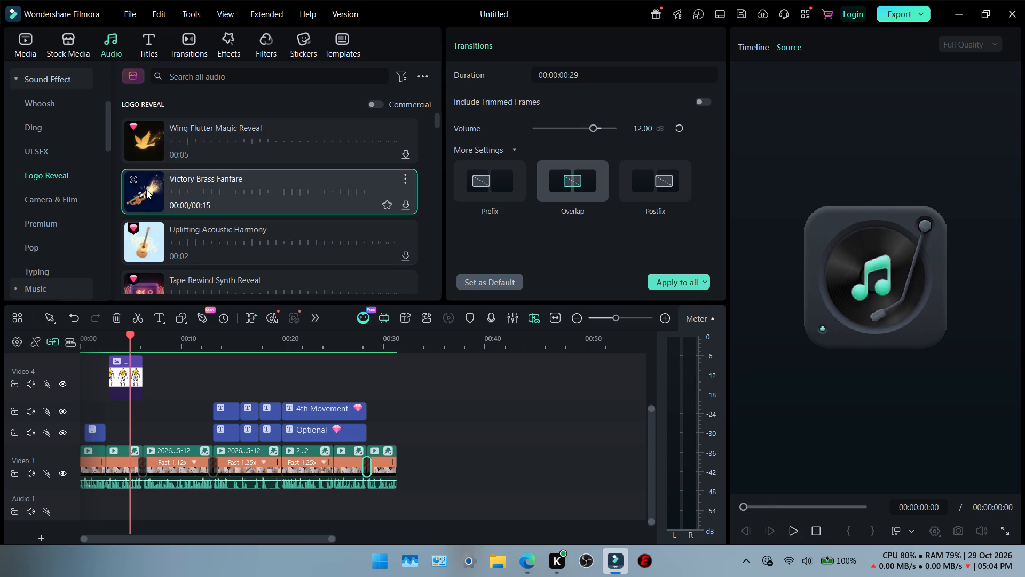
Preview the Pop sound effects Magic Bubble 01 and Suction Pop 03, and download Suction Pop 03 - AISFX.
left_click(33, 241)
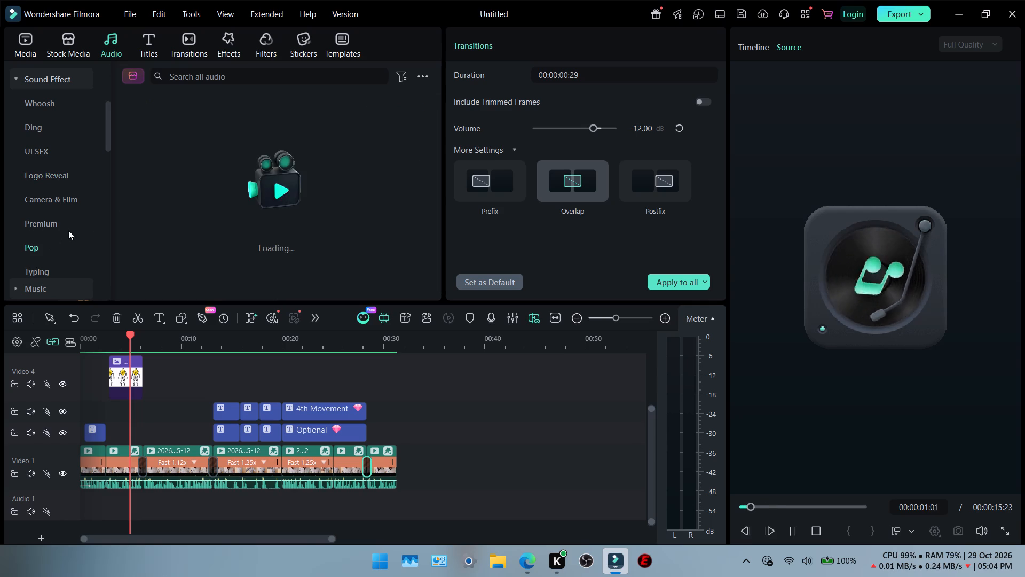
left_click(145, 140)
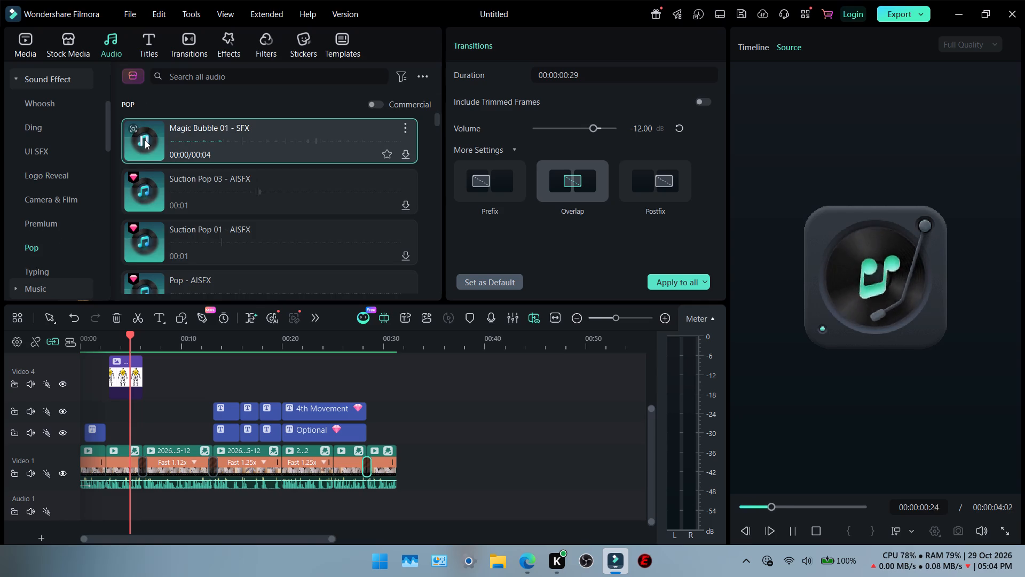
left_click(145, 189)
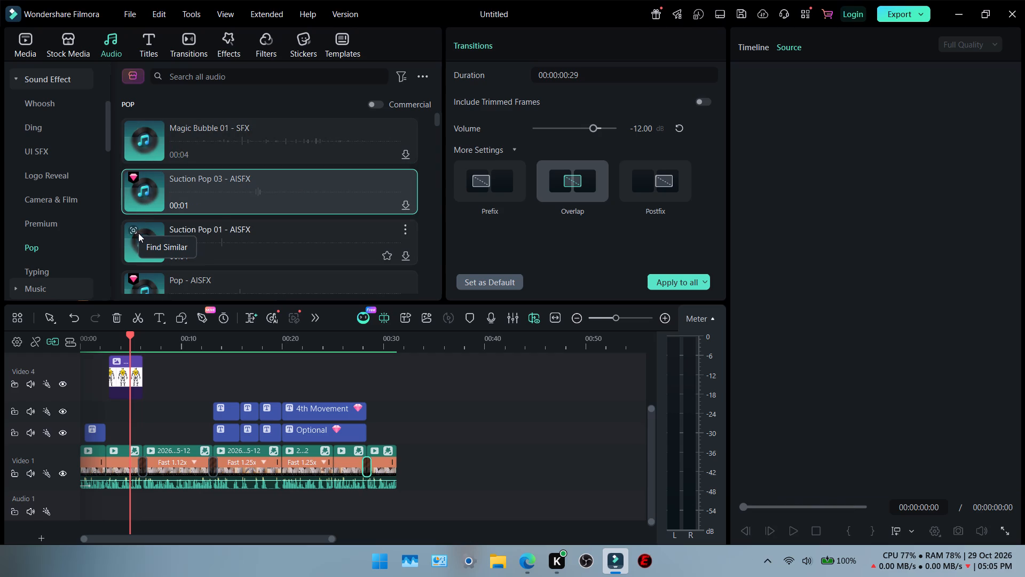
left_click(238, 196)
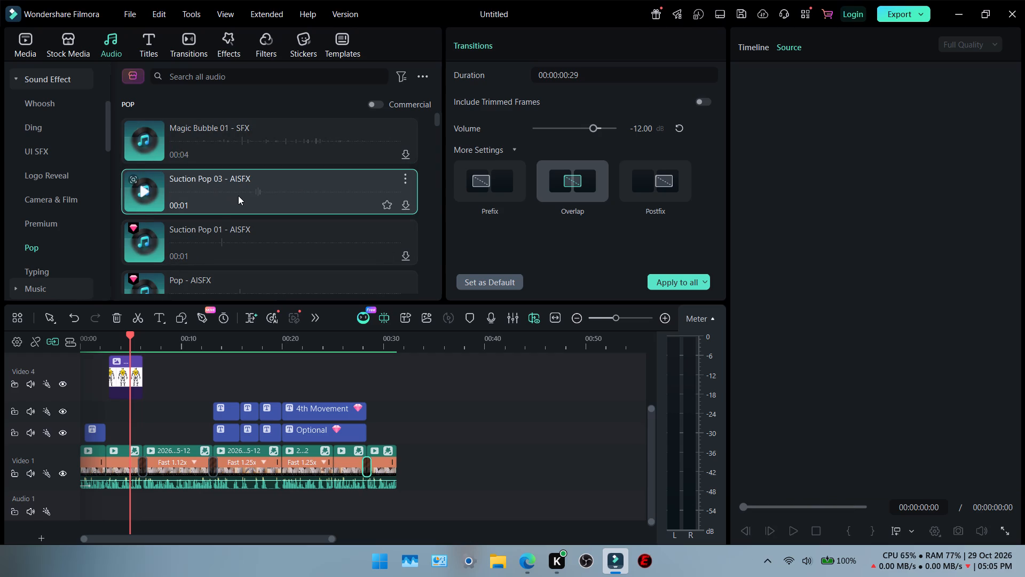
left_click(411, 205)
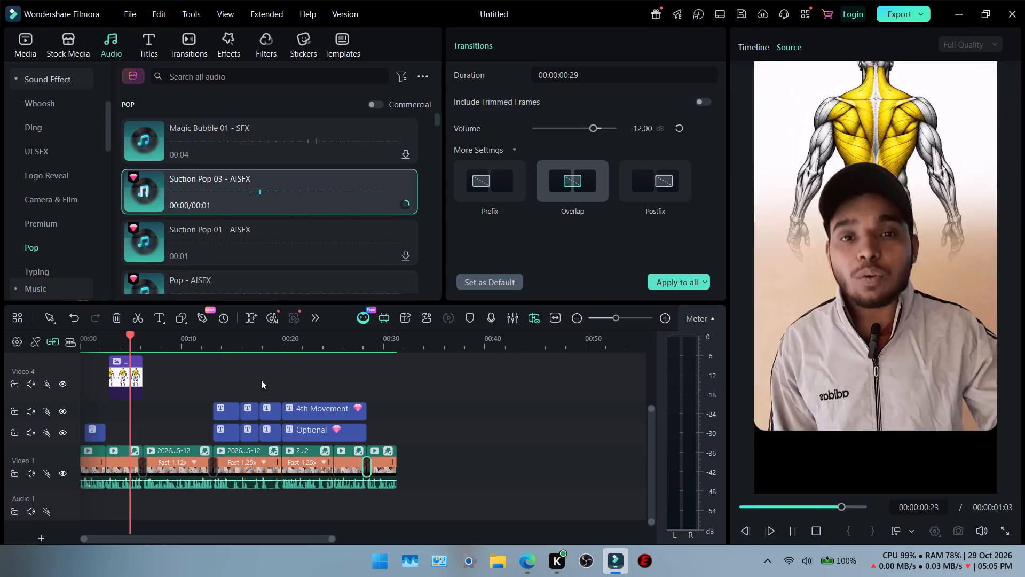
Place the Suction Pop 03 sound effect on the Audio 1 track, starting at the beginning of the second video clip.
scroll(128, 409, "up", 5, "ctrl")
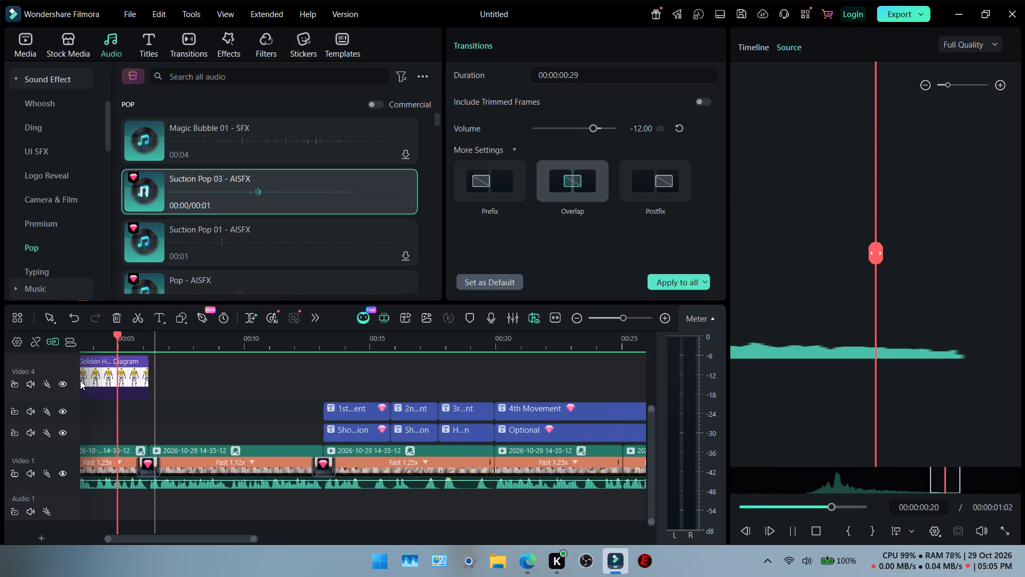
scroll(84, 392, "up", 10, "ctrl")
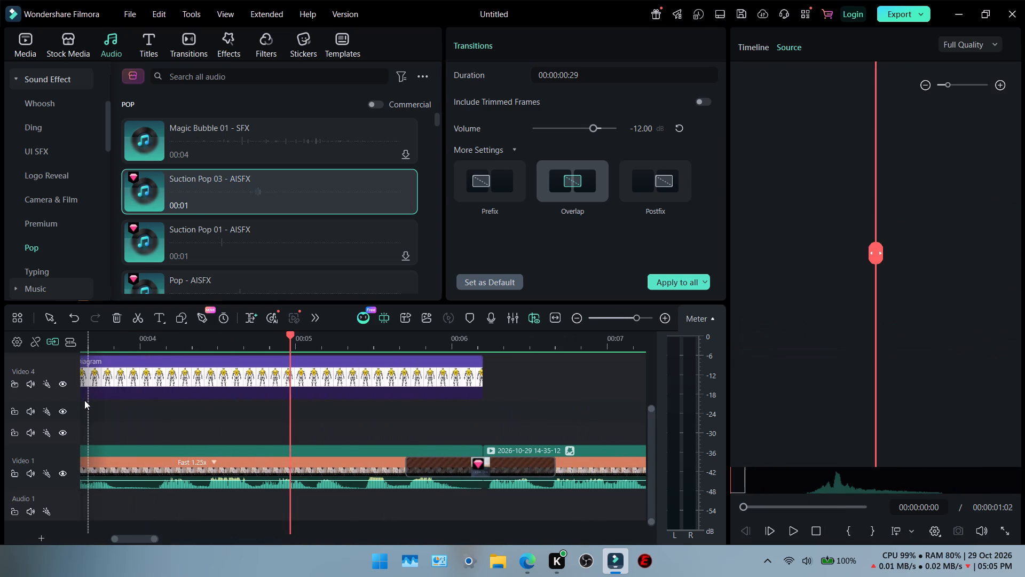
scroll(84, 401, "right", 2)
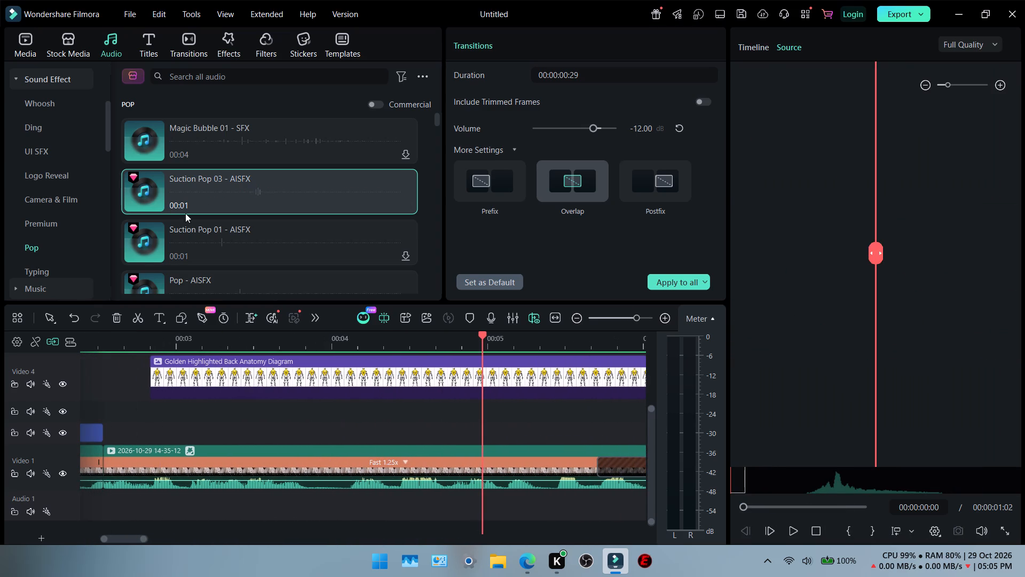
left_click(199, 180)
left_click_drag(199, 180, 222, 192)
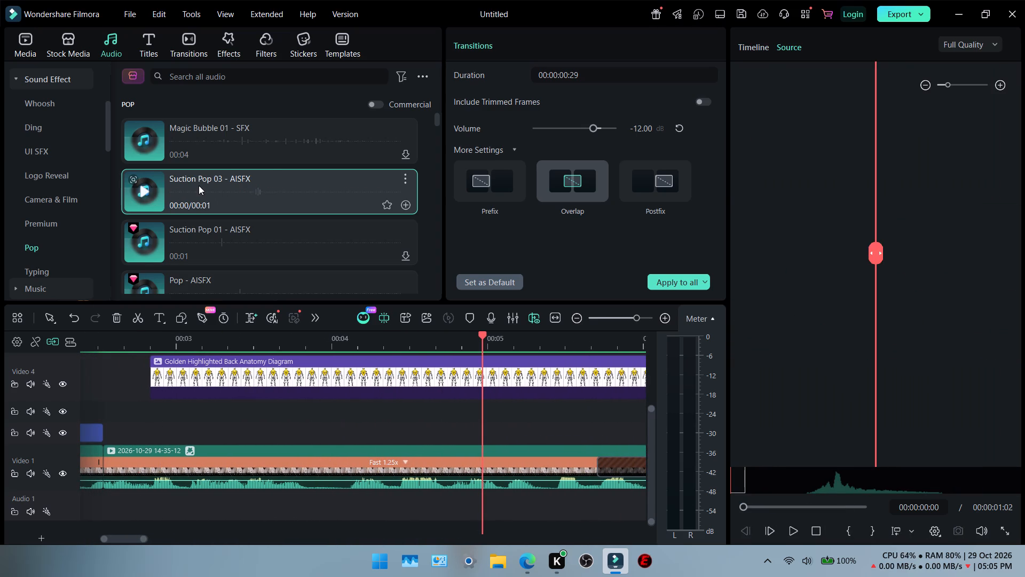
left_click_drag(199, 185, 128, 505)
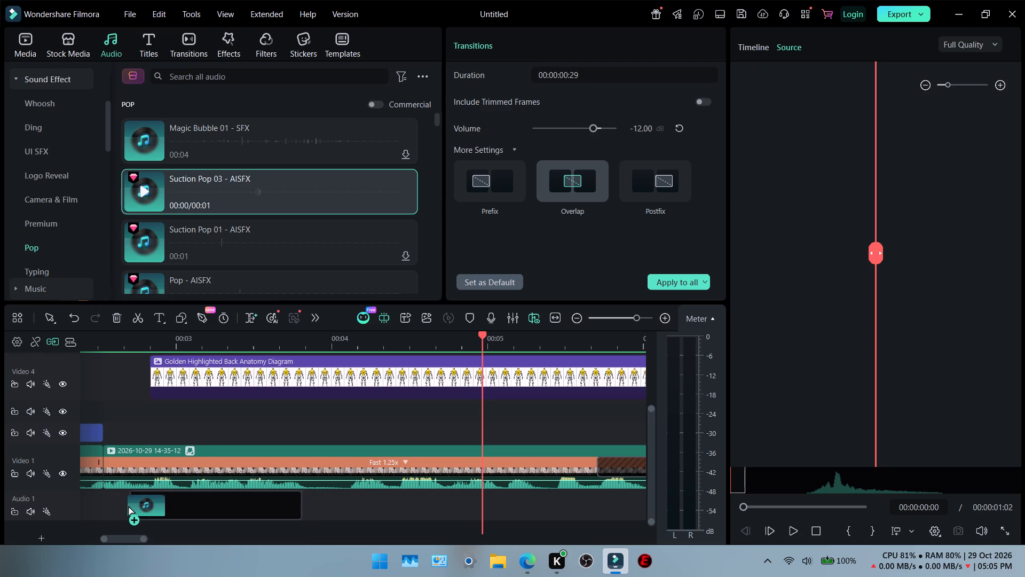
left_click_drag(128, 505, 104, 510)
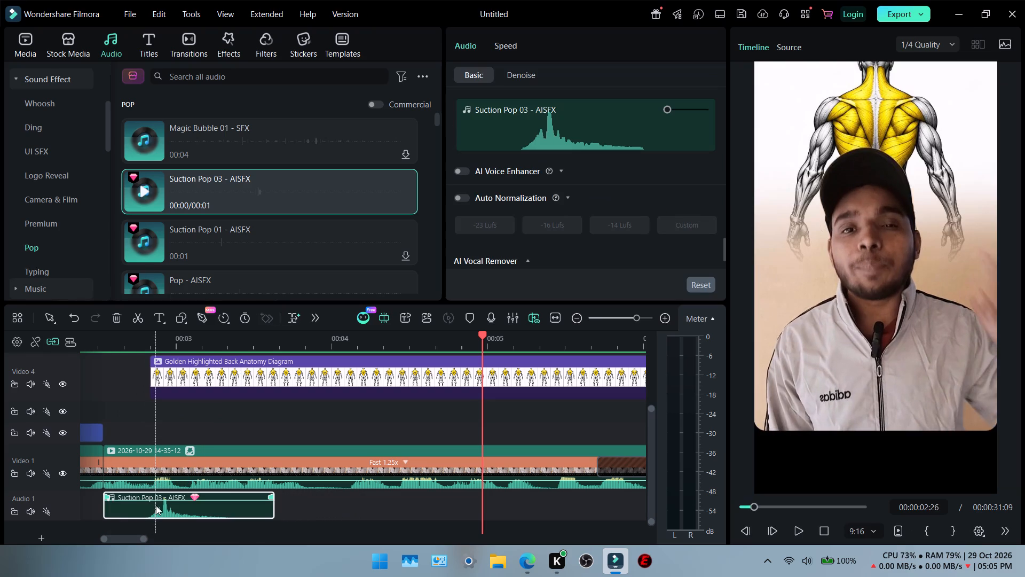
Shift the Suction Pop 03 clip about 3 frames earlier so its peak lines up with the anatomy diagram's start.
left_click(192, 506)
left_click_drag(192, 506, 166, 507)
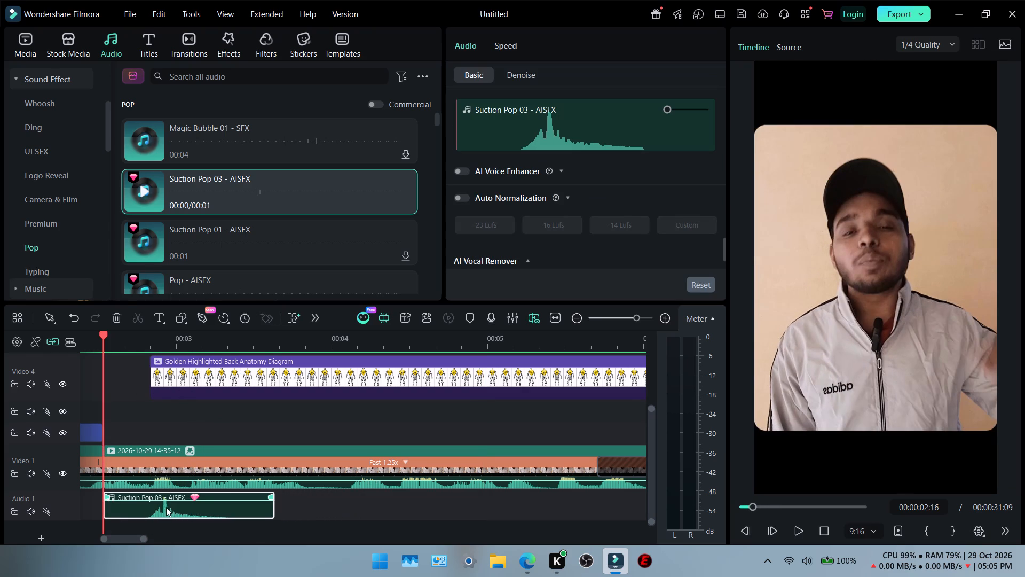
left_click_drag(166, 507, 164, 507)
left_click(193, 510)
left_click_drag(193, 510, 167, 510)
left_click_drag(202, 509, 171, 509)
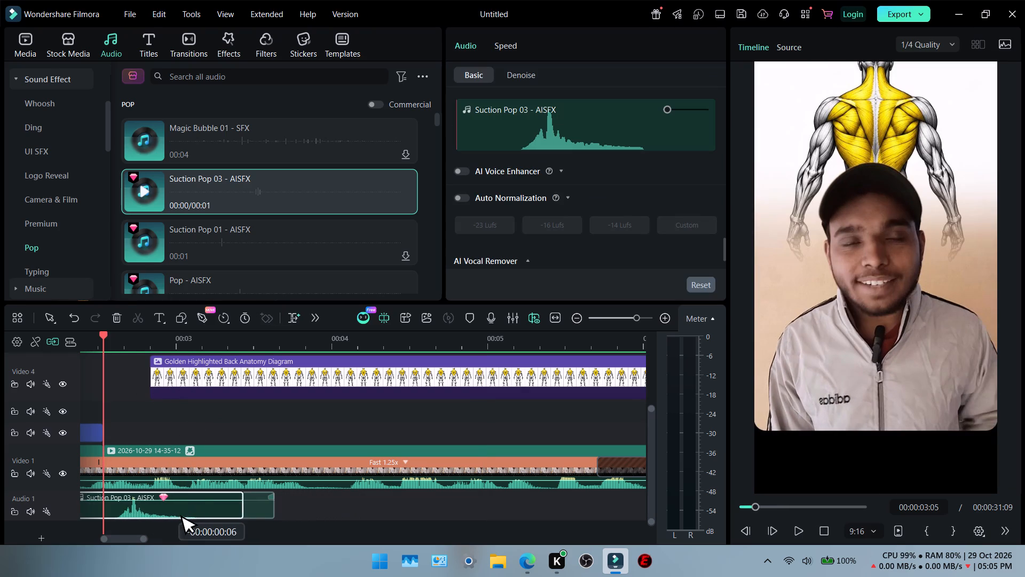
left_click_drag(171, 509, 185, 508)
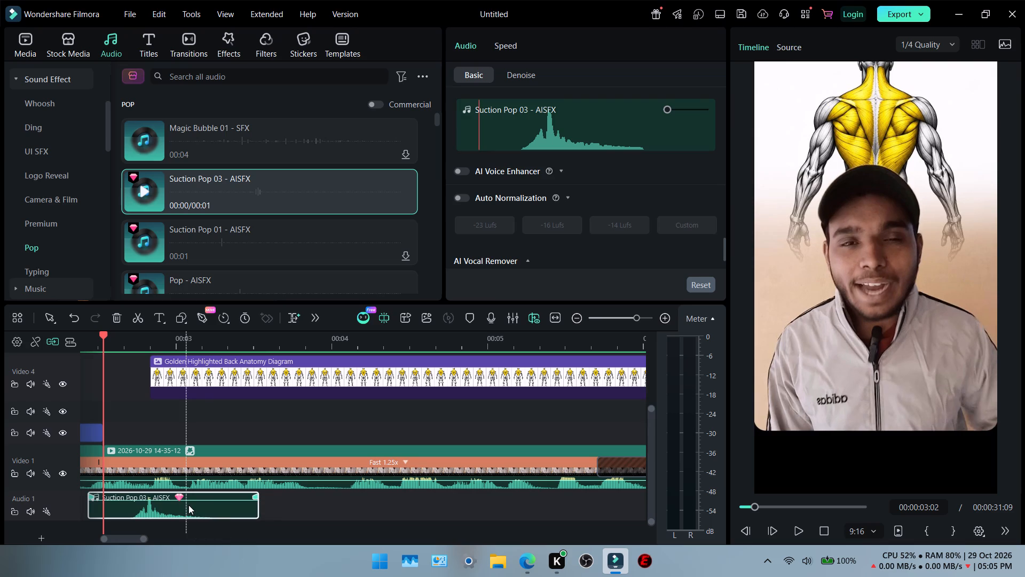
left_click(188, 505)
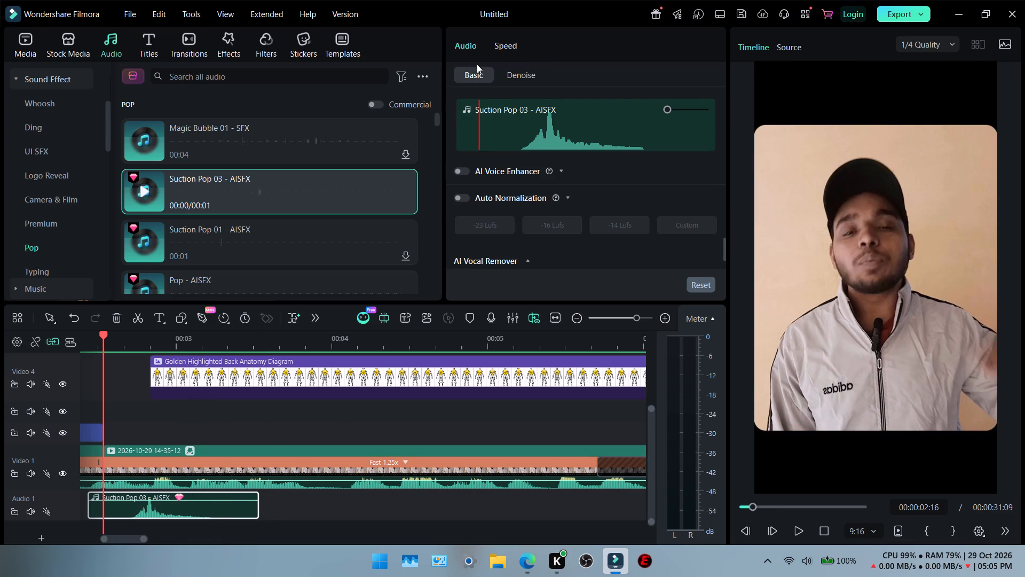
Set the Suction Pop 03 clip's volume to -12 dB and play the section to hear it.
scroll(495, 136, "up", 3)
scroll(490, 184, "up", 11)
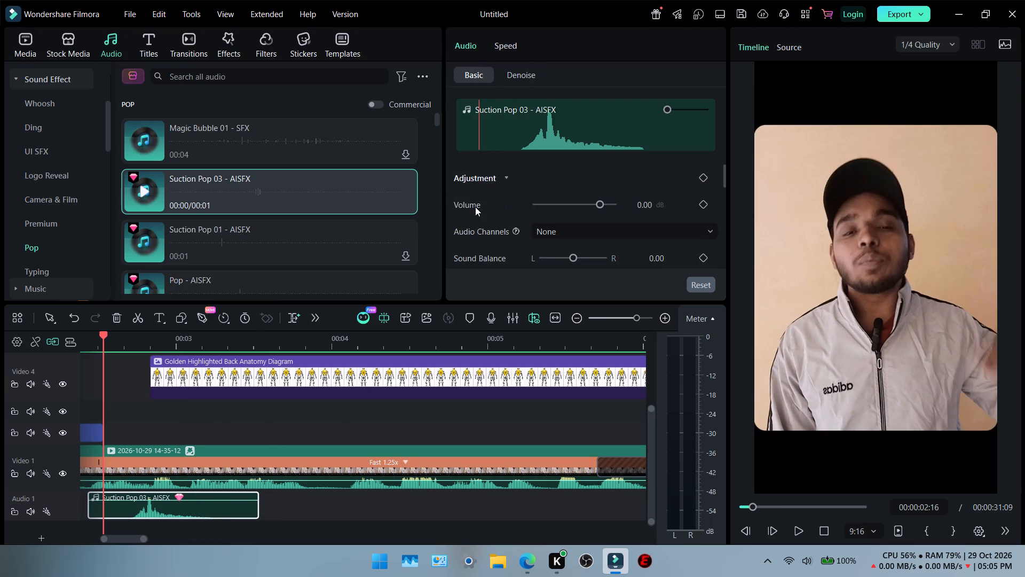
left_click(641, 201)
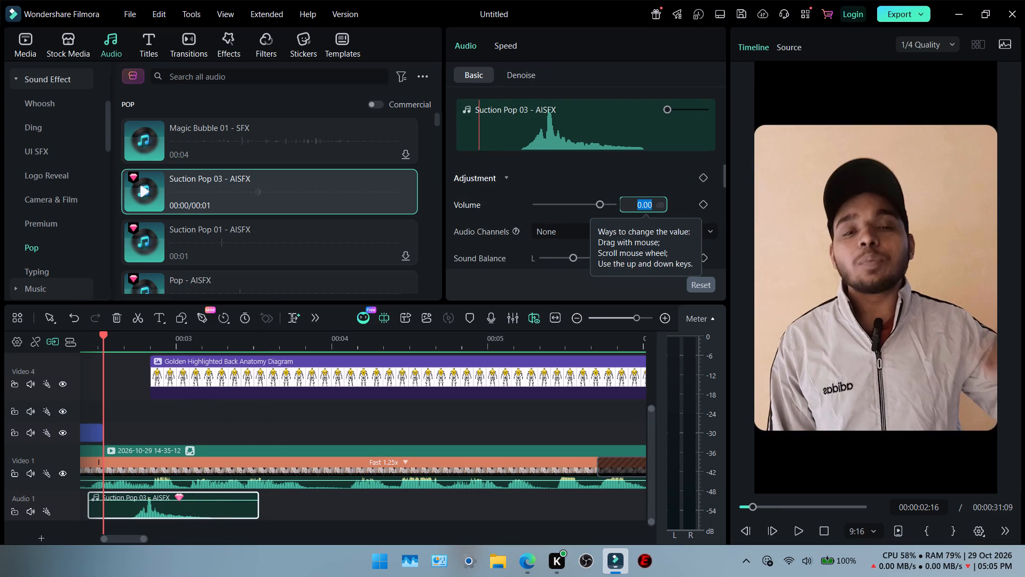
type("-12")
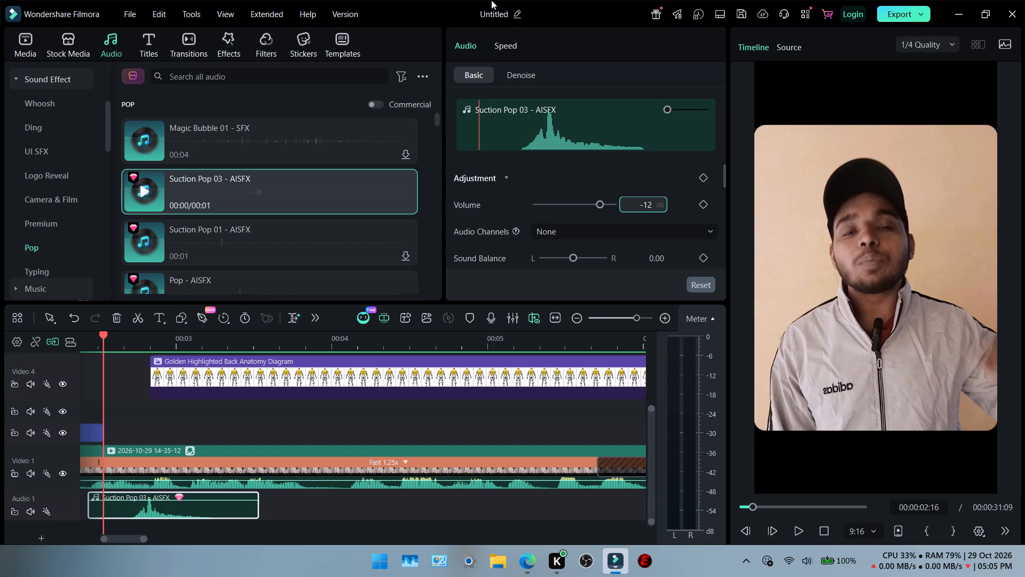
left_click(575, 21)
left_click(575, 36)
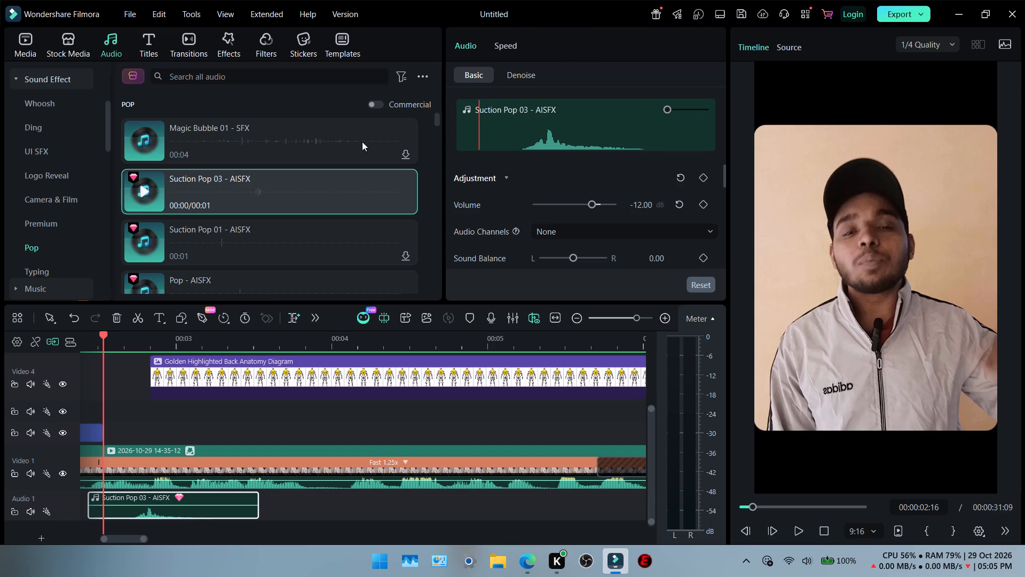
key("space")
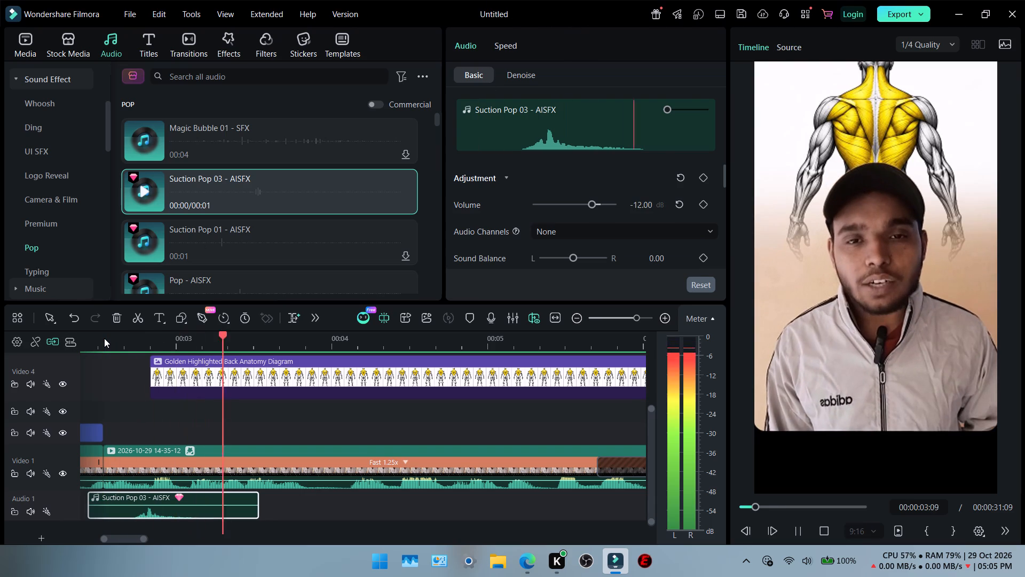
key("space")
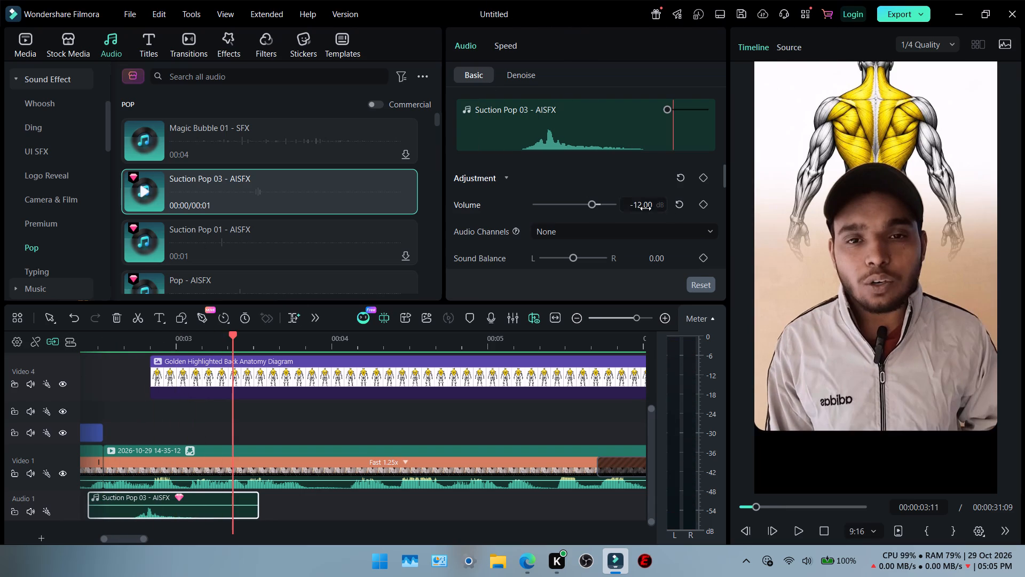
Set the Suction Pop 03 clip's volume to -6 dB.
left_click(645, 208)
type("-6")
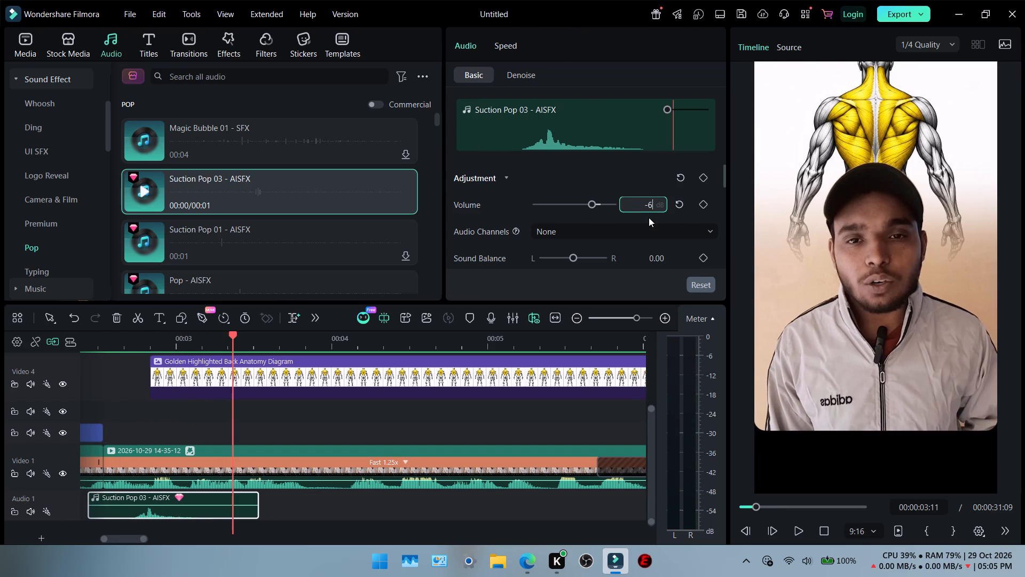
left_click(589, 36)
Replay the start of the second video clip to check the pop sound's level and timing against the anatomy diagram.
left_click(112, 343)
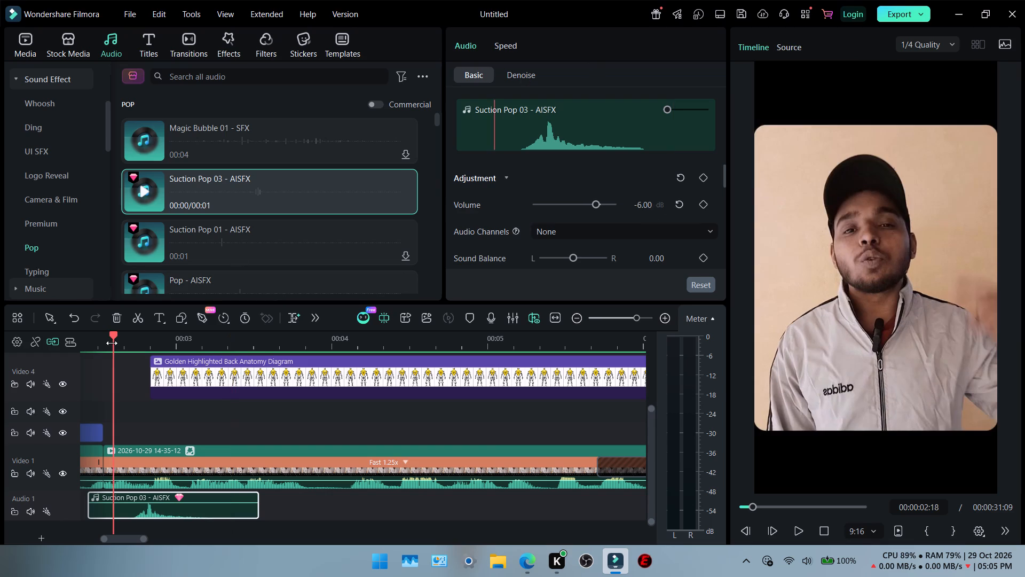
key("space")
key("space")
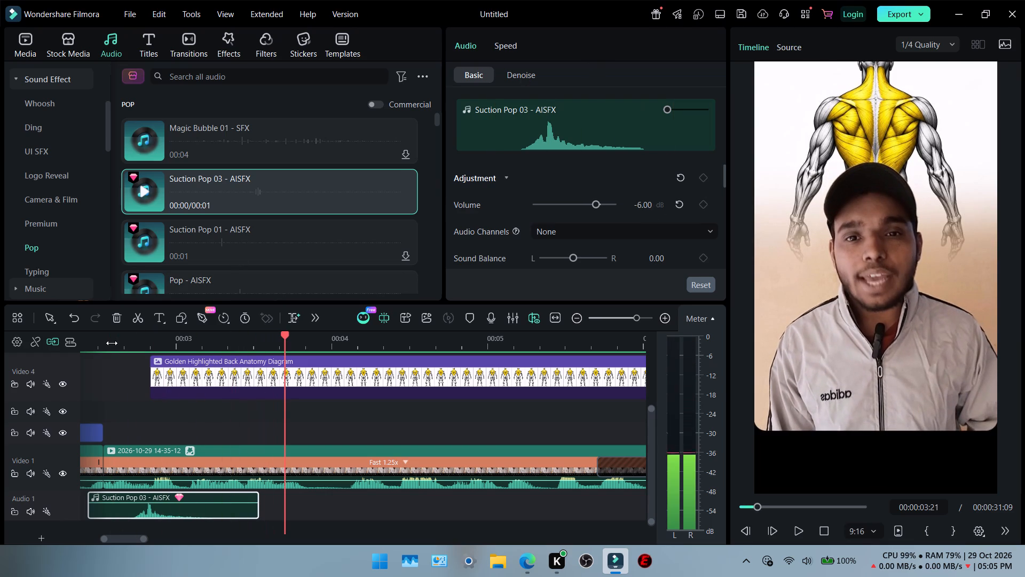
left_click(100, 346)
key("space")
key("space")
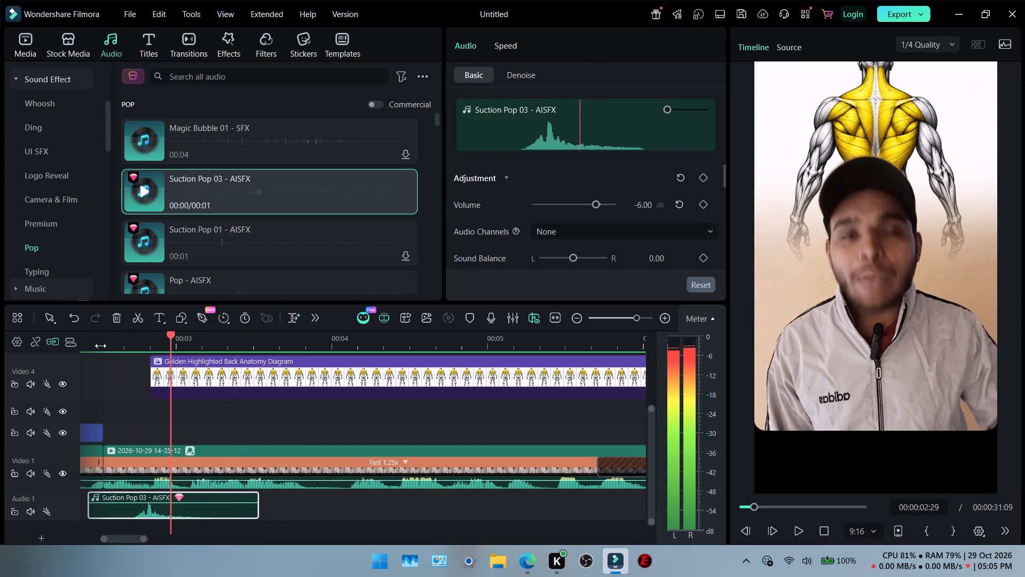
key("space")
key("space")
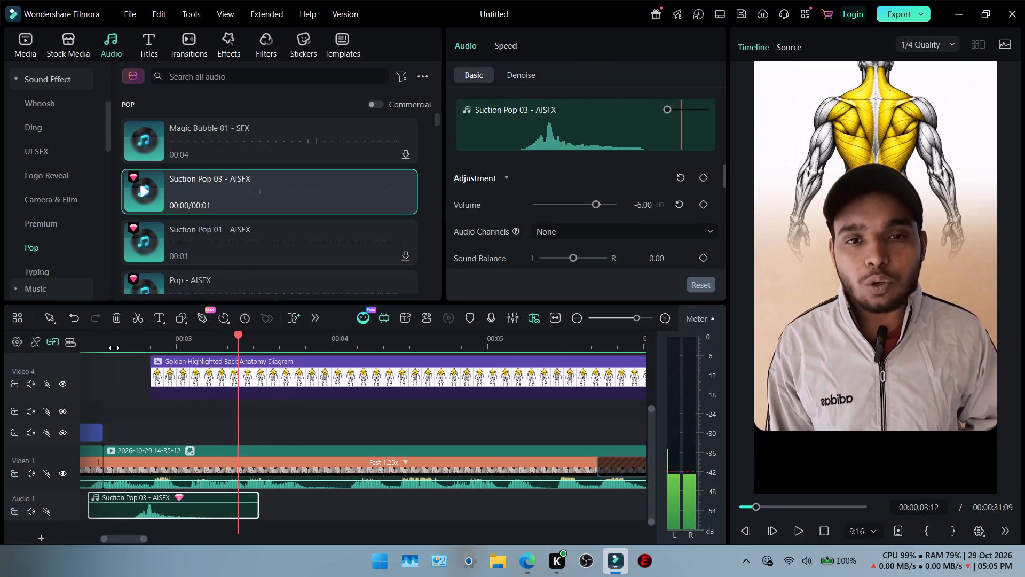
Play the video from just before the anatomy diagram through to the end, checking the pop sound, titles and transitions.
left_click(114, 348)
right_click(114, 348)
key("space")
key("space")
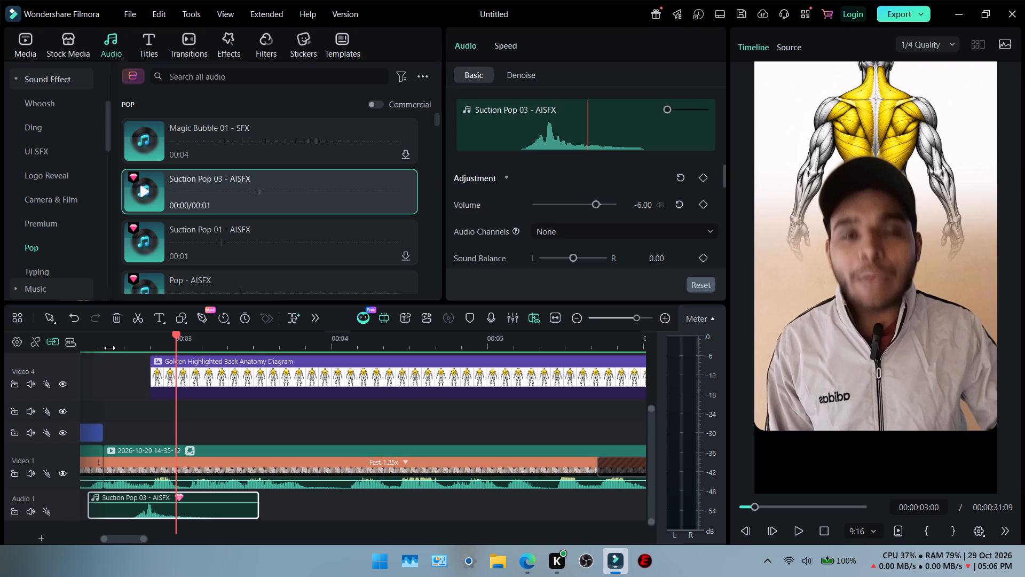
key("space")
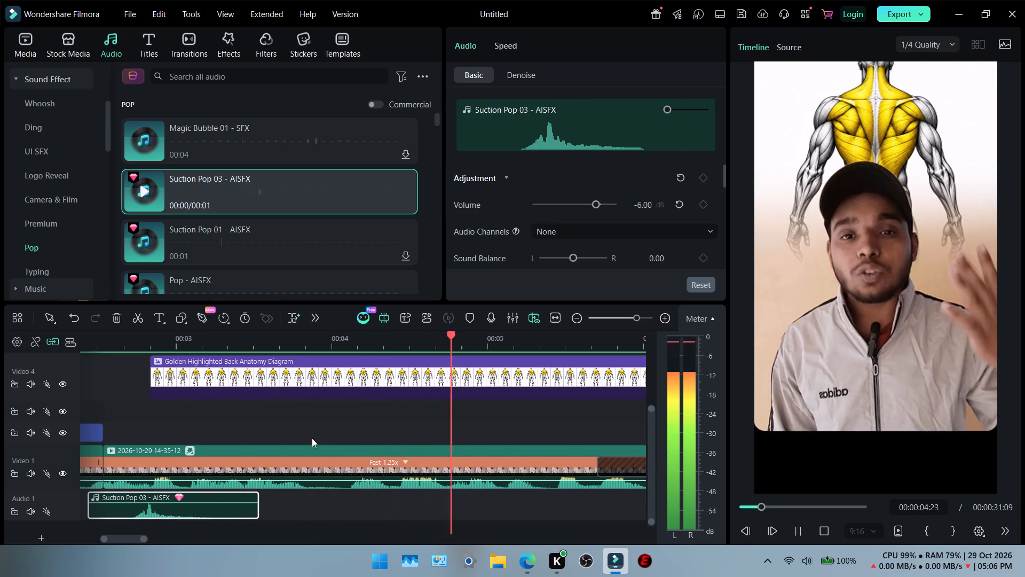
scroll(336, 408, "down", 5, "ctrl")
scroll(394, 406, "down", 1, "ctrl")
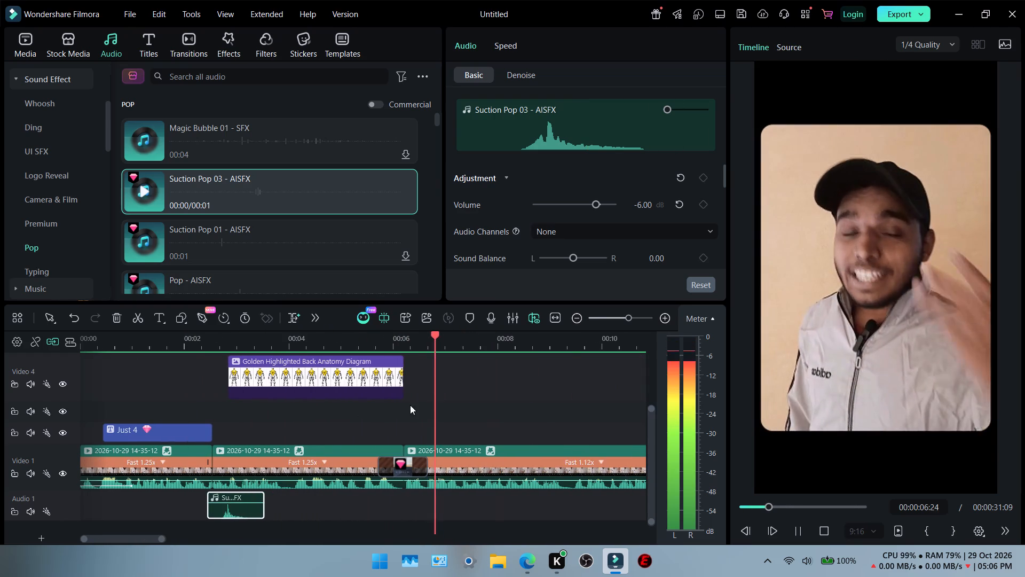
scroll(497, 401, "down", 3, "ctrl")
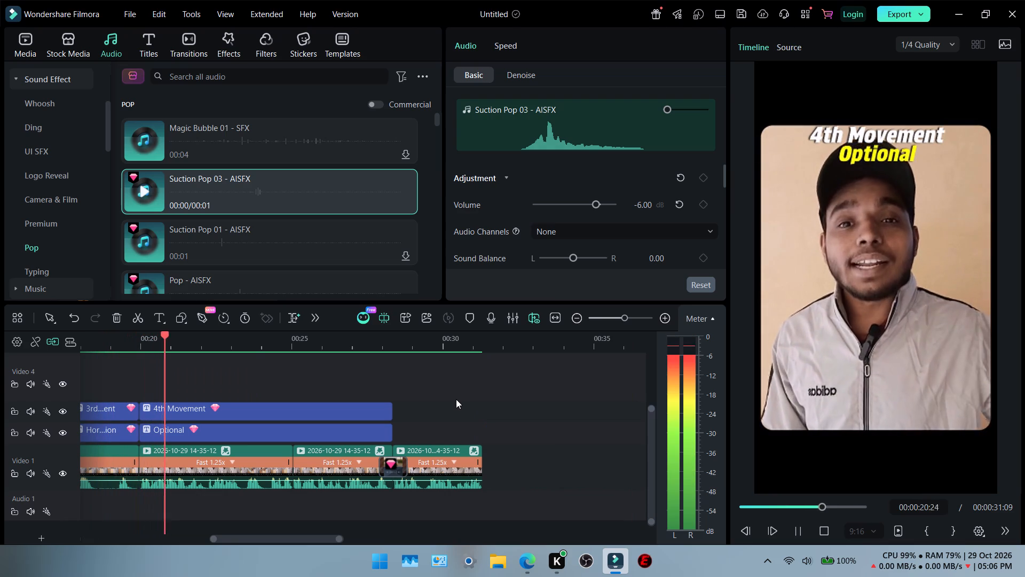
scroll(456, 399, "down", 3, "ctrl")
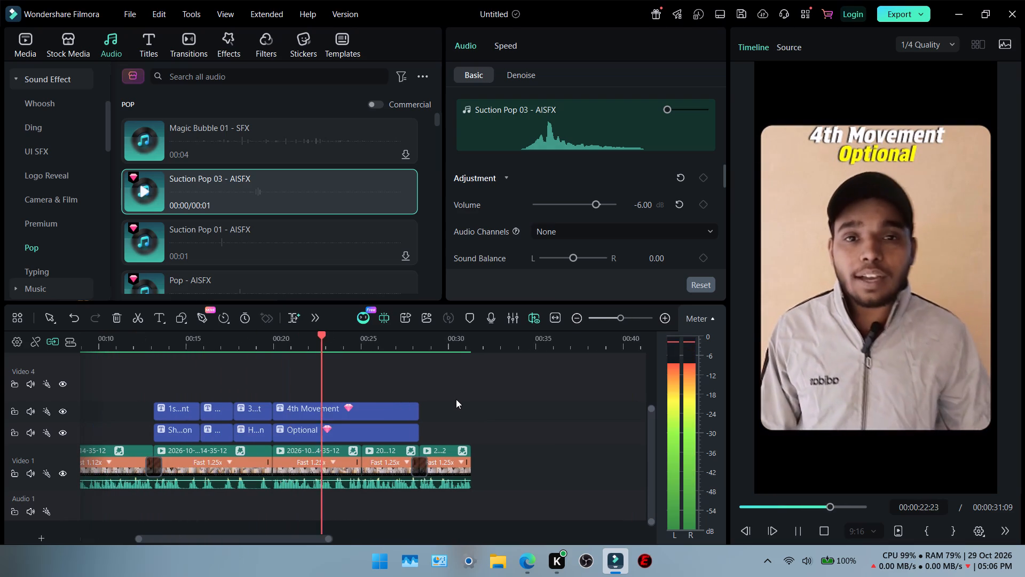
scroll(456, 399, "down", 1, "ctrl")
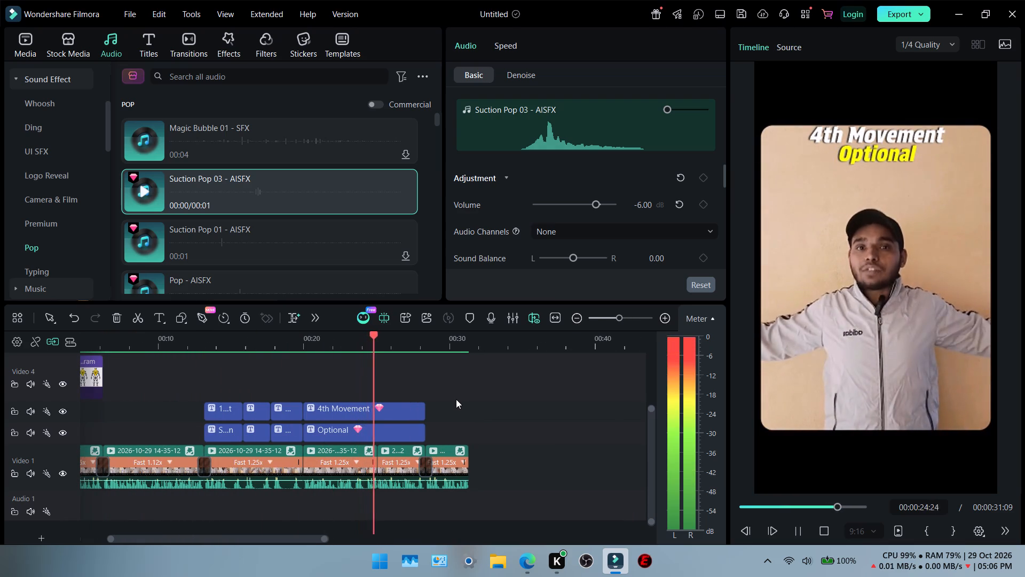
scroll(456, 399, "down", 2, "ctrl")
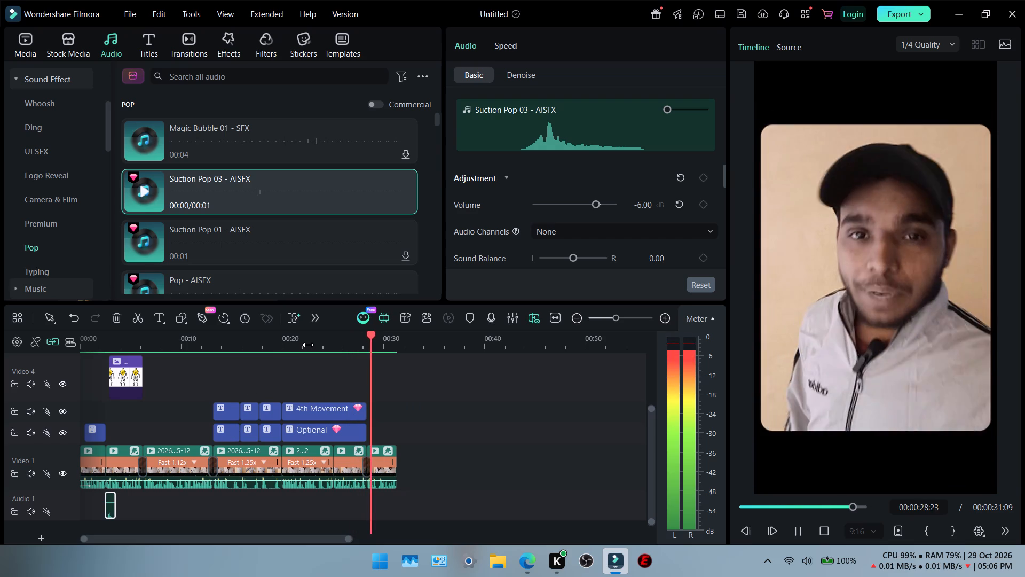
left_click(348, 343)
right_click(348, 343)
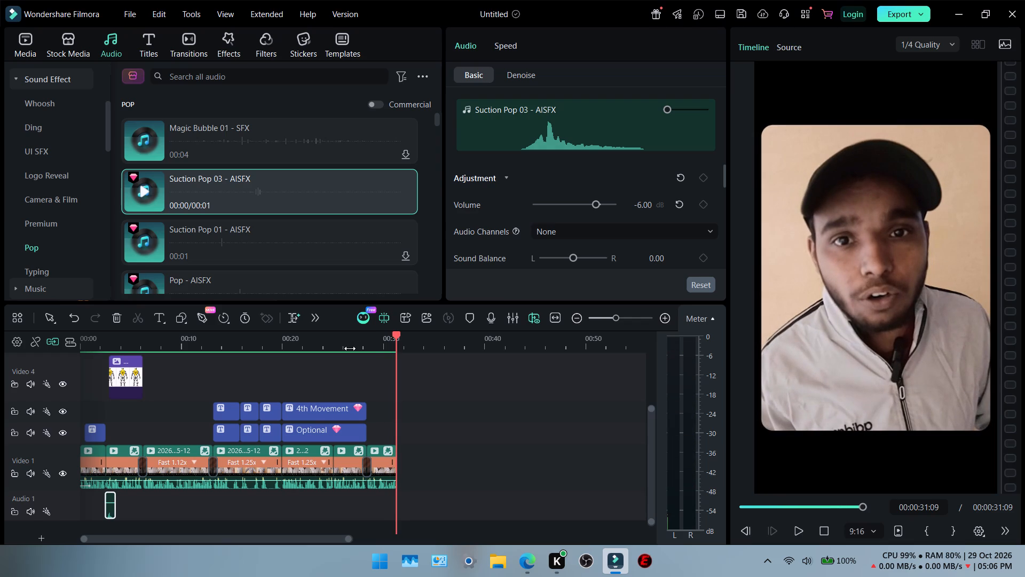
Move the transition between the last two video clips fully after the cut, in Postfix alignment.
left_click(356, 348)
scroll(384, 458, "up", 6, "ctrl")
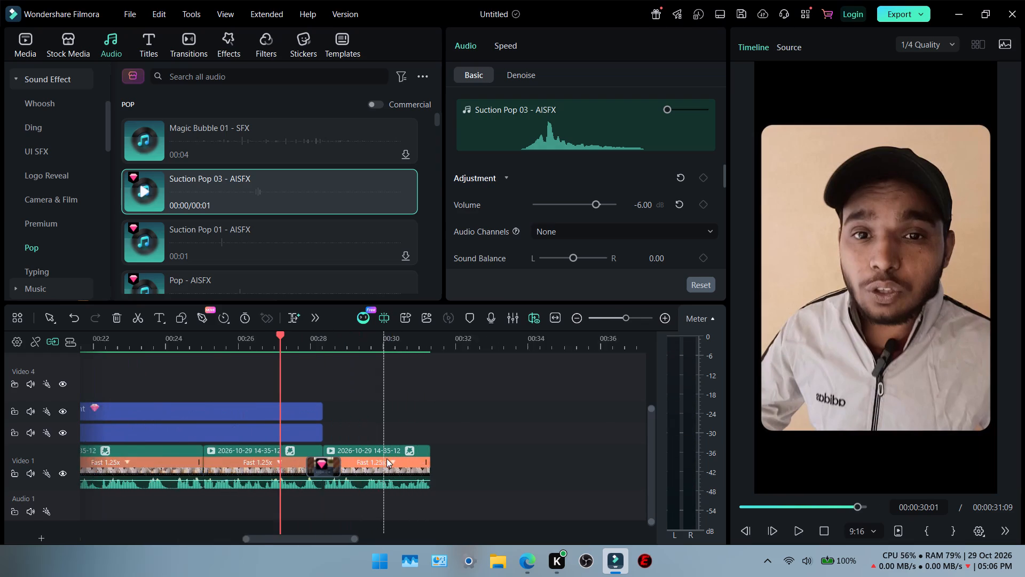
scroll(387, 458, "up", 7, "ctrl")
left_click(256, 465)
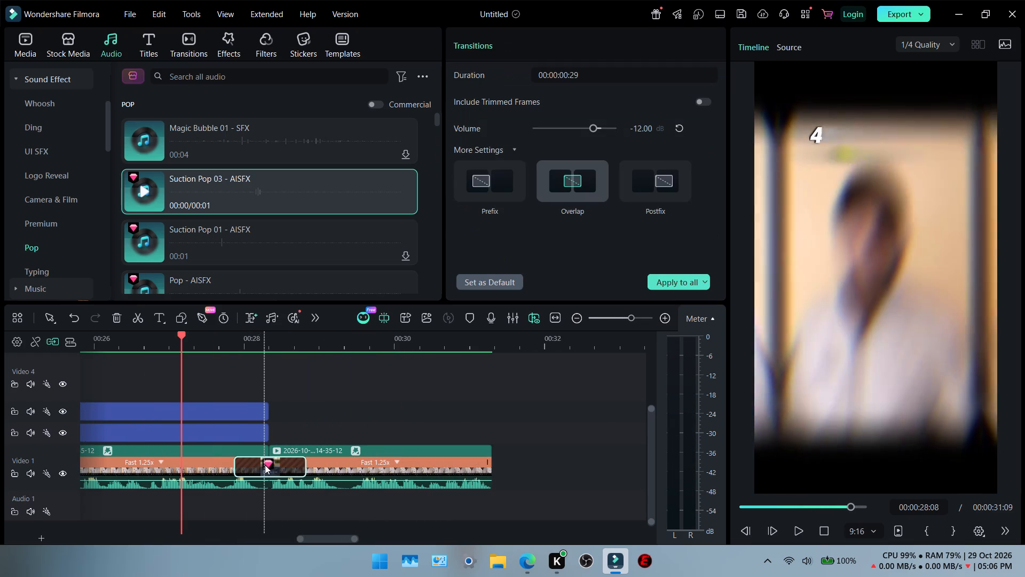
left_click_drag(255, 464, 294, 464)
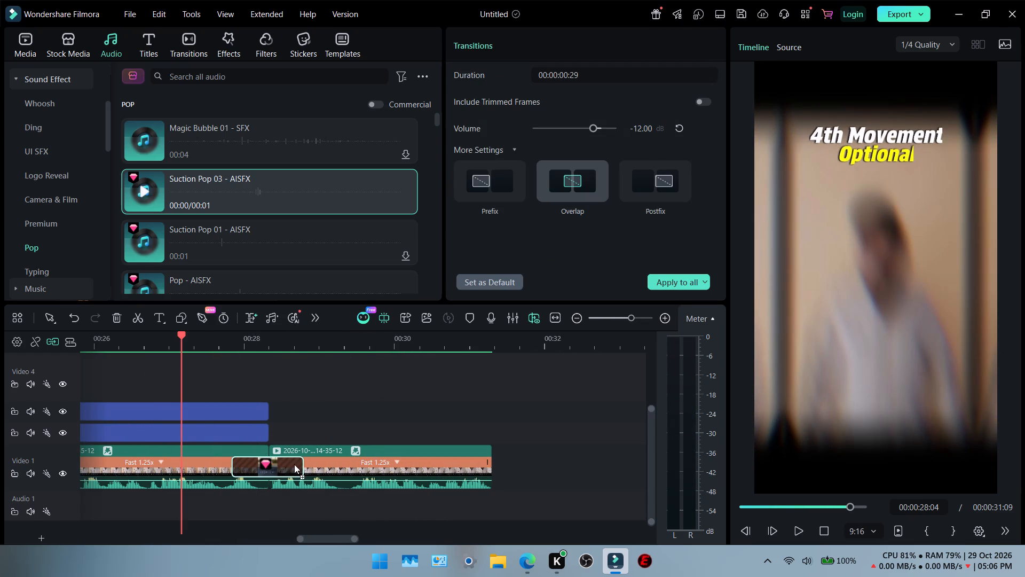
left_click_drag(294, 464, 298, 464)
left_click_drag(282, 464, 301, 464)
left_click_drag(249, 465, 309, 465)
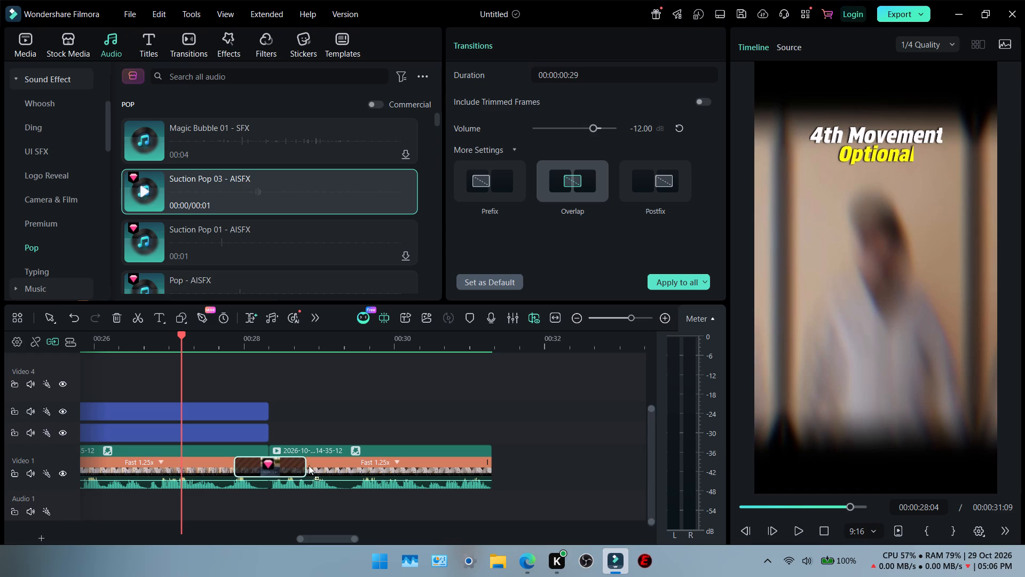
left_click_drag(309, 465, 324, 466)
Render the preview and replay the ending to check the timing of the last transition.
left_click(251, 346)
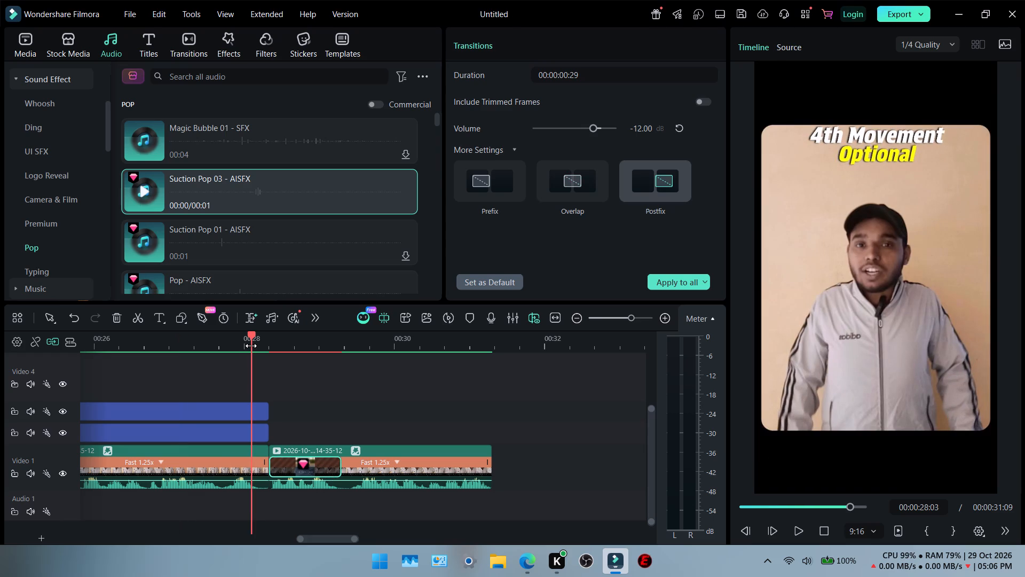
key("Return")
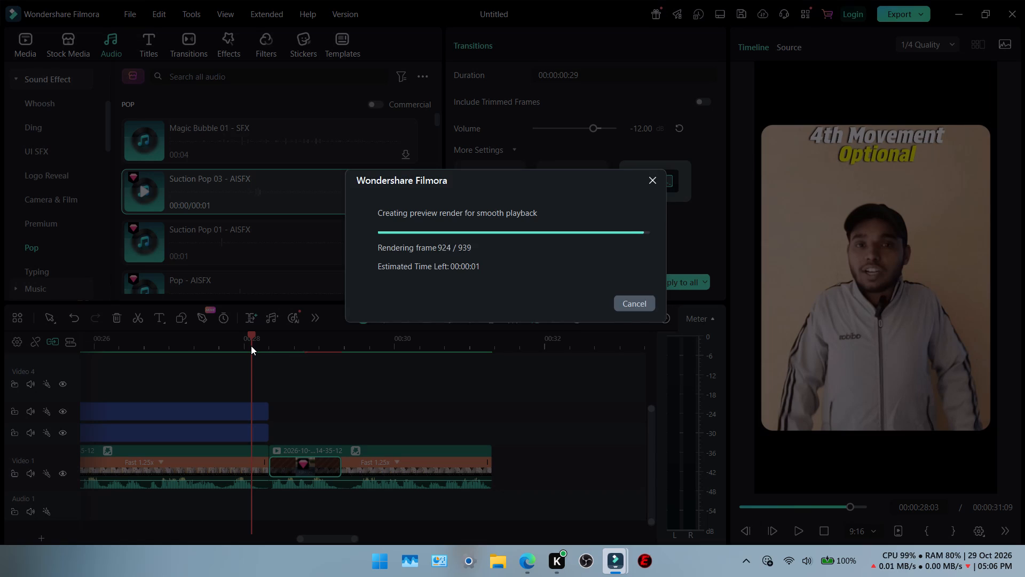
left_click(204, 352)
key("space")
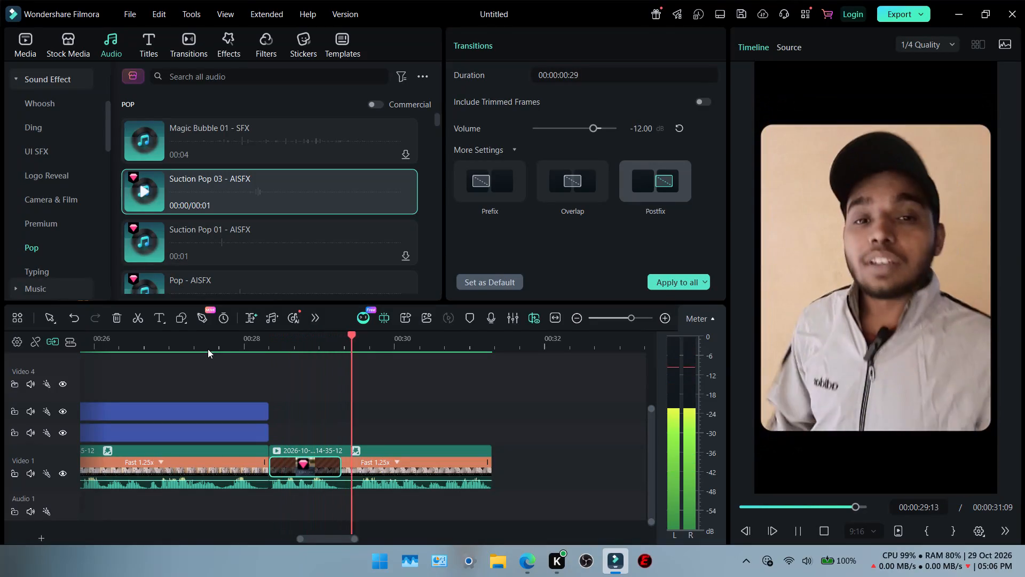
double_click(118, 348)
key("space")
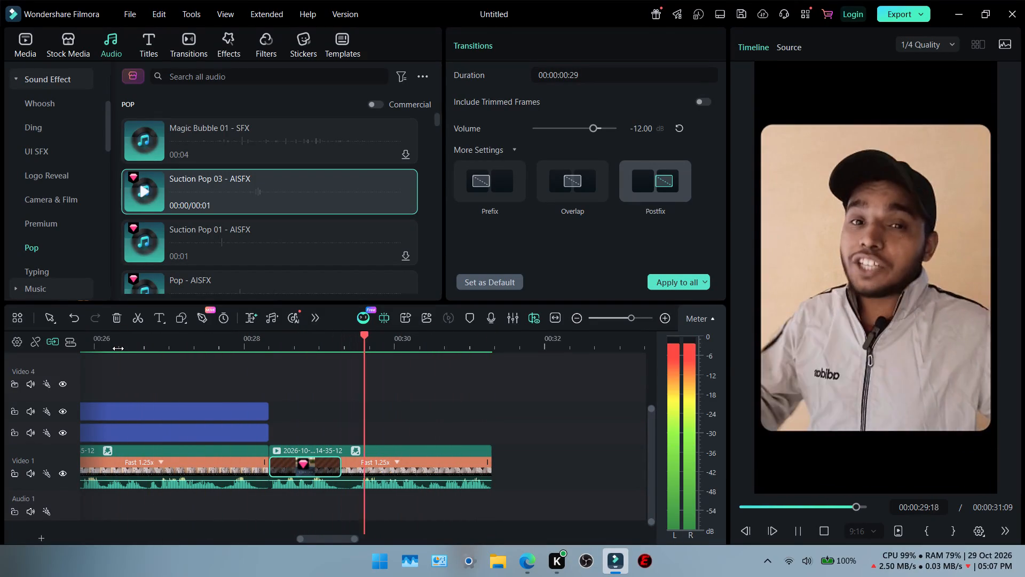
key("space")
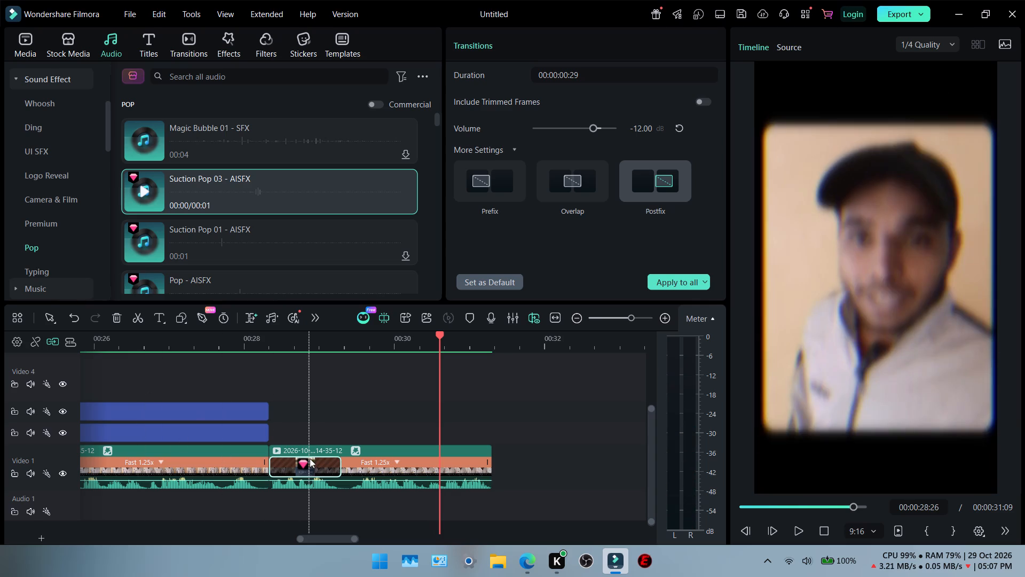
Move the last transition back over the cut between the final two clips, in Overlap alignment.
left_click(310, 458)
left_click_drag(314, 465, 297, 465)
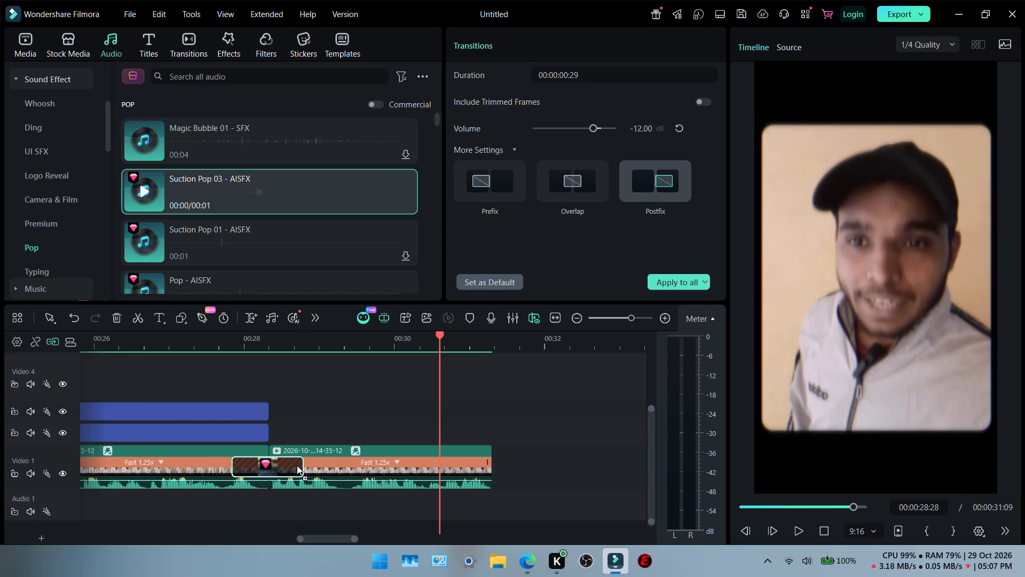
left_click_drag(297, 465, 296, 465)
Set the duration of the transition between the last two clips to 00:00:00:13.
left_click(577, 75)
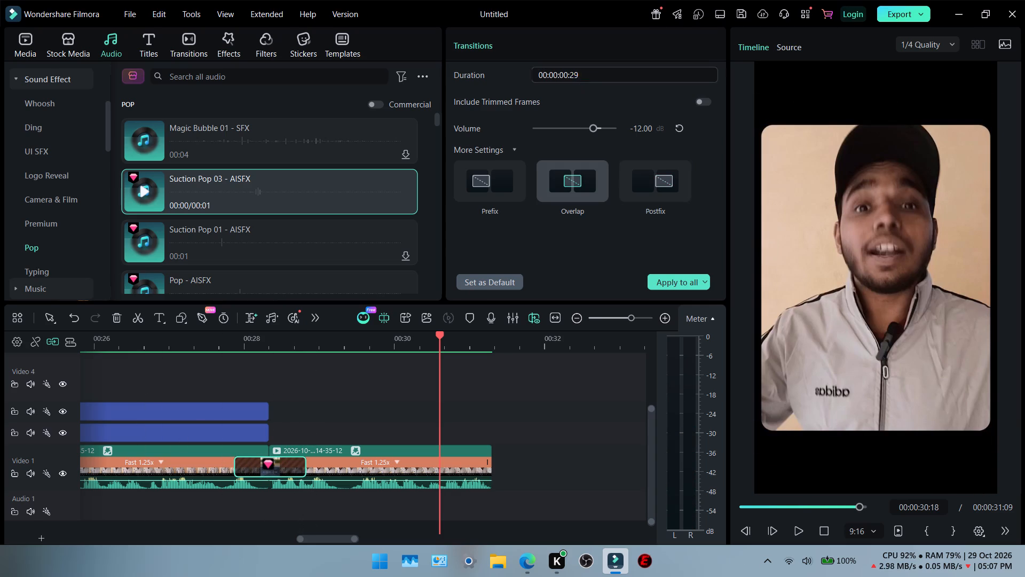
left_click_drag(577, 75, 547, 79)
left_click(547, 79)
left_click(571, 94)
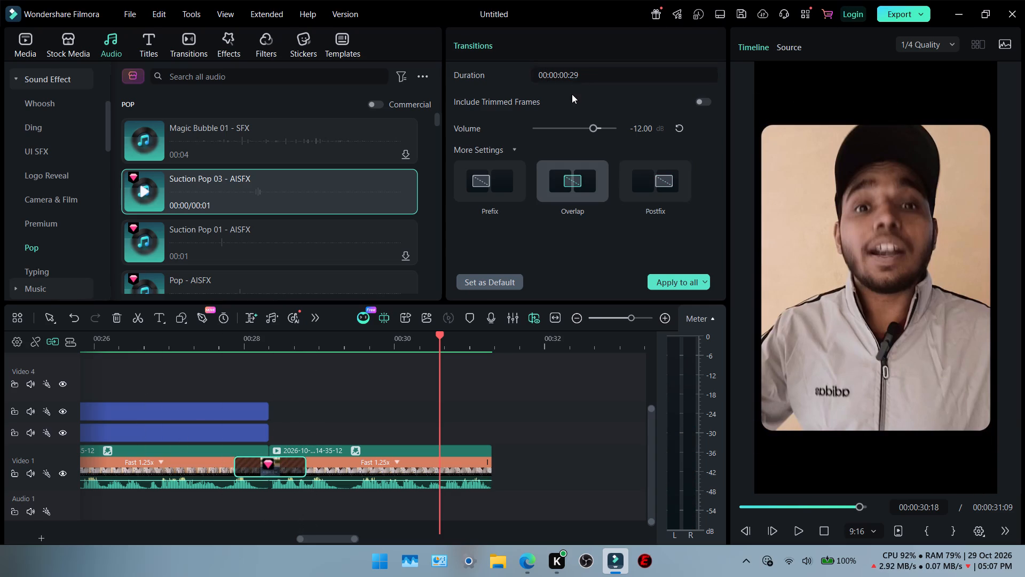
left_click(580, 77)
left_click_drag(573, 77, 569, 77)
right_click_drag(573, 77, 569, 77)
left_click_drag(567, 77, 561, 77)
right_click_drag(567, 77, 561, 77)
right_click(561, 77)
left_click(565, 98)
left_click(575, 77)
right_click(574, 77)
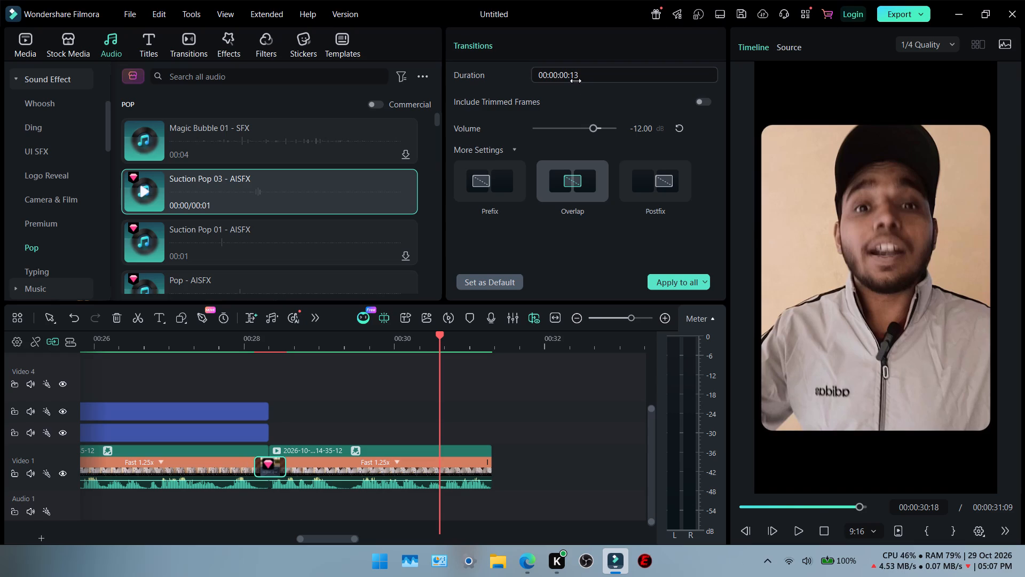
left_click(575, 91)
Render the preview and play from about 00:00:27:19 to the end to check the shortened transition.
left_click(217, 347)
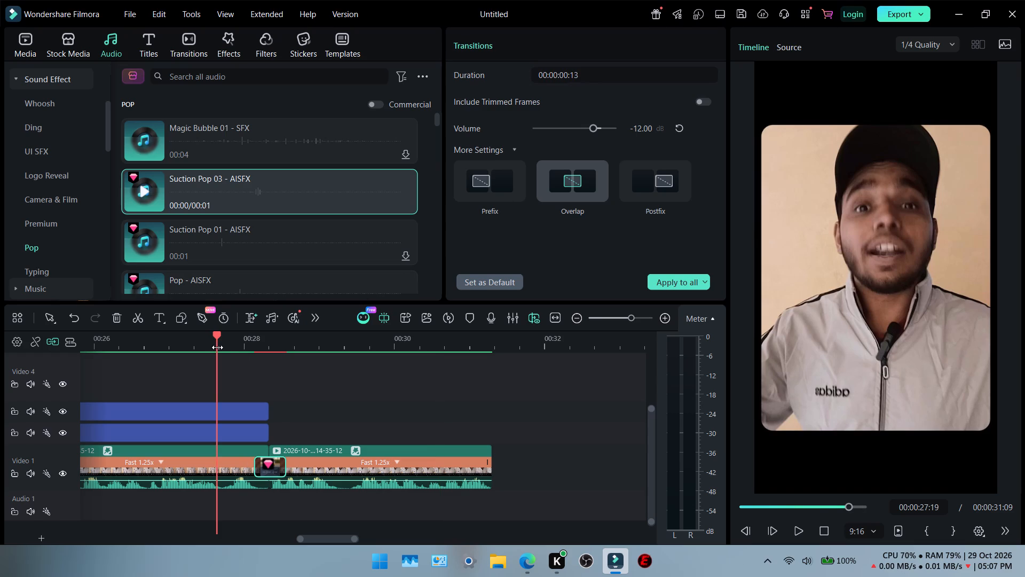
key("Return")
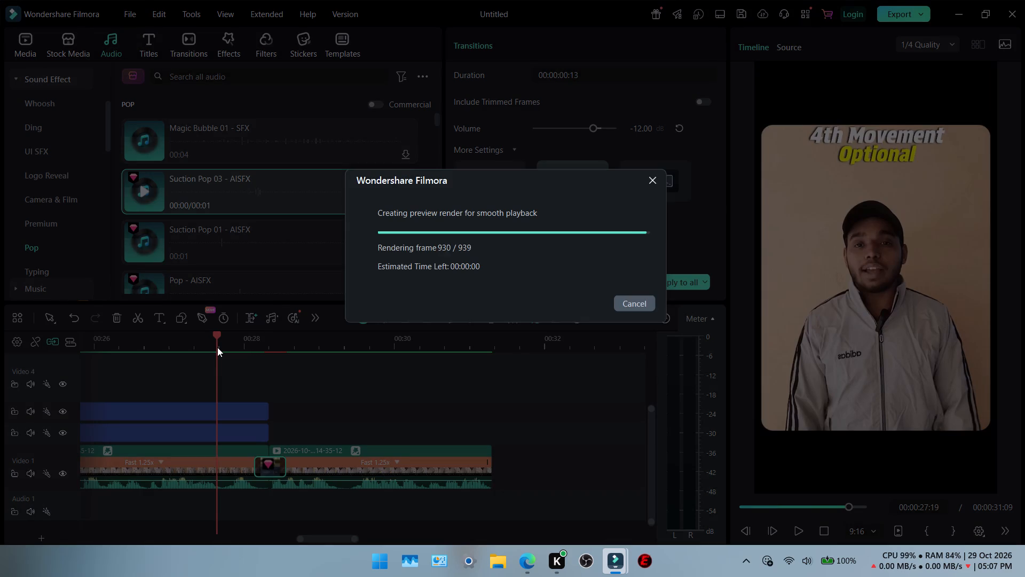
key("space")
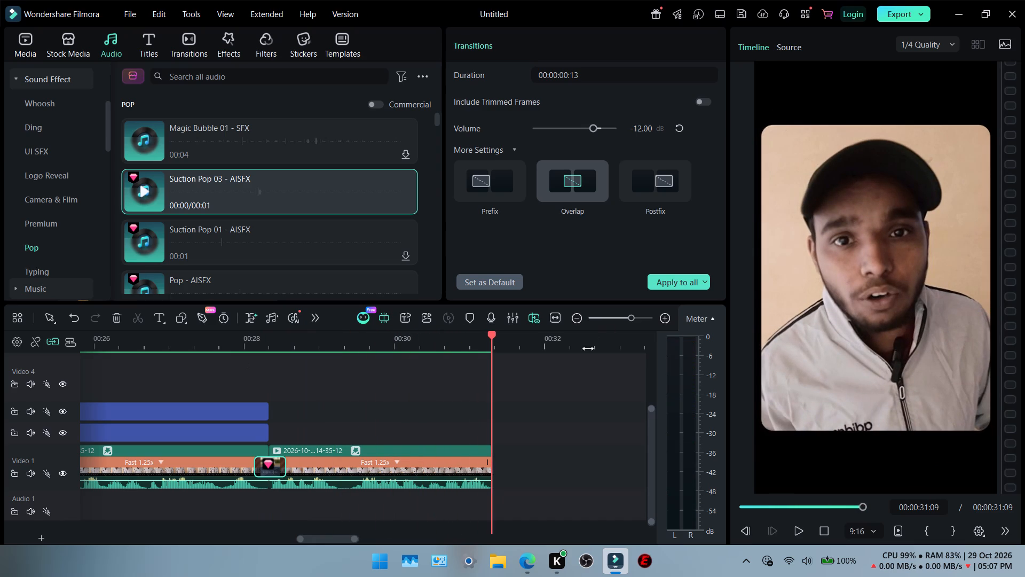
Place the playhead at about 00:00:30:12 in the last video clip and open the effects library.
left_click(426, 344)
left_click(230, 41)
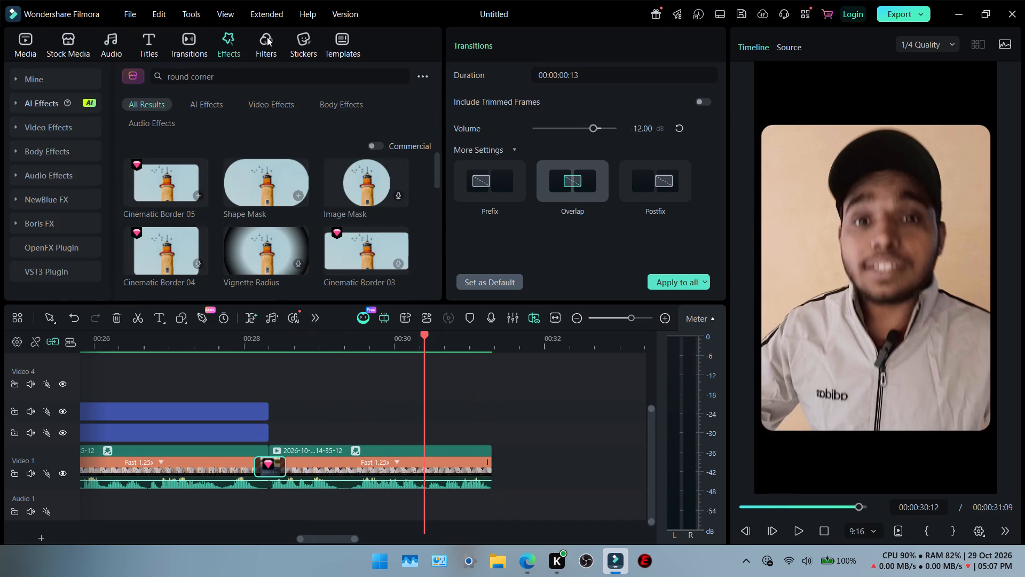
Search the sticker library for follow.
left_click(267, 37)
left_click(293, 36)
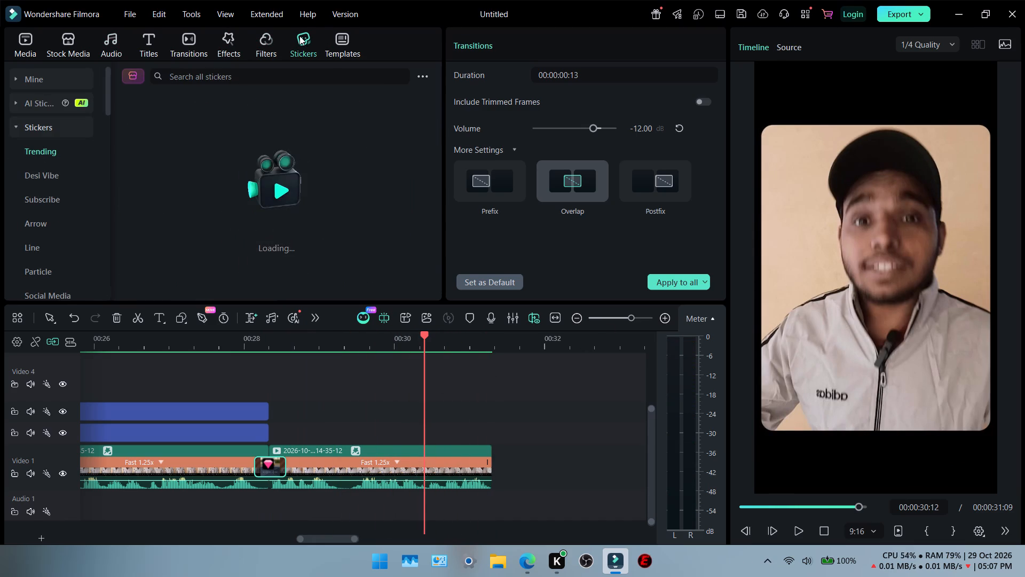
double_click(224, 81)
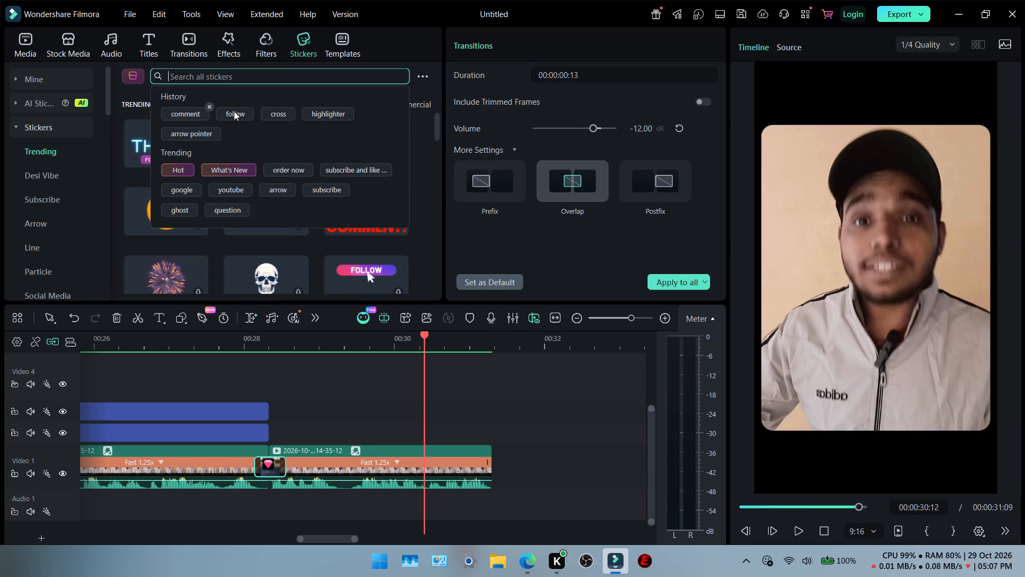
left_click(232, 114)
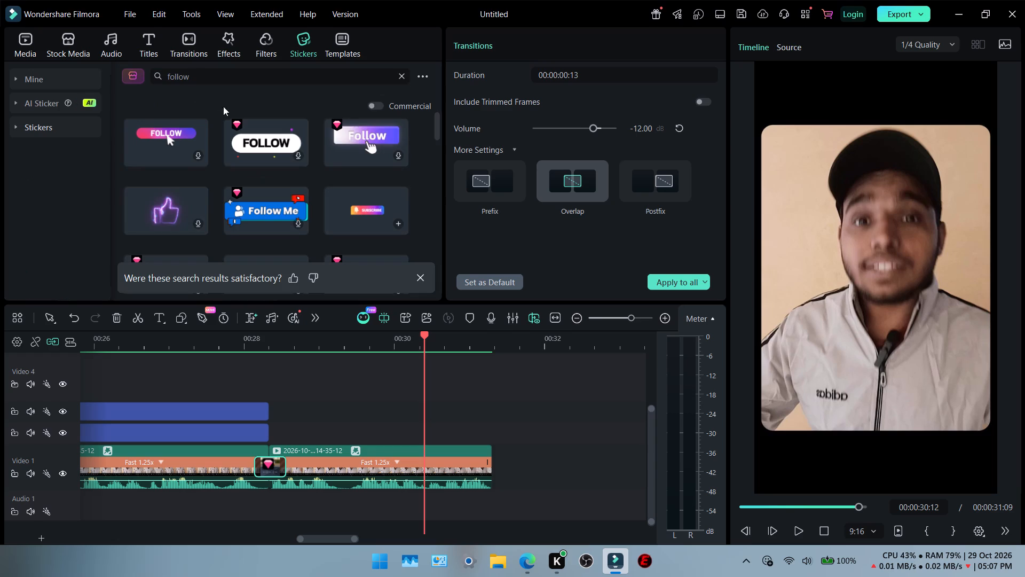
Add the Instagram follow sticker Social Media Intro Element 15 above the last clip, on the Video 4 track starting at about 00:00:30.
scroll(227, 171, "down", 3)
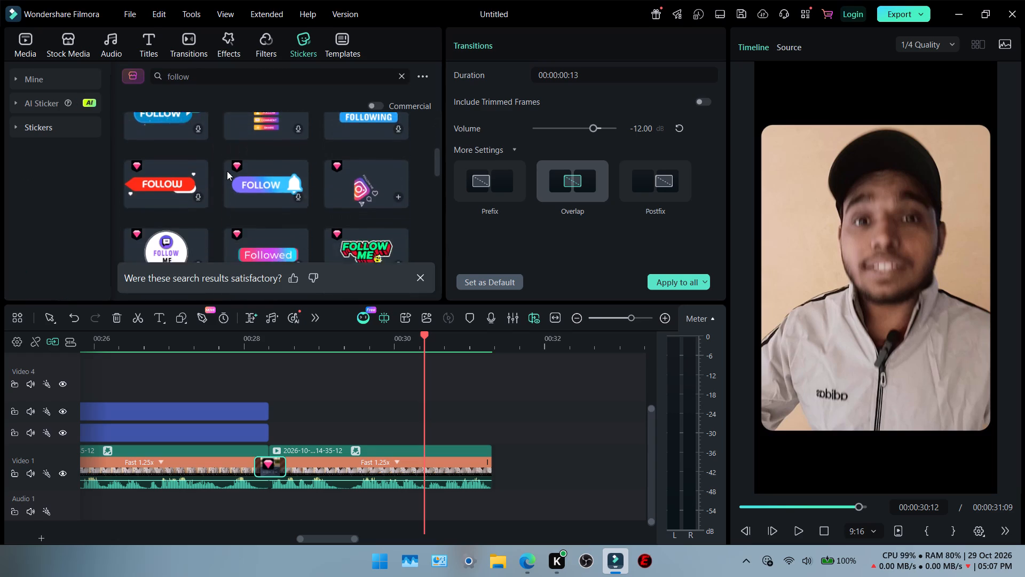
scroll(227, 171, "down", 4)
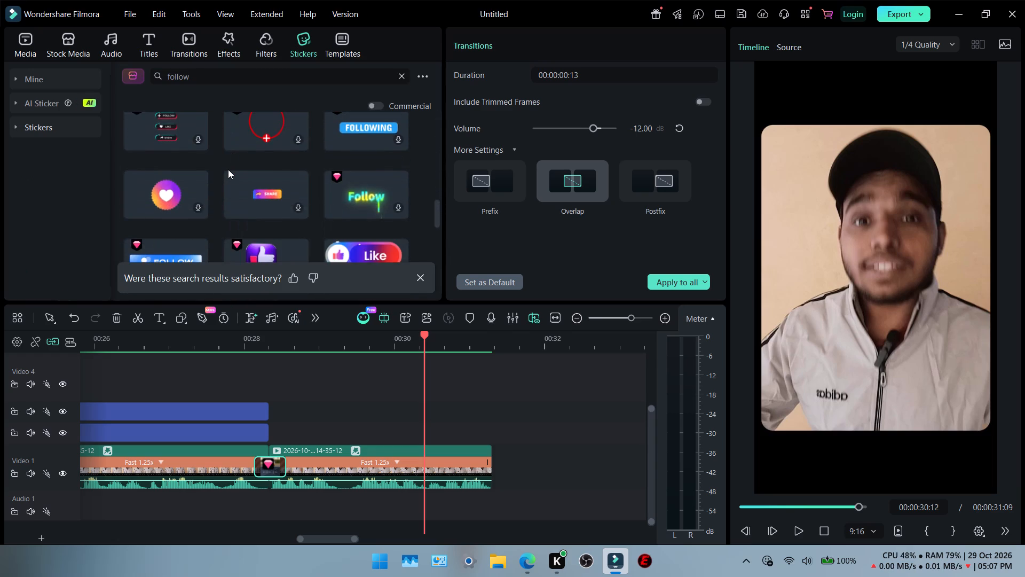
scroll(228, 169, "up", 9)
scroll(228, 169, "down", 2)
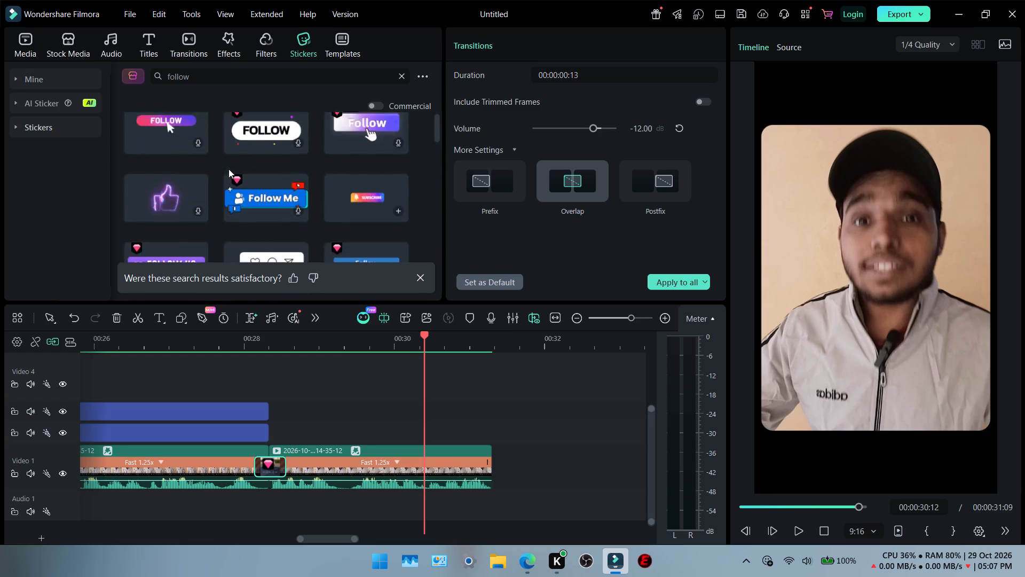
scroll(232, 169, "down", 1)
left_click_drag(358, 170, 366, 174)
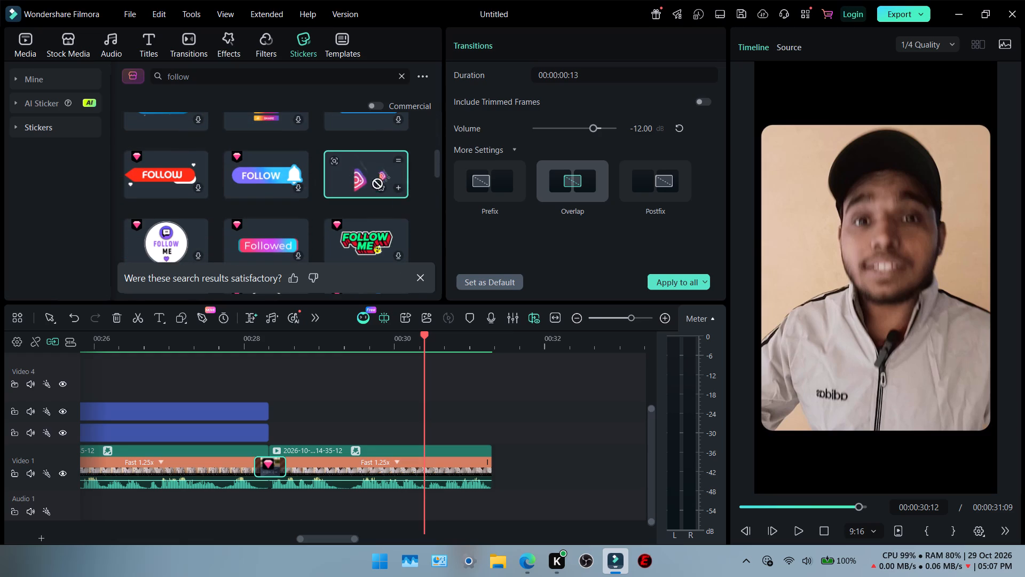
left_click_drag(366, 174, 391, 427)
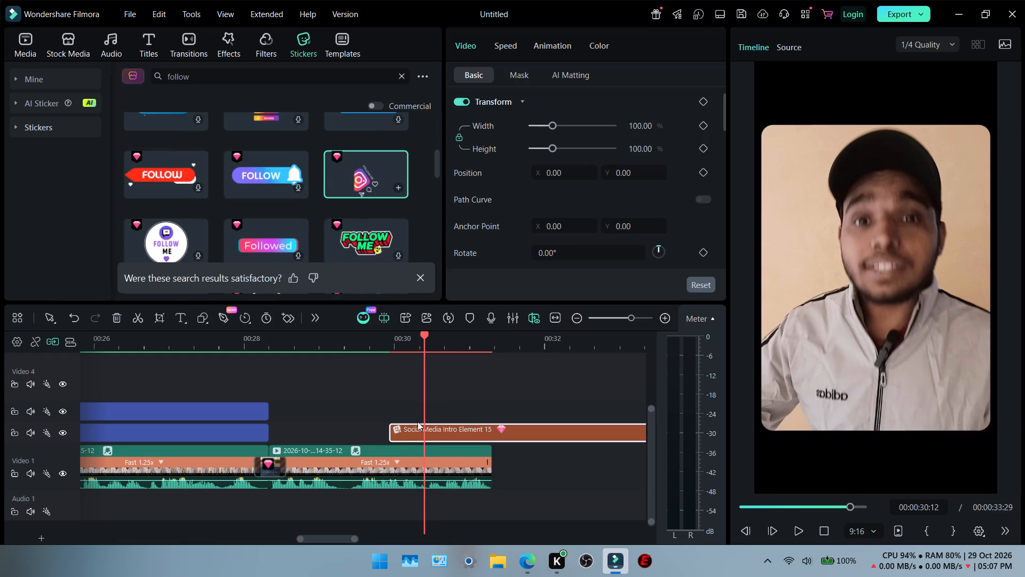
left_click_drag(447, 430, 445, 380)
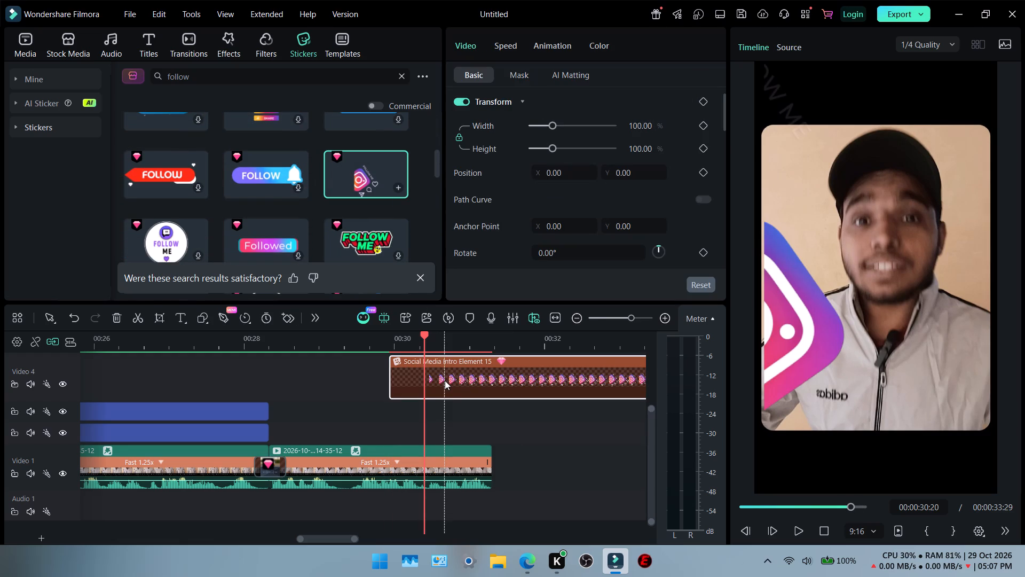
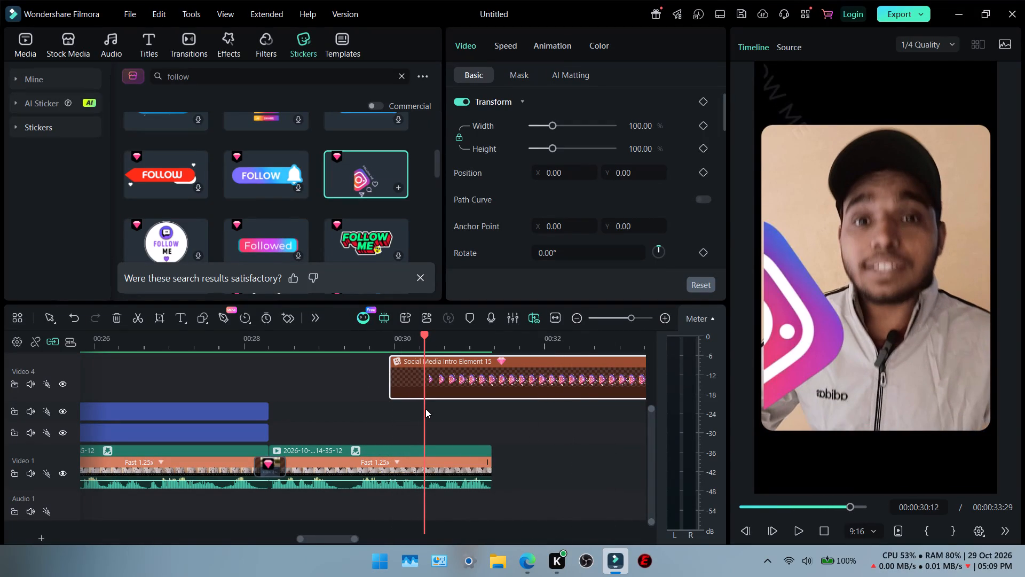
Trim the start of the Social Media Intro Element 15 sticker clip to the playhead, at about 00:00:30:11.
key("Left")
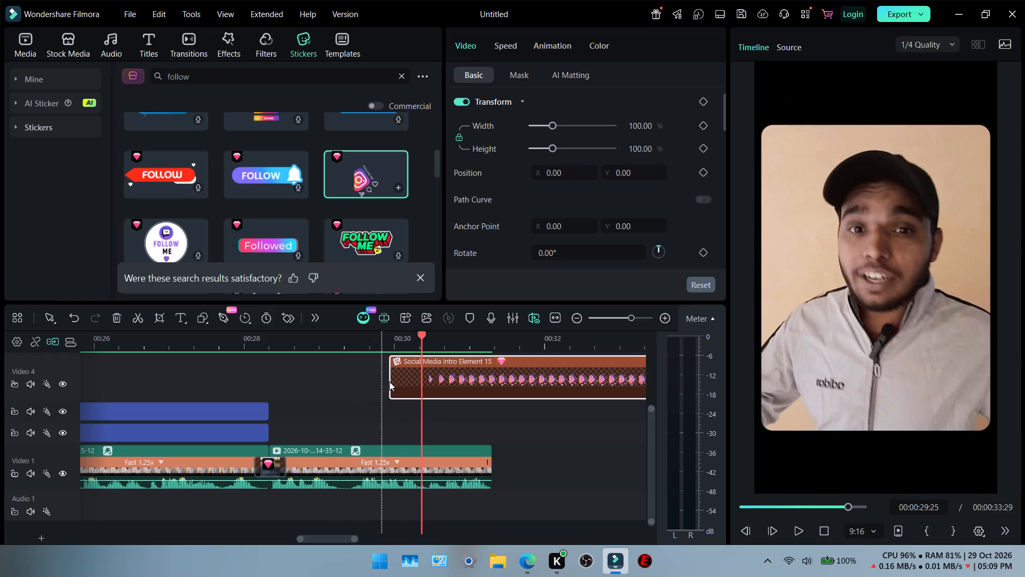
left_click_drag(392, 381, 420, 381)
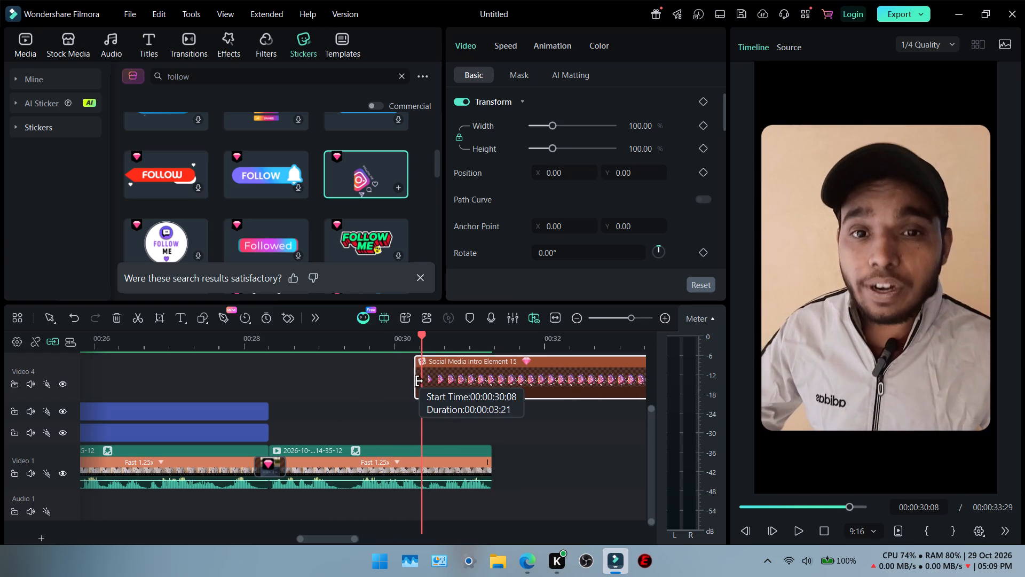
left_click_drag(420, 381, 424, 381)
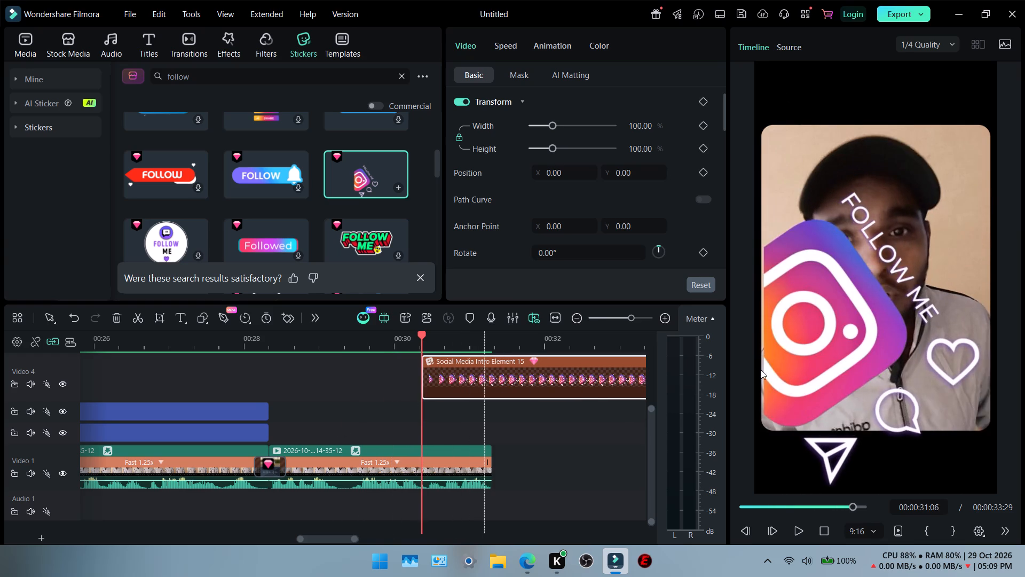
Scale the Instagram follow sticker down uniformly to about 42.65%, with the playhead at 00:00:30:15.
left_click(433, 344)
double_click(436, 370)
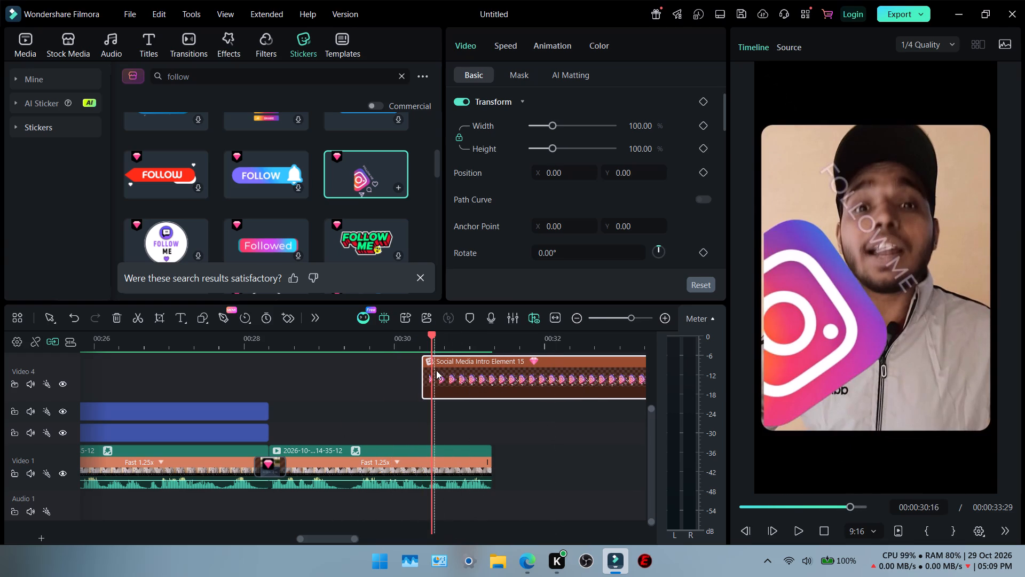
left_click(835, 316)
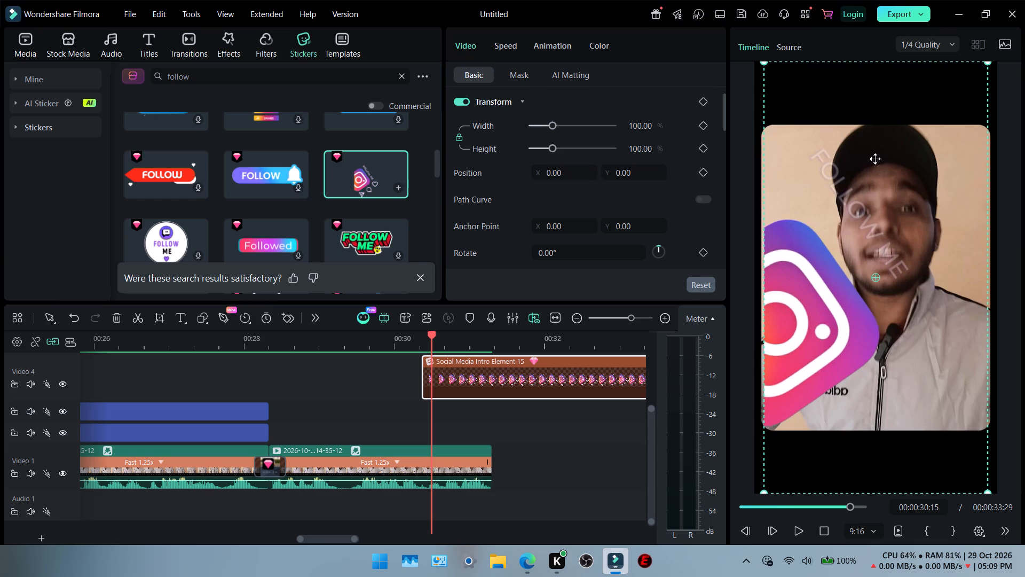
left_click_drag(988, 64, 872, 187)
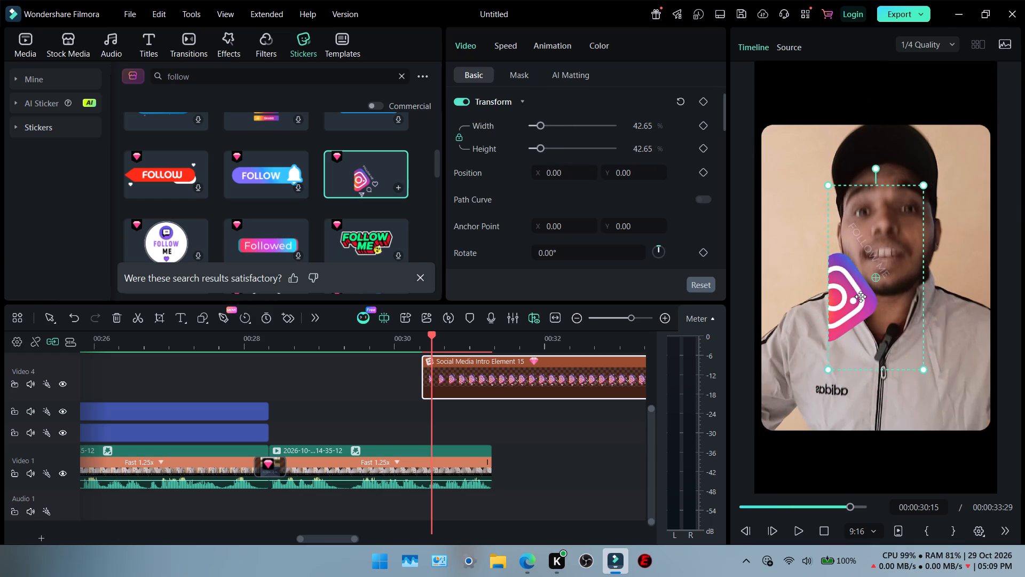
Move the Instagram sticker to the lower-left corner of the video picture, at about X -291.92, Y -344.13.
left_click_drag(858, 300, 792, 354)
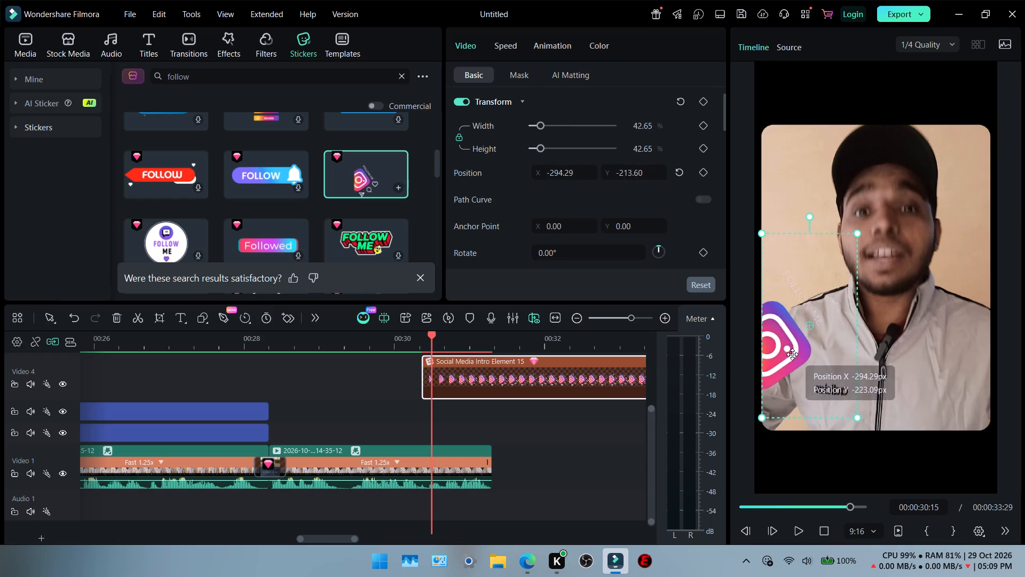
left_click_drag(792, 354, 792, 378)
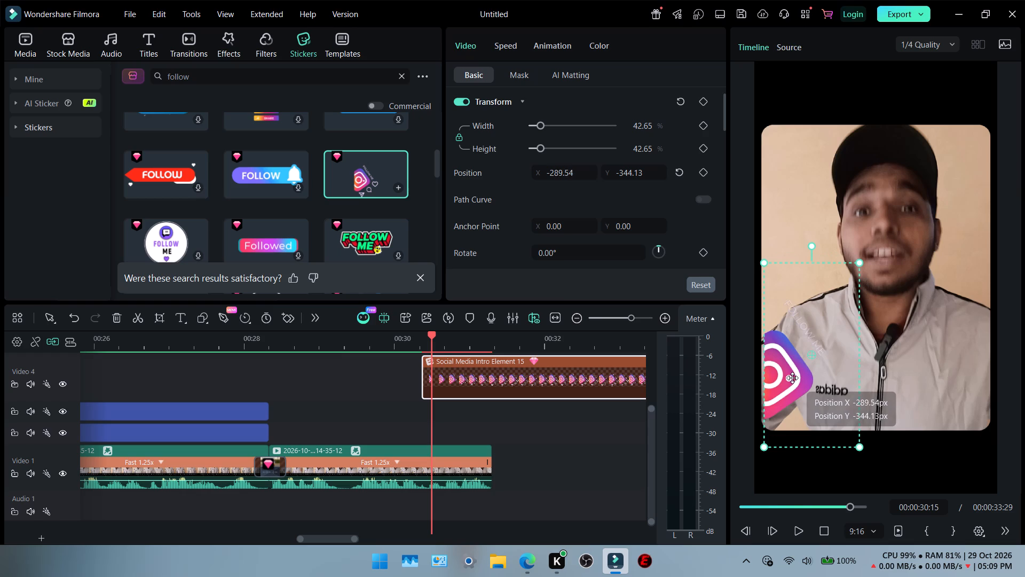
left_click_drag(792, 378, 791, 378)
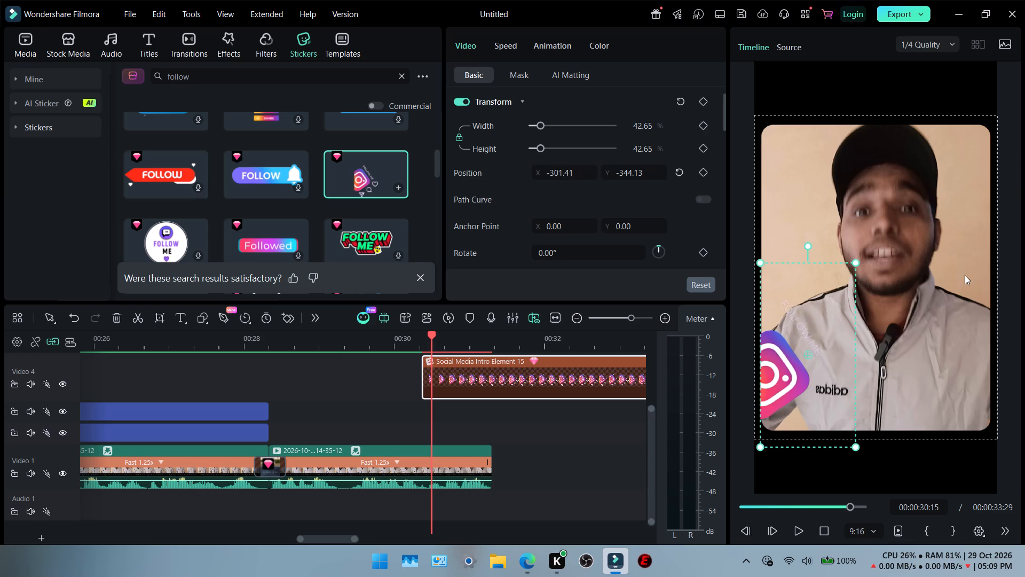
key("Right")
key("Right")
key("Right")
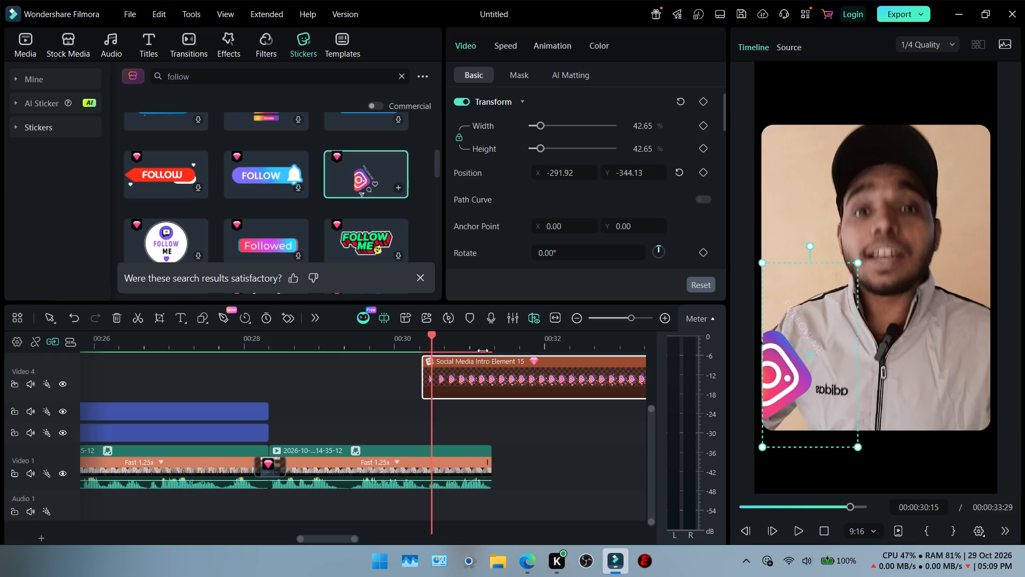
Place the playhead at 00:00:30:27 and select the Instagram sticker in the preview.
left_click(462, 342)
left_click(801, 372)
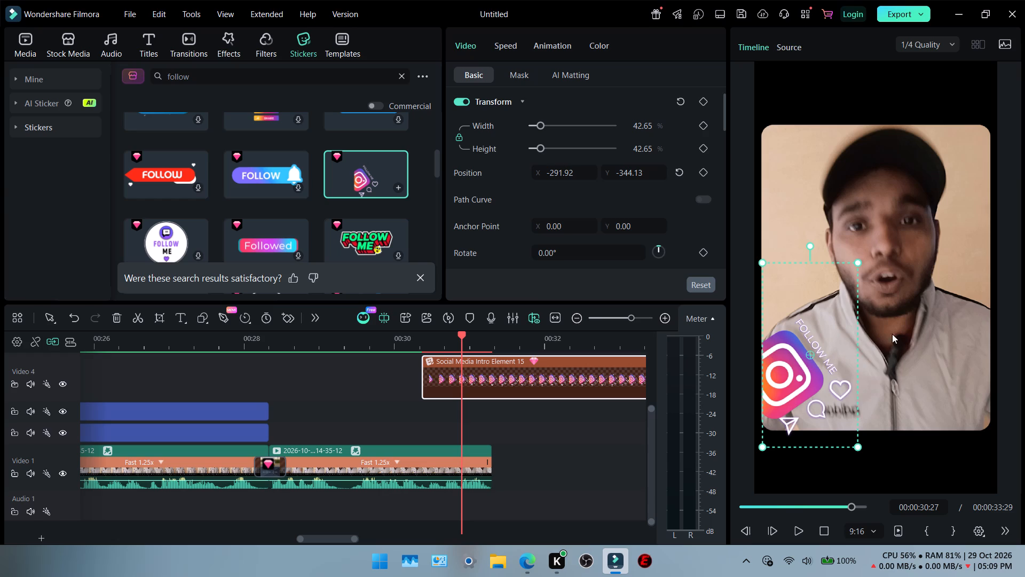
Nudge the Instagram Follow Me sticker along the frame's lower-left edge and scale it down to about 36.96%, around X -325, Y -344.
key("Left")
key("Left")
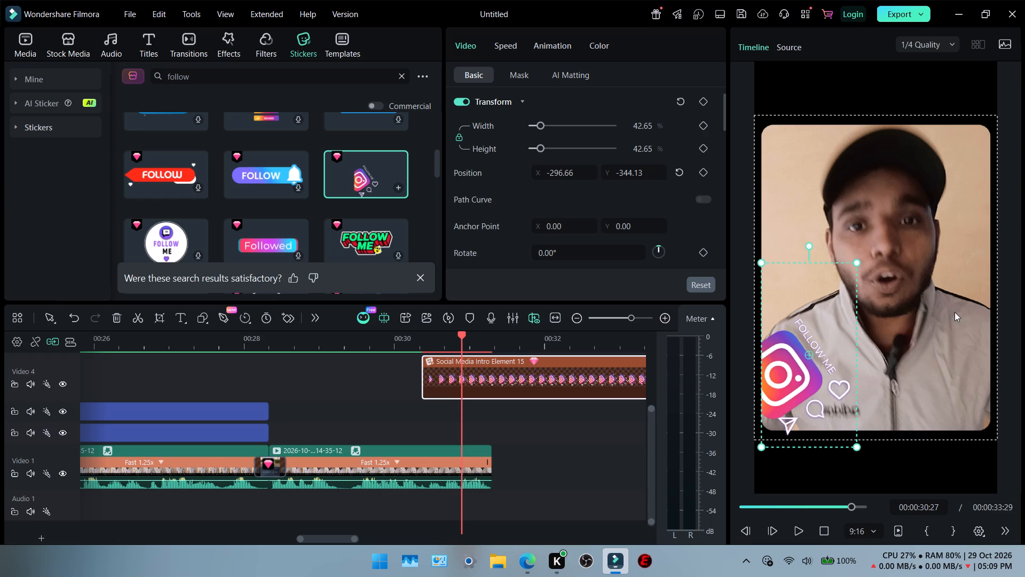
key("Left")
key("Left")
key("Right")
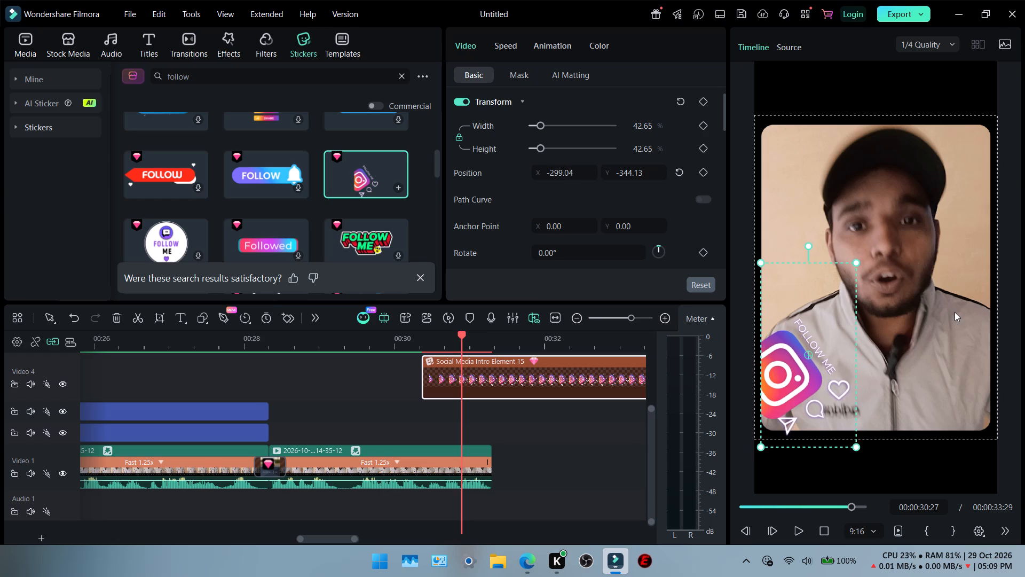
key("Right")
left_click(742, 457)
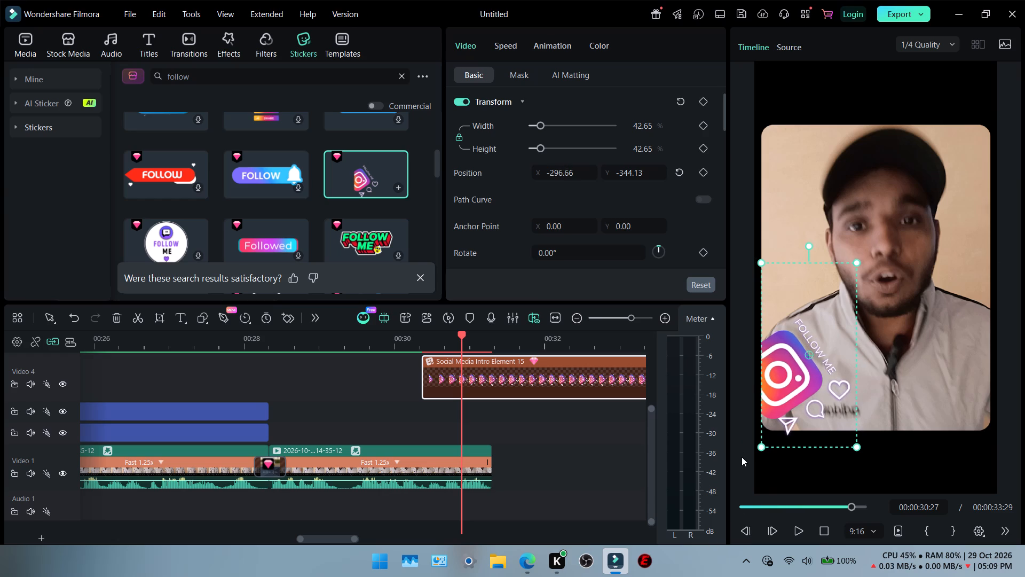
left_click(792, 393)
left_click_drag(856, 261, 840, 273)
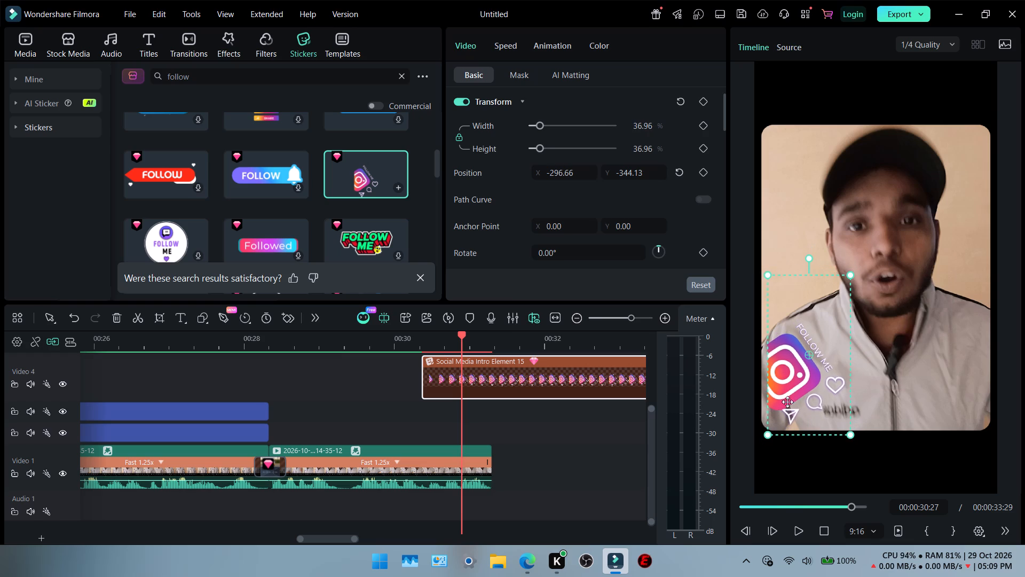
Nudge the Instagram Follow Me sticker against the video's left edge, to about X -325 at Y -344.
key("Left")
key("Left")
key("Left")
key("Left")
key("Left")
key("Left")
key("Left")
key("Left")
key("Left")
key("Left")
key("Left")
key("Left")
key("Left")
key("Left")
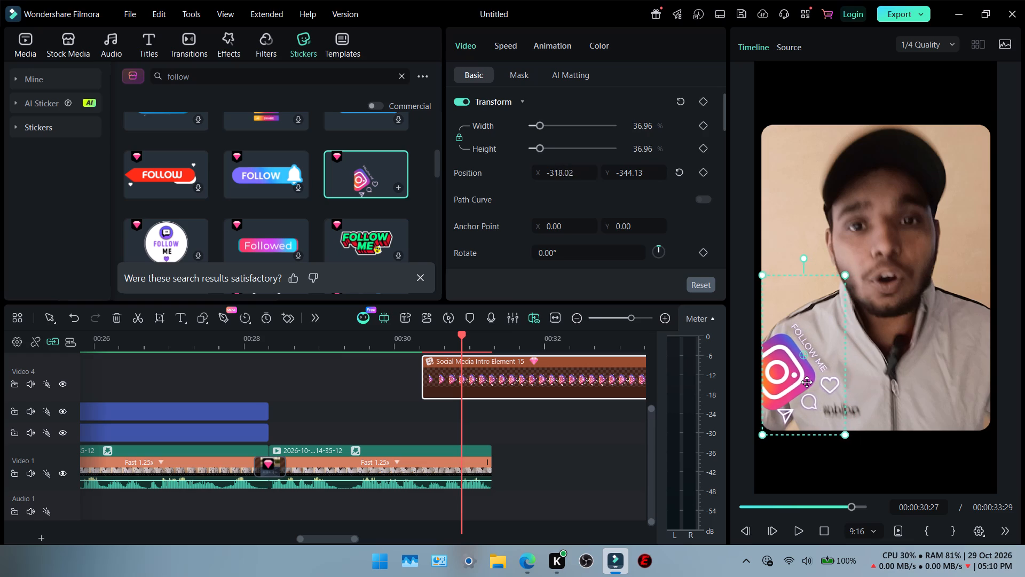
key("Left")
key("Left")
key("Right")
key("Right")
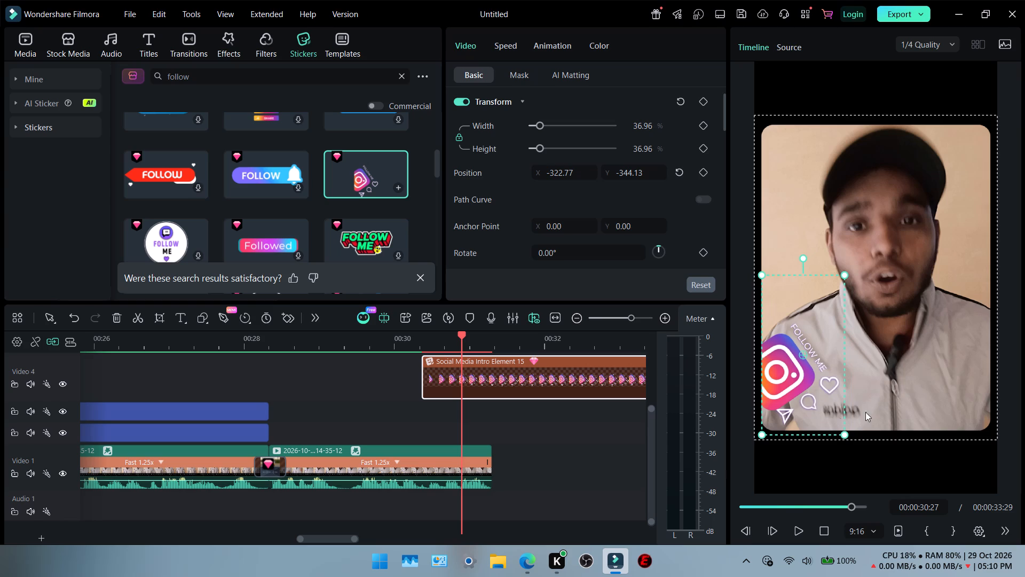
left_click(784, 469)
left_click(789, 379)
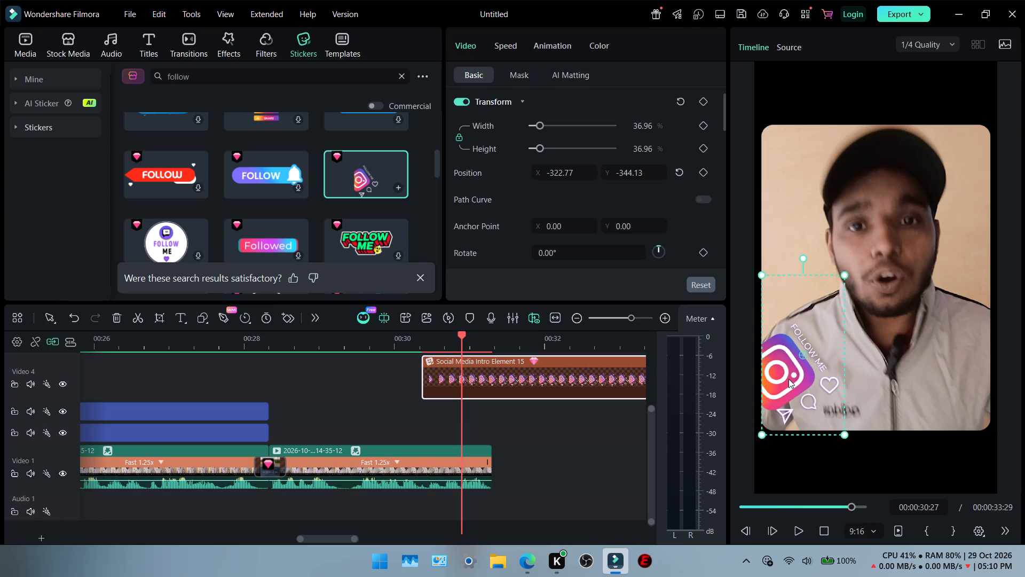
key("Left")
left_click(787, 482)
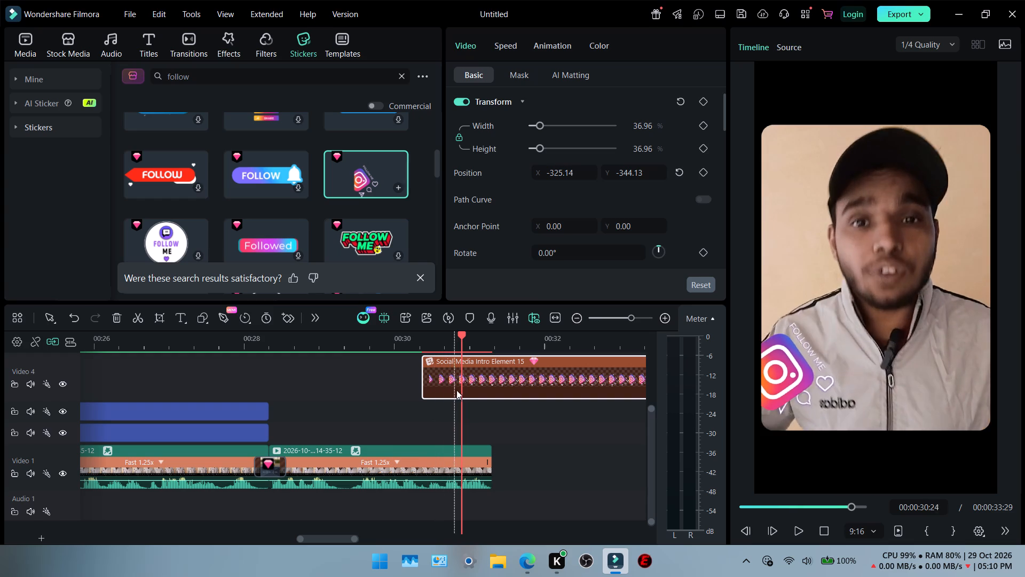
Split the Instagram sticker clip at 00:00:31:17 and delete the part after the cut.
left_click(529, 382)
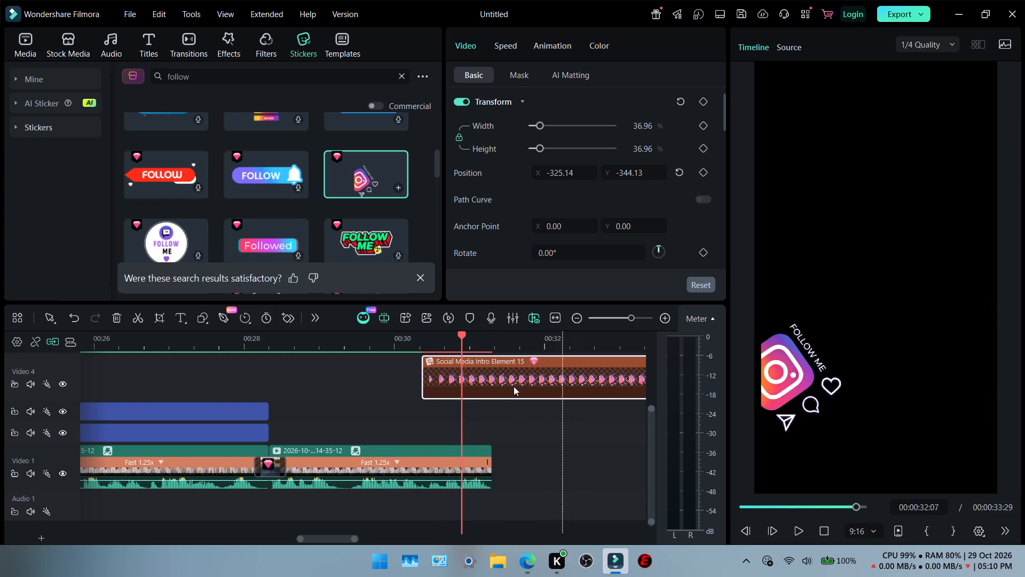
left_click(511, 380)
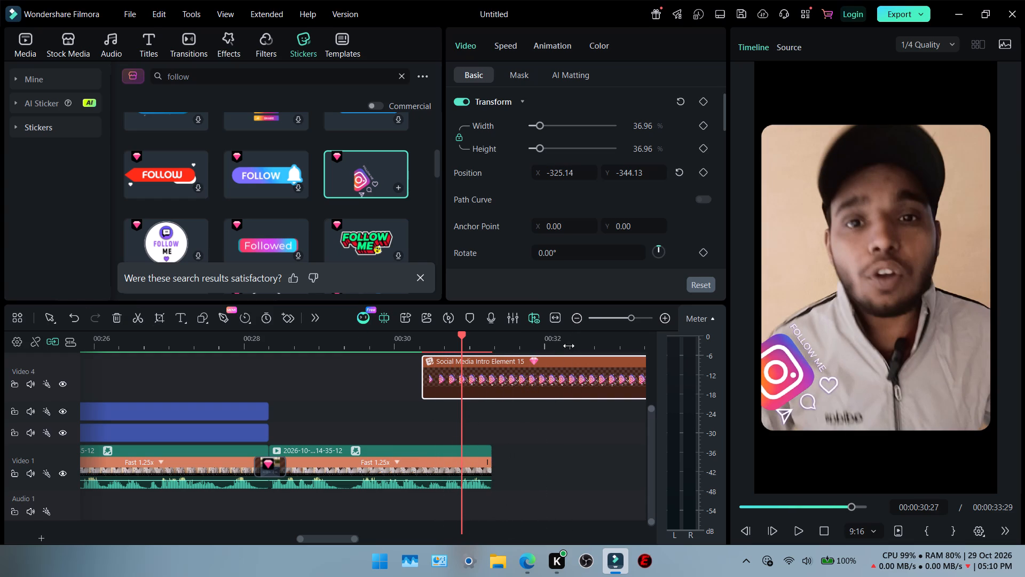
double_click(487, 346)
left_click(512, 346)
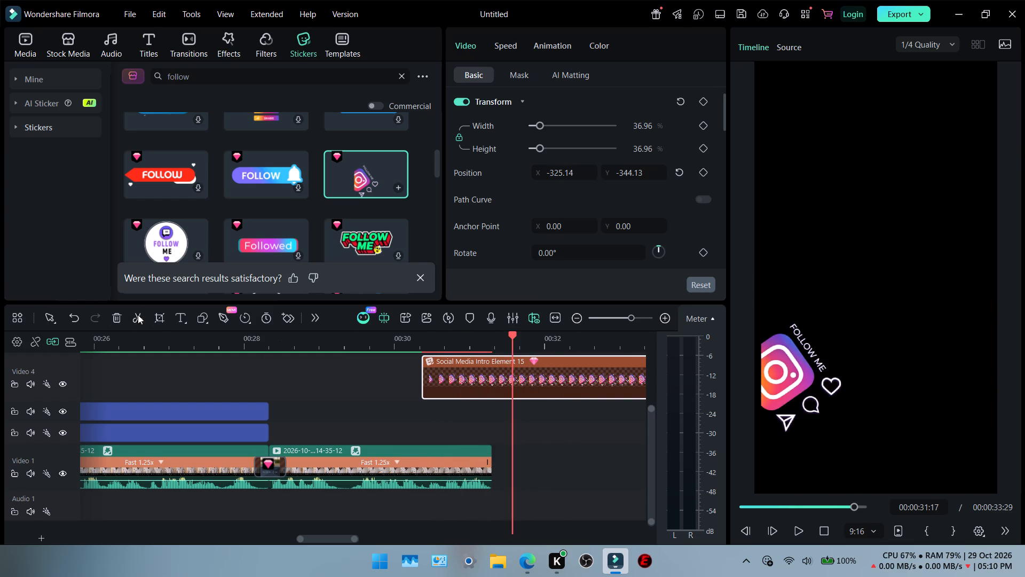
double_click(138, 315)
left_click(565, 378)
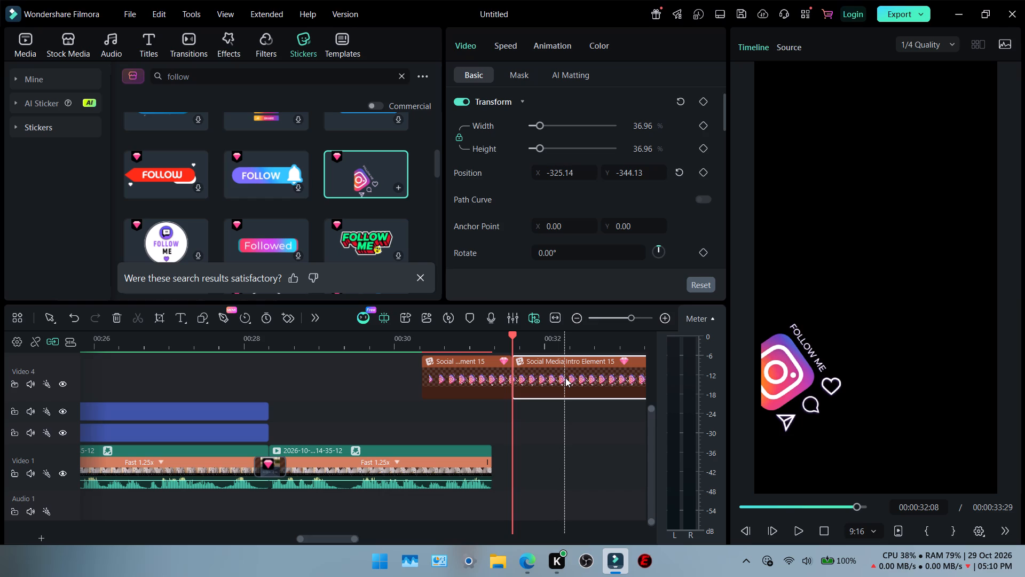
key("Delete")
Trim the end of the remaining Instagram sticker clip to the end of the last video clip, at 00:00:31:09.
left_click(434, 348)
left_click(450, 387)
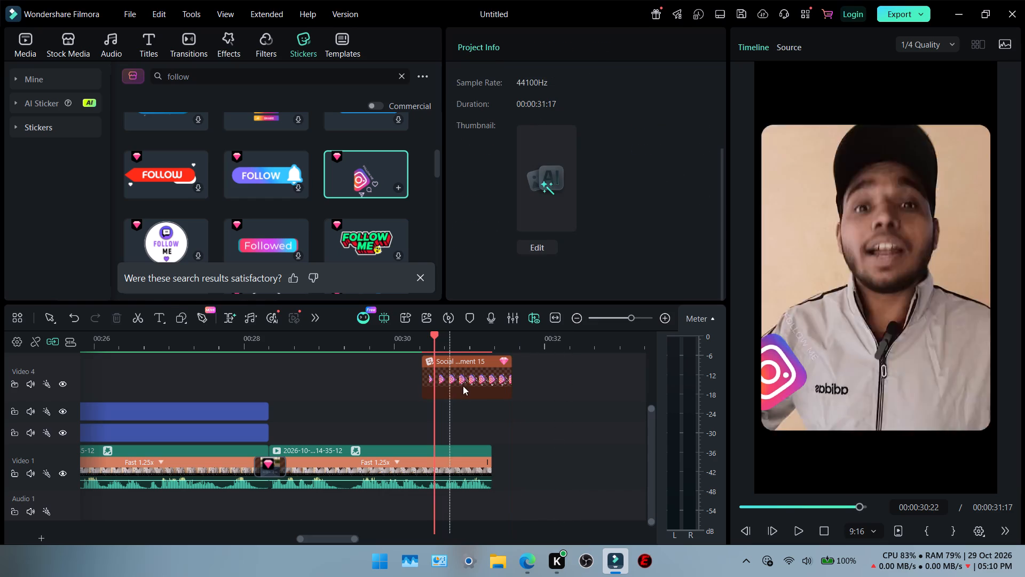
left_click_drag(509, 372, 488, 377)
left_click(456, 338)
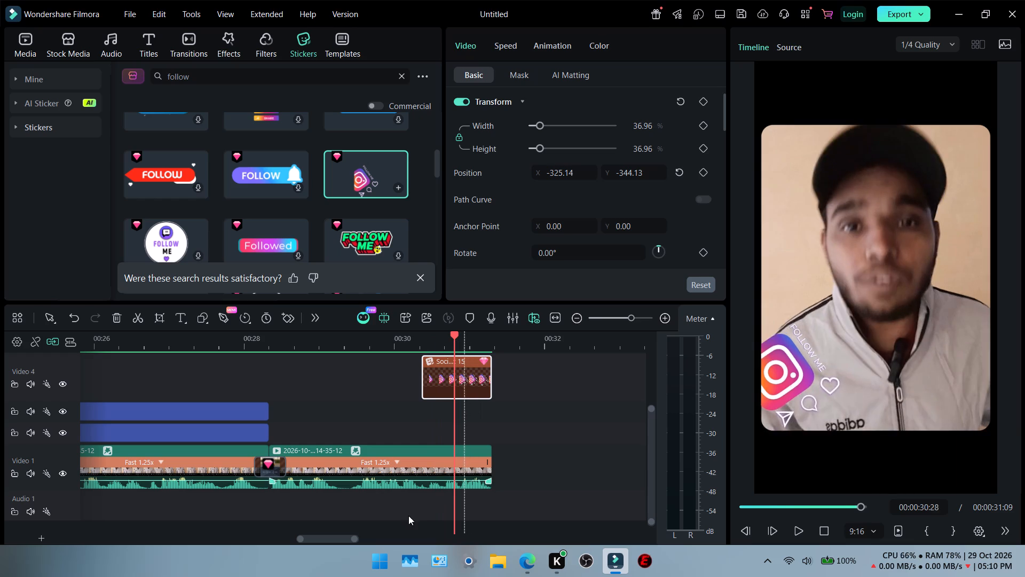
Return to the start of the timeline and place the playhead at 00:00:00:07, just before the "Just 4" title.
left_click_drag(337, 539, 92, 540)
left_click(109, 340)
left_click_drag(107, 332, 43, 344)
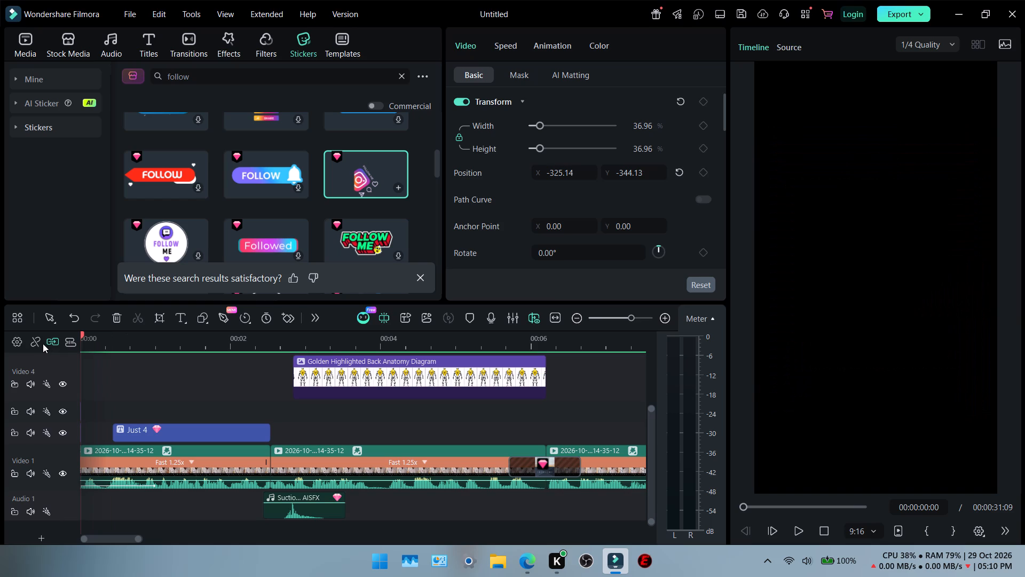
left_click_drag(43, 344, 38, 345)
left_click(98, 348)
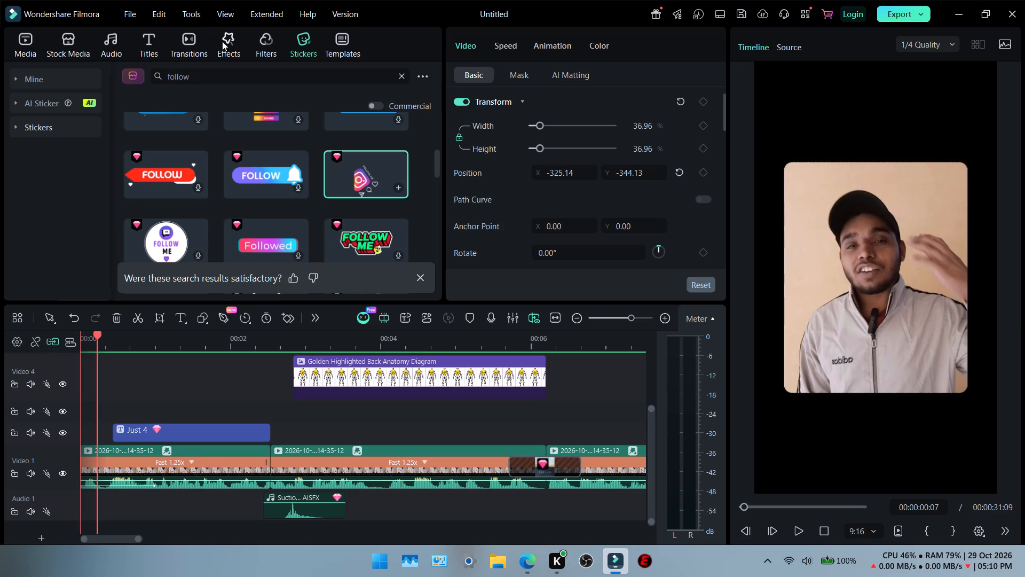
Browse the ASMR, Typing and Whoosh sound effect categories for a sound to accompany the opening title.
left_click(116, 41)
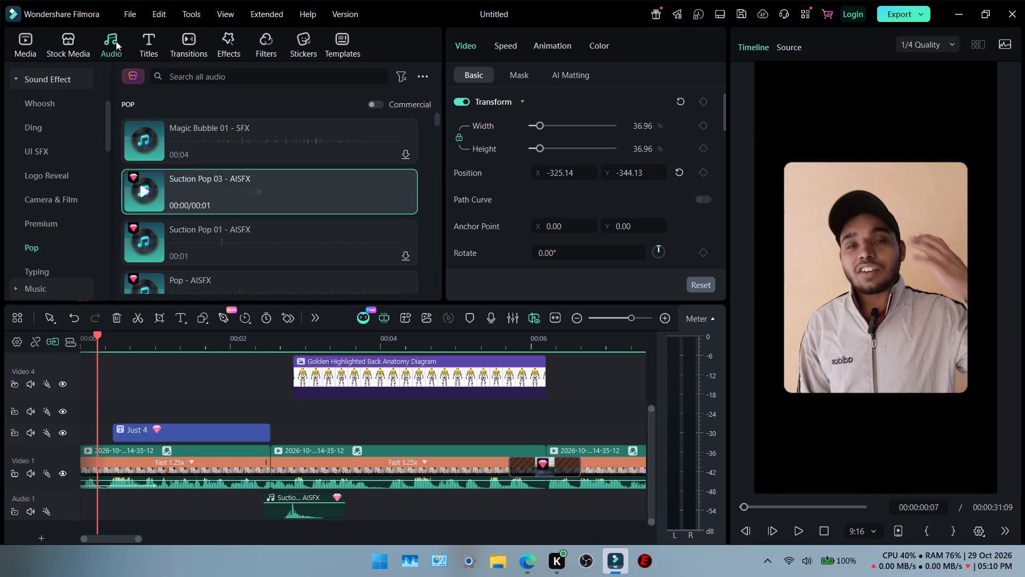
scroll(57, 215, "down", 1)
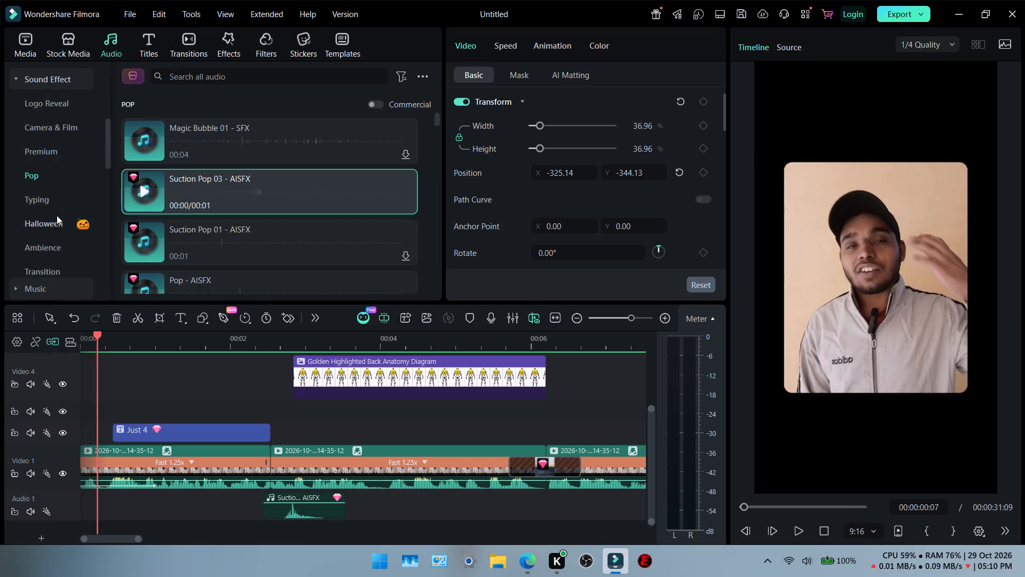
scroll(57, 215, "down", 1)
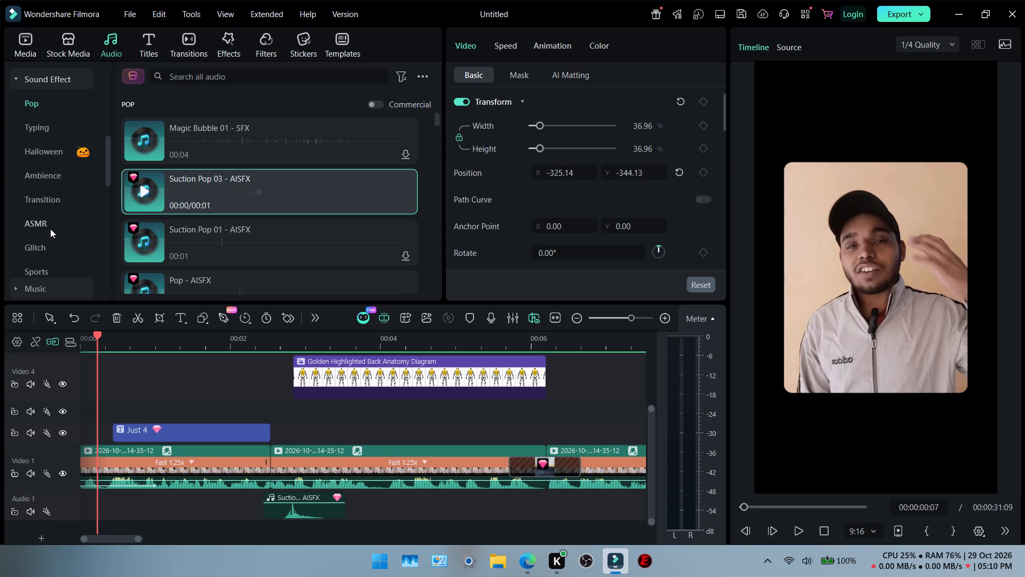
left_click(33, 228)
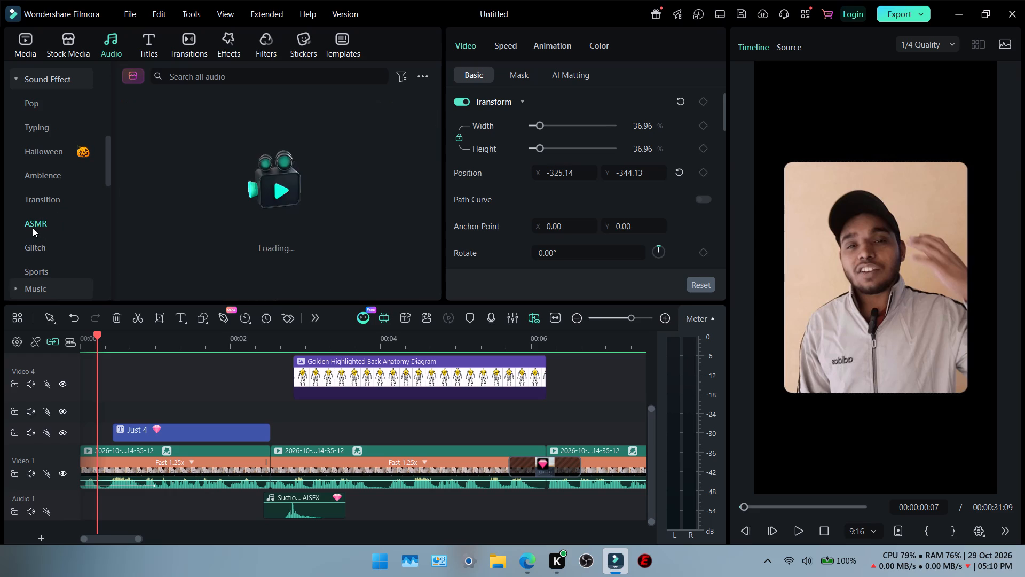
left_click(39, 122)
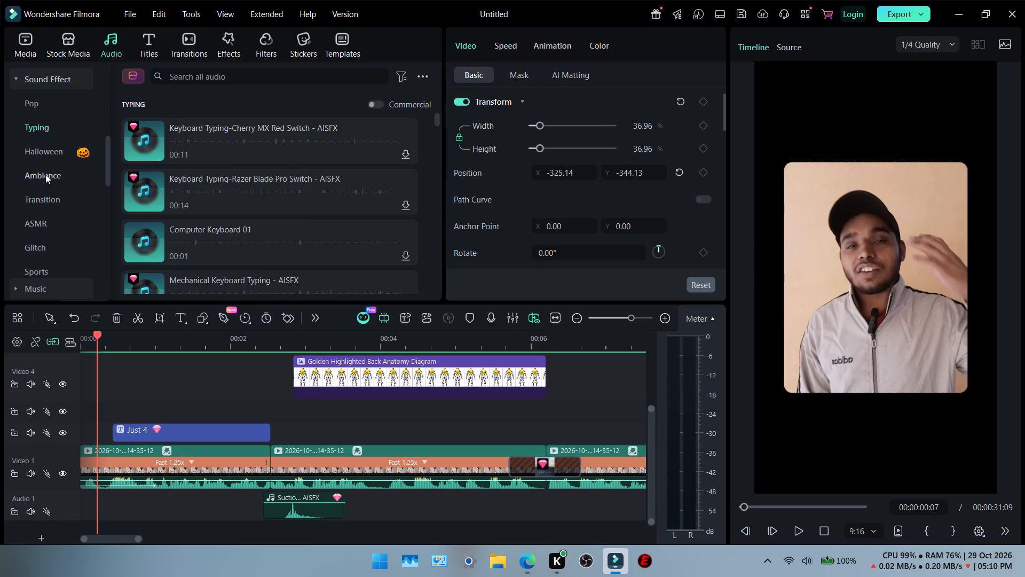
scroll(50, 197, "up", 4)
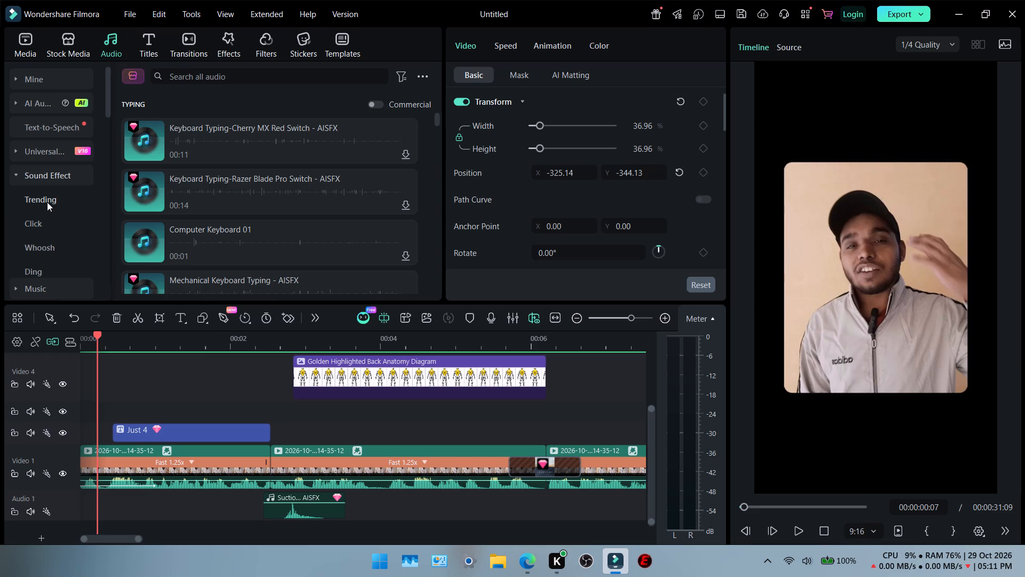
left_click(34, 245)
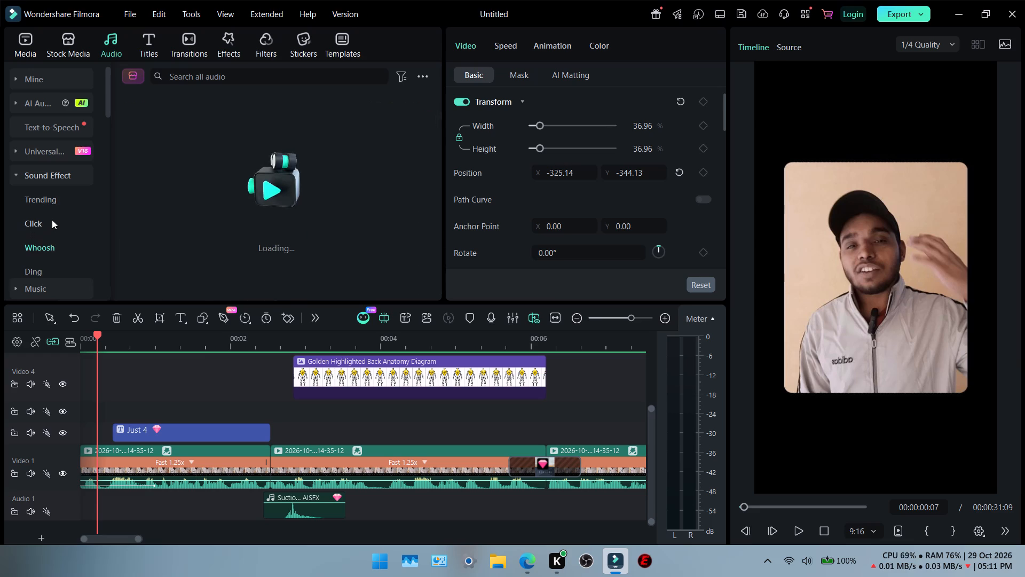
scroll(52, 220, "down", 1)
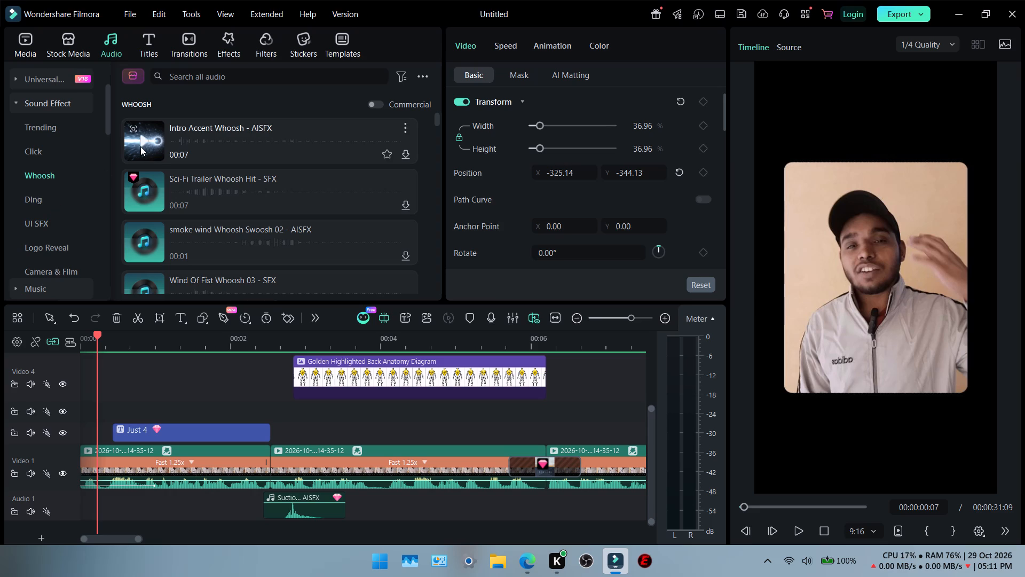
scroll(153, 168, "down", 1)
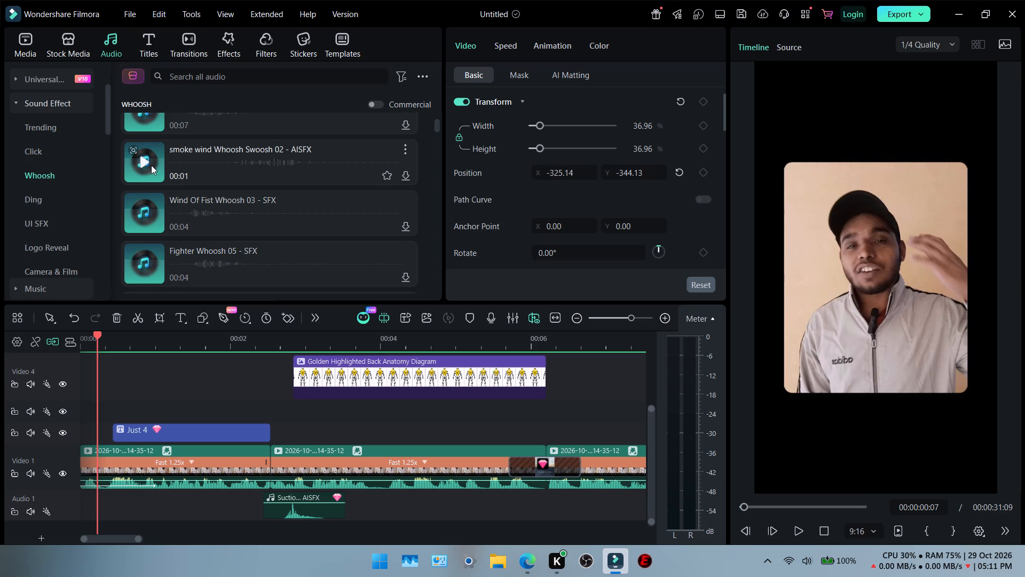
Audition the whoosh effects smoke wind Whoosh Swoosh 02, Wind Of Fist Whoosh 03 and Fighter Whoosh 05.
left_click(405, 148)
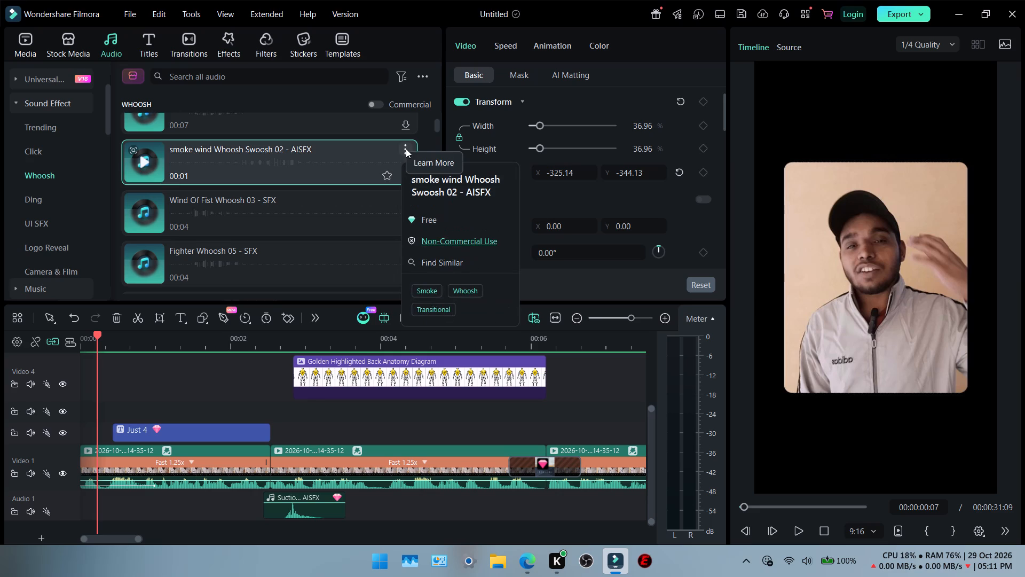
left_click(430, 141)
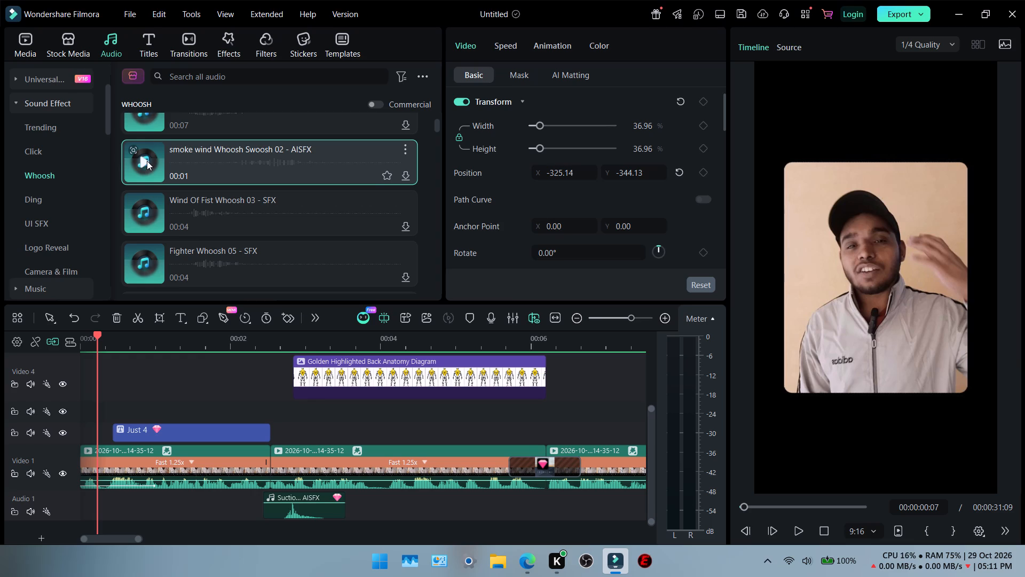
left_click(147, 161)
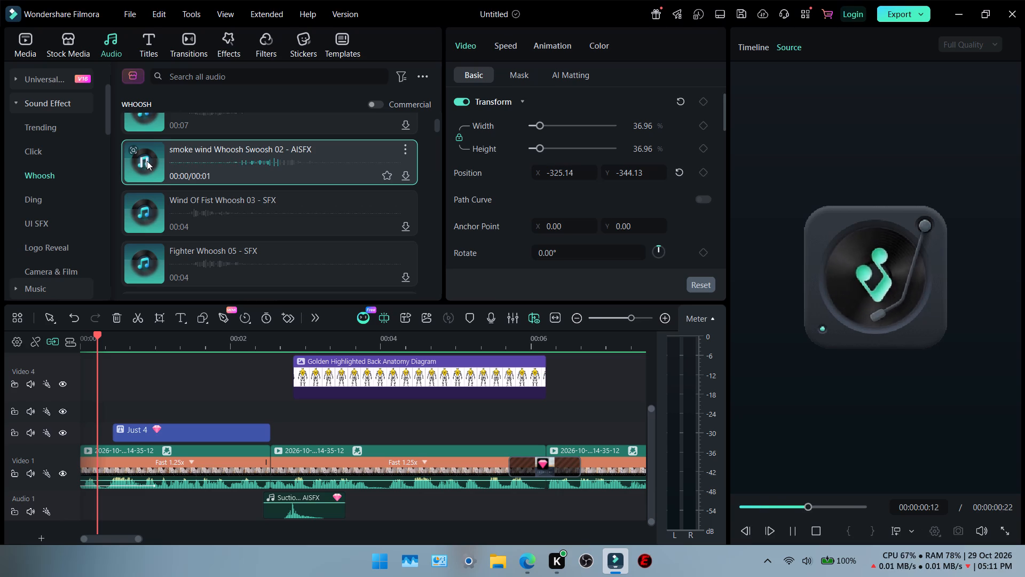
double_click(147, 161)
left_click(147, 161)
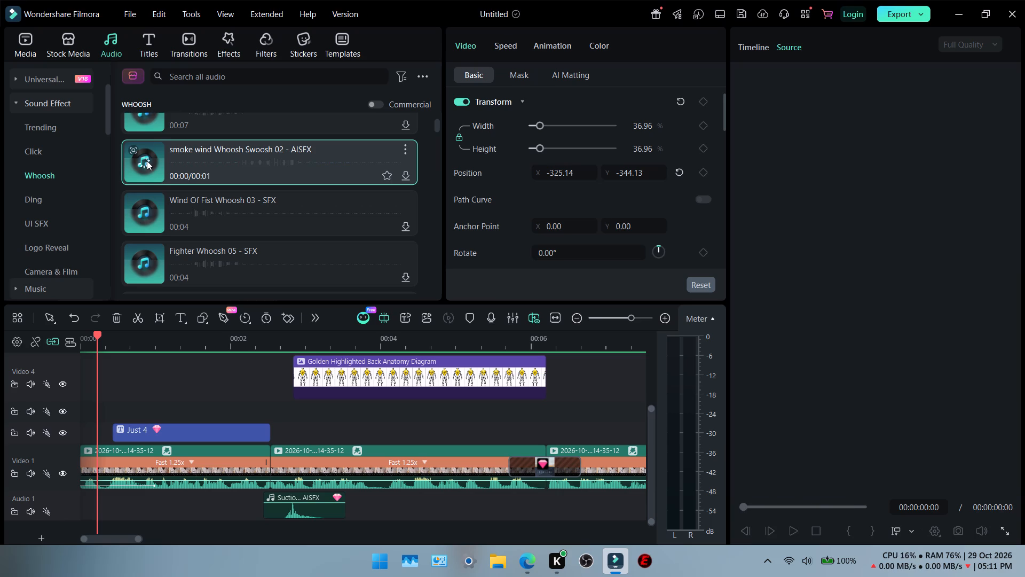
left_click(147, 161)
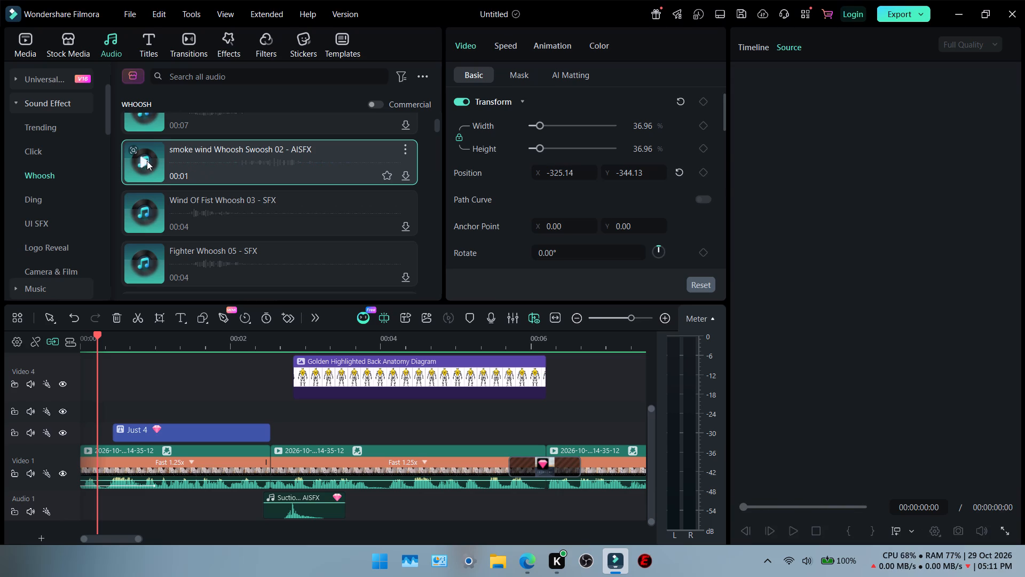
left_click(147, 161)
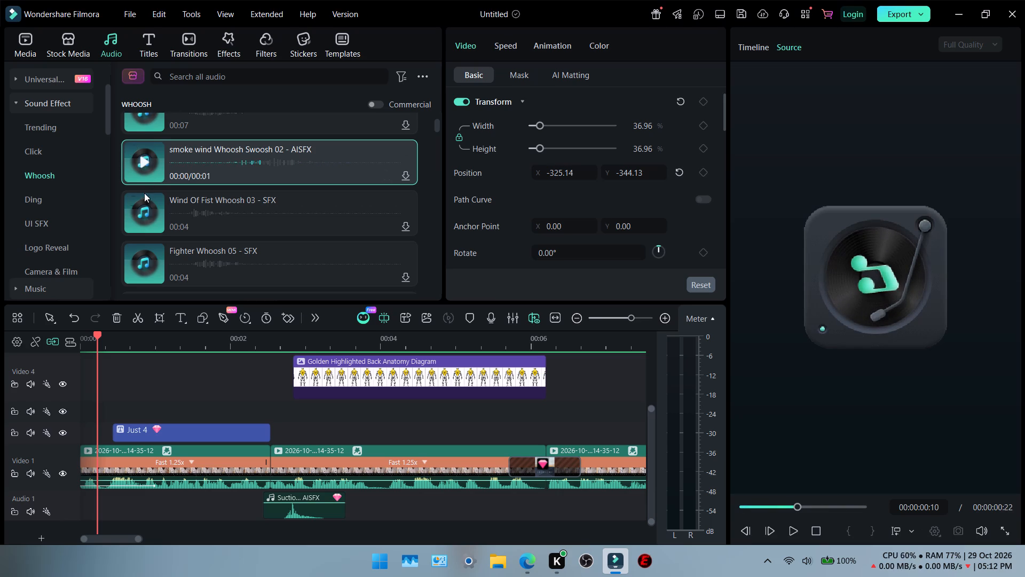
left_click(143, 216)
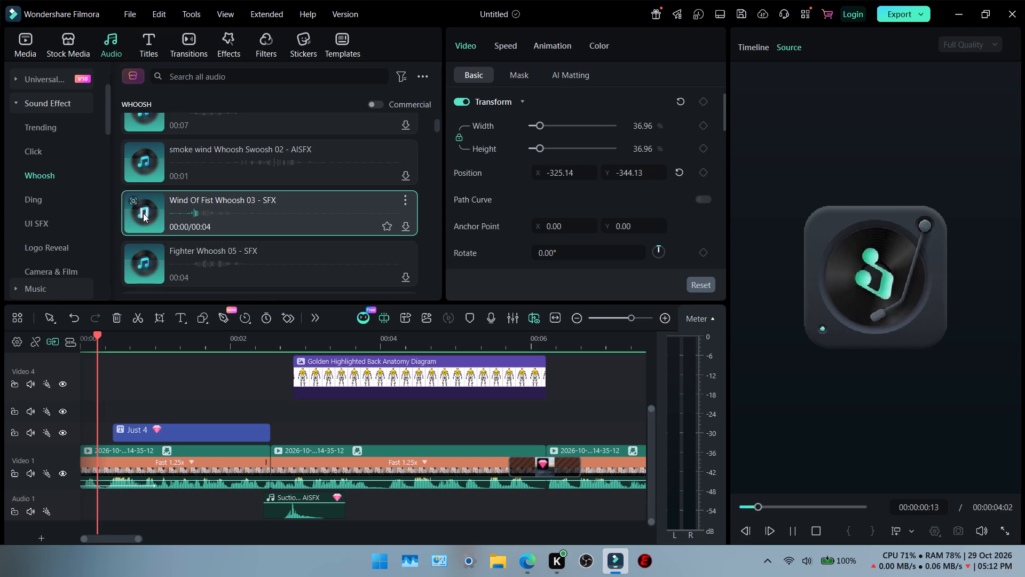
left_click(143, 213)
left_click(144, 259)
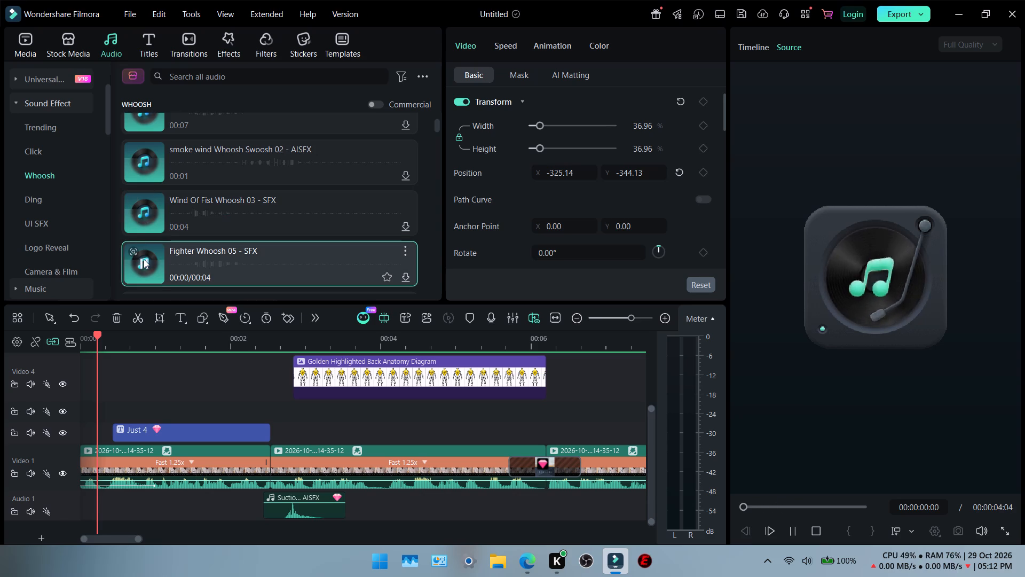
left_click(144, 259)
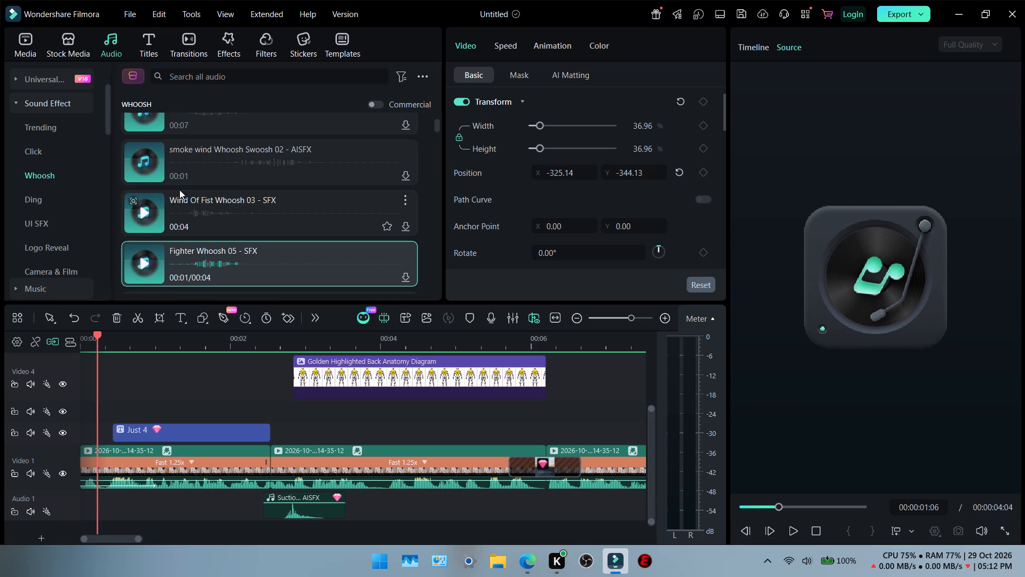
Audition Sci-Fi Trailer Whoosh Hit, smoke wind Whoosh Swoosh 06 and smoke wind Whoosh Swoosh 01 for comparison.
scroll(179, 190, "up", 1)
left_click(145, 190)
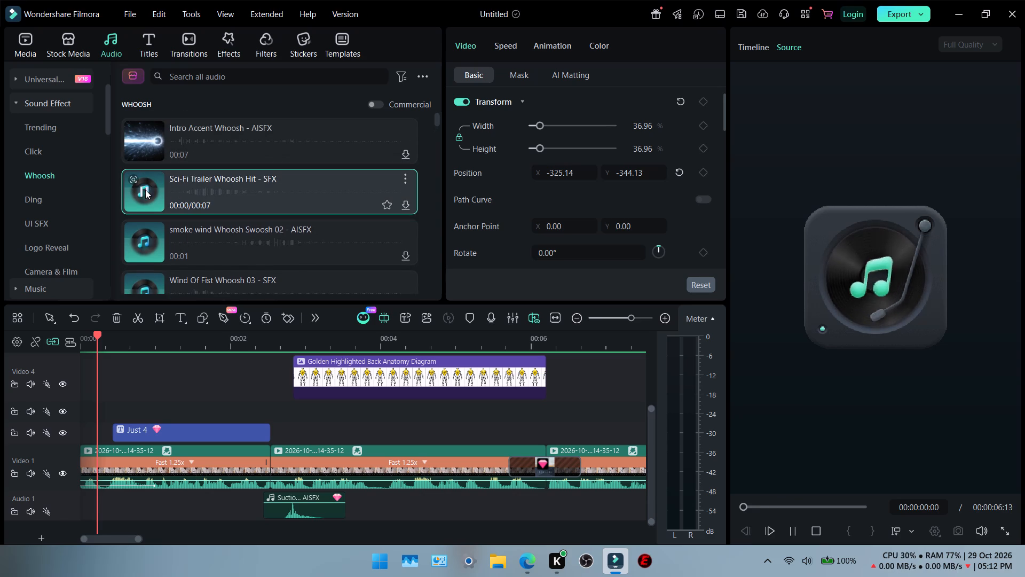
left_click(145, 190)
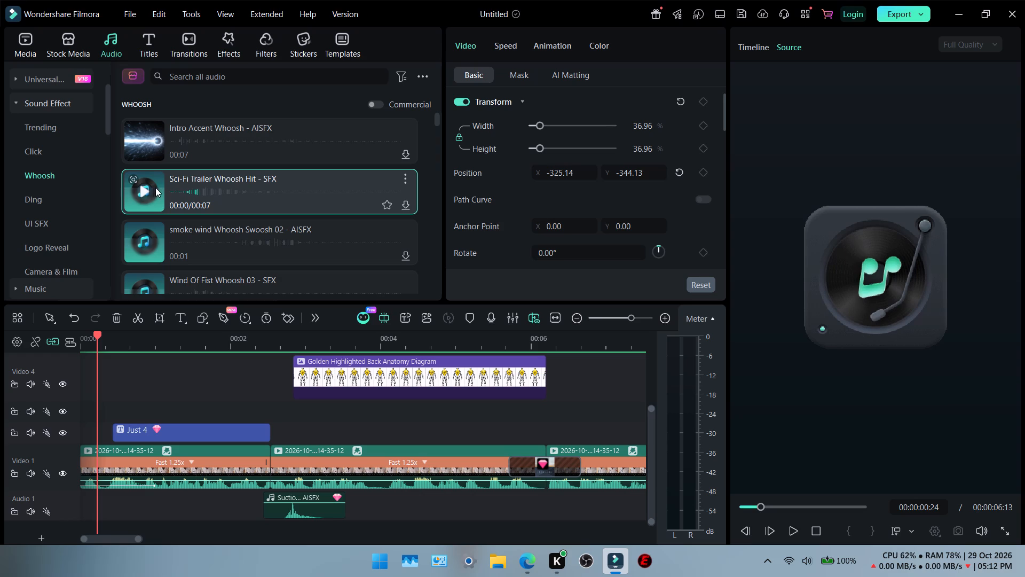
scroll(225, 181, "down", 3)
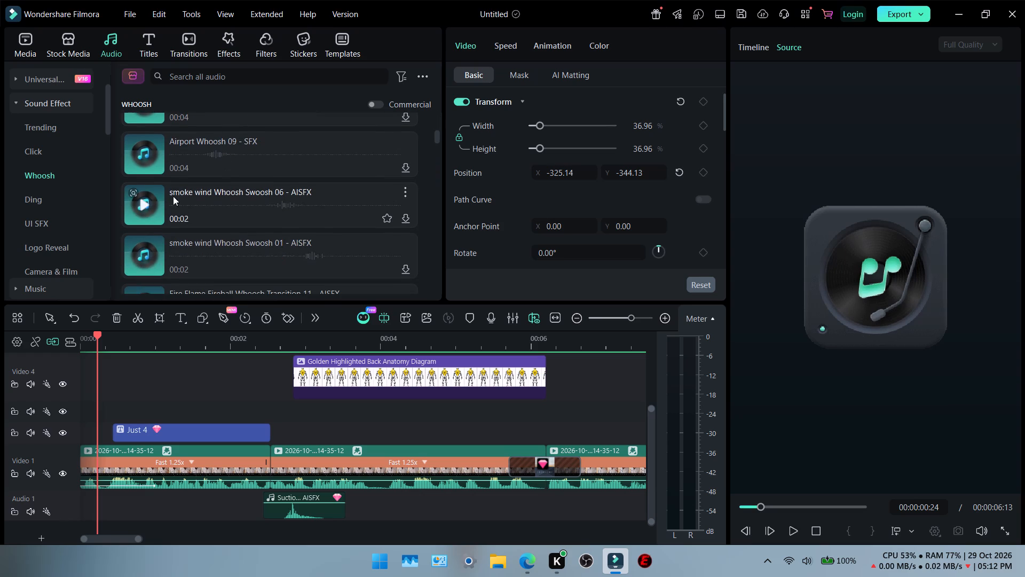
left_click(143, 205)
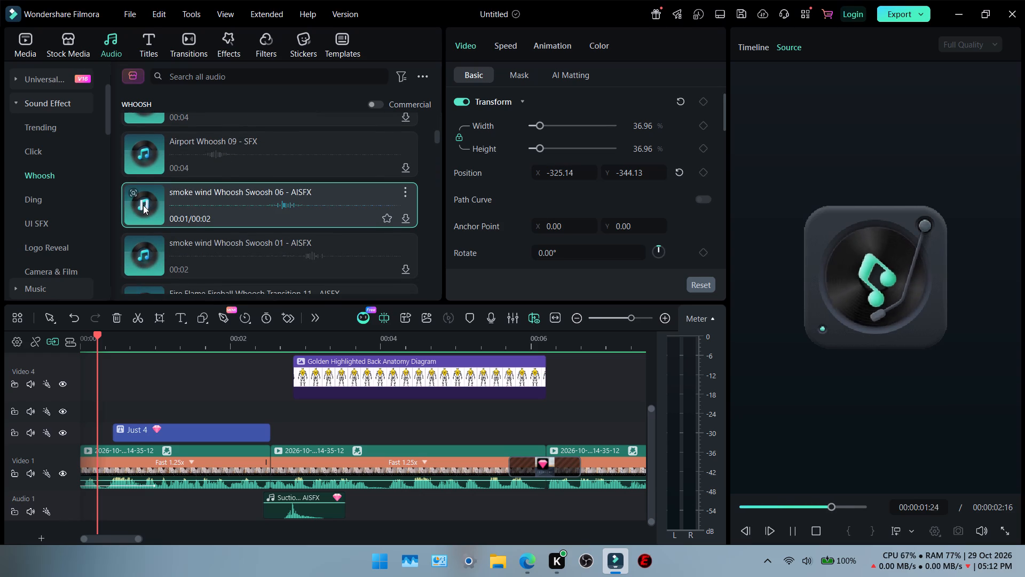
left_click(143, 205)
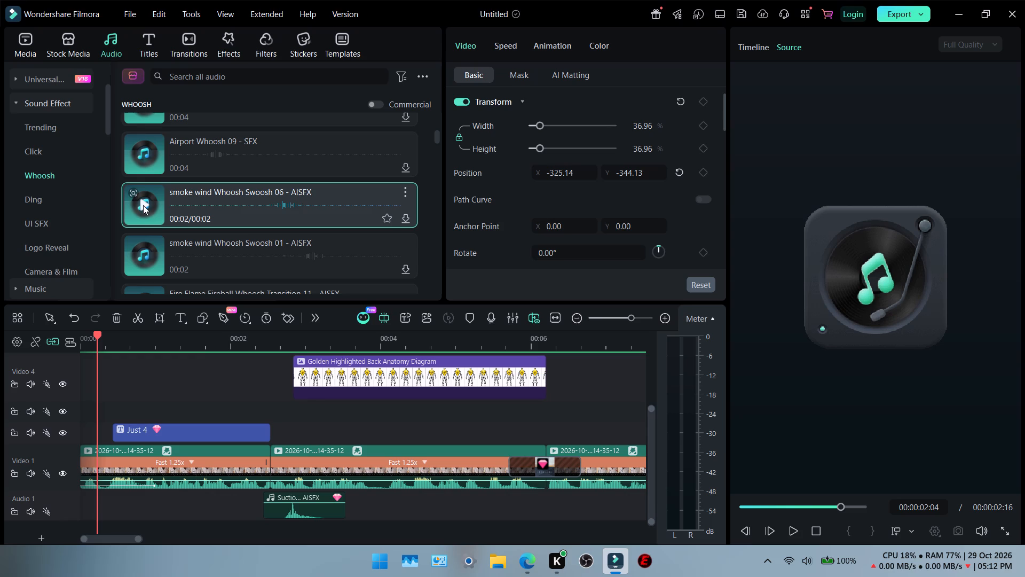
double_click(146, 252)
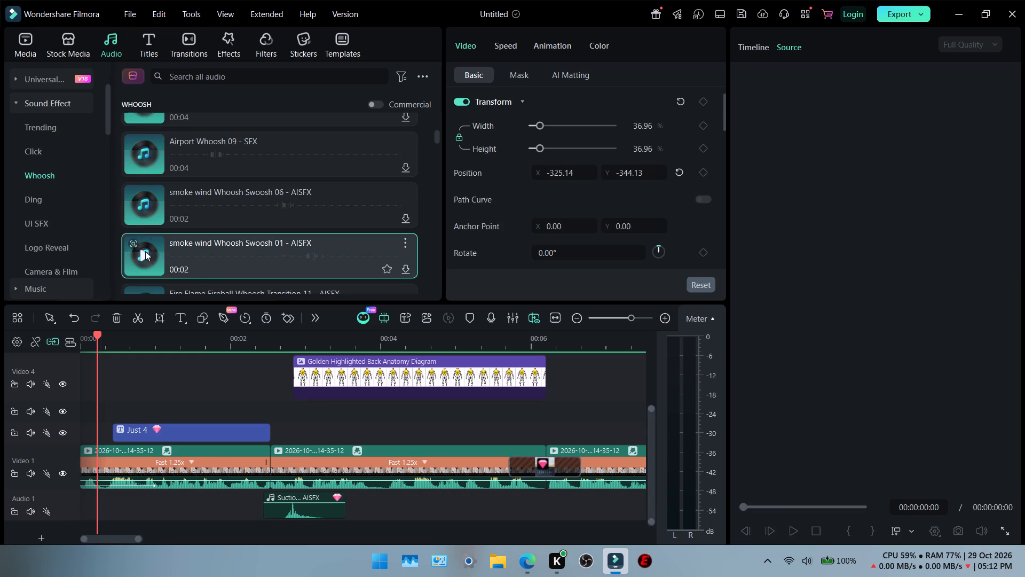
left_click(145, 203)
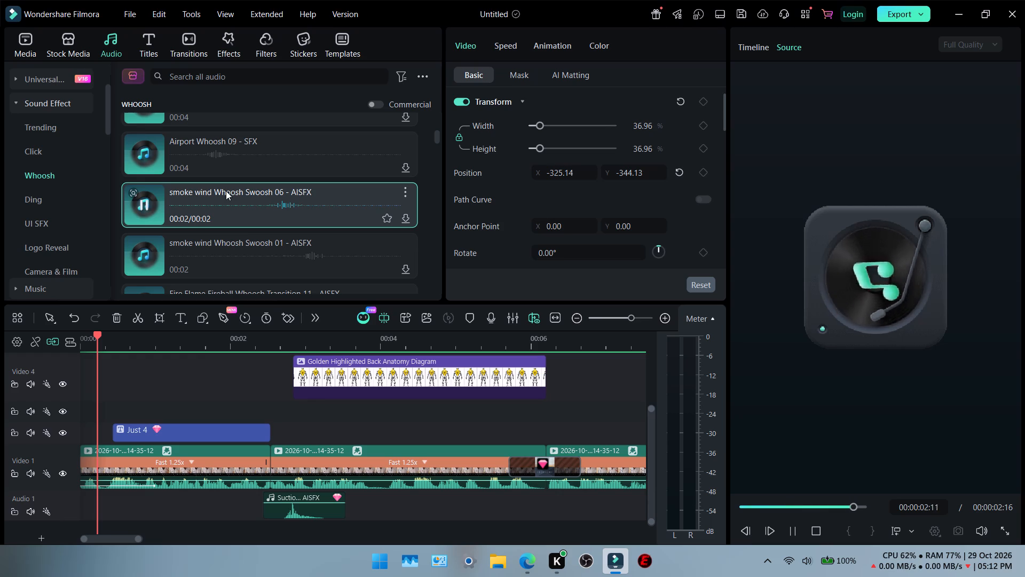
Add smoke wind Whoosh Swoosh 06 to the Audio 1 track, starting at the playhead at 00:00:00:07 under the opening clip.
left_click_drag(233, 197, 199, 314)
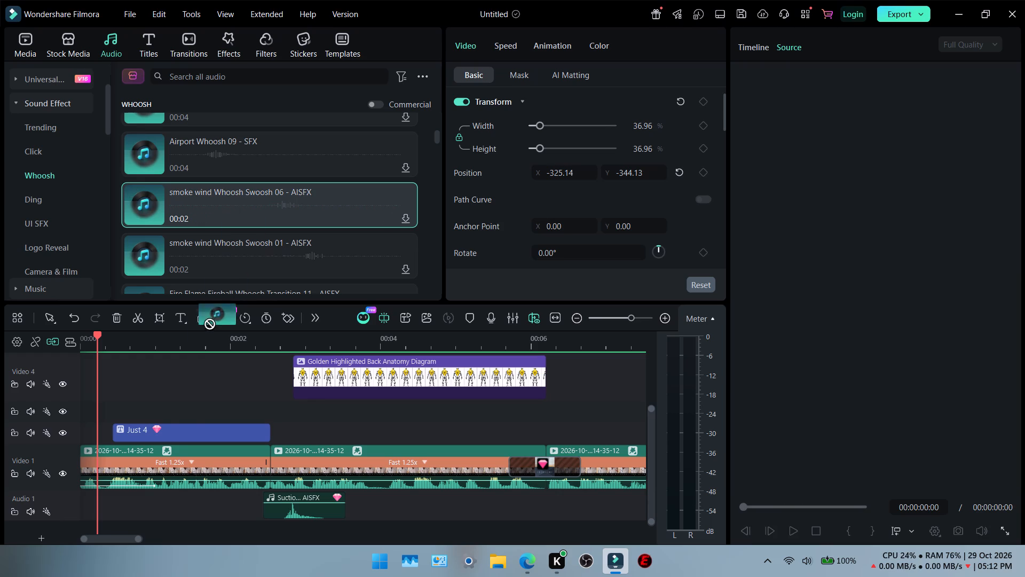
left_click_drag(199, 314, 96, 510)
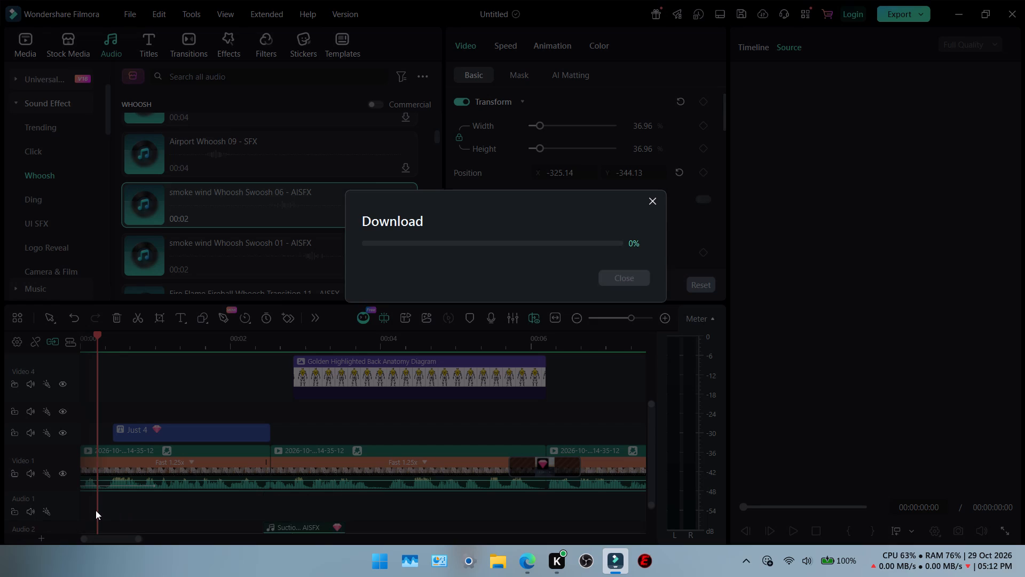
scroll(220, 441, "down", 1)
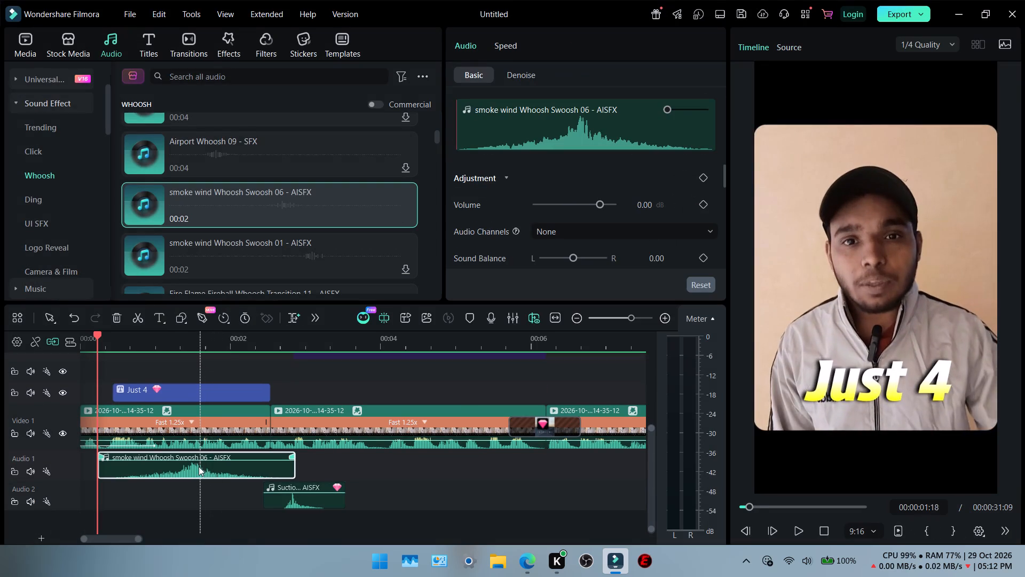
Trim about half a second off the start of the whoosh clip on Audio 1 and move it to the timeline's beginning.
left_click_drag(102, 470, 116, 470)
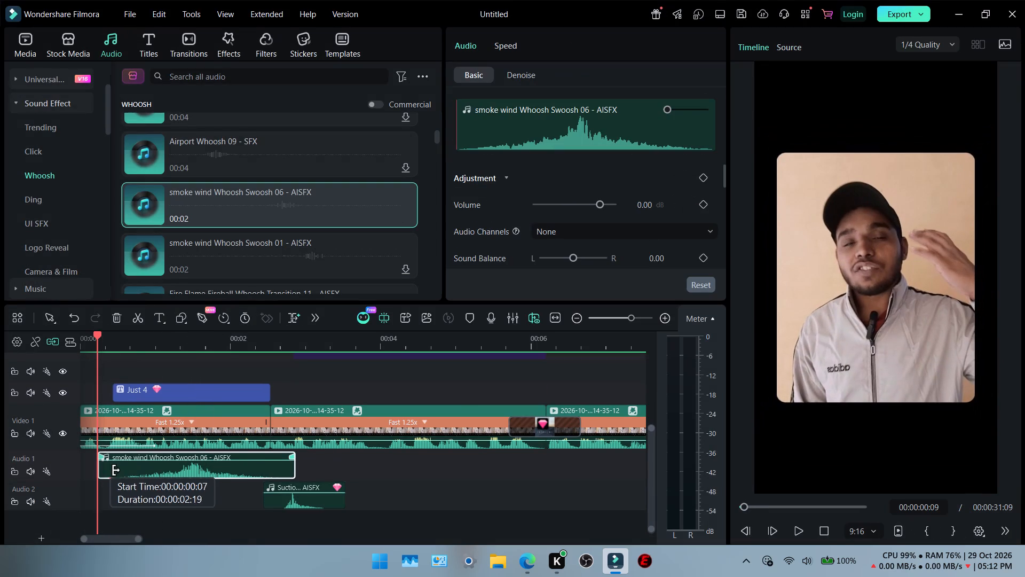
left_click_drag(116, 470, 141, 470)
left_click_drag(235, 456, 198, 458)
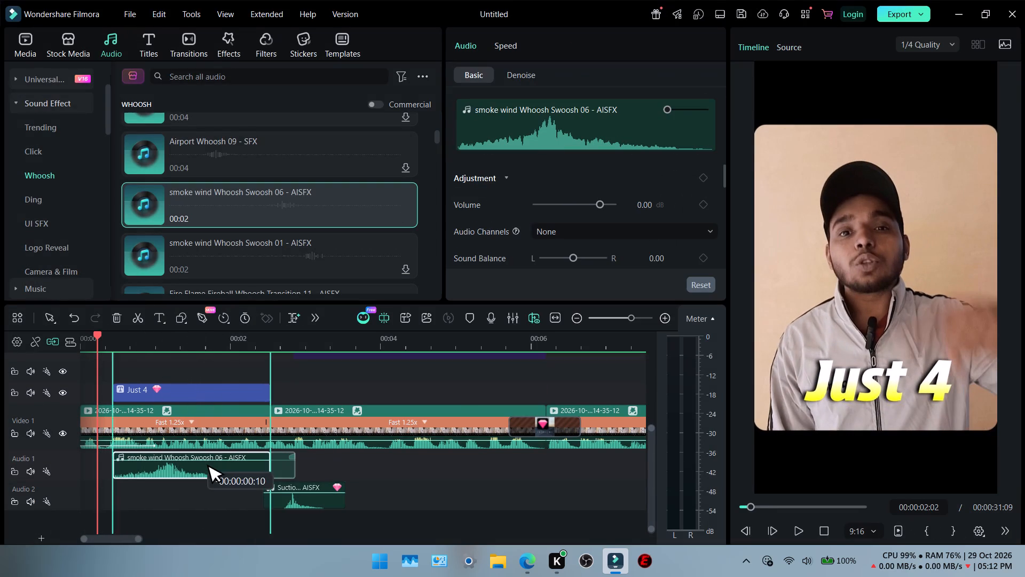
left_click_drag(198, 458, 170, 456)
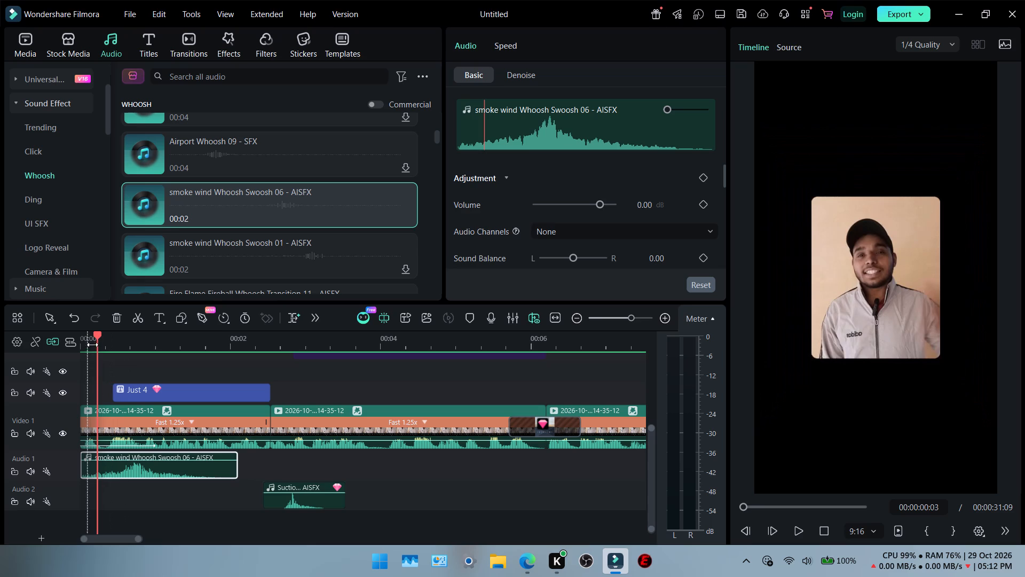
Set a 0.42-second fade-in on the smoke wind Whoosh Swoosh 06 clip.
left_click_drag(96, 337, 122, 338)
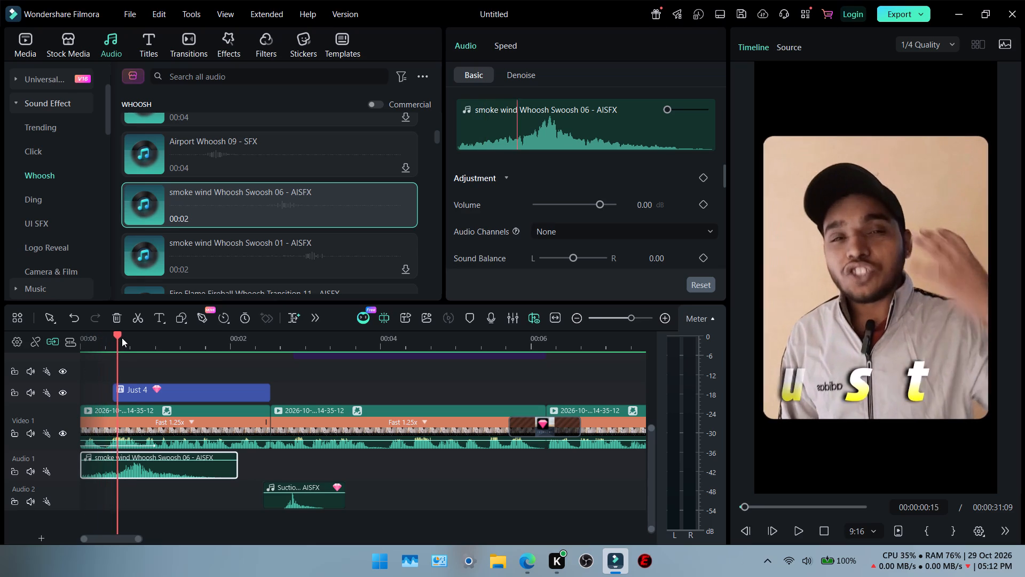
left_click_drag(122, 338, 144, 340)
double_click(93, 469)
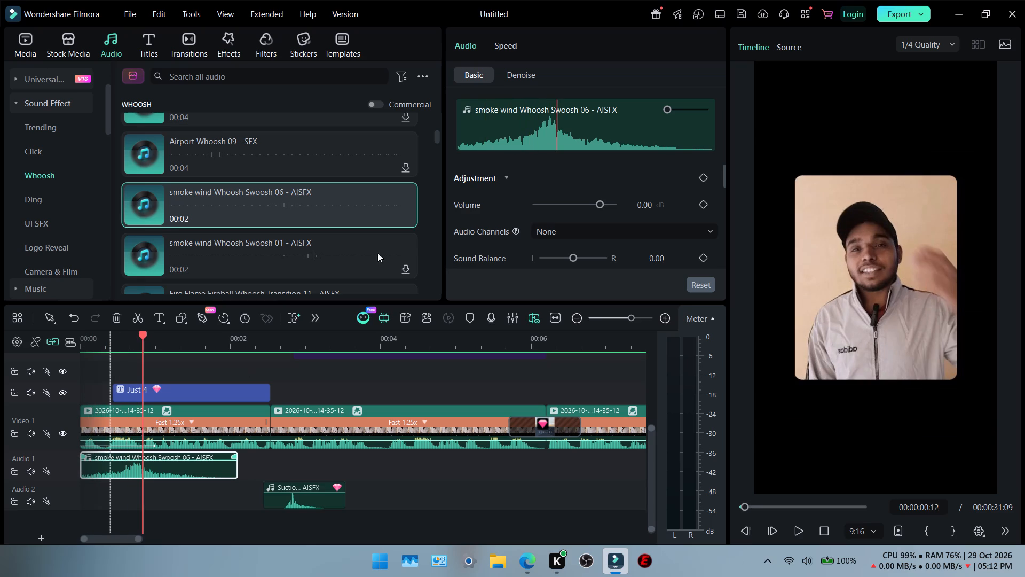
scroll(476, 209, "down", 2)
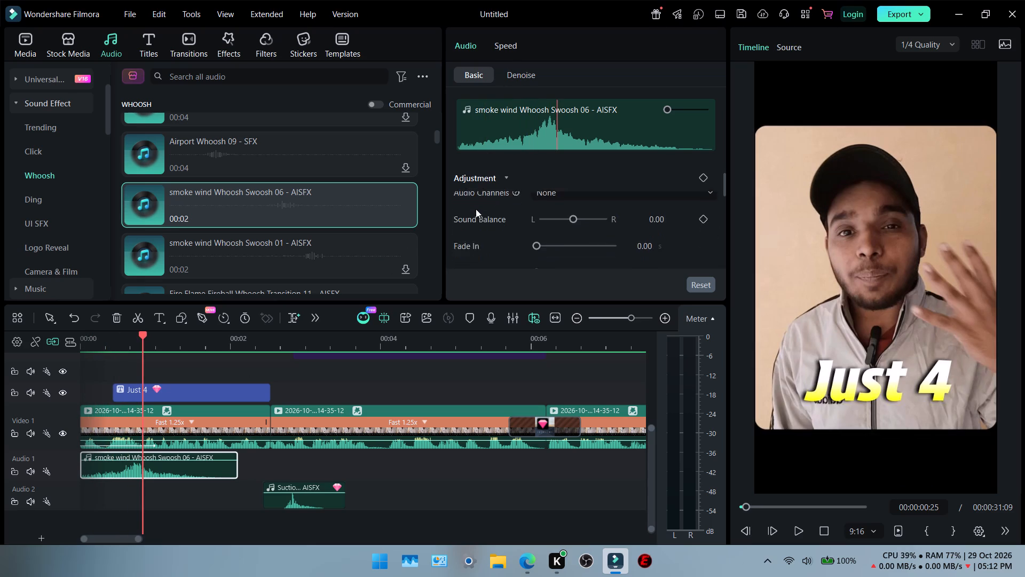
left_click_drag(539, 225, 546, 225)
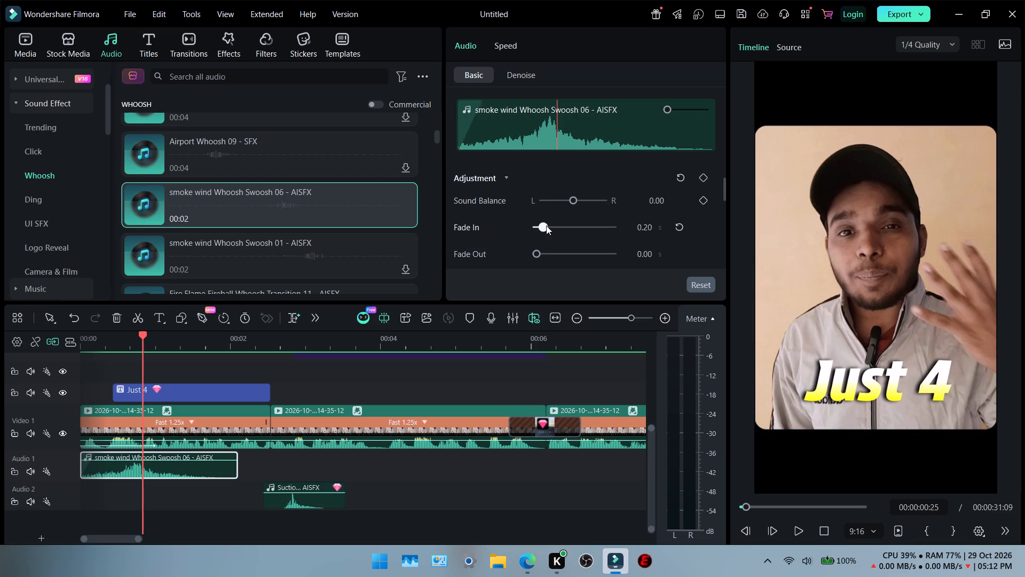
left_click_drag(546, 225, 552, 225)
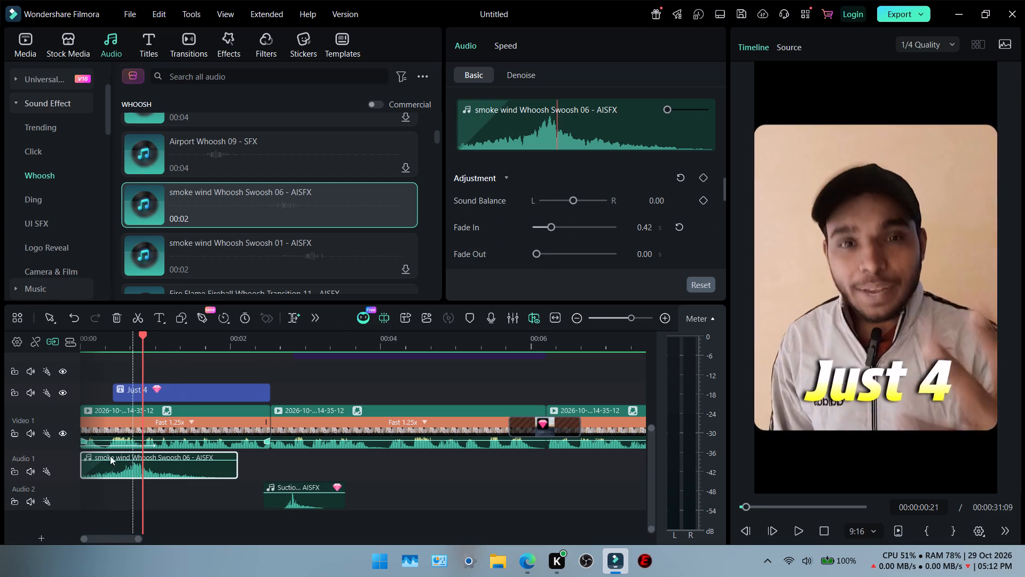
Trim about 0.2 seconds more off the whoosh's start and shift the clip back to the beginning of the timeline.
left_click(82, 467)
left_click_drag(84, 468, 101, 469)
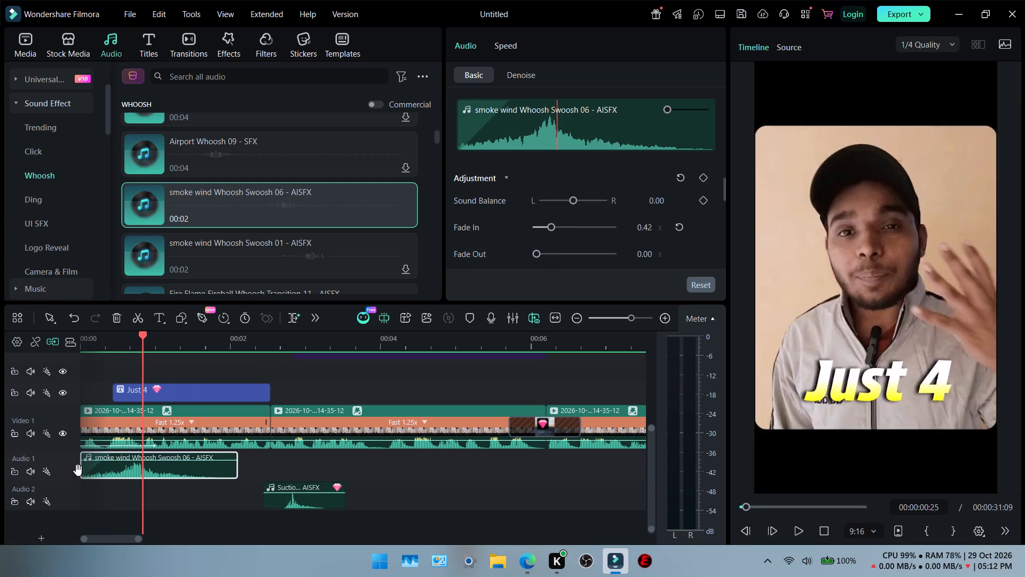
left_click_drag(84, 470, 100, 469)
left_click_drag(168, 461, 164, 461)
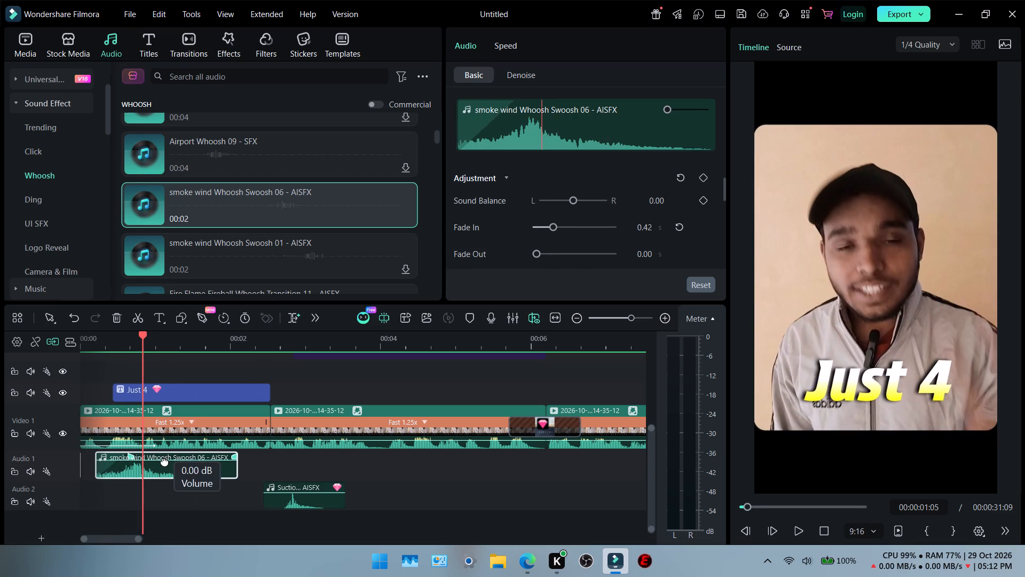
left_click_drag(164, 461, 156, 461)
left_click(176, 467)
left_click_drag(186, 468, 178, 468)
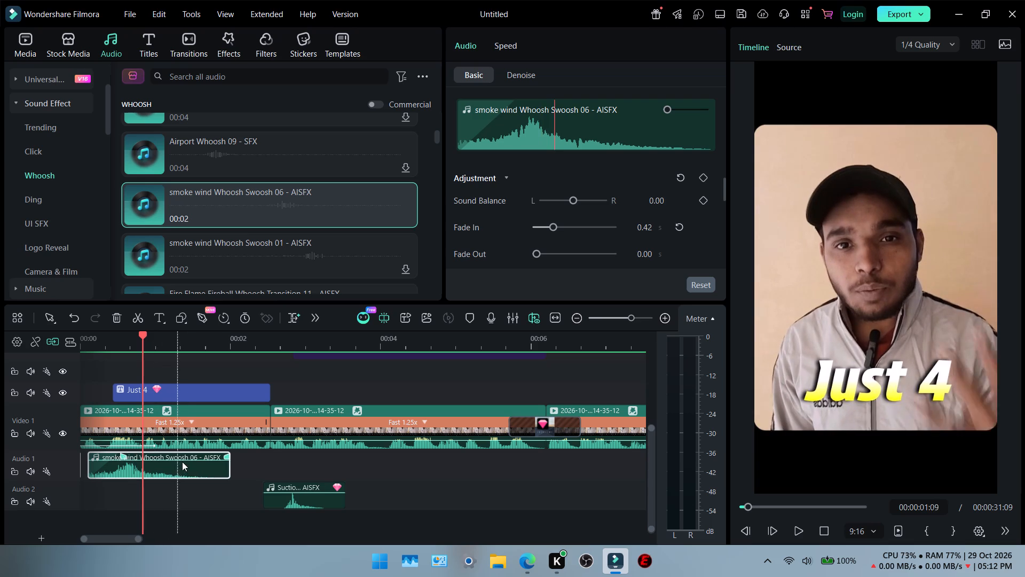
left_click_drag(187, 456, 179, 456)
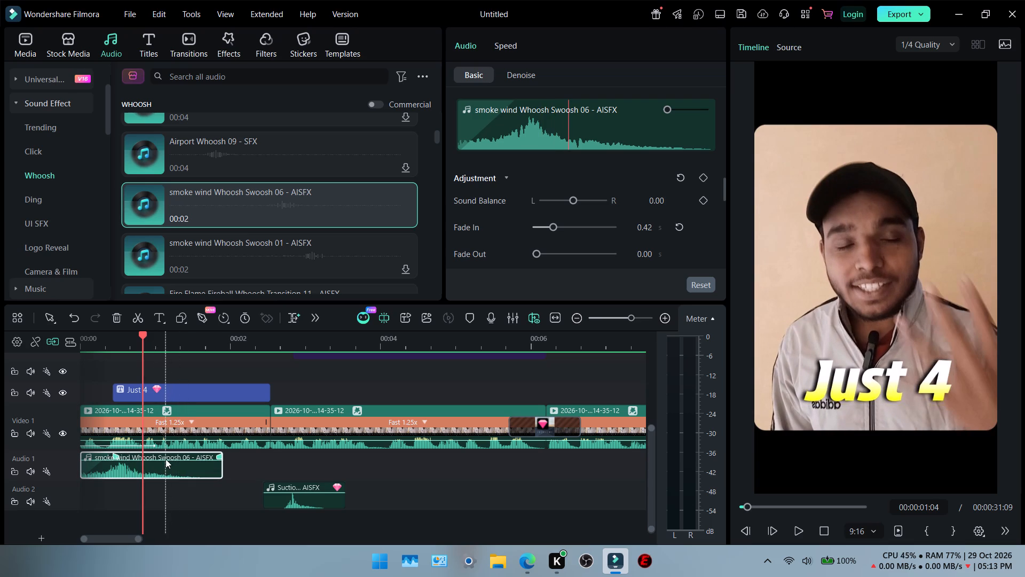
Lower the volume of the opening whoosh clip on the Audio 1 track.
left_click(165, 460)
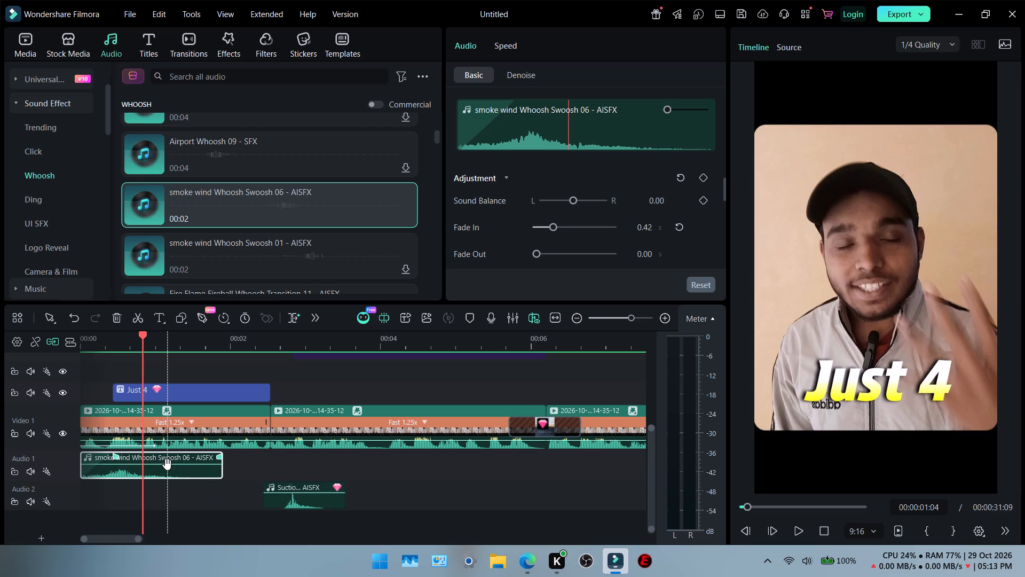
left_click(168, 465)
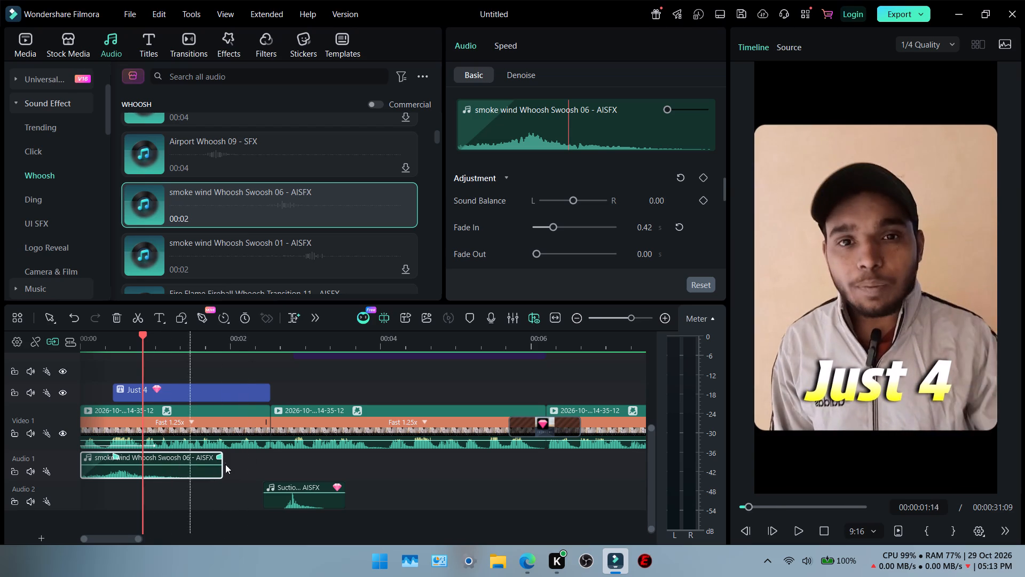
Shorten the end of the opening whoosh clip so it lasts about 1.5 seconds, and play the opening from the start.
left_click_drag(219, 469, 170, 478)
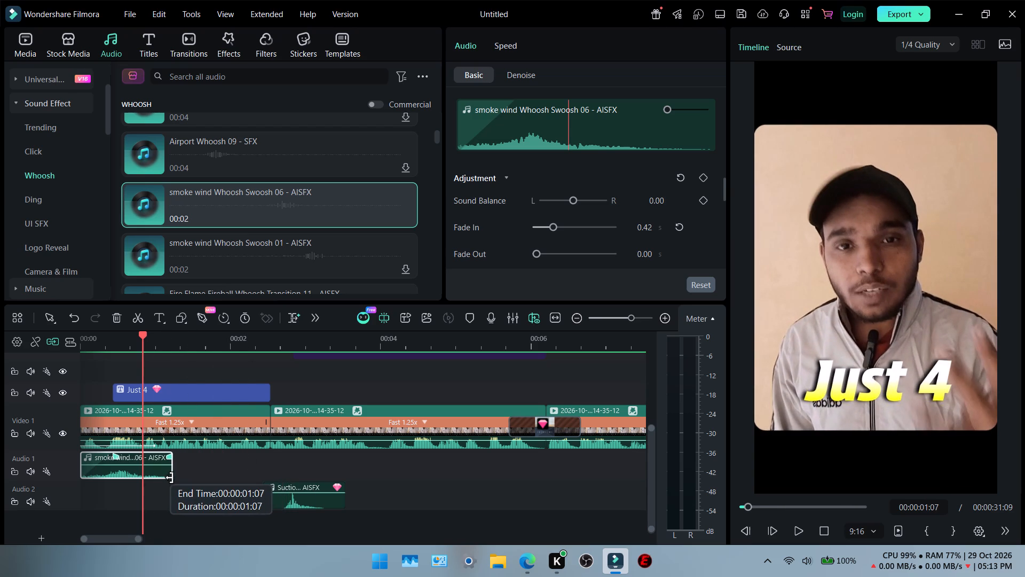
left_click_drag(170, 478, 190, 478)
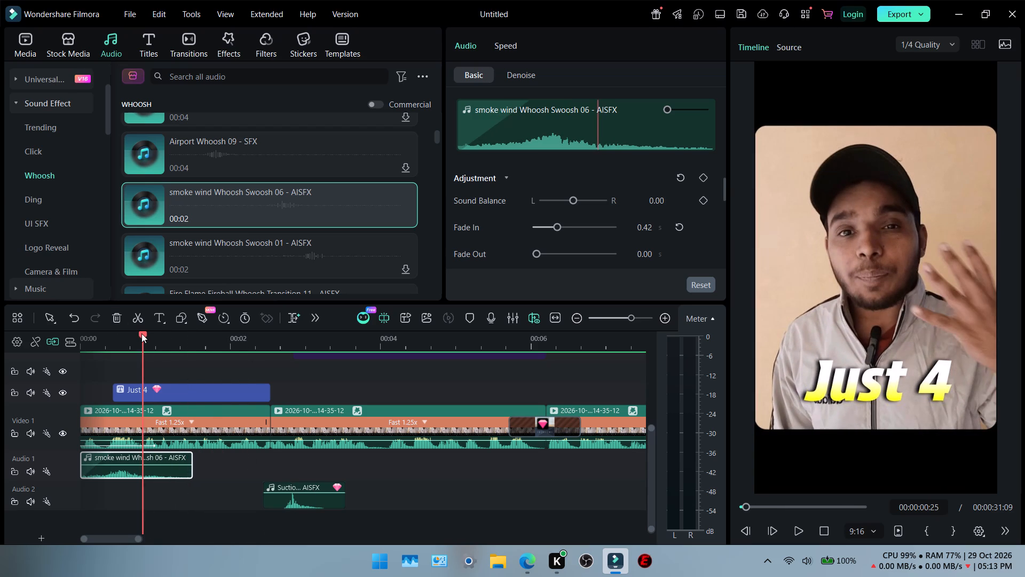
left_click_drag(141, 333, 27, 355)
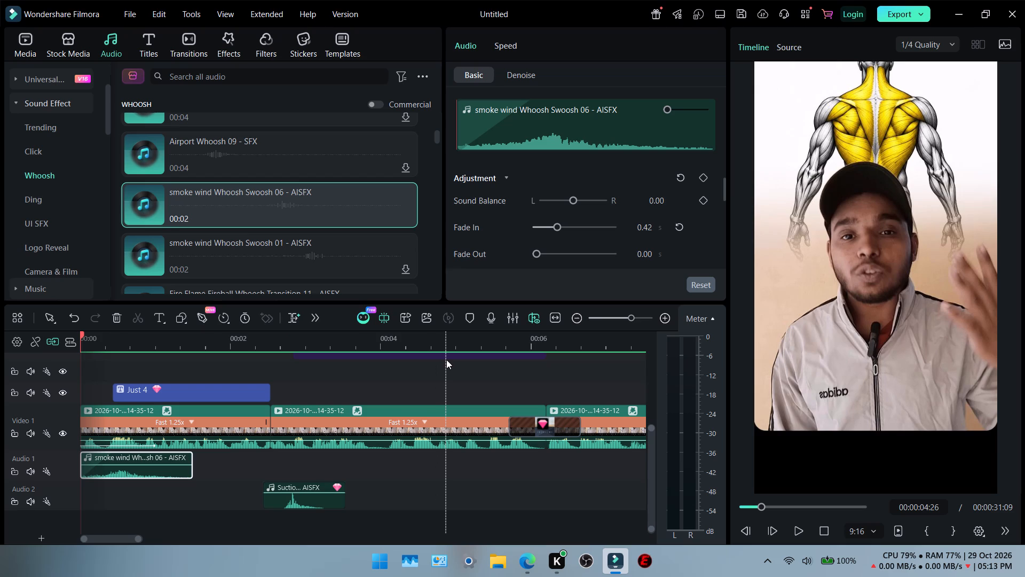
key("Return")
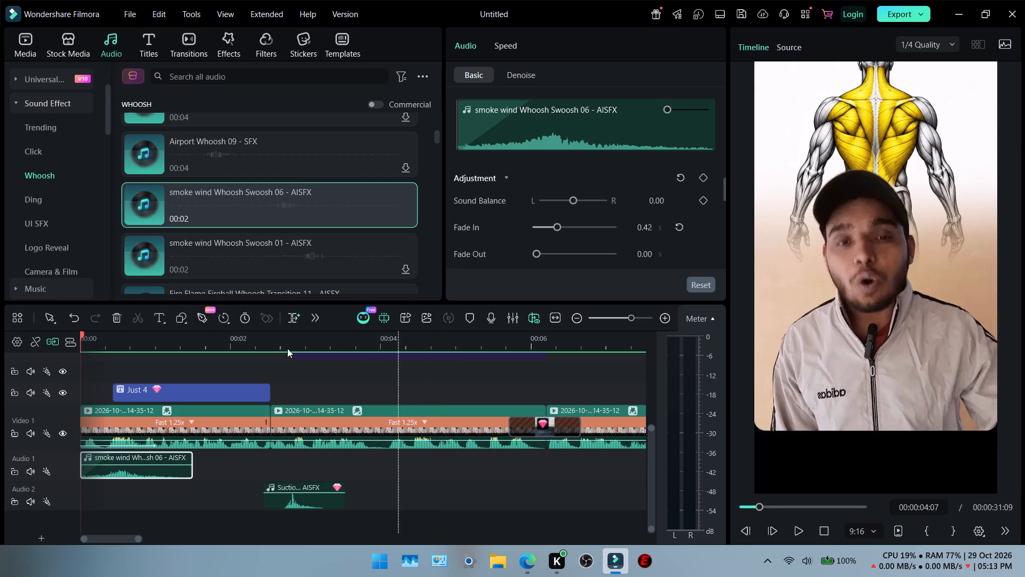
left_click(127, 345)
left_click_drag(124, 336, 47, 345)
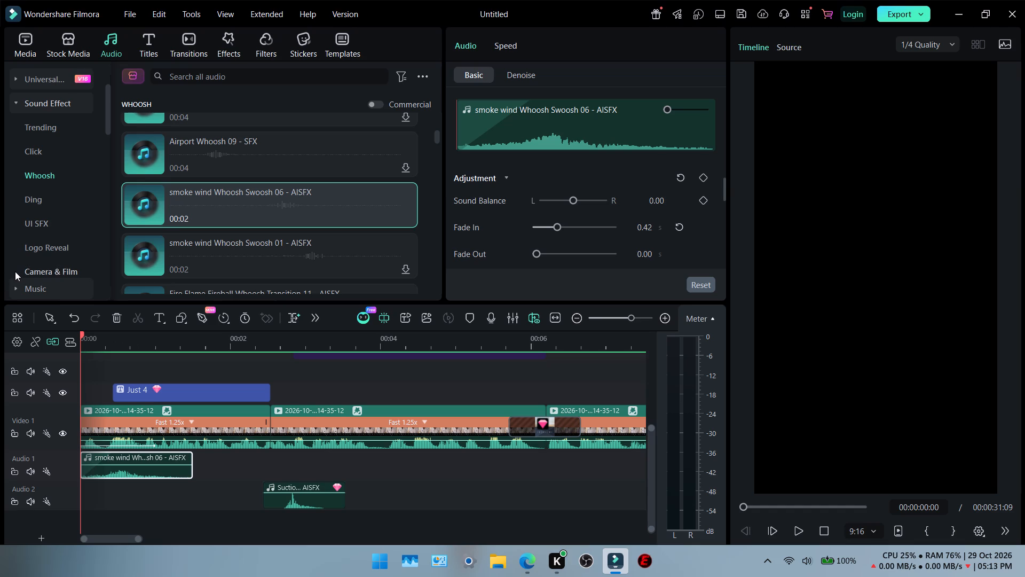
Audition Subscribe Pop Ding from the UI SFX sound effects category.
left_click(41, 227)
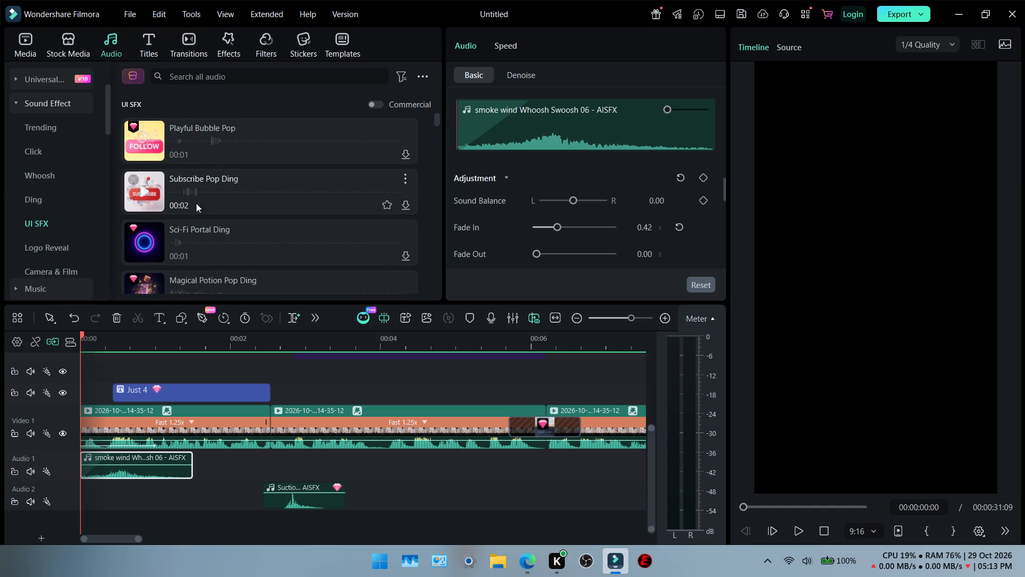
double_click(142, 194)
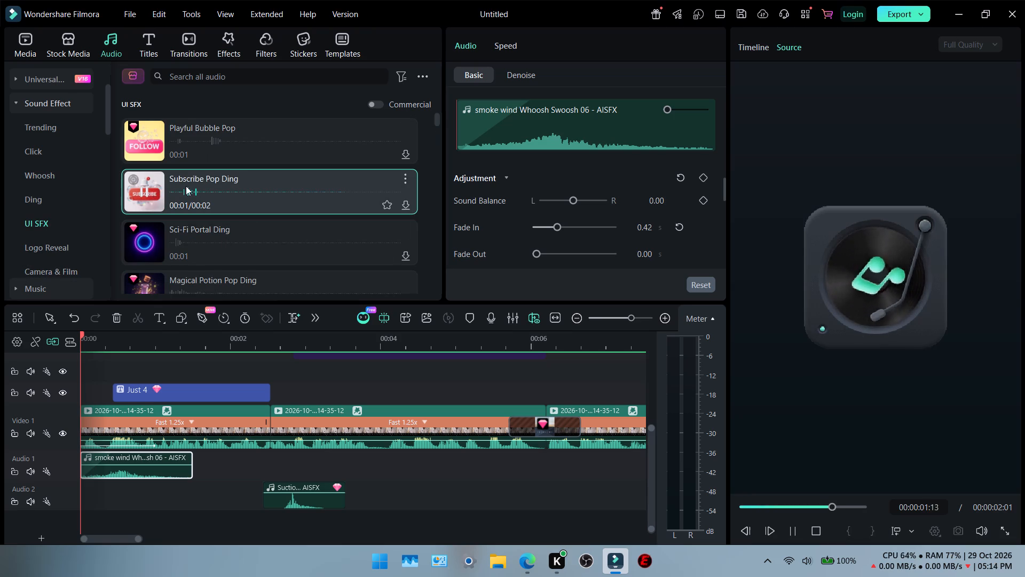
Download Subscribe Pop Ding and place it on Audio 1, aligned with the start of the closing Instagram follow sticker.
left_click_drag(116, 540, 463, 540)
left_click_drag(431, 539, 275, 530)
left_click_drag(323, 537, 220, 534)
scroll(316, 388, "up", 2)
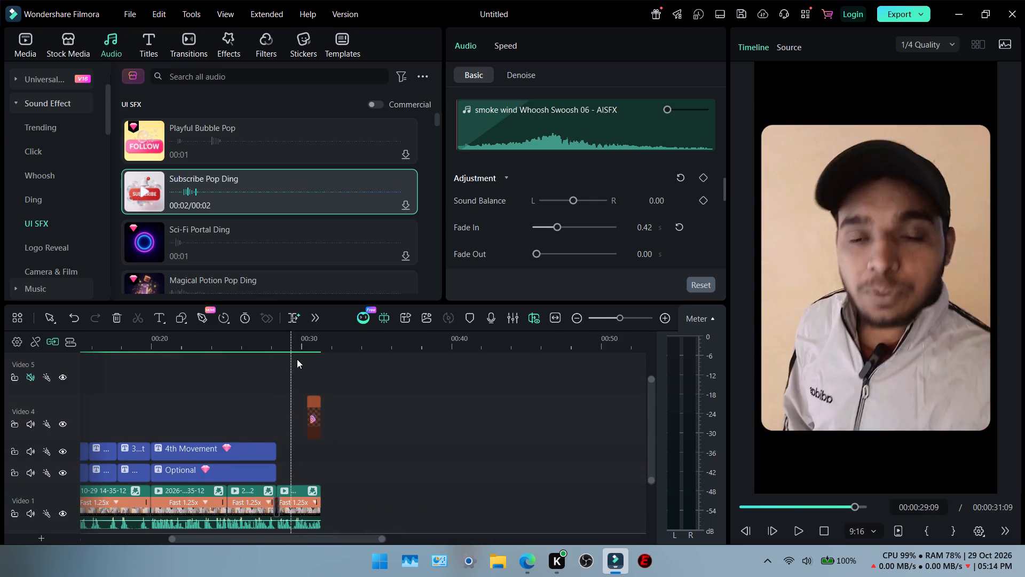
left_click(304, 349)
scroll(321, 392, "up", 15, "ctrl")
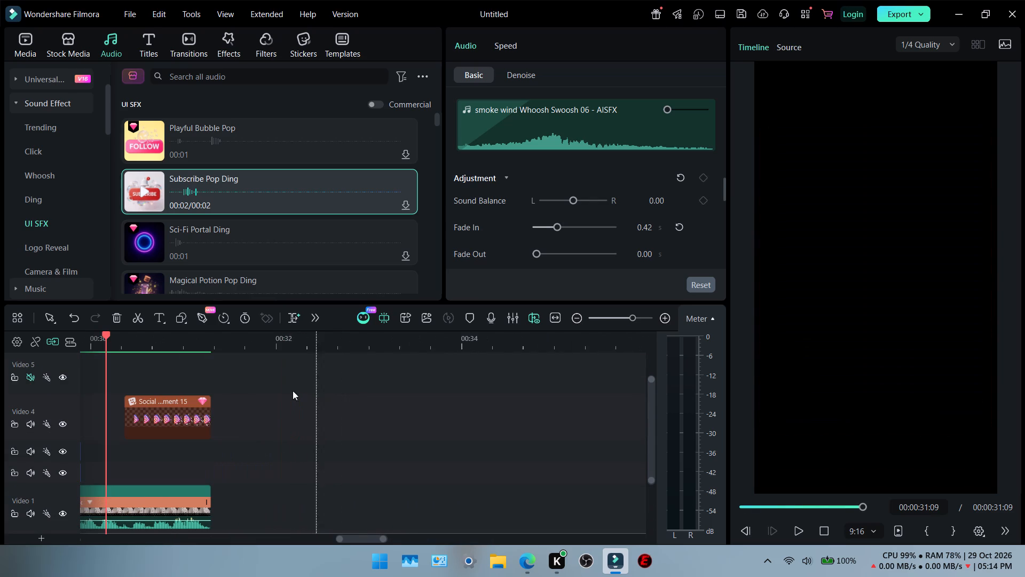
scroll(169, 342, "down", 1)
double_click(407, 203)
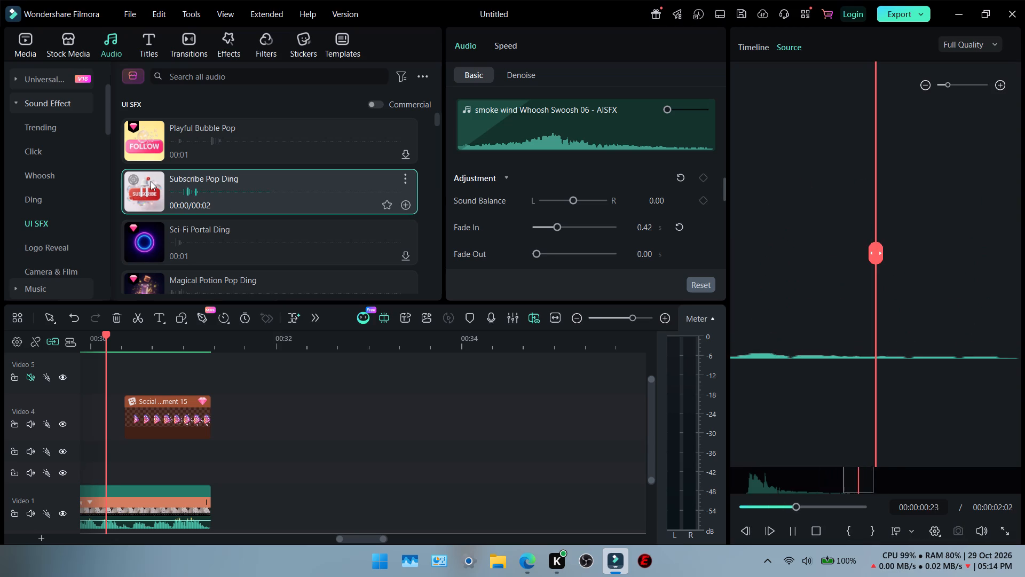
left_click(151, 181)
left_click_drag(198, 223, 203, 230)
left_click_drag(215, 254, 217, 260)
left_click_drag(218, 265, 218, 266)
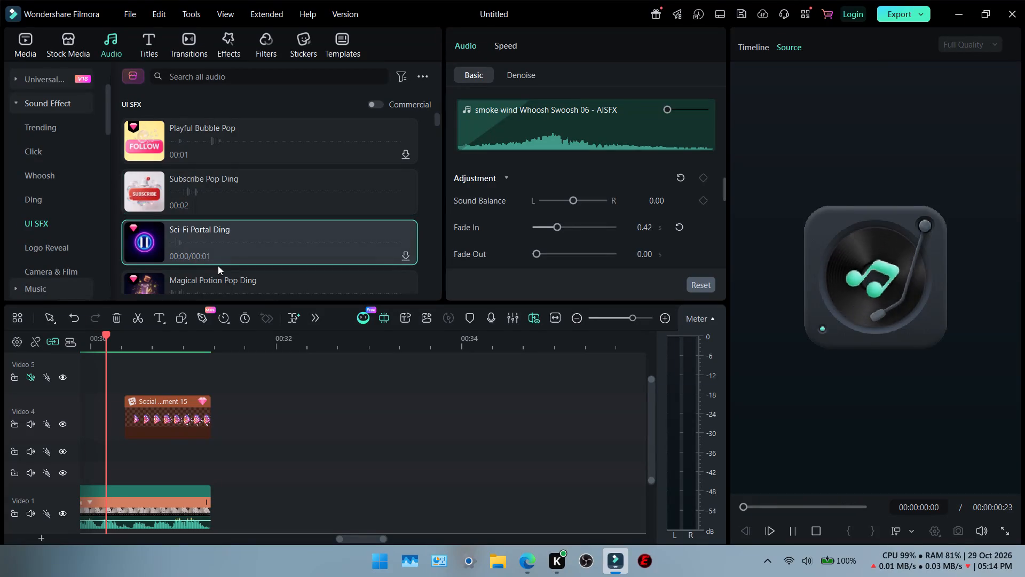
left_click_drag(218, 266, 188, 223)
left_click(153, 181)
left_click_drag(153, 181, 250, 196)
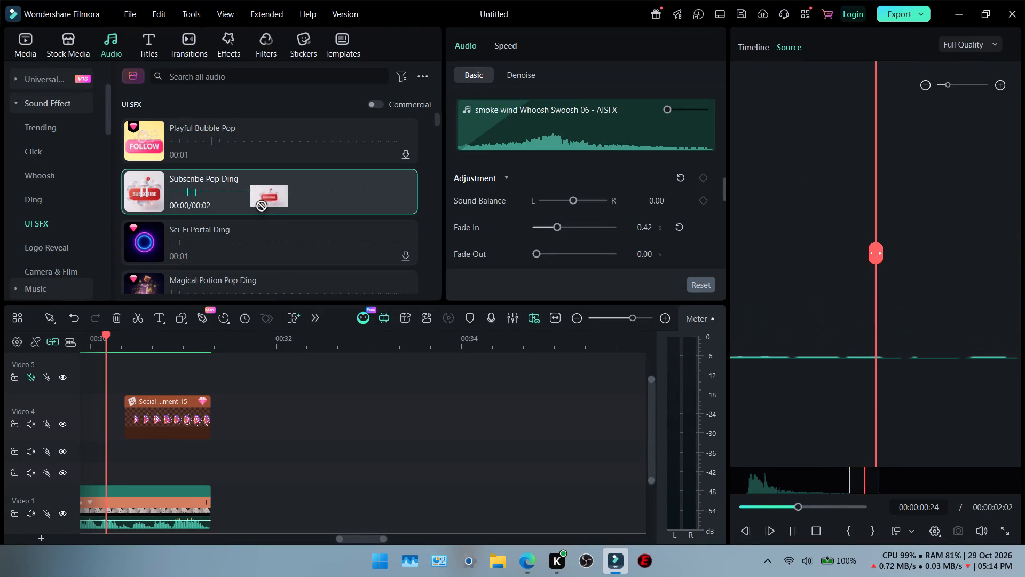
left_click_drag(250, 196, 121, 456)
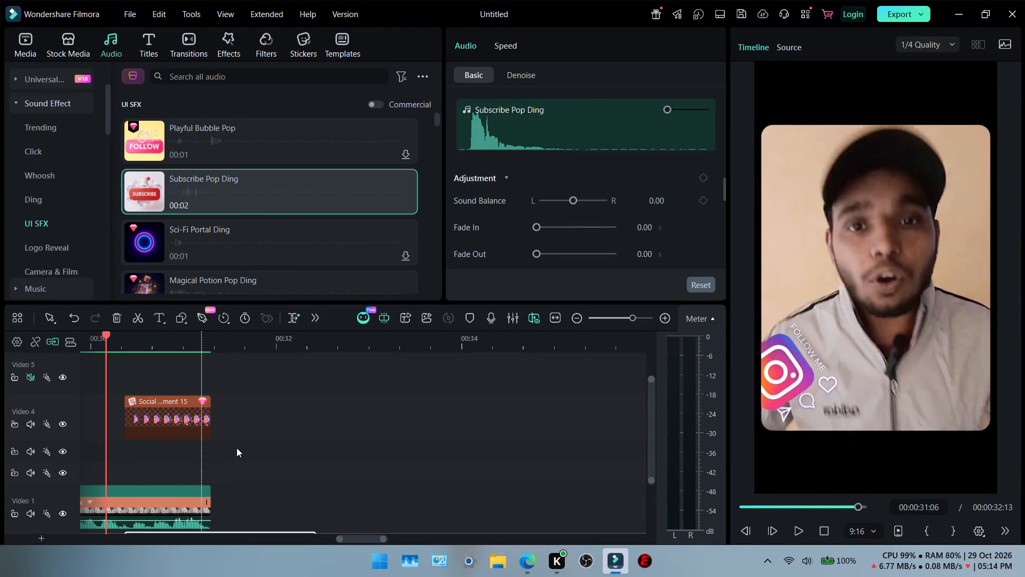
Shift the Subscribe Pop Ding clip about three frames later to match the Instagram sticker's appearance on screen.
scroll(238, 448, "down", 1)
left_click(125, 341)
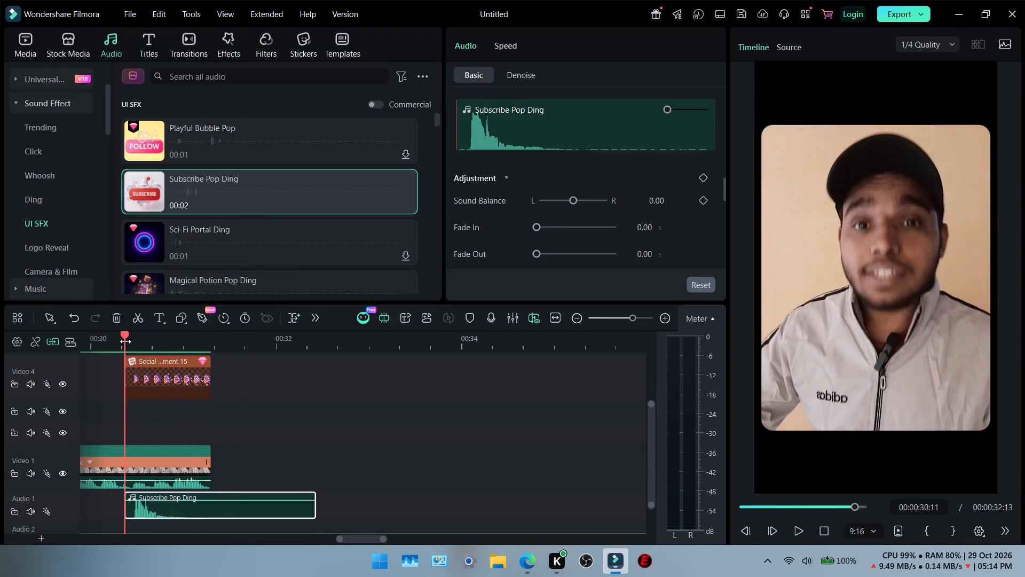
key("Right")
key("Right")
key("Right")
key("Right")
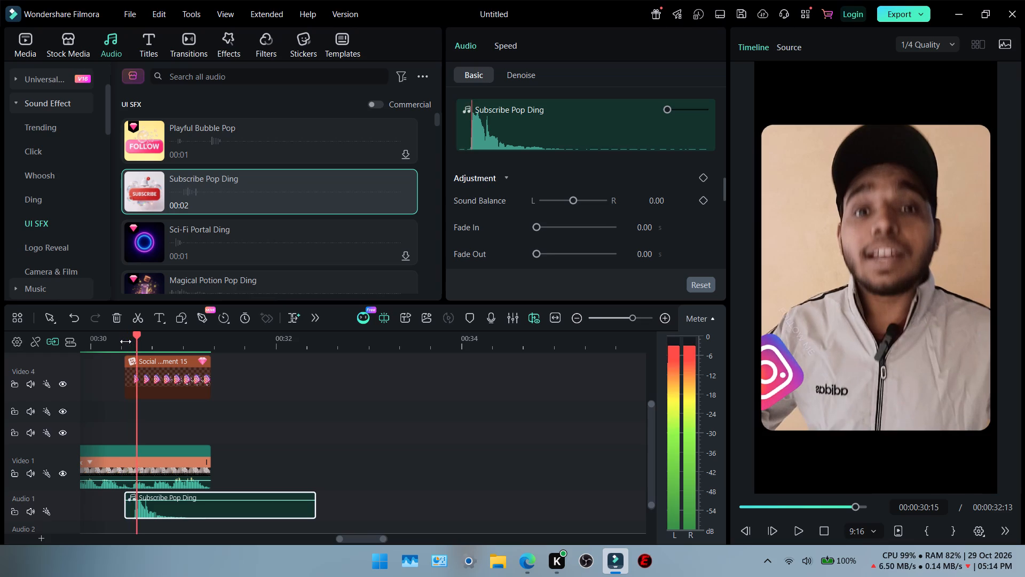
key("Right")
key("Right")
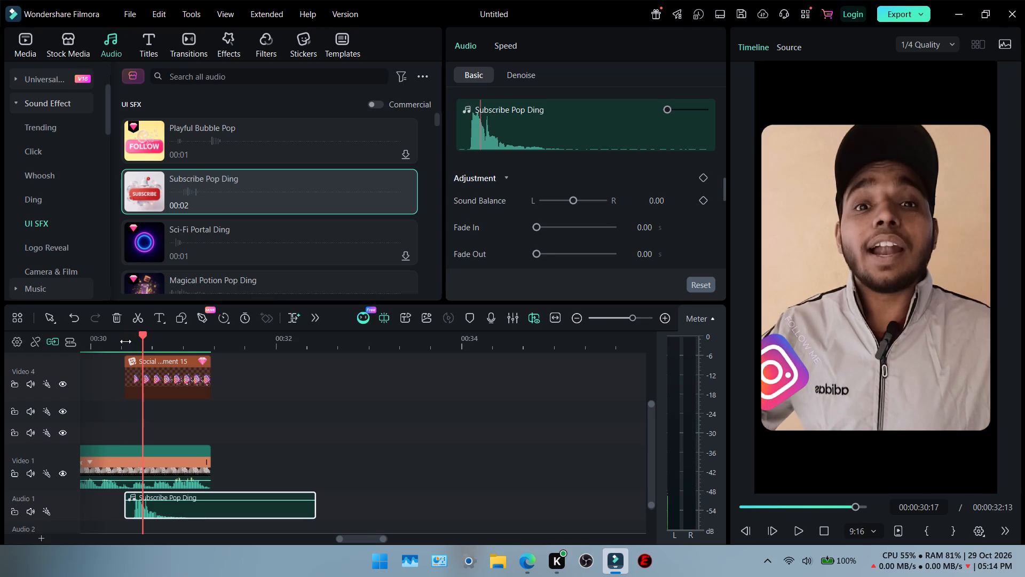
left_click_drag(214, 511, 217, 511)
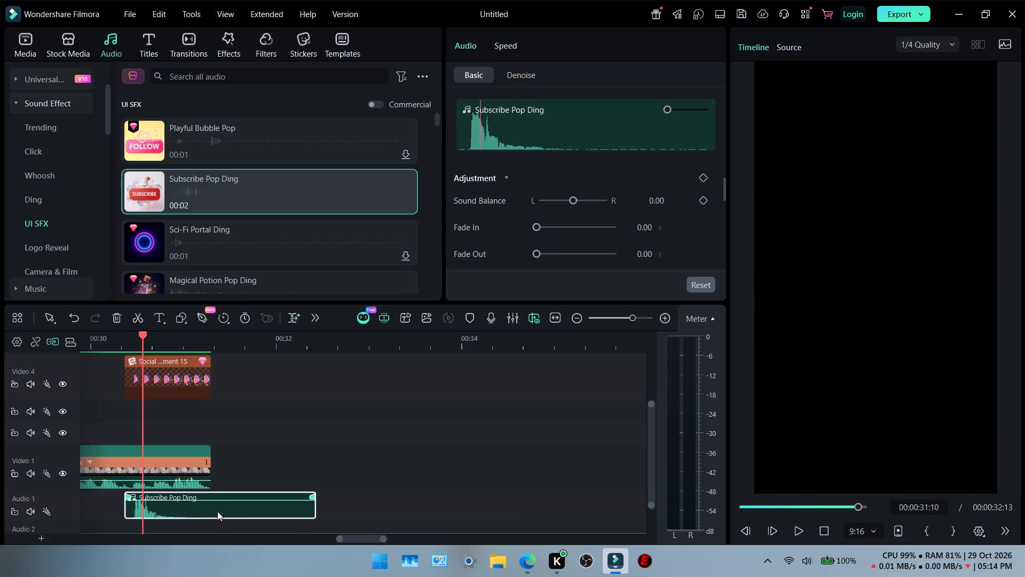
left_click_drag(217, 511, 223, 511)
left_click(223, 511)
left_click(103, 344)
right_click(104, 344)
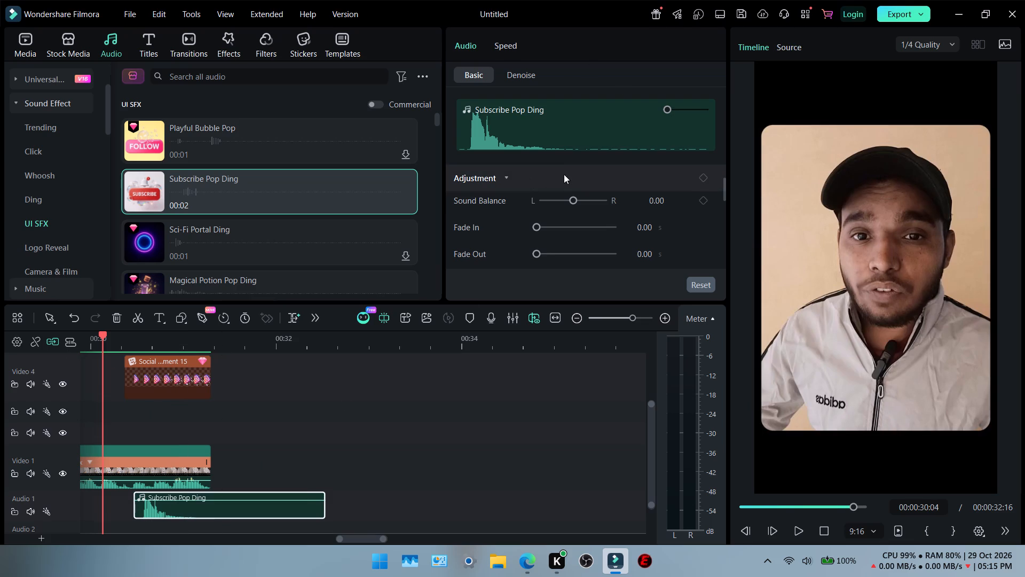
Set the volume of the Subscribe Pop Ding clip to -12 dB.
scroll(474, 210, "up", 6)
double_click(638, 202)
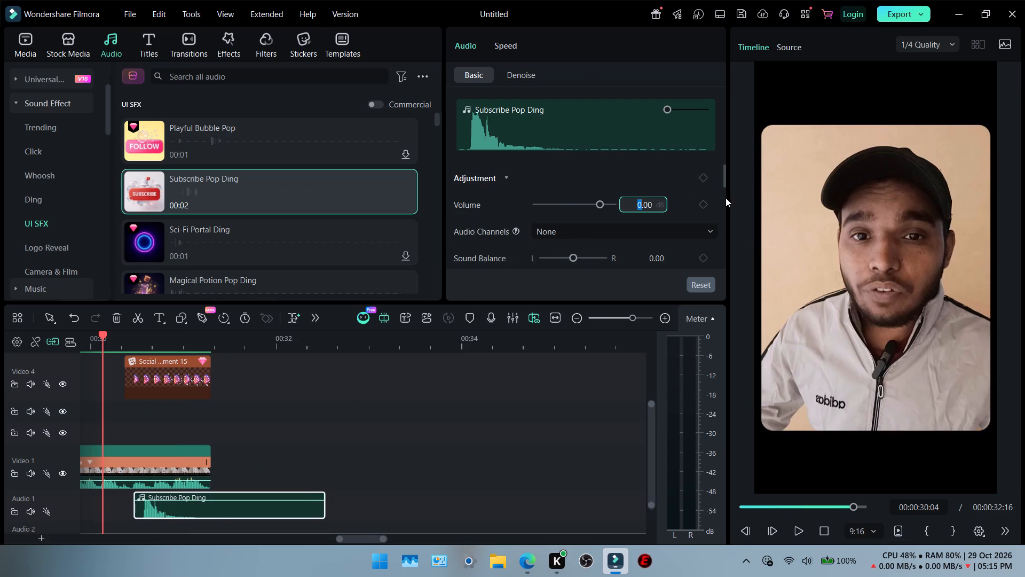
left_click(735, 198)
left_click(649, 210)
type("-12")
left_click(735, 281)
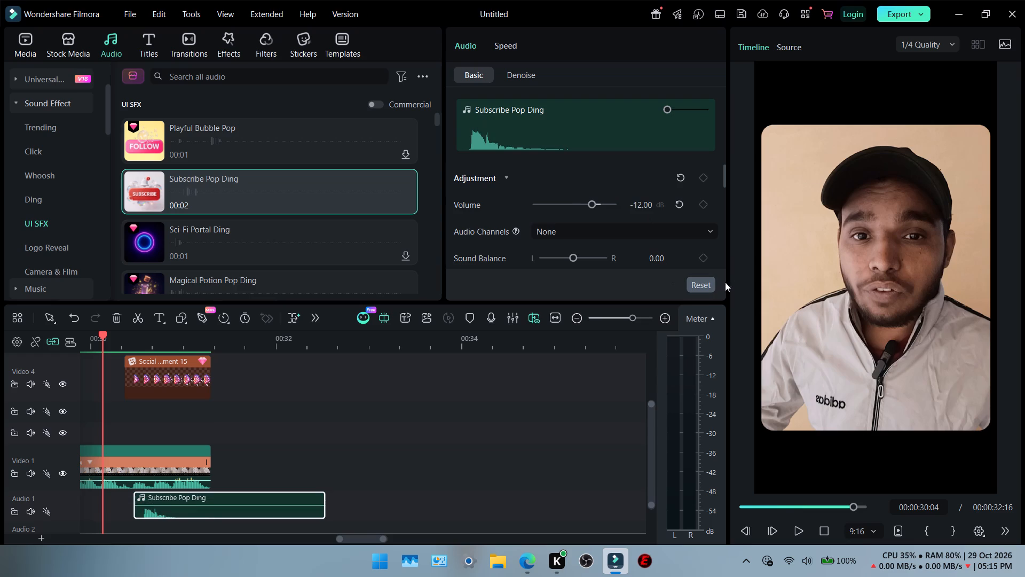
Return the playhead from the closing sticker to the very start of the timeline.
left_click(100, 336)
left_click_drag(100, 336, 0, 339)
scroll(192, 416, "down", 12, "ctrl")
scroll(198, 417, "right", 6)
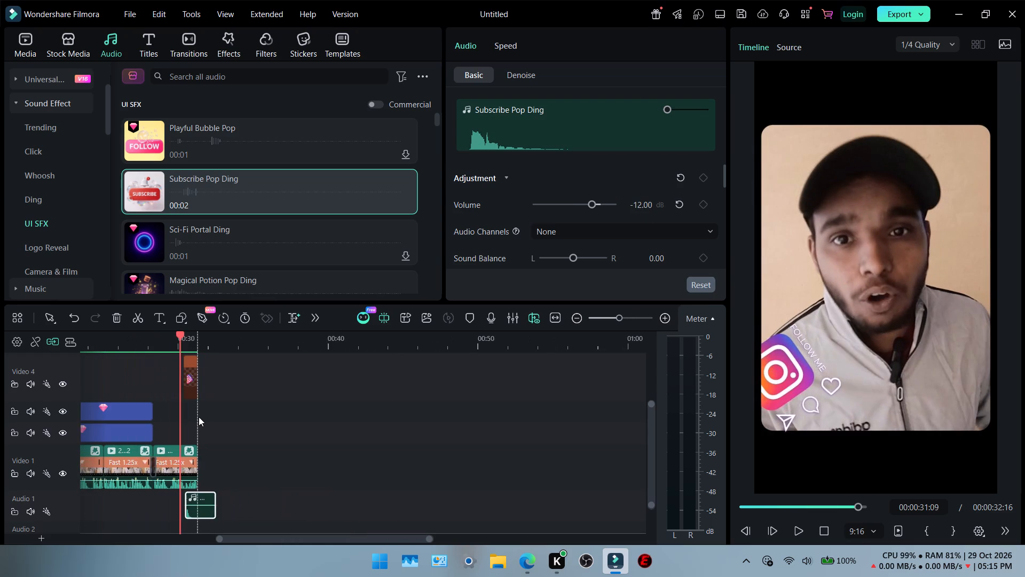
scroll(199, 417, "right", 15)
scroll(140, 372, "right", 6)
left_click(99, 346)
left_click_drag(99, 337, 96, 337)
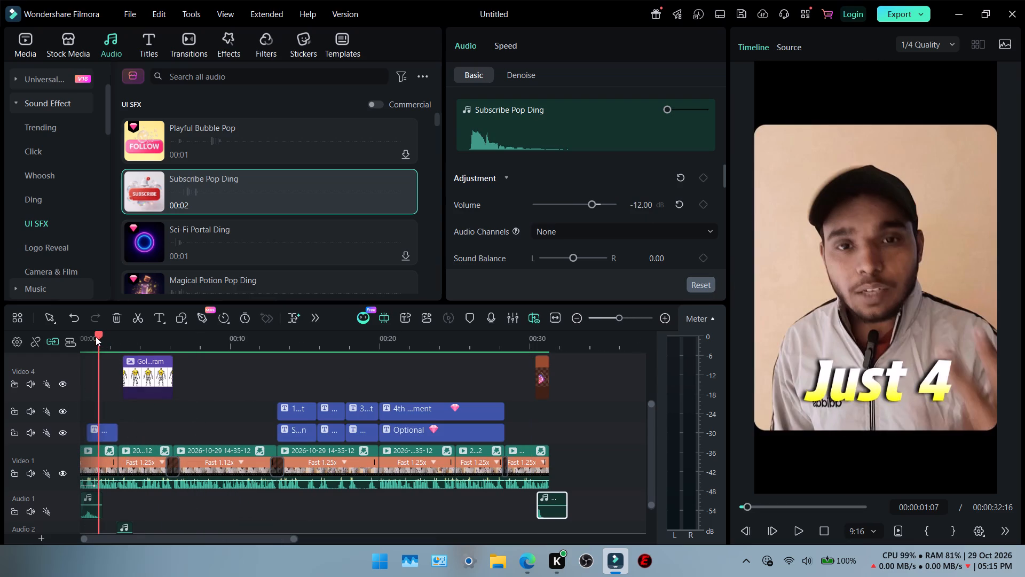
left_click_drag(96, 337, 43, 345)
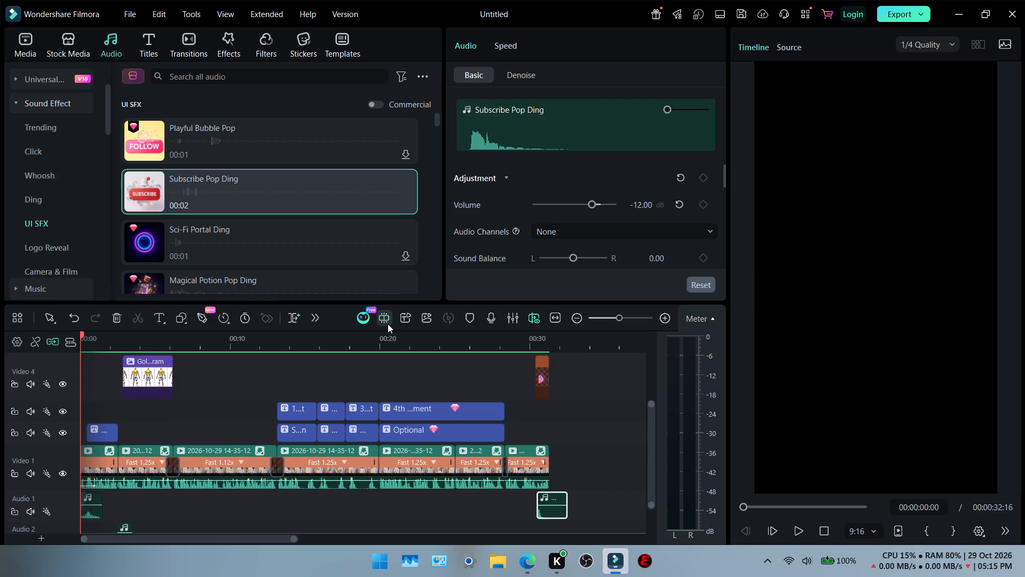
left_click(103, 344)
left_click_drag(102, 333, 29, 344)
Browse the video templates in the Logo Reveal and Speed categories.
left_click(343, 40)
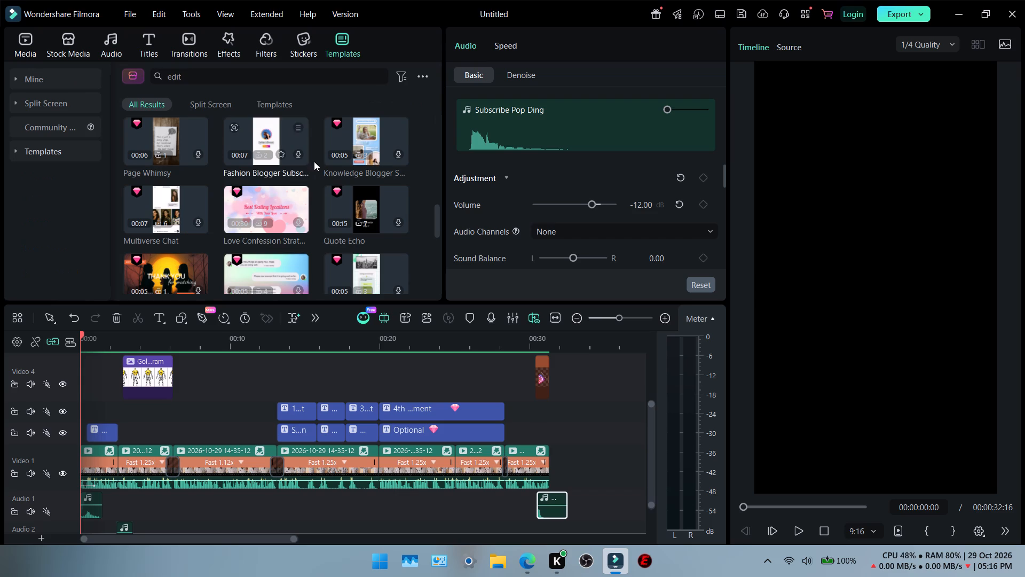
scroll(314, 165, "down", 6)
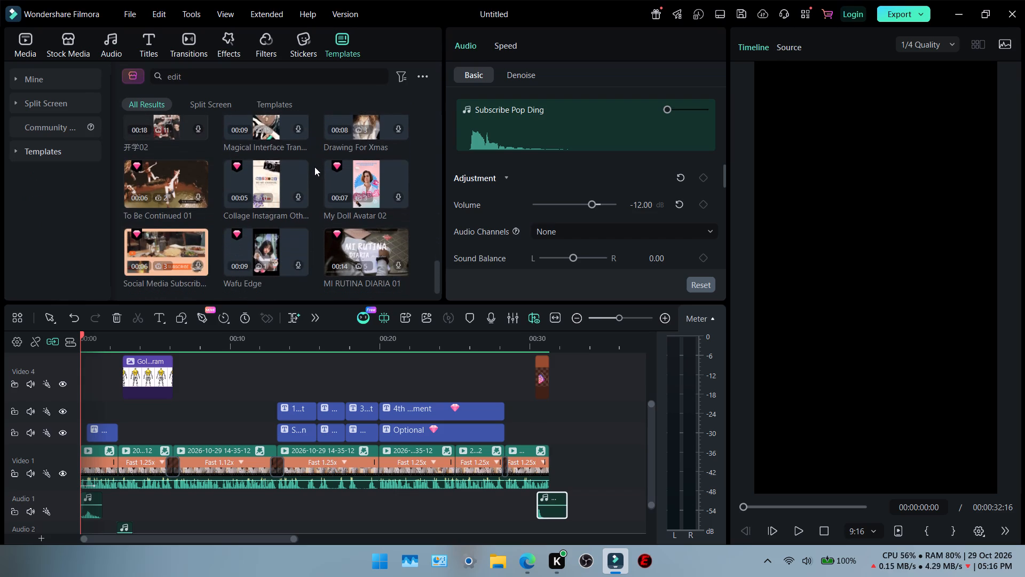
left_click(11, 151)
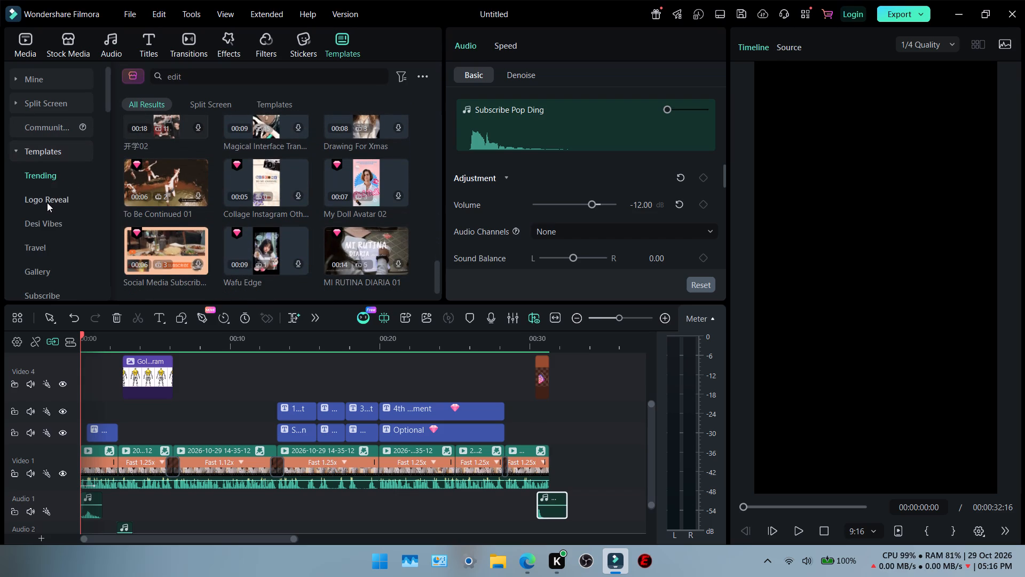
left_click(47, 202)
scroll(47, 202, "down", 3)
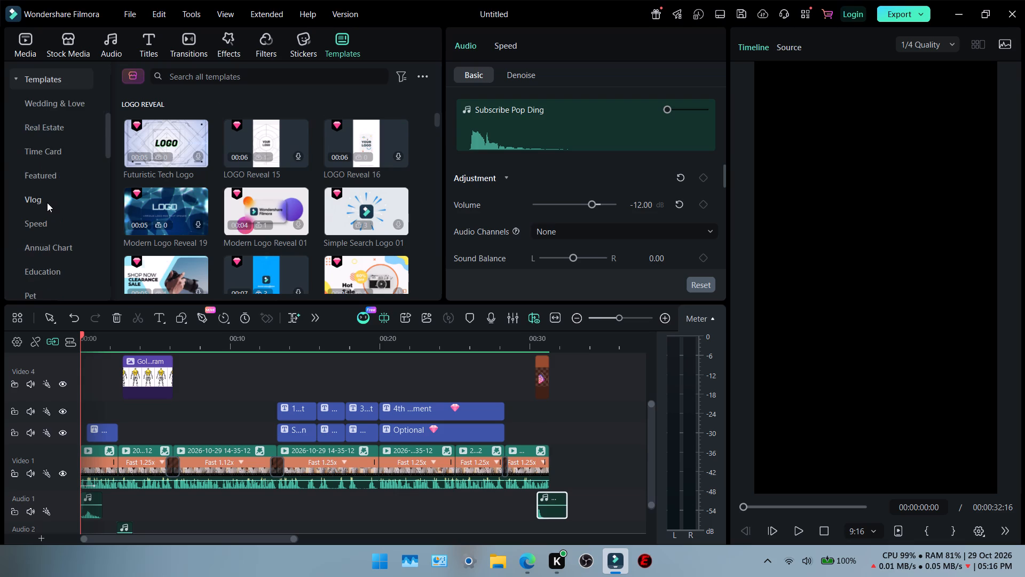
scroll(47, 202, "down", 2)
scroll(45, 177, "up", 1)
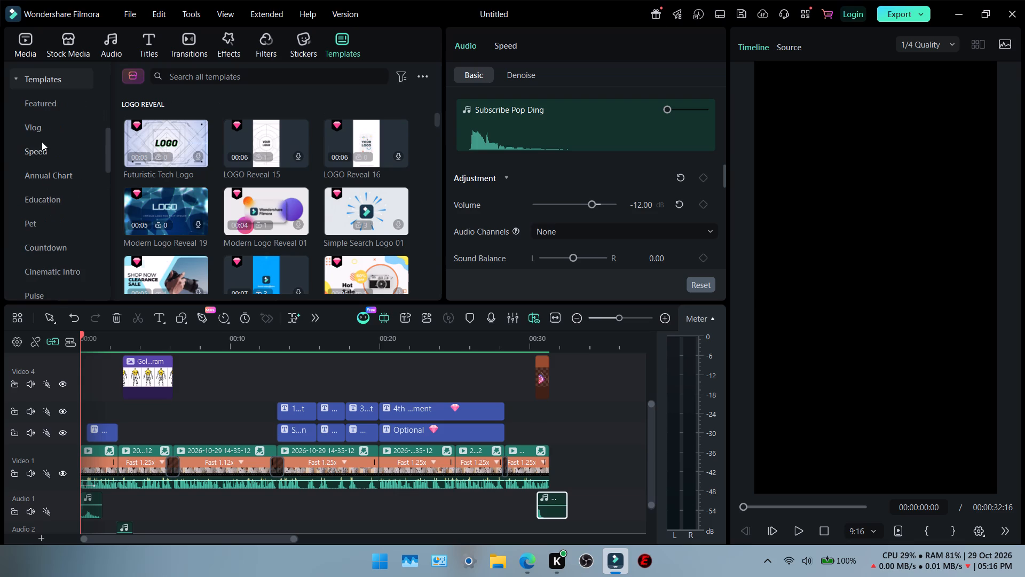
left_click(35, 150)
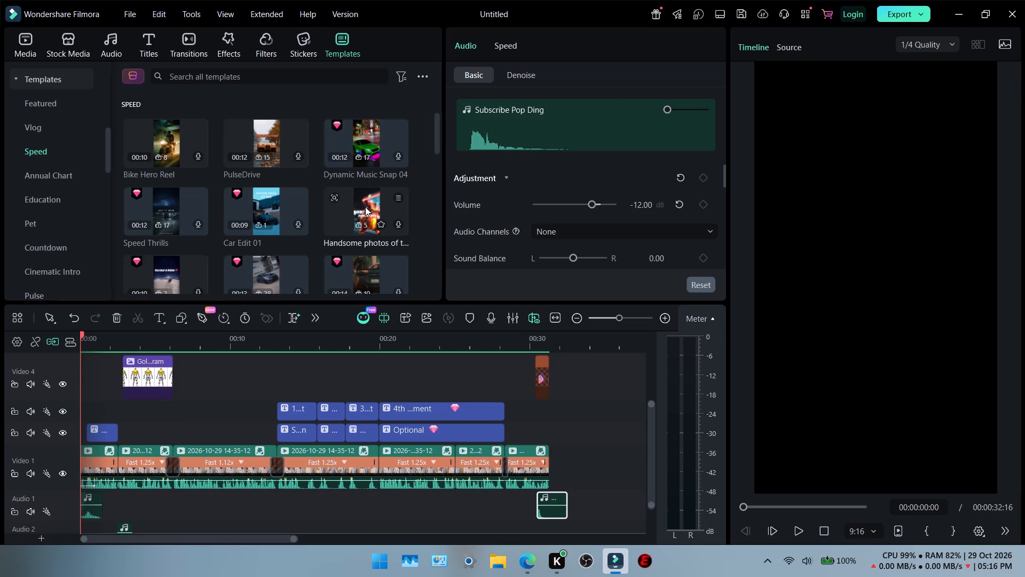
scroll(365, 207, "down", 2)
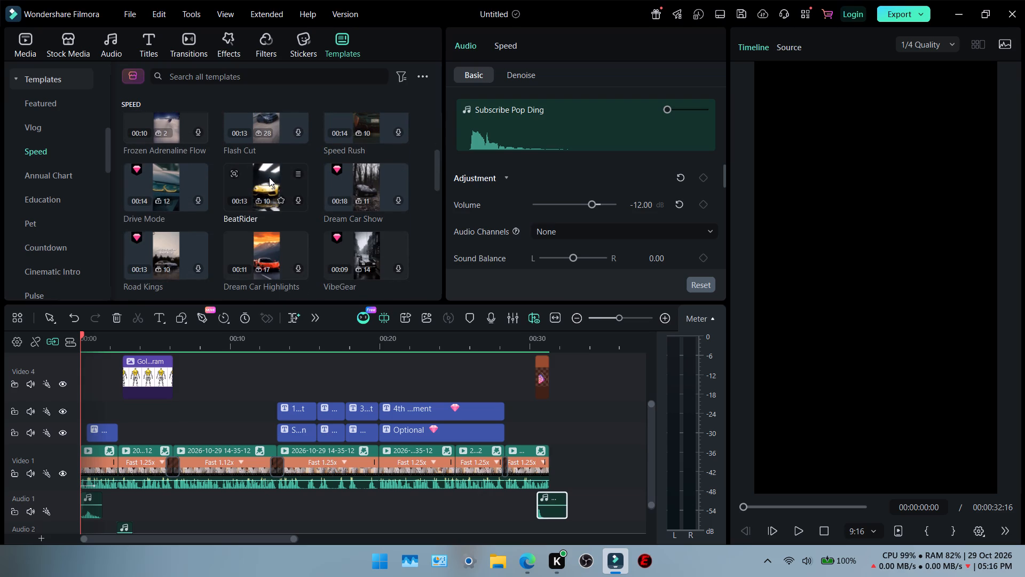
scroll(258, 210, "down", 1)
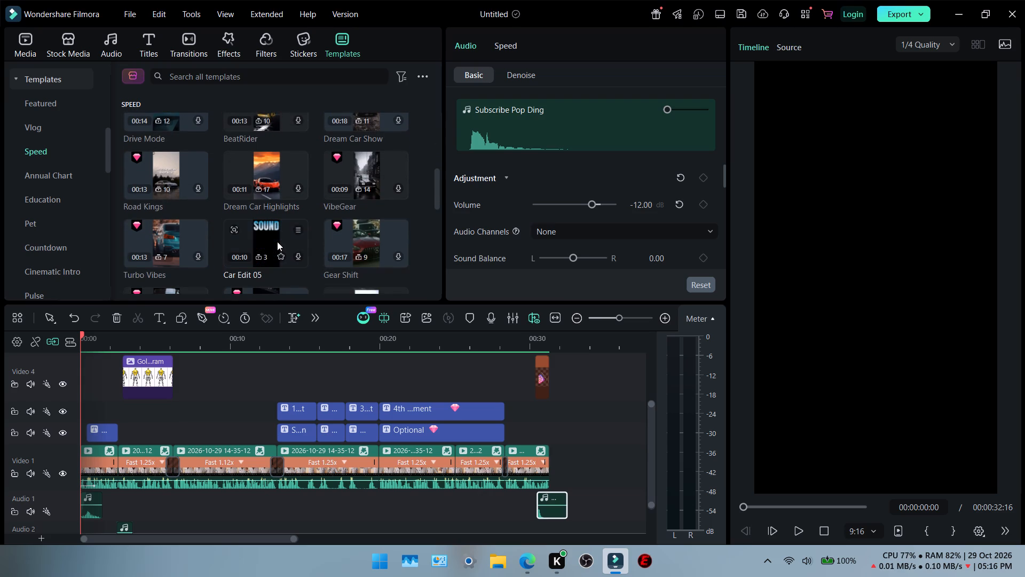
scroll(51, 250, "down", 1)
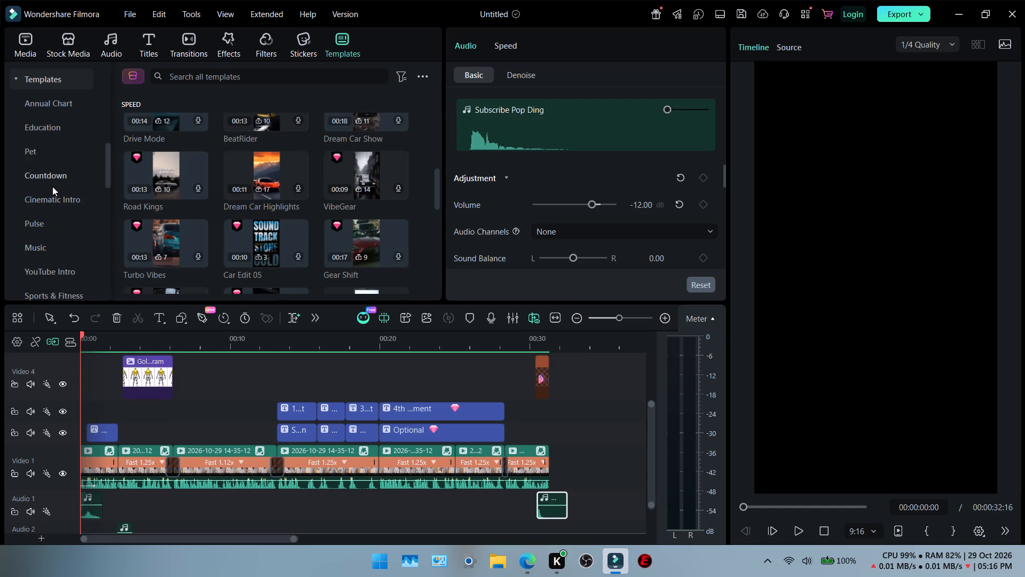
Browse the video templates in the Cinematic Intro, YouTube Intro, End Screen and Vertical categories.
left_click(54, 204)
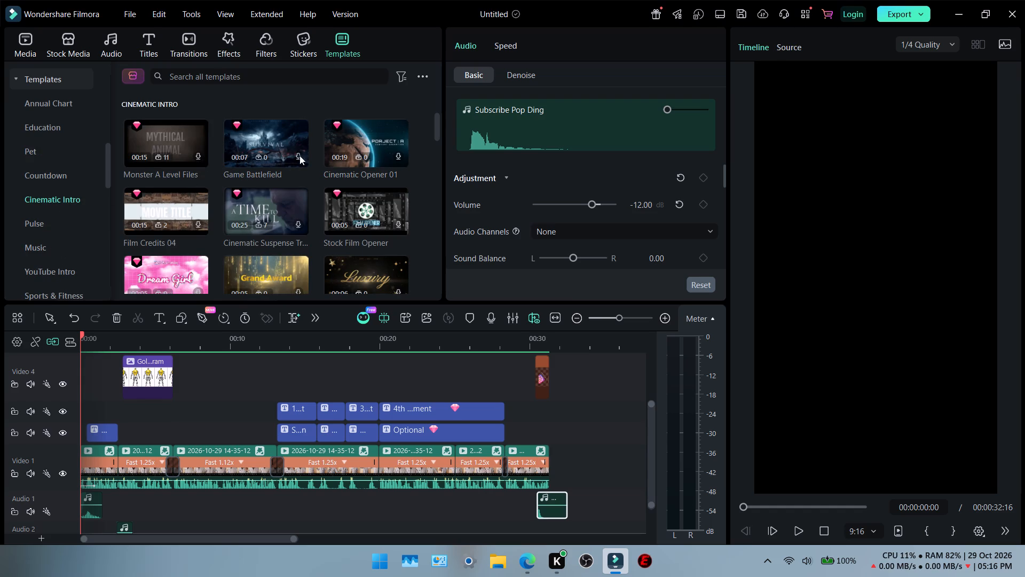
left_click(46, 271)
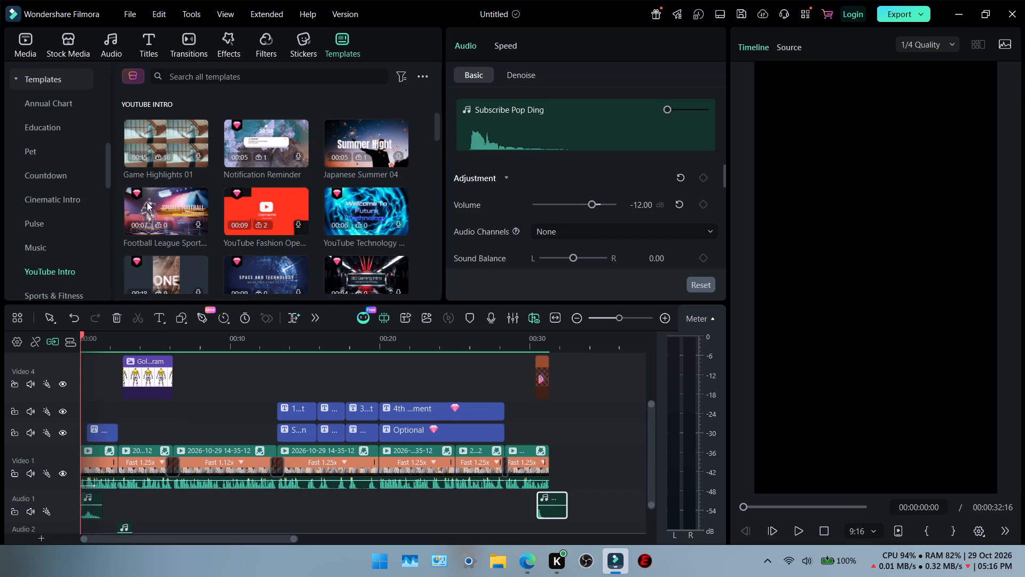
scroll(90, 206, "down", 2)
left_click(48, 201)
left_click(50, 223)
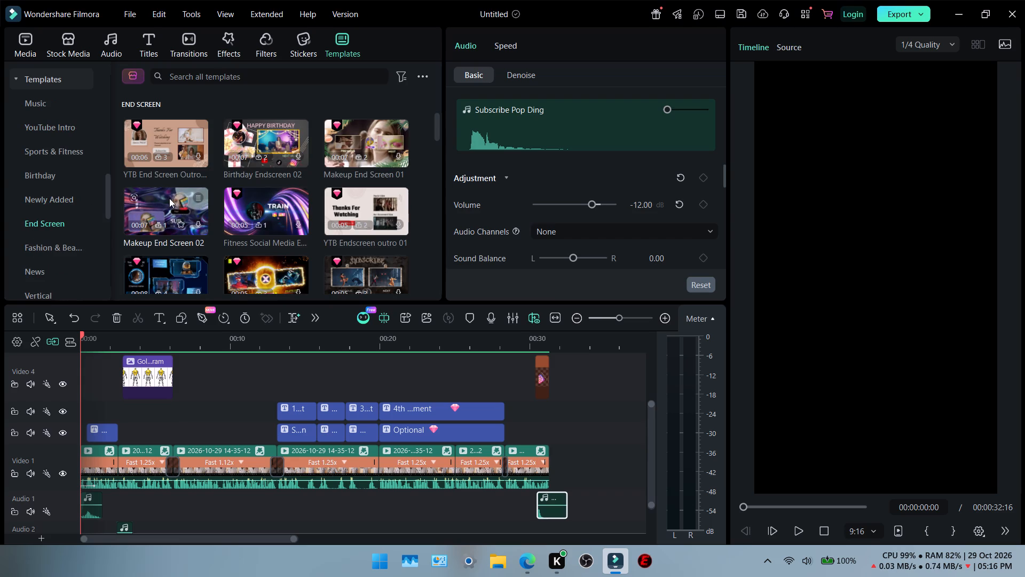
scroll(190, 206, "down", 1)
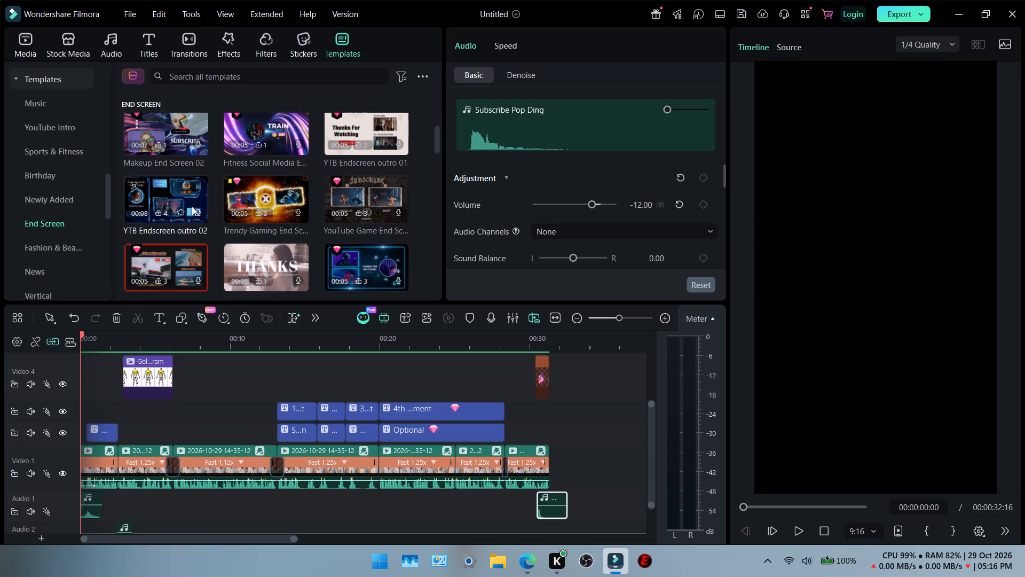
scroll(75, 241, "down", 1)
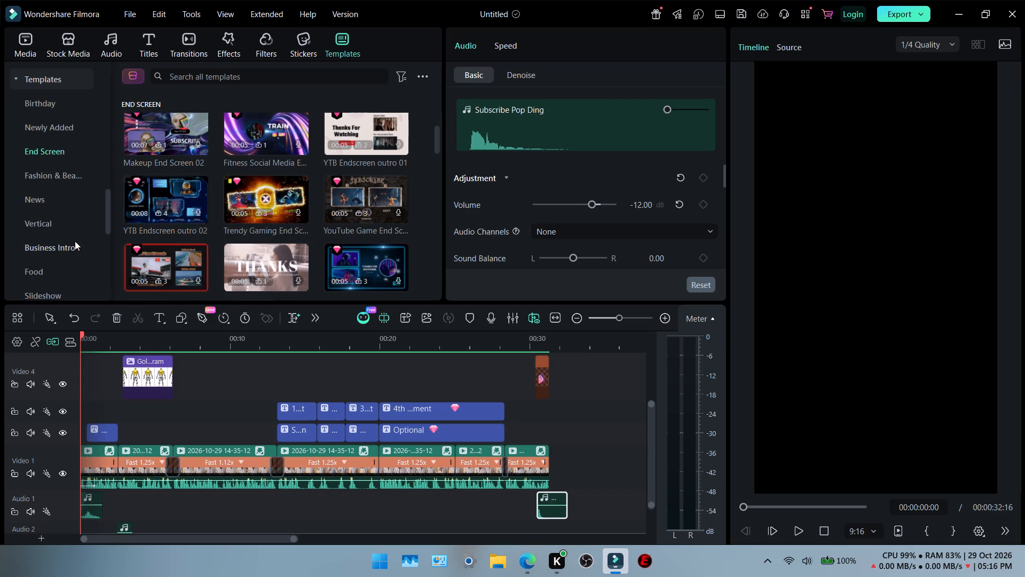
left_click(40, 222)
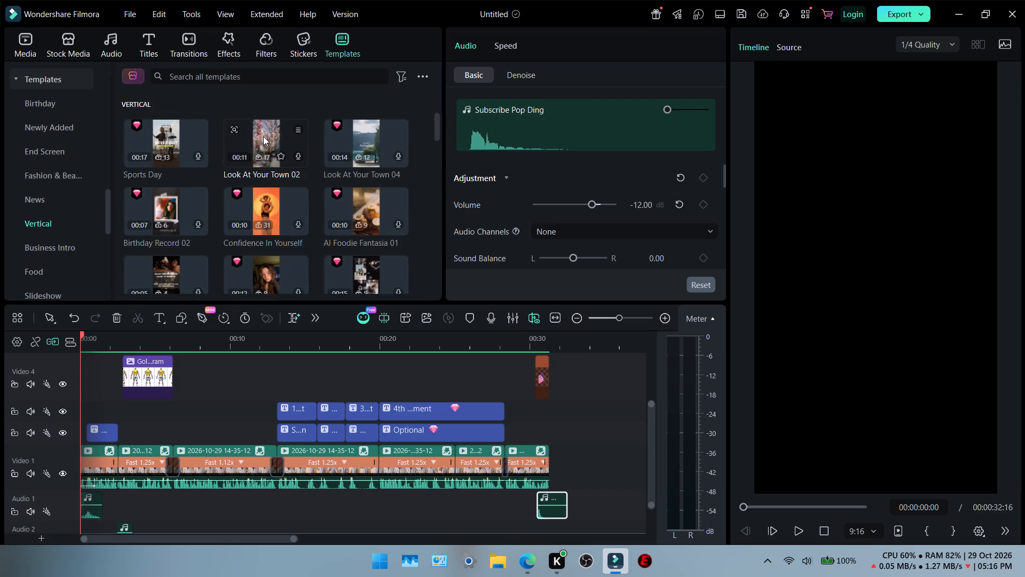
Play the opening seconds repeatedly from the start to check the whoosh sound against the first title.
left_click(529, 346)
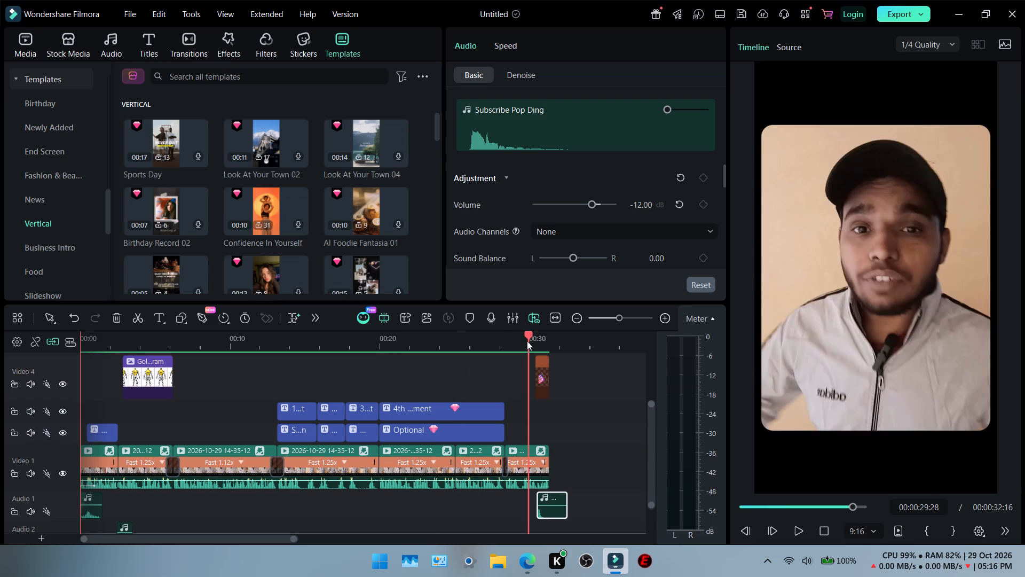
left_click_drag(527, 335, 0, 339)
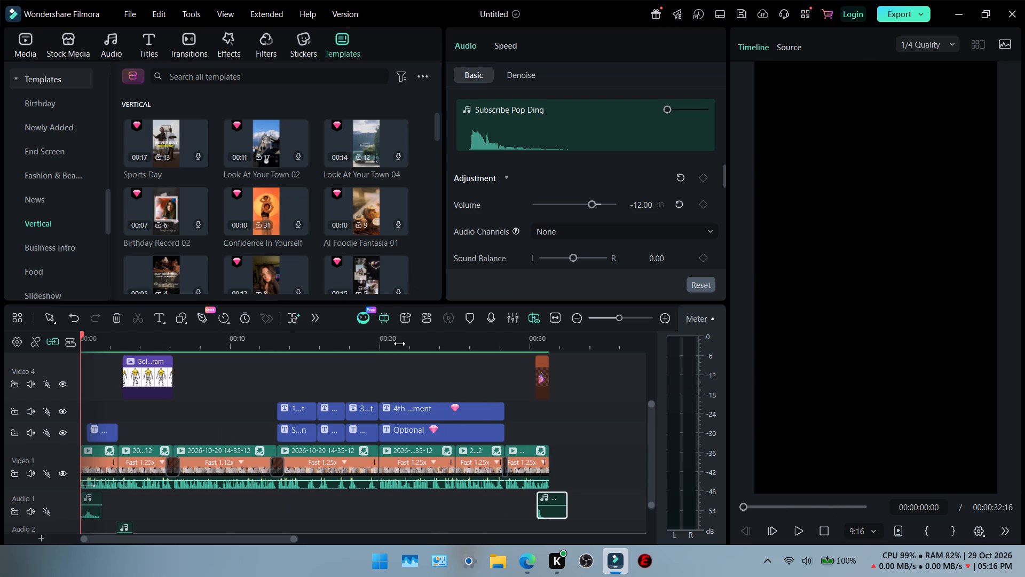
key("space")
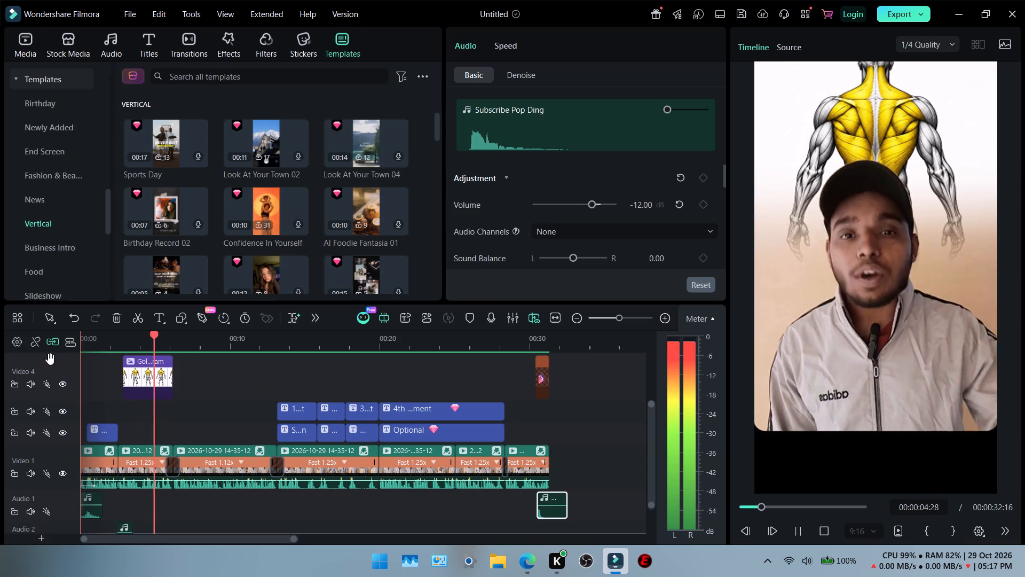
left_click(87, 346)
left_click_drag(93, 336, 51, 341)
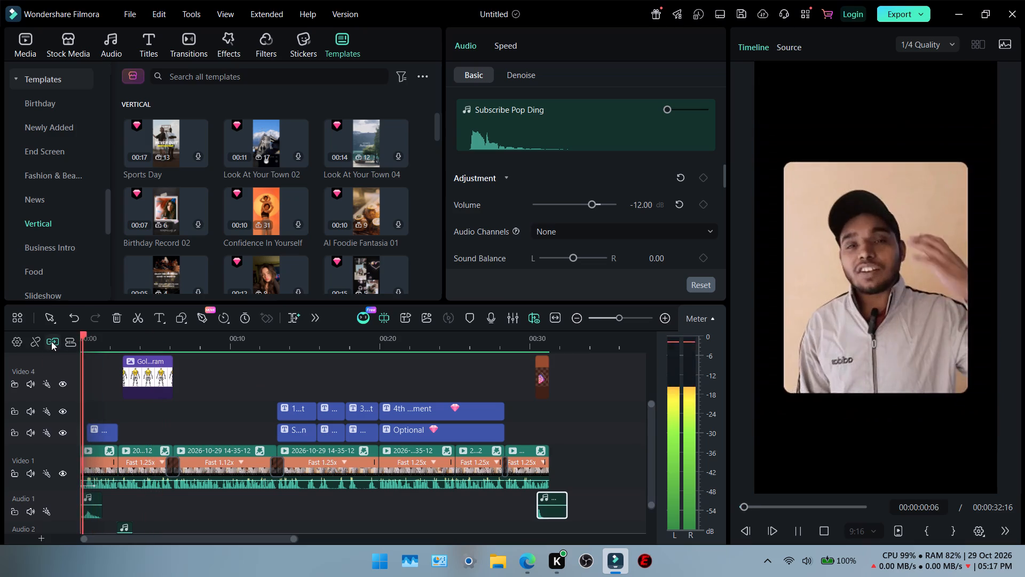
key("space")
scroll(144, 350, "right", 3)
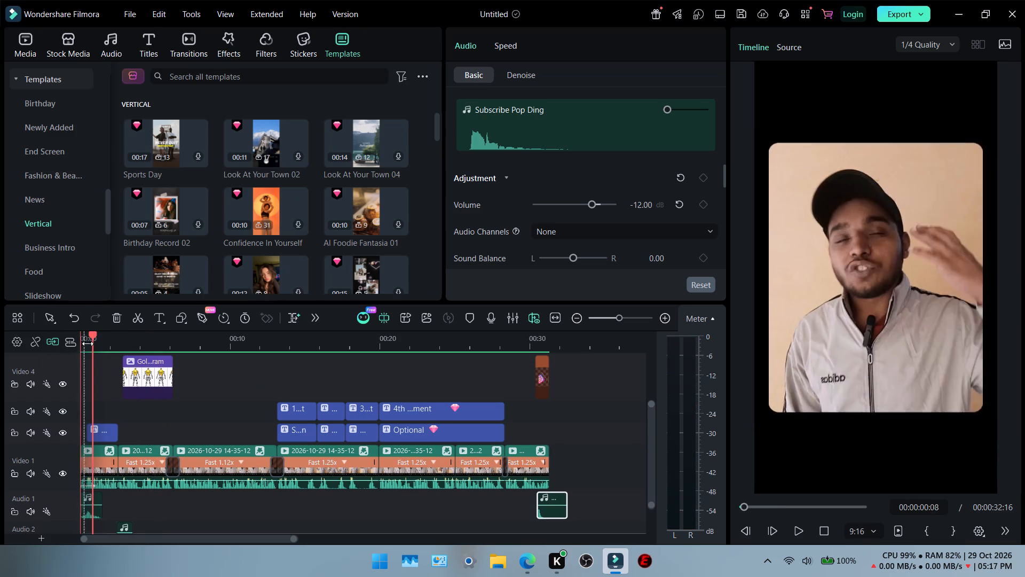
left_click_drag(93, 331, 45, 341)
key("space")
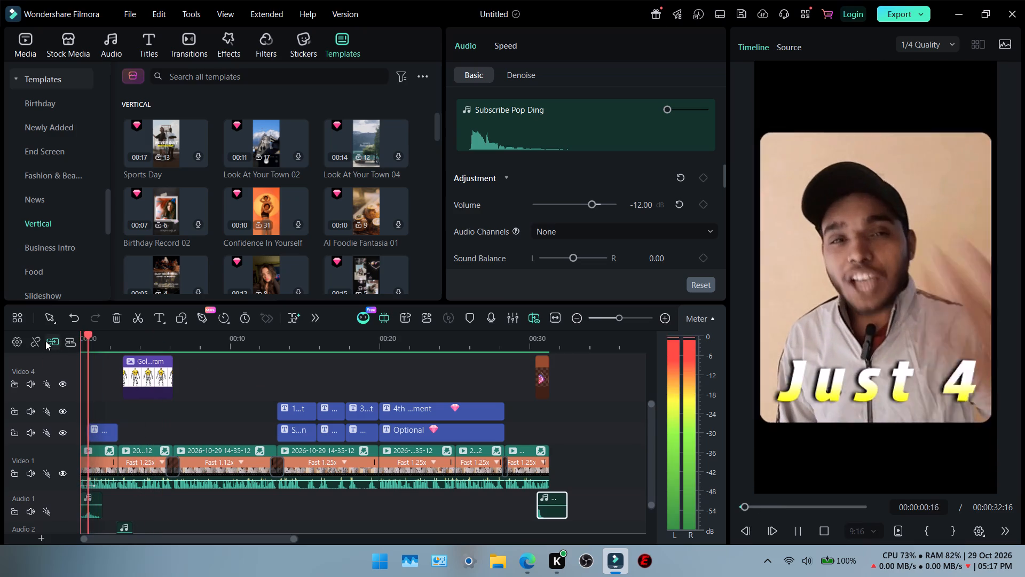
key("space")
Delete the smoke wind Whoosh Swoosh 06 clip from the start of Audio 1.
left_click(90, 508)
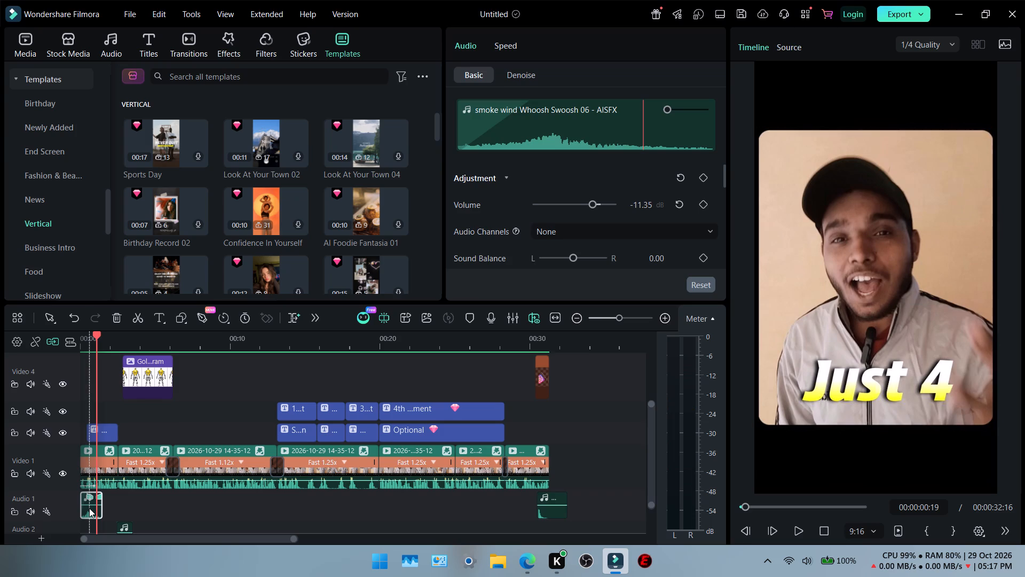
key("Delete")
Play the whole video from the start to review it without the opening whoosh.
left_click_drag(94, 334, 24, 345)
key("space")
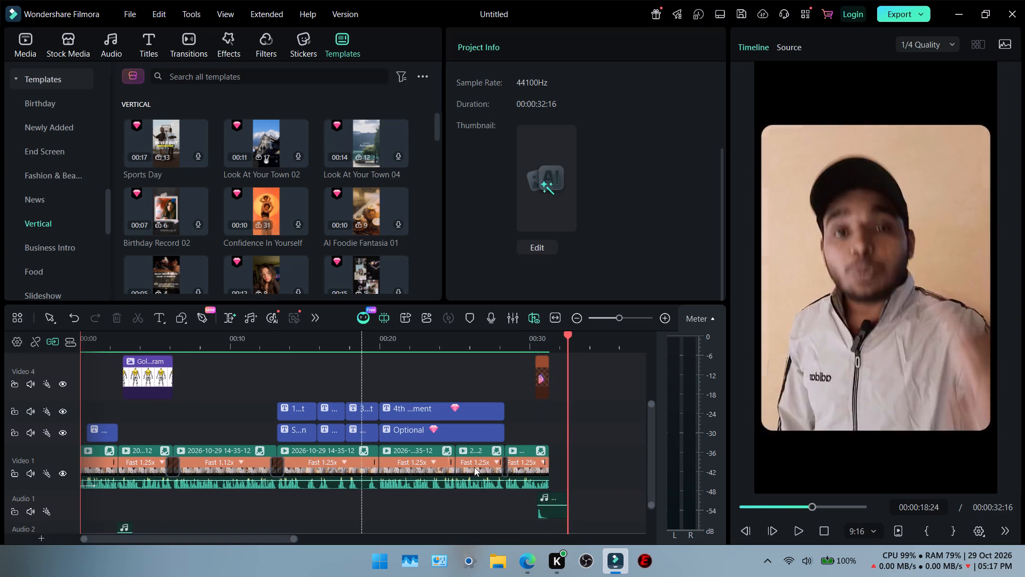
Trim the end of the Subscribe Pop Ding clip to match the end of the main video at 00:00:31:09.
left_click(560, 506)
left_click(565, 509)
left_click(561, 509)
left_click(558, 509)
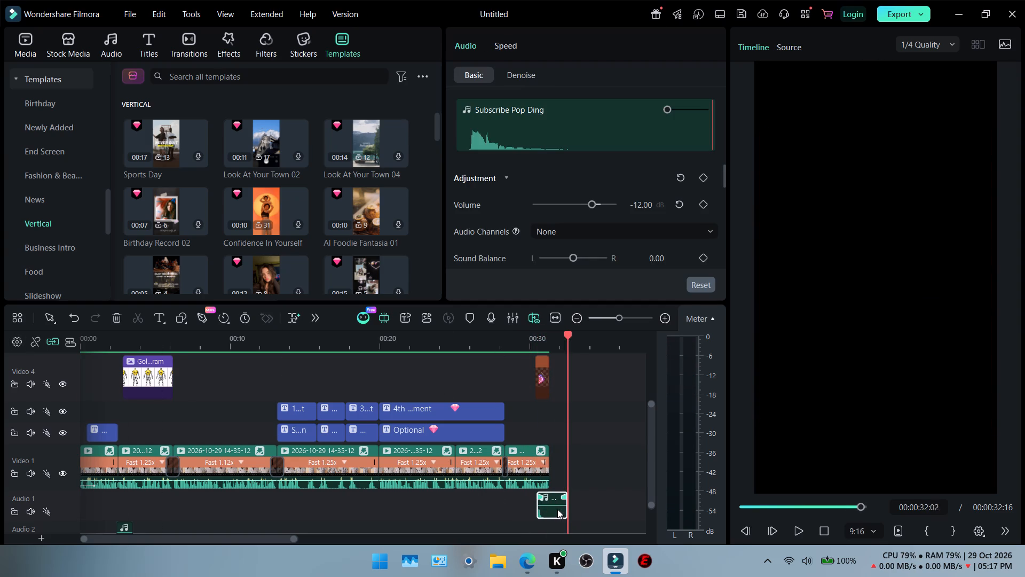
left_click_drag(566, 510, 554, 512)
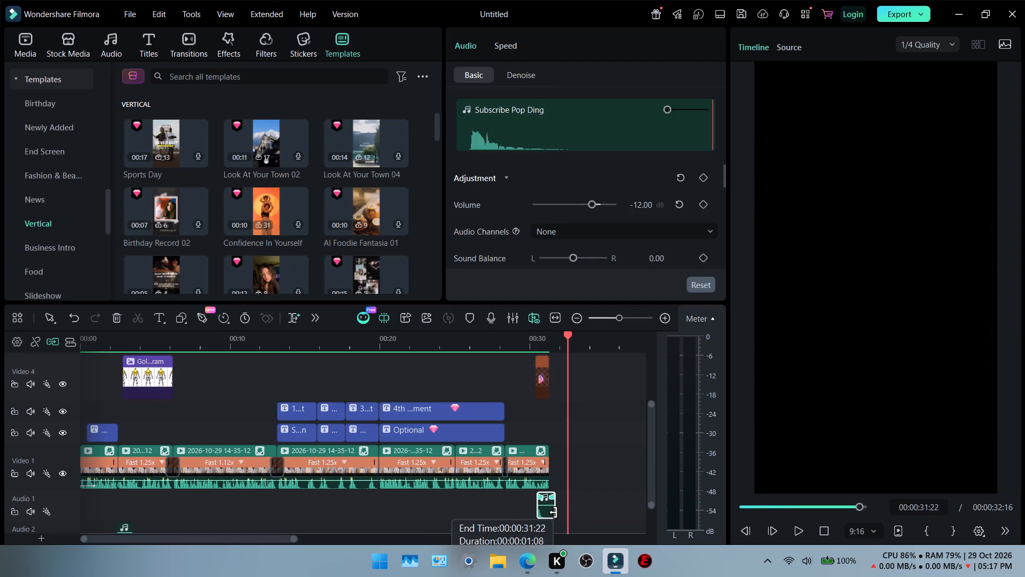
left_click_drag(554, 512, 551, 513)
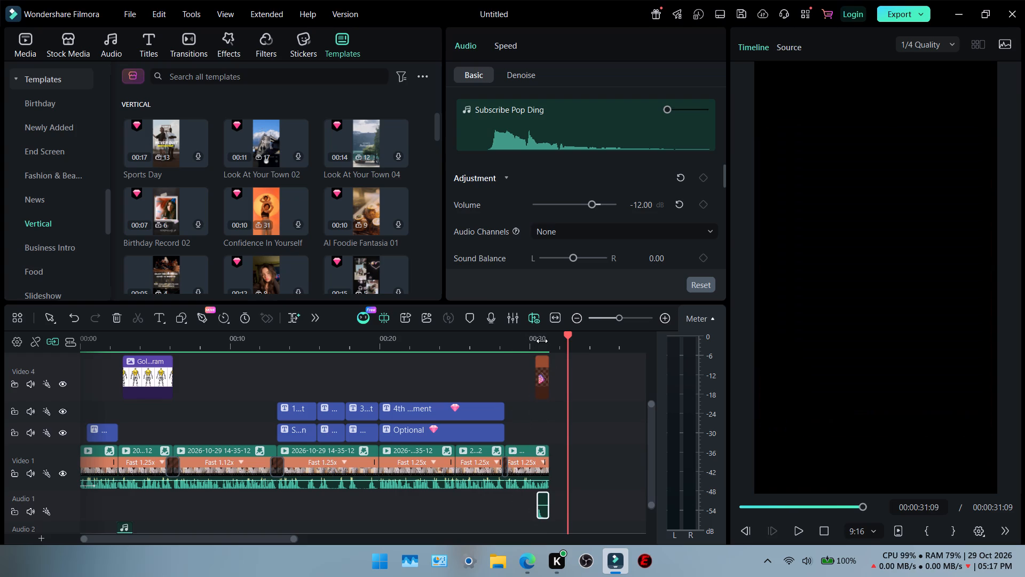
left_click(544, 341)
scroll(554, 404, "up", 20, "ctrl")
scroll(554, 404, "up", 6, "ctrl")
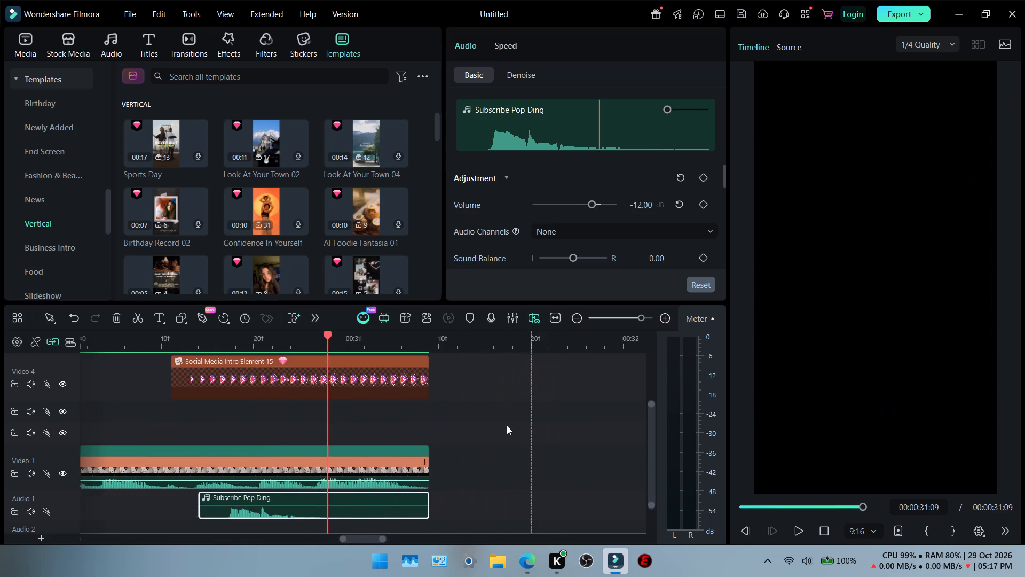
left_click(278, 342)
scroll(294, 404, "up", 10, "ctrl")
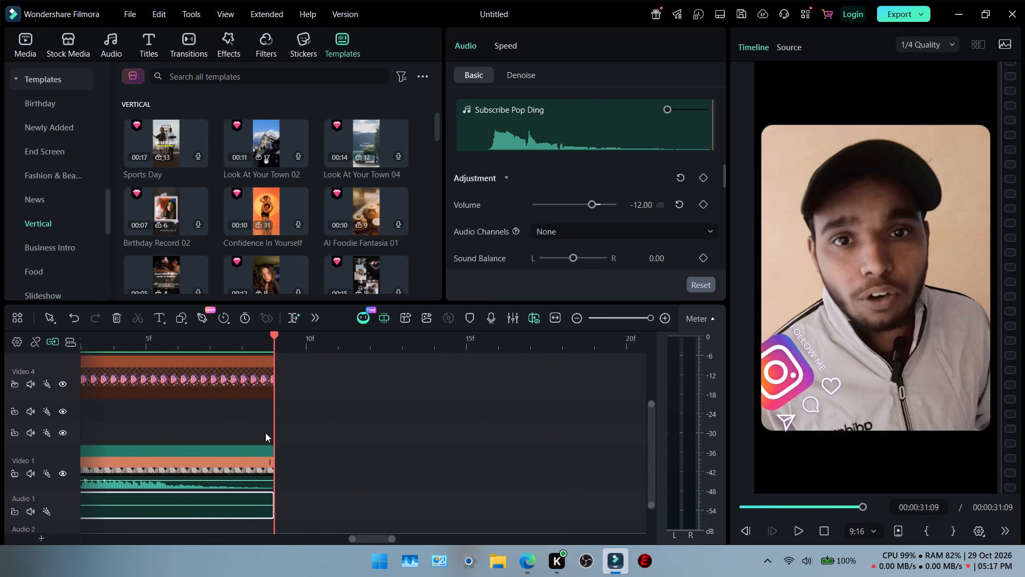
scroll(265, 433, "up", 3, "ctrl")
scroll(271, 414, "down", 20, "ctrl")
scroll(271, 414, "down", 9, "ctrl")
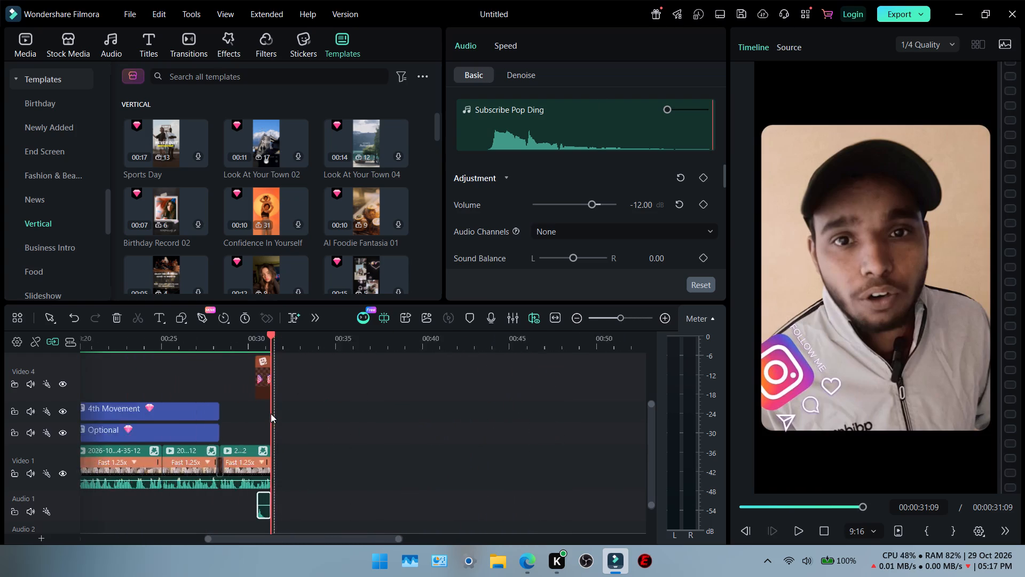
Show the whole timeline and bring the playhead back to the start of the video.
scroll(243, 411, "right", 4)
scroll(252, 409, "down", 7, "ctrl")
scroll(183, 368, "right", 2)
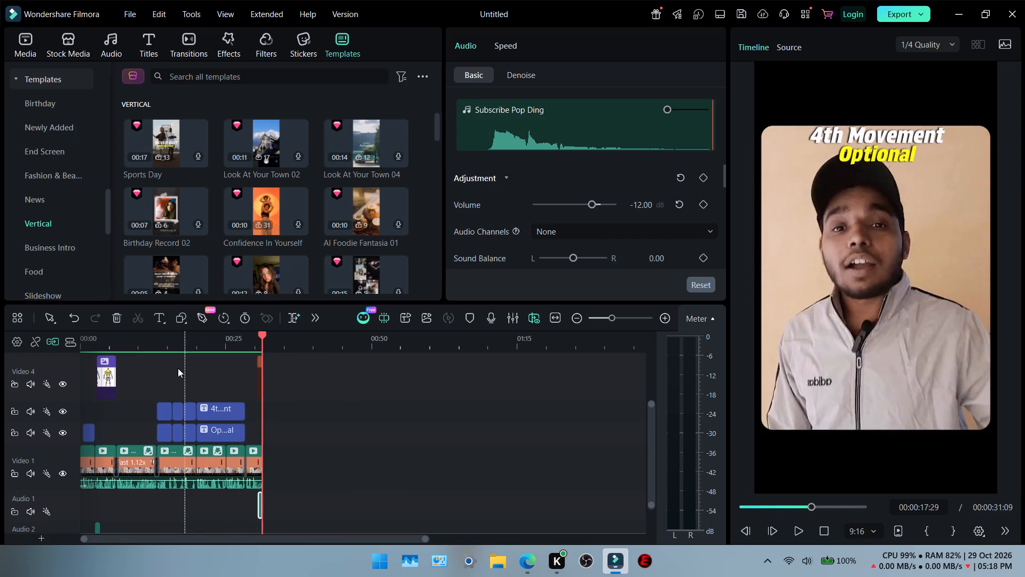
scroll(178, 368, "right", 2)
left_click(141, 343)
left_click_drag(140, 335, 81, 341)
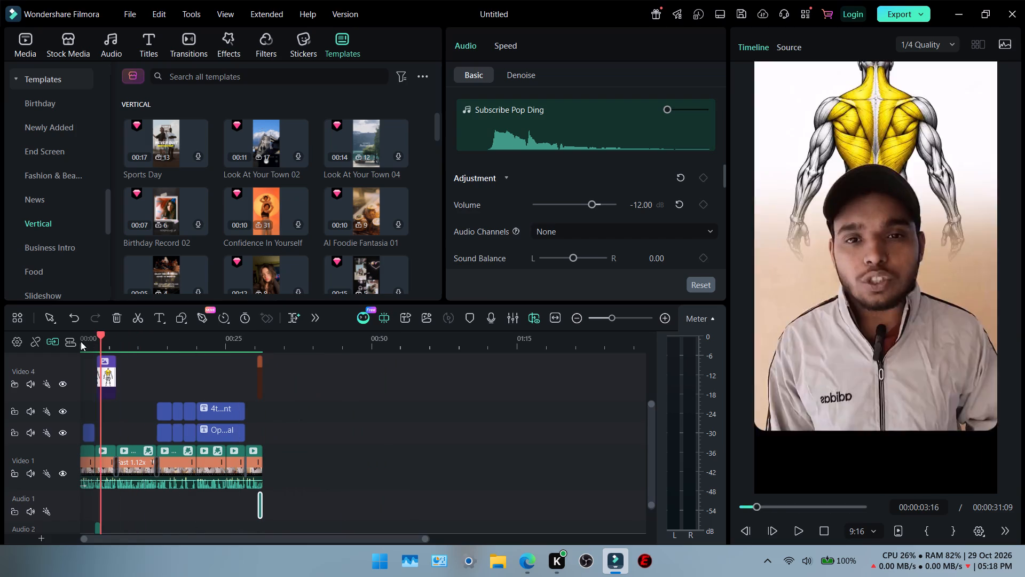
Play the video from the start through to the 1st Movement Shoulder Adduction title for a final check.
left_click_drag(81, 341, 28, 346)
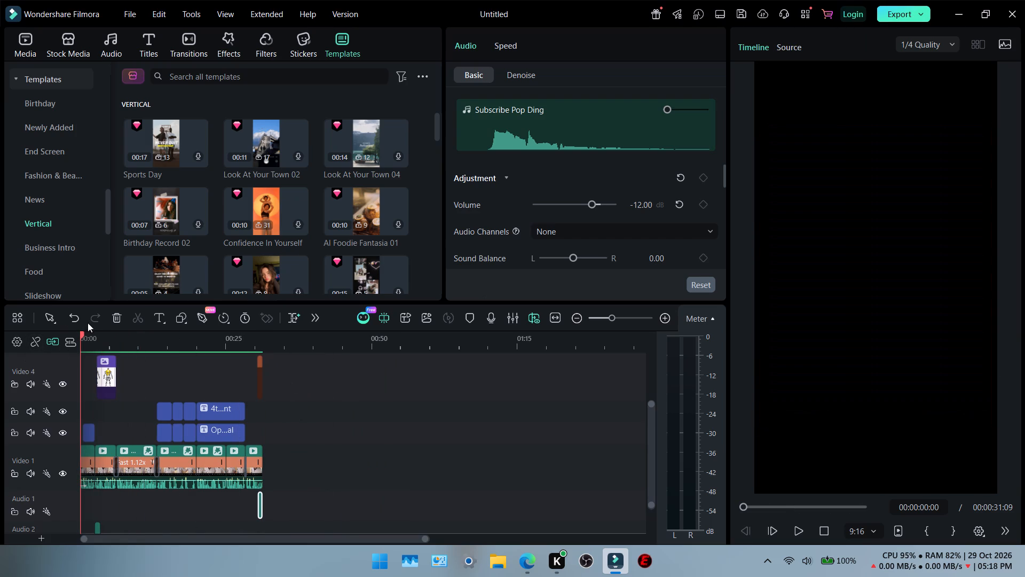
key("space")
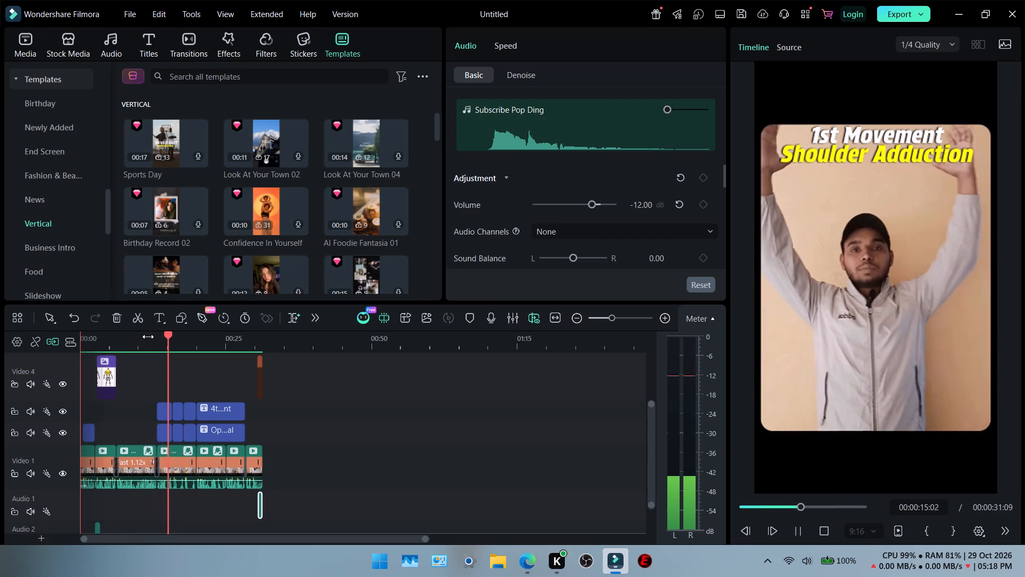
key("space")
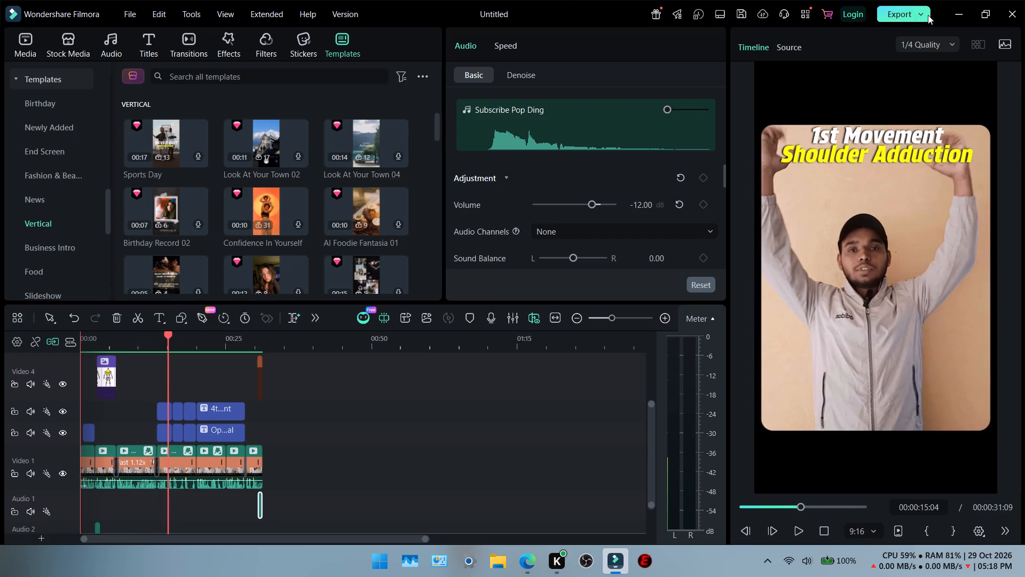
Export the video locally with the title "back workout", using the saved preset "me".
left_click(928, 15)
left_click(902, 15)
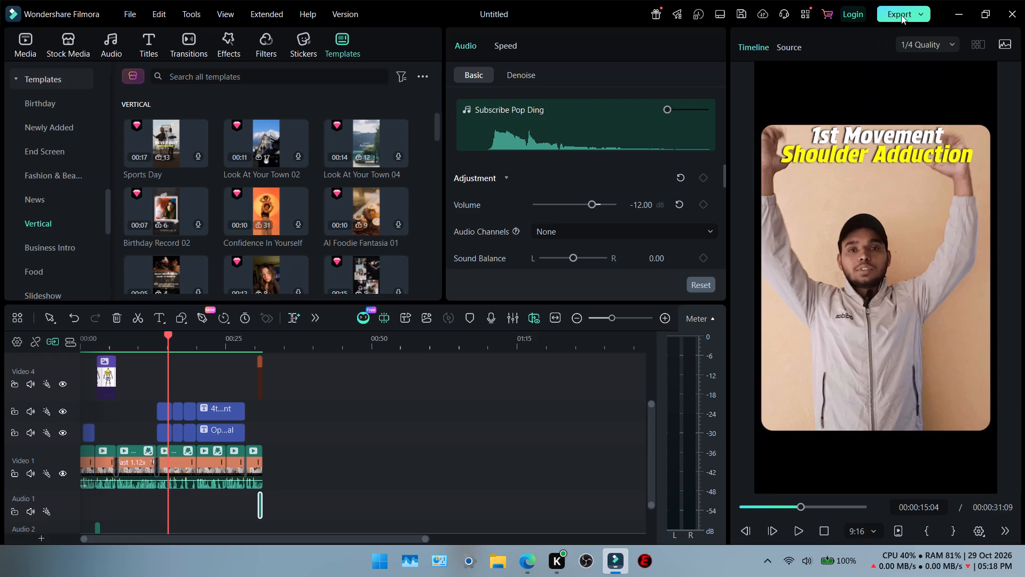
left_click(901, 13)
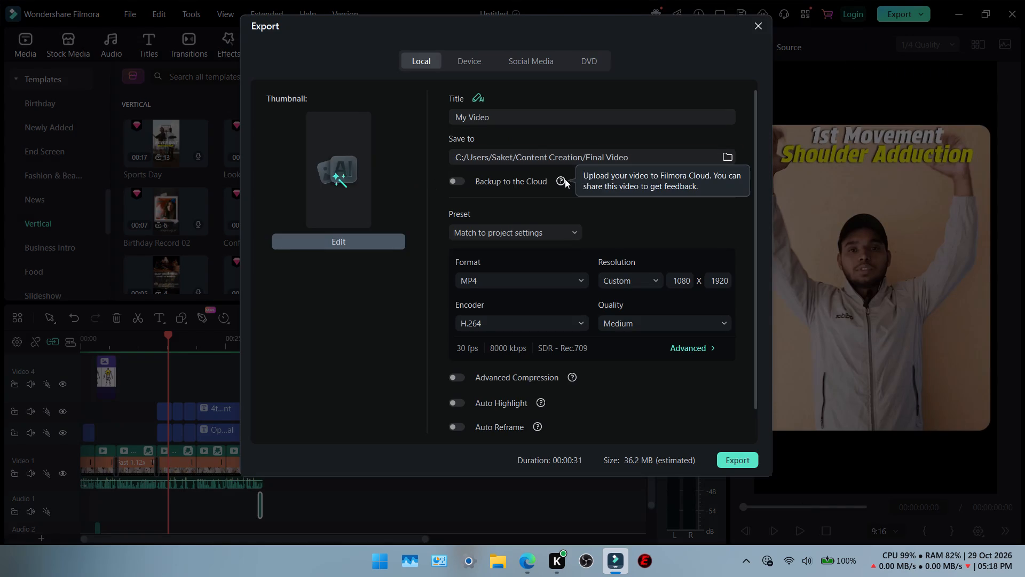
left_click_drag(522, 116, 409, 118)
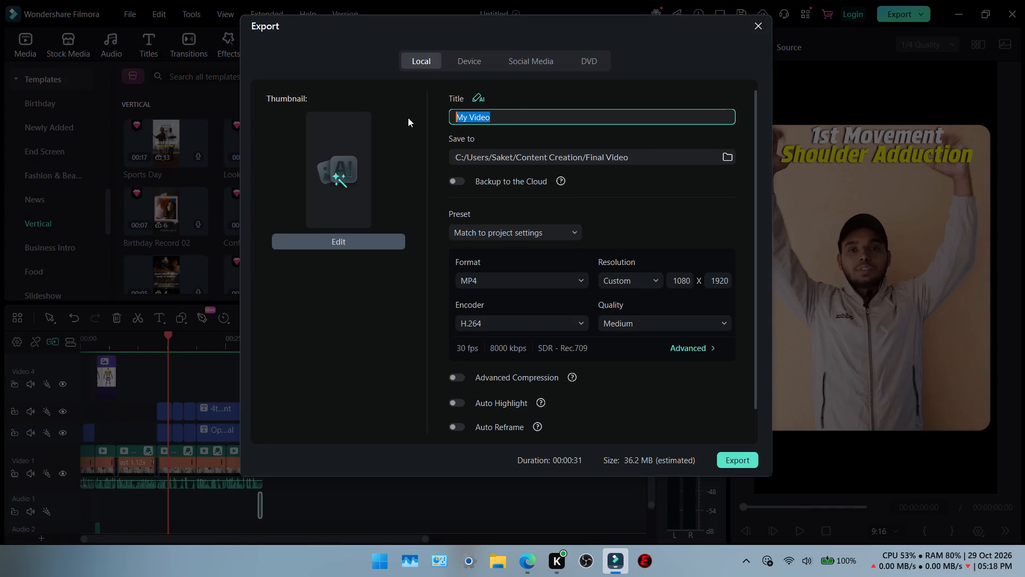
type("back workout")
left_click(532, 231)
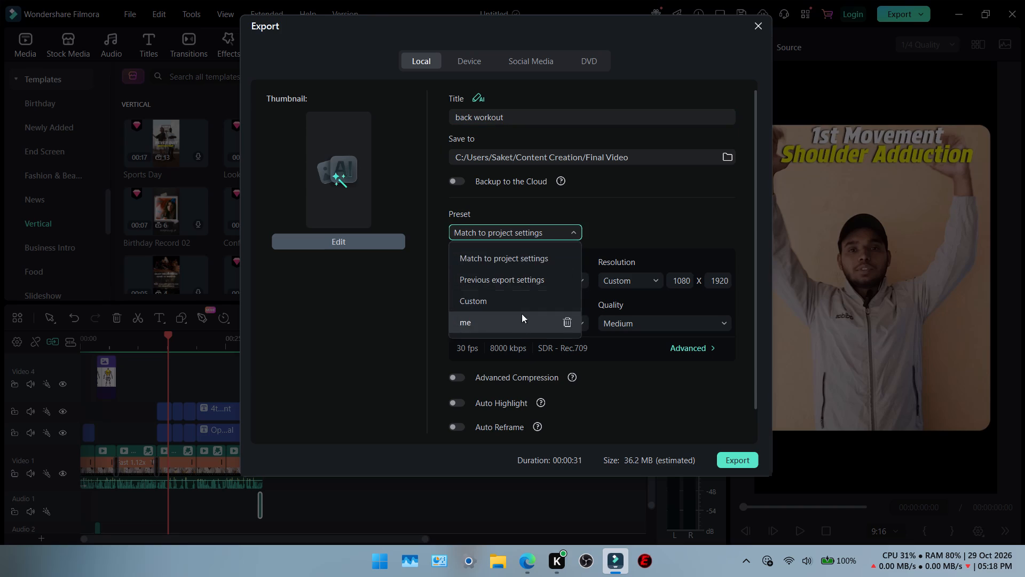
left_click(517, 331)
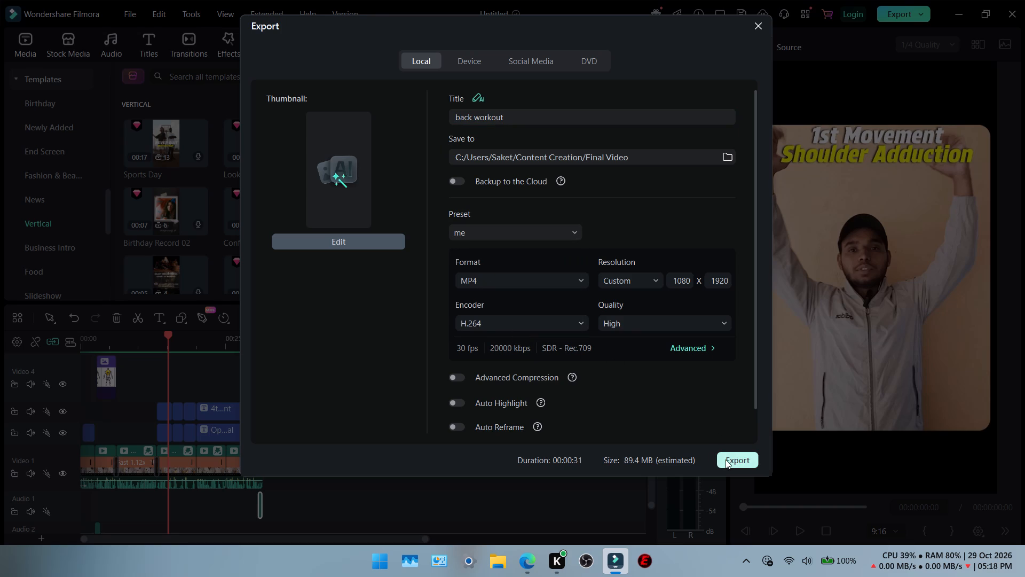
left_click(726, 459)
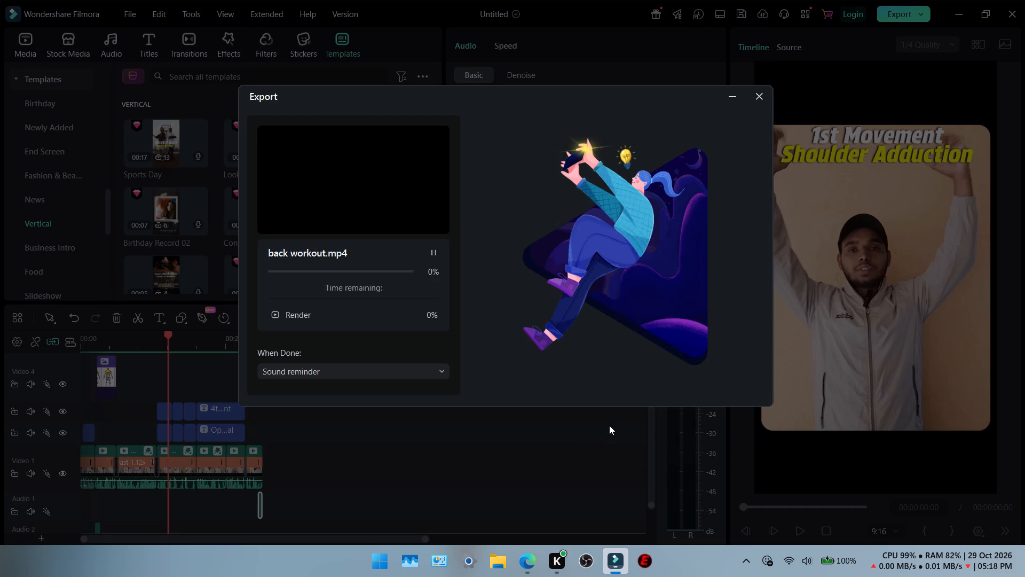
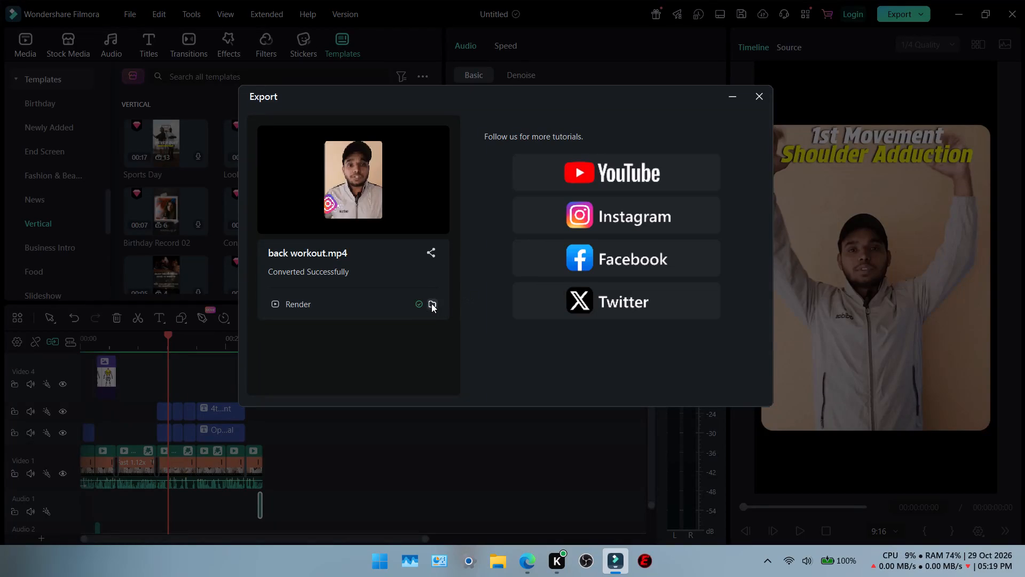
Open the folder that contains the exported back workout.mp4 file.
left_click(431, 303)
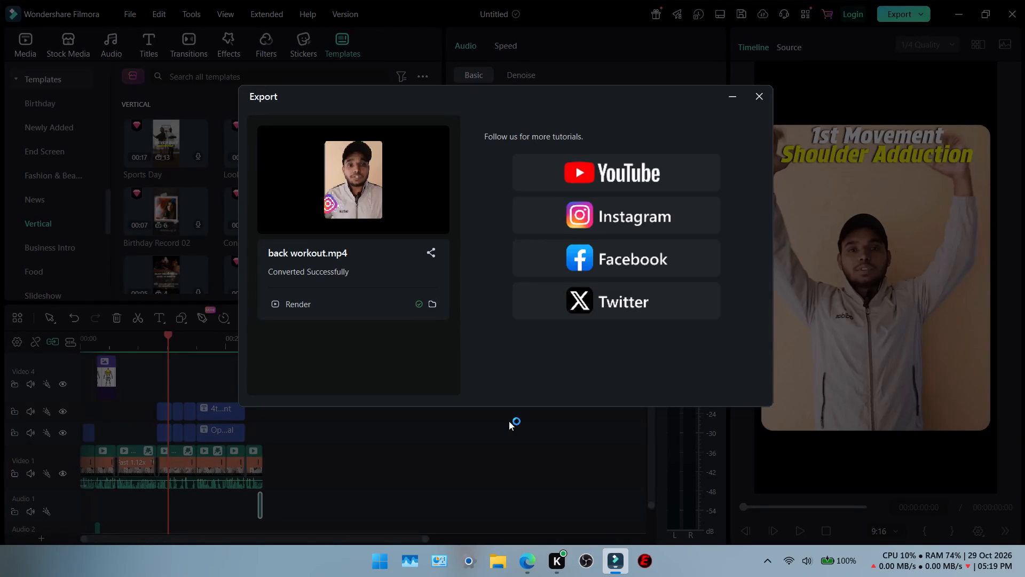
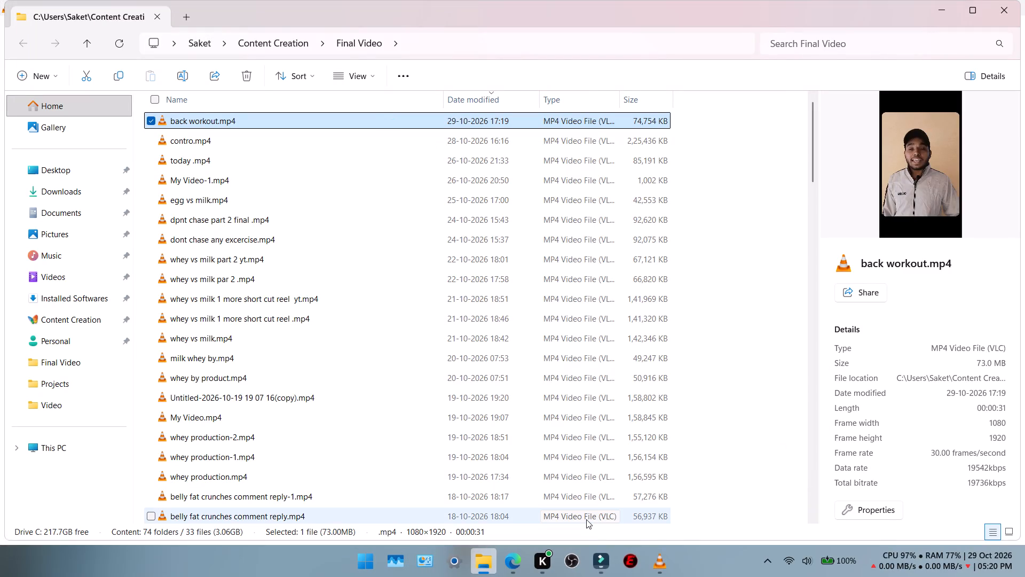
Watch the exported back workout.mp4 in VLC media player through to its end and close the player.
left_click(670, 566)
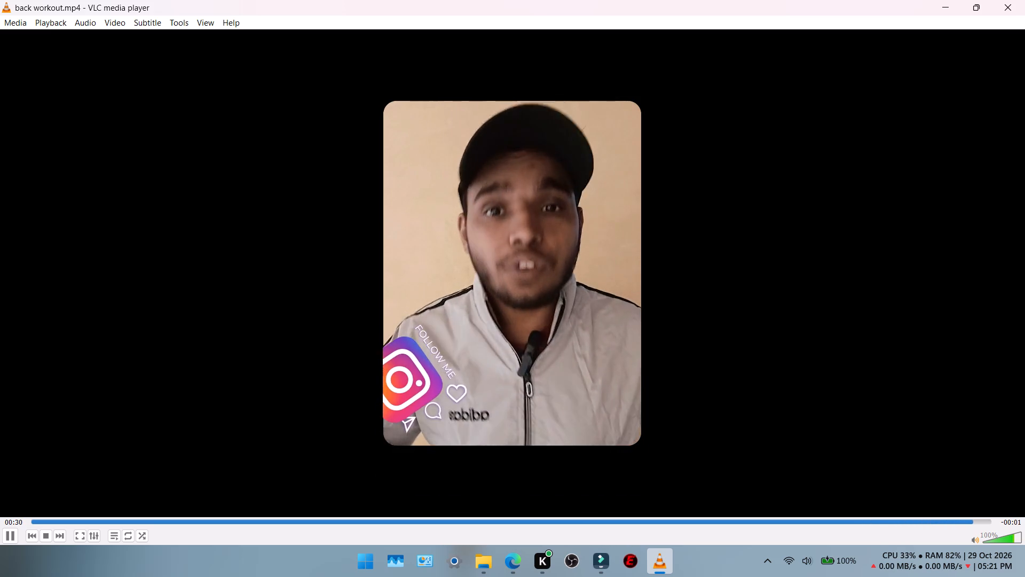
left_click(1024, 0)
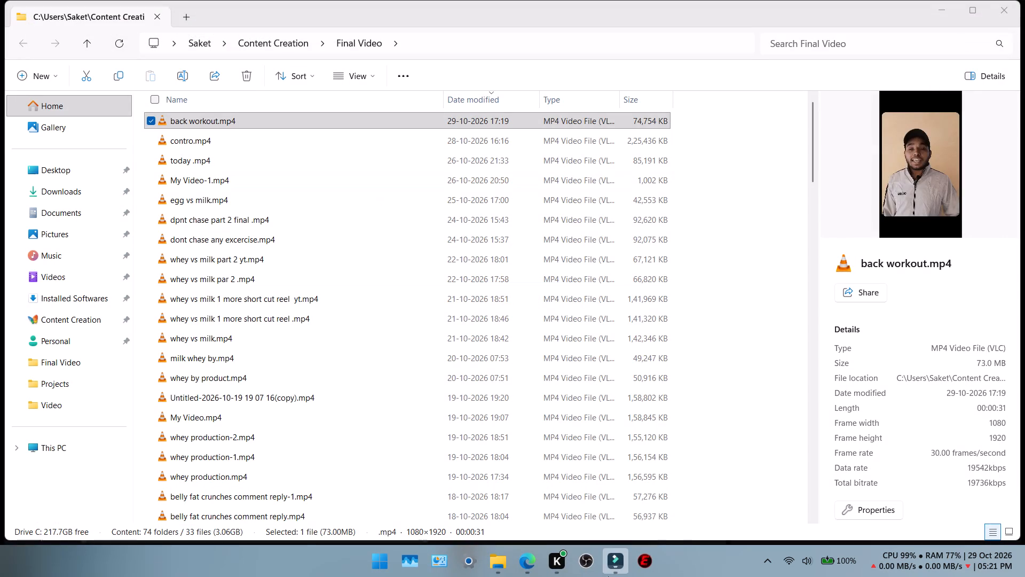
Close the Final Video folder window, return to Filmora and dismiss the finished Export dialog.
left_click(1003, 6)
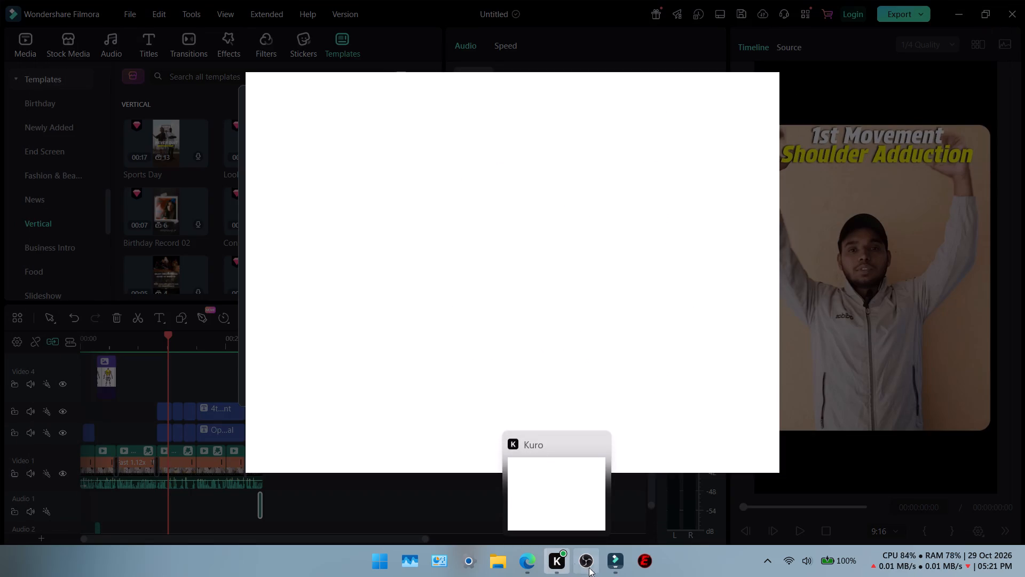
left_click(529, 559)
left_click(530, 556)
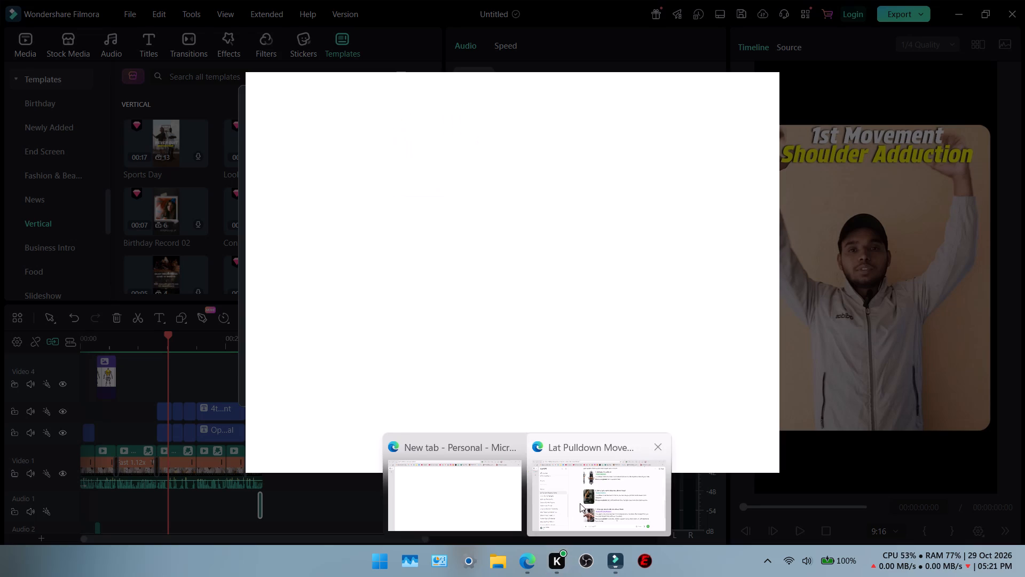
left_click(626, 568)
left_click(408, 504)
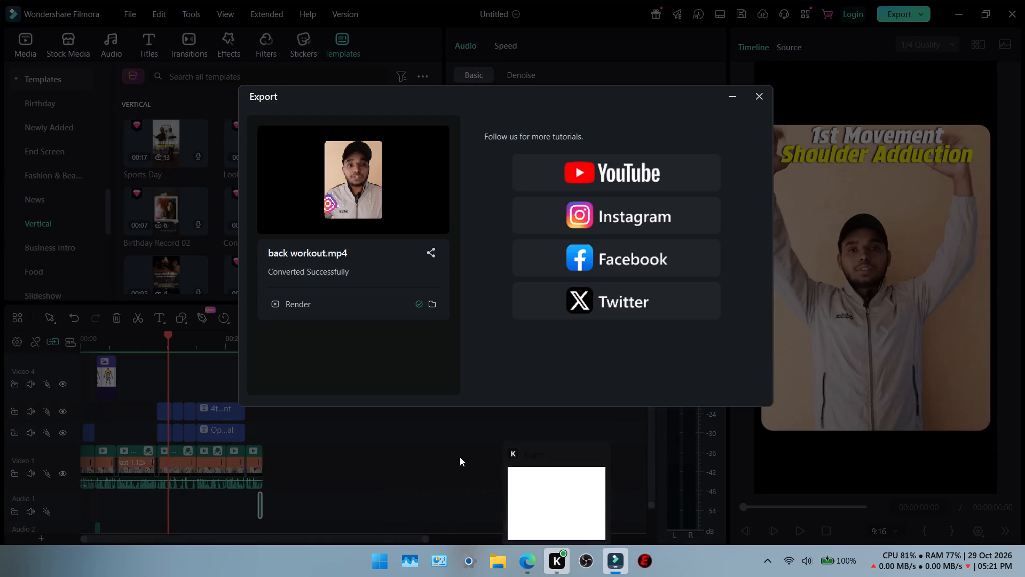
left_click(102, 336)
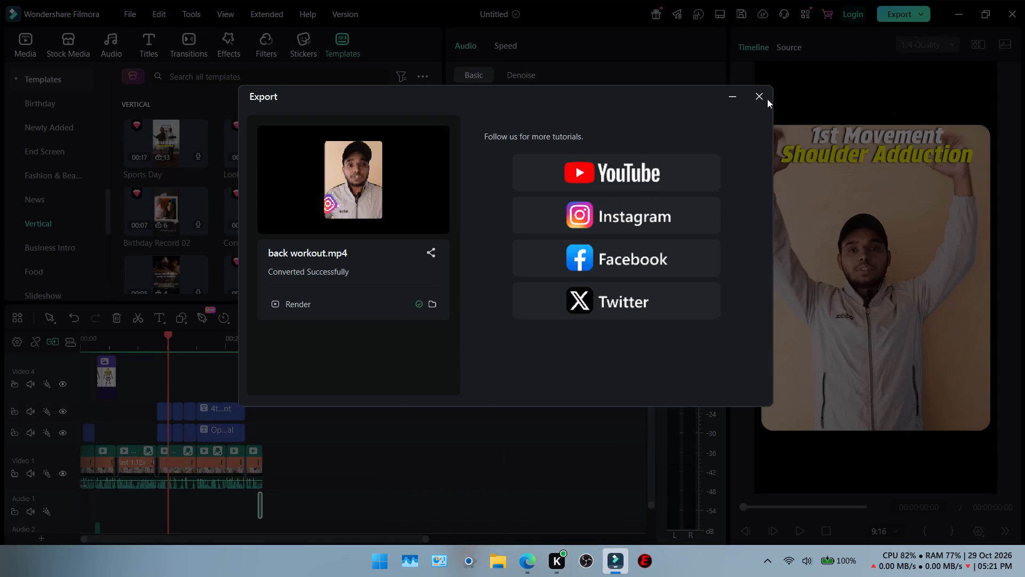
left_click(759, 96)
Examine the back anatomy diagram section frame by frame, forward from about 3 seconds to just before 5 seconds and back.
left_click(102, 341)
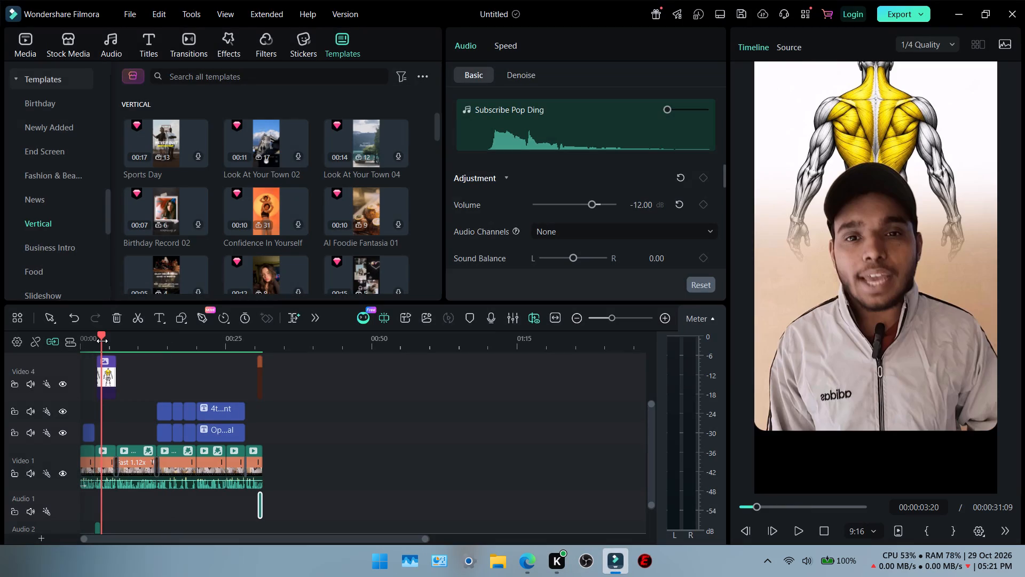
key("Right")
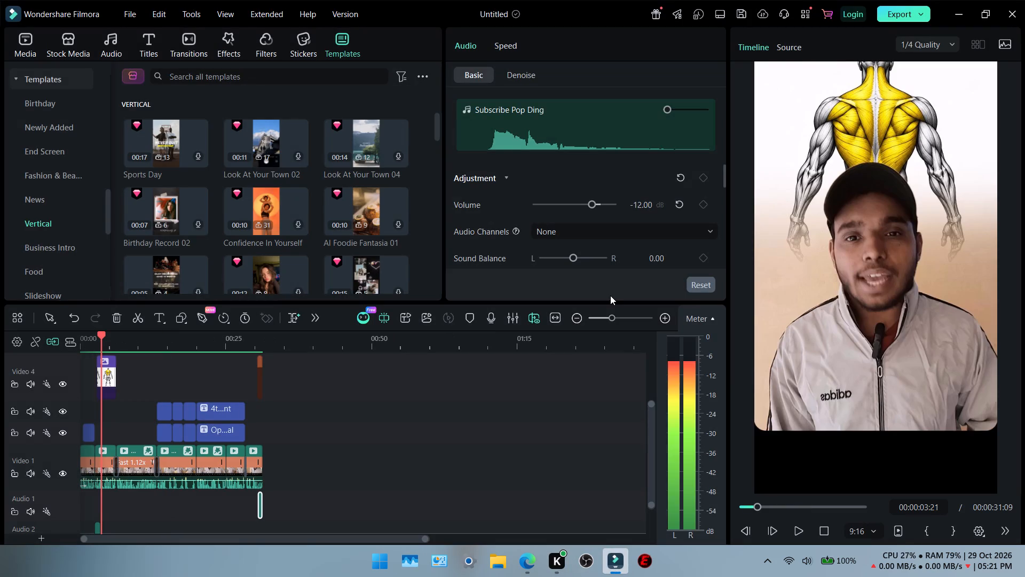
key("Right")
key("Right")
key("Right")
key("Right")
key("Right")
key("Right")
key("Right")
key("Right")
key("Right")
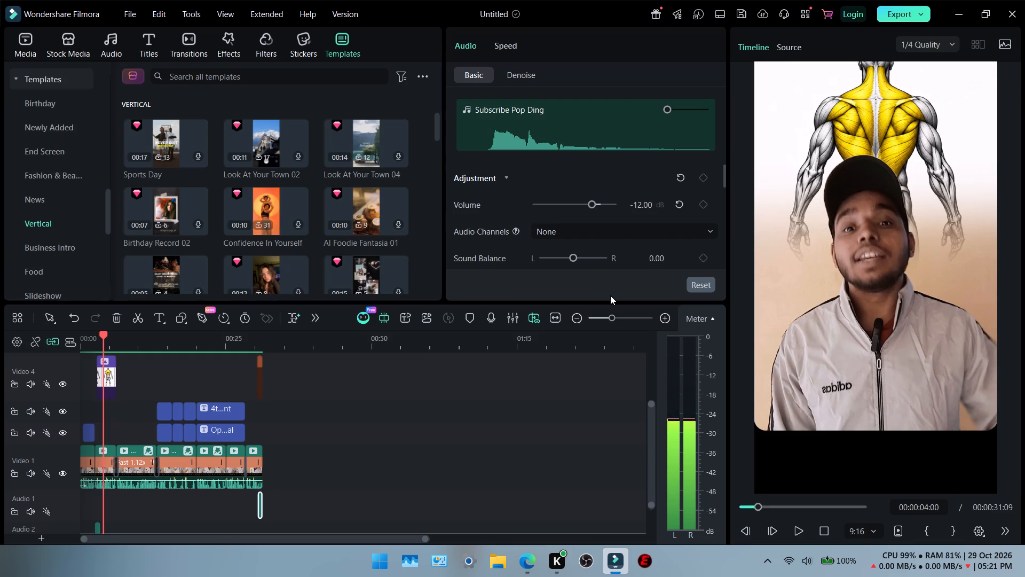
key("Right")
key("Right")
key("Right")
key("Right")
key("Right")
key("Right")
key("Right")
key("Right")
key("Right")
key("Right")
key("Right")
key("Right")
key("Right")
key("Right")
key("Right")
key("Right")
key("Right")
key("Right")
key("Right")
key("Right")
key("Right")
key("Right")
key("Right")
key("Right")
key("Right")
key("Right")
key("Right")
key("Right")
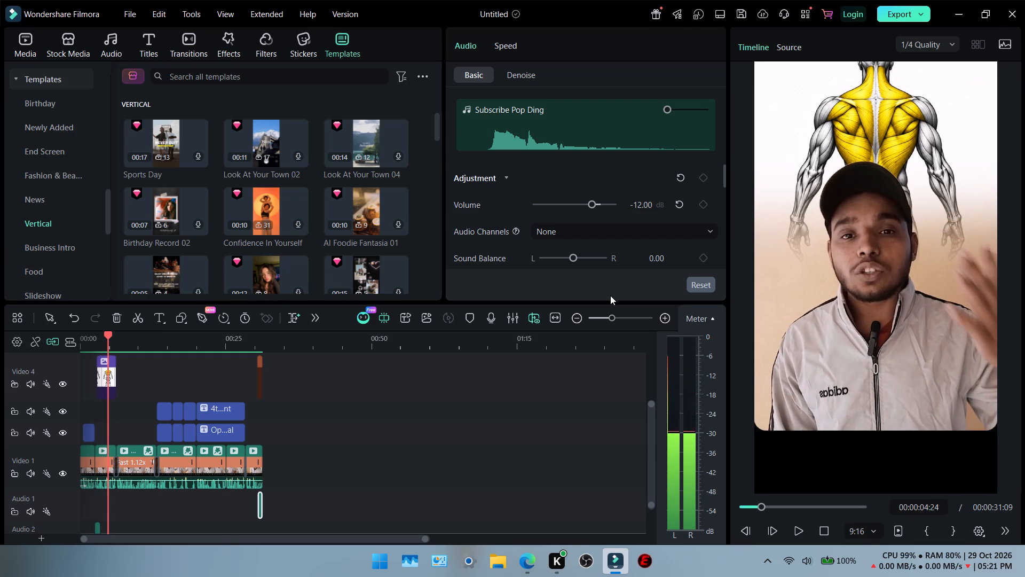
key("Left")
key("Left")
key("Left")
key("Left")
key("Left")
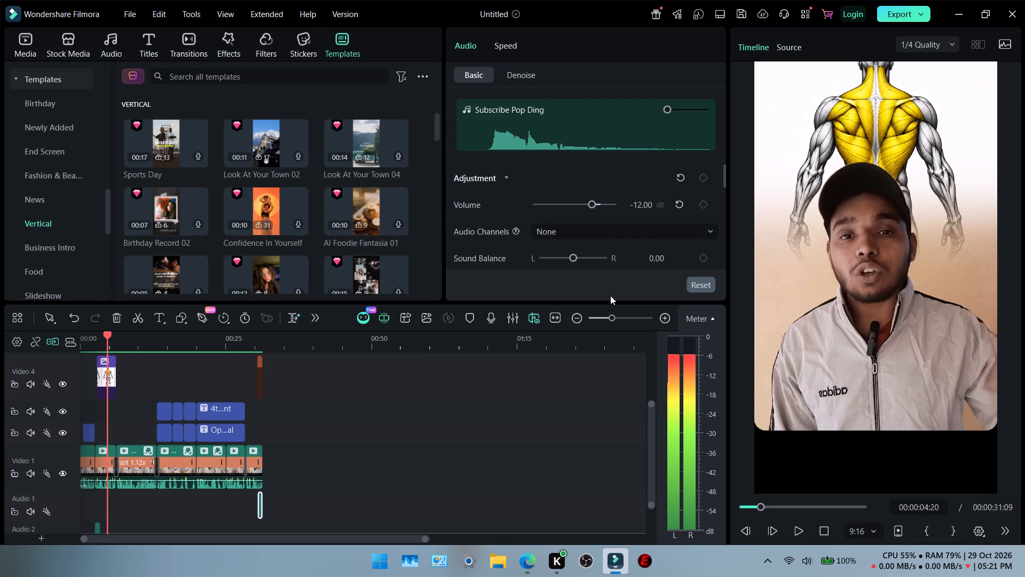
key("Left")
key("Left")
key("Left")
key("Left")
key("Left")
key("Left")
key("Left")
key("Left")
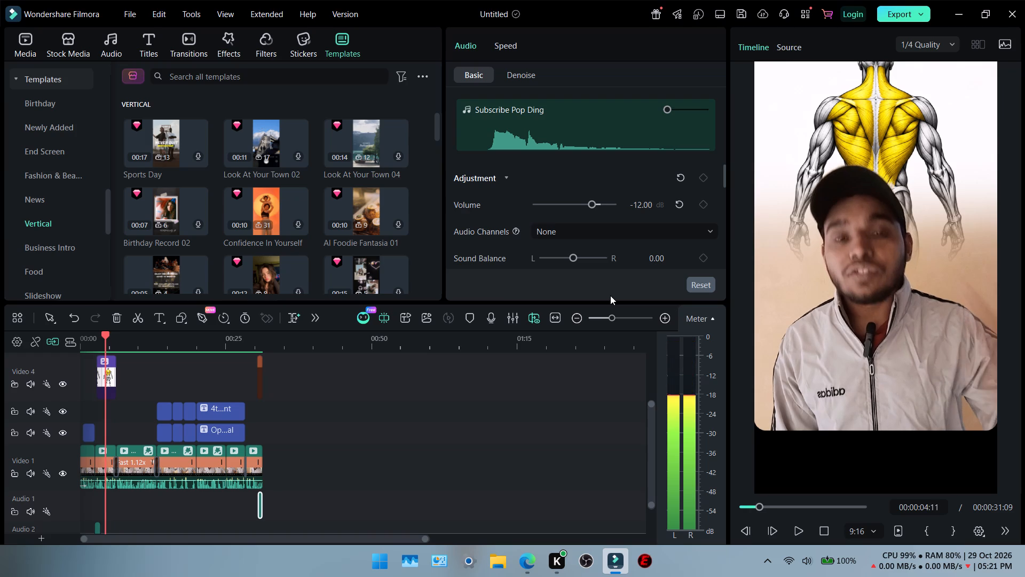
key("Left")
key("Left")
key("Left")
key("Left")
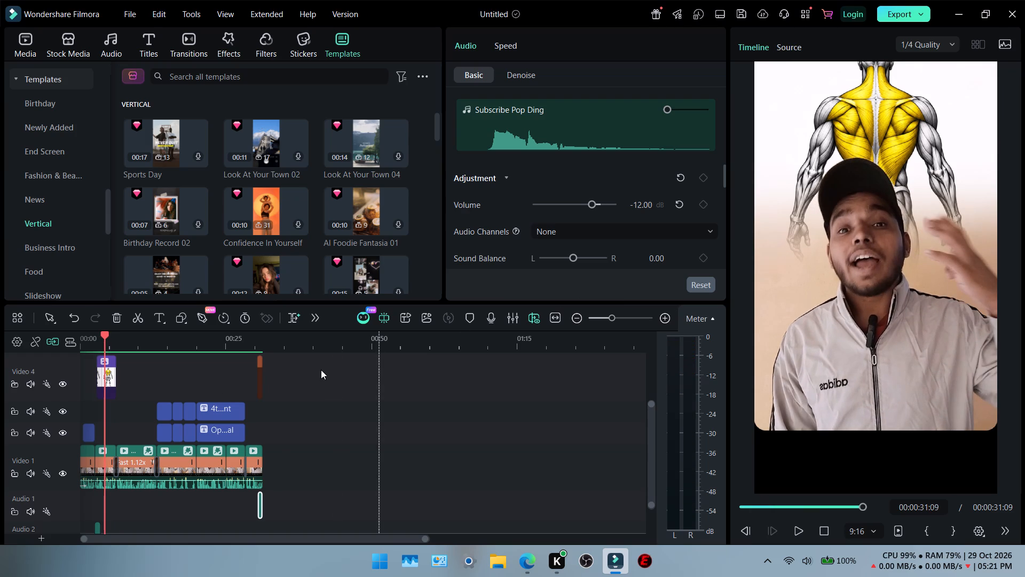
Examine the frames from the start of the Golden Highlighted Back Anatomy Diagram clip onward, one at a time.
scroll(105, 377, "up", 14, "ctrl")
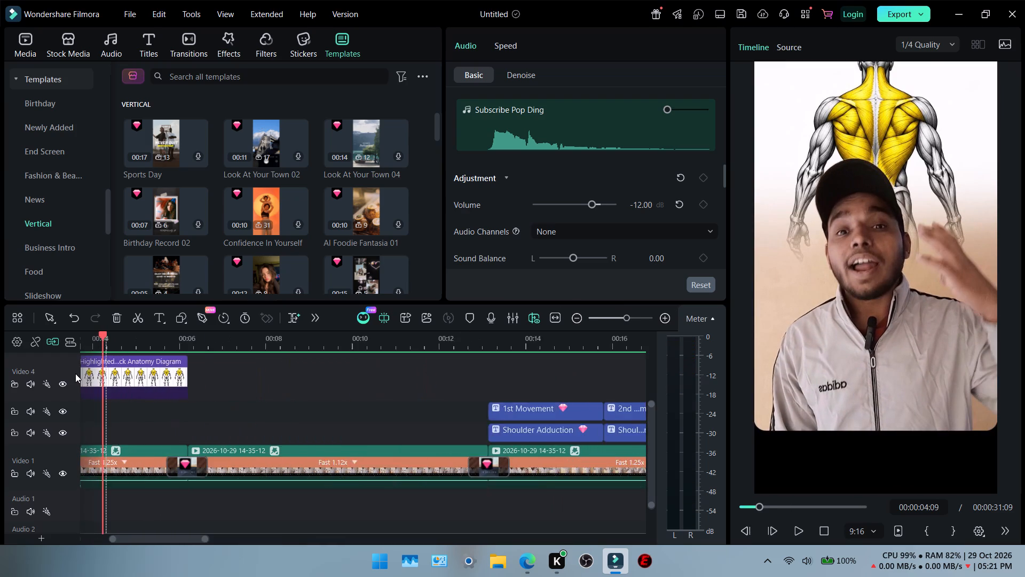
scroll(75, 373, "up", 3, "ctrl")
scroll(191, 355, "right", 2)
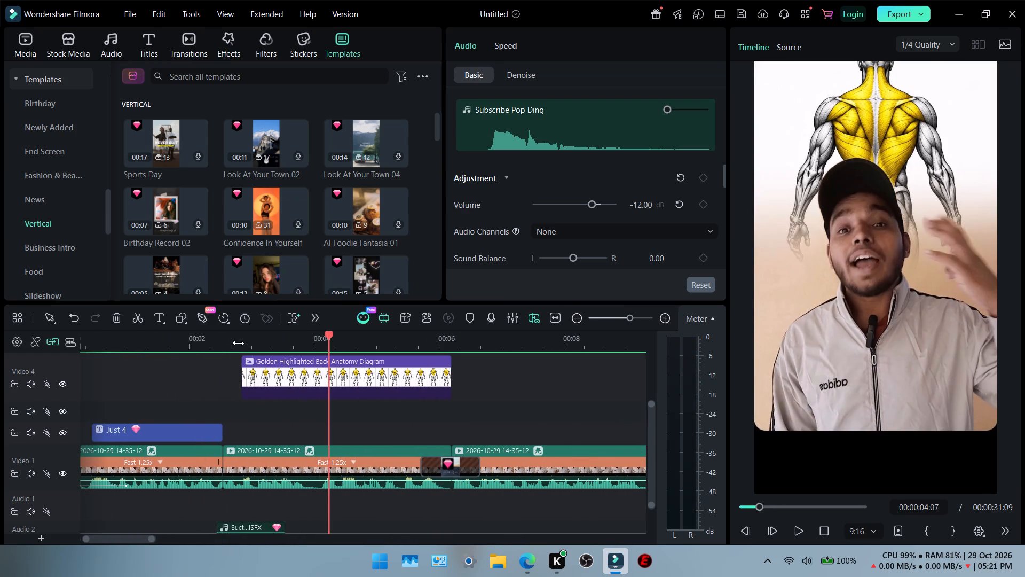
double_click(242, 343)
key("Right")
key("Right")
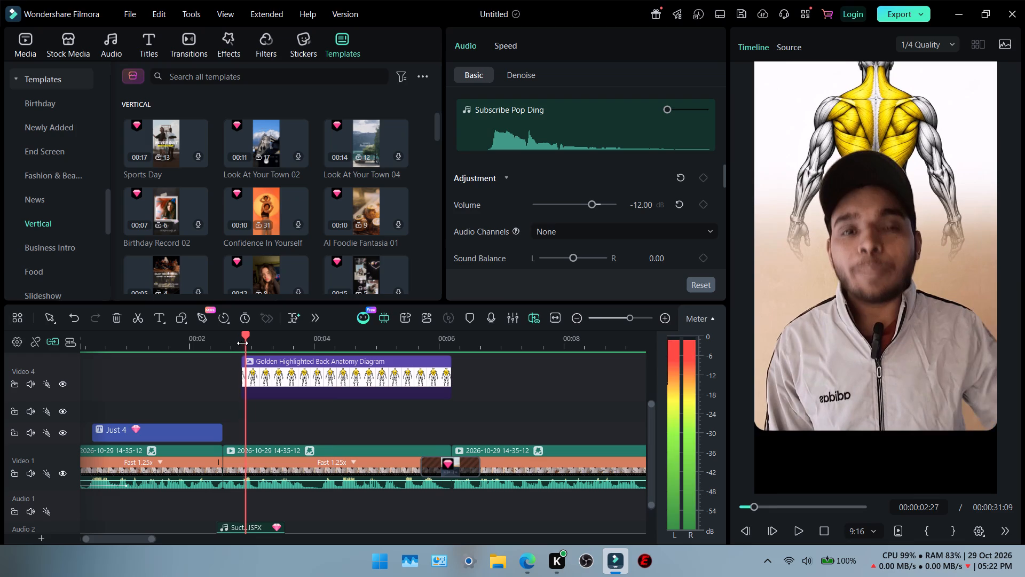
key("Right")
key("Right")
key("Right")
key("Right")
key("Right")
key("Right")
key("Right")
key("Right")
key("Right")
key("Right")
key("Right")
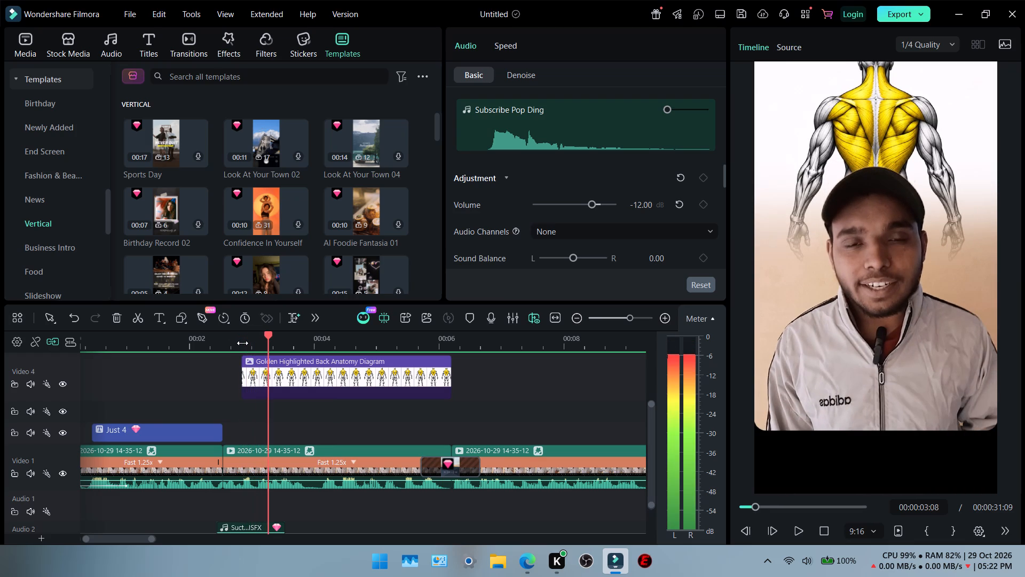
key("Right")
key("Right")
key("Right")
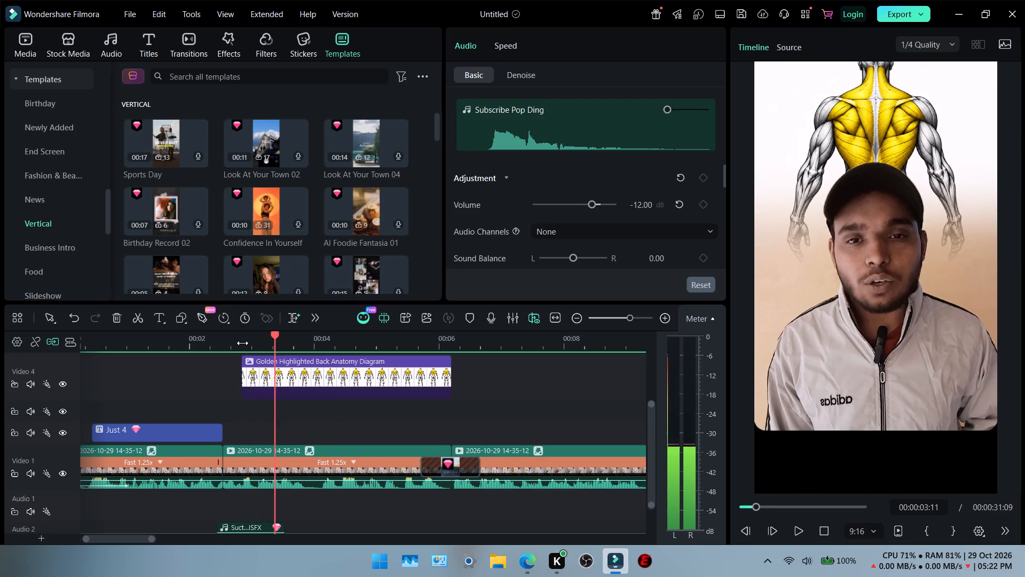
key("Right")
key("Right")
key("Right")
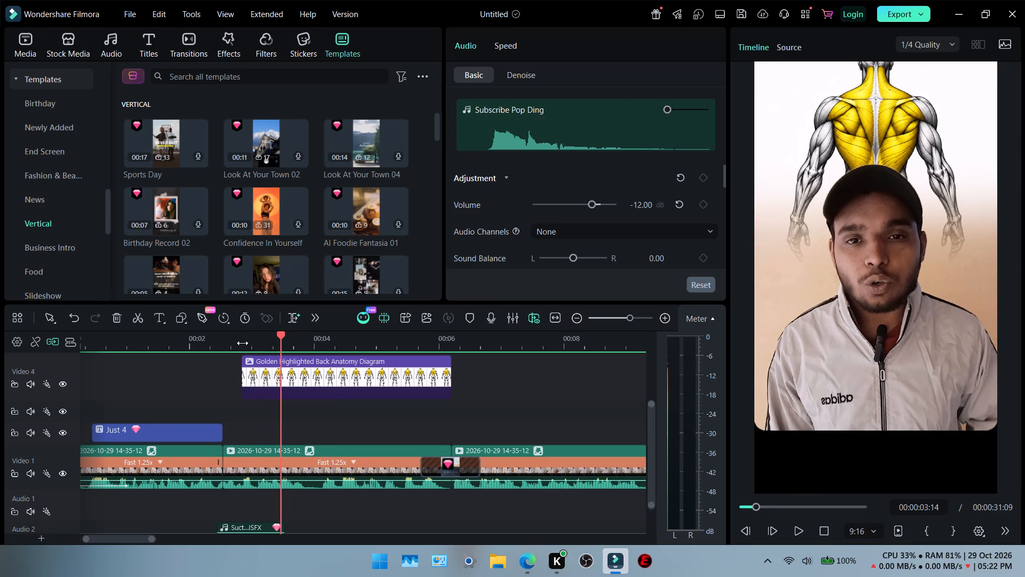
Examine the back anatomy diagram section frame by frame from about 3:14 up to the frame at 00:00:05:06.
key("Right")
key("Right")
key("Right")
key("Right")
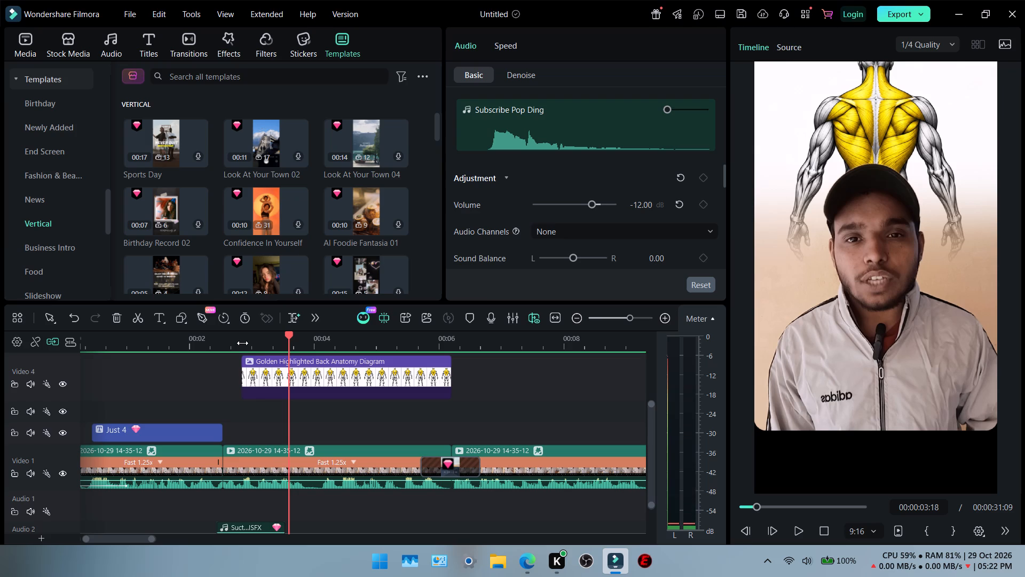
key("Right")
key("Right")
key("Right")
key("Right")
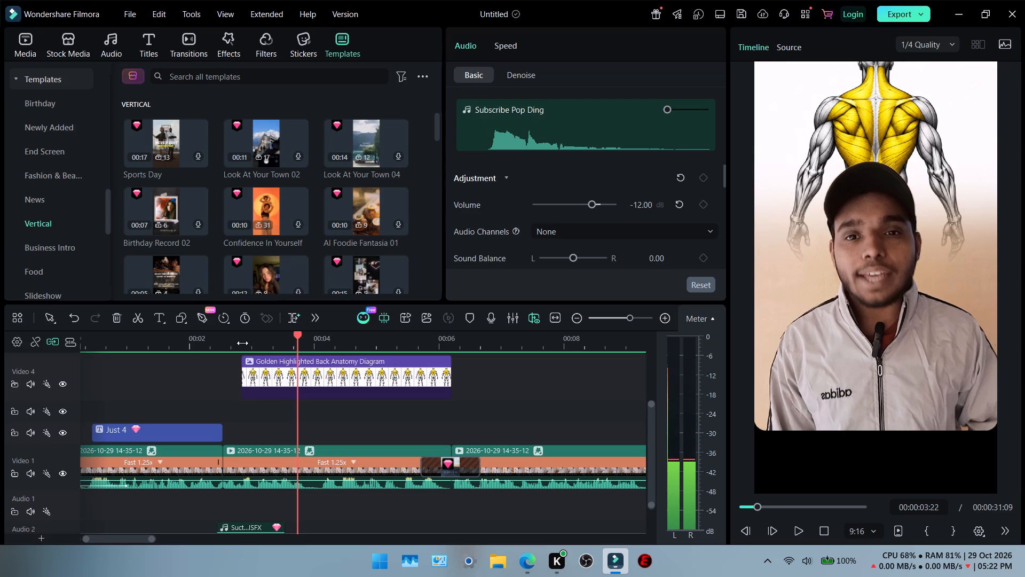
key("Right")
key("Right")
key("Right")
key("Right")
key("Right")
key("Right")
key("Right")
key("Right")
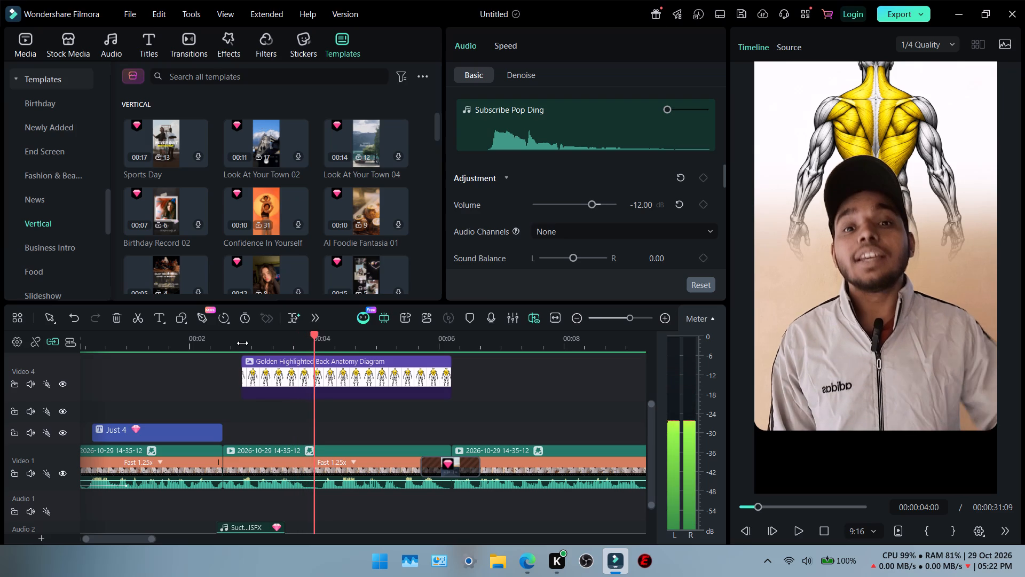
key("Right")
key("Right")
key("Right")
key("Right")
key("Right")
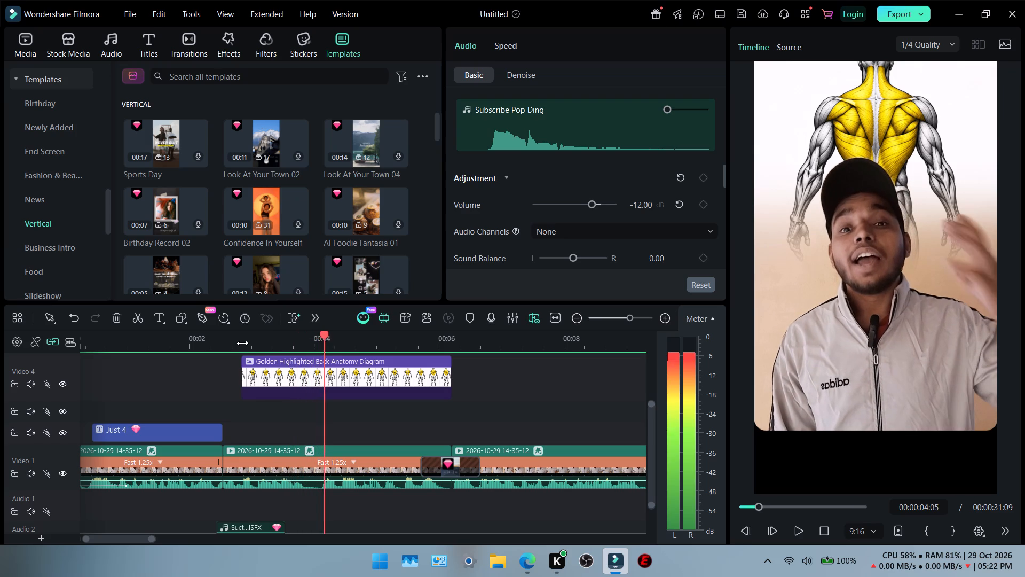
key("Right")
key("Right")
key("Right")
key("Right")
key("Right")
key("Right")
key("Right")
key("Right")
key("Right")
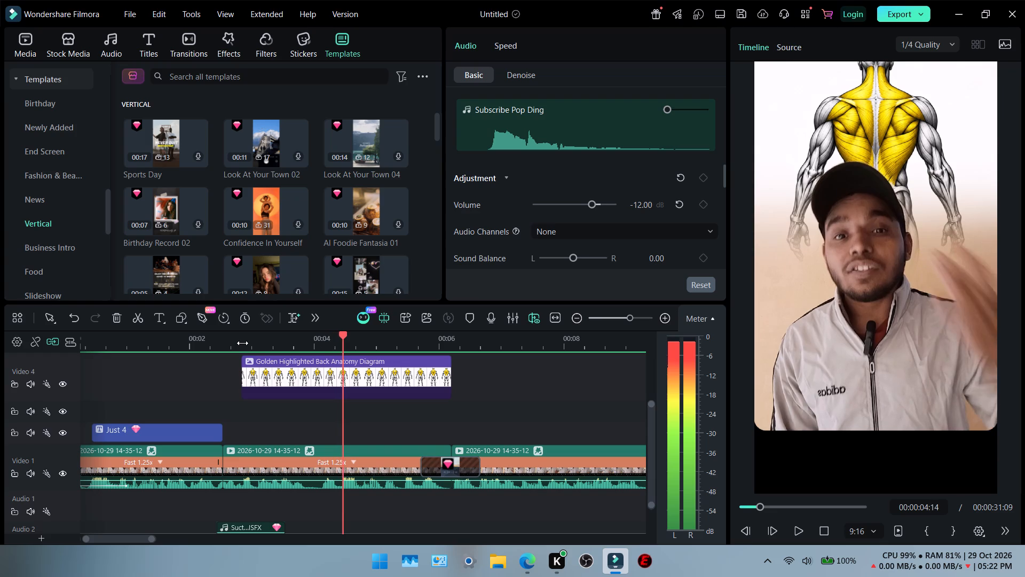
key("Right")
key("Right")
key("Right")
key("Right")
key("Right")
key("Right")
key("Right")
key("Right")
key("Right")
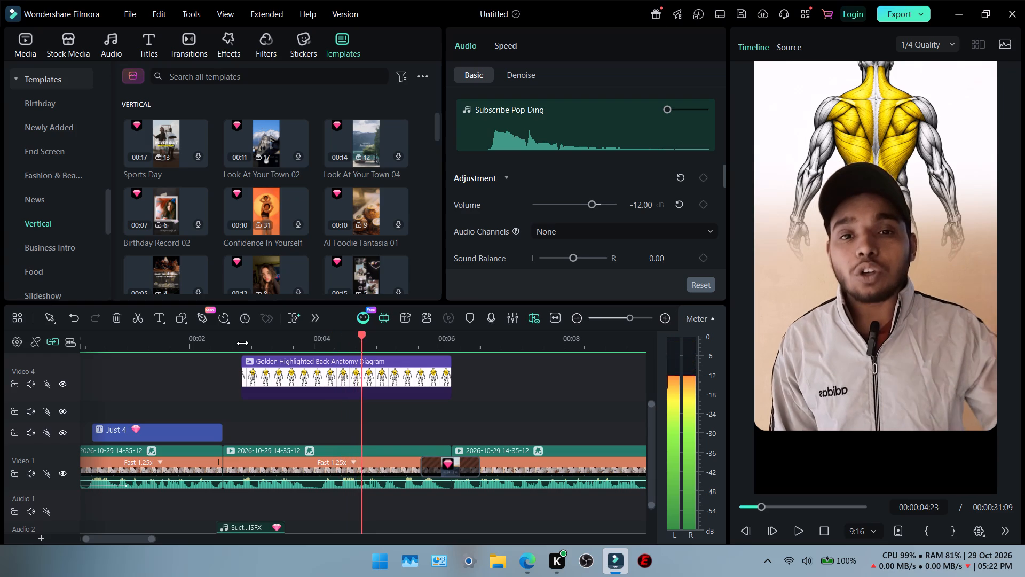
key("Right")
key("Right")
key("Right")
key("Right")
key("Right")
key("Right")
key("Right")
key("Right")
key("Right")
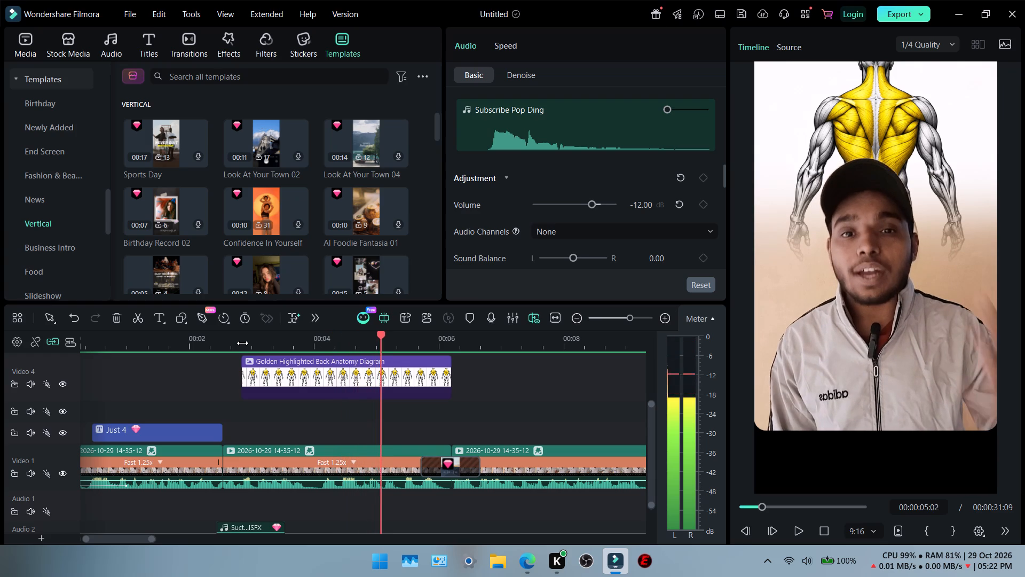
key("Right")
key("Right")
key("Right")
key("Right")
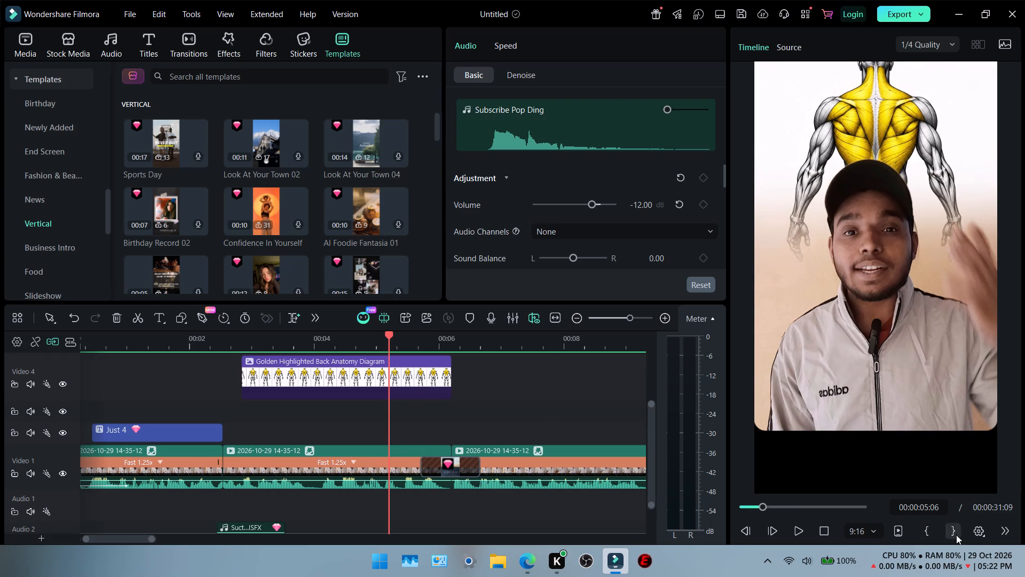
Save a snapshot of the preview frame at 00:00:05:06.
left_click(1010, 530)
left_click(888, 509)
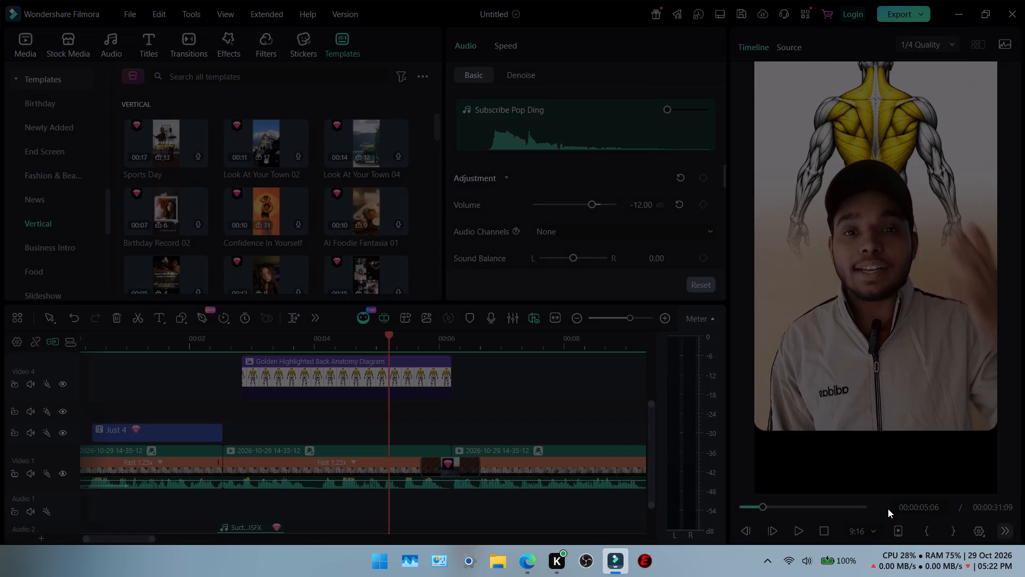
left_click(585, 300)
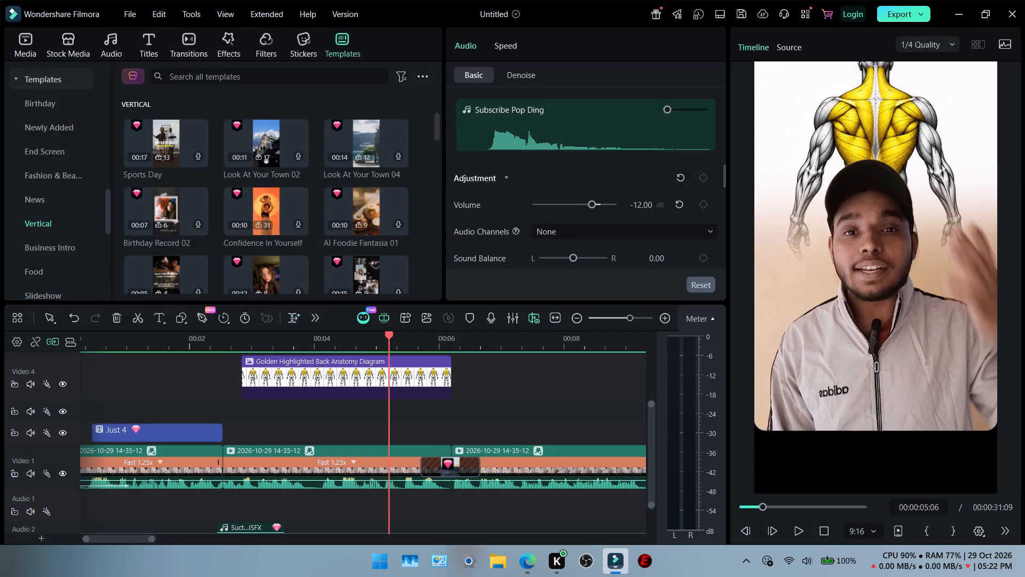